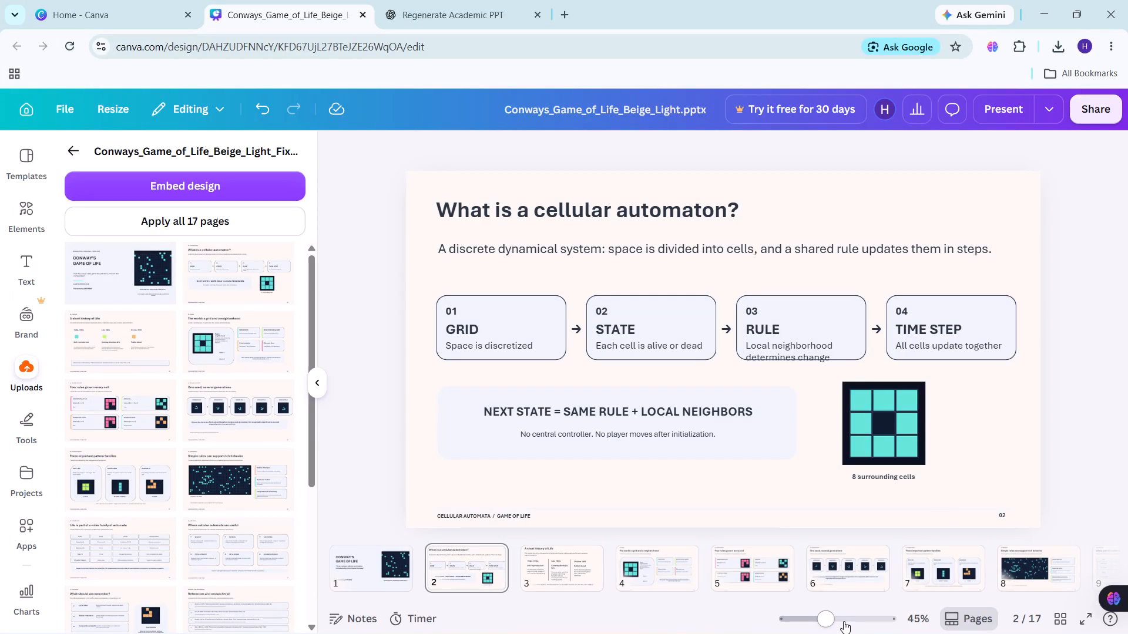
Stretch the GRID and STATE cards downward on slide 2 to a height of about 228.
{"action": "left_click", "coordinate": [748, 255]}
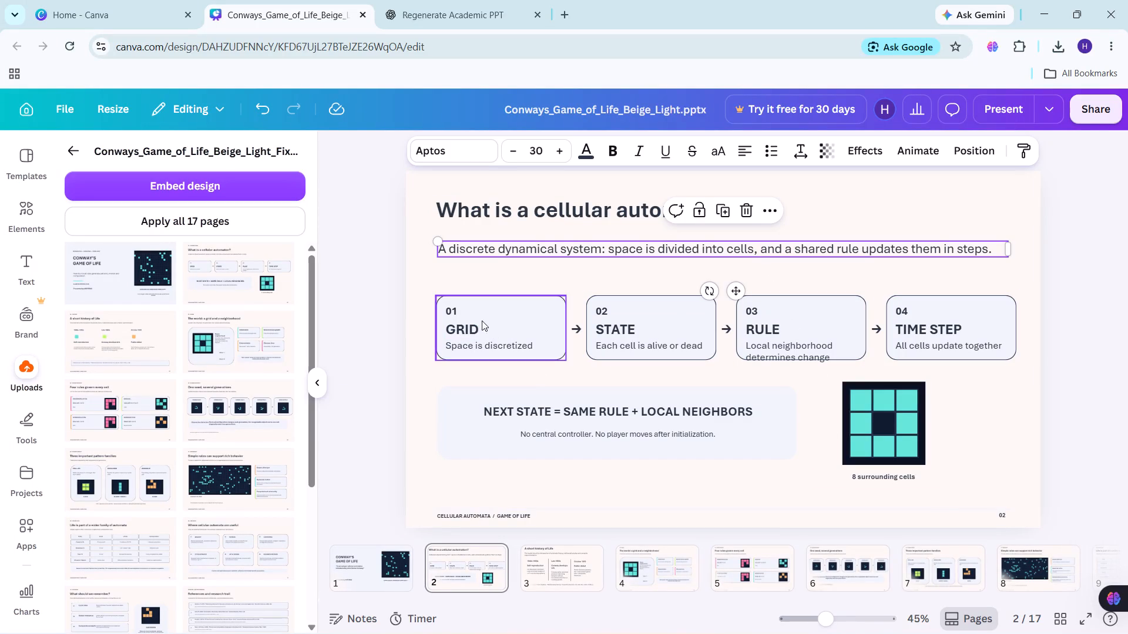
{"action": "left_click", "coordinate": [545, 355]}
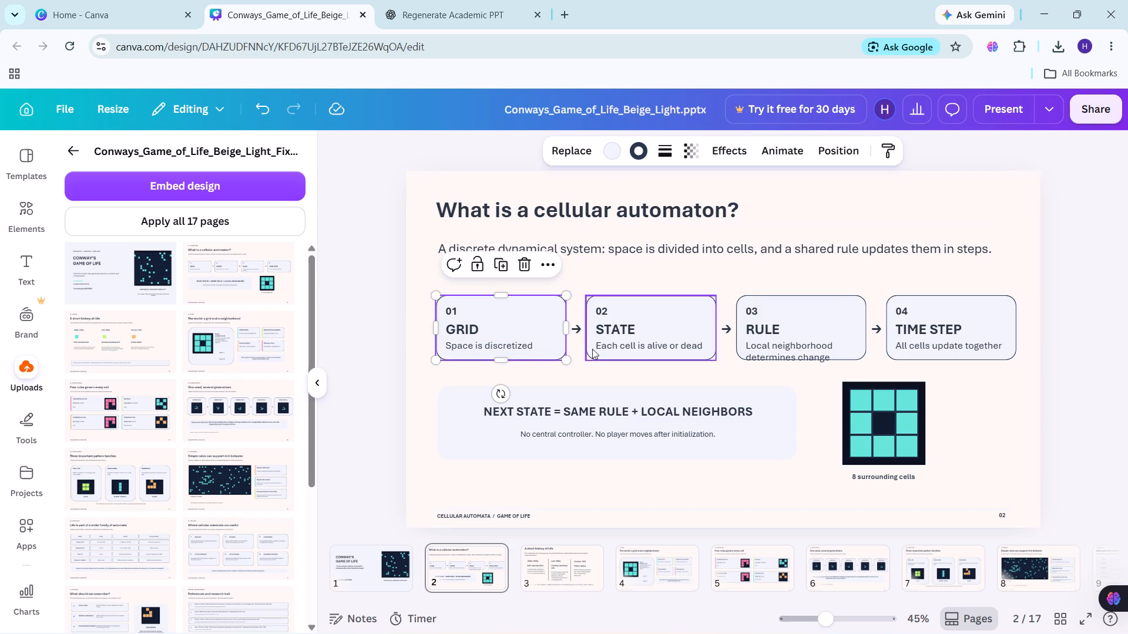
{"action": "left_click", "coordinate": [566, 362]}
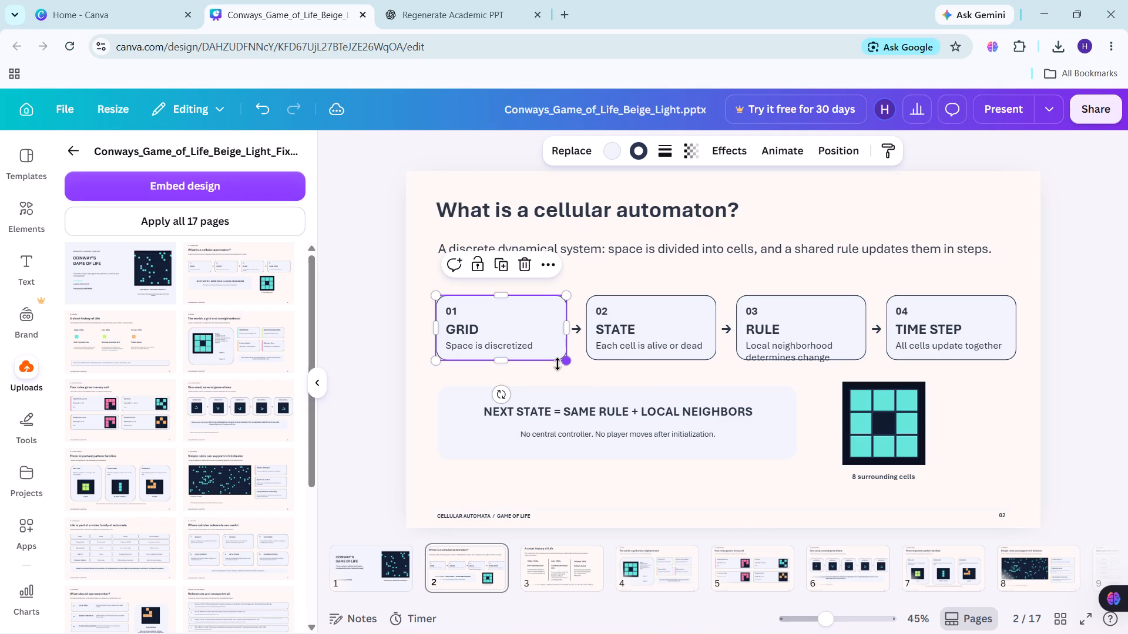
{"action": "left_click_drag", "start_coordinate": [503, 361], "coordinate": [505, 369]}
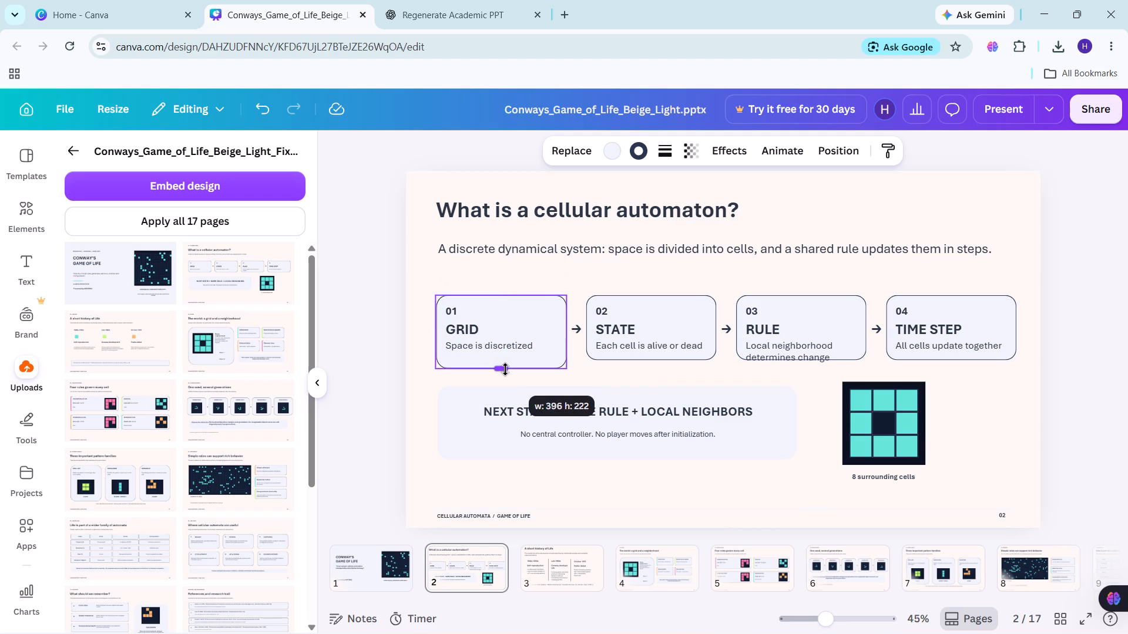
{"action": "left_click_drag", "start_coordinate": [505, 369], "coordinate": [506, 372]}
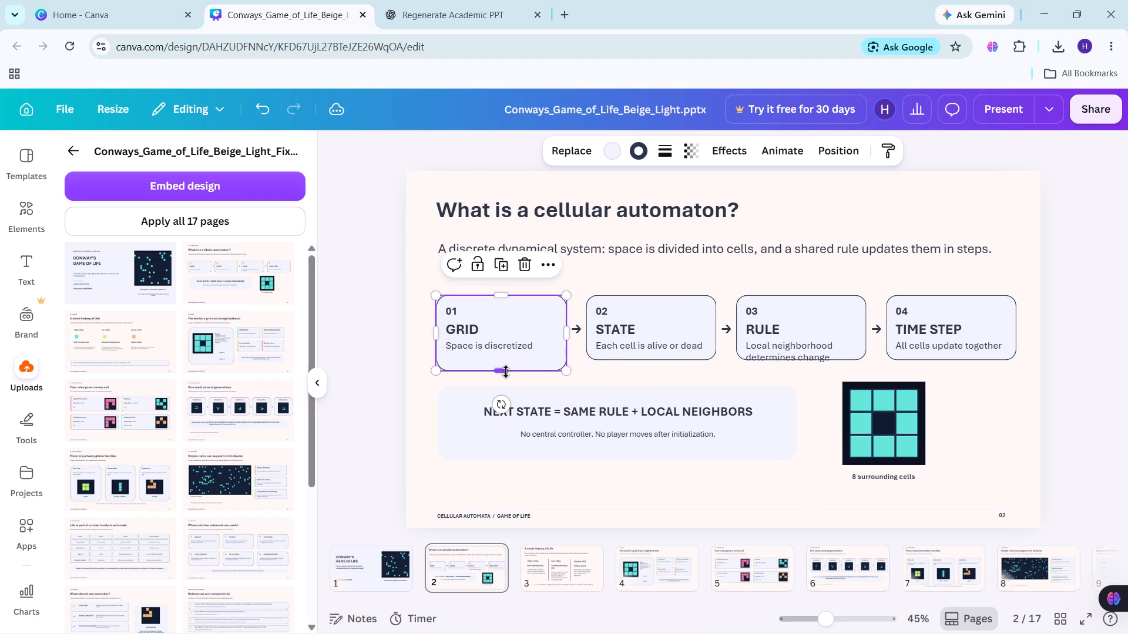
{"action": "left_click", "coordinate": [659, 326]}
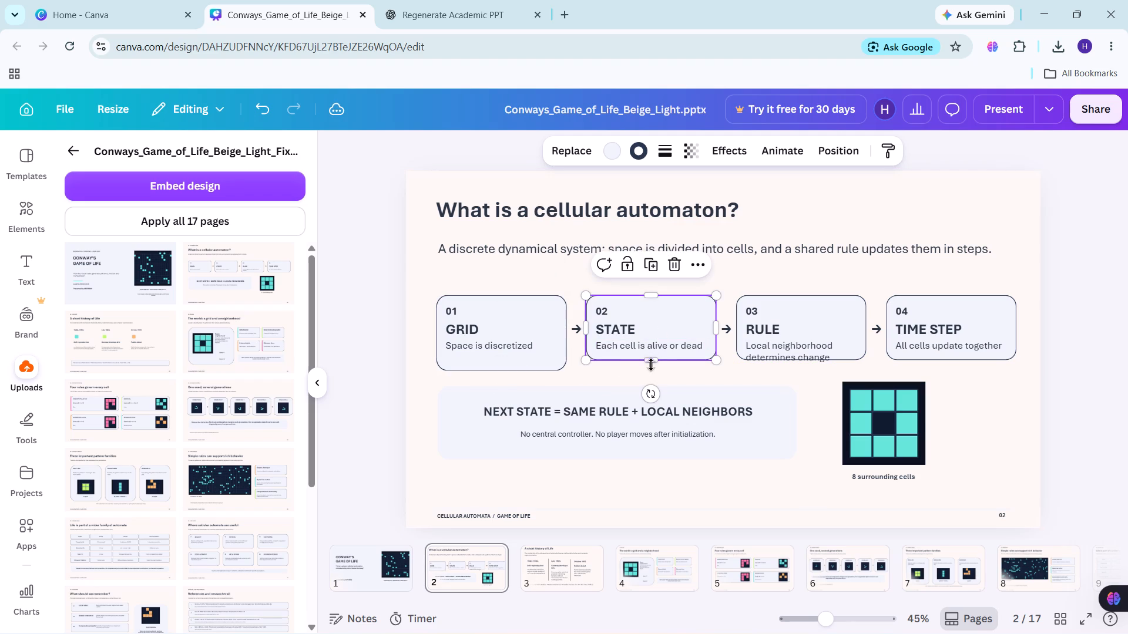
{"action": "left_click_drag", "start_coordinate": [650, 364], "coordinate": [650, 373]}
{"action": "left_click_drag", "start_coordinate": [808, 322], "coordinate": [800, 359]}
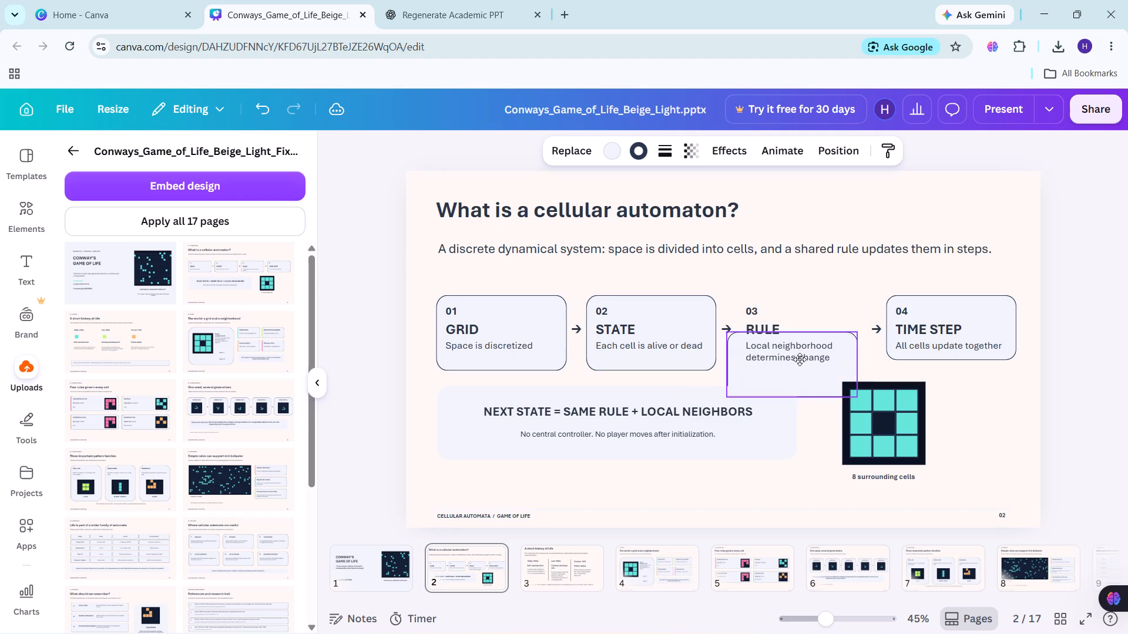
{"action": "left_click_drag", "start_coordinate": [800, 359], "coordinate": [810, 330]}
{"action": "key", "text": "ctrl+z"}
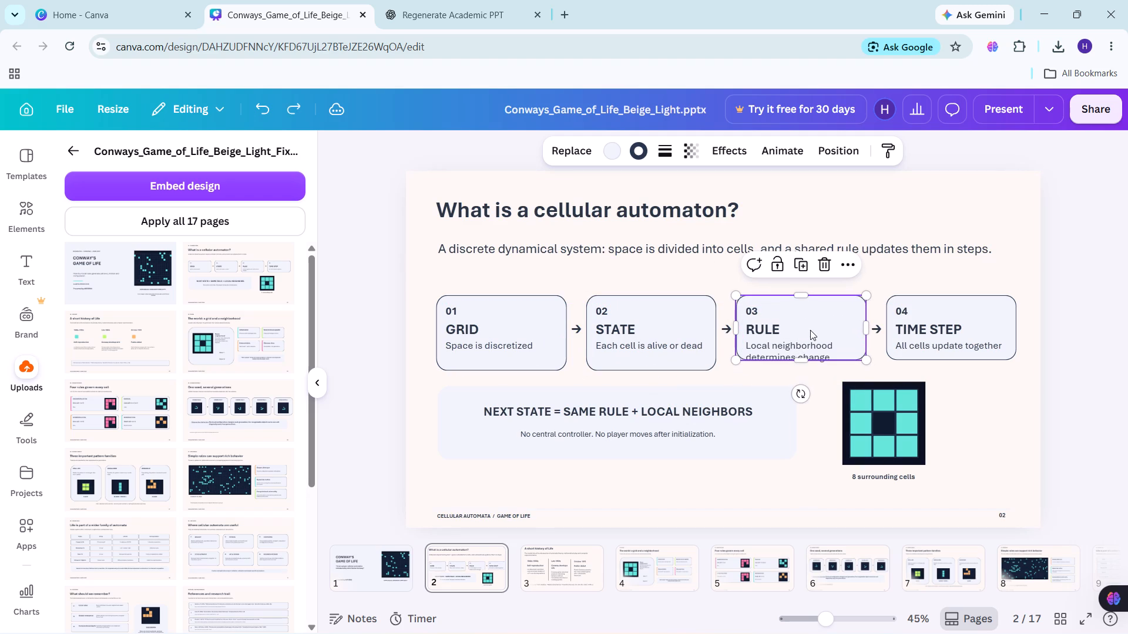
Stretch the RULE and TIME STEP cards downward to a height of about 228, aligned with the other cards' lower edges.
{"action": "left_click_drag", "start_coordinate": [803, 358], "coordinate": [803, 363]}
{"action": "left_click_drag", "start_coordinate": [803, 363], "coordinate": [803, 368]}
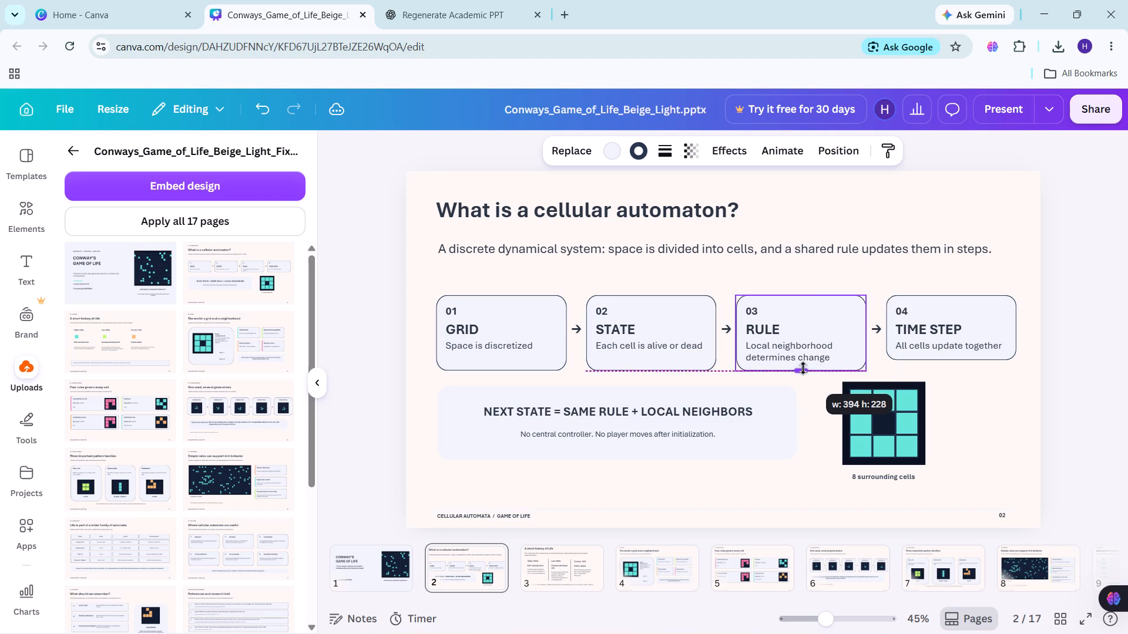
{"action": "left_click_drag", "start_coordinate": [803, 368], "coordinate": [803, 367]}
{"action": "left_click", "coordinate": [803, 367]}
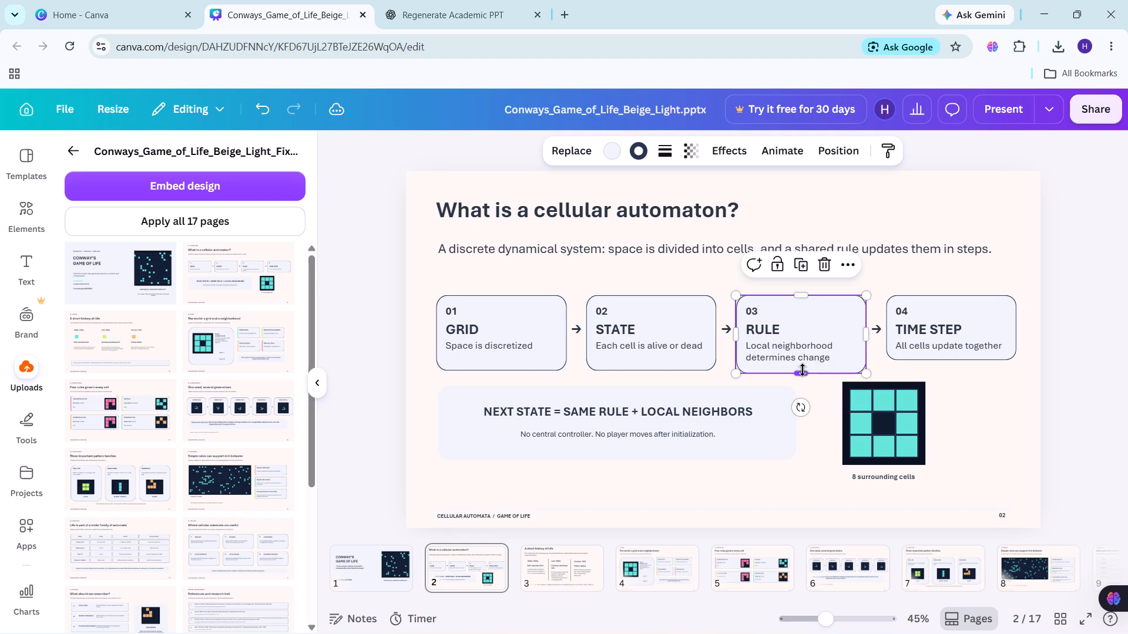
{"action": "left_click", "coordinate": [803, 370]}
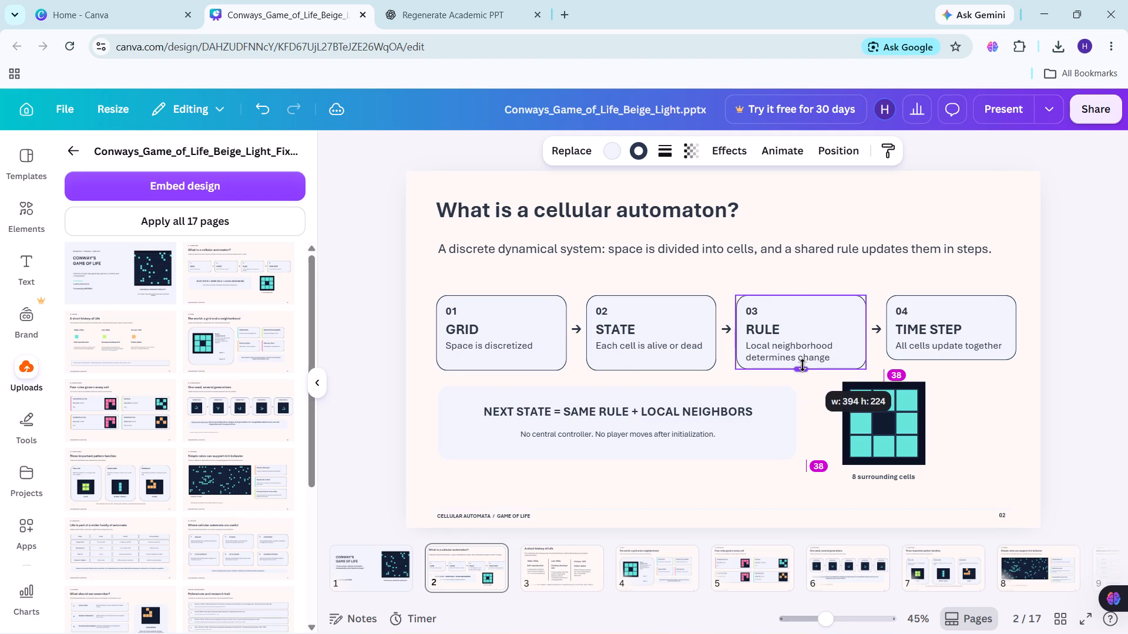
{"action": "left_click", "coordinate": [973, 324]}
{"action": "left_click_drag", "start_coordinate": [958, 360], "coordinate": [958, 368]}
{"action": "left_click", "coordinate": [989, 397]}
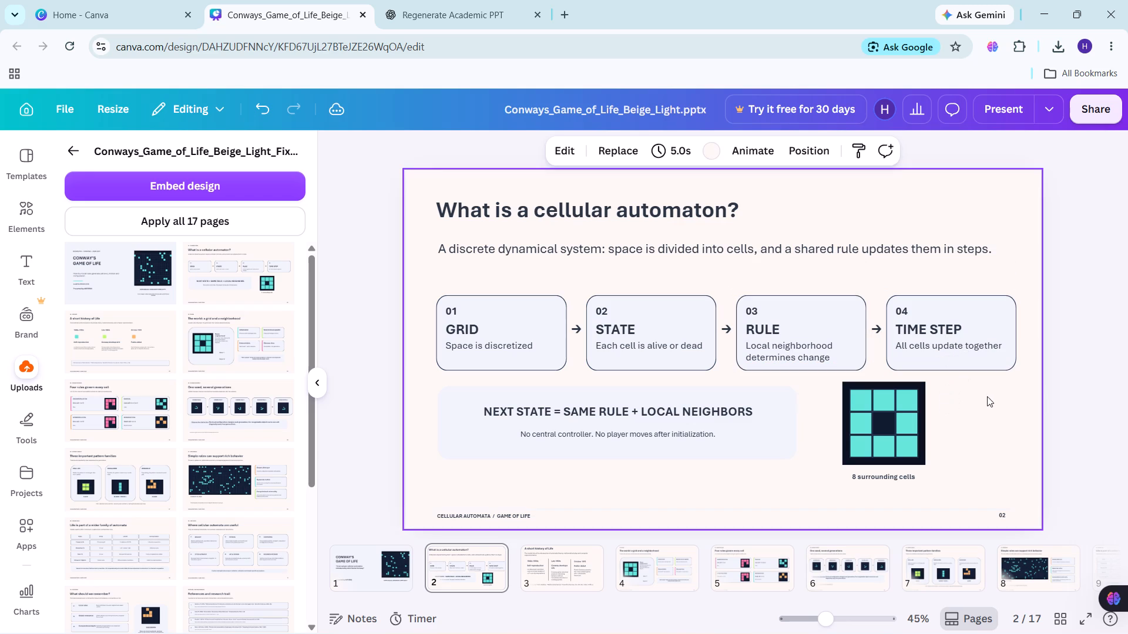
Move the cell grid picture and its "8 surrounding cells" caption together slightly down, away from the cards.
{"action": "left_click_drag", "start_coordinate": [951, 414], "coordinate": [843, 491]}
{"action": "left_click_drag", "start_coordinate": [895, 431], "coordinate": [903, 447]}
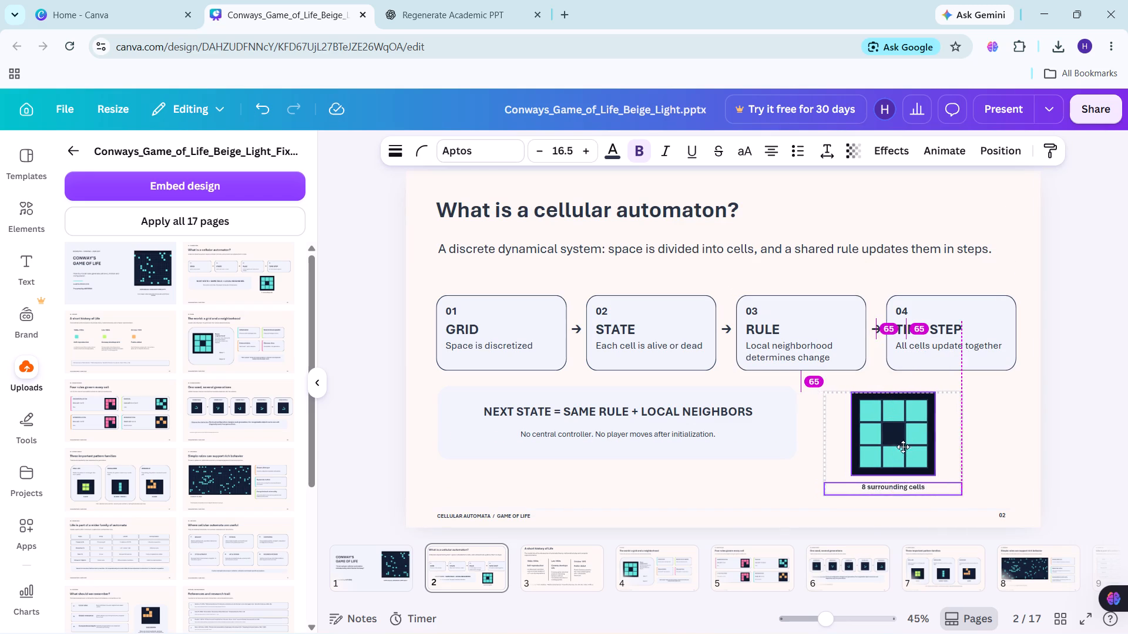
{"action": "left_click_drag", "start_coordinate": [903, 447], "coordinate": [894, 446]}
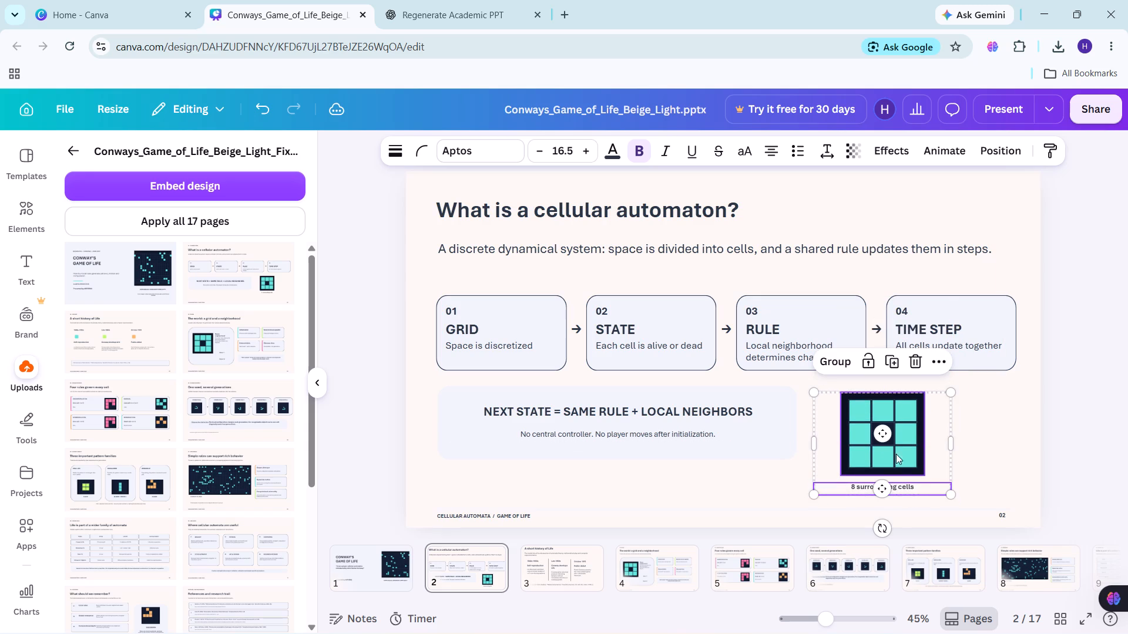
{"action": "left_click", "coordinate": [977, 490]}
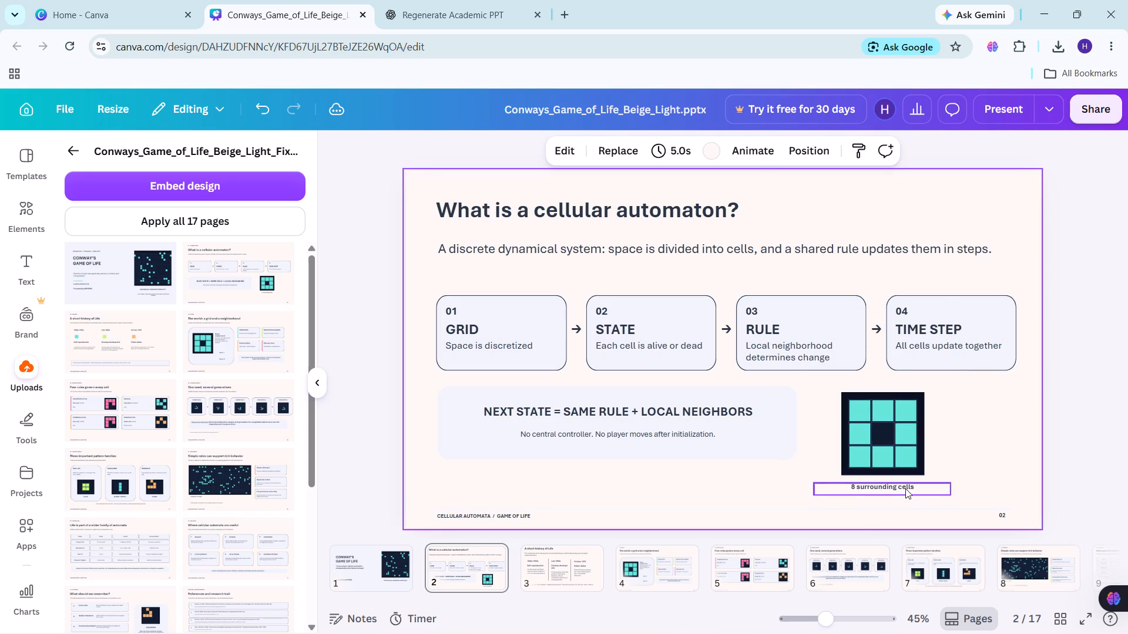
Set the font size of the "8 surrounding cells" caption to 25.5.
{"action": "left_click", "coordinate": [905, 488]}
{"action": "triple_click", "coordinate": [565, 154]}
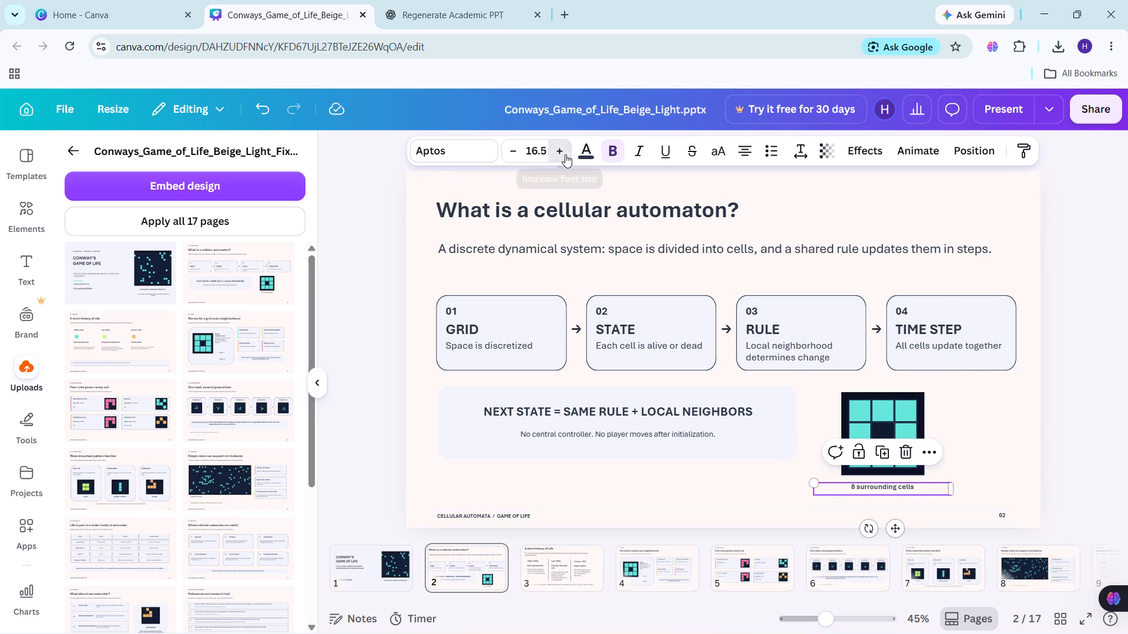
{"action": "triple_click", "coordinate": [565, 154]}
{"action": "left_click", "coordinate": [565, 154]}
{"action": "left_click", "coordinate": [565, 154]}
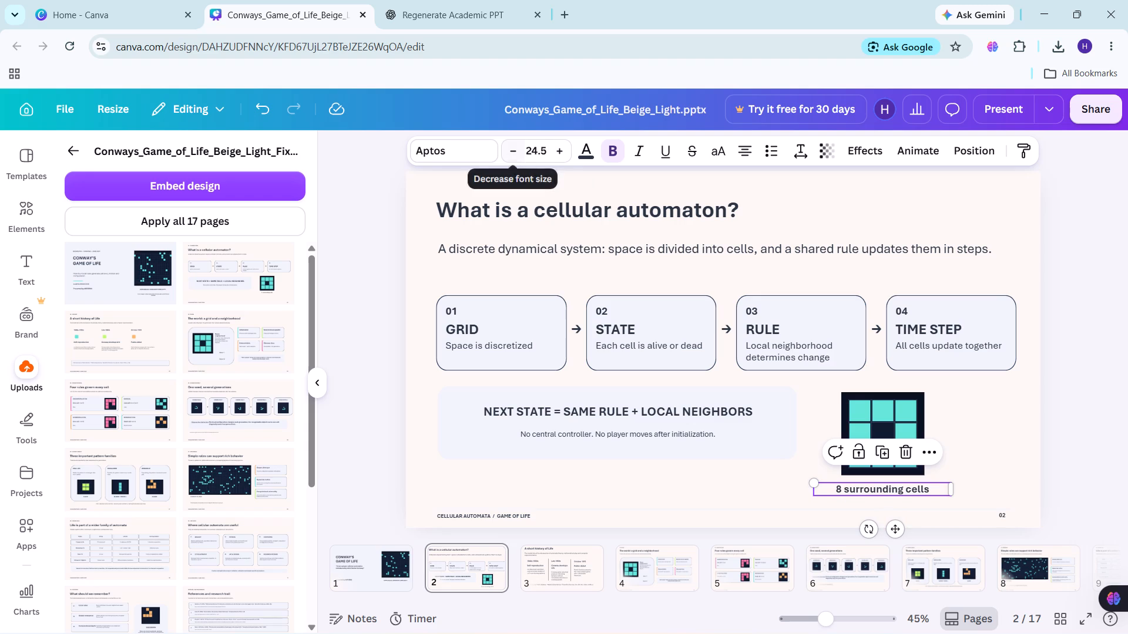
{"action": "left_click", "coordinate": [557, 147]}
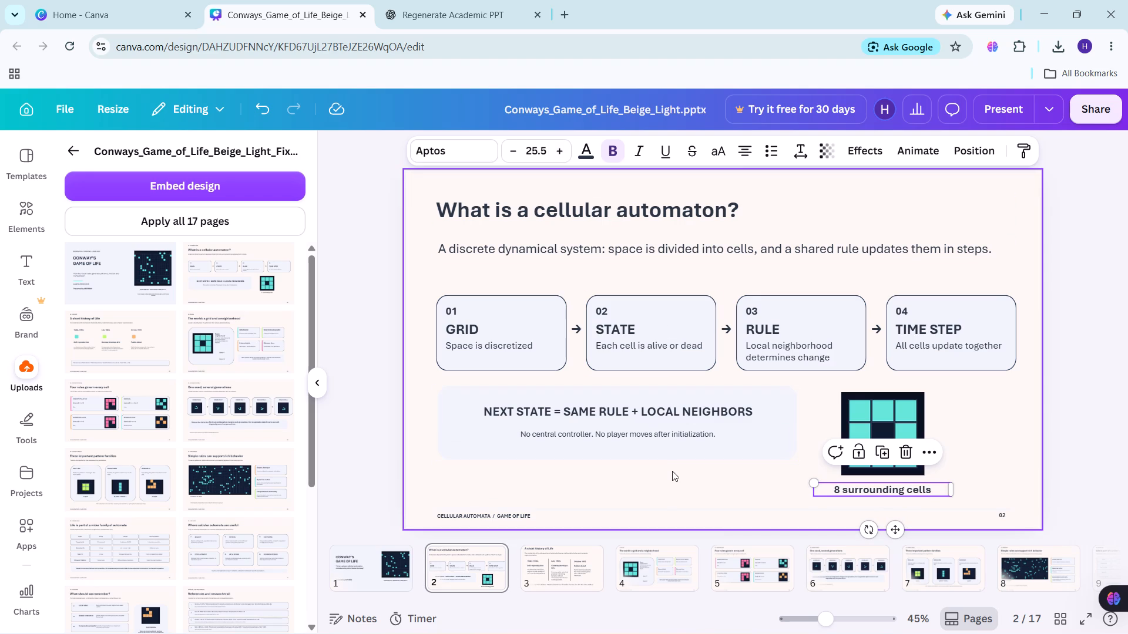
{"action": "left_click", "coordinate": [672, 471]}
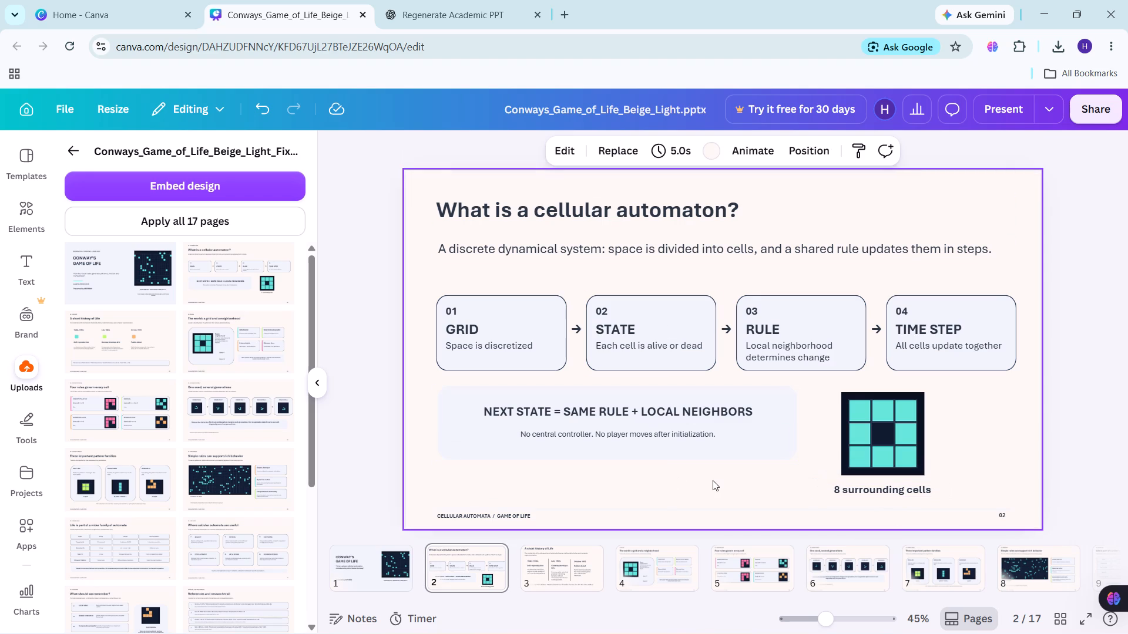
Set the font size of the description text in the GRID, STATE, RULE and TIME STEP cards to 25.
{"action": "left_click", "coordinate": [521, 348]}
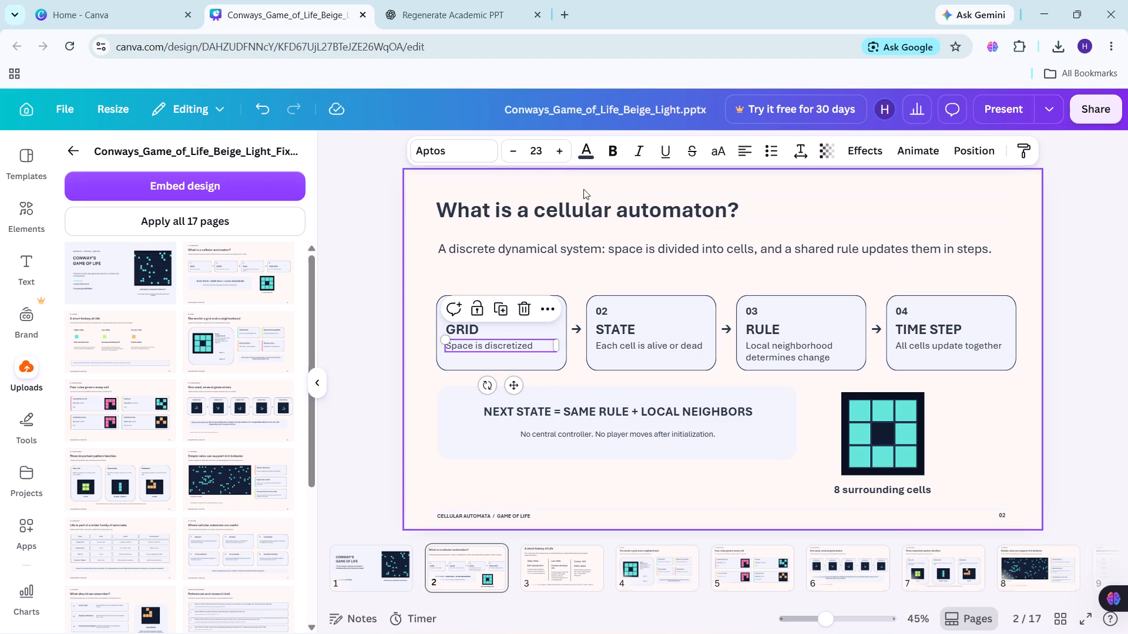
{"action": "double_click", "coordinate": [555, 152]}
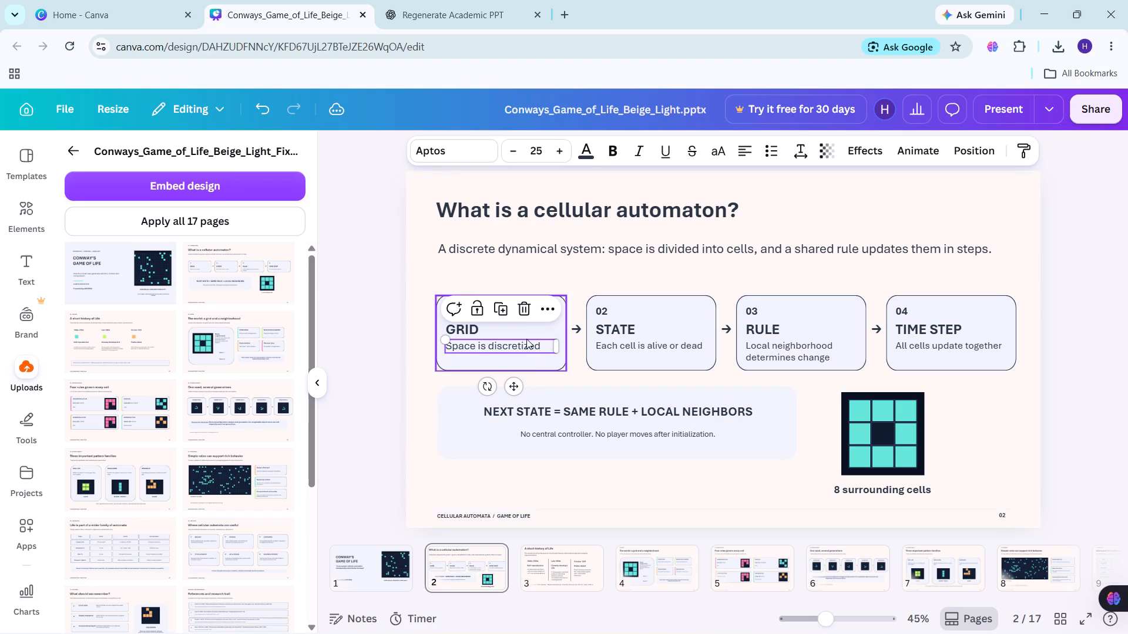
{"action": "left_click", "coordinate": [641, 344]}
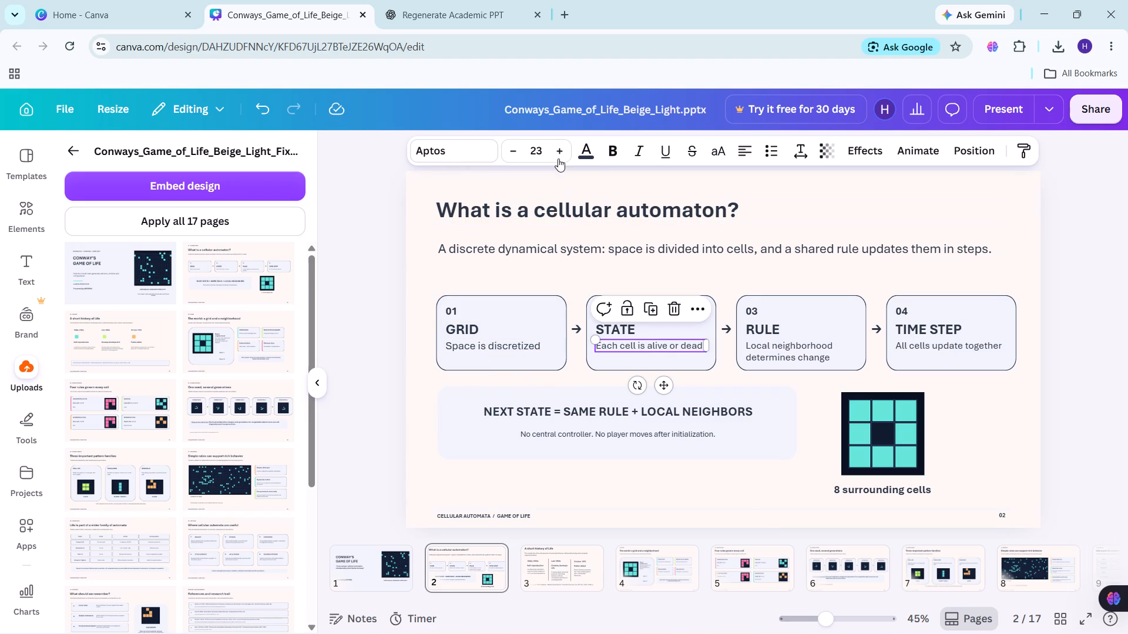
{"action": "double_click", "coordinate": [558, 158]}
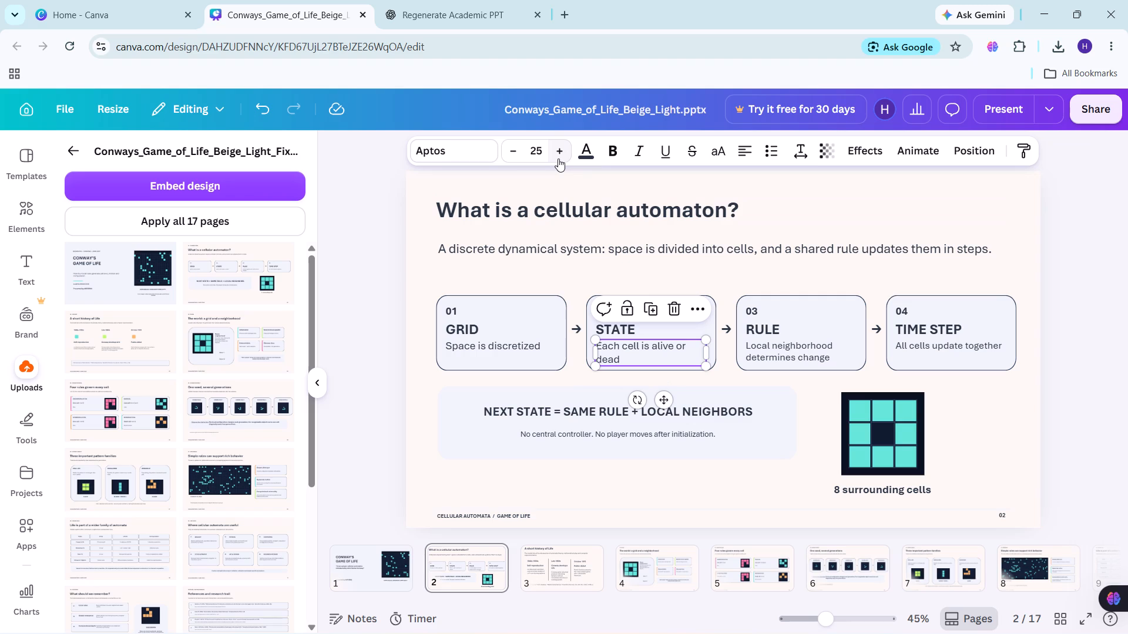
{"action": "left_click", "coordinate": [778, 358]}
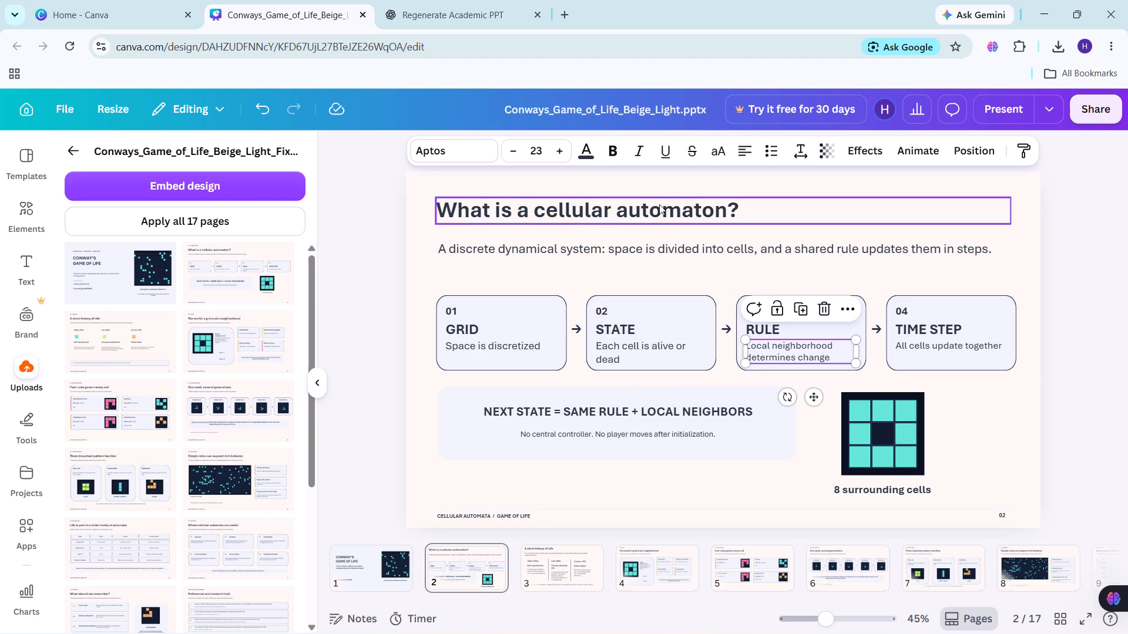
{"action": "double_click", "coordinate": [560, 151]}
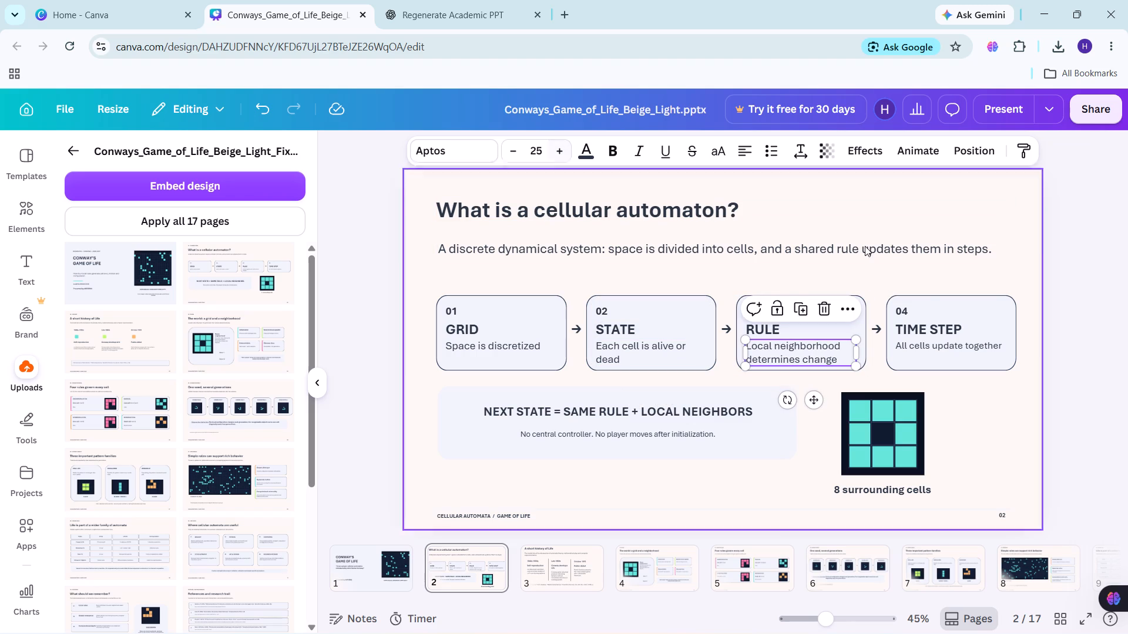
{"action": "left_click", "coordinate": [934, 349]}
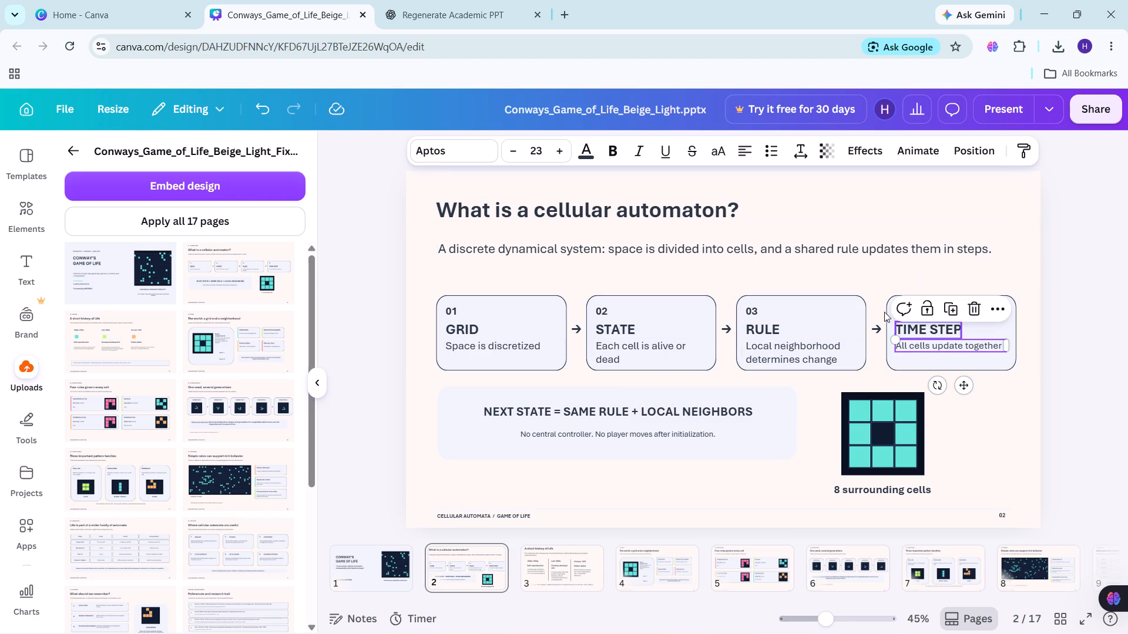
{"action": "double_click", "coordinate": [568, 153]}
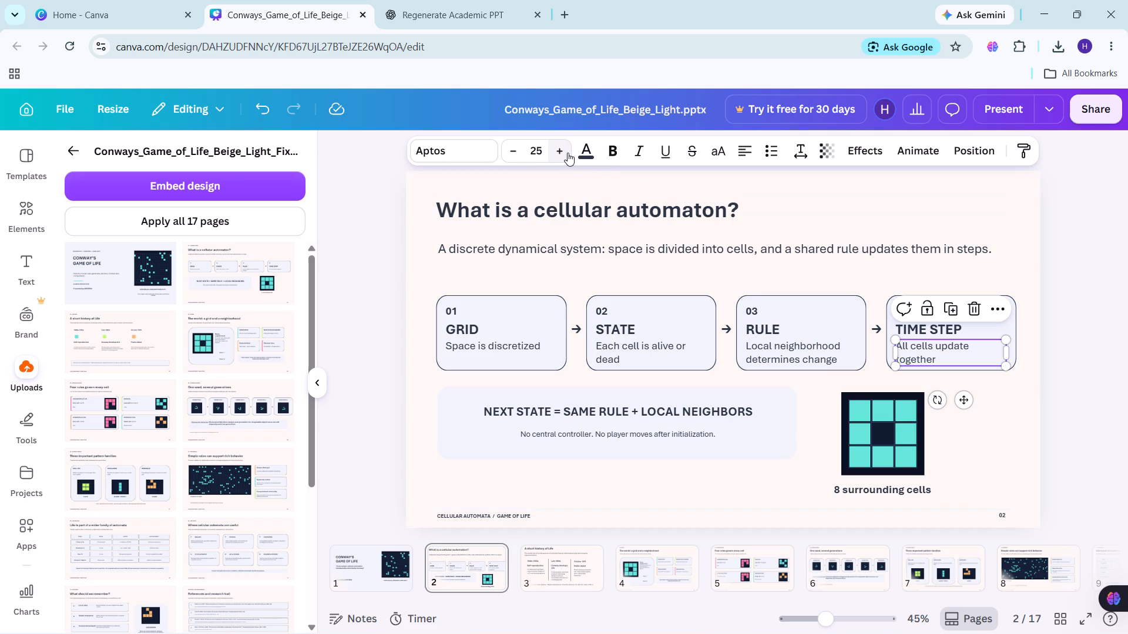
Delete the "CELLULAR AUTOMATA / GAME OF LIFE" footer text from slide 2.
{"action": "left_click", "coordinate": [448, 447]}
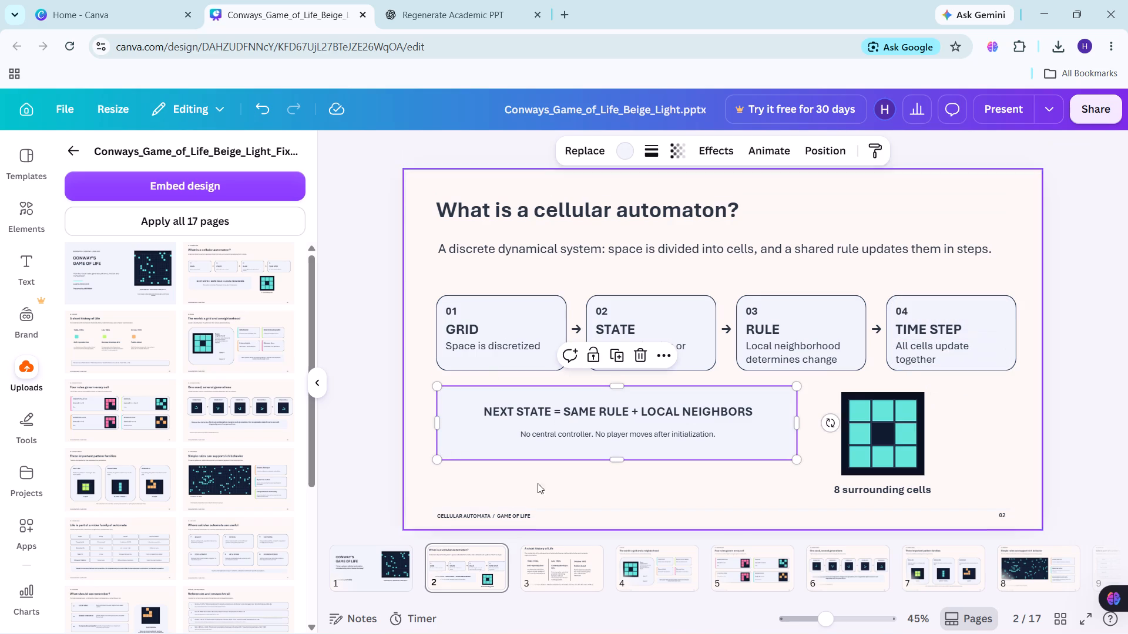
{"action": "left_click", "coordinate": [569, 521]}
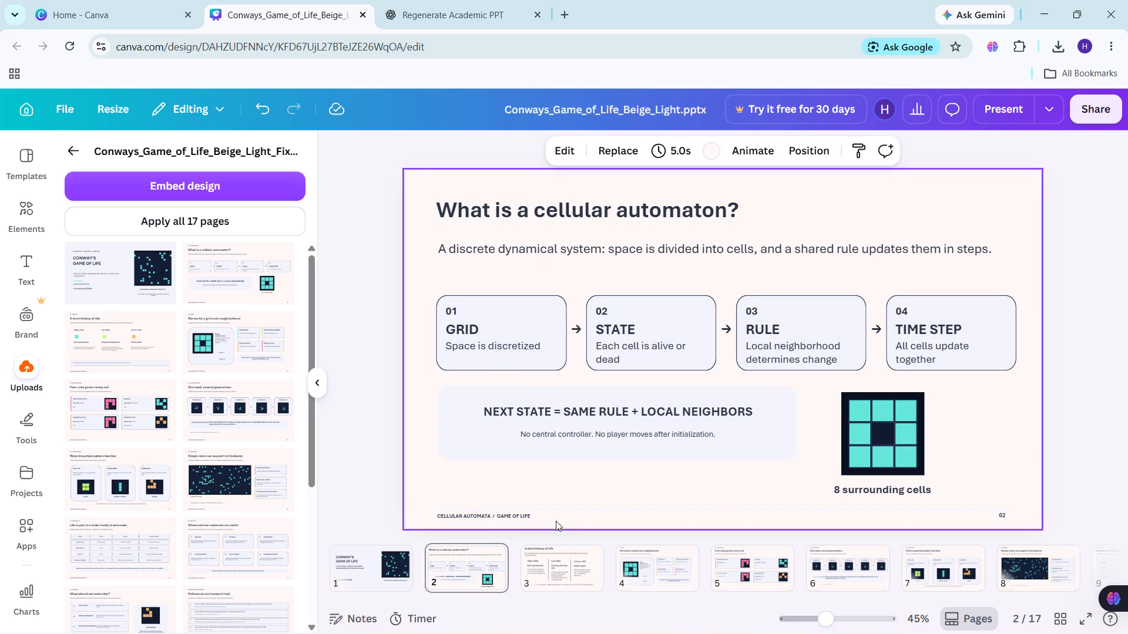
{"action": "left_click", "coordinate": [498, 515]}
{"action": "key", "text": "Delete"}
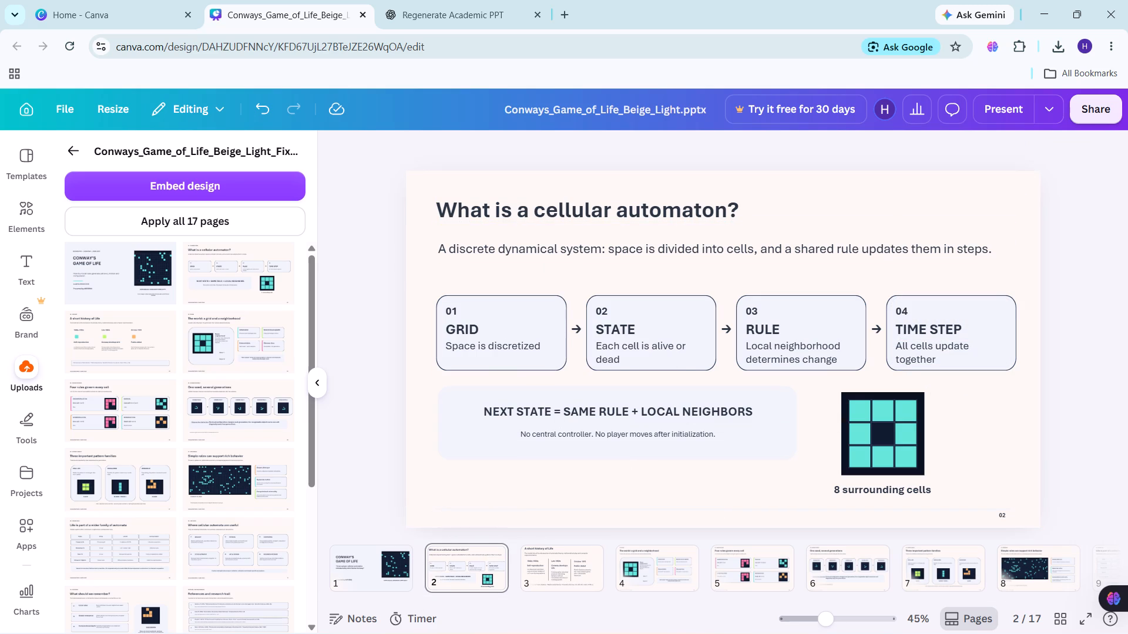
Enlarge both text lines in the NEXT STATE box together by three font sizes, bringing the heading to 31.5.
{"action": "left_click_drag", "start_coordinate": [522, 488], "coordinate": [697, 397]}
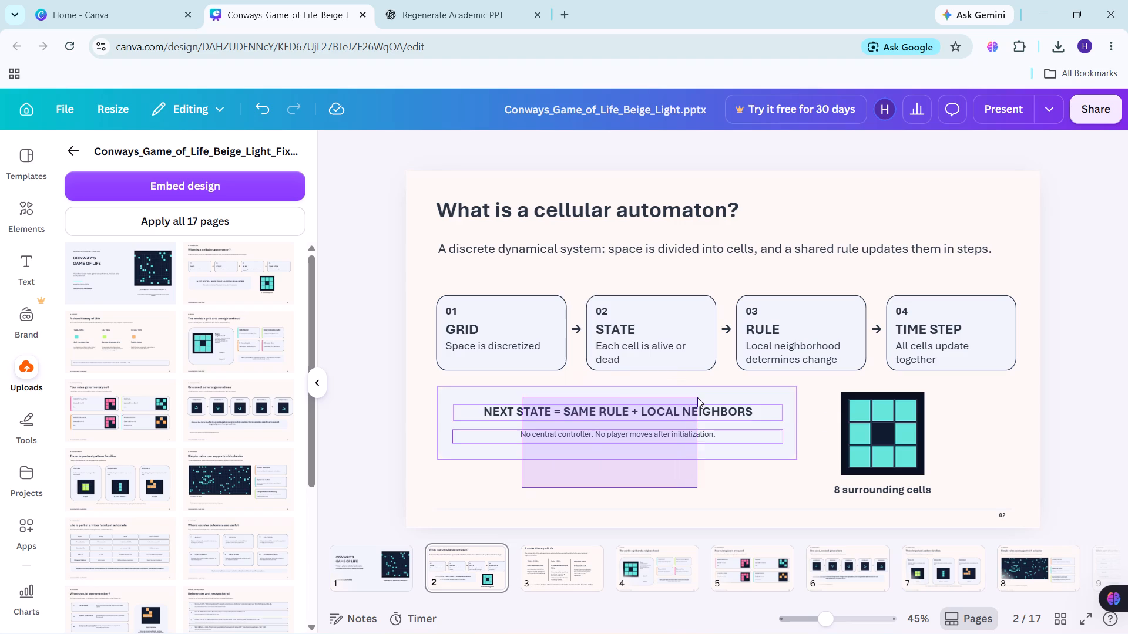
{"action": "triple_click", "coordinate": [573, 150]}
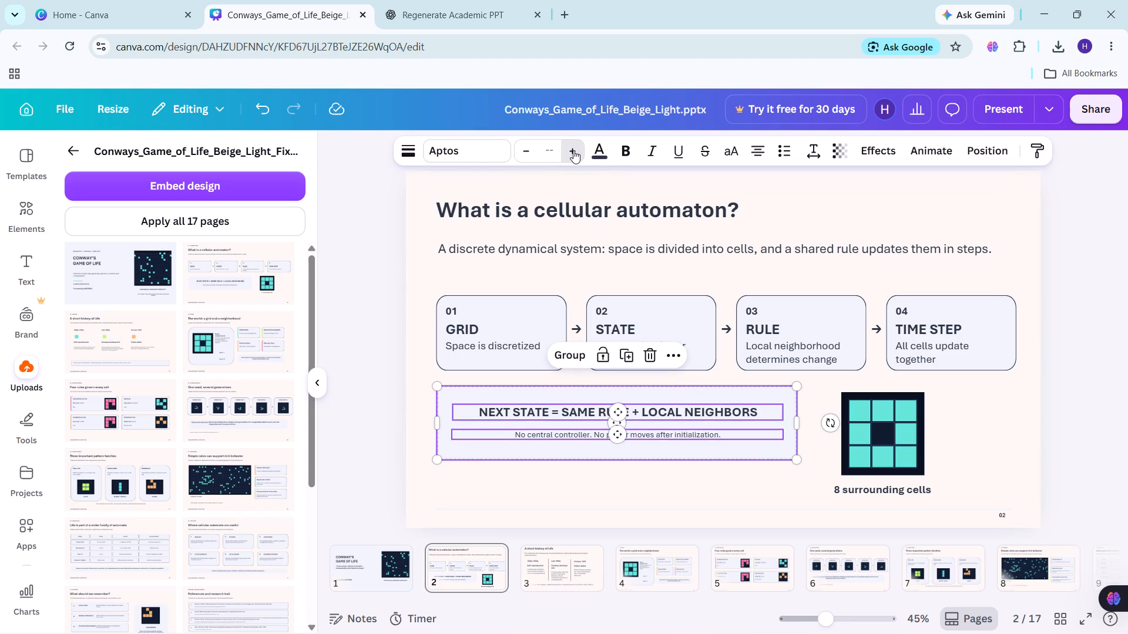
{"action": "left_click", "coordinate": [588, 491]}
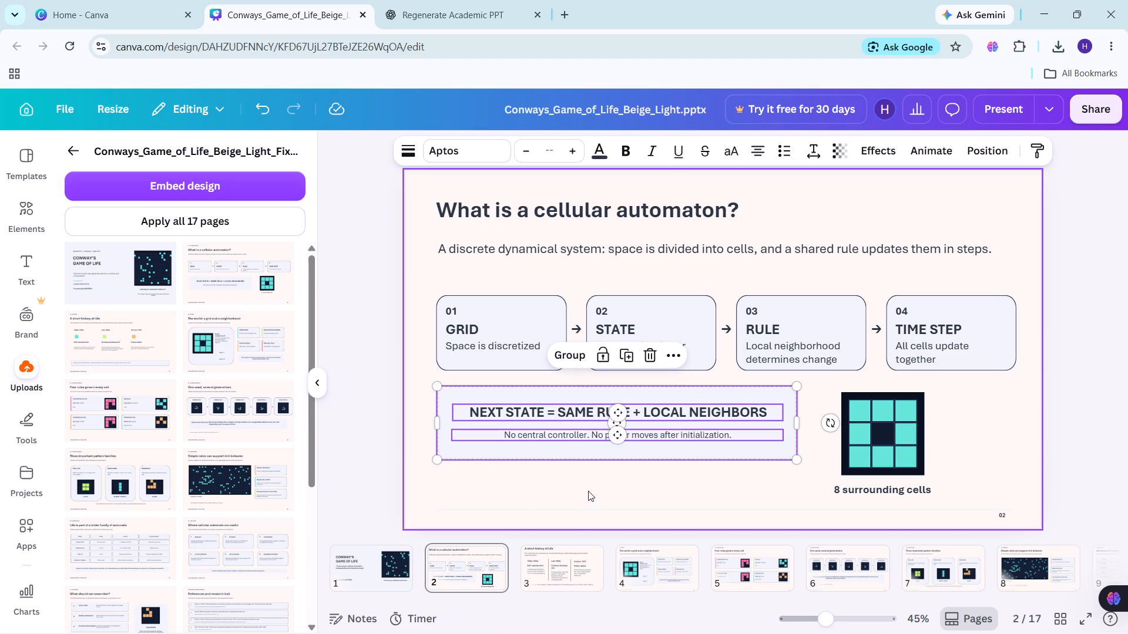
In the NEXT STATE box, set the heading's font size to 30.5 and the line beneath it to 25.
{"action": "left_click", "coordinate": [583, 412]}
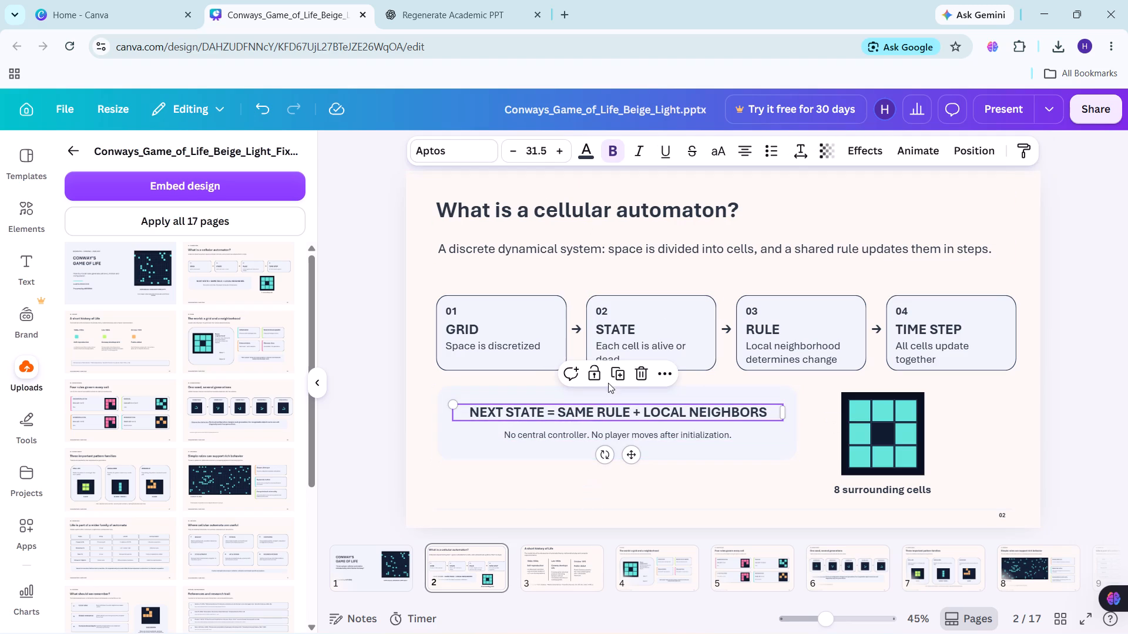
{"action": "left_click", "coordinate": [516, 153]}
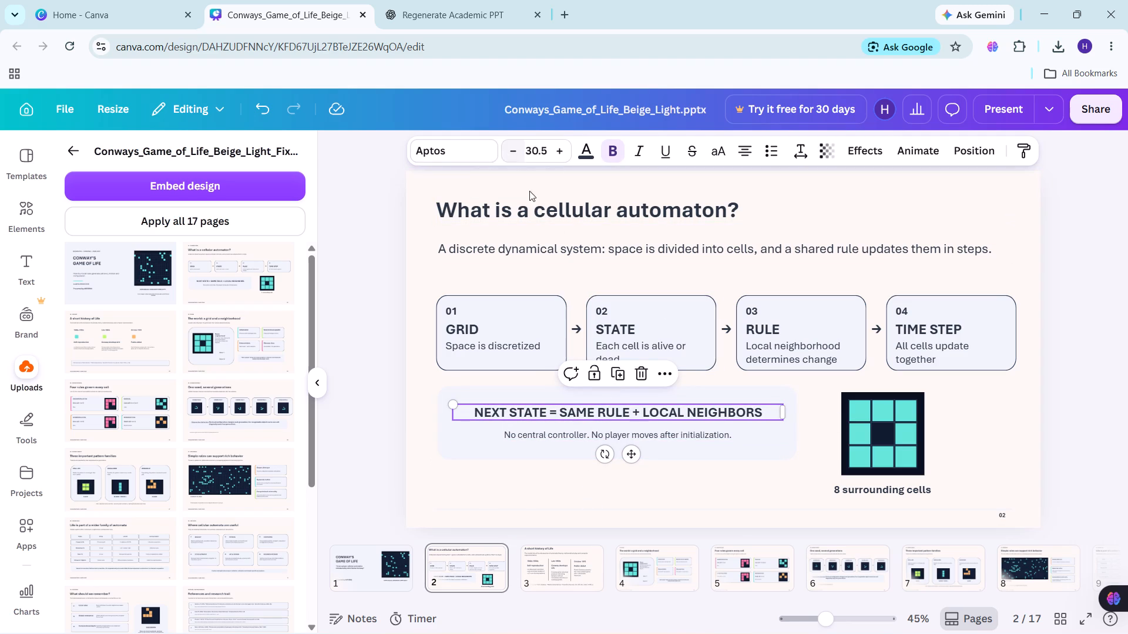
{"action": "left_click", "coordinate": [580, 430]}
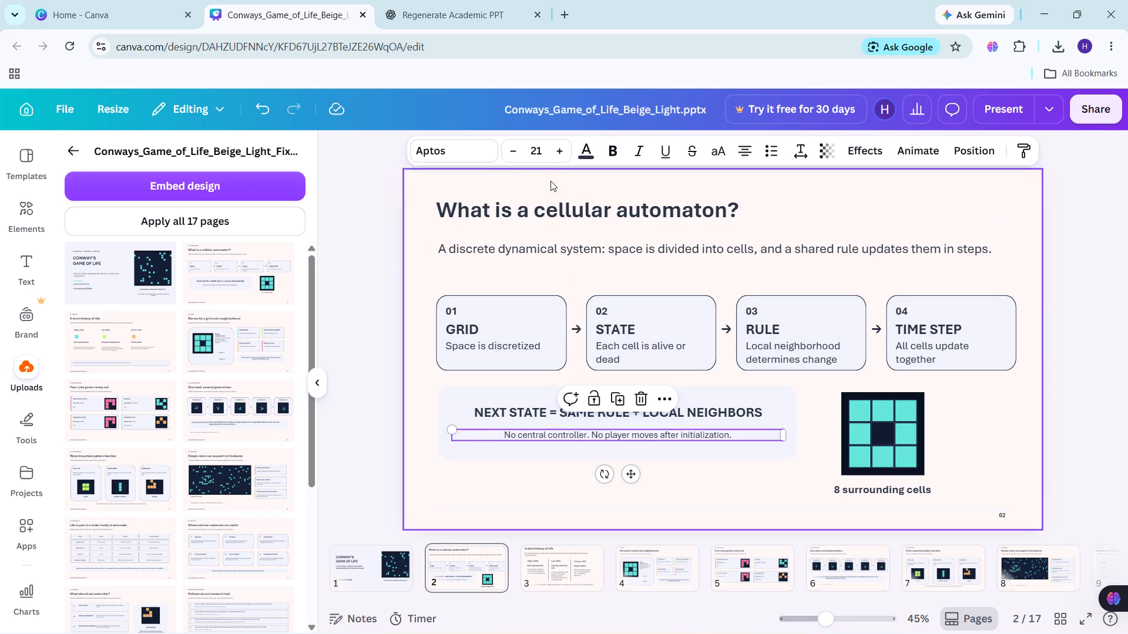
{"action": "triple_click", "coordinate": [560, 150]}
{"action": "left_click", "coordinate": [560, 150]}
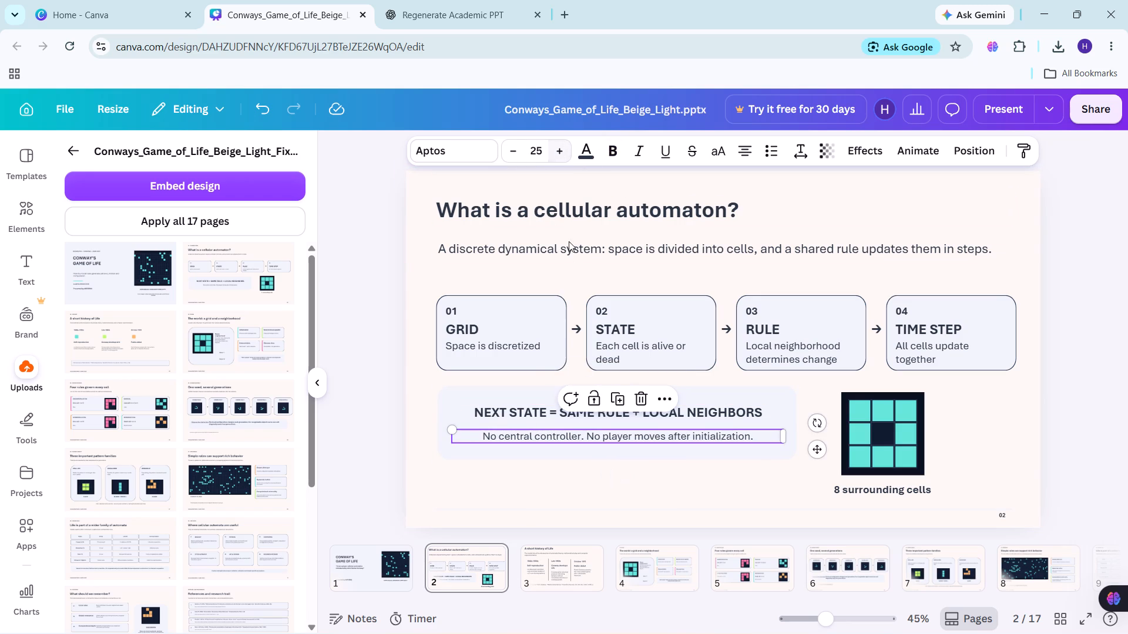
{"action": "left_click", "coordinate": [563, 505]}
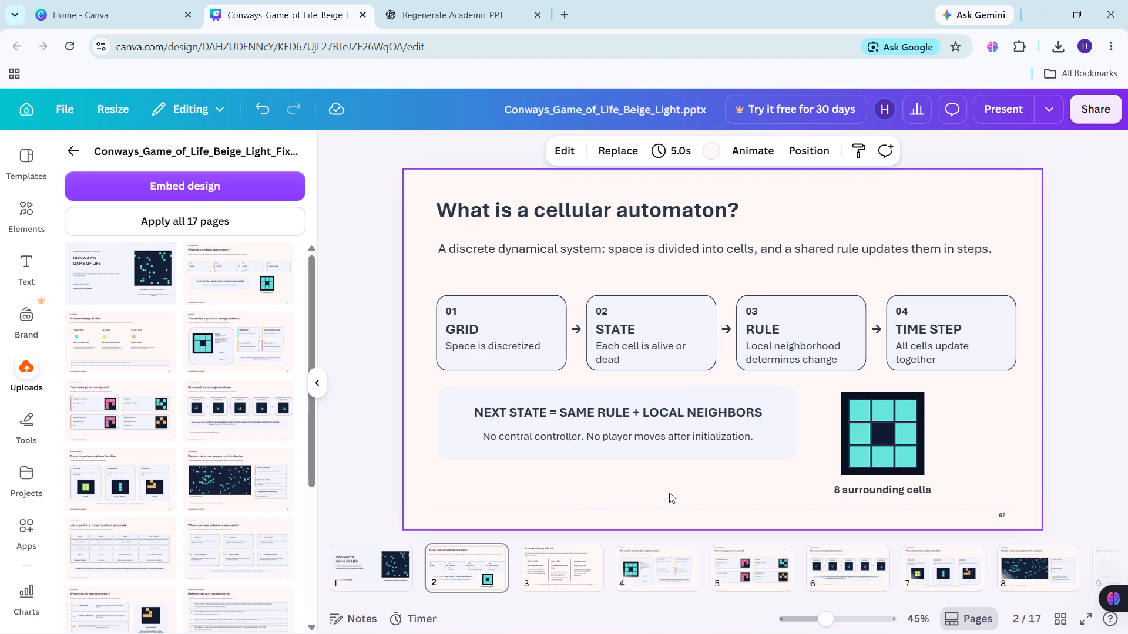
Move the NEXT STATE box with both its text lines slightly down, centring it vertically with the neighborhood grid image.
{"action": "left_click_drag", "start_coordinate": [590, 505], "coordinate": [688, 379]}
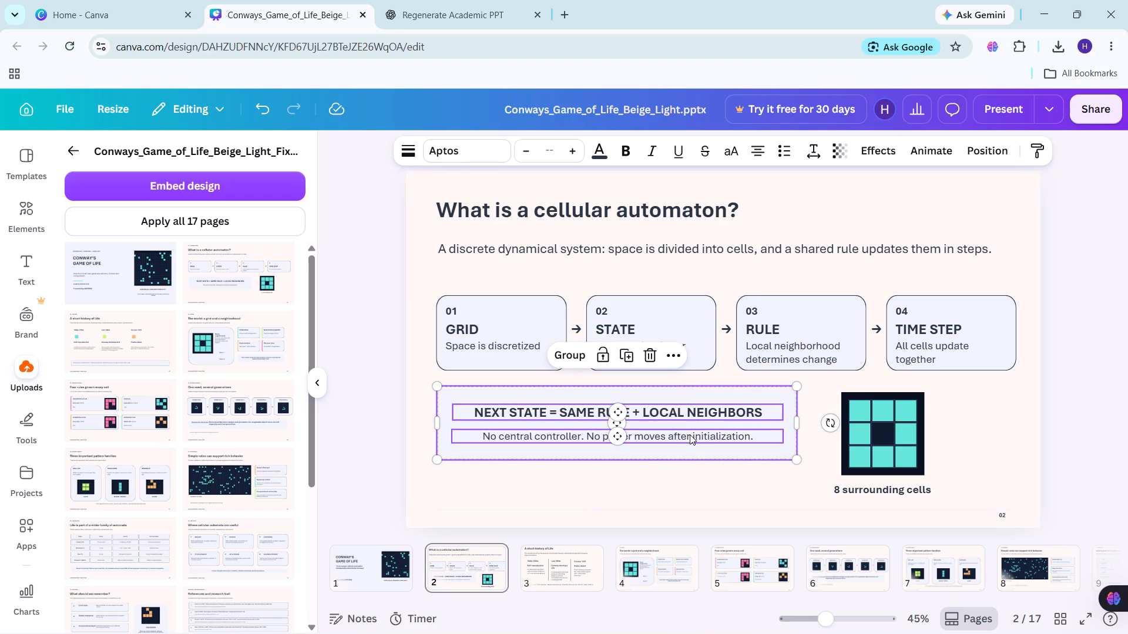
{"action": "left_click_drag", "start_coordinate": [692, 444], "coordinate": [692, 454]}
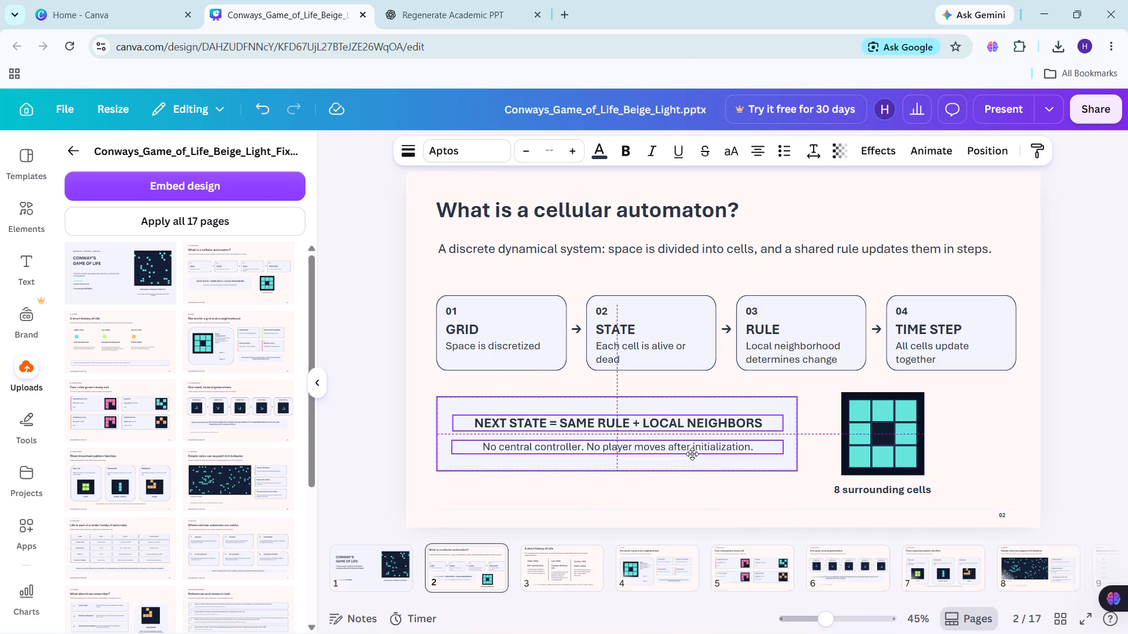
{"action": "left_click_drag", "start_coordinate": [692, 454], "coordinate": [692, 455]}
{"action": "left_click", "coordinate": [726, 495]}
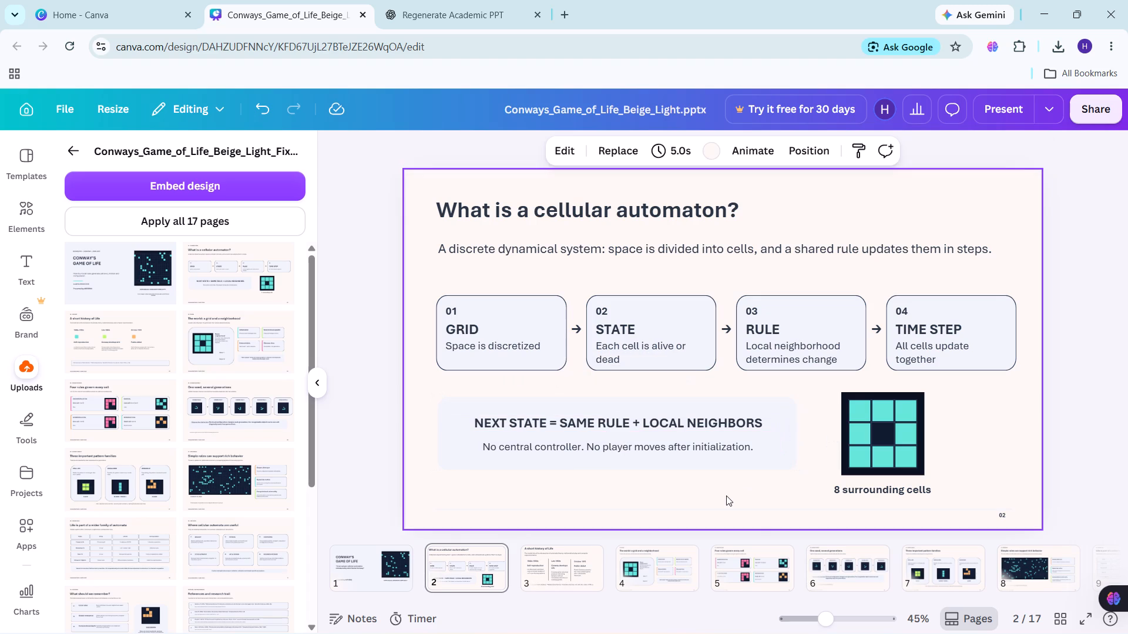
On slide 3, "A short history of Life", set the font size of the three column description texts to 29.5.
{"action": "left_click", "coordinate": [587, 570]}
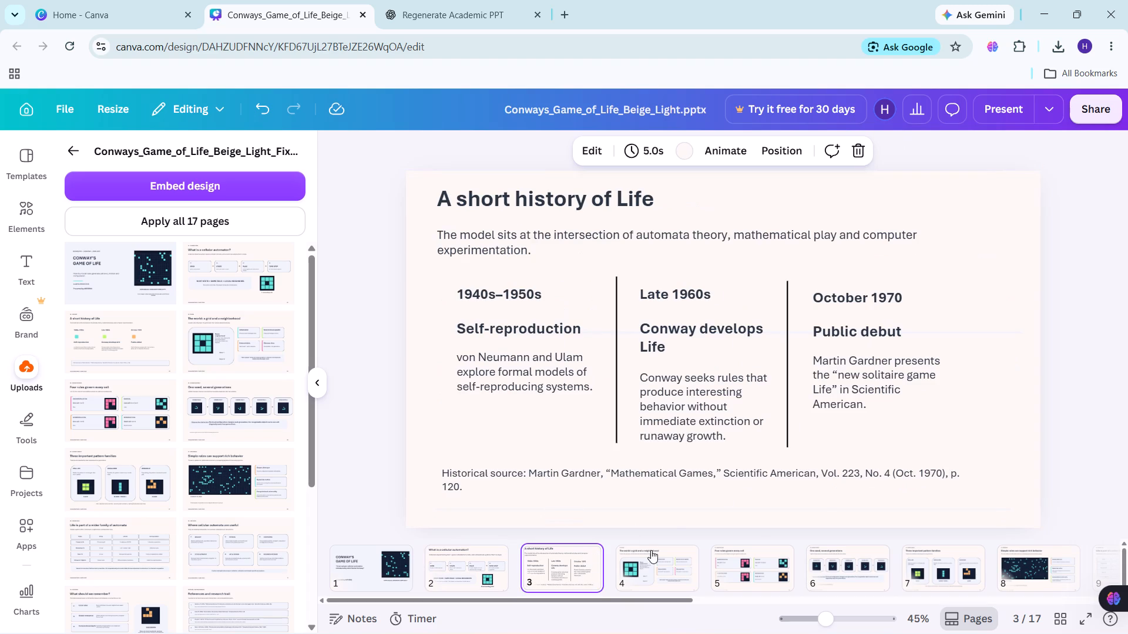
{"action": "left_click", "coordinate": [534, 362]}
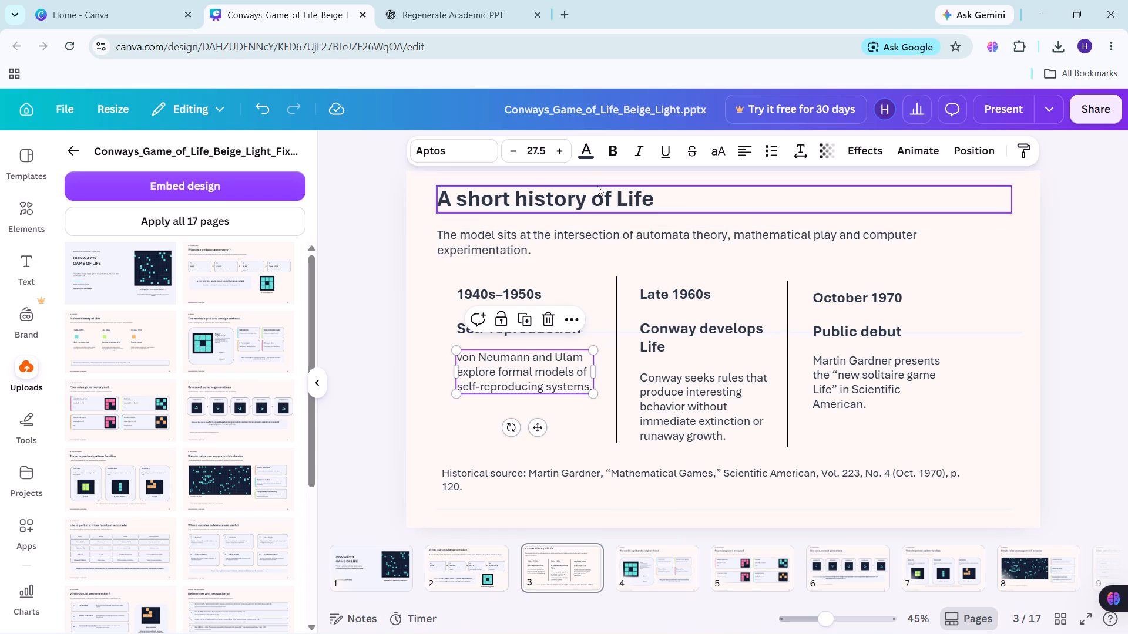
{"action": "triple_click", "coordinate": [559, 146]}
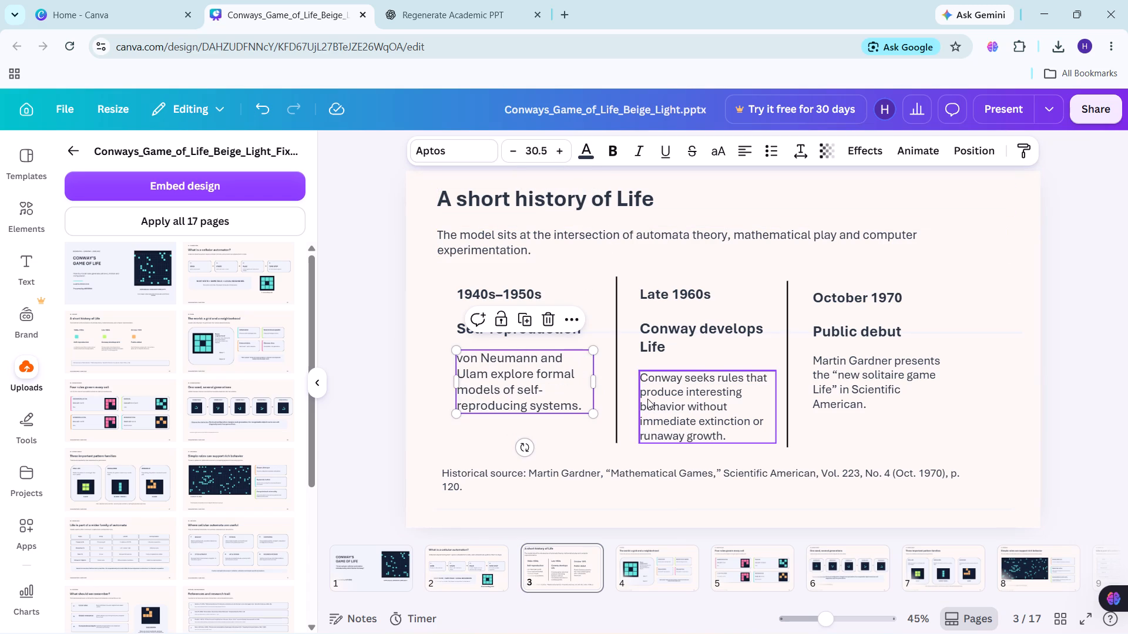
{"action": "left_click", "coordinate": [653, 331]}
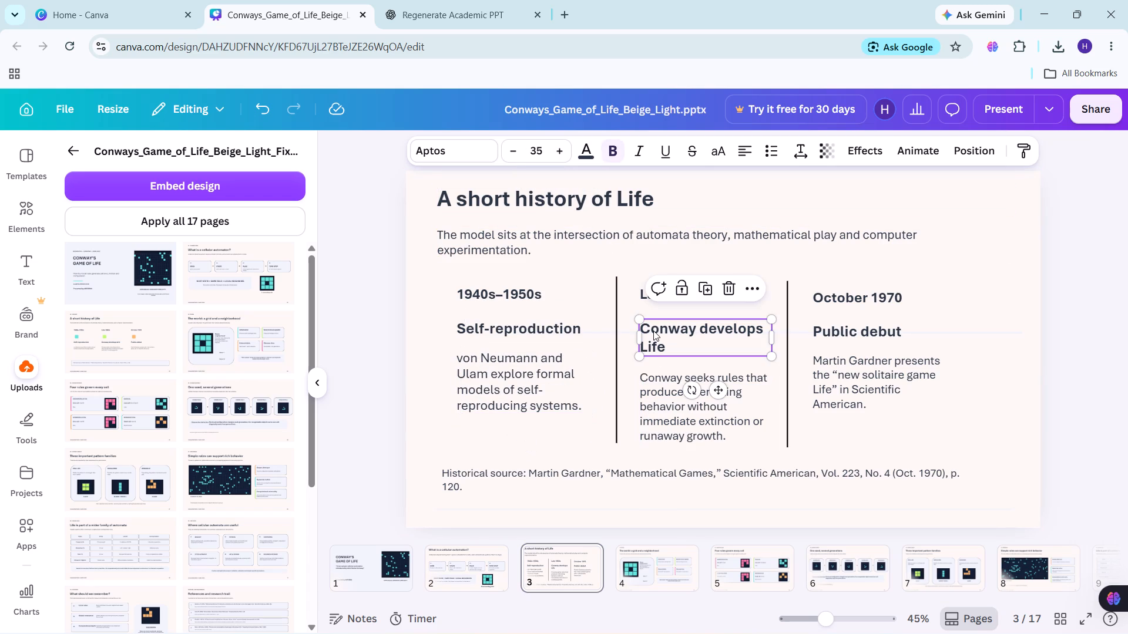
{"action": "left_click", "coordinate": [582, 335]}
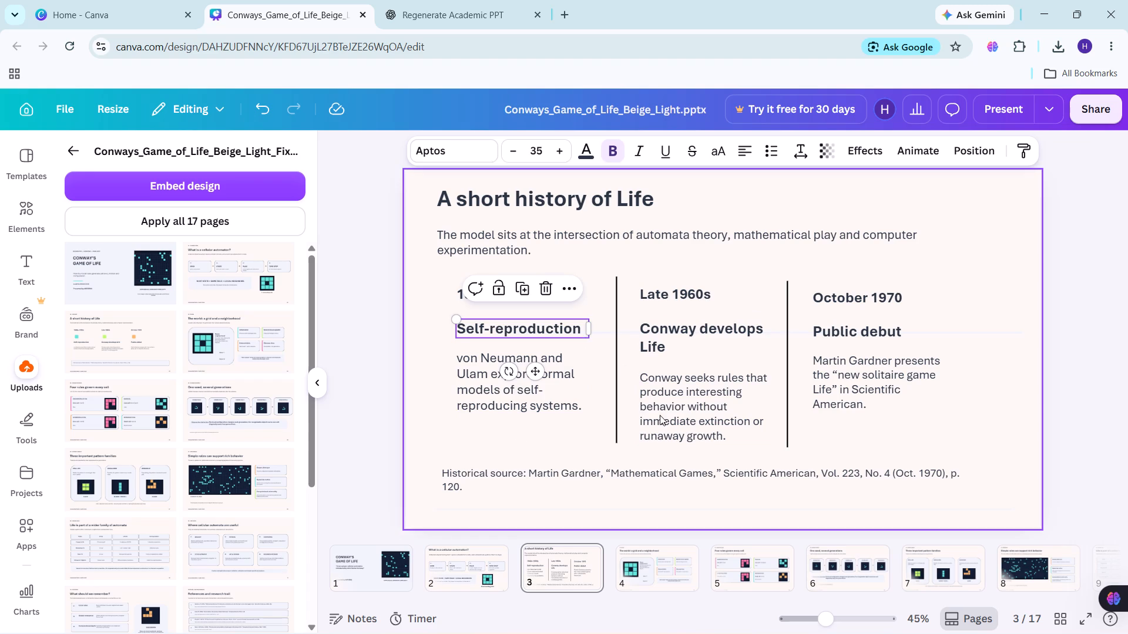
{"action": "left_click", "coordinate": [660, 415]}
{"action": "triple_click", "coordinate": [558, 146]}
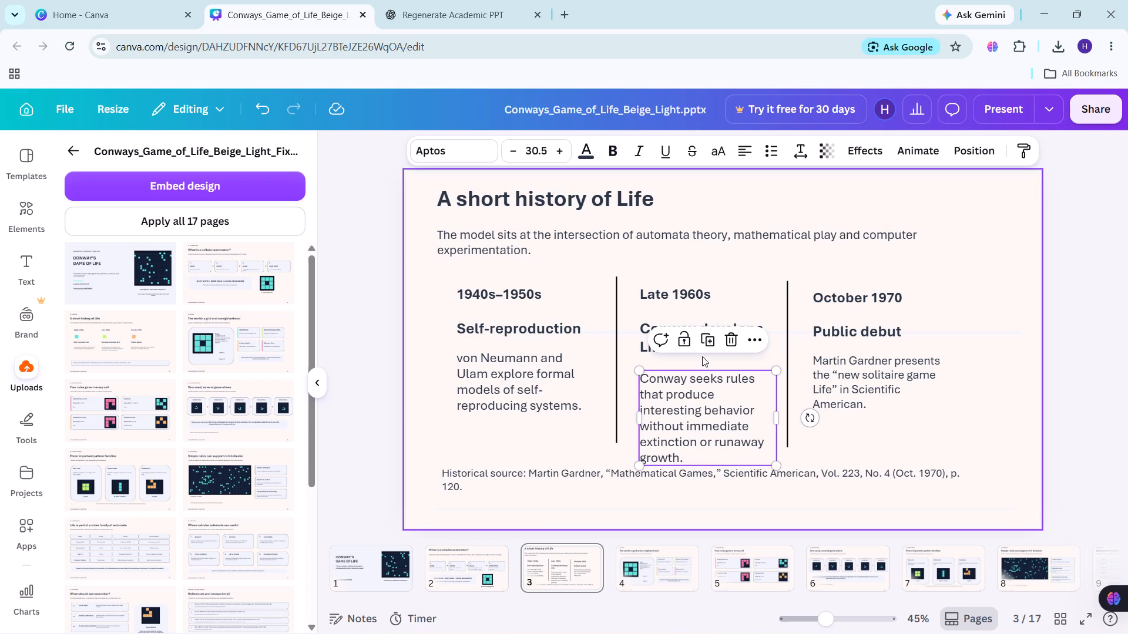
{"action": "double_click", "coordinate": [516, 149]}
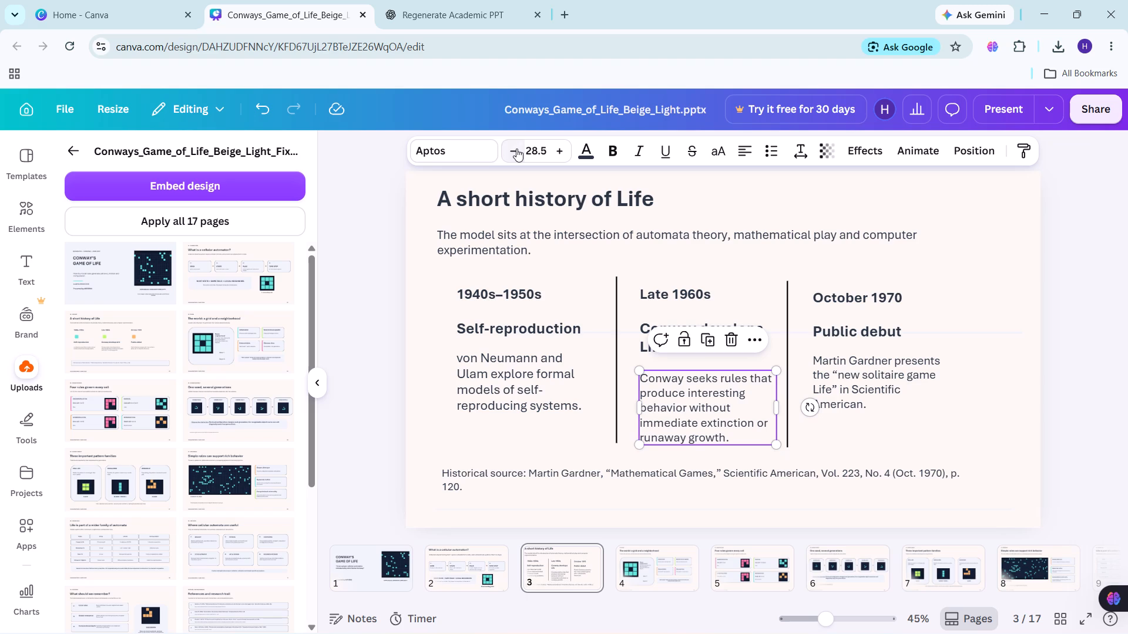
{"action": "left_click", "coordinate": [554, 151]}
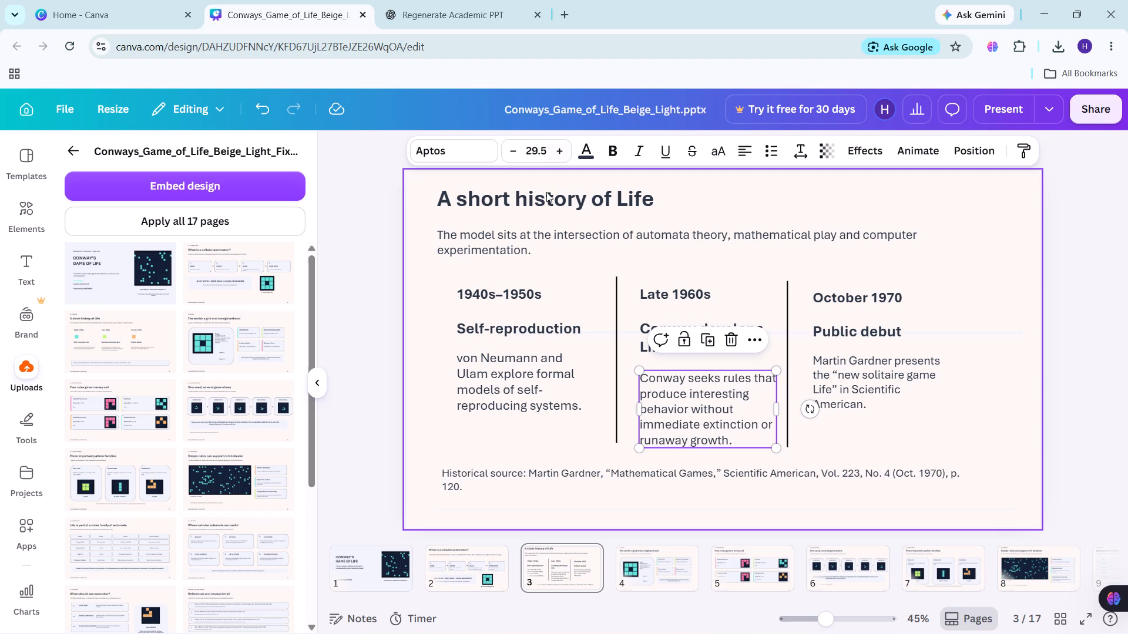
{"action": "left_click", "coordinate": [512, 359]}
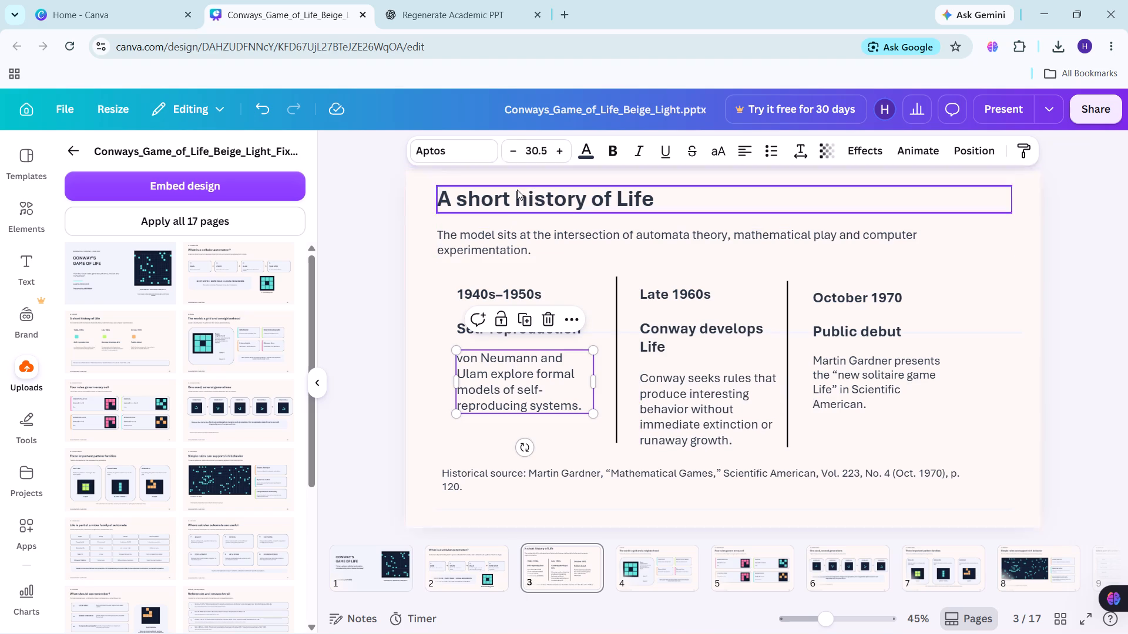
{"action": "left_click", "coordinate": [516, 150]}
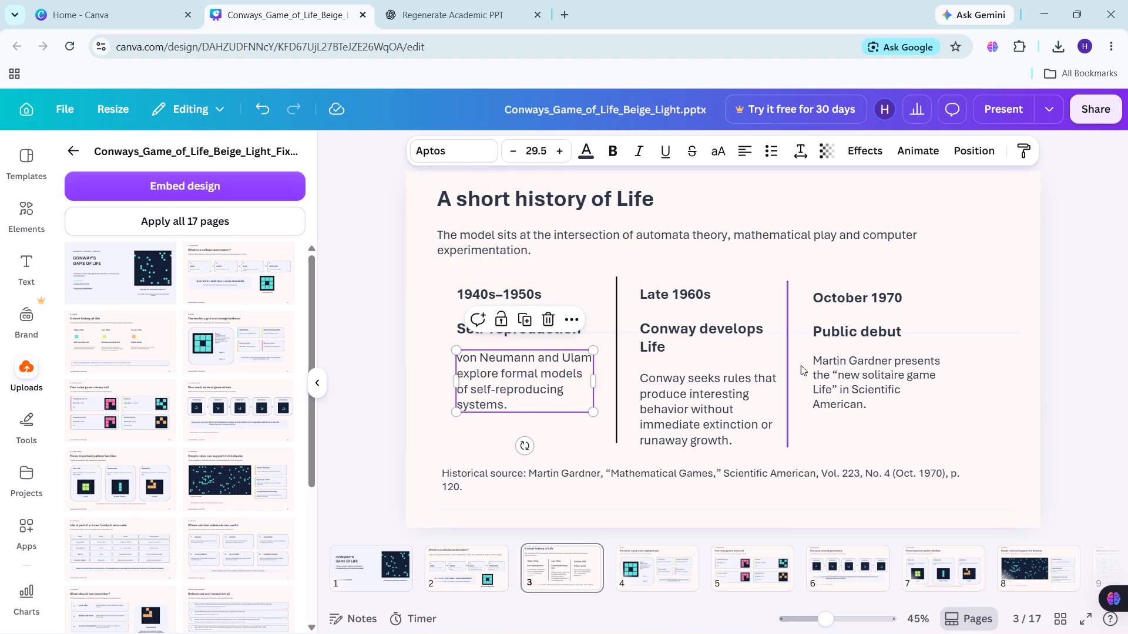
{"action": "left_click", "coordinate": [825, 384]}
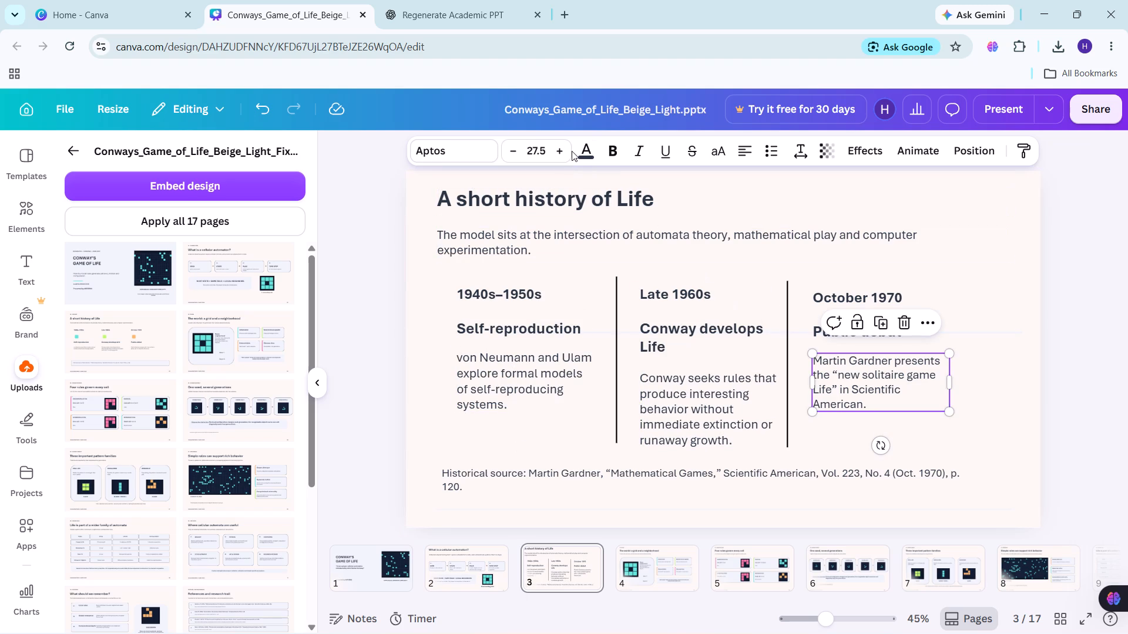
{"action": "left_click_drag", "start_coordinate": [572, 151], "coordinate": [565, 151]}
{"action": "double_click", "coordinate": [565, 151]}
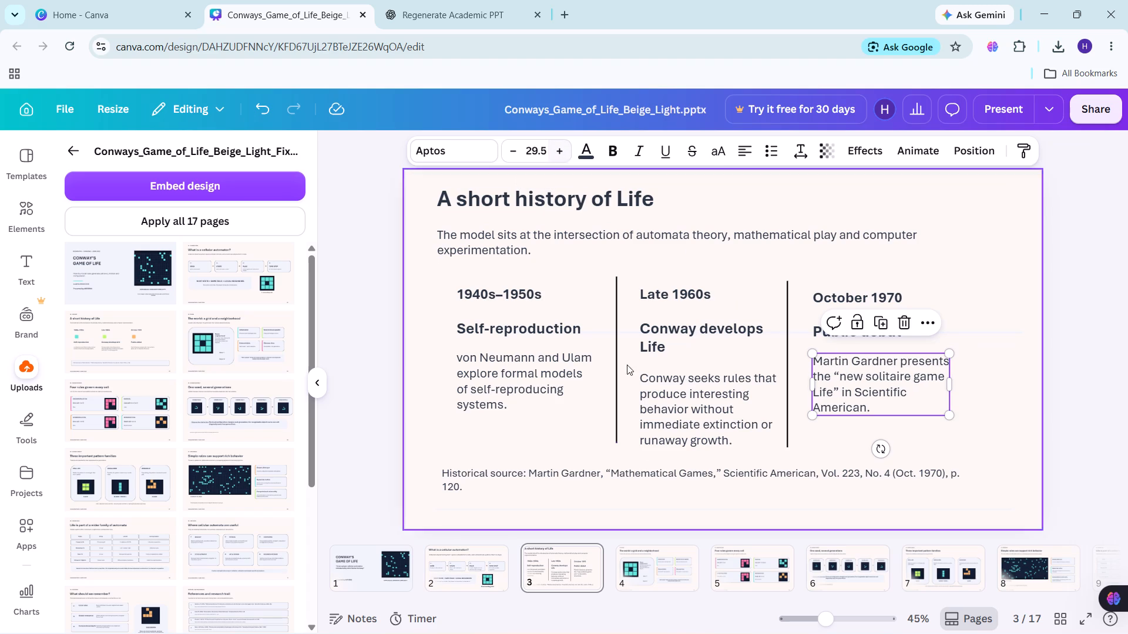
{"action": "left_click", "coordinate": [533, 511]}
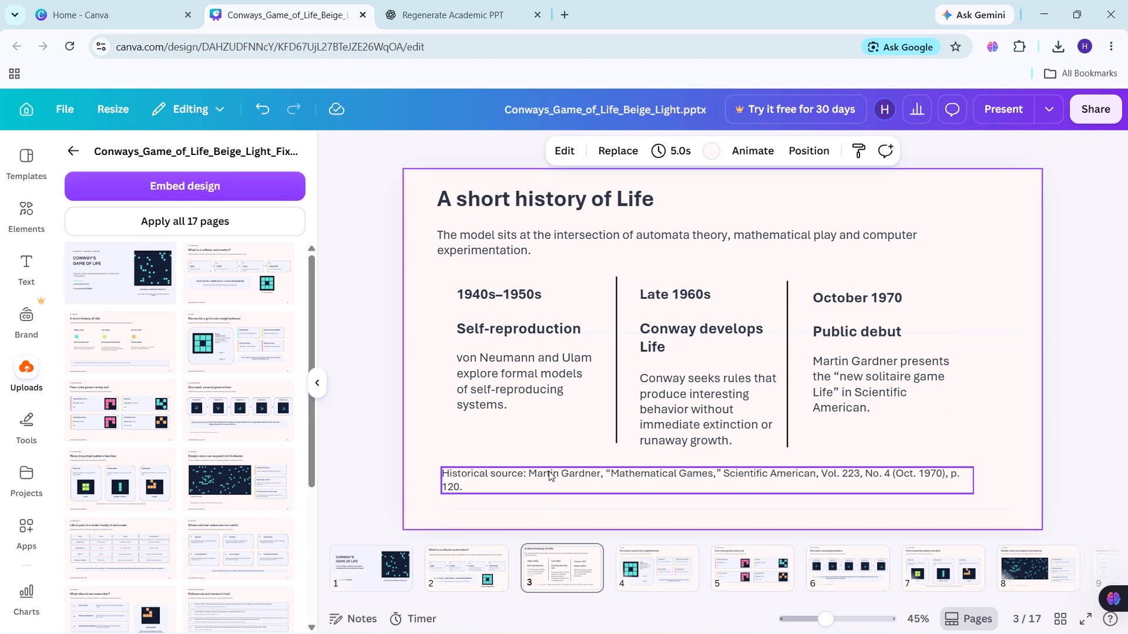
Set the font size of the "Historical source" note below the columns to 30.
{"action": "left_click", "coordinate": [549, 471]}
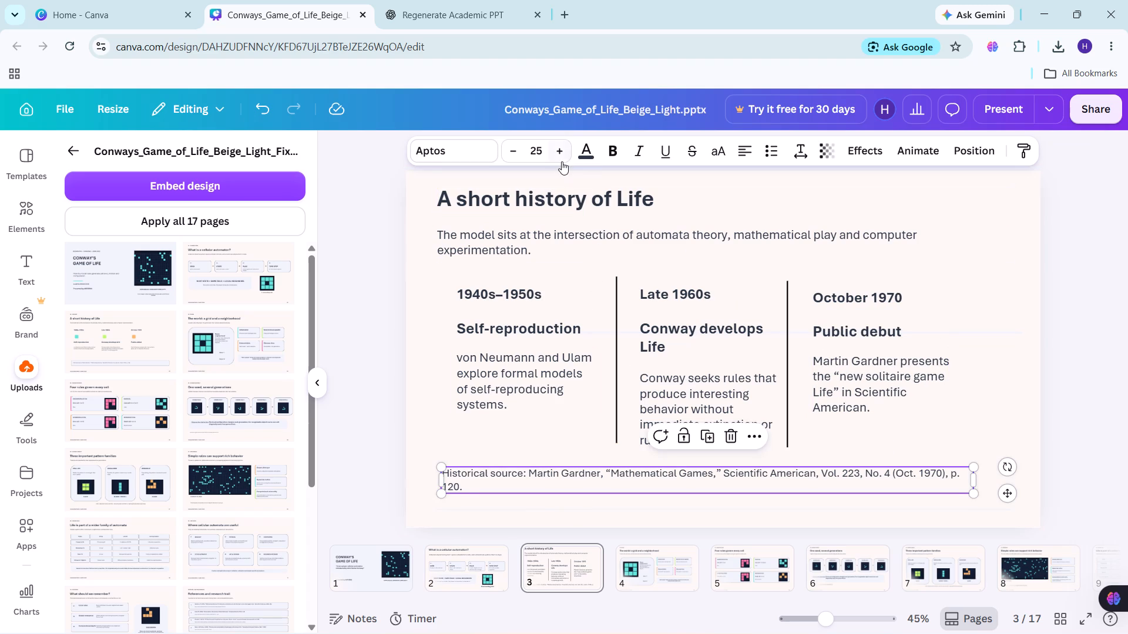
{"action": "triple_click", "coordinate": [562, 160]}
{"action": "left_click", "coordinate": [562, 160]}
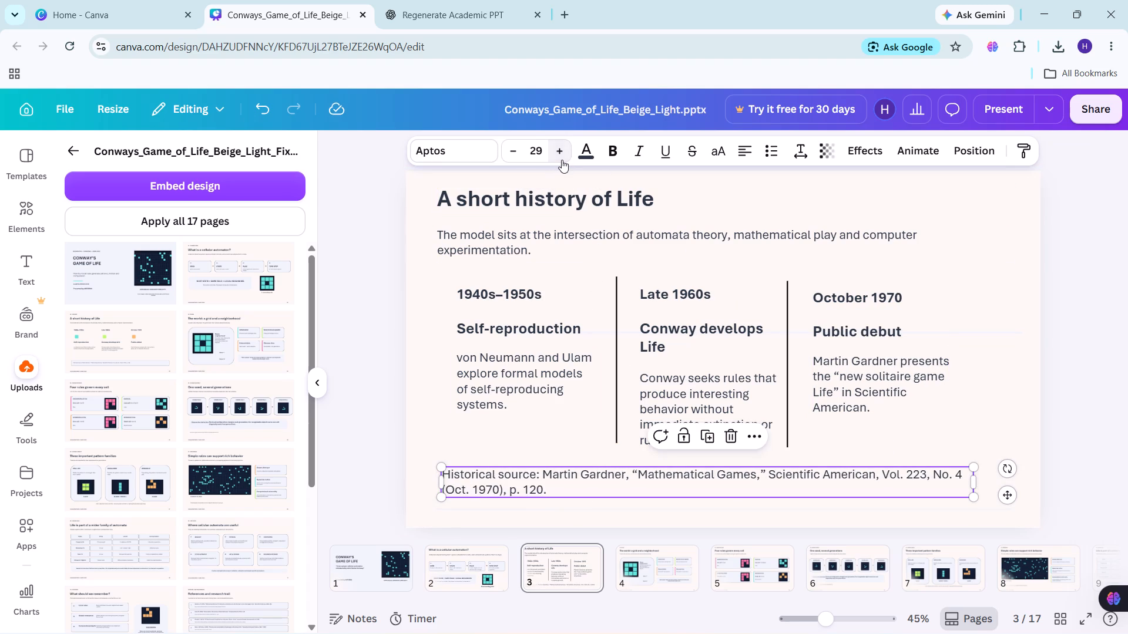
{"action": "left_click", "coordinate": [562, 160]}
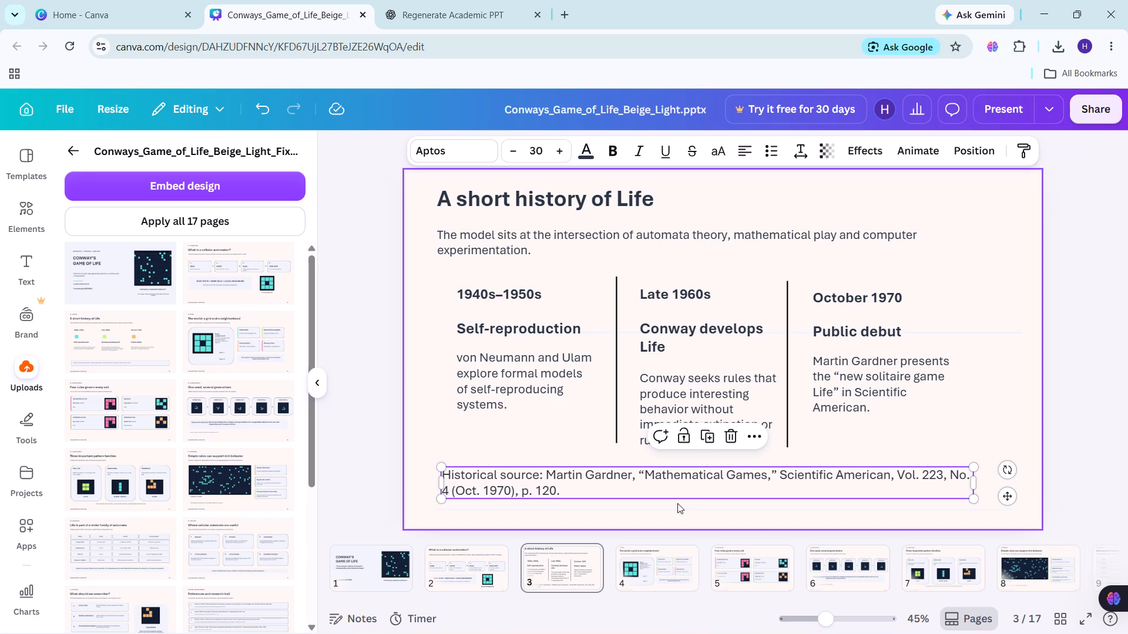
{"action": "left_click", "coordinate": [677, 503]}
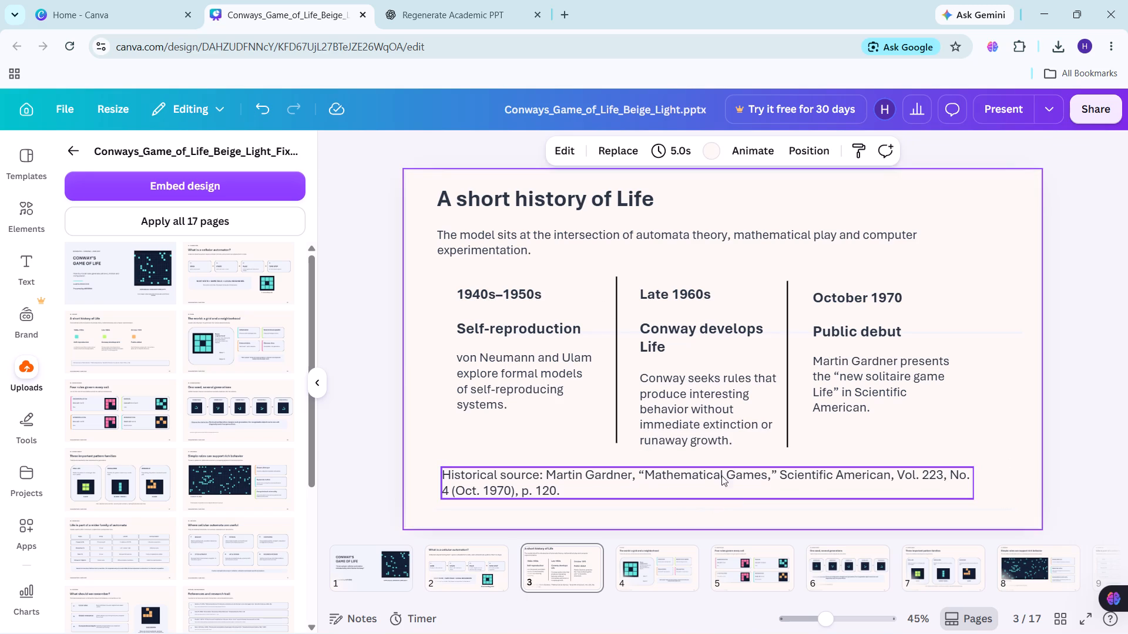
Lengthen the two vertical column dividers on slide 3 to matching top and bottom ends, each about 519 long.
{"action": "left_click", "coordinate": [617, 440]}
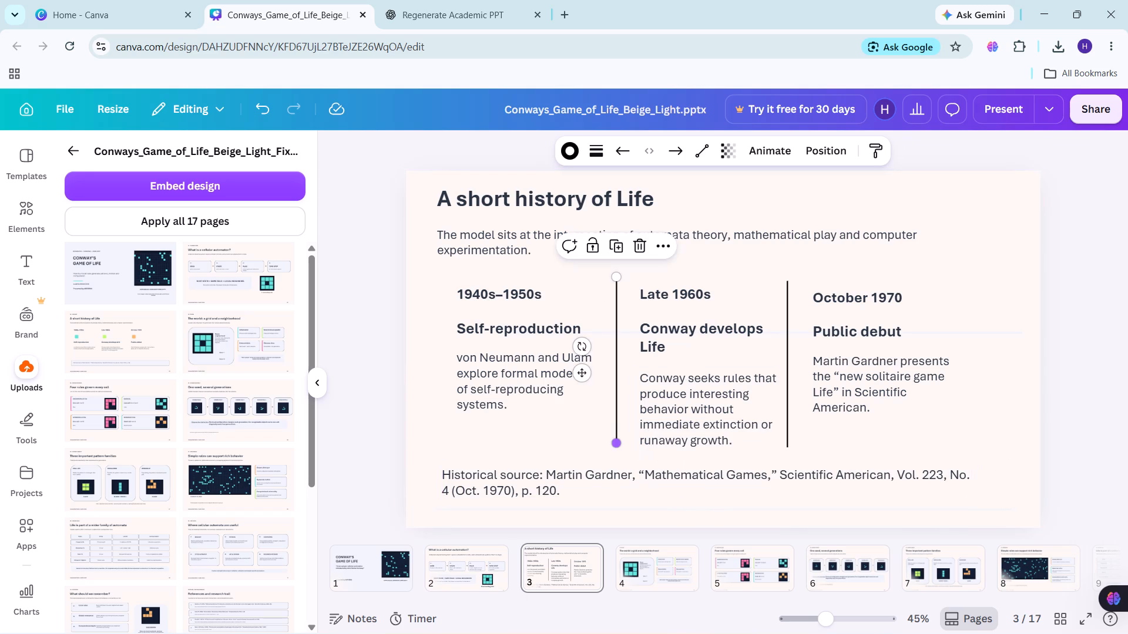
{"action": "left_click", "coordinate": [617, 443]}
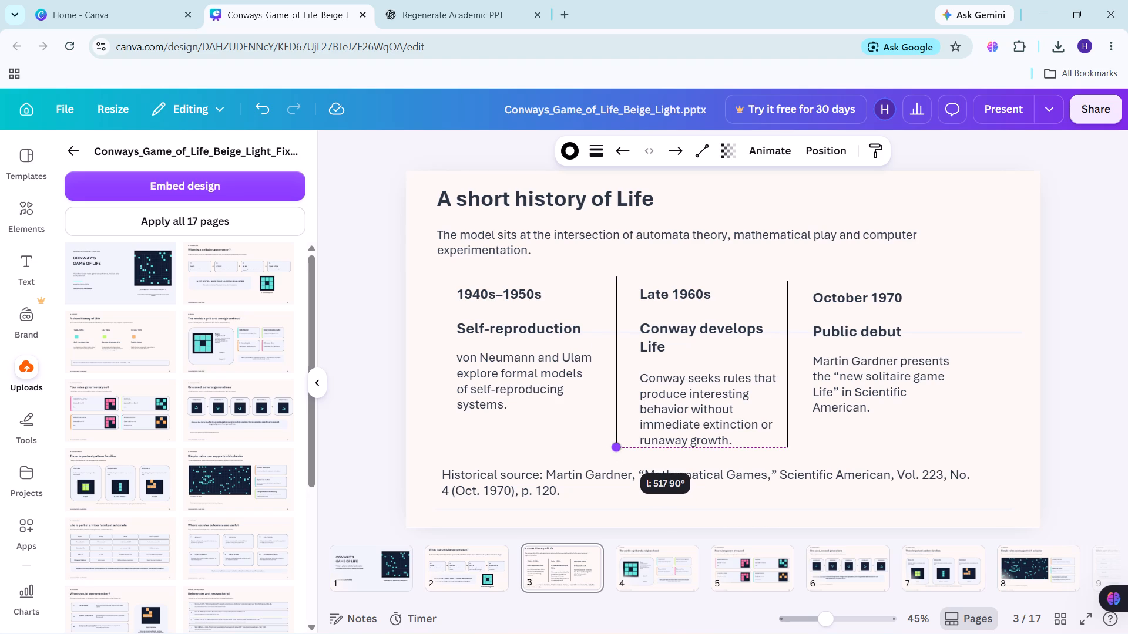
{"action": "left_click", "coordinate": [787, 440]}
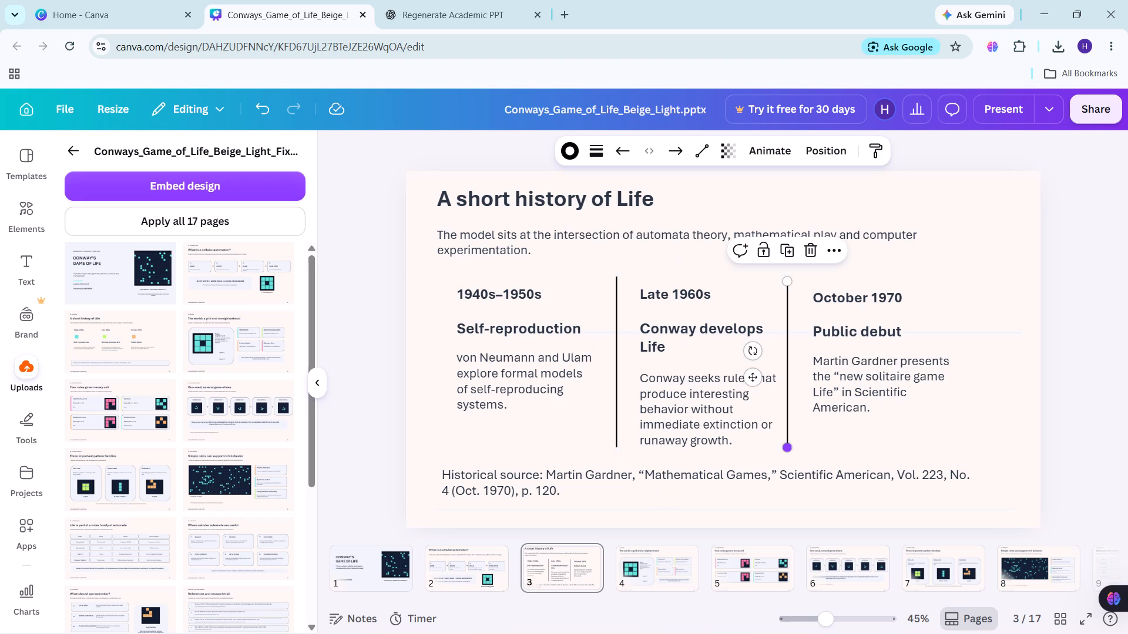
{"action": "left_click", "coordinate": [786, 448]}
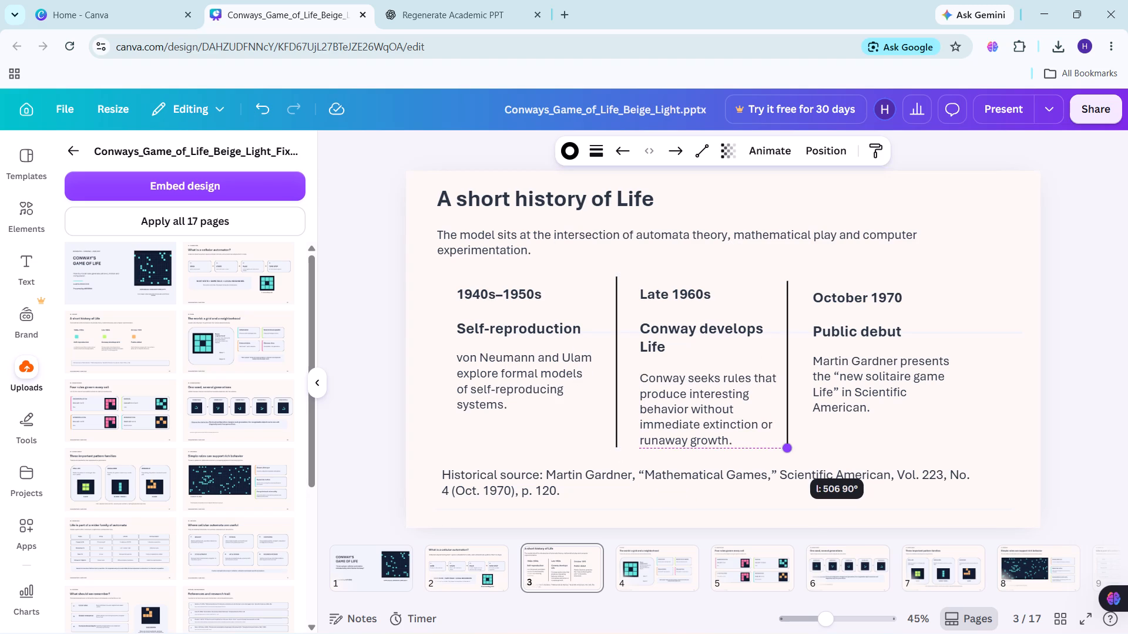
{"action": "left_click", "coordinate": [851, 441]}
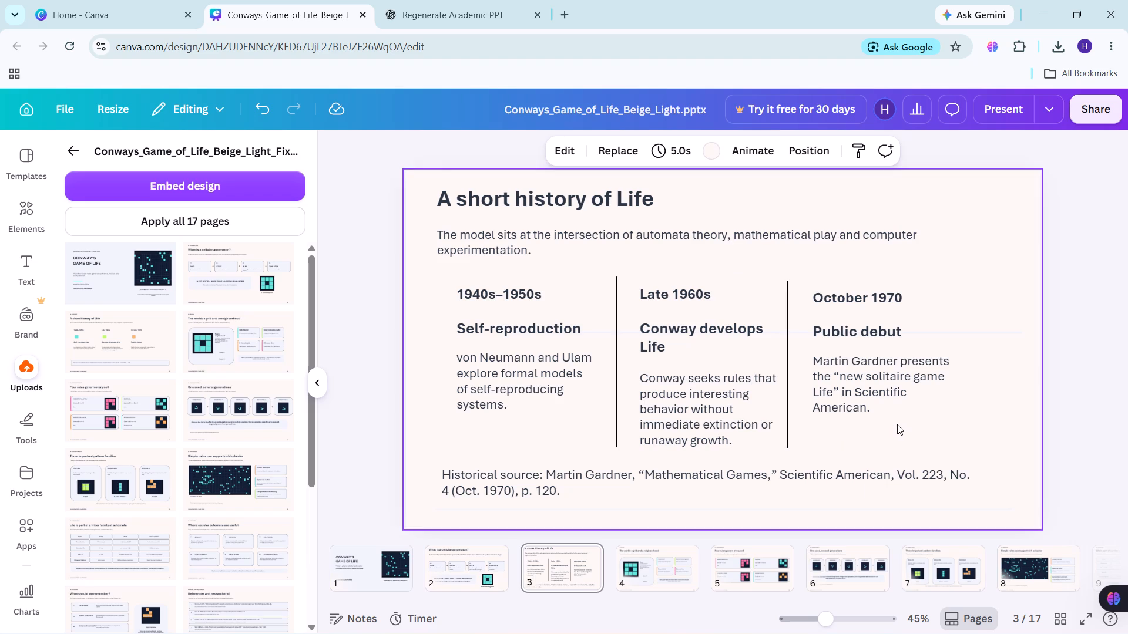
{"action": "left_click", "coordinate": [790, 285]}
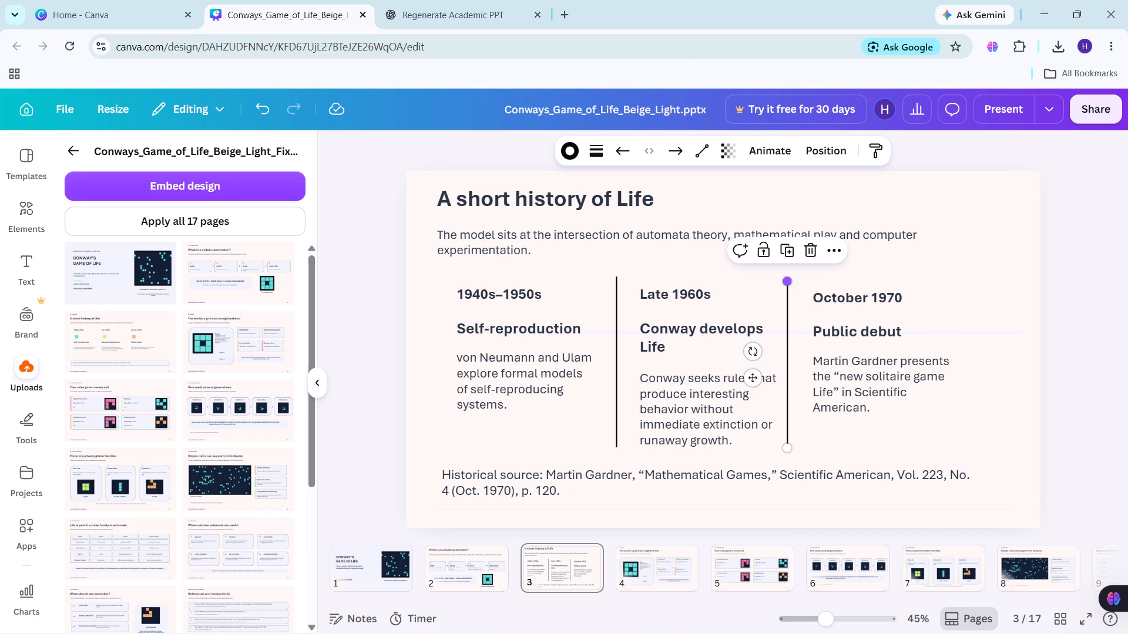
{"action": "left_click", "coordinate": [788, 279]}
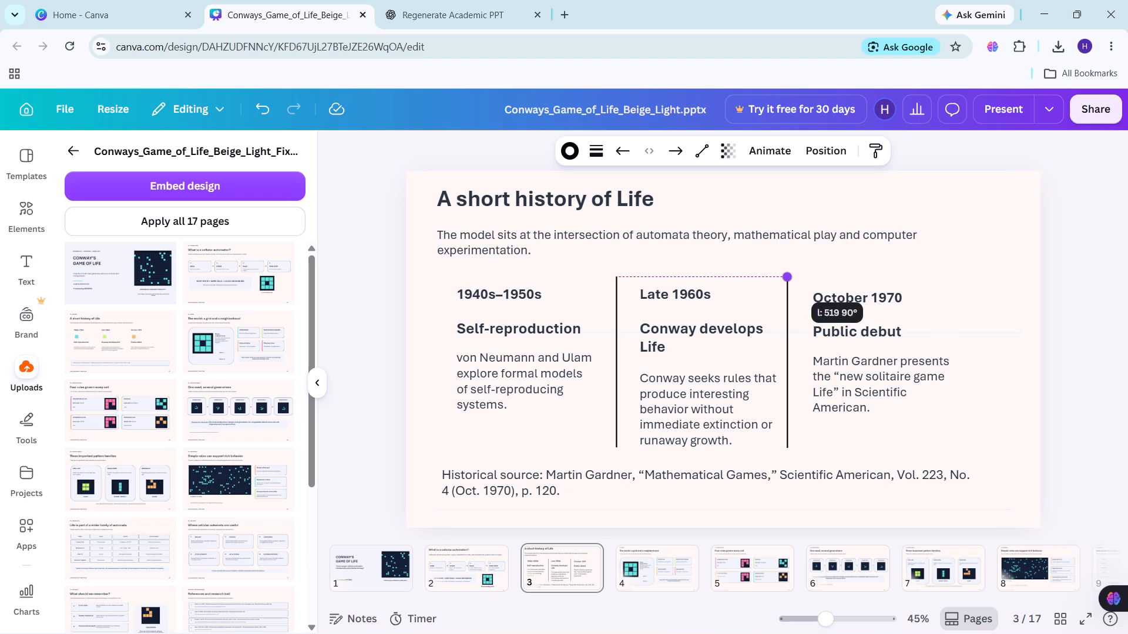
{"action": "left_click", "coordinate": [940, 274]}
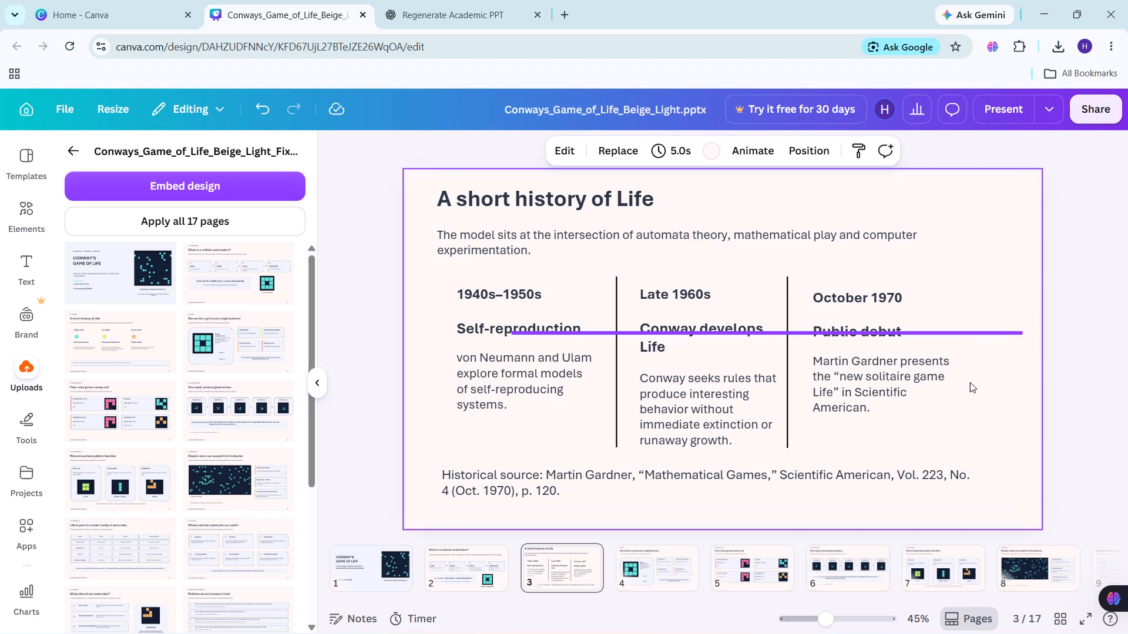
On slide 4, "The world: a grid and a neighborhood", delete the "Cellular Automata / Game of Life" footer and the "03 · MODEL" label.
{"action": "left_click", "coordinate": [663, 588]}
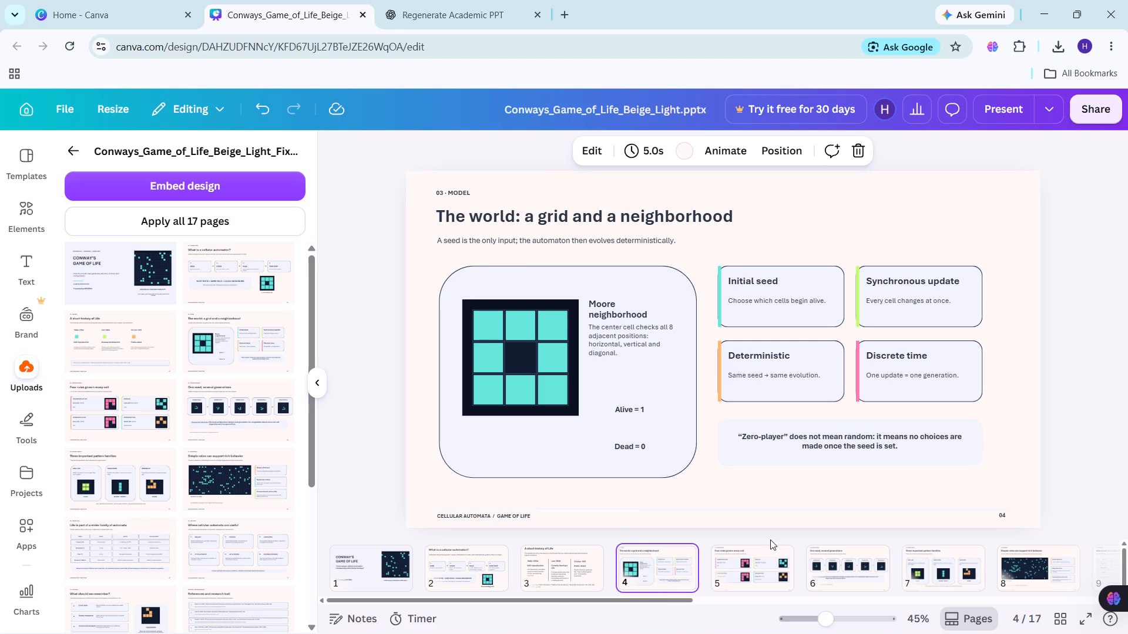
{"action": "left_click", "coordinate": [497, 520]}
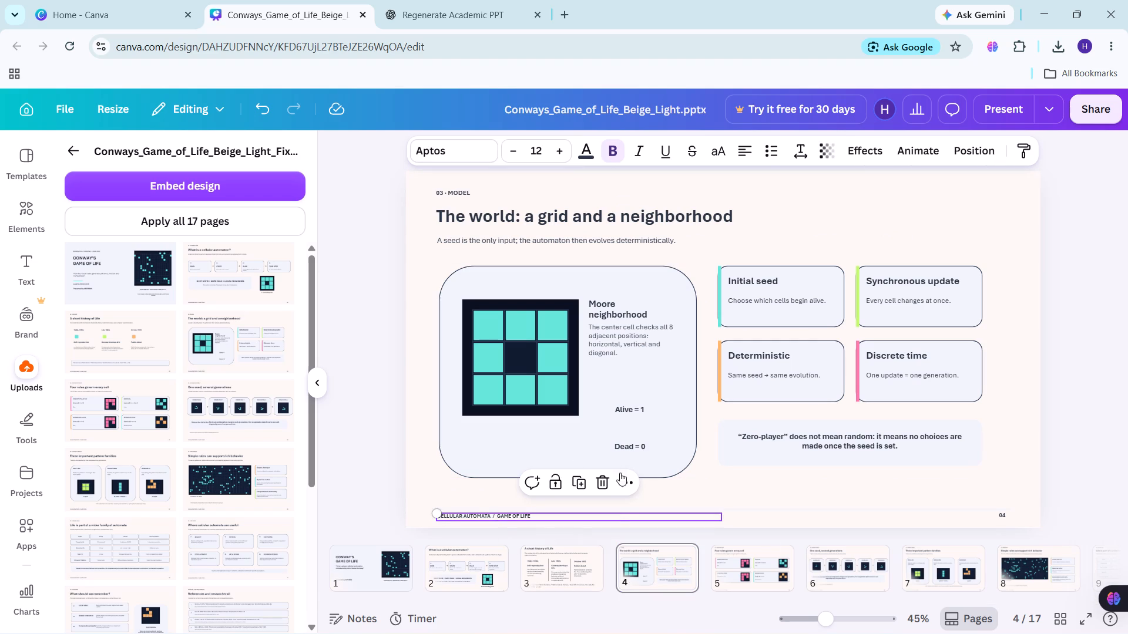
{"action": "left_click", "coordinate": [603, 477]}
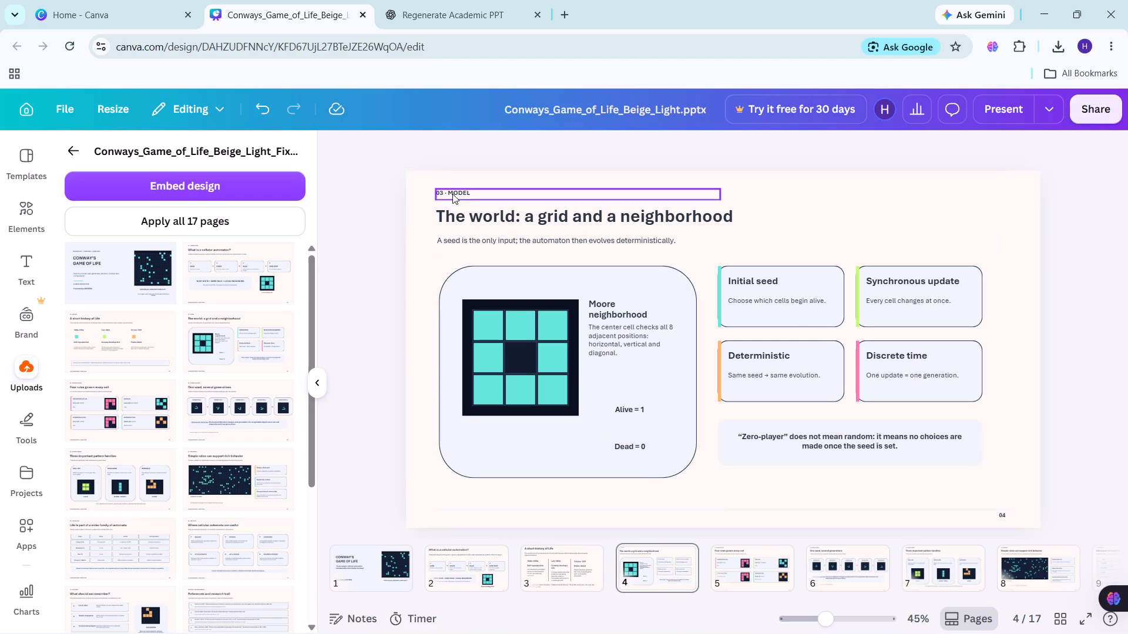
{"action": "left_click", "coordinate": [452, 194]}
{"action": "left_click", "coordinate": [598, 231]}
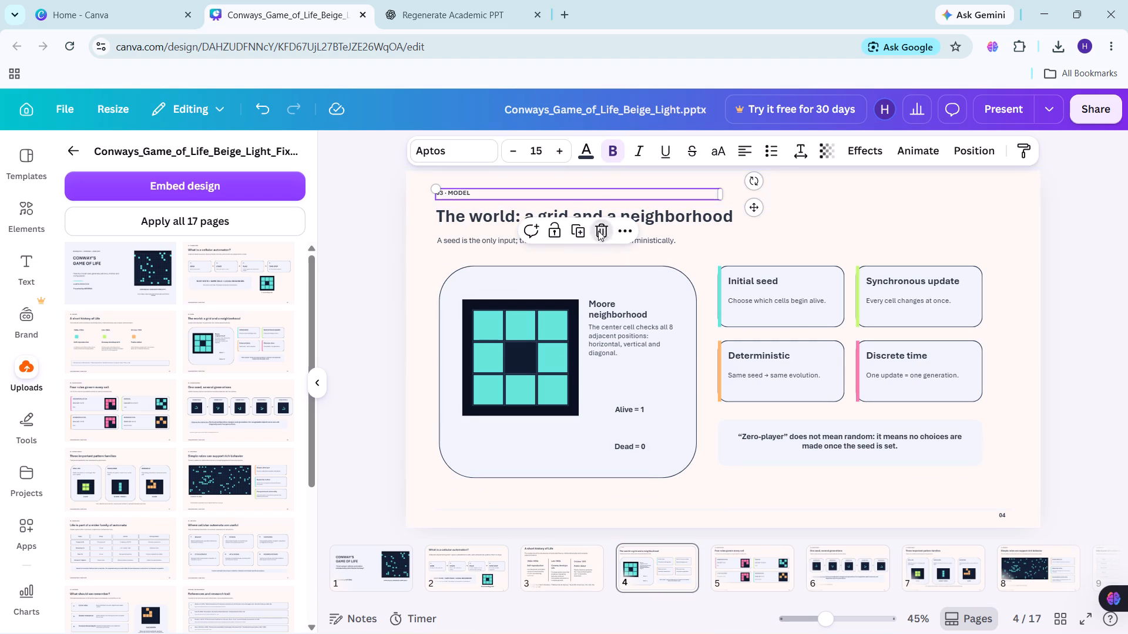
Check the title sizes on the earlier slides and set slide 3's title to 50.5, matching slide 2.
{"action": "left_click", "coordinate": [550, 584]}
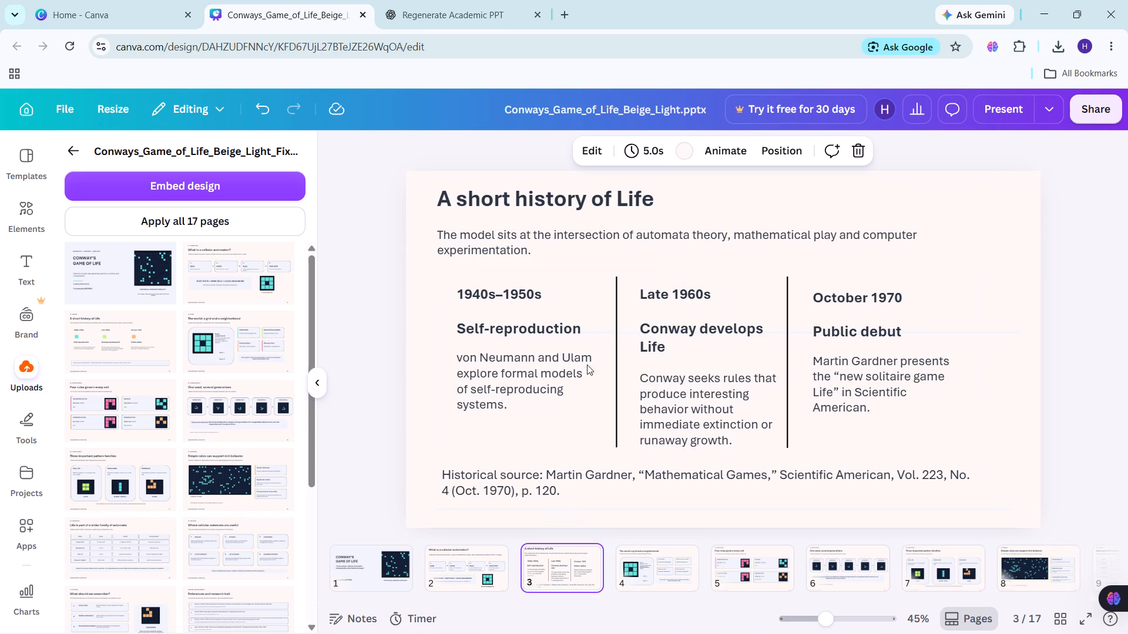
{"action": "left_click", "coordinate": [579, 197]}
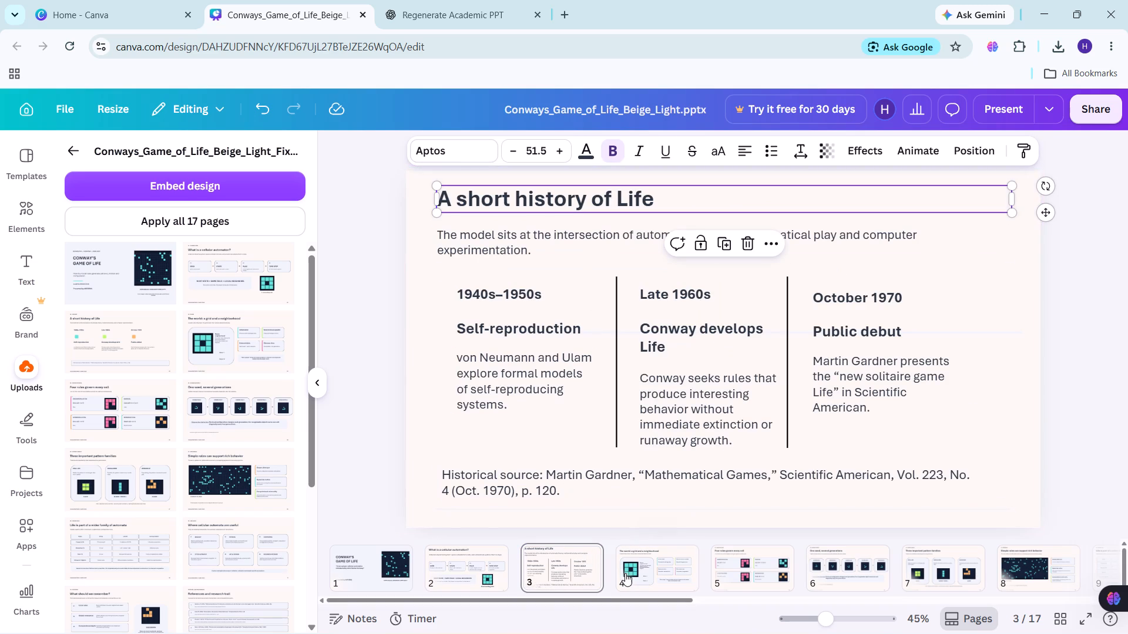
{"action": "left_click", "coordinate": [449, 555]}
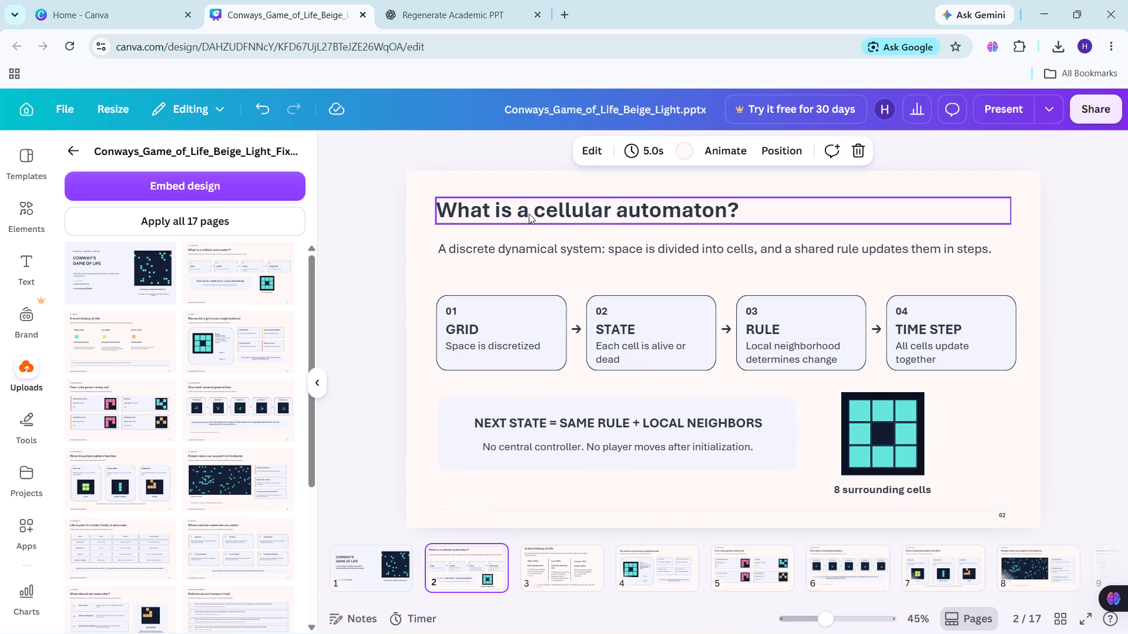
{"action": "left_click", "coordinate": [529, 214]}
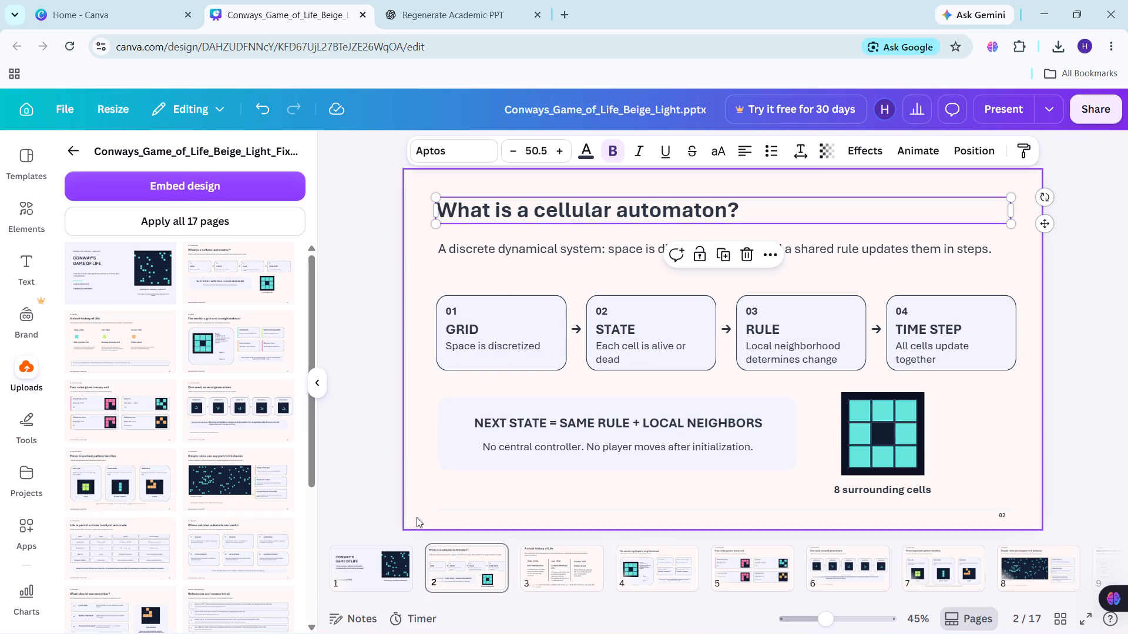
{"action": "left_click", "coordinate": [390, 579]}
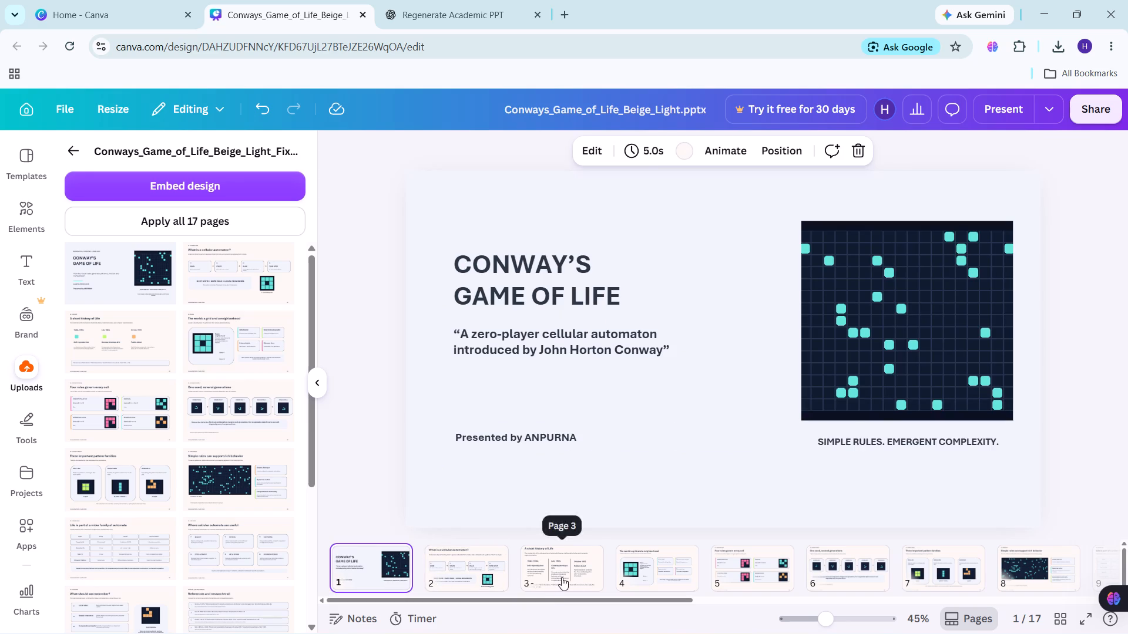
{"action": "left_click", "coordinate": [562, 577]}
{"action": "left_click", "coordinate": [581, 187]}
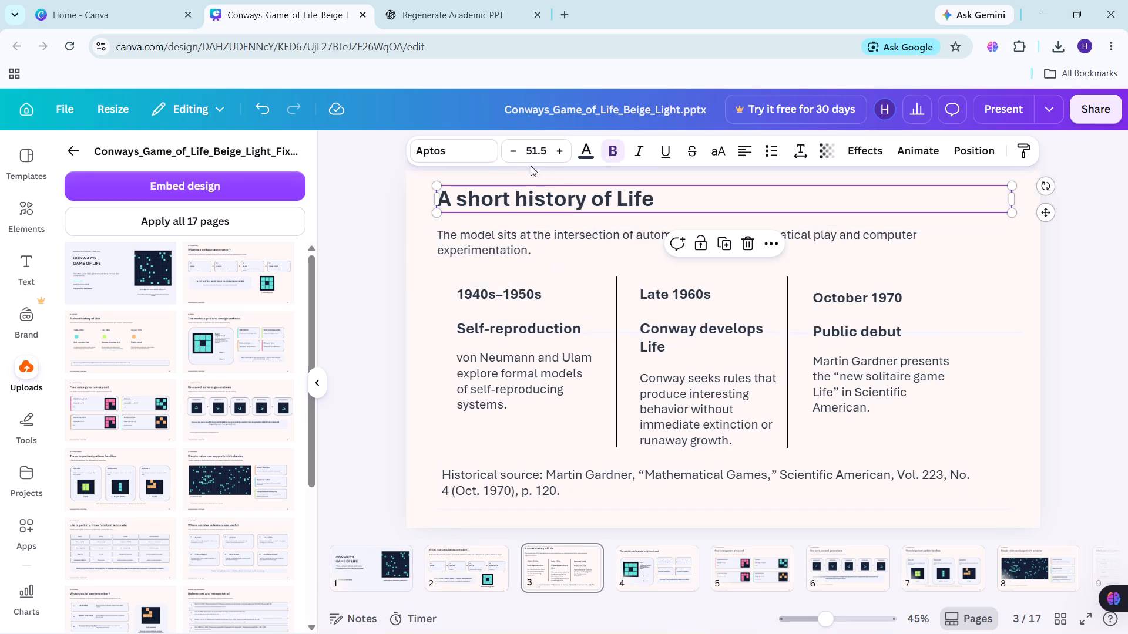
{"action": "left_click", "coordinate": [513, 153]}
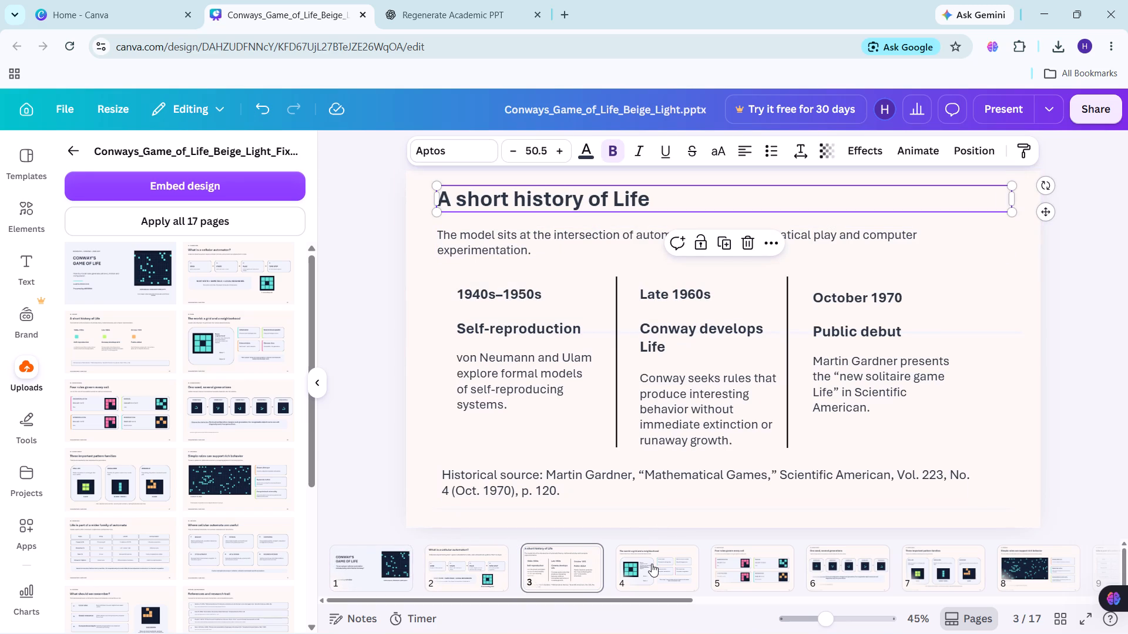
Set slide 4's title to font size 50.5 and move it up, away from the subtitle.
{"action": "left_click", "coordinate": [652, 564]}
{"action": "left_click", "coordinate": [592, 218]}
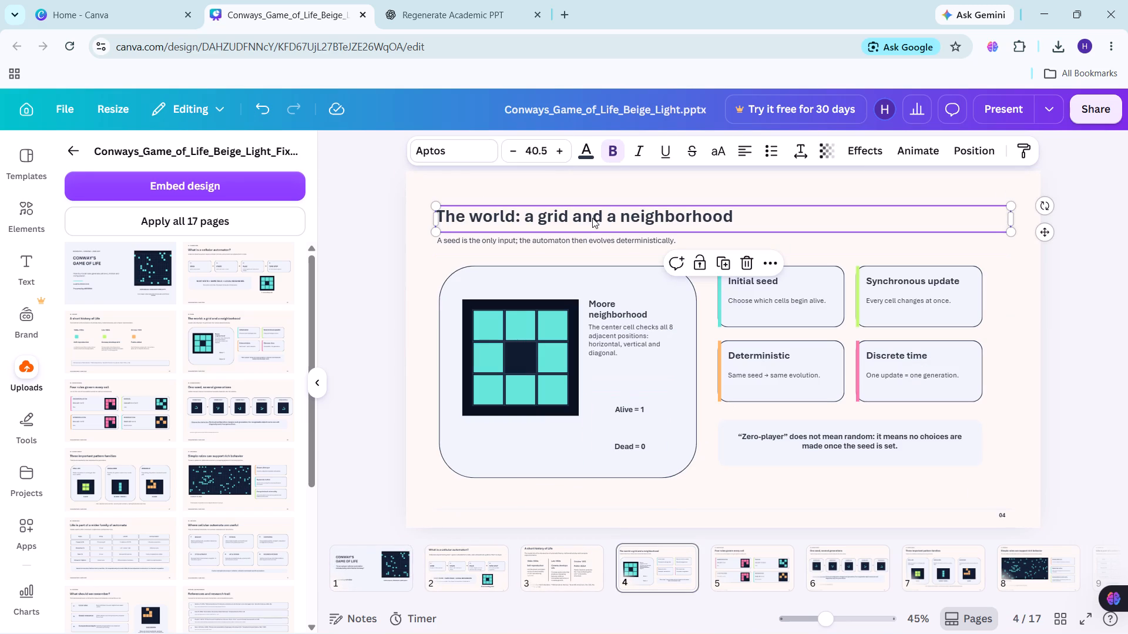
{"action": "triple_click", "coordinate": [565, 147]}
{"action": "triple_click", "coordinate": [565, 147]}
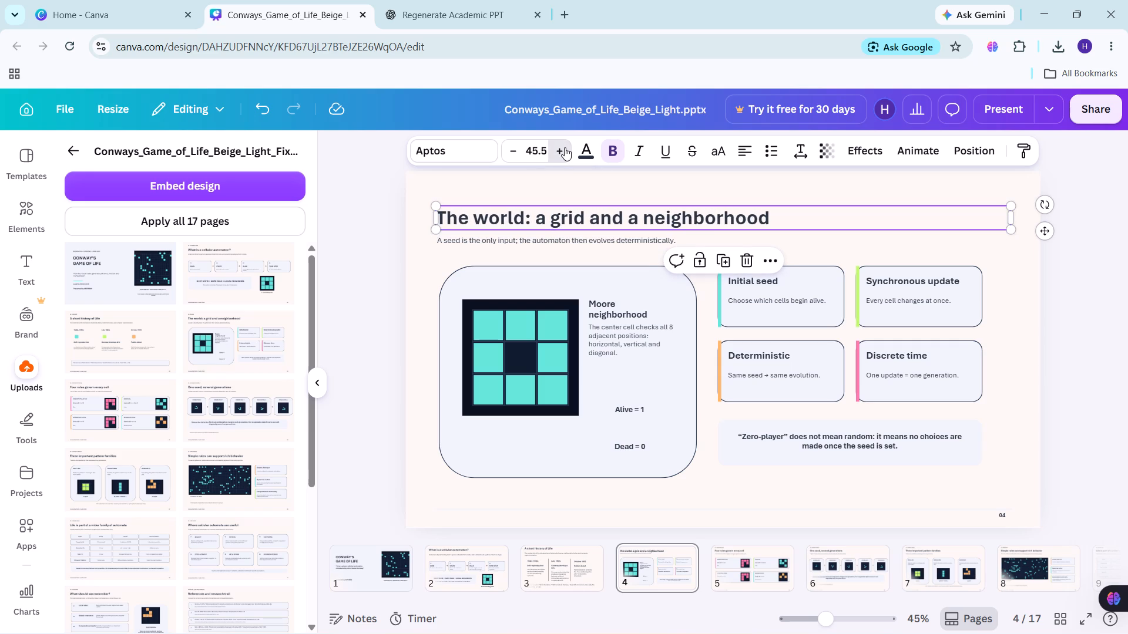
{"action": "triple_click", "coordinate": [565, 147]}
{"action": "left_click", "coordinate": [565, 147]}
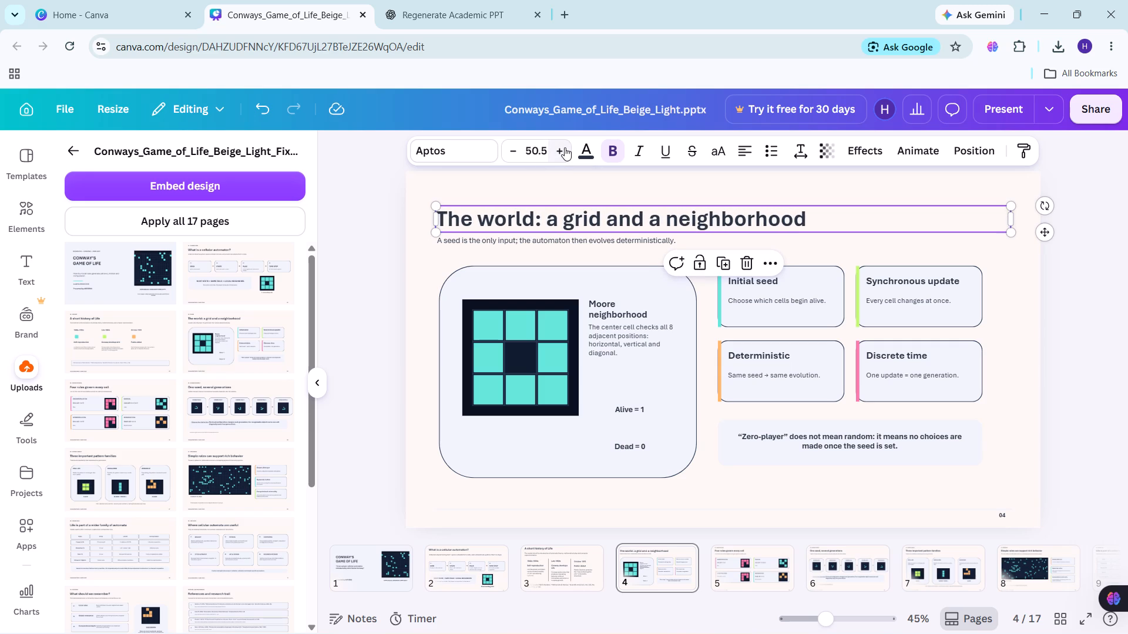
{"action": "left_click", "coordinate": [428, 261]}
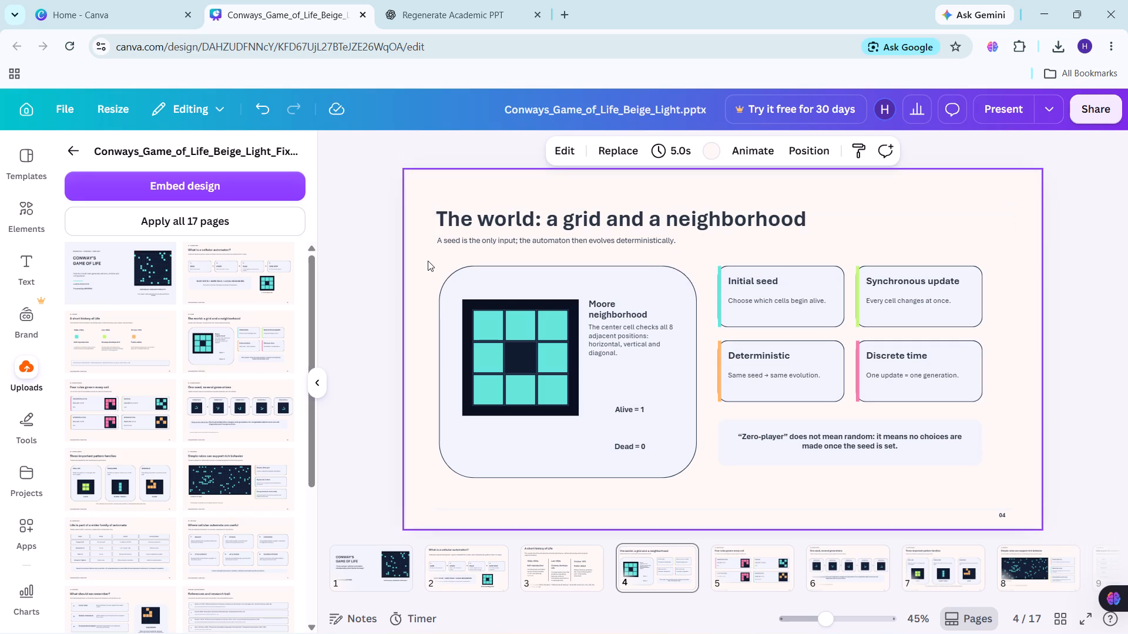
{"action": "left_click_drag", "start_coordinate": [428, 261], "coordinate": [430, 244]}
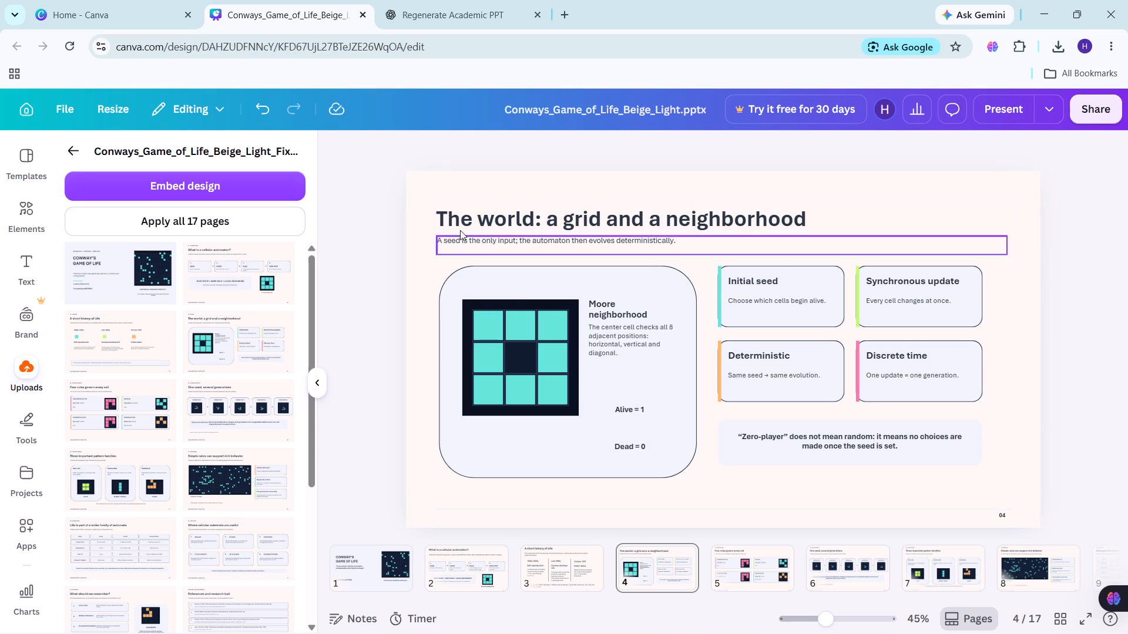
{"action": "left_click_drag", "start_coordinate": [479, 224], "coordinate": [479, 205]}
Set slide 4's subtitle "A seed is the only input…" to font size 30 and move it up just beneath the title.
{"action": "left_click", "coordinate": [478, 239]}
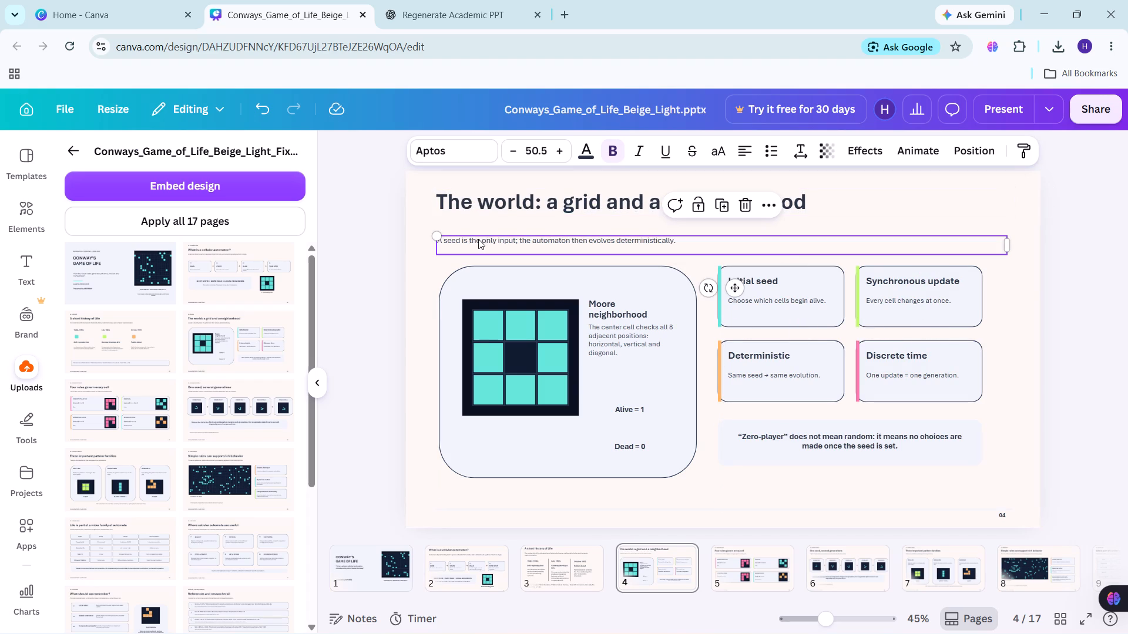
{"action": "triple_click", "coordinate": [566, 148]}
{"action": "triple_click", "coordinate": [566, 148]}
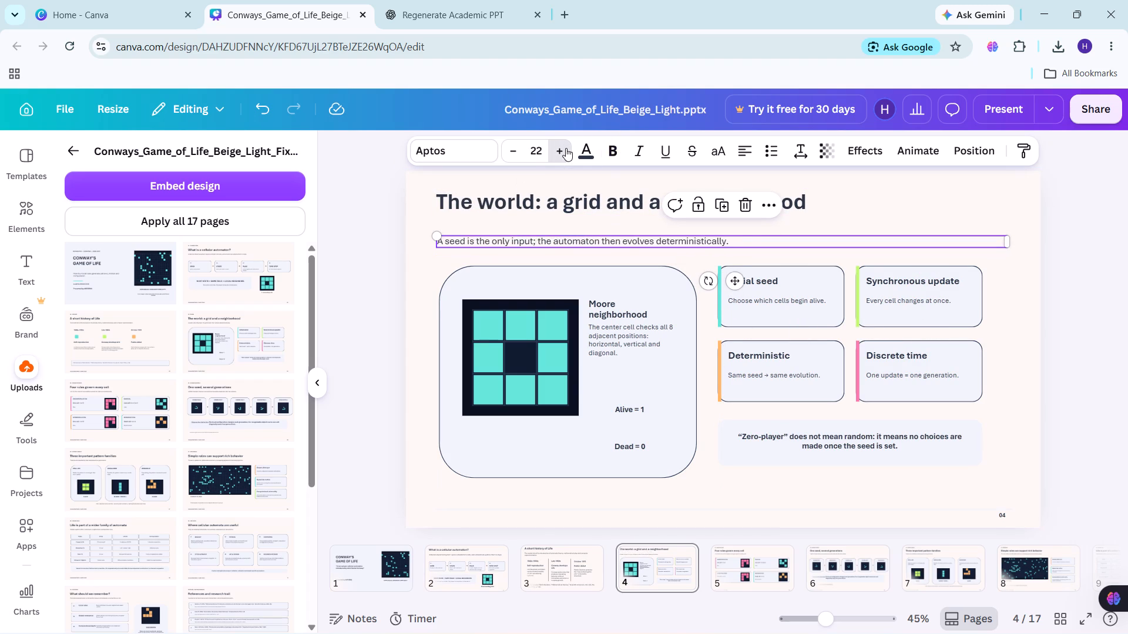
{"action": "triple_click", "coordinate": [566, 148]}
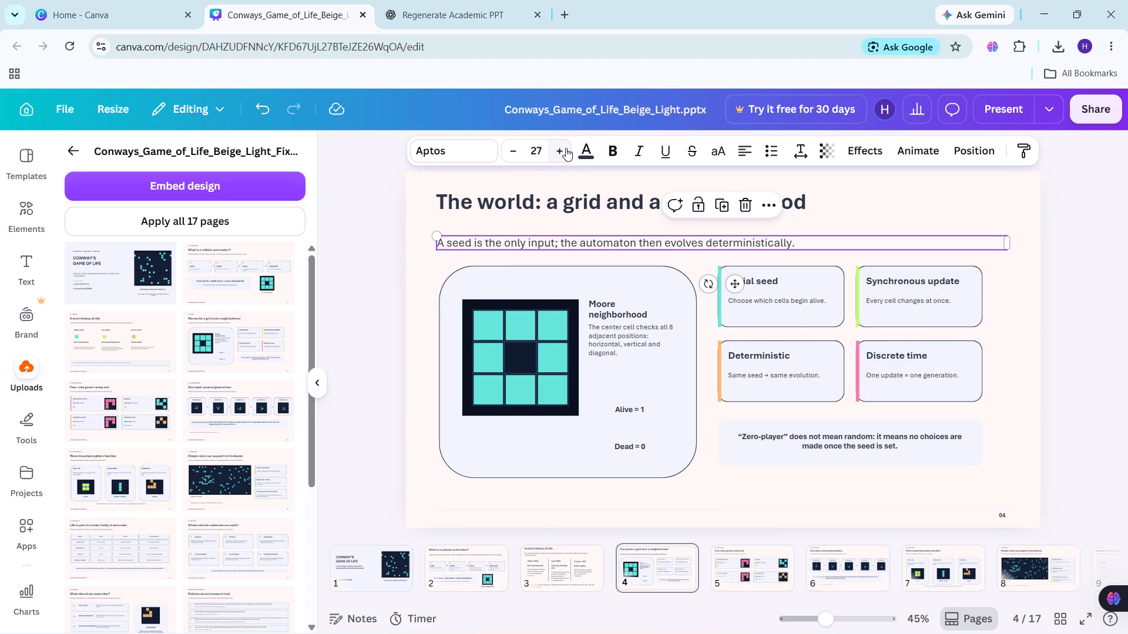
{"action": "double_click", "coordinate": [566, 148]}
{"action": "left_click", "coordinate": [566, 148]}
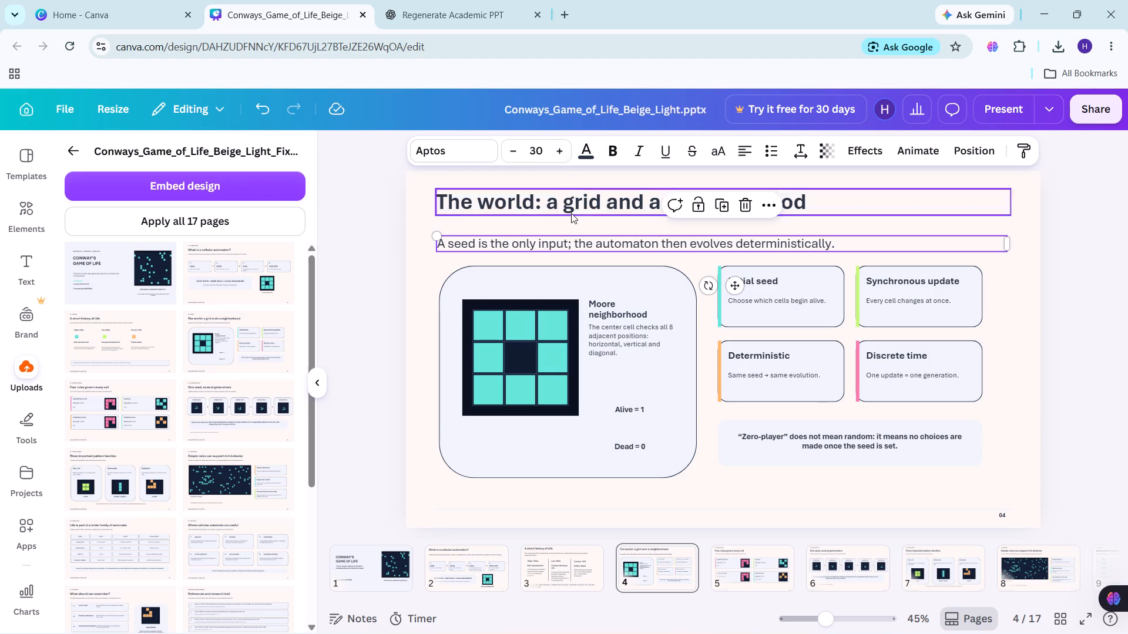
{"action": "left_click_drag", "start_coordinate": [573, 242], "coordinate": [575, 226]}
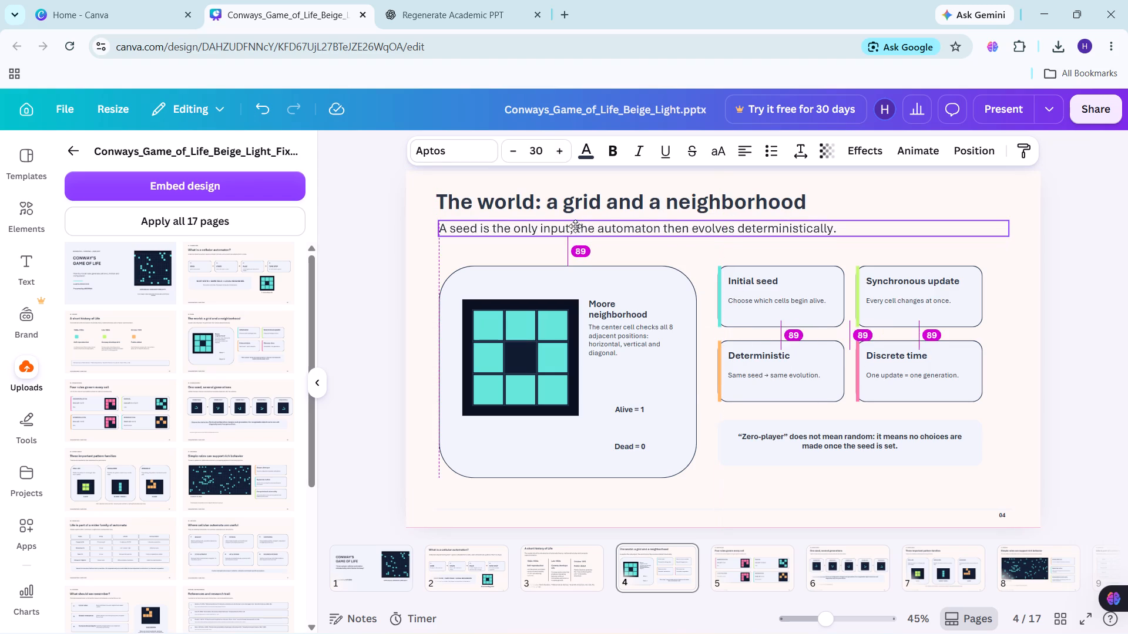
{"action": "left_click_drag", "start_coordinate": [575, 226], "coordinate": [573, 228]}
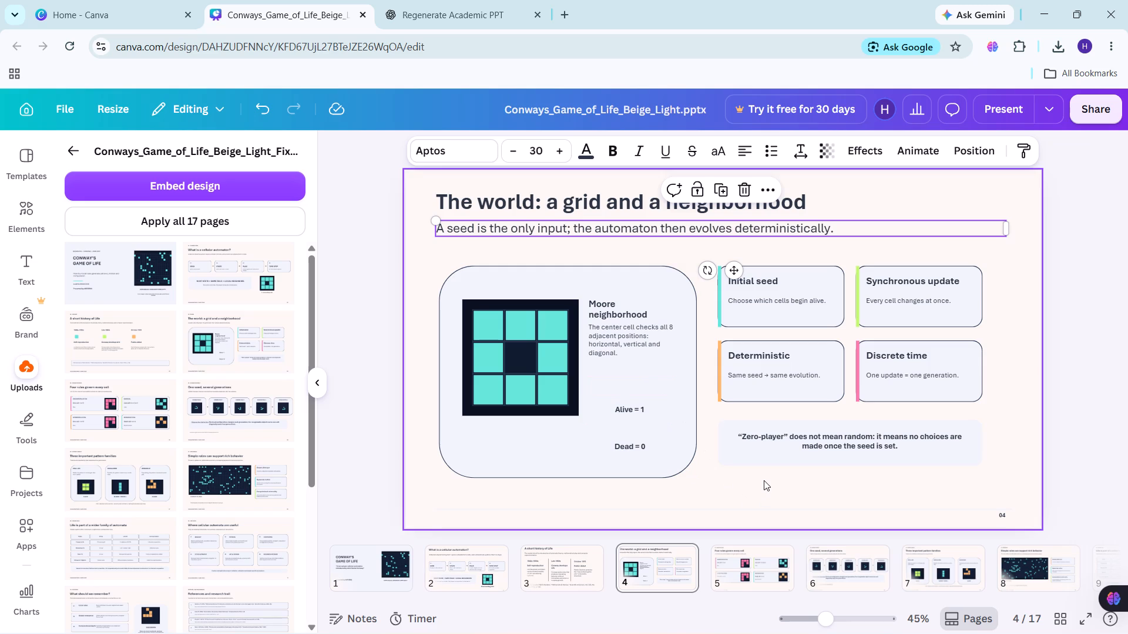
Enlarge all text in slide 4's content boxes together, bringing the Moore neighborhood description to 23.5 and the "Alive = 1" label to 25.
{"action": "left_click_drag", "start_coordinate": [415, 264], "coordinate": [933, 465]}
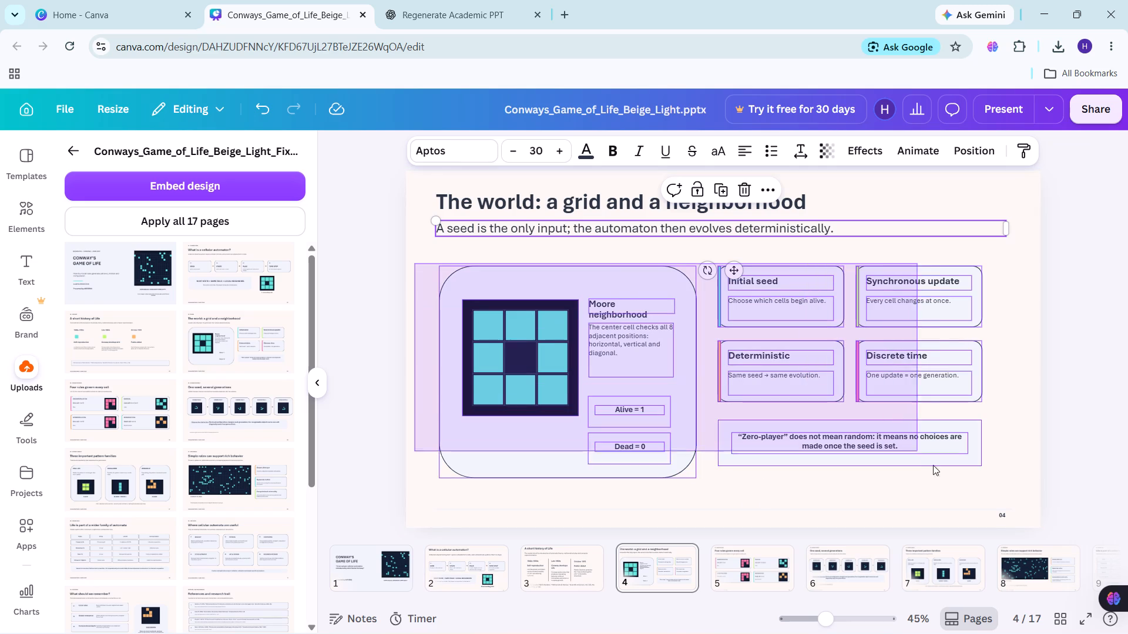
{"action": "left_click_drag", "start_coordinate": [933, 465], "coordinate": [956, 492]}
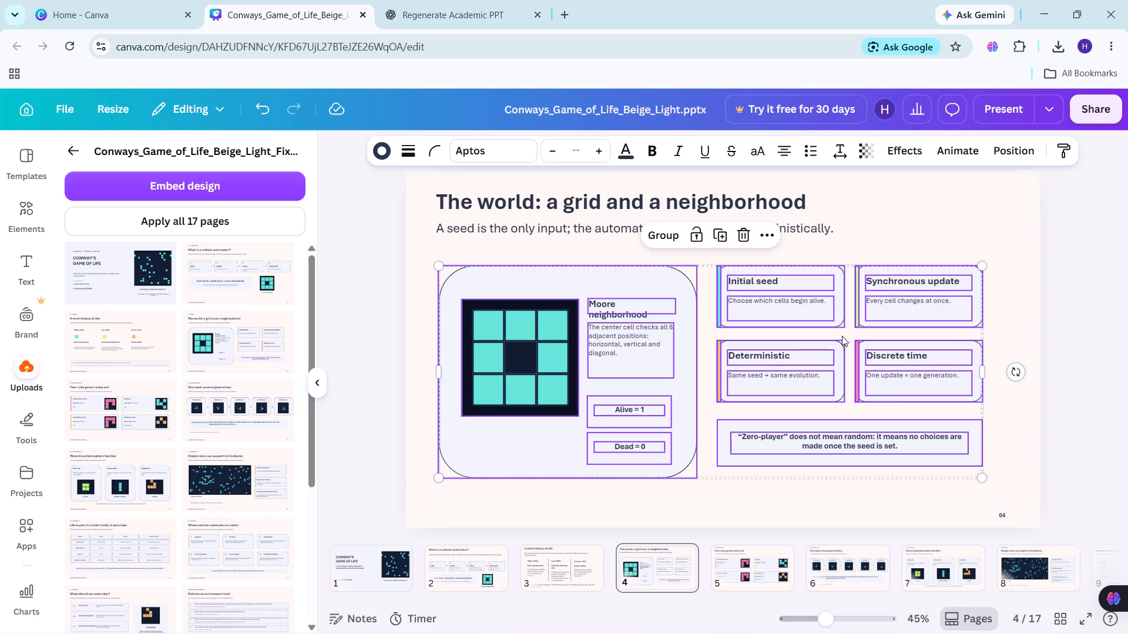
{"action": "triple_click", "coordinate": [603, 154]}
{"action": "double_click", "coordinate": [603, 154]}
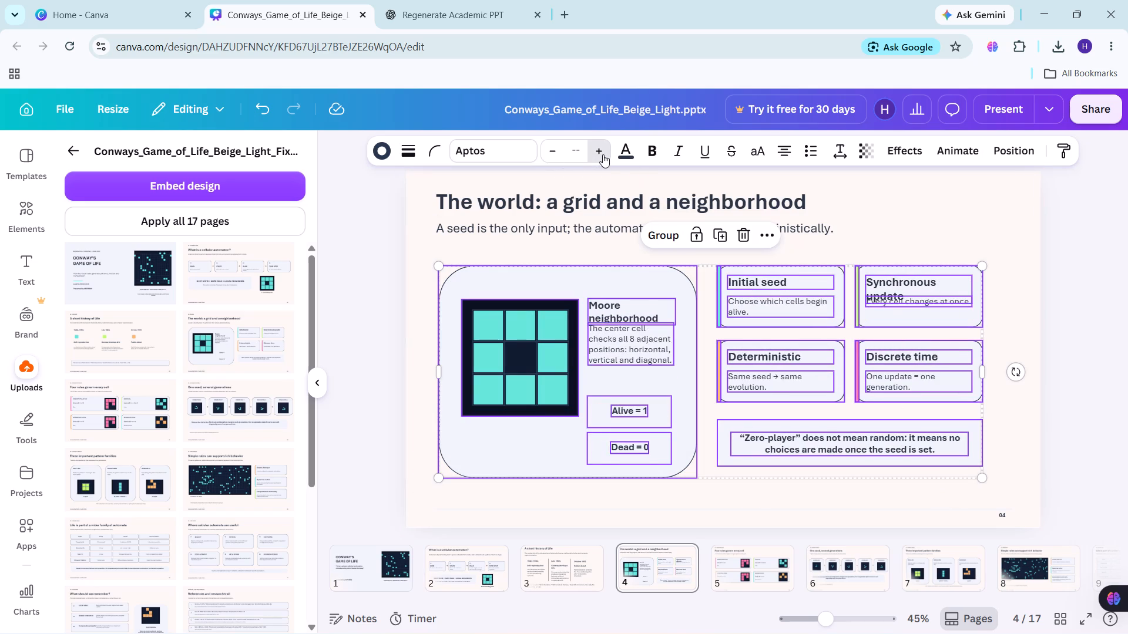
{"action": "left_click", "coordinate": [603, 154]}
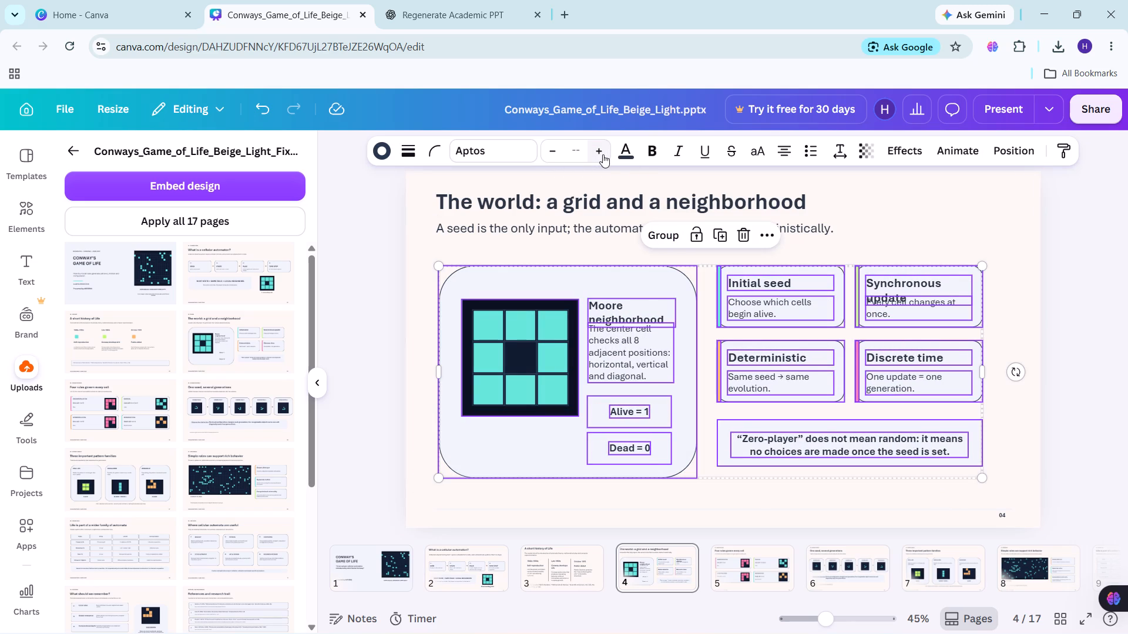
{"action": "left_click", "coordinate": [603, 154]}
{"action": "left_click", "coordinate": [525, 511]}
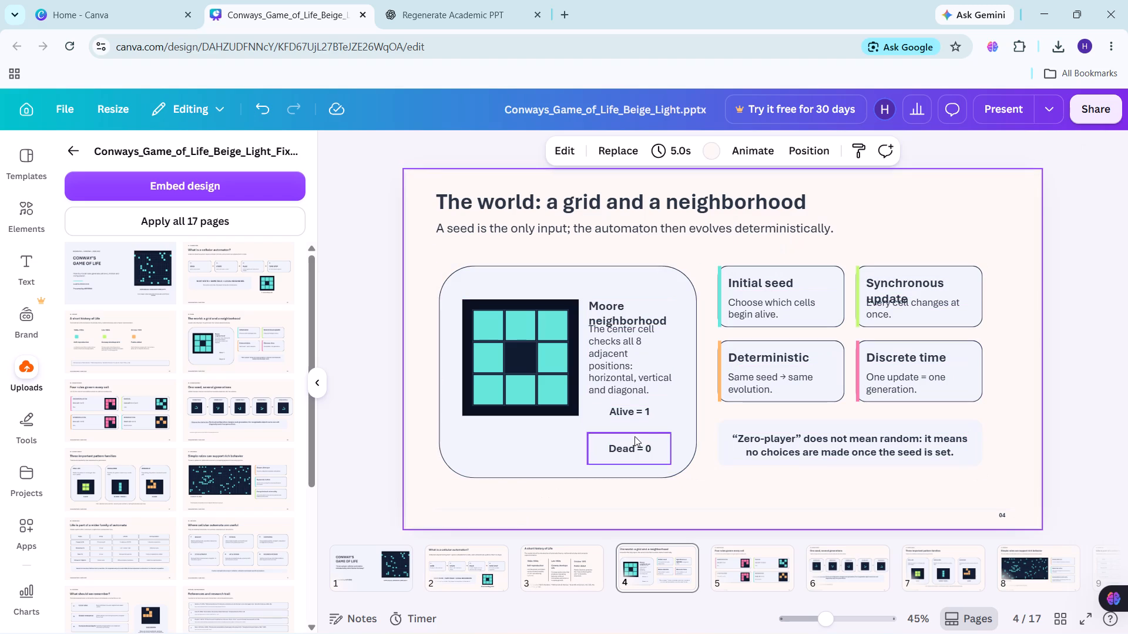
Move the "Alive = 1" label and the Moore neighborhood description slightly down, clearing the overlap with the "Moore neighborhood" heading.
{"action": "left_click_drag", "start_coordinate": [640, 413], "coordinate": [640, 424]}
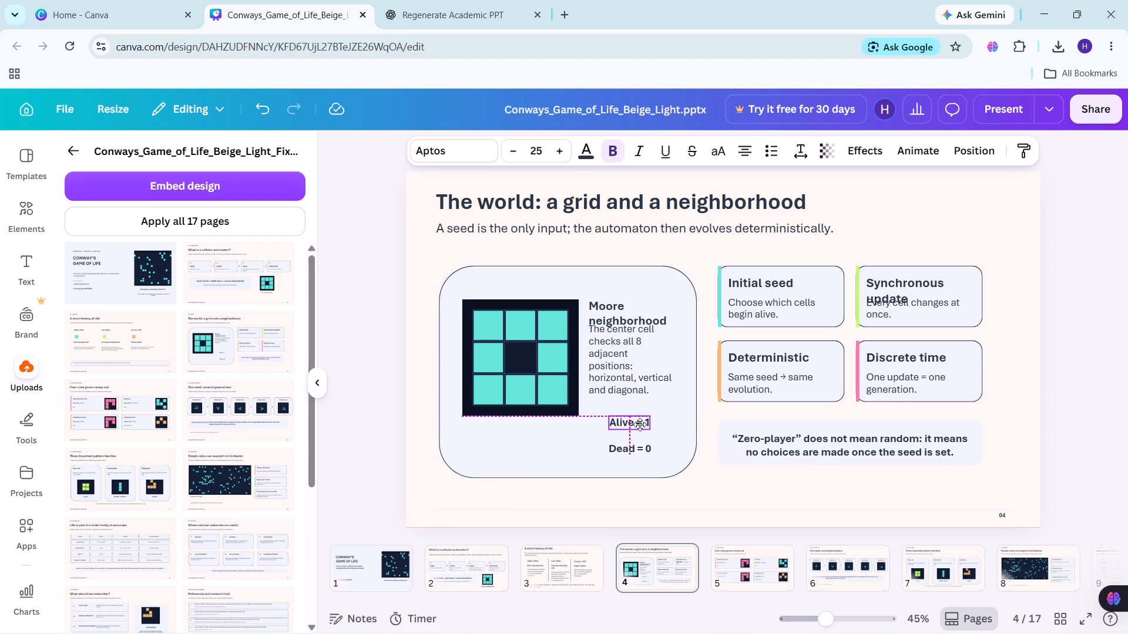
{"action": "left_click_drag", "start_coordinate": [640, 424], "coordinate": [639, 424]}
{"action": "left_click_drag", "start_coordinate": [639, 424], "coordinate": [640, 426]}
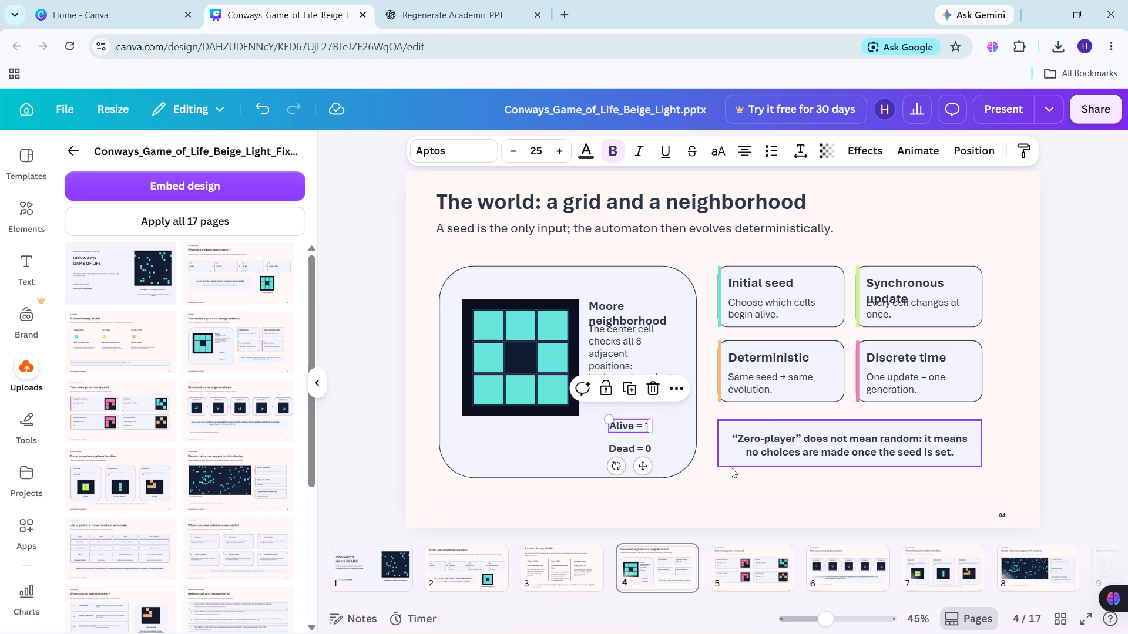
{"action": "left_click", "coordinate": [746, 482]}
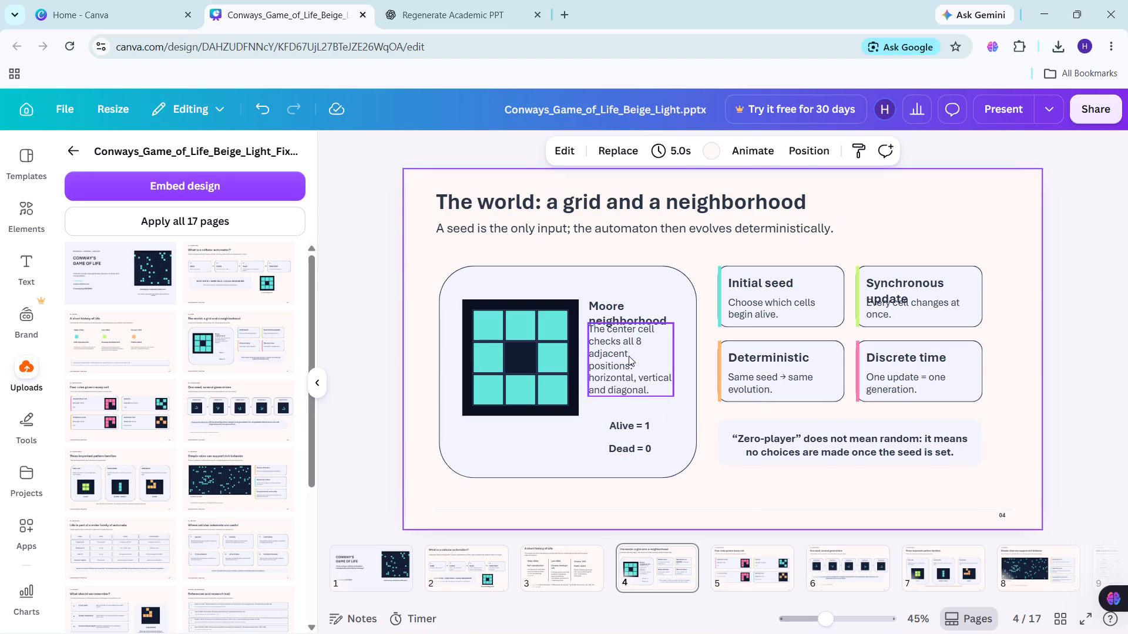
{"action": "left_click_drag", "start_coordinate": [629, 356], "coordinate": [629, 368]}
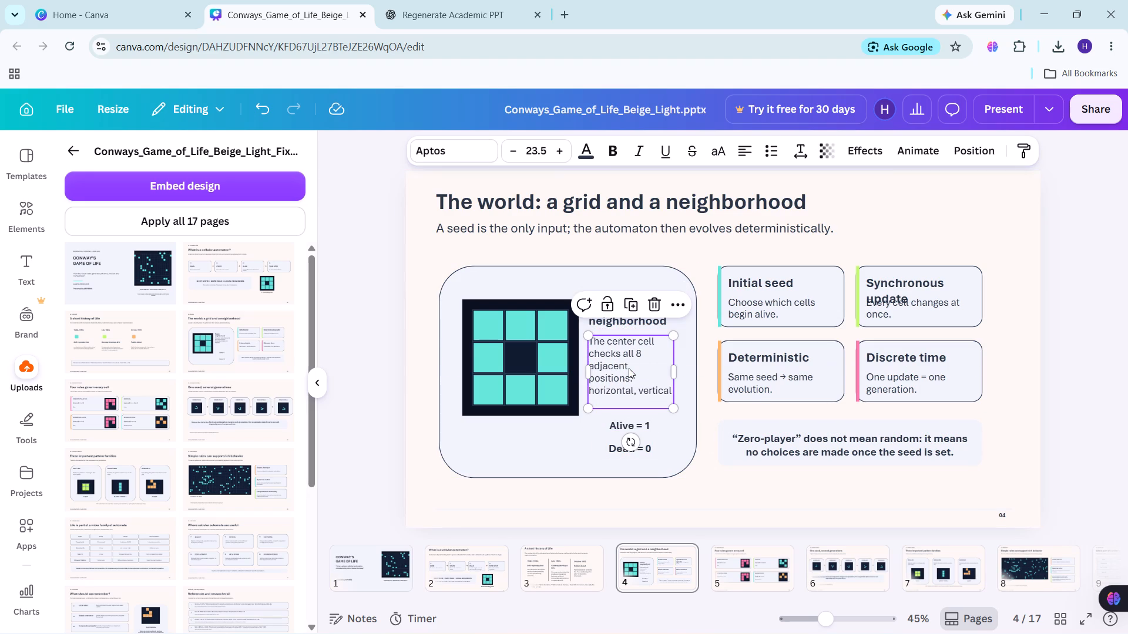
{"action": "left_click", "coordinate": [700, 345]}
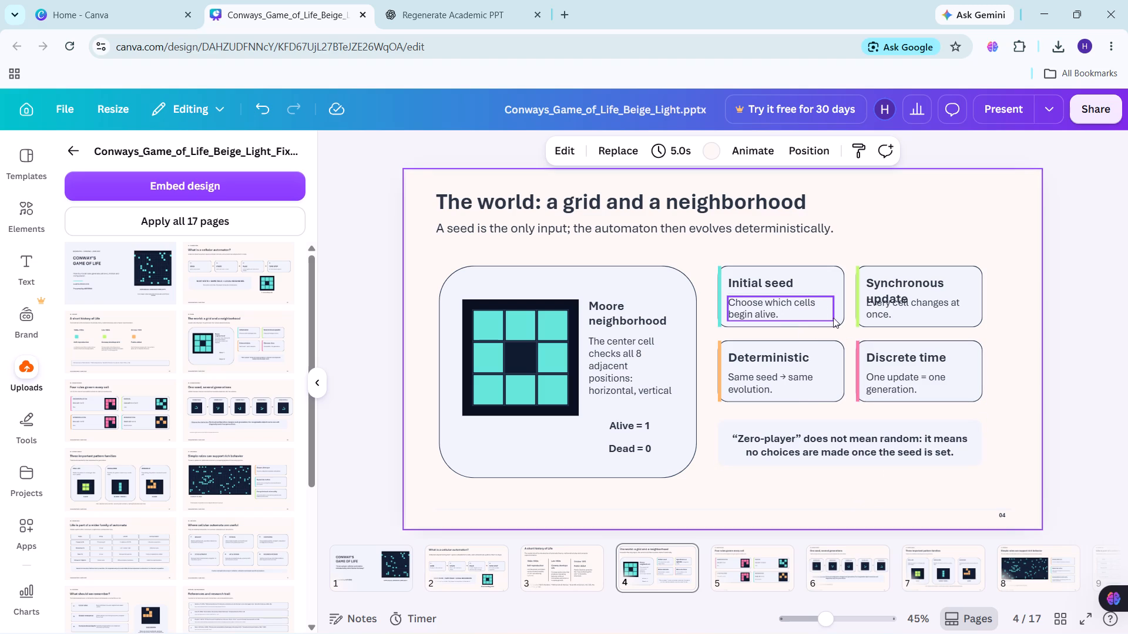
Delete the orange, teal, green and pink accent bars along the left edges of slide 4's four concept cards.
{"action": "left_click", "coordinate": [719, 369]}
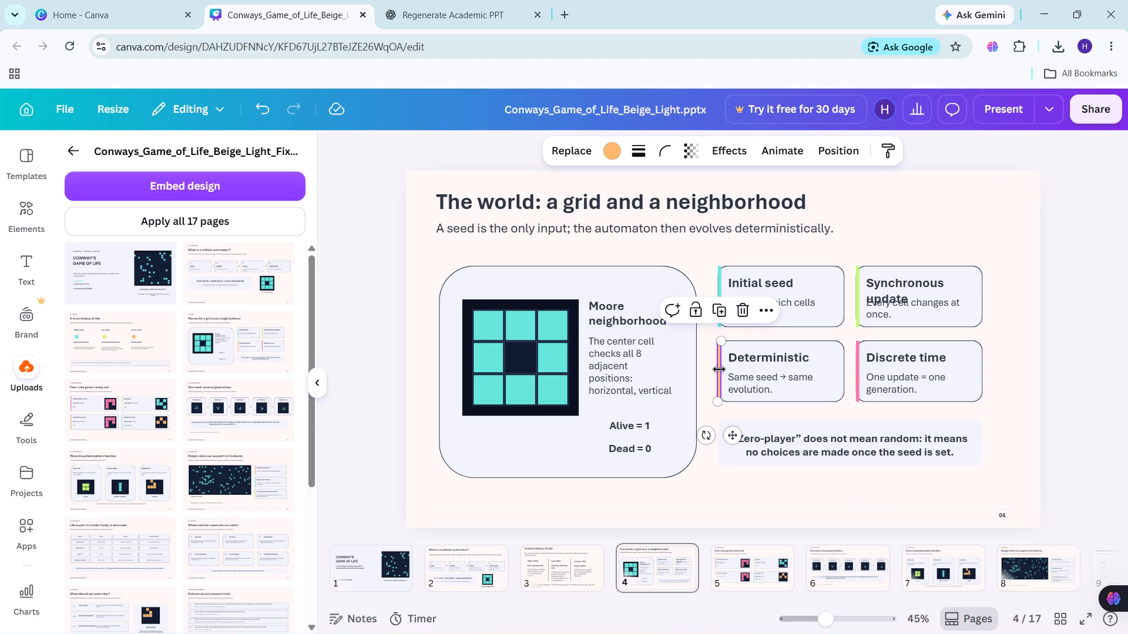
{"action": "left_click", "coordinate": [743, 311]}
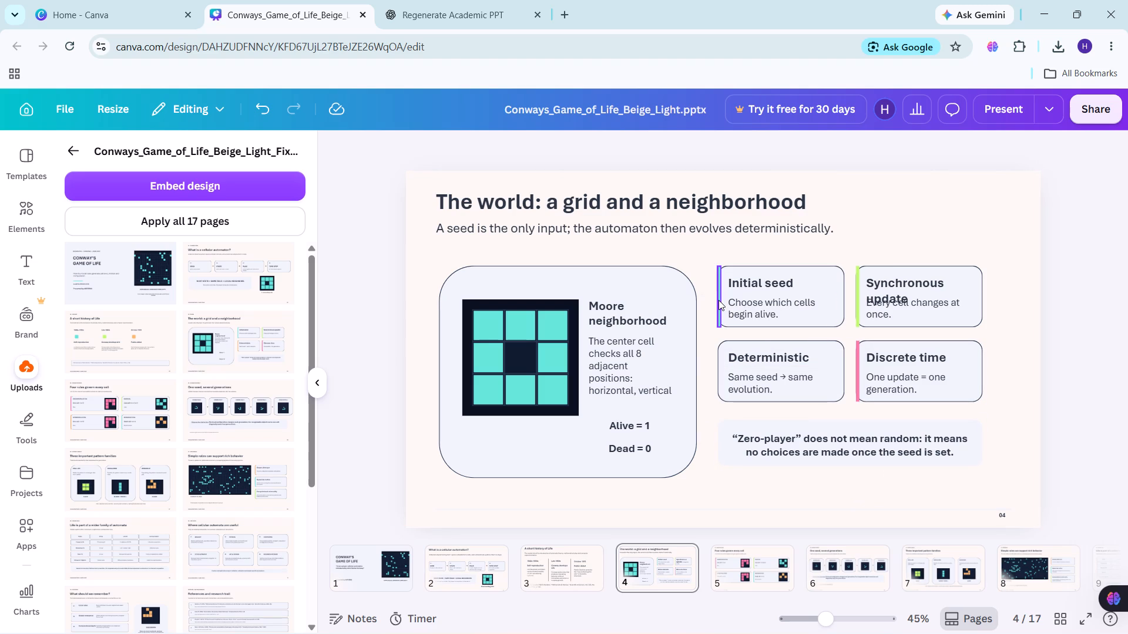
{"action": "left_click", "coordinate": [719, 300]}
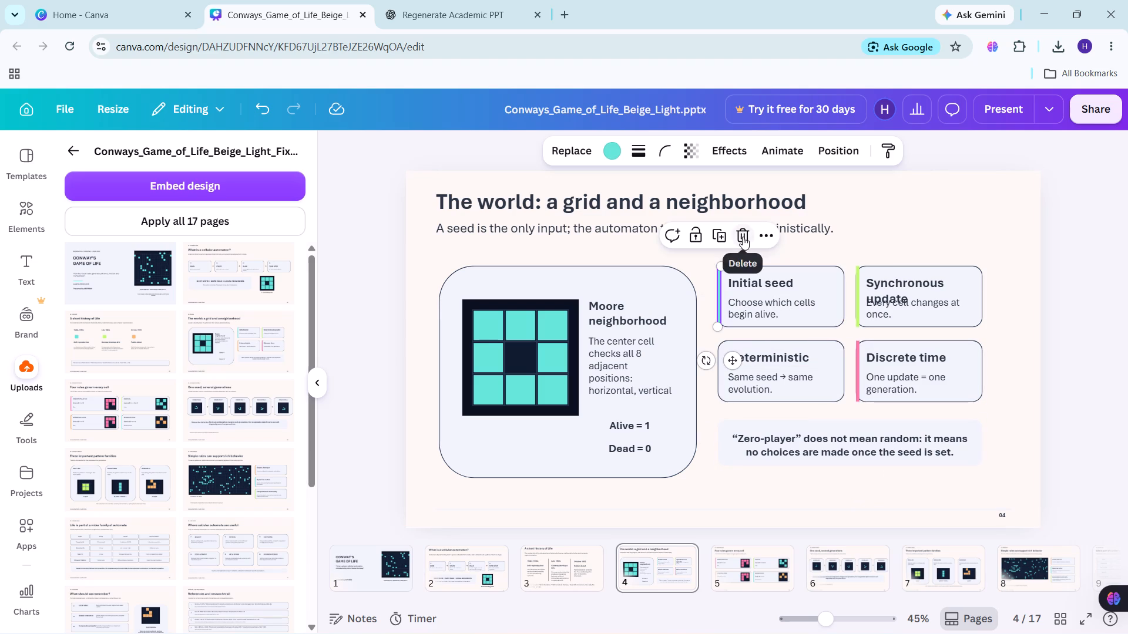
{"action": "left_click", "coordinate": [743, 237]}
{"action": "left_click", "coordinate": [855, 301]}
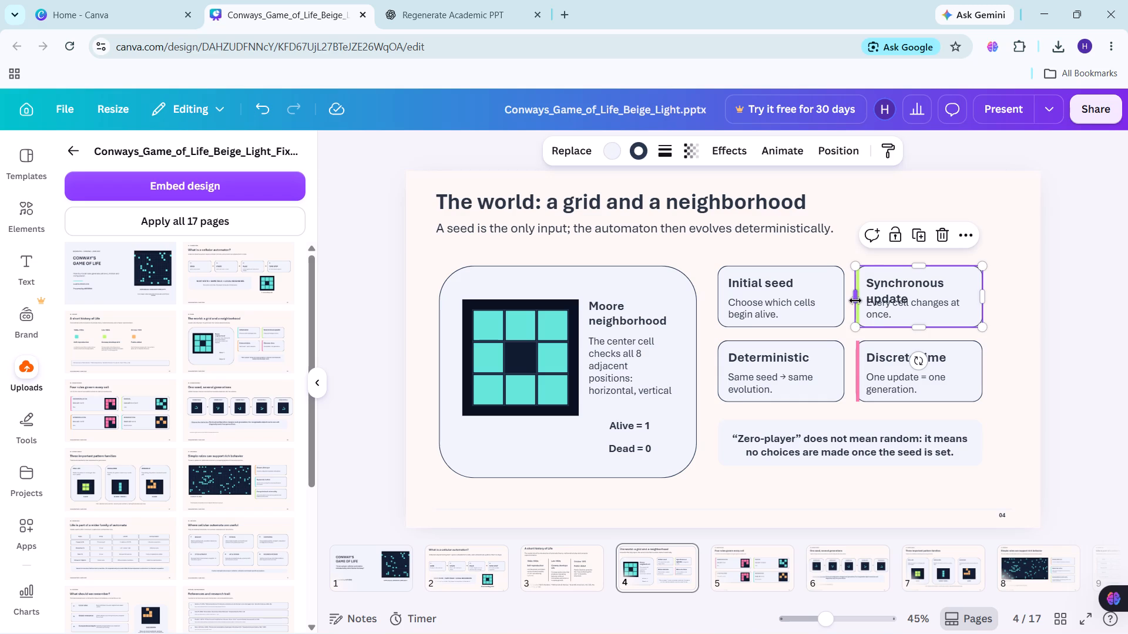
{"action": "left_click", "coordinate": [867, 314]}
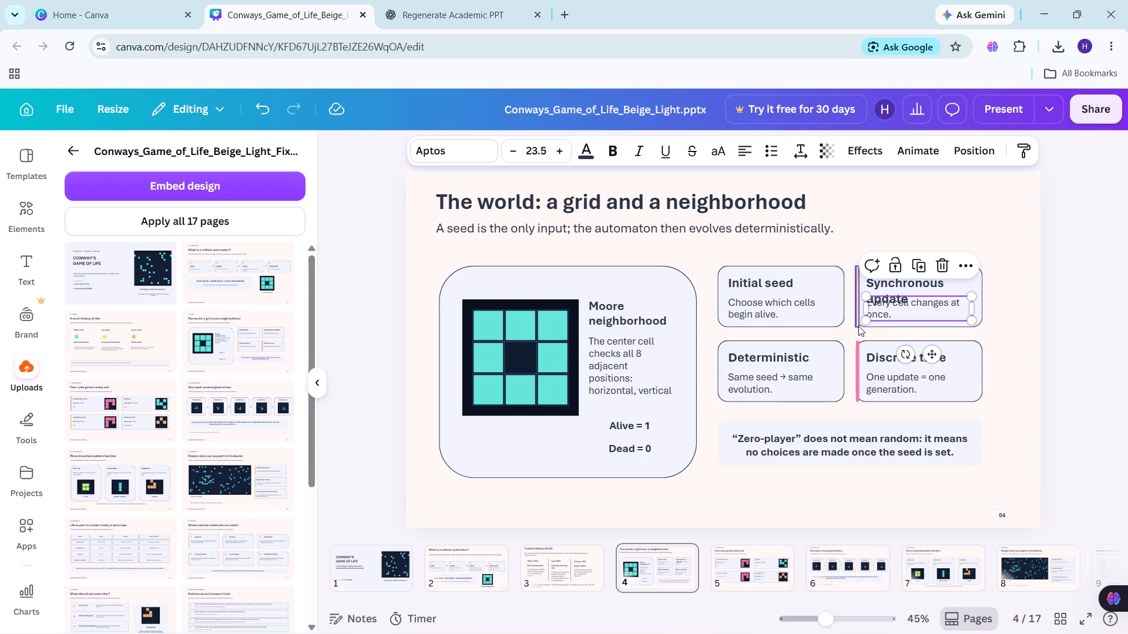
{"action": "left_click", "coordinate": [858, 321]}
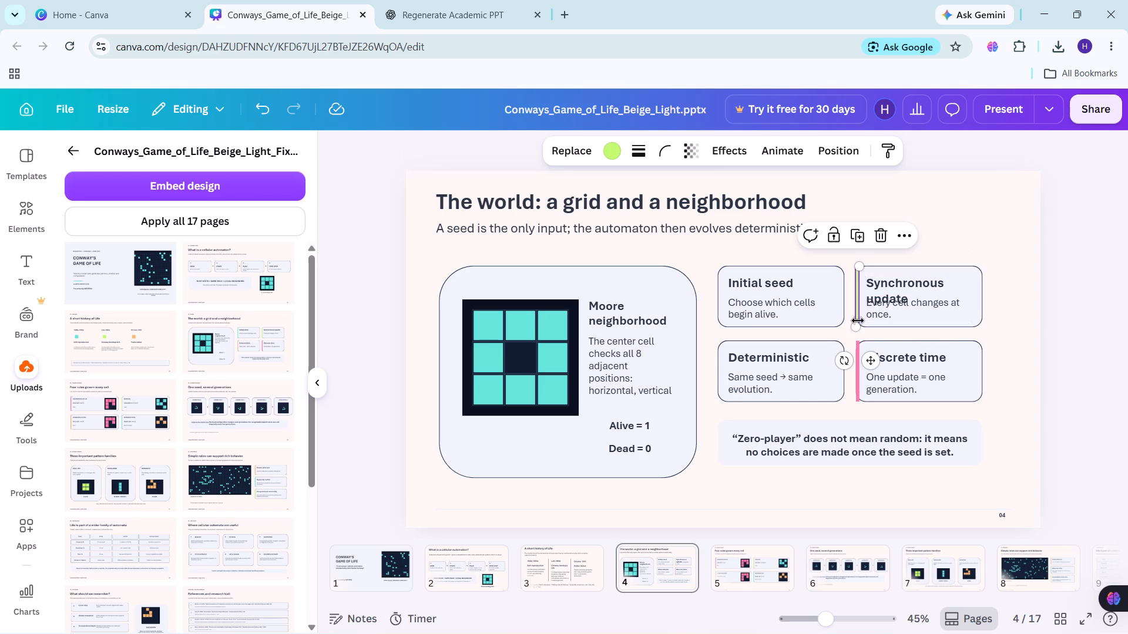
{"action": "left_click", "coordinate": [881, 238]}
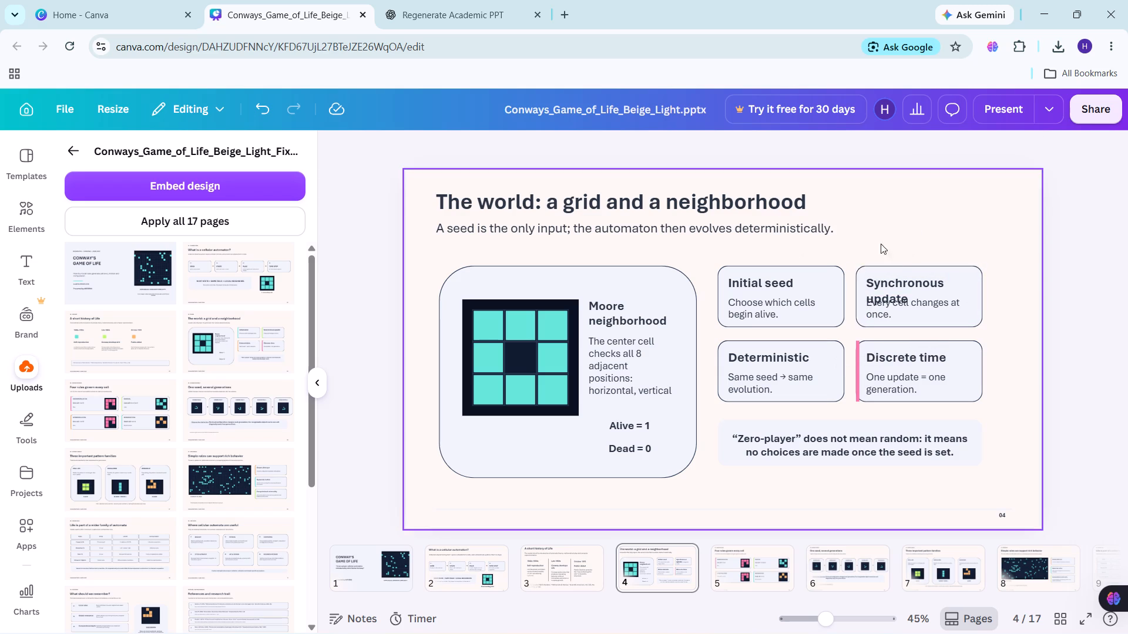
{"action": "left_click", "coordinate": [857, 377]}
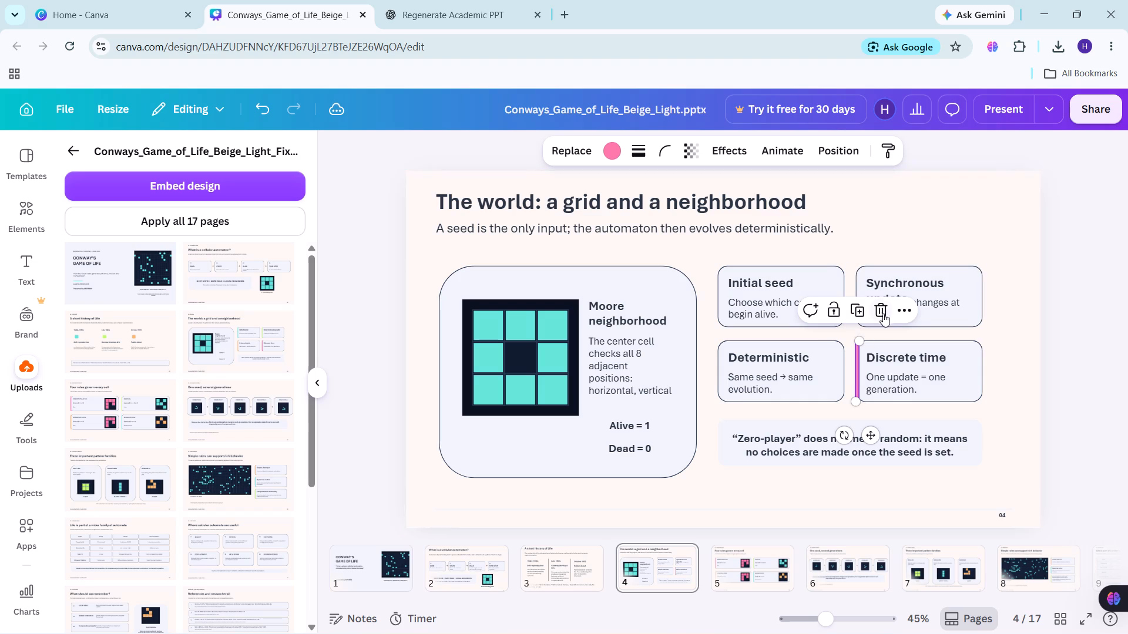
{"action": "left_click", "coordinate": [884, 313]}
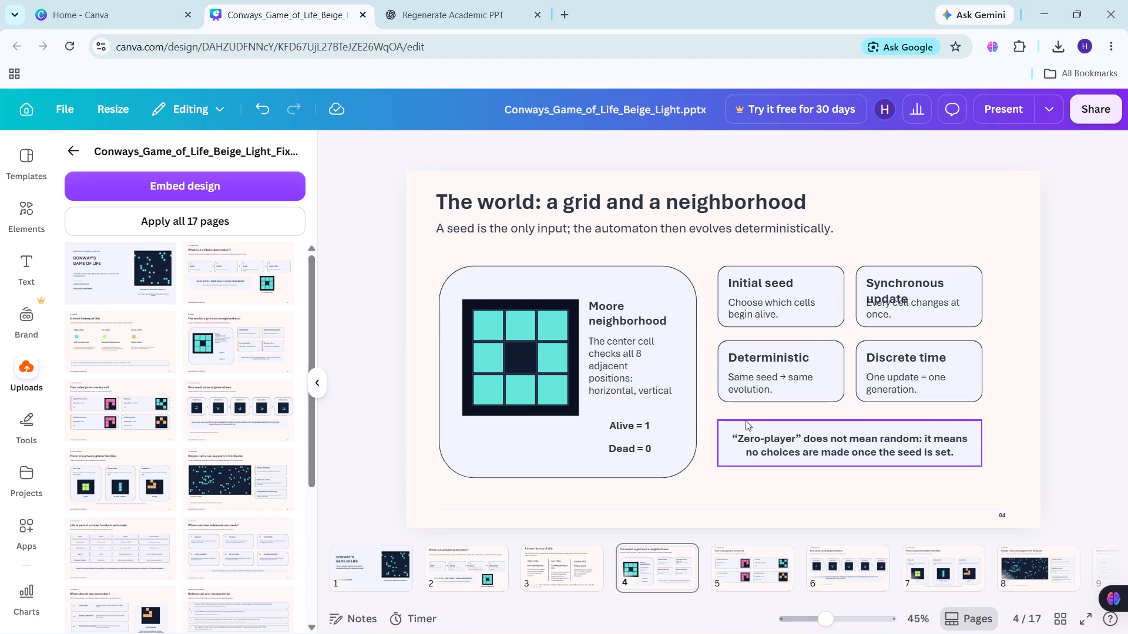
Move the "Deterministic" and "Discrete time" card boxes and their descriptions slightly down together, leaving their headings in place.
{"action": "left_click_drag", "start_coordinate": [710, 408], "coordinate": [921, 381]}
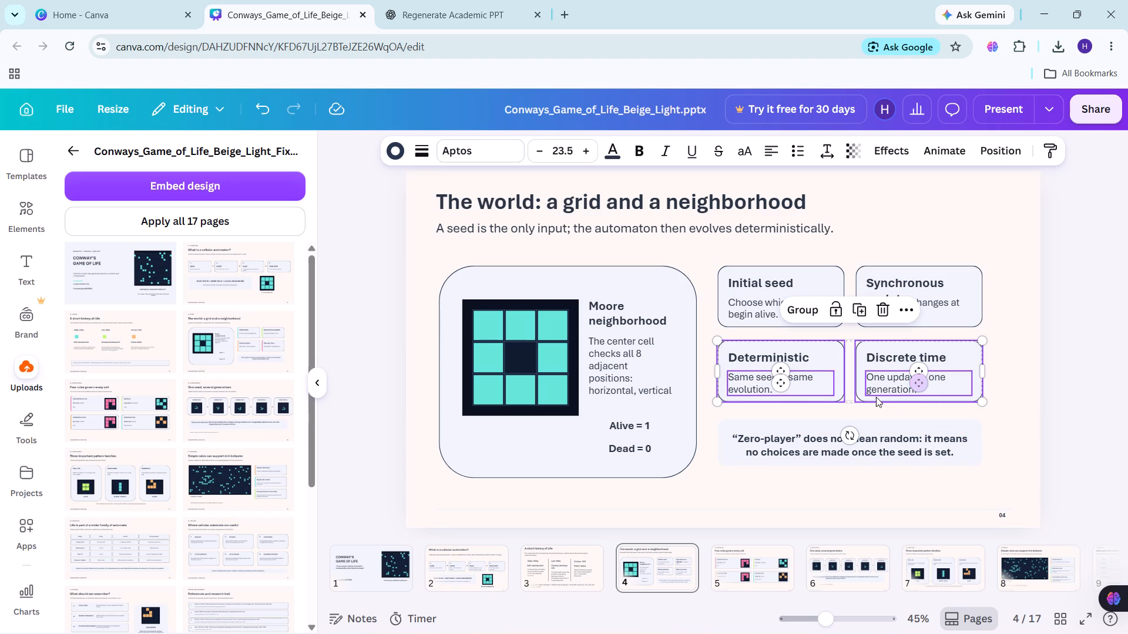
{"action": "left_click_drag", "start_coordinate": [853, 390], "coordinate": [854, 399]}
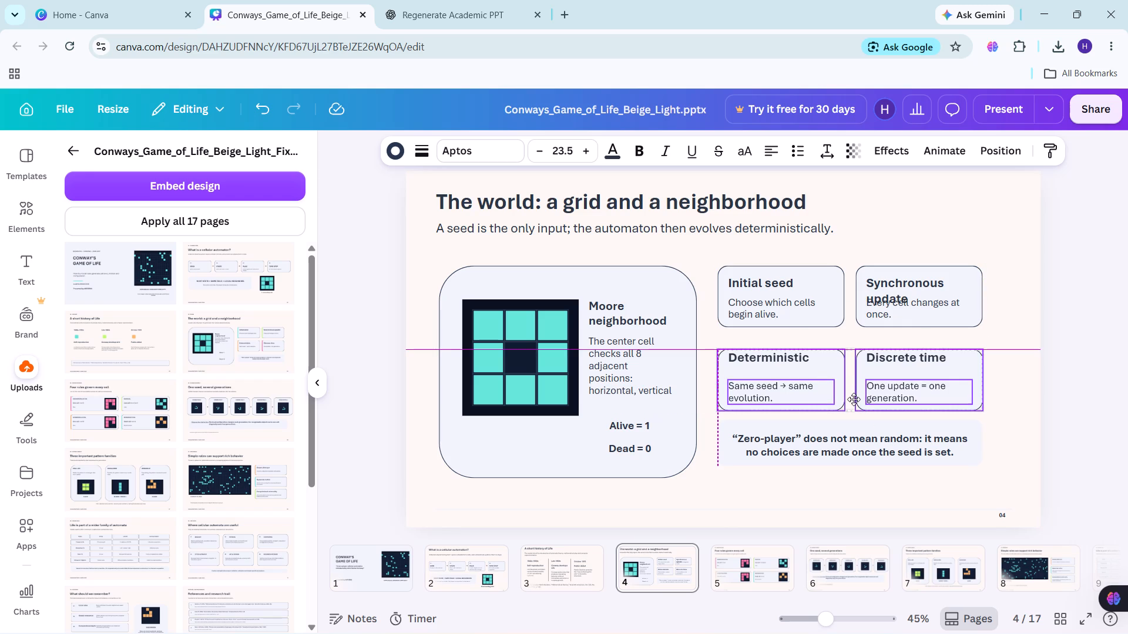
{"action": "left_click_drag", "start_coordinate": [854, 399], "coordinate": [854, 400]}
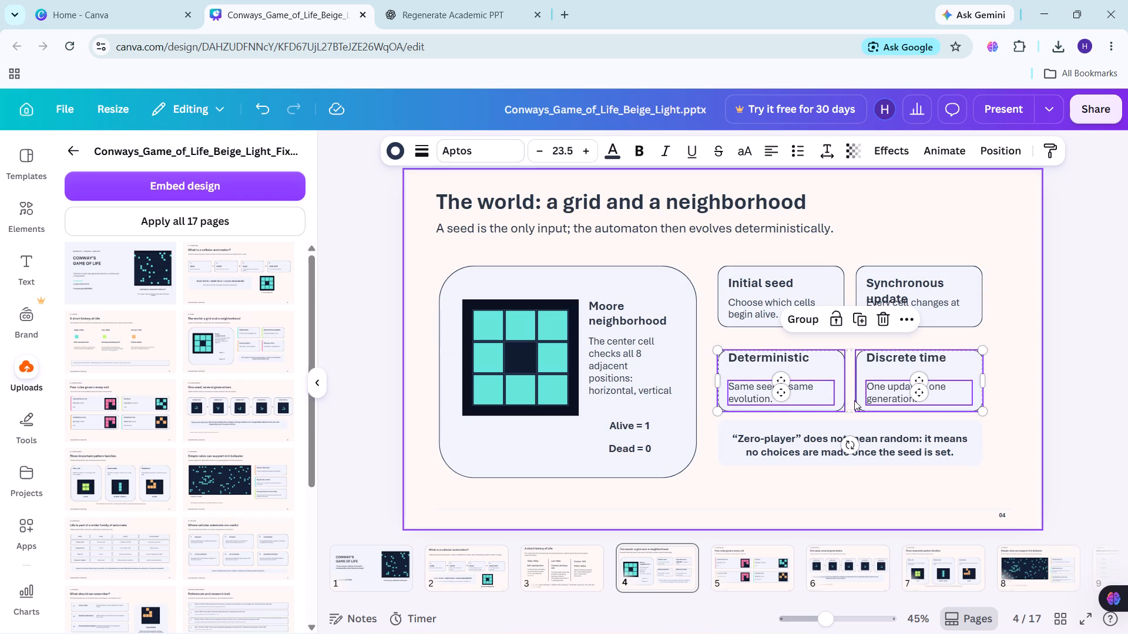
{"action": "left_click", "coordinate": [854, 400]}
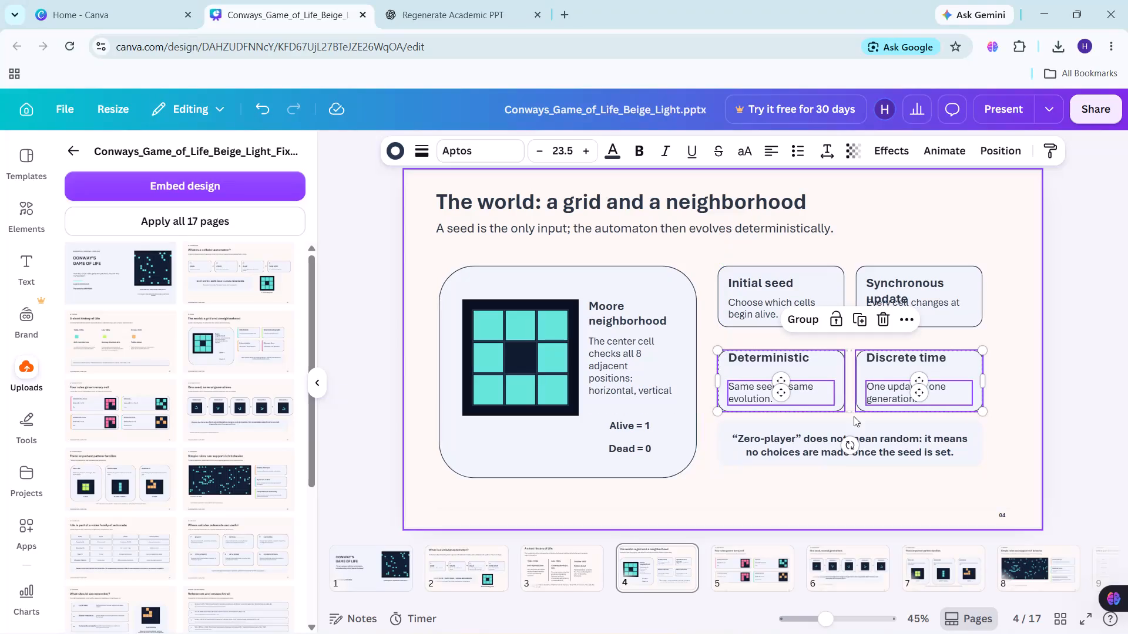
{"action": "left_click", "coordinate": [850, 485]}
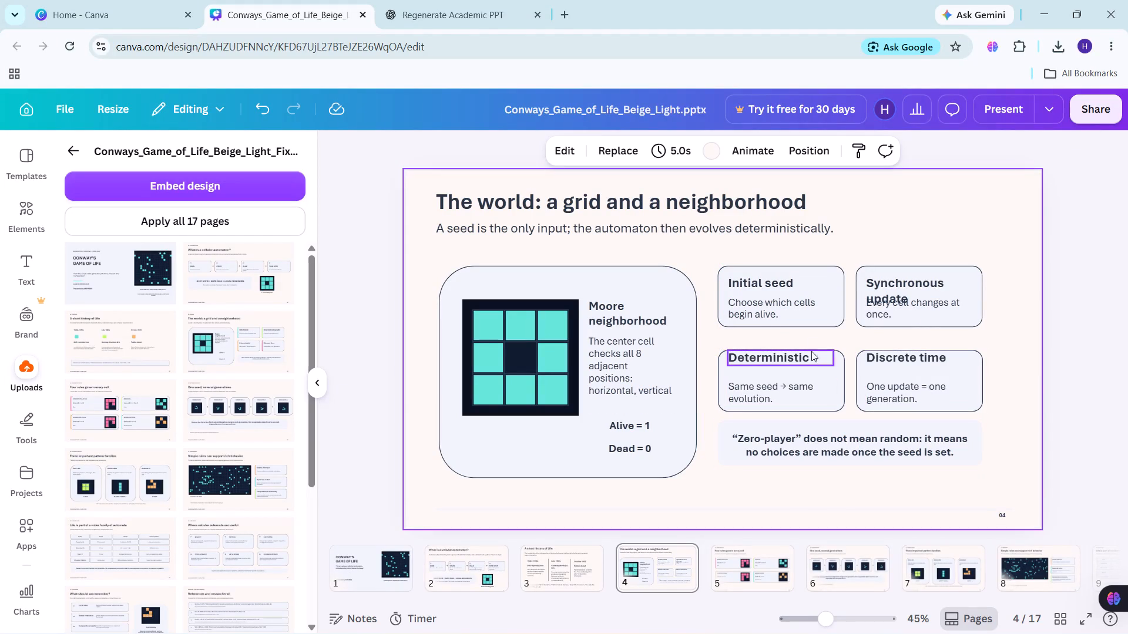
Extend the "Initial seed" and "Synchronous update" card boxes downward to a height of about 231.
{"action": "left_click", "coordinate": [808, 323]}
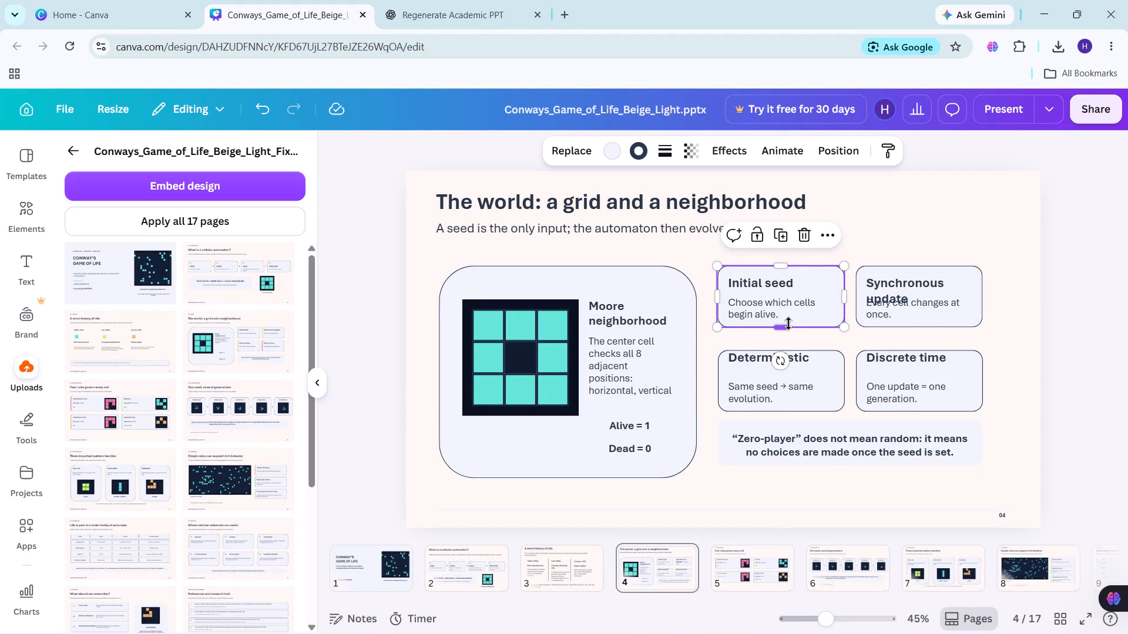
{"action": "left_click_drag", "start_coordinate": [787, 326], "coordinate": [787, 340]}
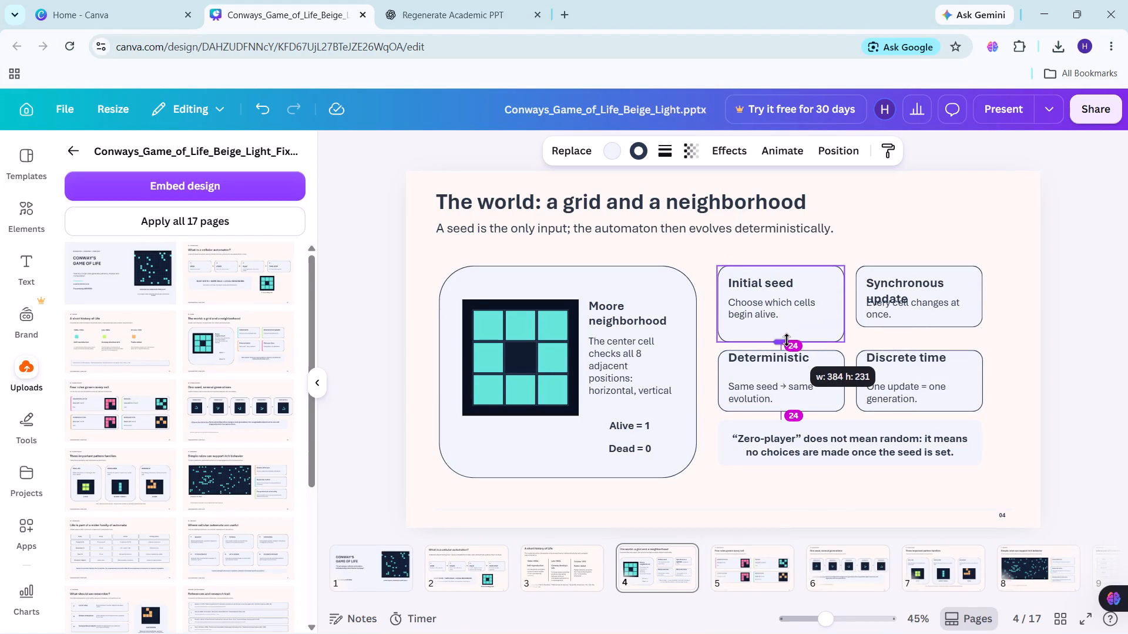
{"action": "left_click_drag", "start_coordinate": [787, 340], "coordinate": [787, 339]}
{"action": "left_click", "coordinate": [916, 319]}
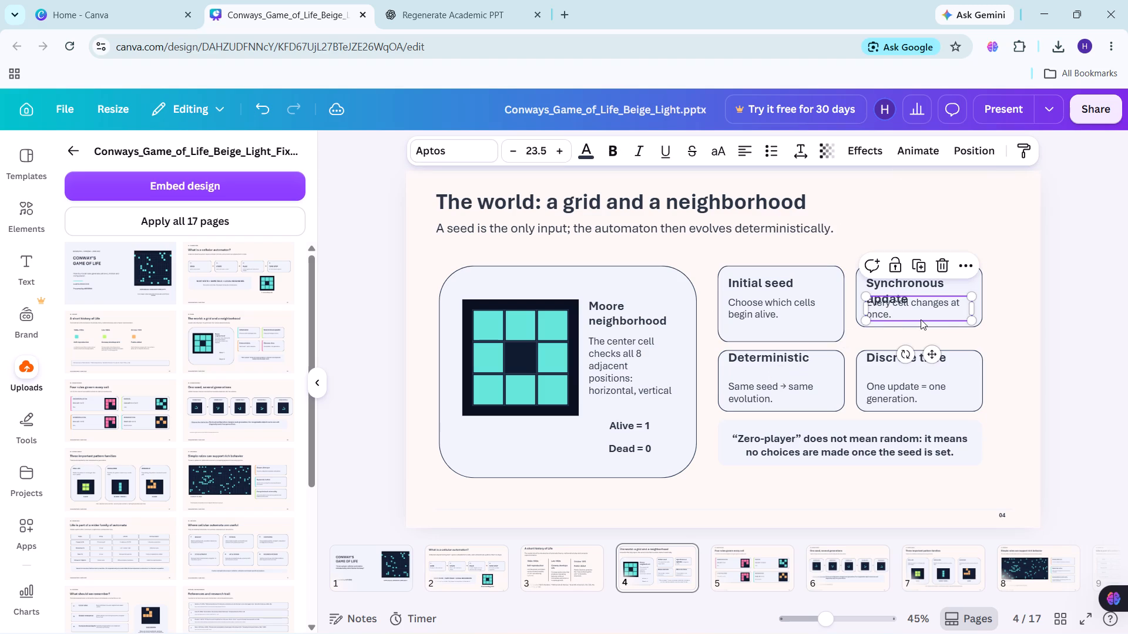
{"action": "left_click", "coordinate": [973, 288]}
{"action": "left_click_drag", "start_coordinate": [923, 329], "coordinate": [923, 343]}
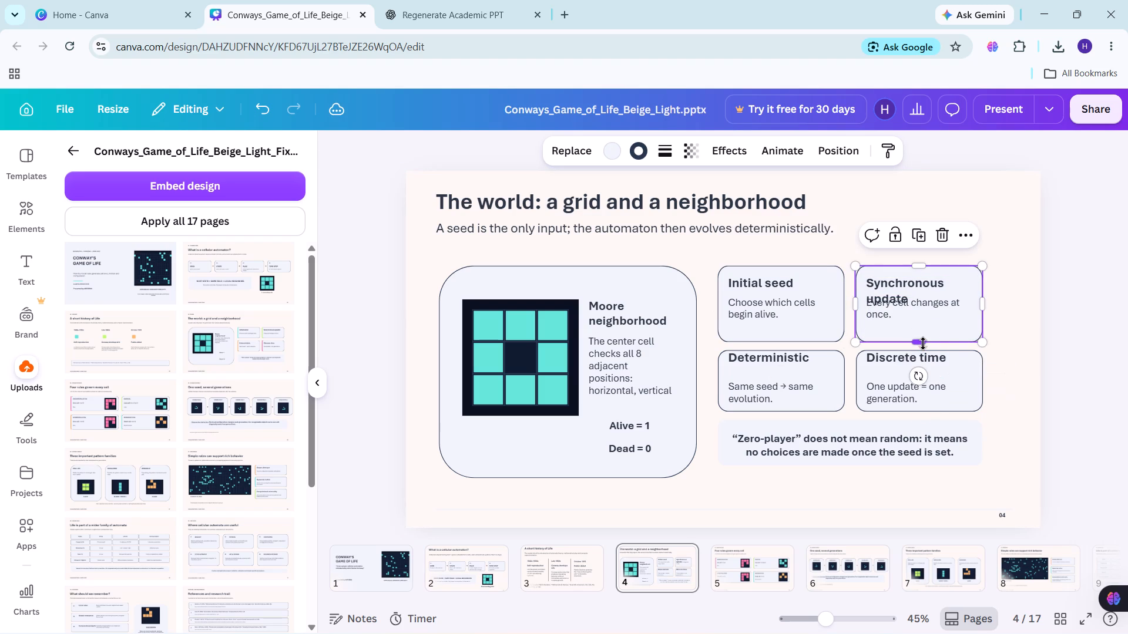
Extend the "Deterministic" and "Discrete time" card boxes downward to a height of about 229, matching each other.
{"action": "left_click", "coordinate": [823, 406]}
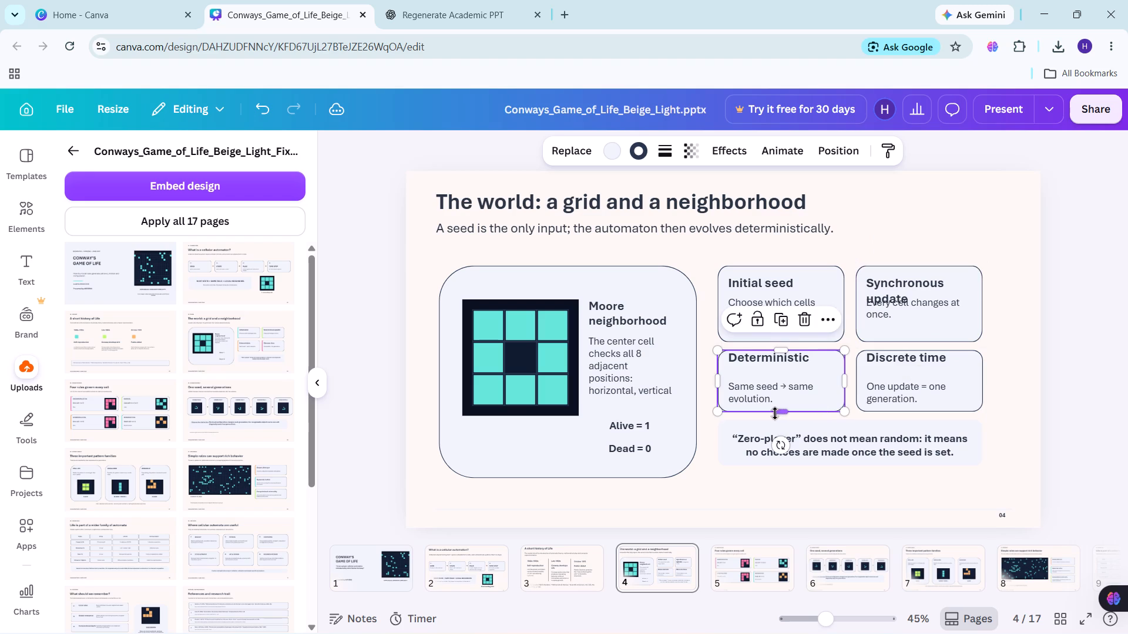
{"action": "left_click_drag", "start_coordinate": [778, 413], "coordinate": [778, 423]}
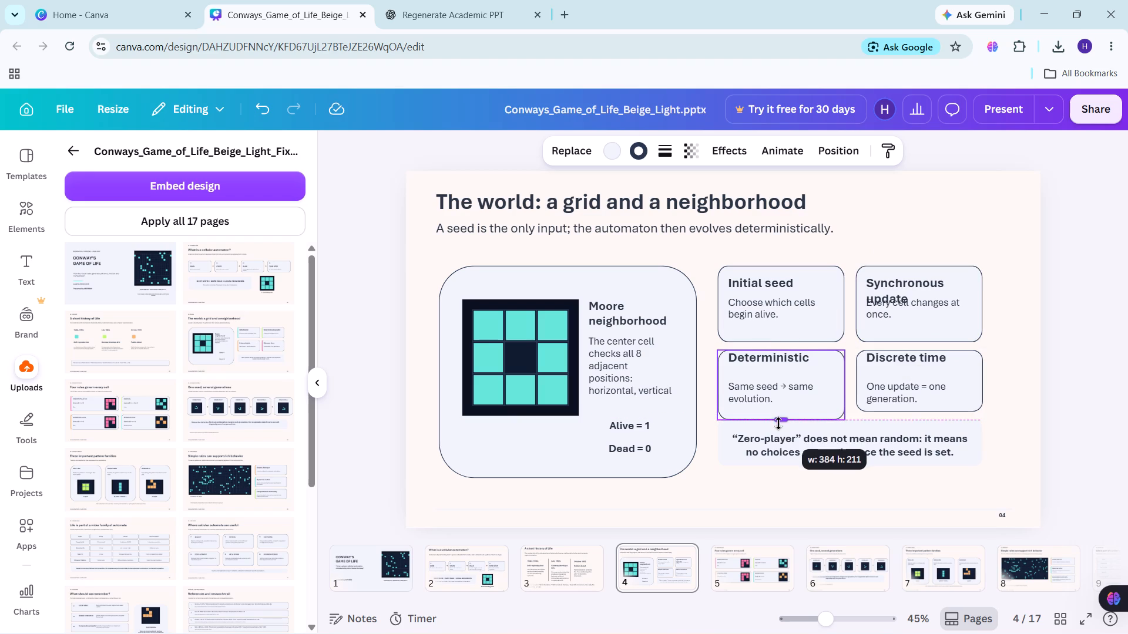
{"action": "left_click_drag", "start_coordinate": [778, 423], "coordinate": [778, 424]}
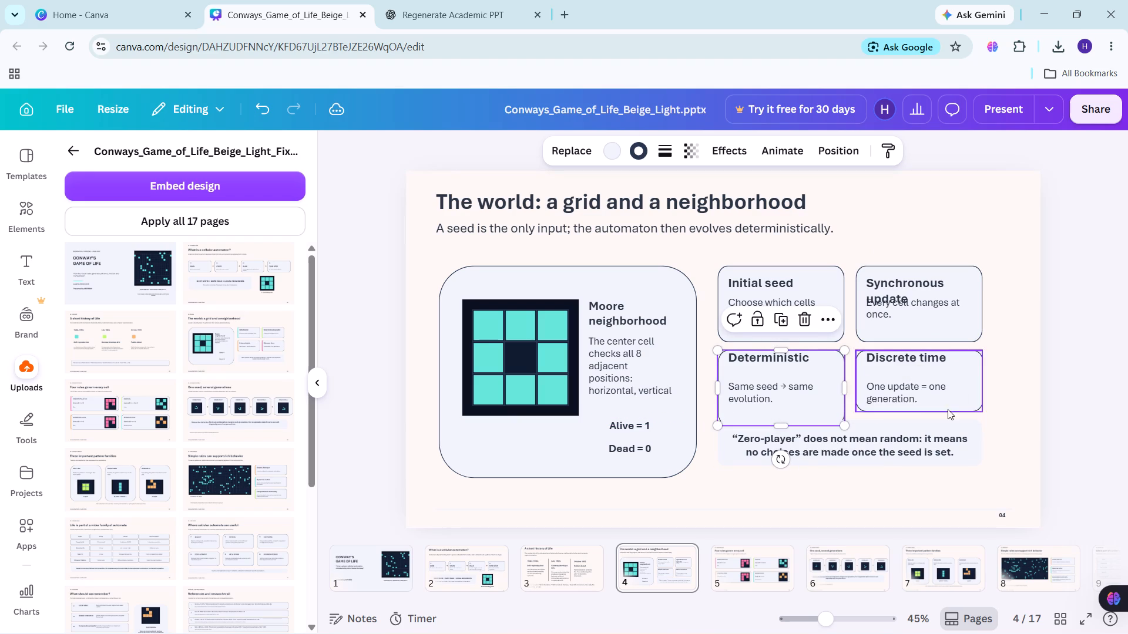
{"action": "left_click", "coordinate": [974, 399]}
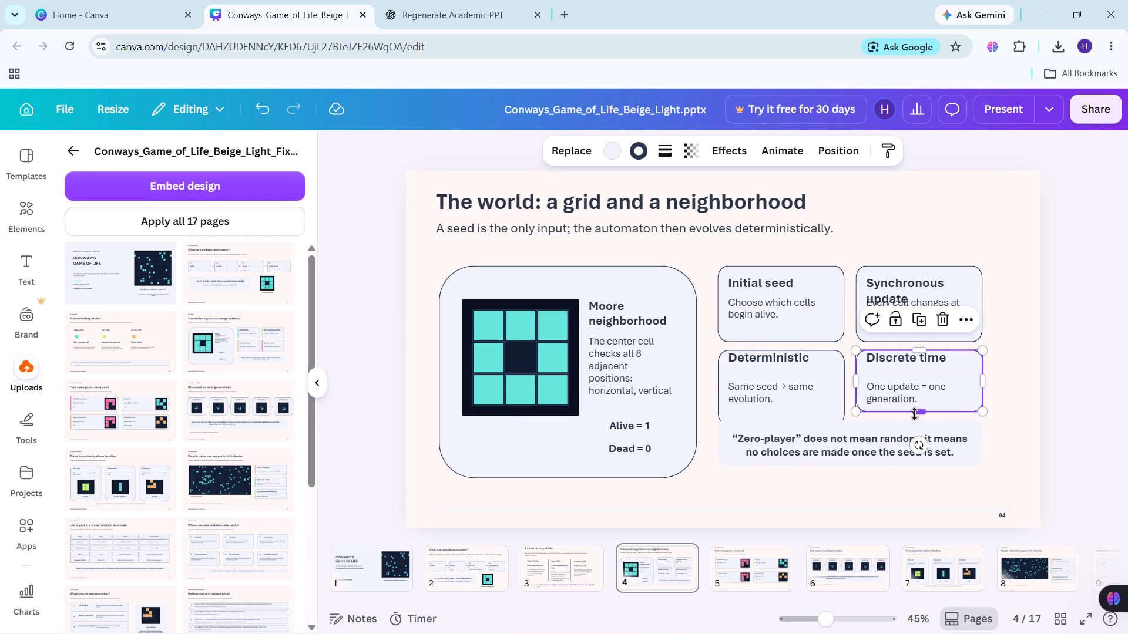
{"action": "left_click_drag", "start_coordinate": [915, 413], "coordinate": [915, 427]}
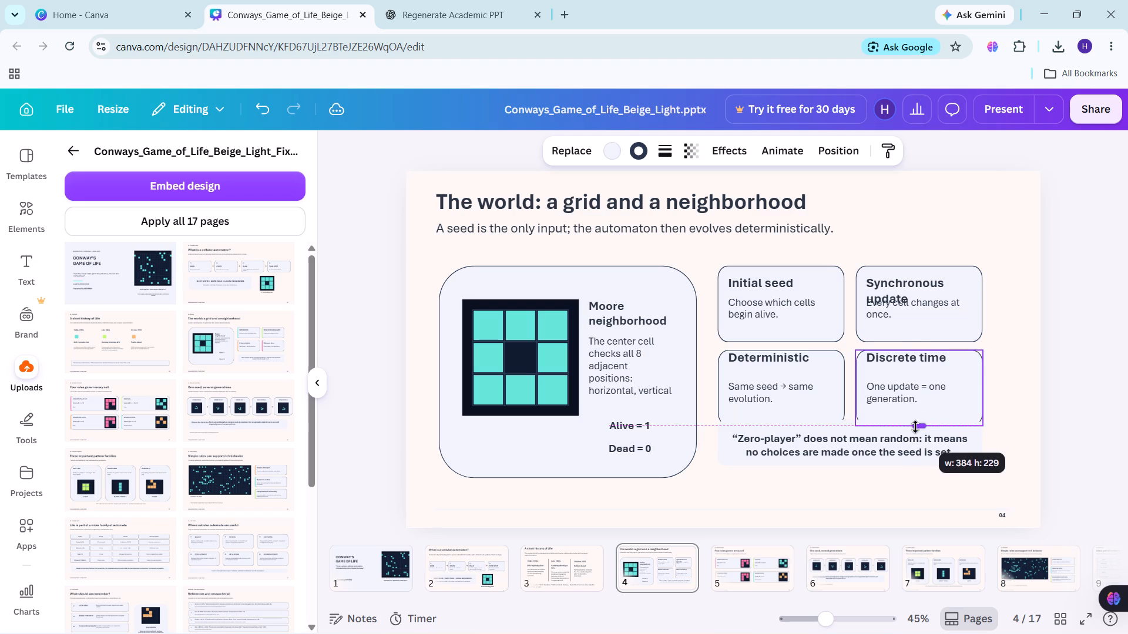
{"action": "left_click_drag", "start_coordinate": [915, 427], "coordinate": [915, 422]}
{"action": "left_click_drag", "start_coordinate": [915, 422], "coordinate": [915, 427]}
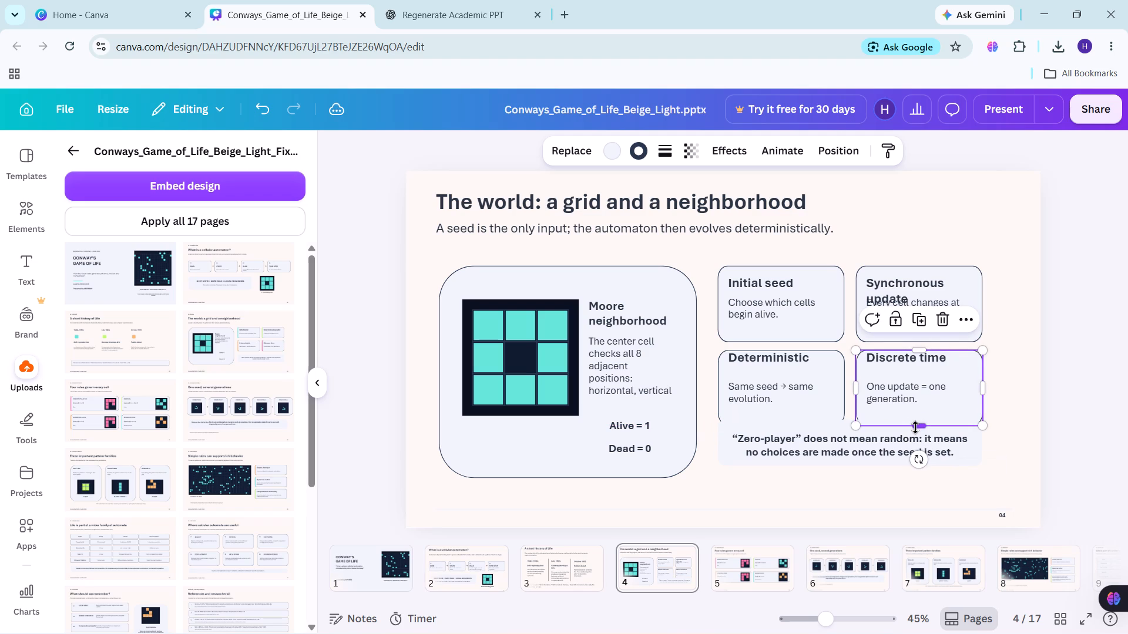
{"action": "left_click", "coordinate": [957, 476]}
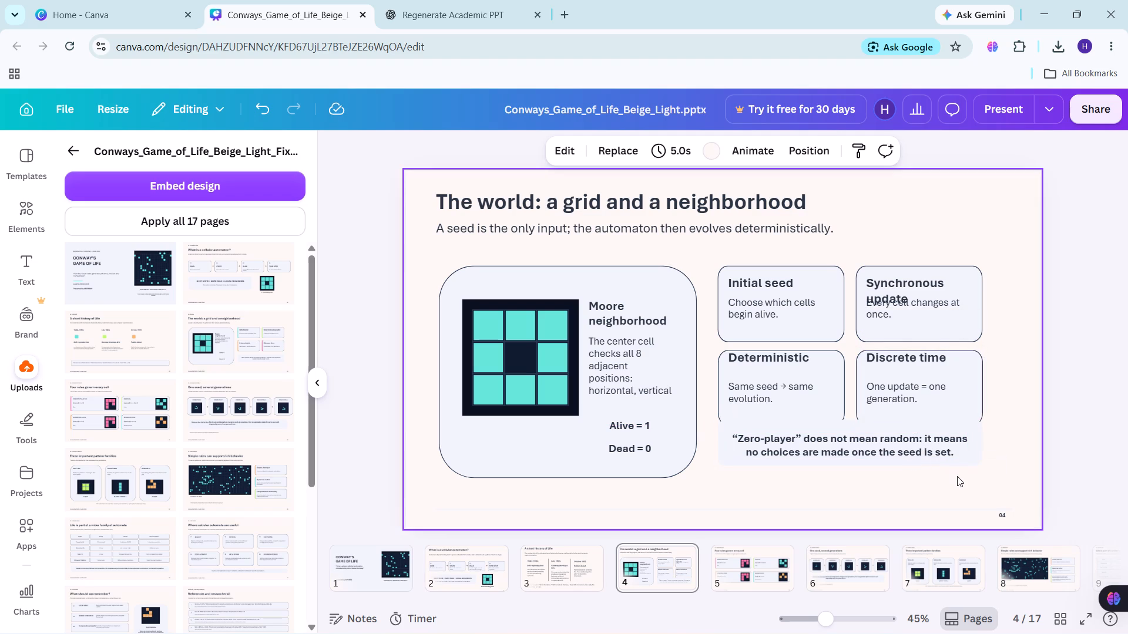
Move the "Zero-player" note and its background box down together, clear of the lower two cards.
{"action": "left_click_drag", "start_coordinate": [957, 476], "coordinate": [887, 437]}
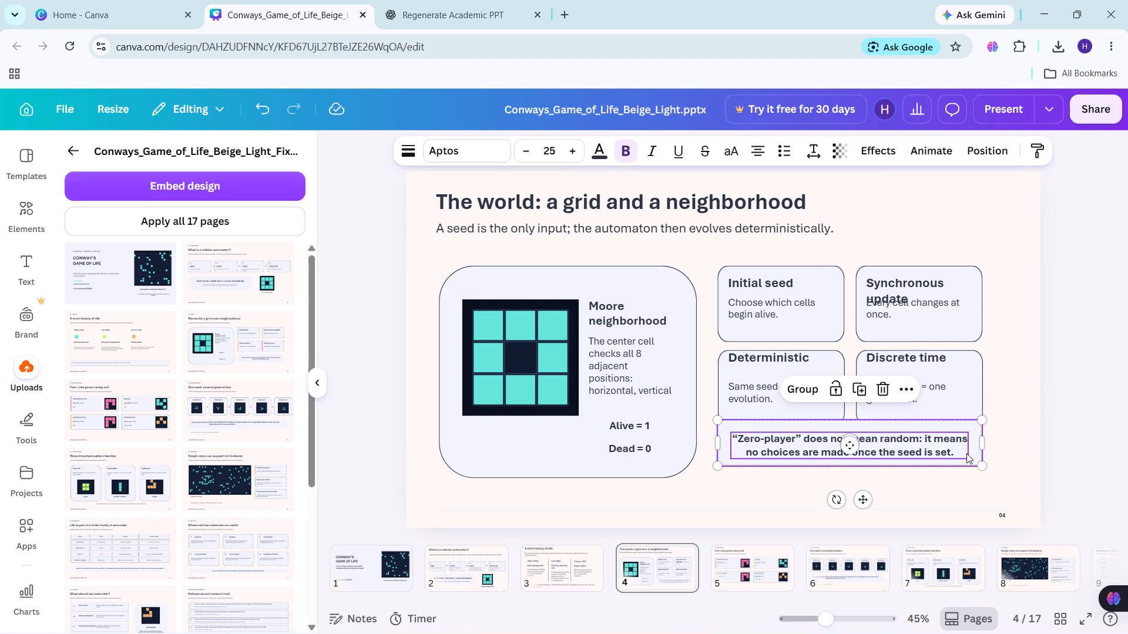
{"action": "left_click_drag", "start_coordinate": [975, 451], "coordinate": [975, 467]}
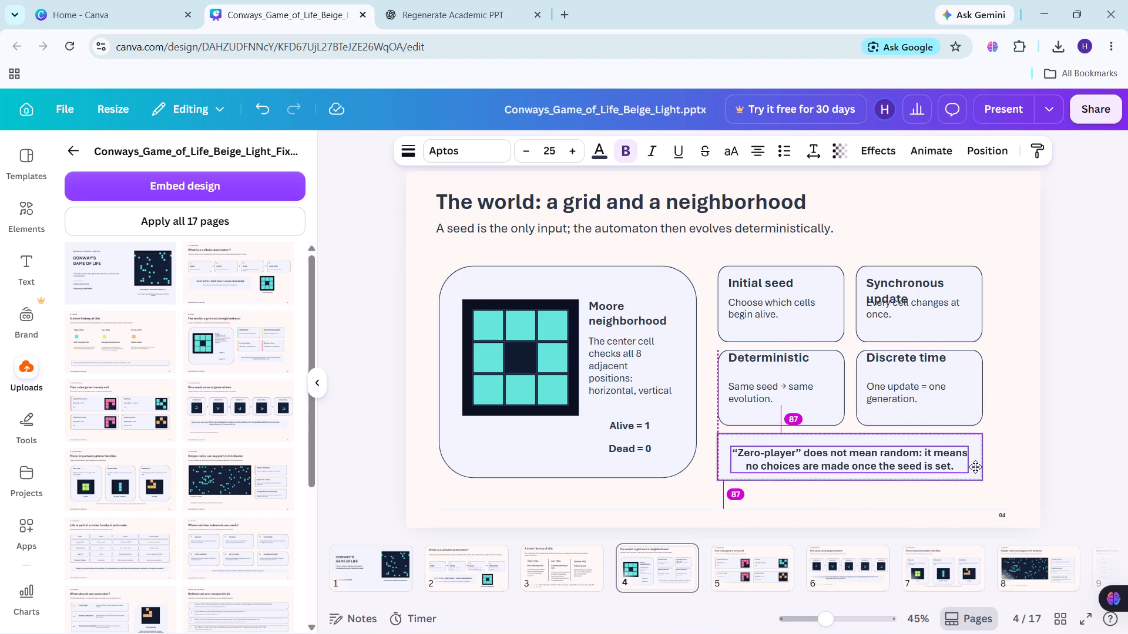
{"action": "left_click_drag", "start_coordinate": [975, 467], "coordinate": [976, 471]}
{"action": "left_click", "coordinate": [1015, 450]}
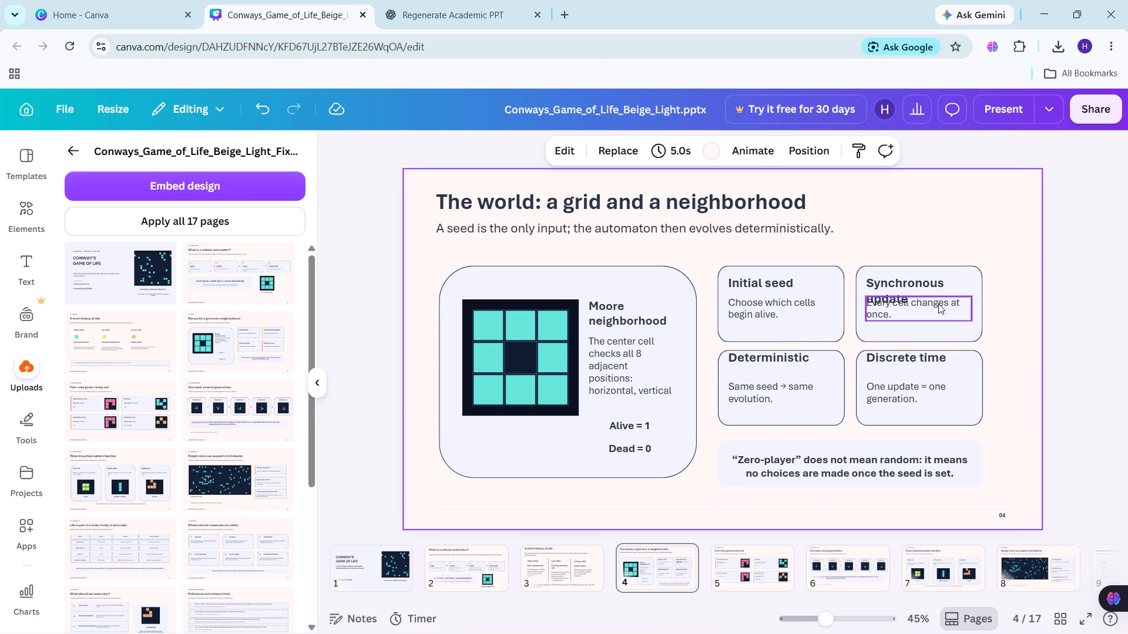
Move the description "Every cell changes at once." down, clear of the two-line "Synchronous update" heading.
{"action": "left_click_drag", "start_coordinate": [938, 303], "coordinate": [939, 315]}
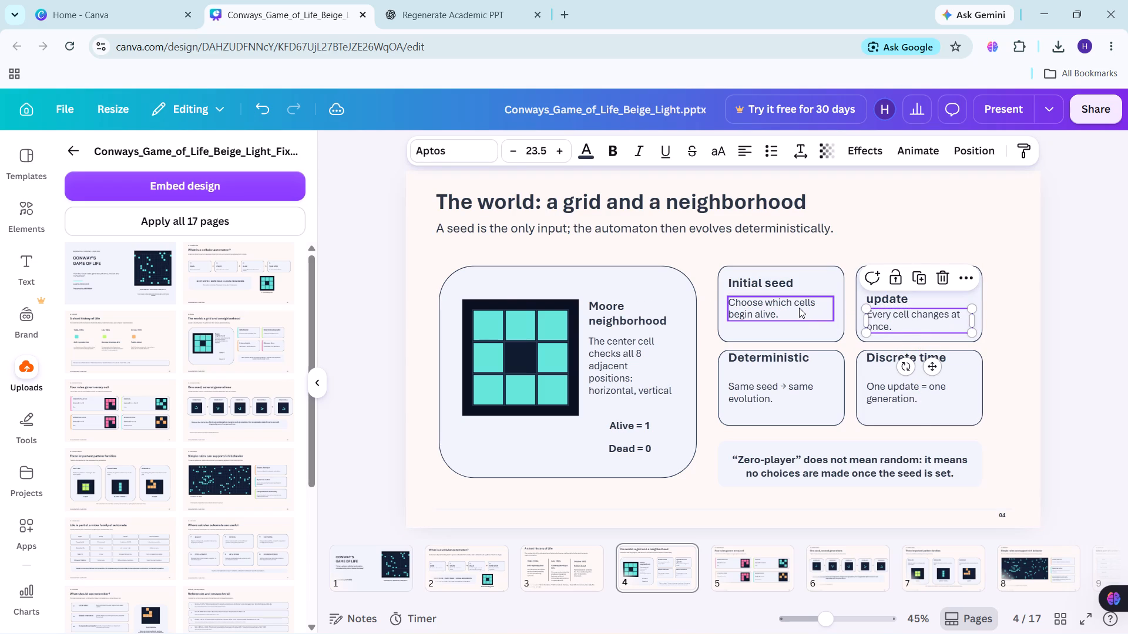
Set the four card headings "Initial seed", "Synchronous update", "Deterministic" and "Discrete time" to font size 30.5.
{"action": "left_click", "coordinate": [767, 278]}
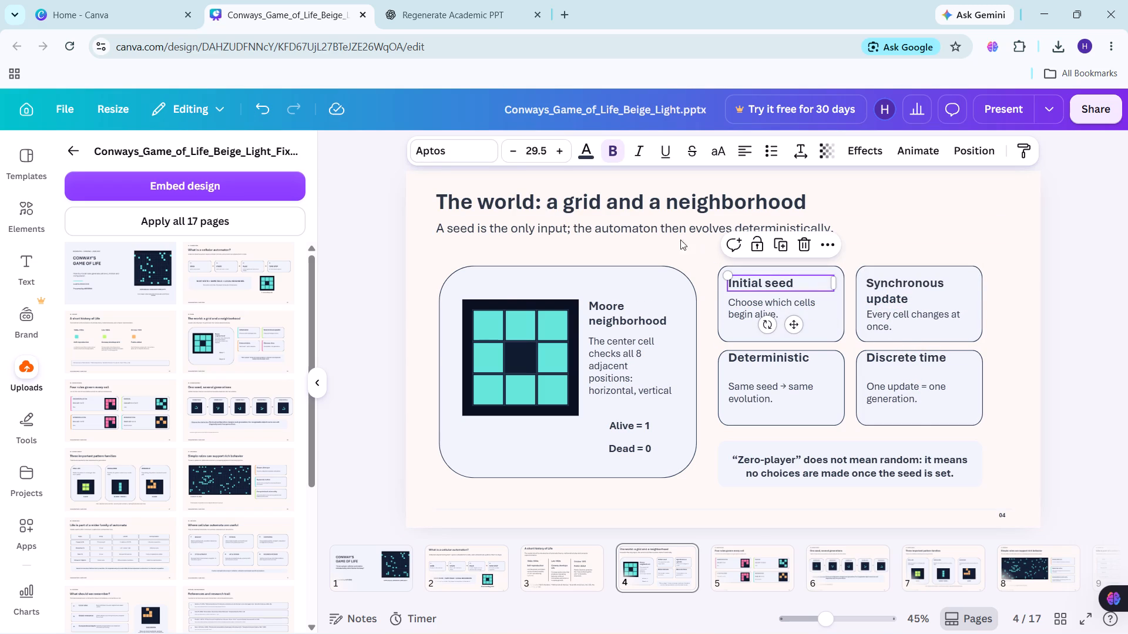
{"action": "left_click", "coordinate": [556, 149]}
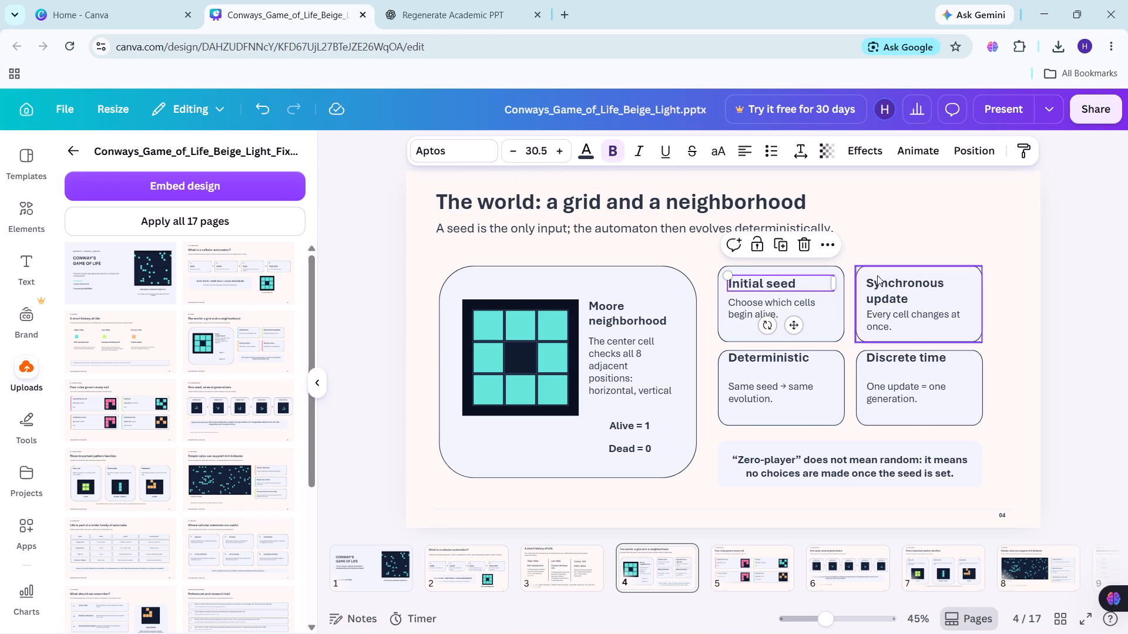
{"action": "left_click", "coordinate": [888, 289]}
{"action": "left_click", "coordinate": [565, 151]}
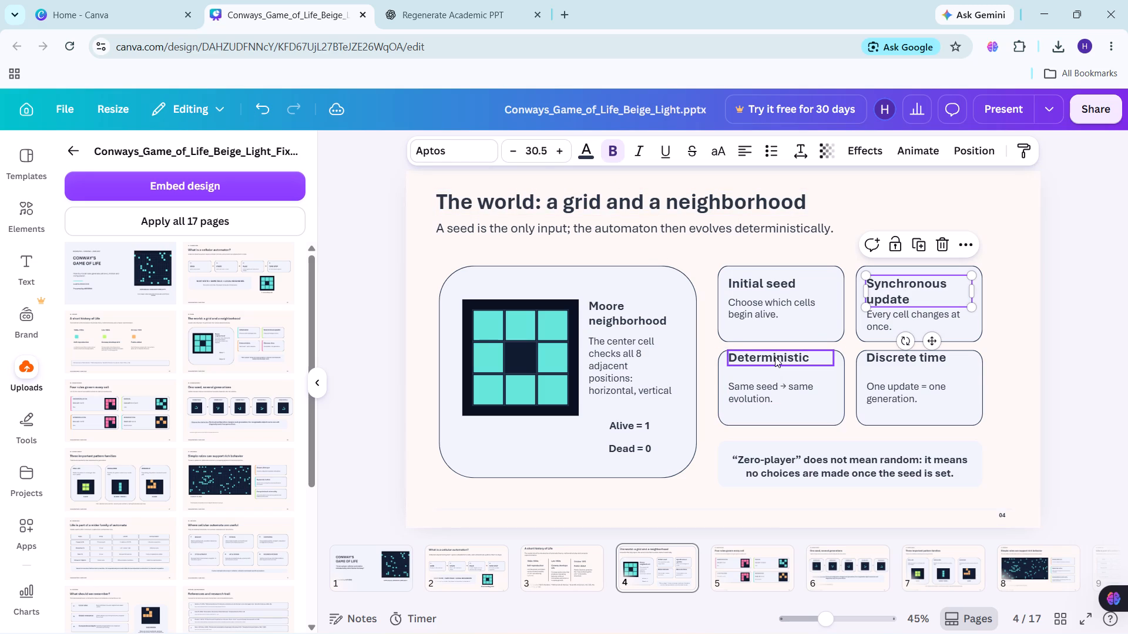
{"action": "left_click", "coordinate": [775, 357]}
{"action": "left_click", "coordinate": [562, 147]}
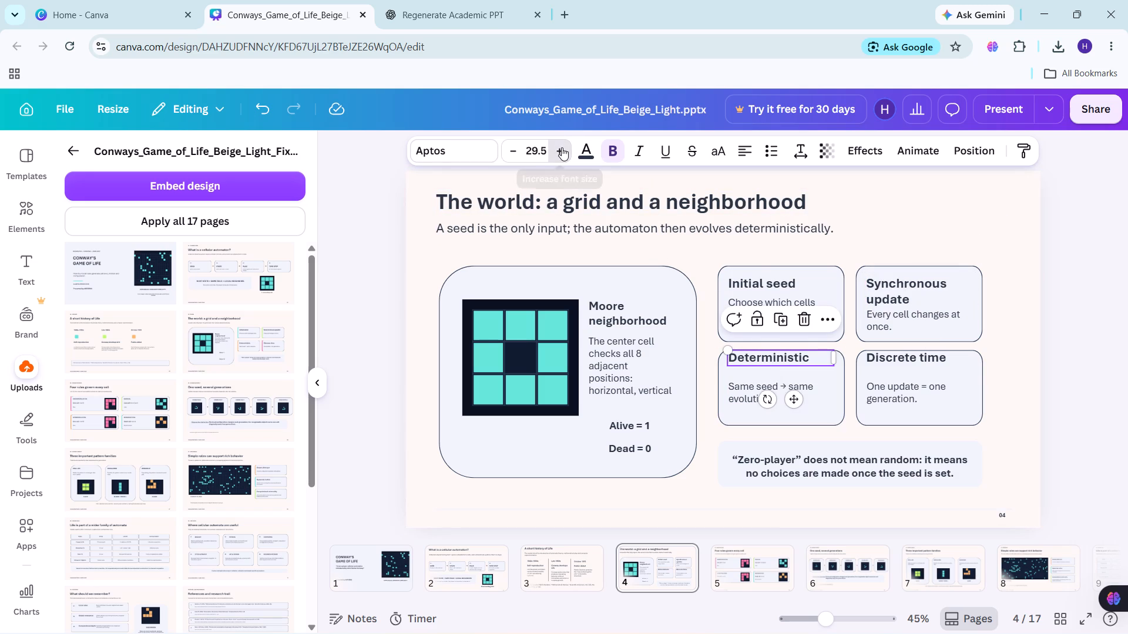
{"action": "left_click", "coordinate": [884, 358]}
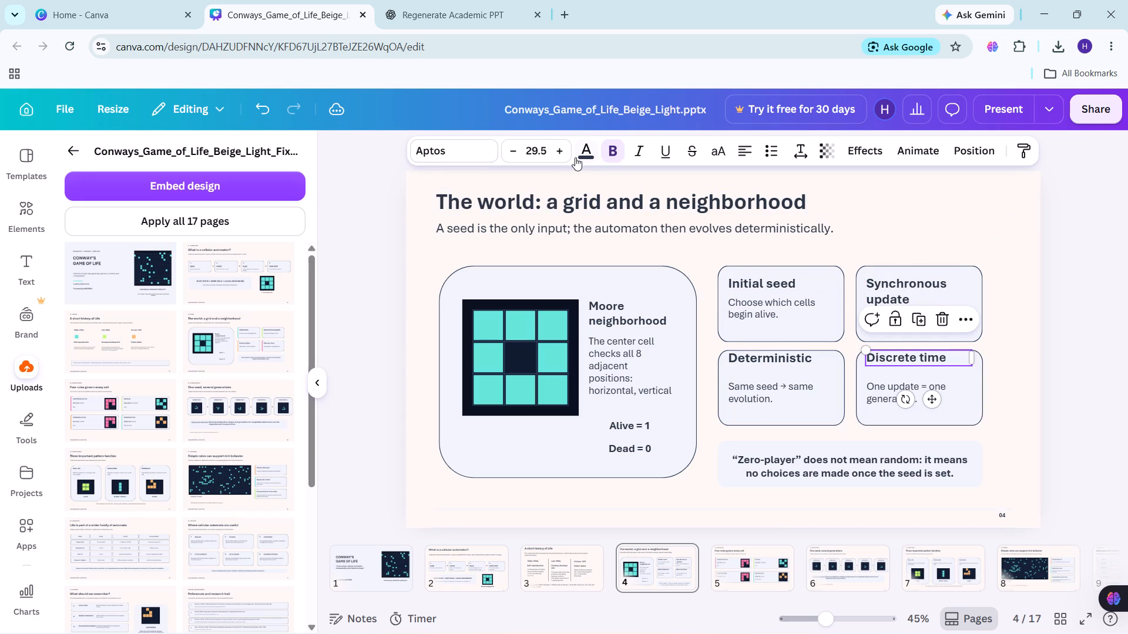
{"action": "left_click", "coordinate": [566, 156]}
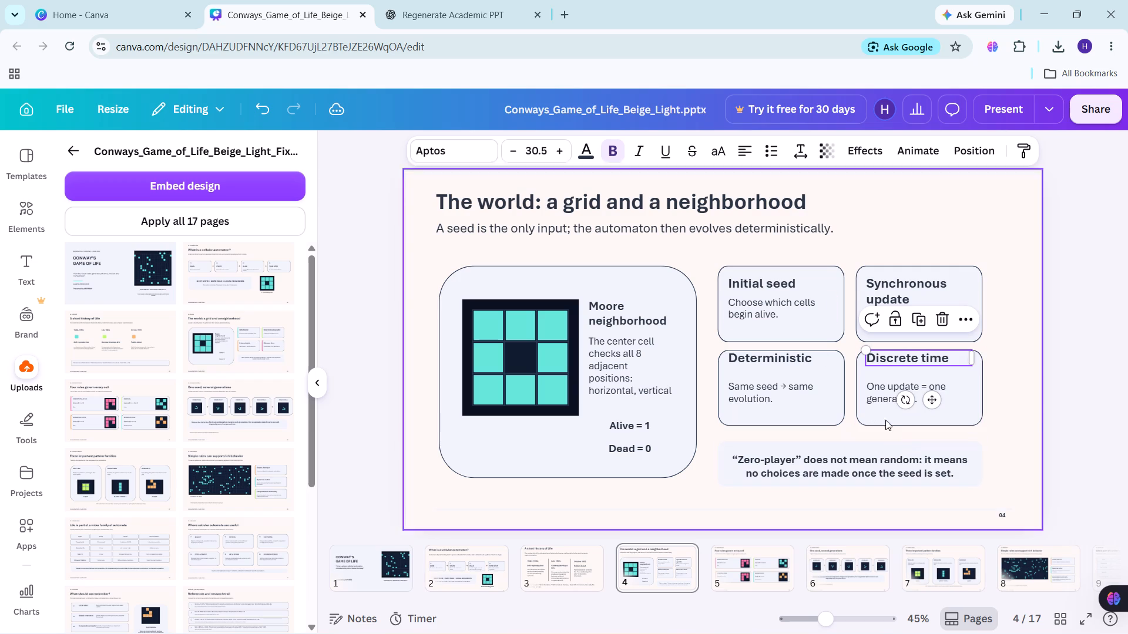
Set the description text in all four concept cards to font size 25.5.
{"action": "left_click", "coordinate": [754, 307]}
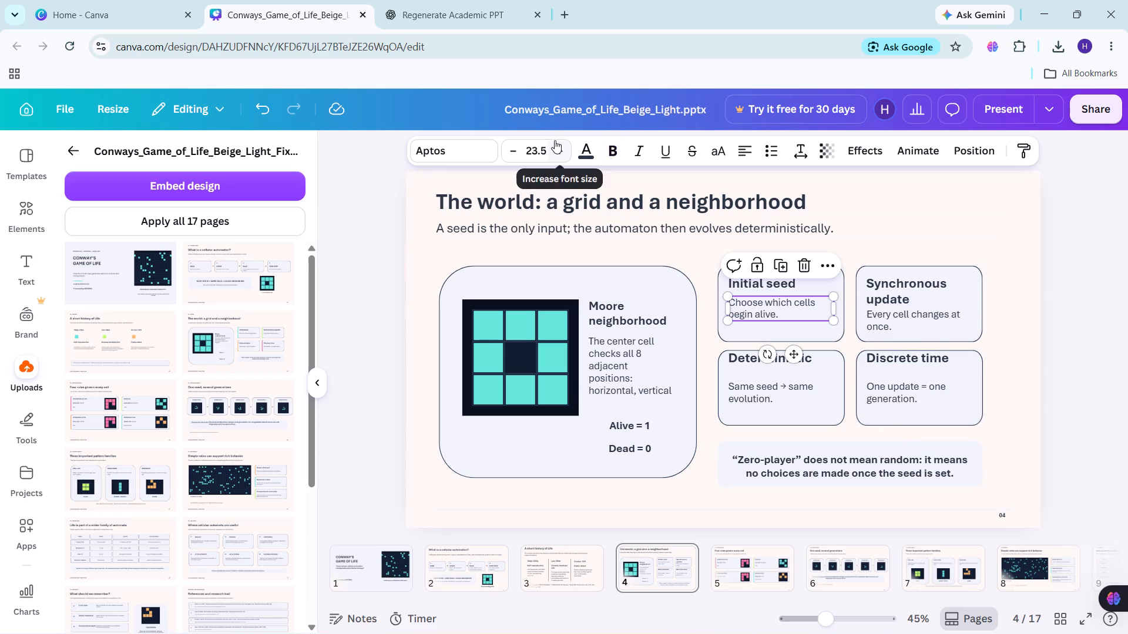
{"action": "double_click", "coordinate": [555, 140]}
{"action": "left_click", "coordinate": [892, 319]}
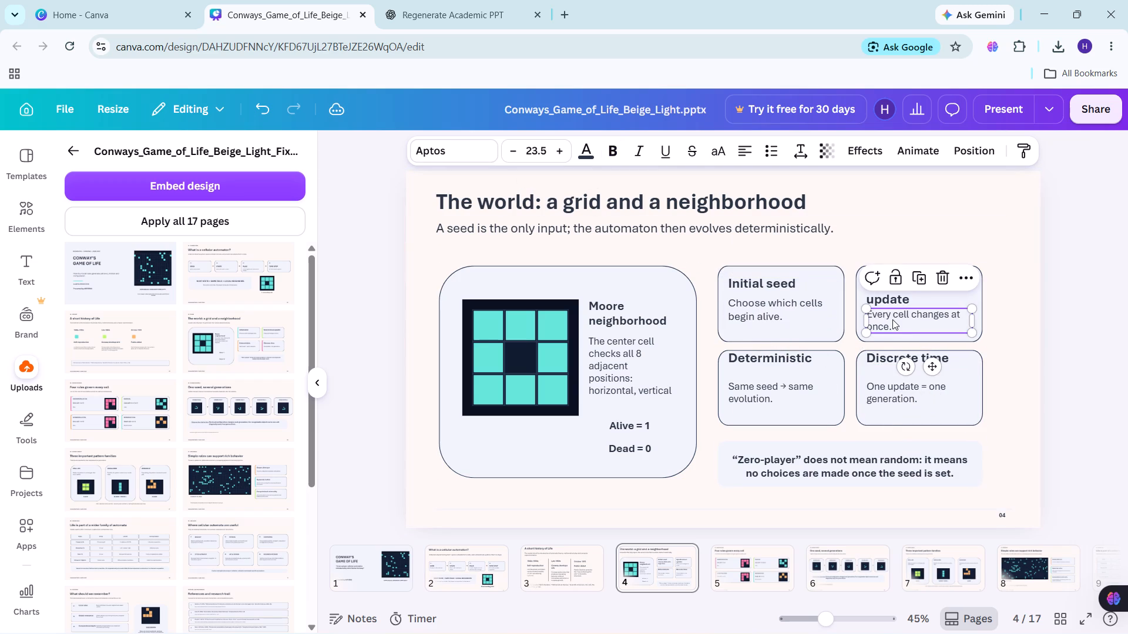
{"action": "double_click", "coordinate": [553, 145]}
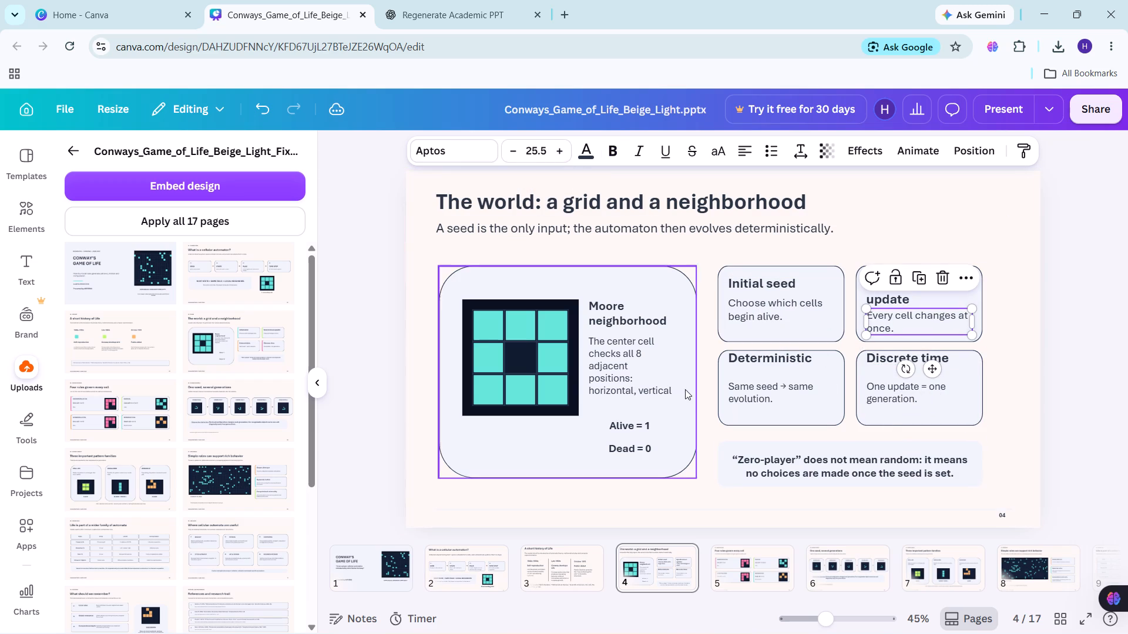
{"action": "left_click", "coordinate": [762, 396]}
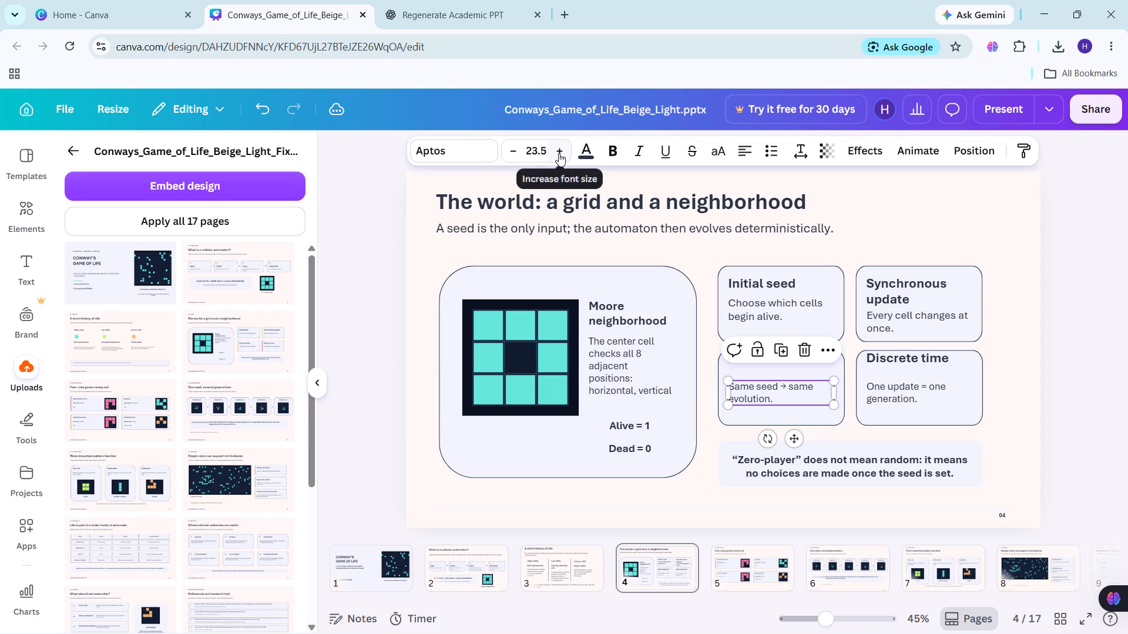
{"action": "double_click", "coordinate": [559, 153]}
{"action": "left_click", "coordinate": [897, 401]}
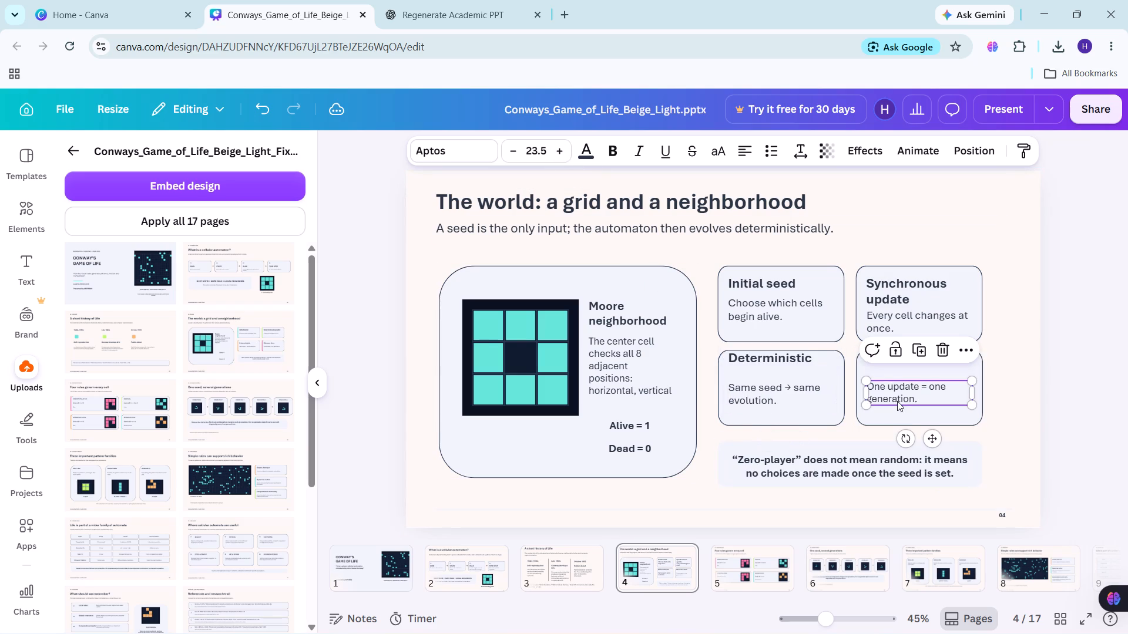
{"action": "double_click", "coordinate": [558, 147]}
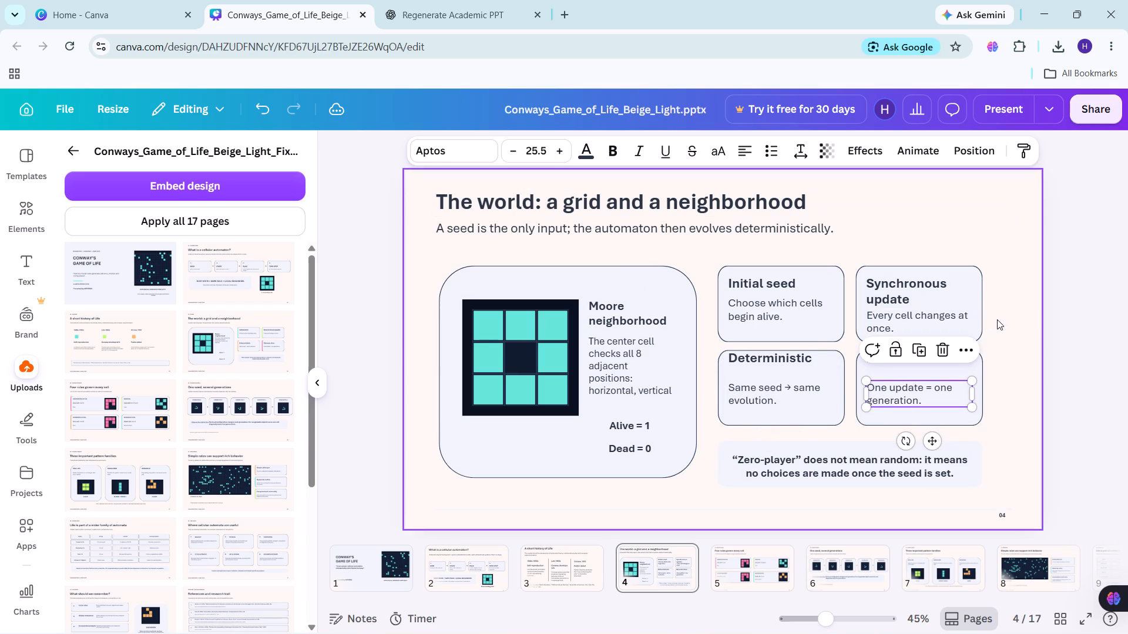
{"action": "left_click", "coordinate": [1048, 321]}
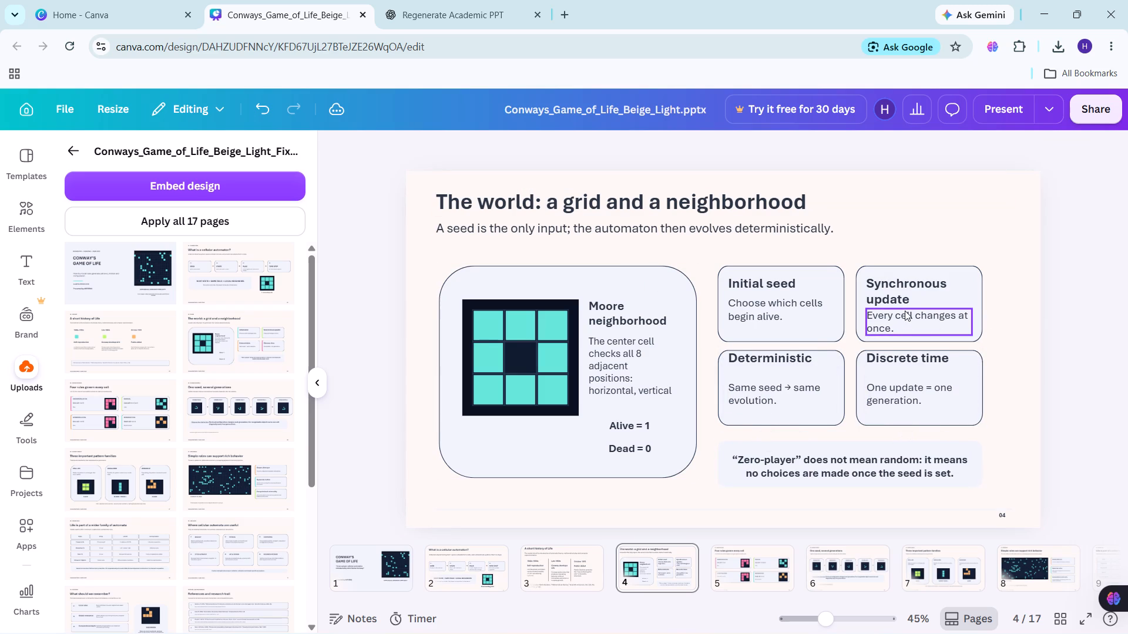
Reduce the "Synchronous update" card heading to font size 29.5.
{"action": "left_click", "coordinate": [939, 295]}
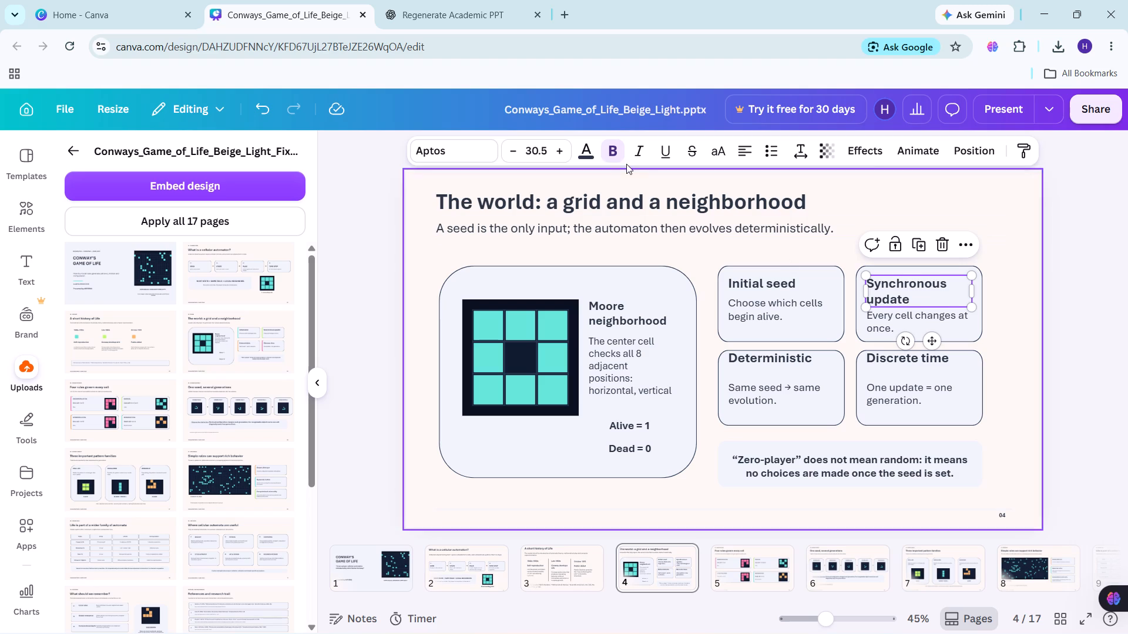
{"action": "left_click", "coordinate": [515, 151]}
{"action": "left_click", "coordinate": [1004, 262]}
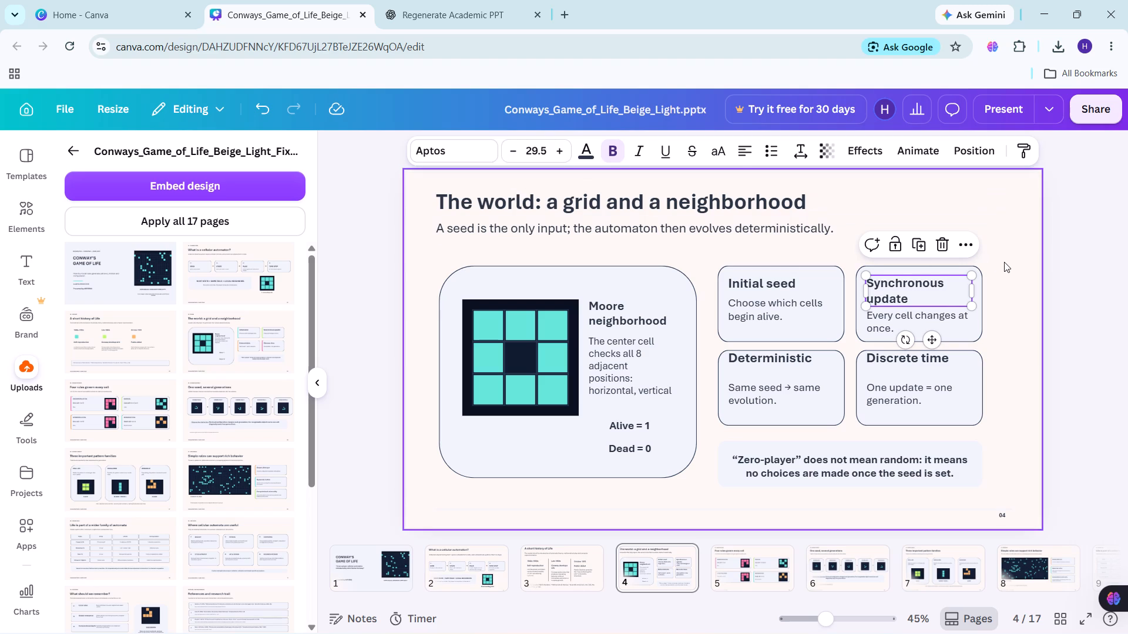
Move the description "Every cell changes at once." slightly down, away from its two-line heading.
{"action": "left_click", "coordinate": [932, 325]}
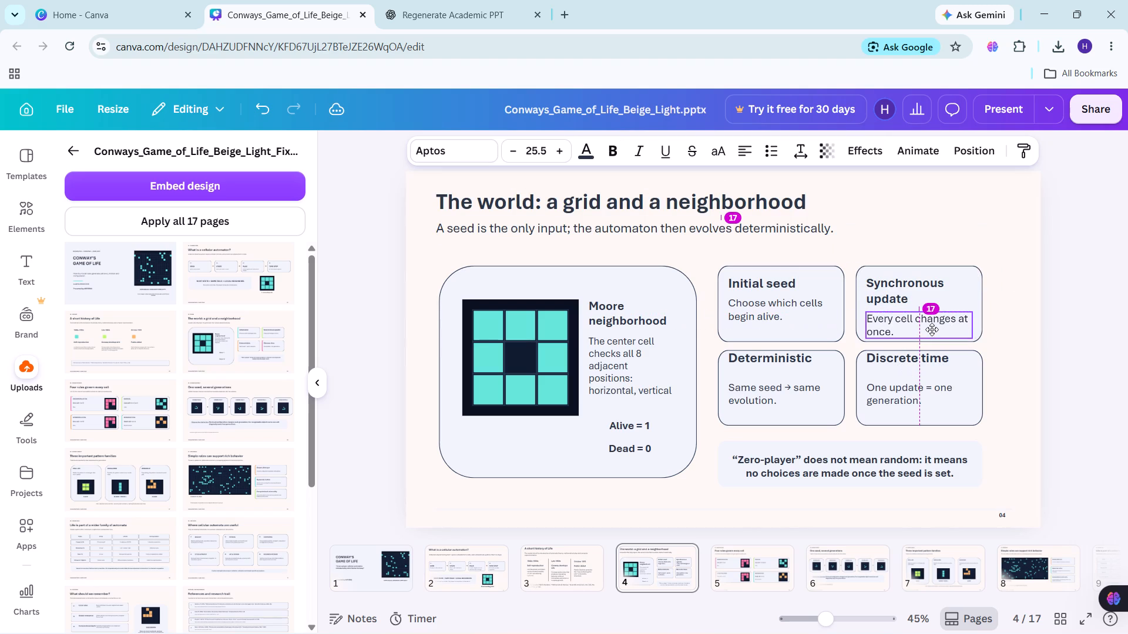
{"action": "left_click", "coordinate": [1028, 315]}
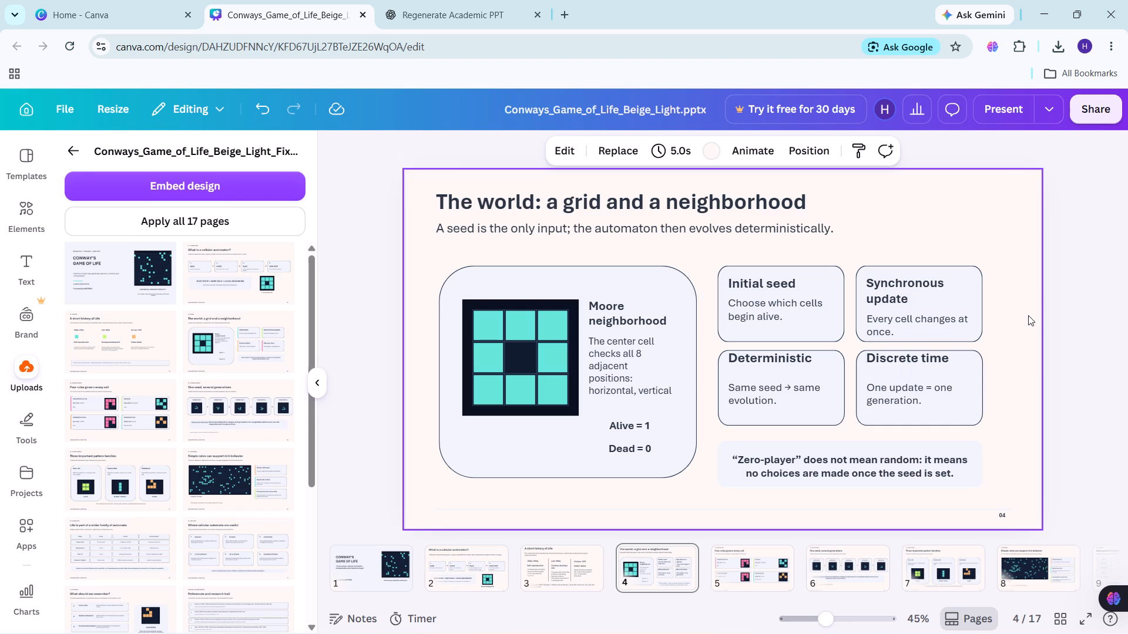
Move the "Deterministic" and "Discrete time" headings slightly down inside their cards, level with each other.
{"action": "left_click_drag", "start_coordinate": [788, 353], "coordinate": [788, 359]}
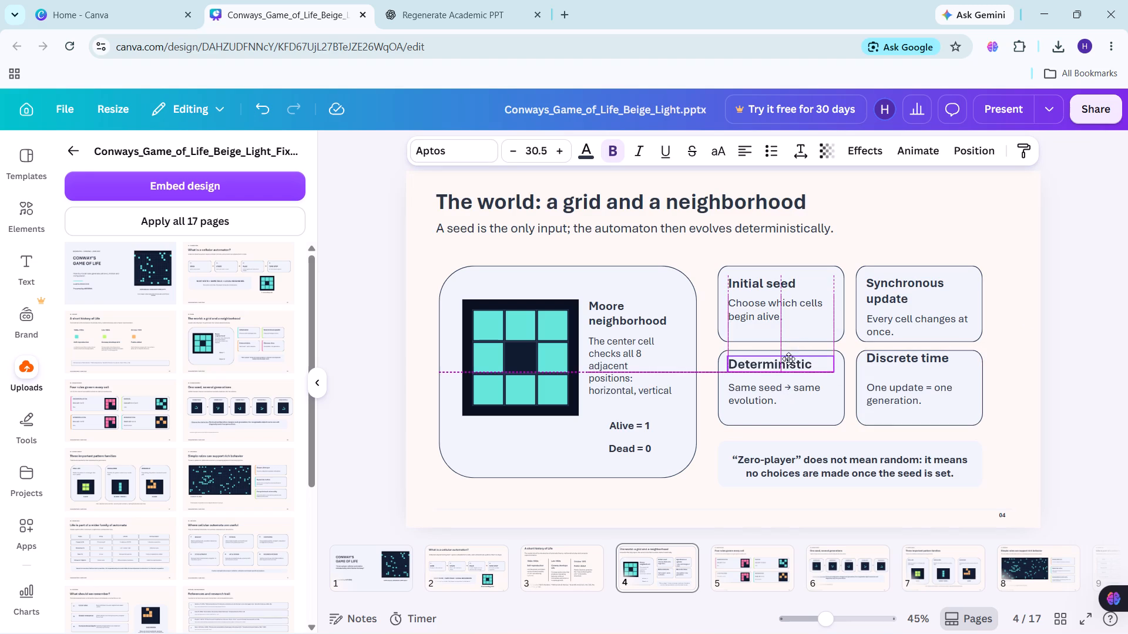
{"action": "left_click_drag", "start_coordinate": [788, 359], "coordinate": [788, 359]}
{"action": "left_click_drag", "start_coordinate": [886, 360], "coordinate": [886, 365]}
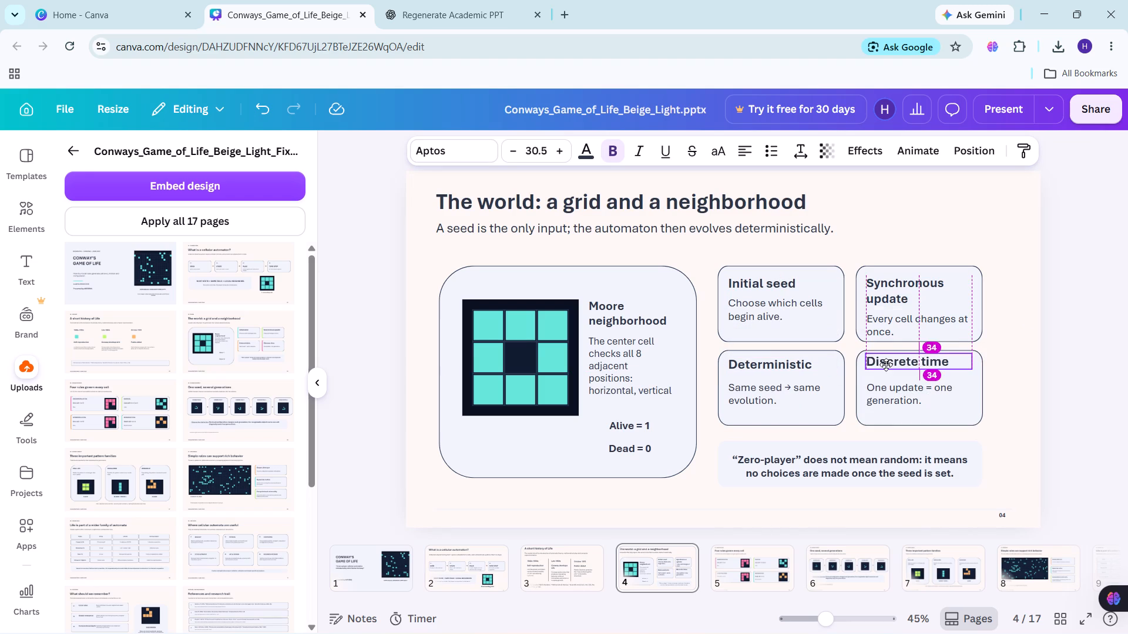
{"action": "left_click_drag", "start_coordinate": [886, 365], "coordinate": [886, 369]}
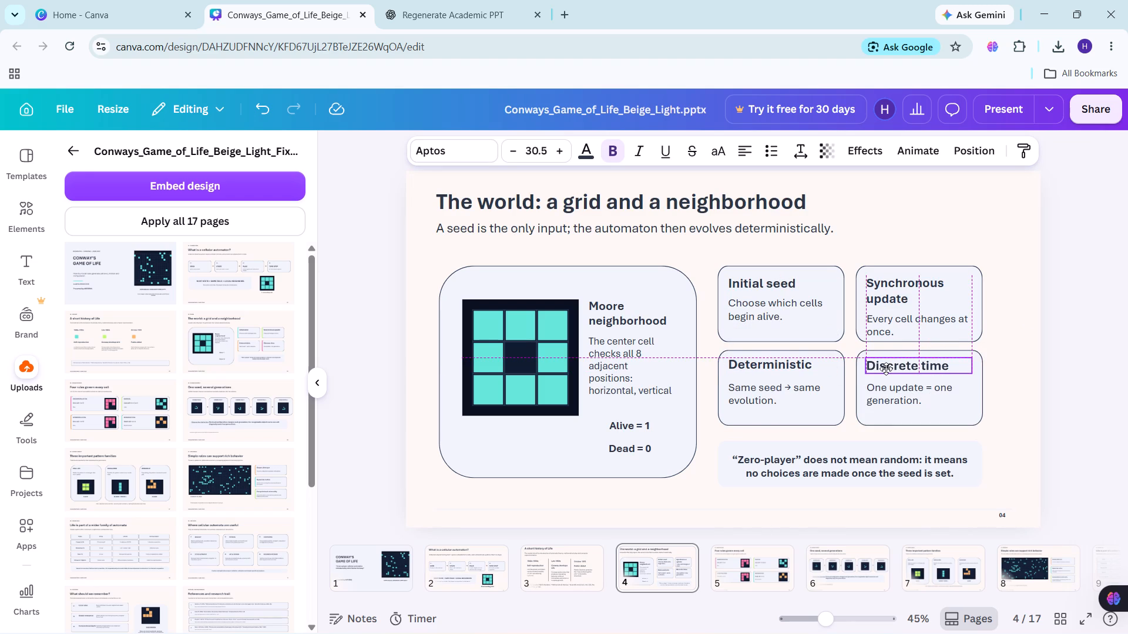
{"action": "left_click_drag", "start_coordinate": [886, 369], "coordinate": [886, 367]}
{"action": "left_click", "coordinate": [1071, 349]}
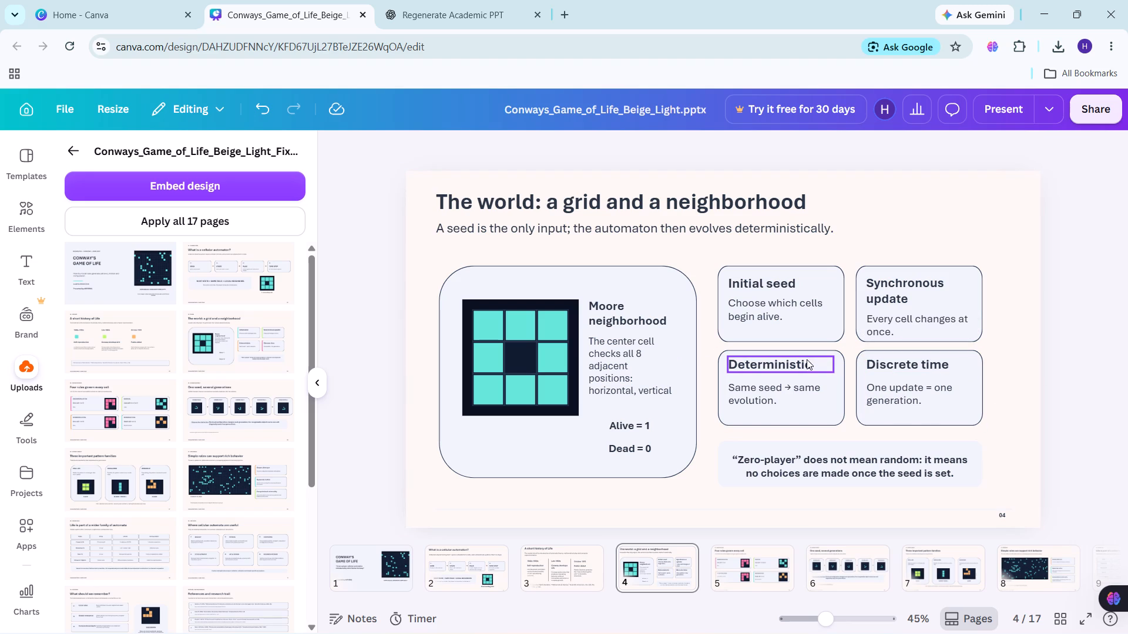
Shift the "Synchronous update" heading slightly up within its card.
{"action": "left_click", "coordinate": [891, 292]}
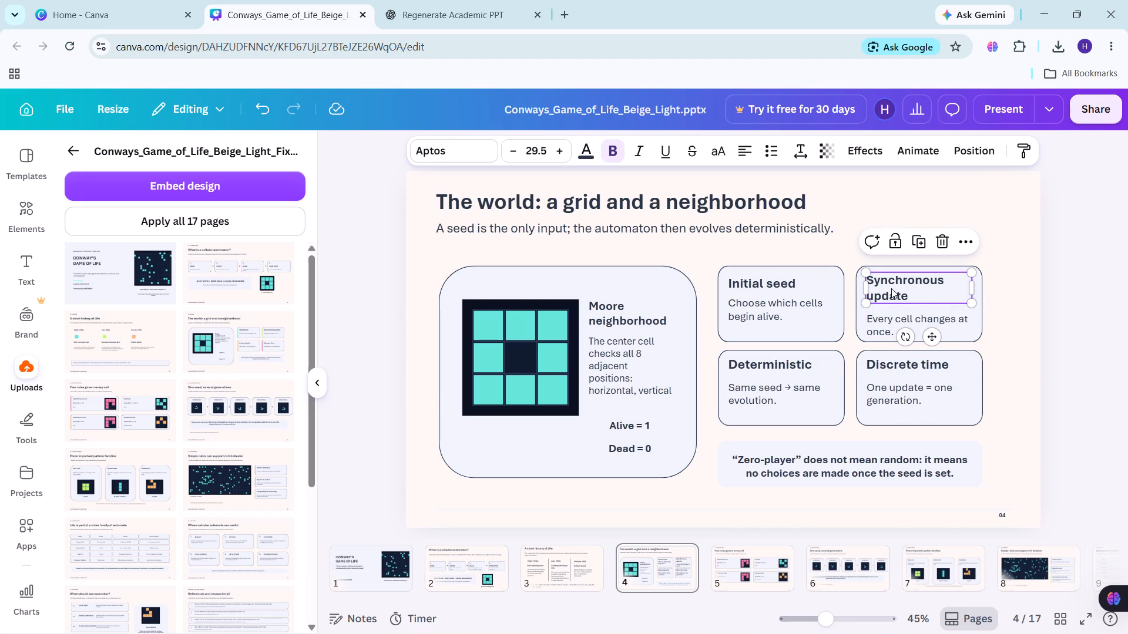
{"action": "left_click", "coordinate": [1026, 274]}
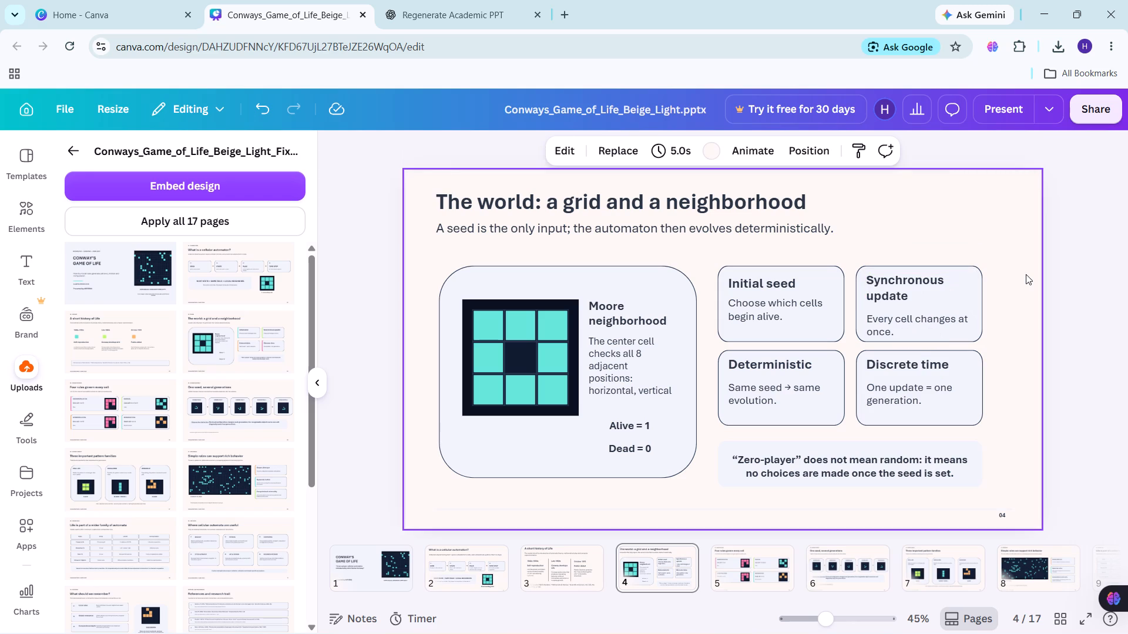
Nudge the description "Every cell changes at once." slightly up to balance the gaps to its heading and the card's bottom edge.
{"action": "left_click", "coordinate": [901, 333]}
{"action": "key", "text": "Up"}
{"action": "key", "text": "Up"}
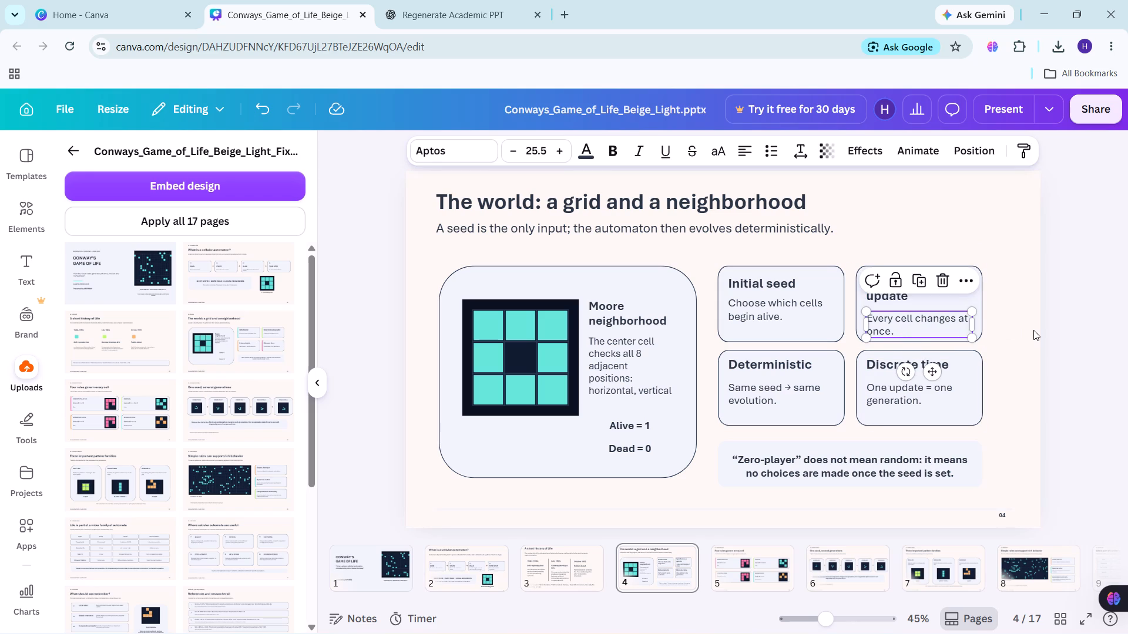
{"action": "left_click", "coordinate": [1033, 330]}
{"action": "left_click", "coordinate": [899, 322]}
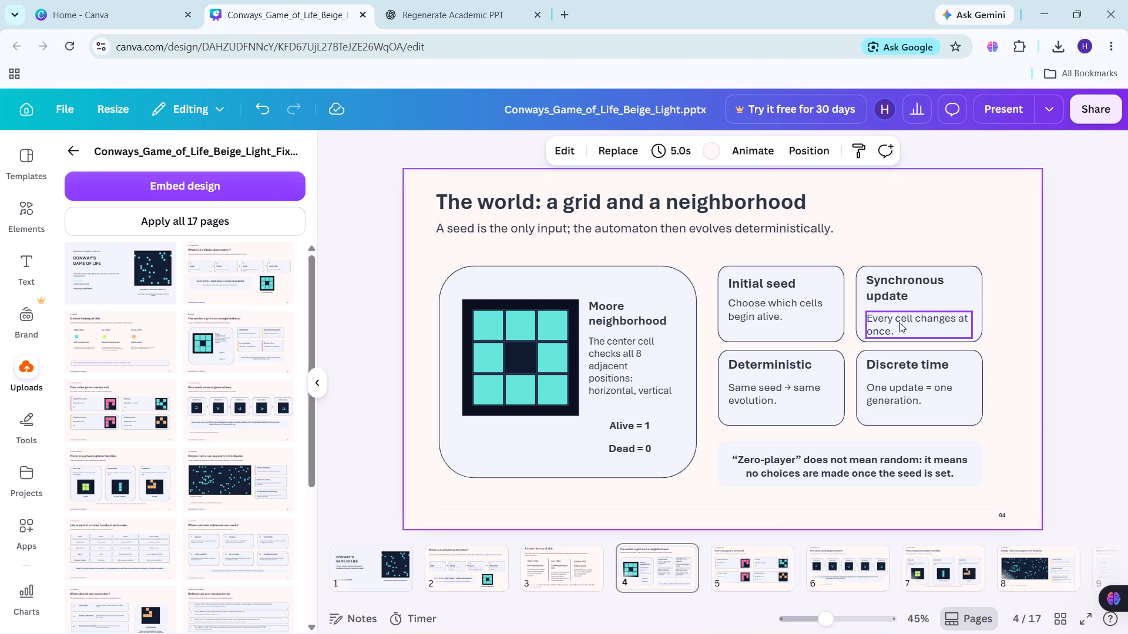
{"action": "key", "text": "Up"}
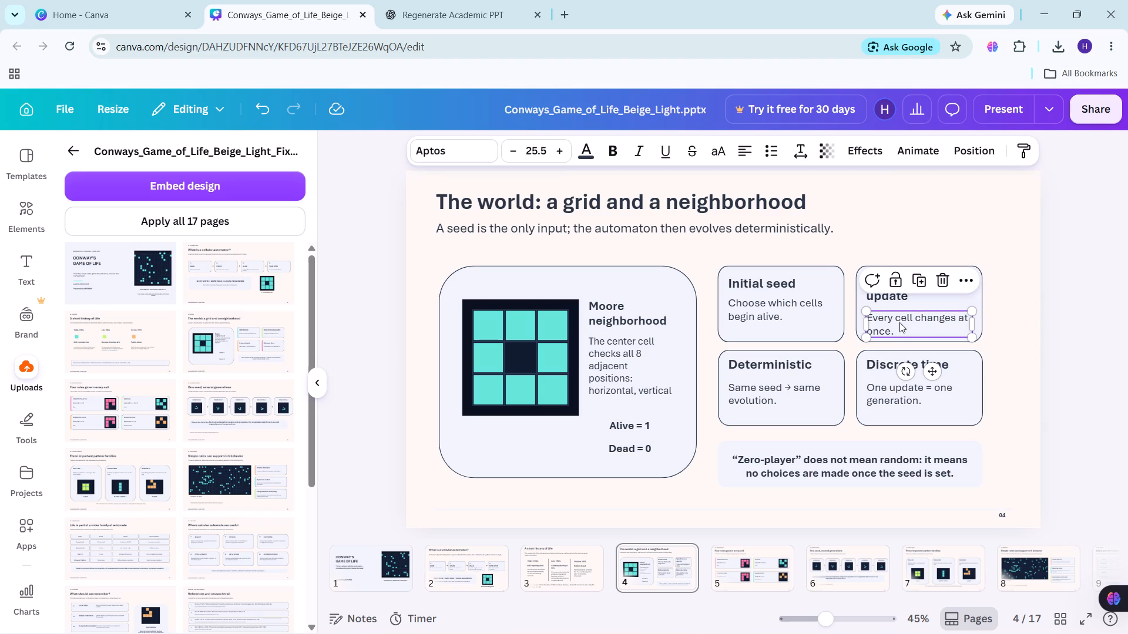
{"action": "key", "text": "Up"}
{"action": "key", "text": "Up"}
{"action": "key", "text": "Up"}
{"action": "key", "text": "Up"}
{"action": "key", "text": "Up"}
{"action": "key", "text": "Up"}
{"action": "key", "text": "Up"}
{"action": "key", "text": "Up"}
{"action": "key", "text": "Up"}
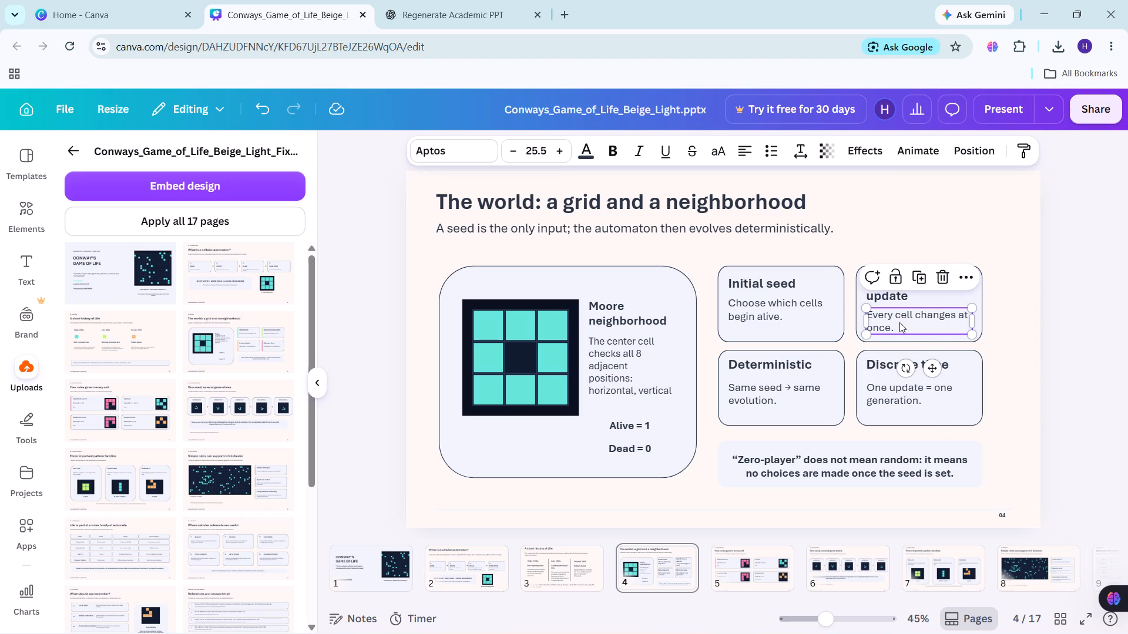
{"action": "key", "text": "Down"}
{"action": "key", "text": "Down"}
{"action": "key", "text": "Down"}
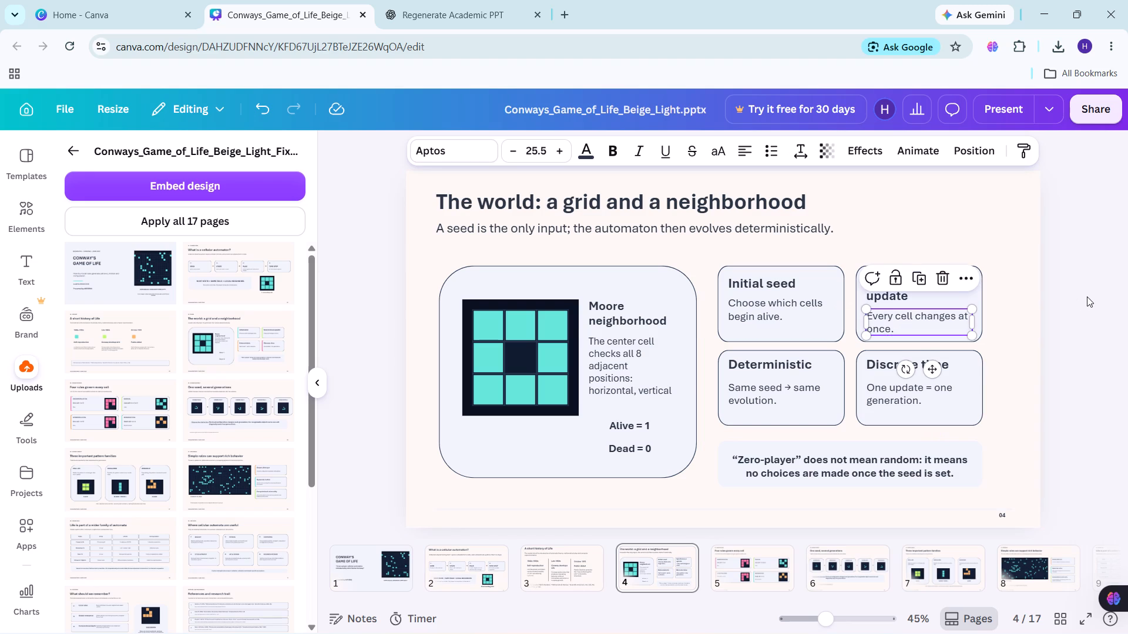
{"action": "left_click", "coordinate": [1087, 296]}
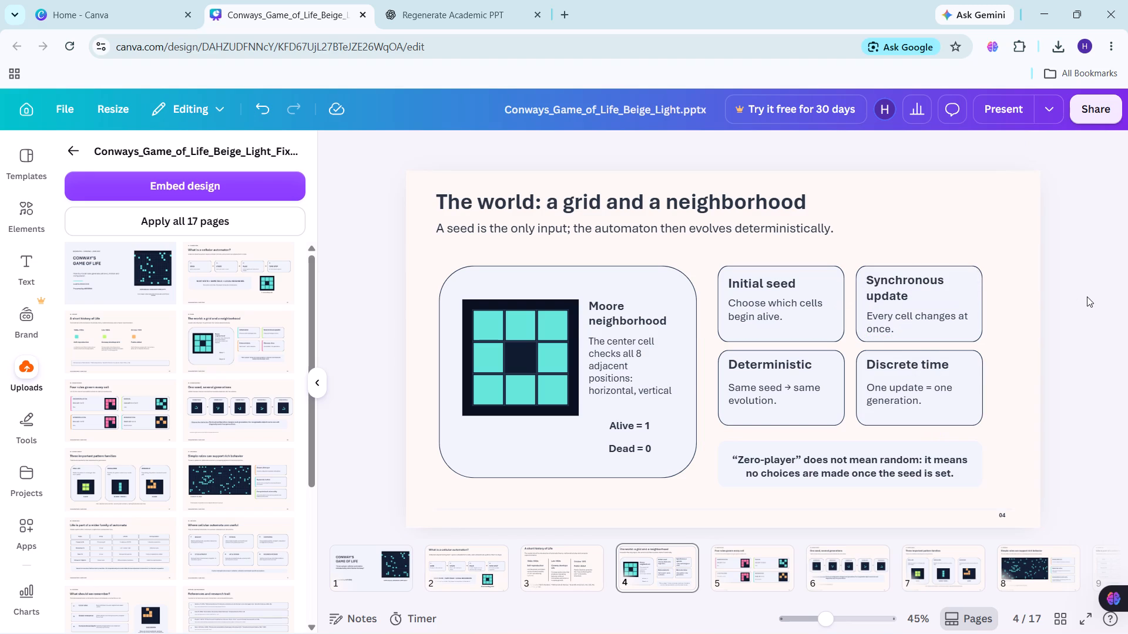
Set the "Moore neighborhood" heading to font size 30.
{"action": "left_click", "coordinate": [617, 302]}
{"action": "double_click", "coordinate": [566, 151]}
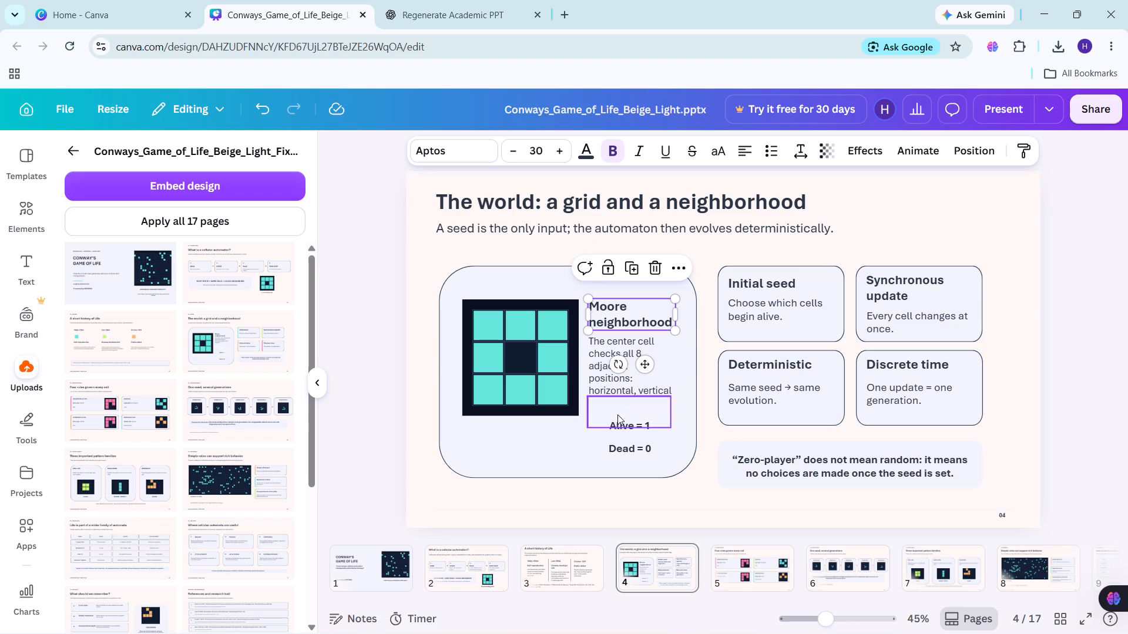
Set the description under "Moore neighborhood" to font size 25.5, matching the concept card descriptions.
{"action": "left_click", "coordinate": [603, 385]}
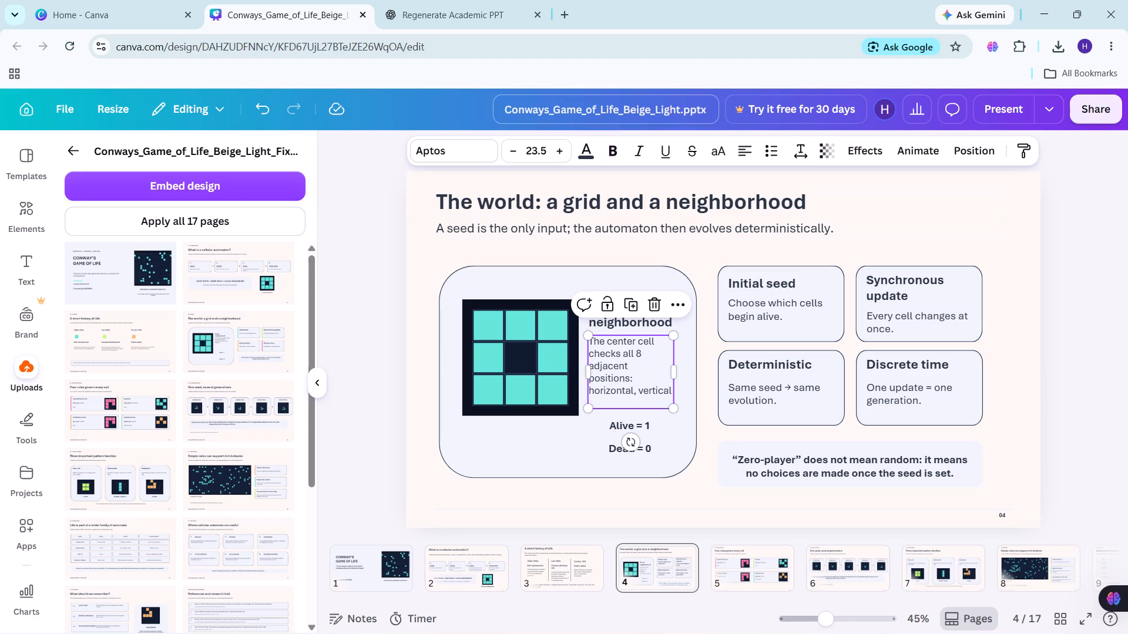
{"action": "triple_click", "coordinate": [564, 140]}
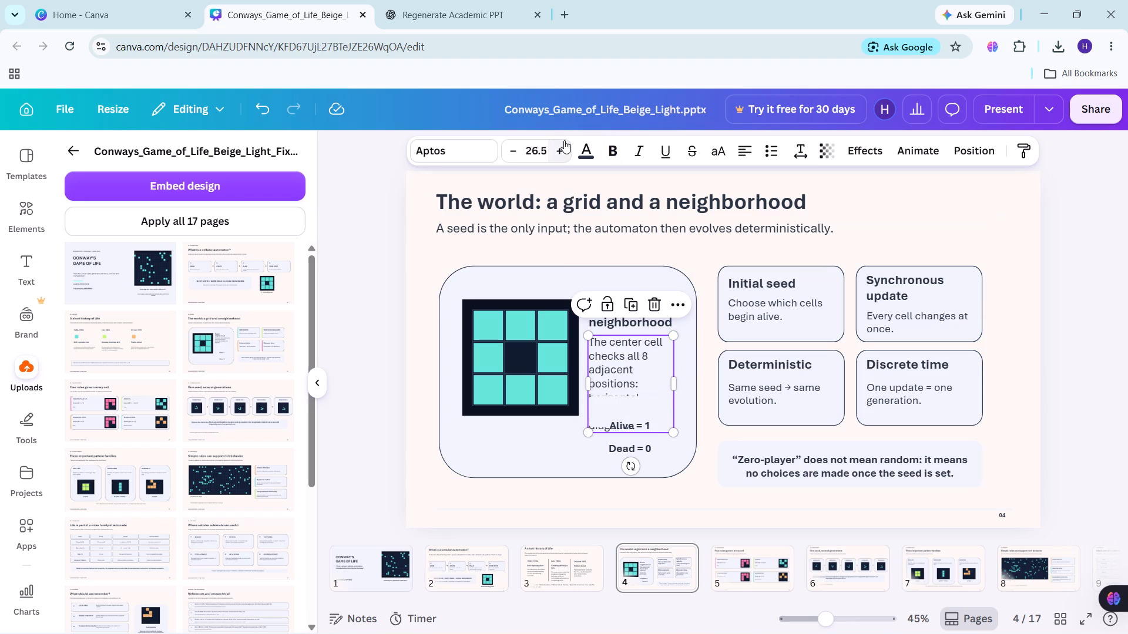
{"action": "left_click", "coordinate": [511, 154]}
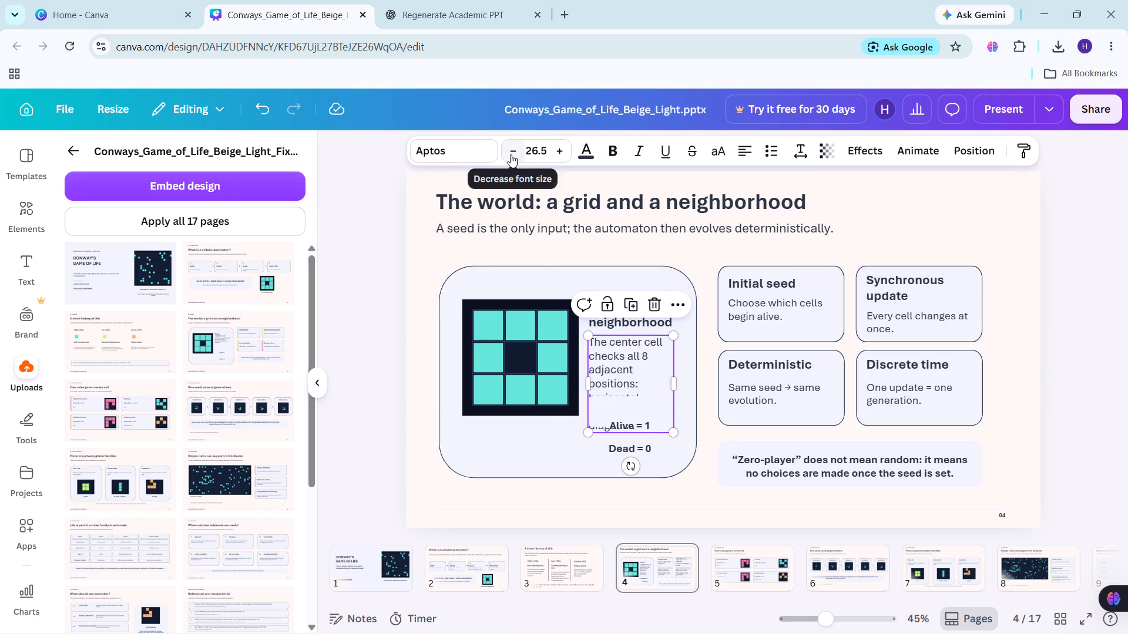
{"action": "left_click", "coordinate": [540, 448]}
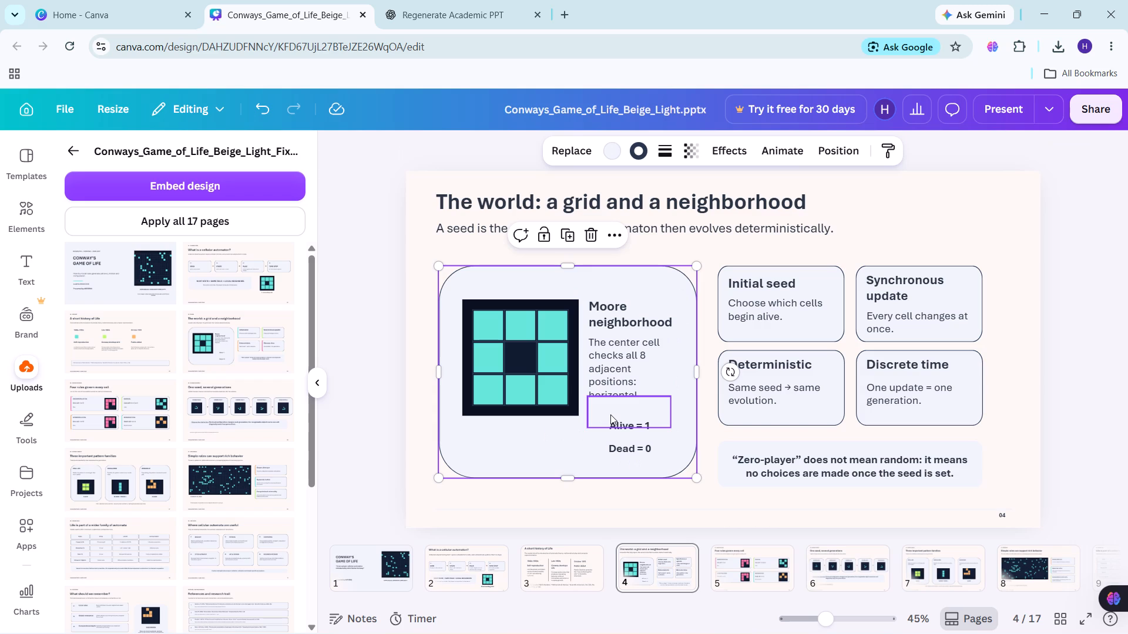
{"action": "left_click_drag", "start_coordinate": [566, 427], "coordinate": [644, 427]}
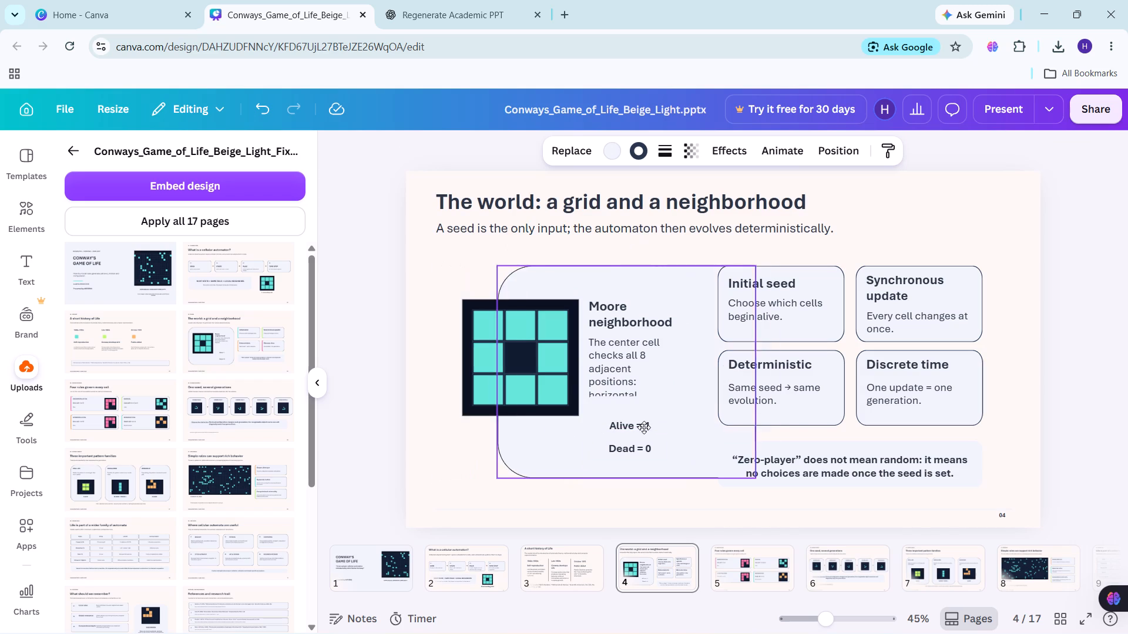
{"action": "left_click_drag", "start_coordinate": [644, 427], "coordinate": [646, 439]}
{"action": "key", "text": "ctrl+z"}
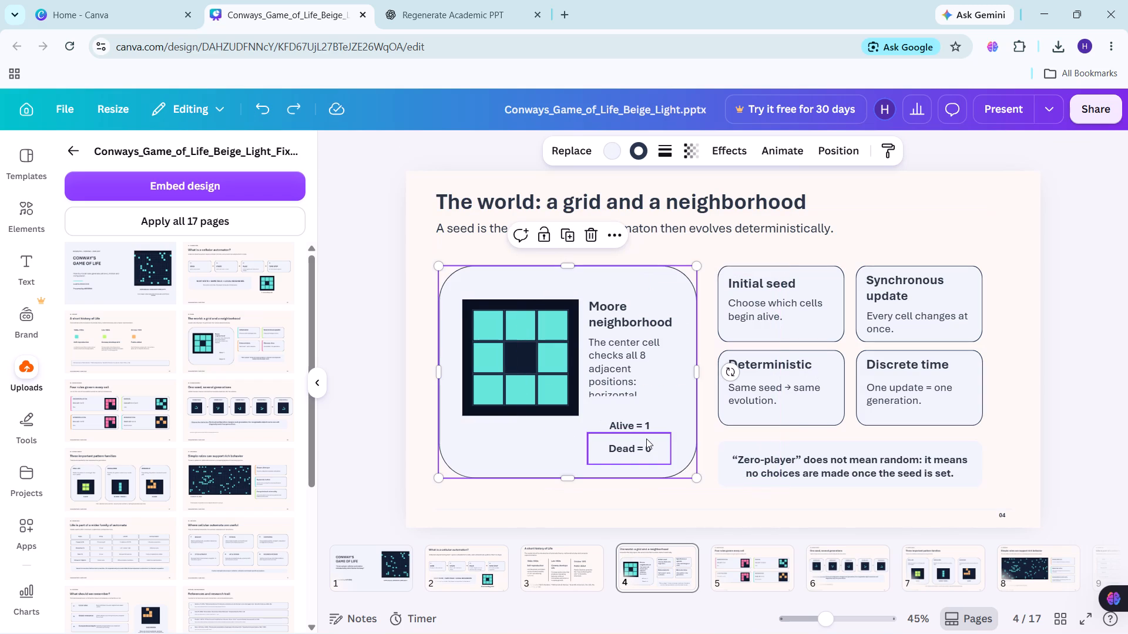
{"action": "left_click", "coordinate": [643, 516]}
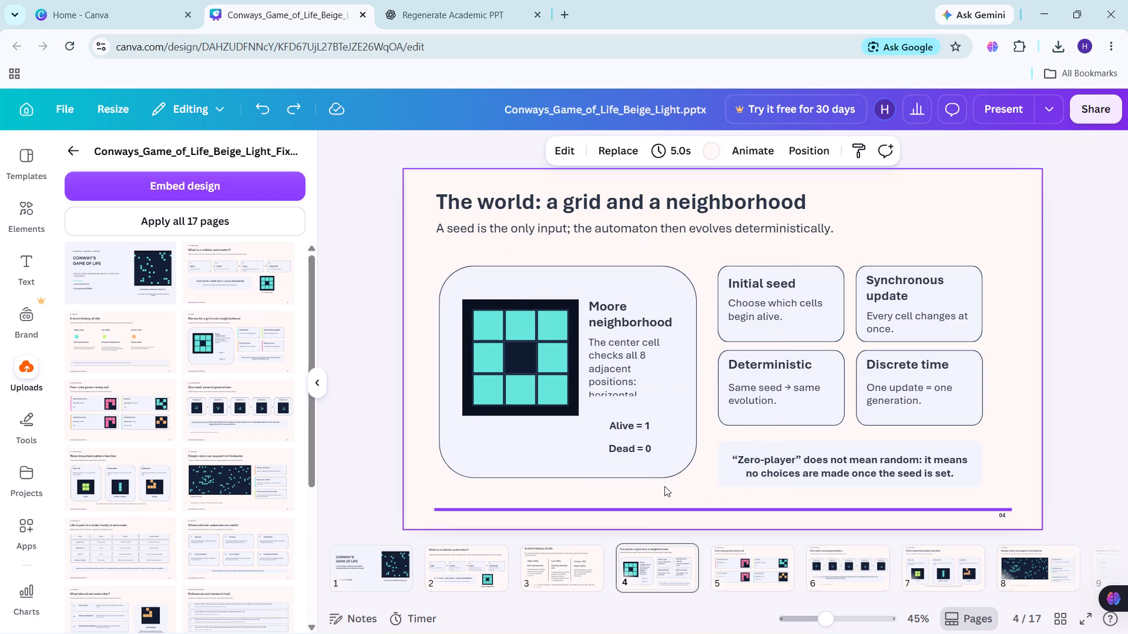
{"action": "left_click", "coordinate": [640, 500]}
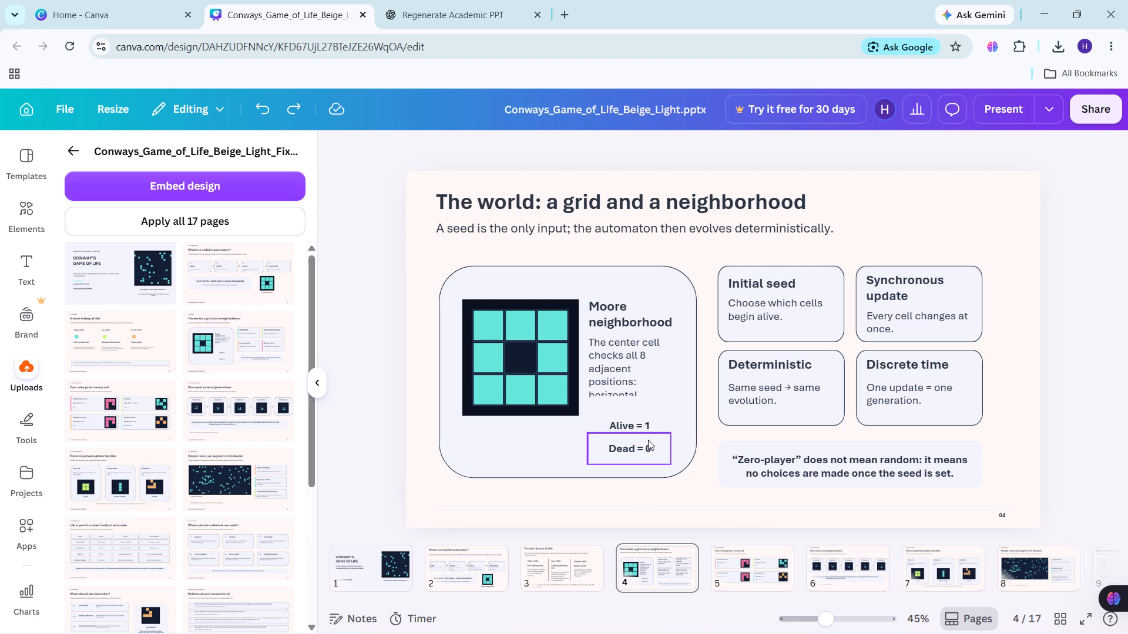
Delete the empty background rectangle behind the "Dead = 0" label in the Moore neighborhood panel.
{"action": "left_click_drag", "start_coordinate": [648, 440], "coordinate": [649, 450]}
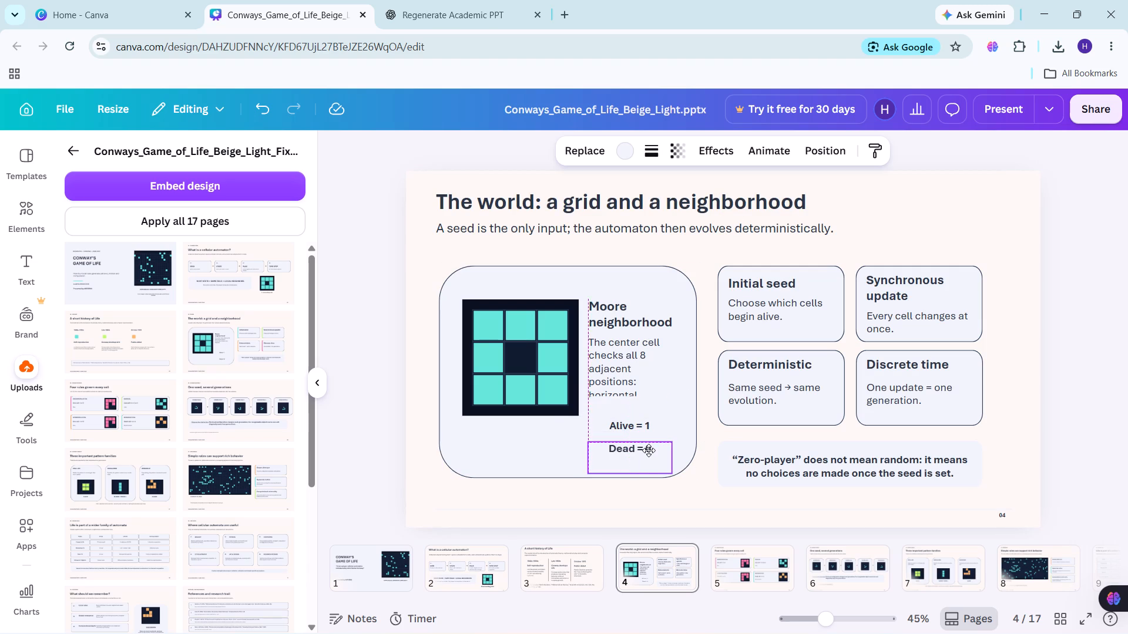
{"action": "left_click_drag", "start_coordinate": [649, 450], "coordinate": [649, 452]}
{"action": "left_click_drag", "start_coordinate": [649, 452], "coordinate": [649, 451]}
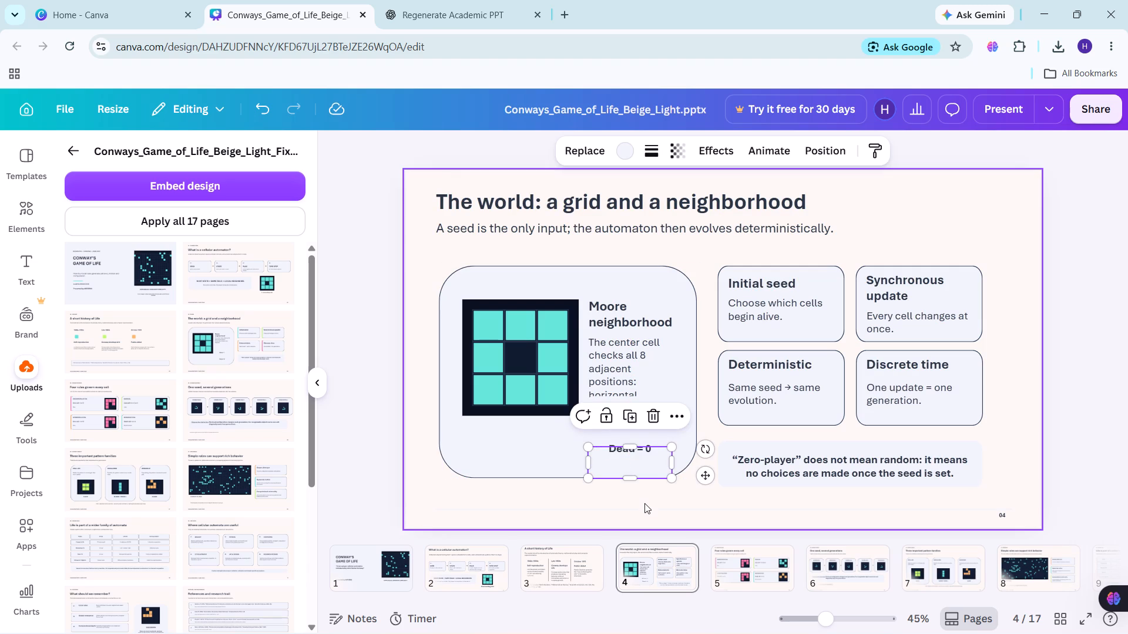
{"action": "left_click", "coordinate": [644, 503]}
{"action": "left_click", "coordinate": [648, 472]}
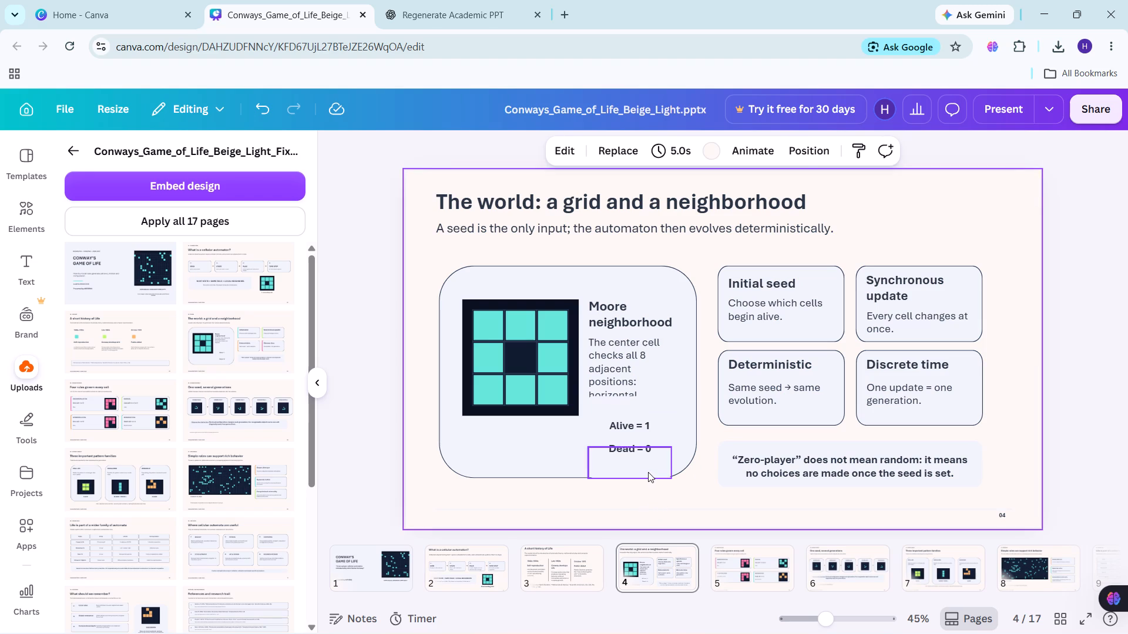
{"action": "left_click", "coordinate": [648, 448]}
{"action": "left_click", "coordinate": [652, 419]}
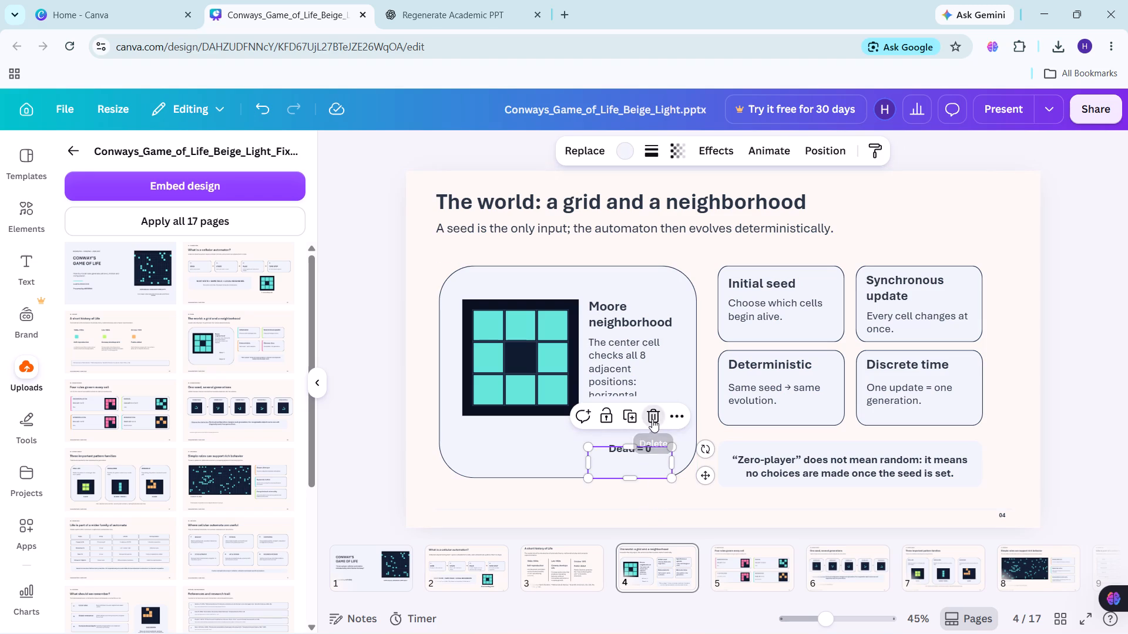
{"action": "left_click", "coordinate": [651, 433]}
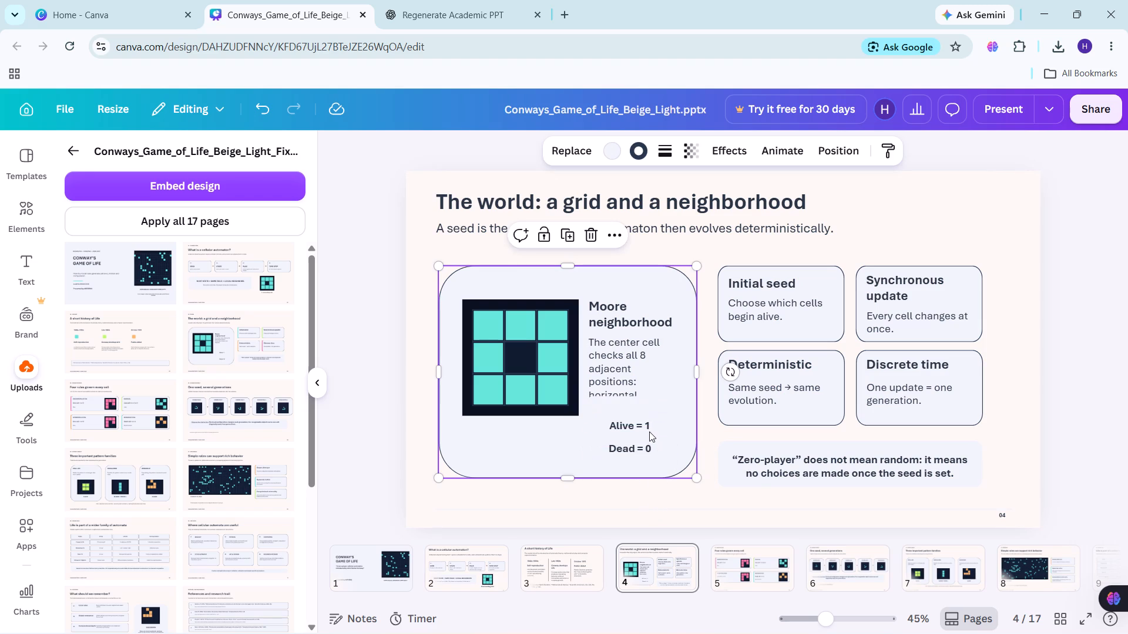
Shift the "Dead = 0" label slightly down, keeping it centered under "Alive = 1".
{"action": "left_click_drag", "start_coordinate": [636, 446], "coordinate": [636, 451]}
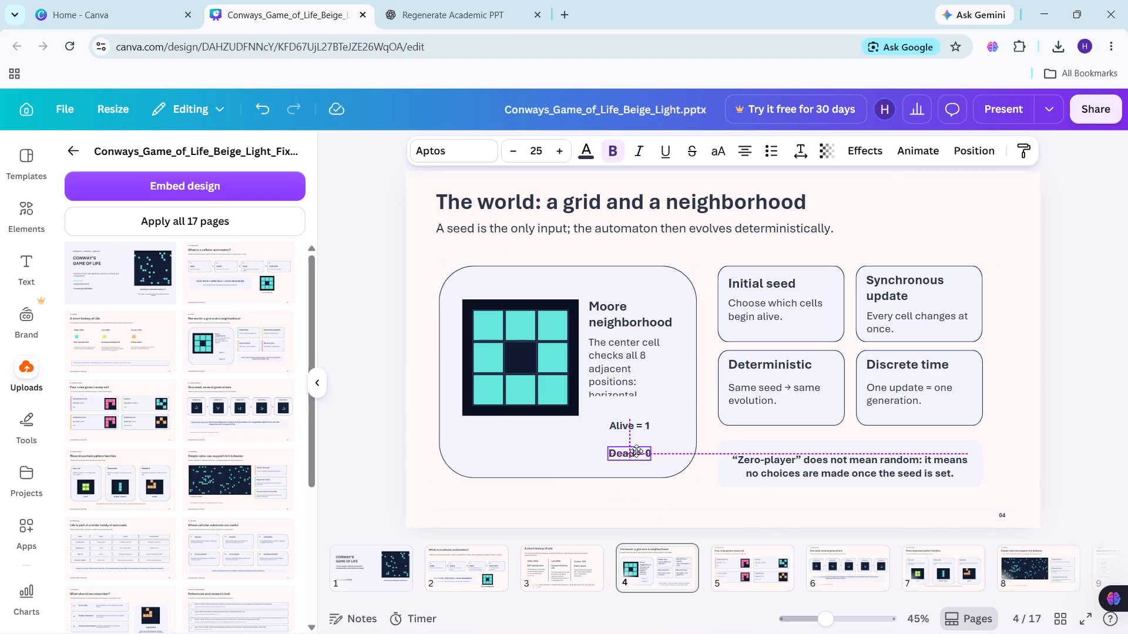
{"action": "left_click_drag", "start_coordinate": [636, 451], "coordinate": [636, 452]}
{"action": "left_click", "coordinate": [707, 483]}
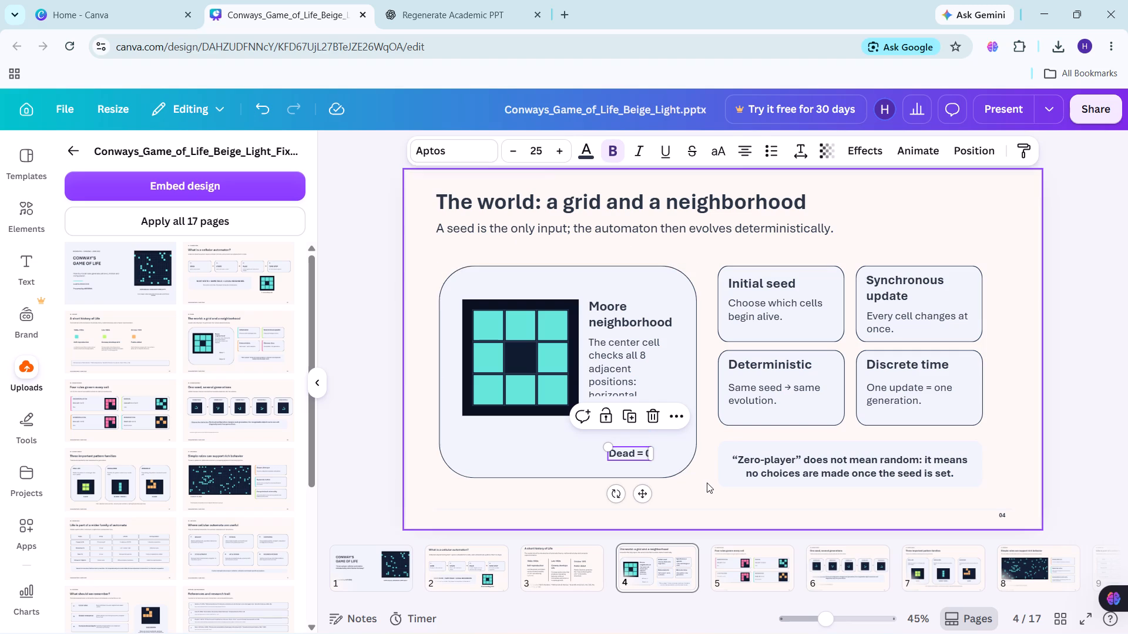
Delete the background rectangle behind "Alive = 1" that covers the end of the Moore neighborhood description.
{"action": "left_click", "coordinate": [625, 406]}
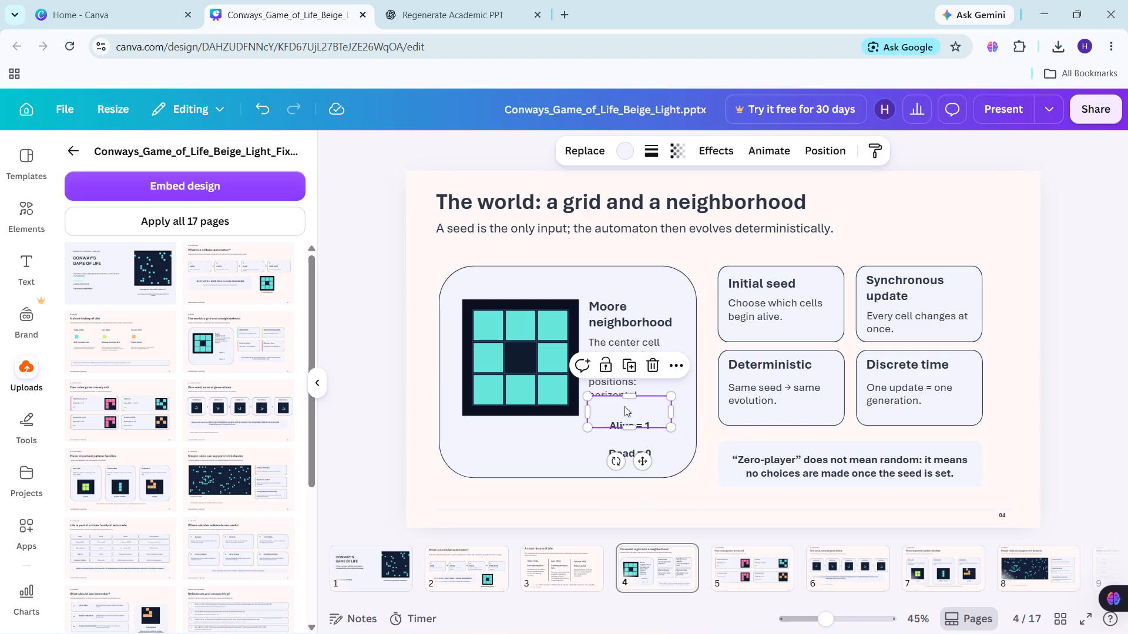
{"action": "left_click", "coordinate": [660, 370]}
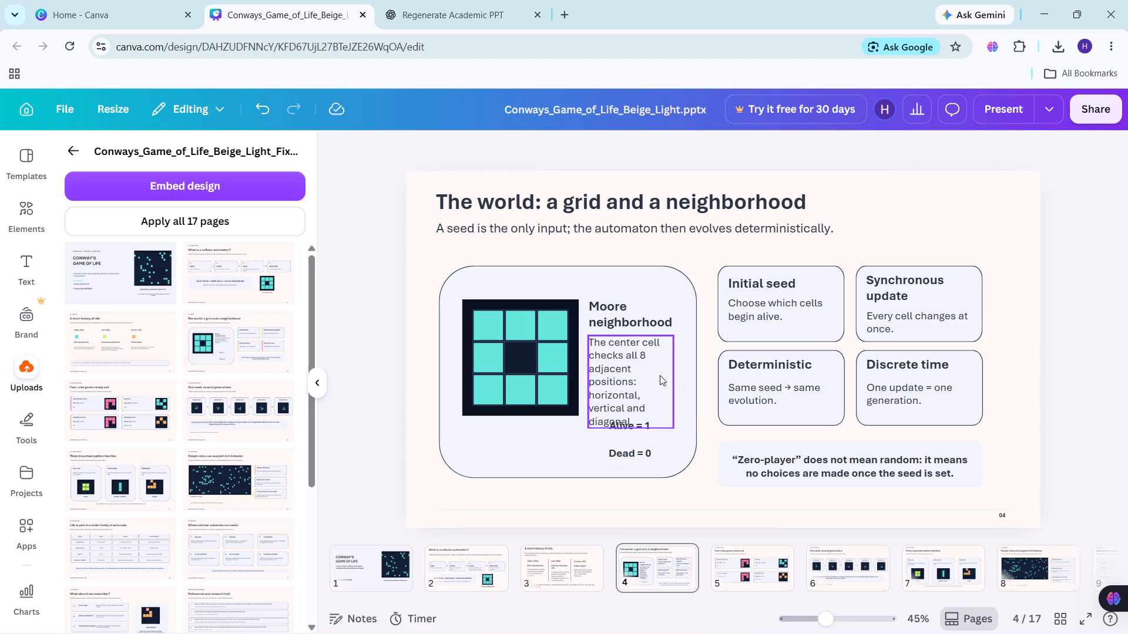
Place "Alive = 1" below the grid image and "Dead = 0" below the description, level with each other.
{"action": "left_click_drag", "start_coordinate": [637, 430], "coordinate": [637, 439]}
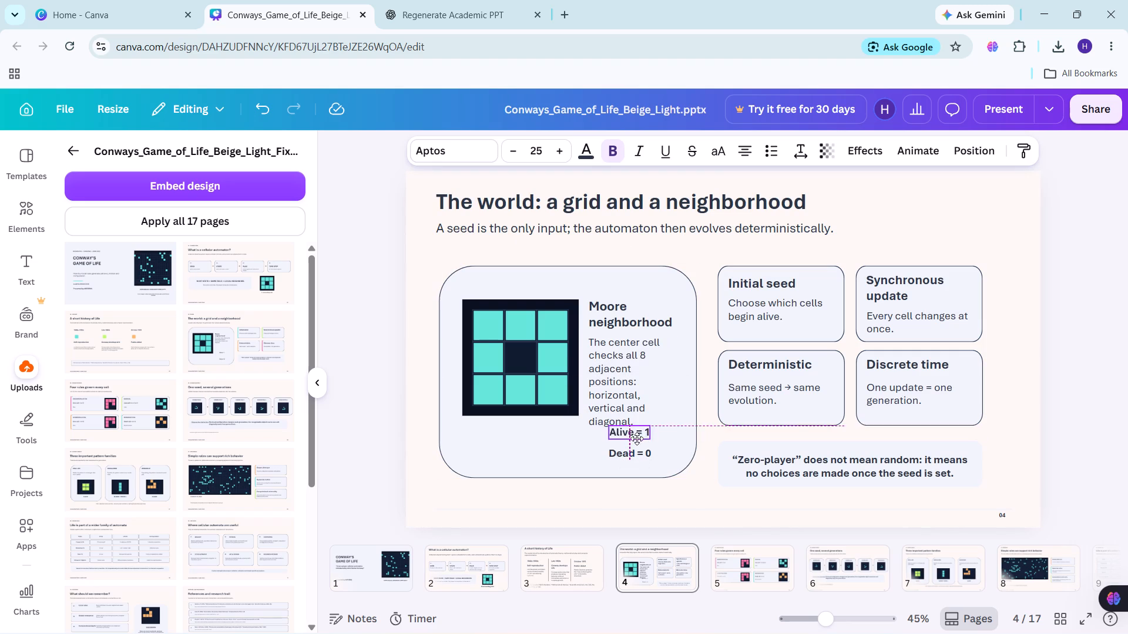
{"action": "left_click_drag", "start_coordinate": [637, 439], "coordinate": [637, 443]}
{"action": "left_click_drag", "start_coordinate": [636, 454], "coordinate": [636, 461]}
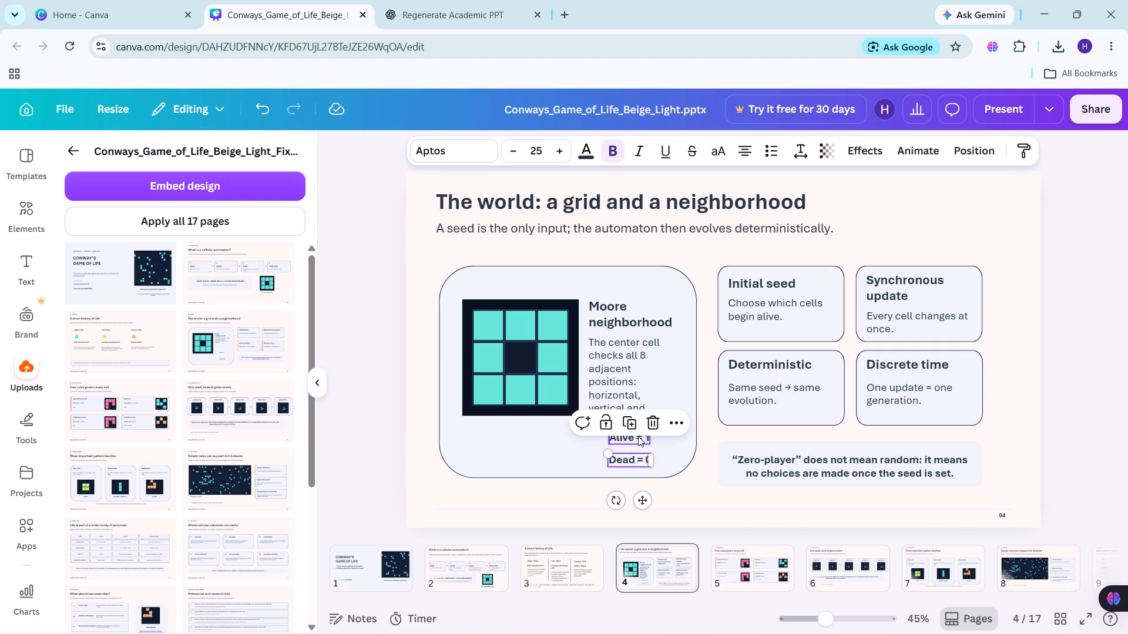
{"action": "left_click_drag", "start_coordinate": [638, 436], "coordinate": [530, 451]}
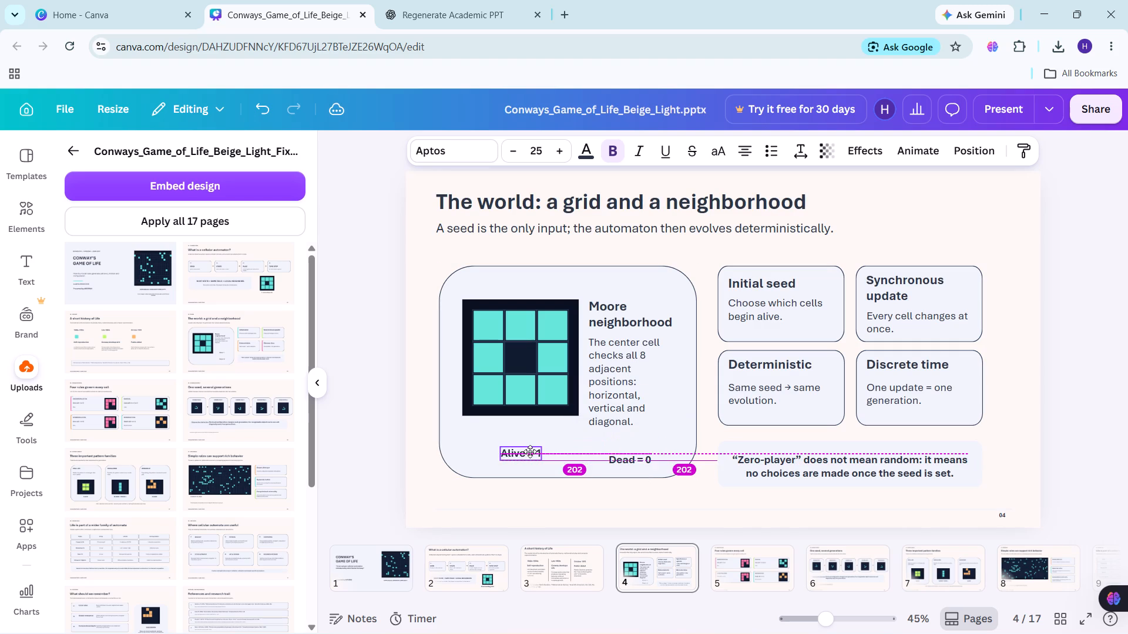
{"action": "left_click_drag", "start_coordinate": [530, 451], "coordinate": [530, 451]}
{"action": "left_click_drag", "start_coordinate": [629, 463], "coordinate": [613, 453]}
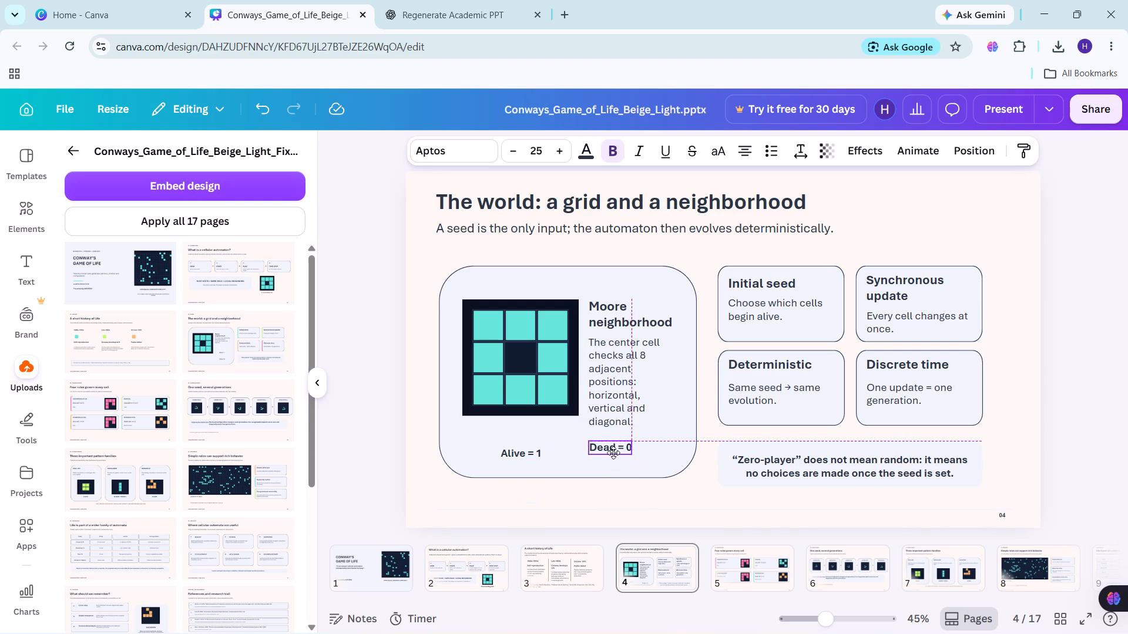
{"action": "left_click_drag", "start_coordinate": [613, 453], "coordinate": [613, 458]}
{"action": "left_click", "coordinate": [645, 499]}
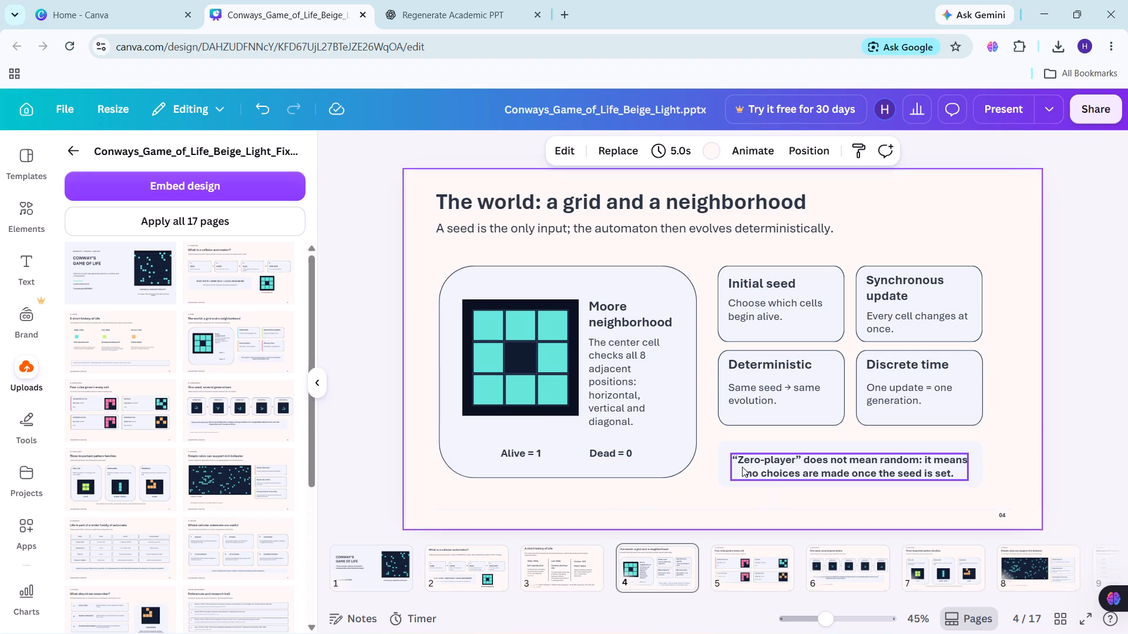
Center-align the description under "Moore neighborhood" and the heading itself.
{"action": "left_click", "coordinate": [618, 400]}
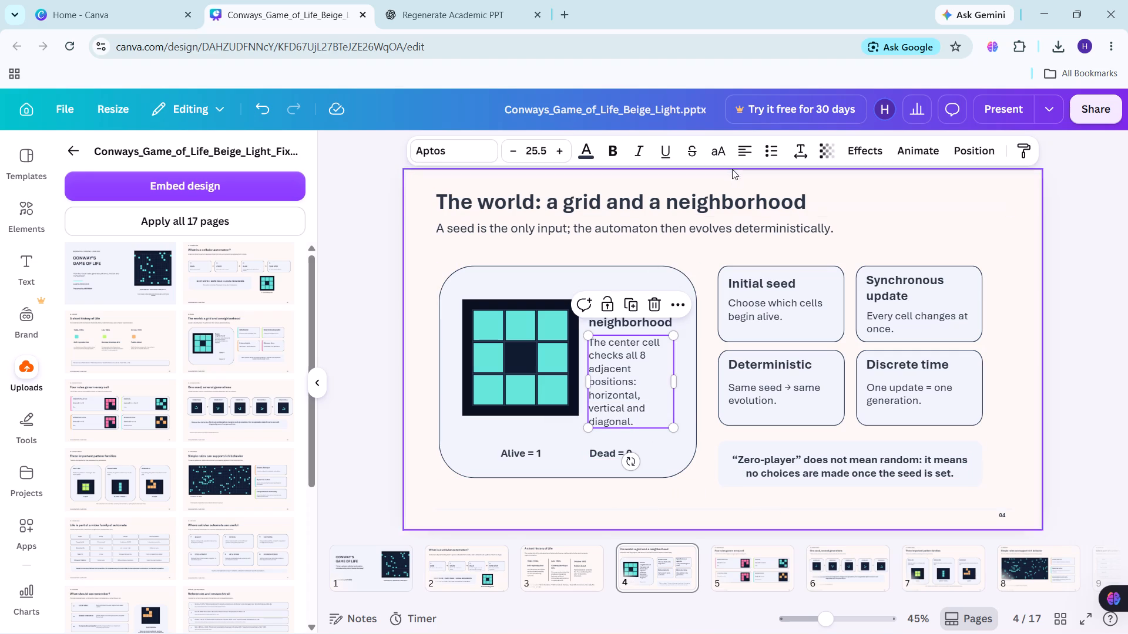
{"action": "left_click", "coordinate": [738, 154]}
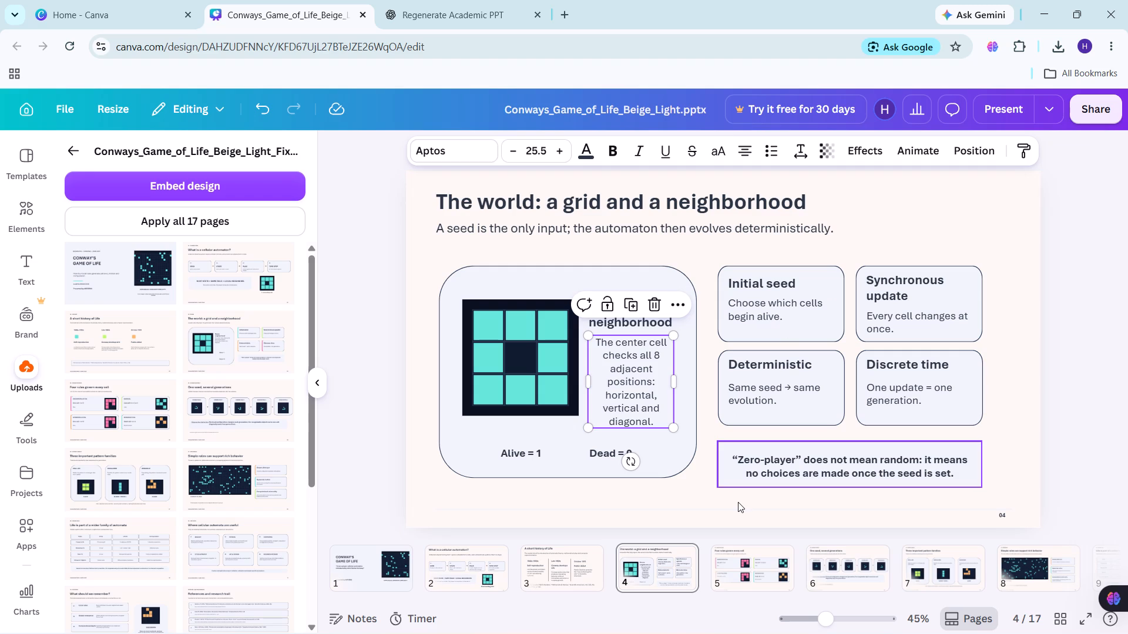
{"action": "left_click", "coordinate": [738, 502]}
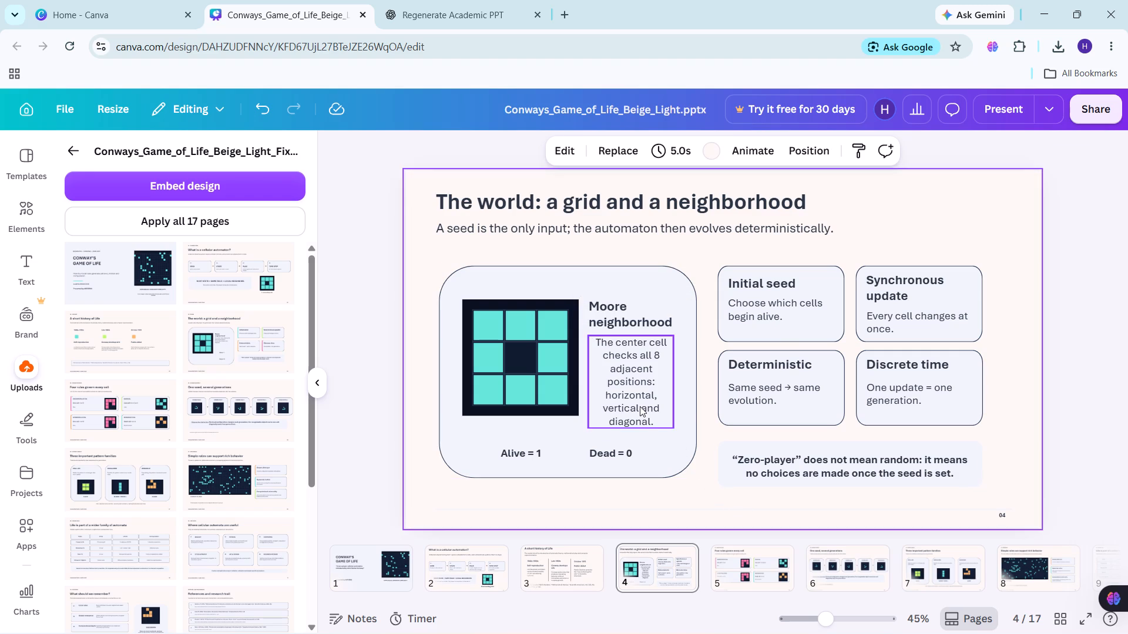
{"action": "left_click", "coordinate": [640, 406]}
{"action": "left_click", "coordinate": [716, 508]}
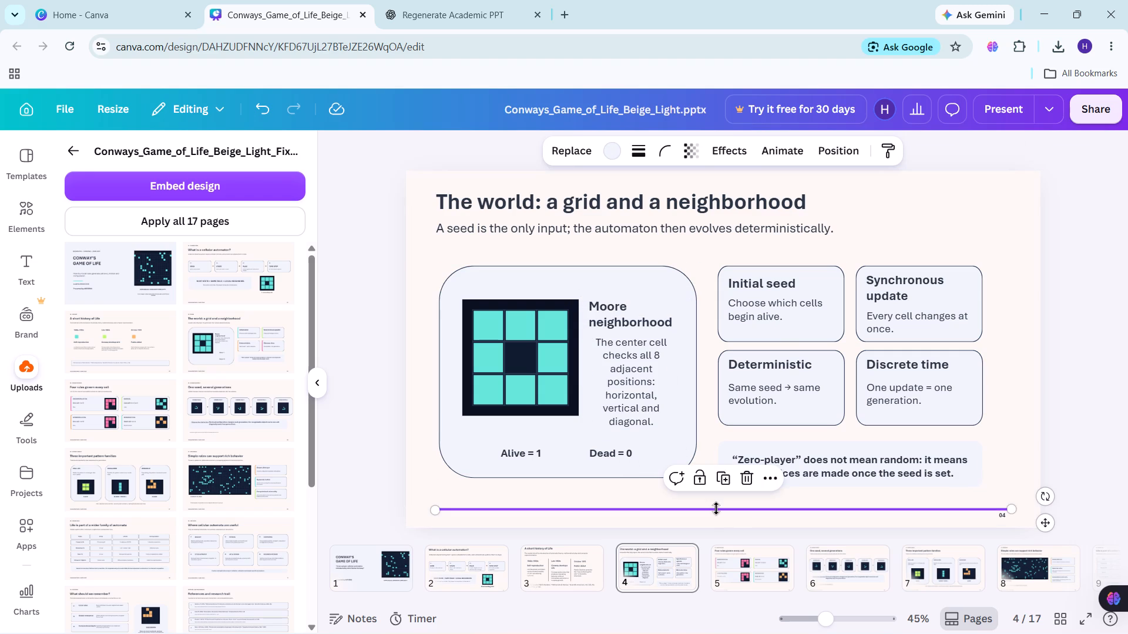
{"action": "left_click", "coordinate": [621, 318]}
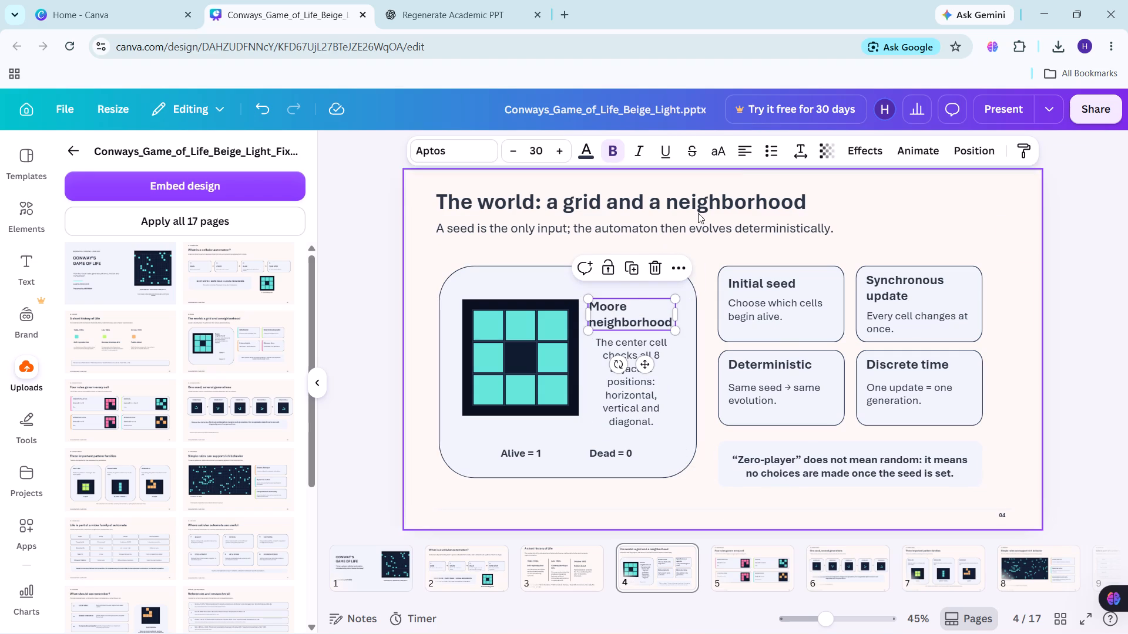
{"action": "left_click", "coordinate": [740, 158]}
{"action": "left_click", "coordinate": [731, 494]}
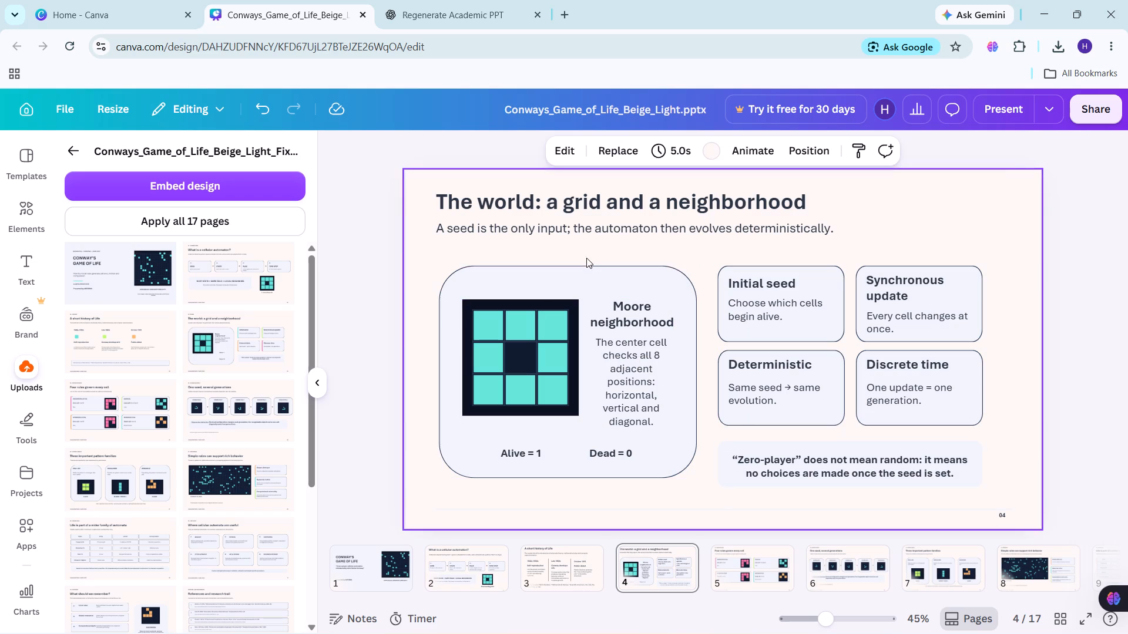
Increase the font size of the "Moore neighborhood" heading and its description together by one increment.
{"action": "left_click_drag", "start_coordinate": [596, 252], "coordinate": [651, 430]}
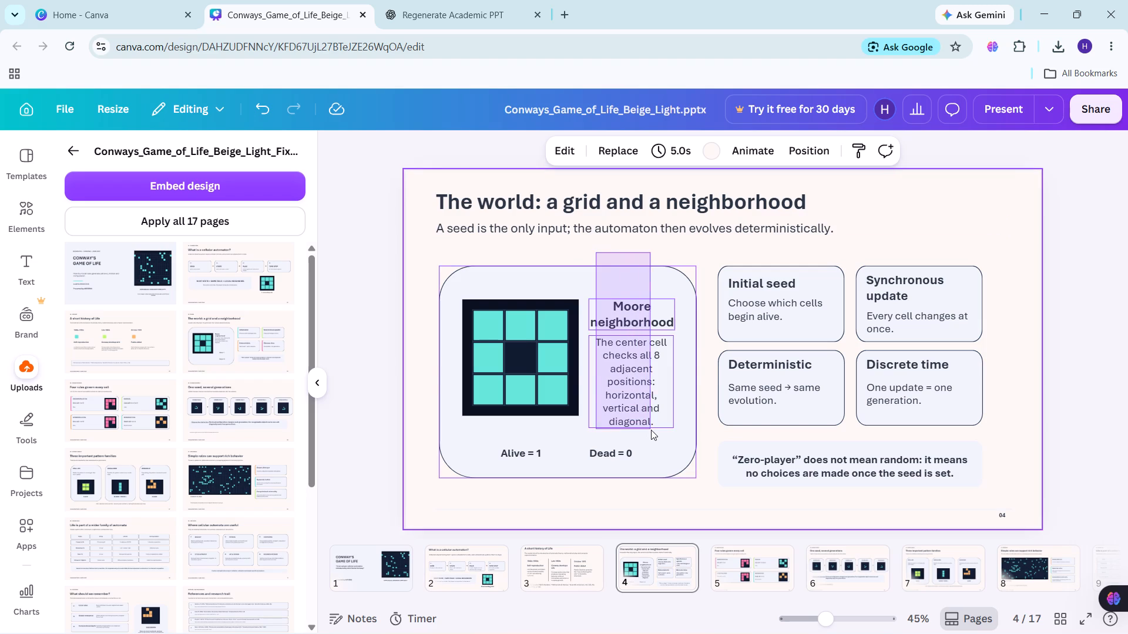
{"action": "left_click_drag", "start_coordinate": [651, 430], "coordinate": [653, 434]}
{"action": "left_click", "coordinate": [587, 151]}
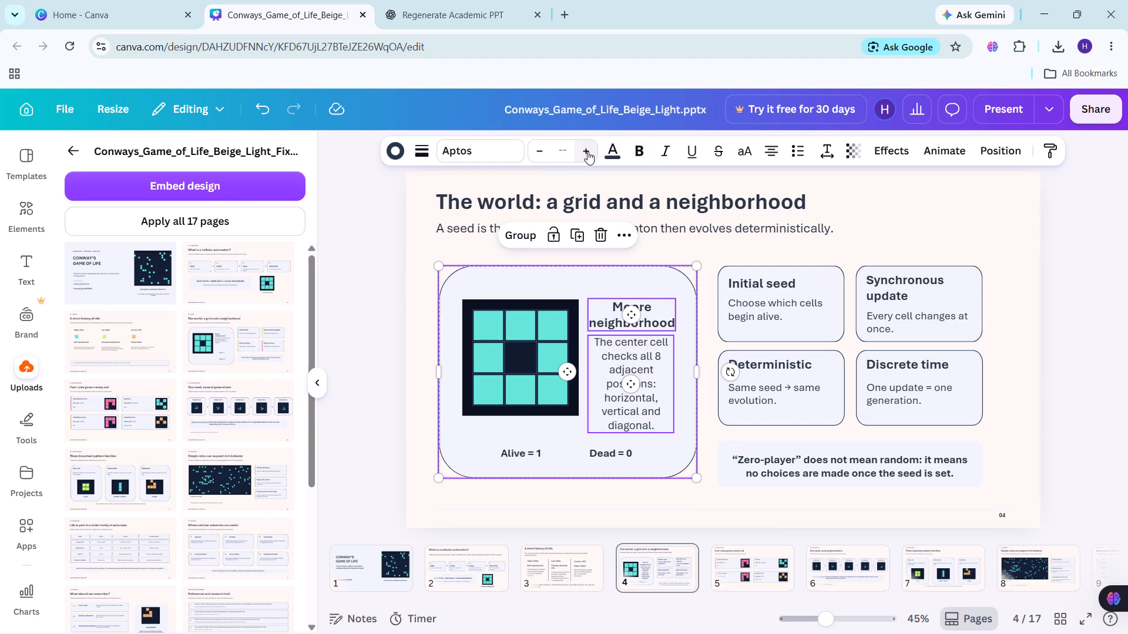
{"action": "left_click", "coordinate": [731, 500]}
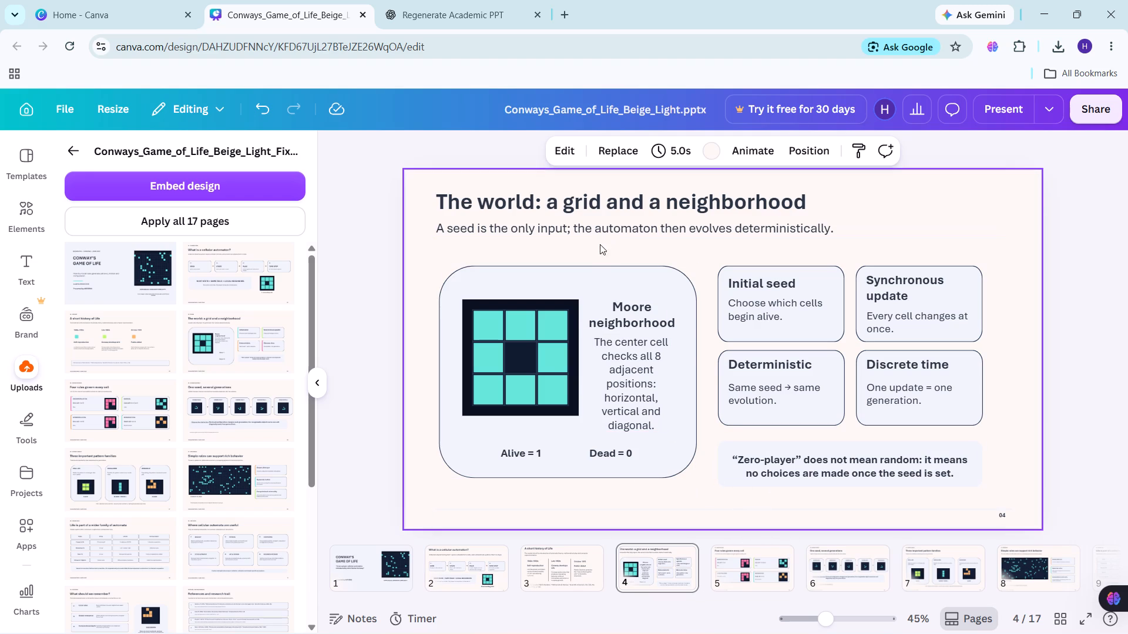
Nudge the rounded panel together with the "Moore neighborhood" heading and description slightly to the right.
{"action": "left_click_drag", "start_coordinate": [597, 252], "coordinate": [650, 422]}
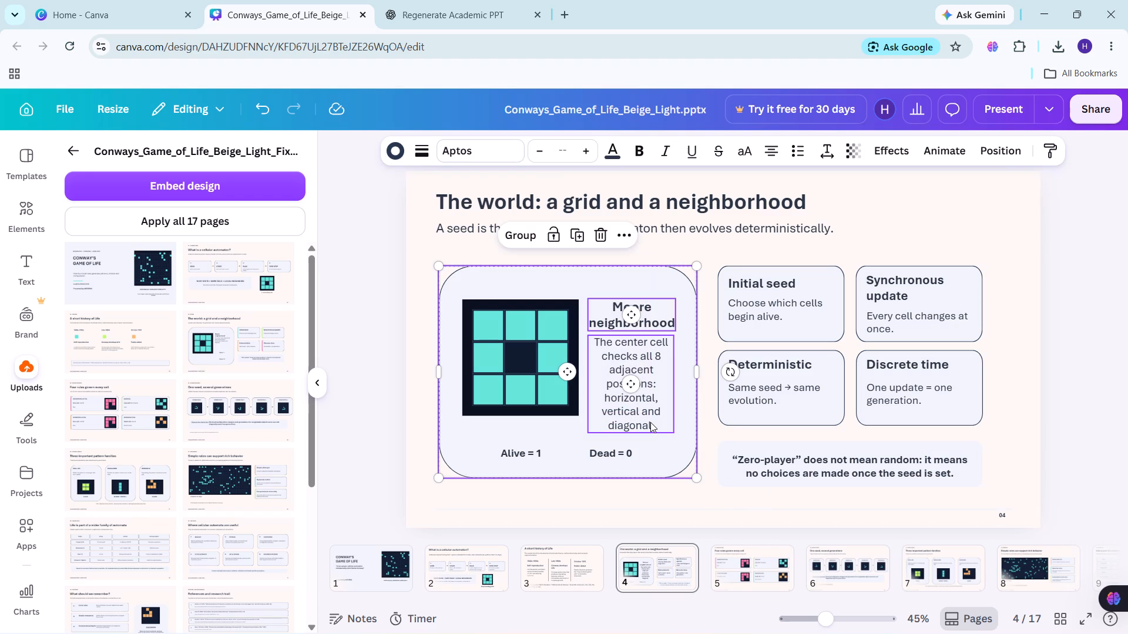
{"action": "key", "text": "Right"}
{"action": "key", "text": "Right"}
{"action": "key", "text": "Right"}
{"action": "key", "text": "Right"}
{"action": "key", "text": "Right"}
{"action": "key", "text": "Right"}
{"action": "key", "text": "Right"}
{"action": "key", "text": "Right"}
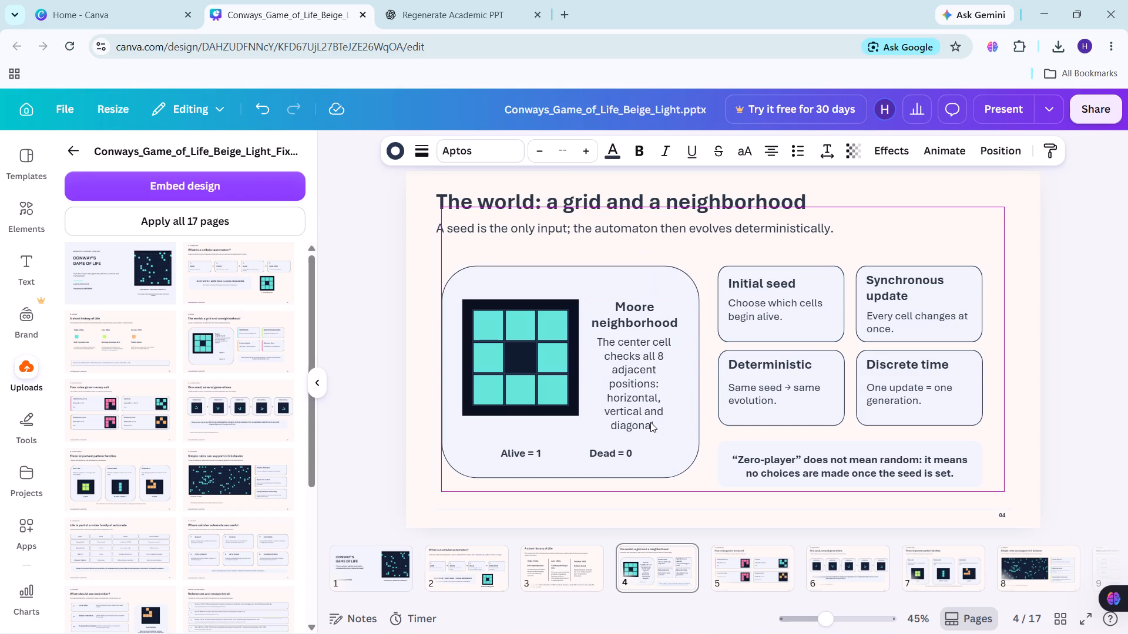
{"action": "key", "text": "Right"}
{"action": "key", "text": "Right"}
{"action": "key", "text": "Right"}
{"action": "key", "text": "Right"}
{"action": "key", "text": "Right"}
{"action": "key", "text": "Right"}
{"action": "key", "text": "Right"}
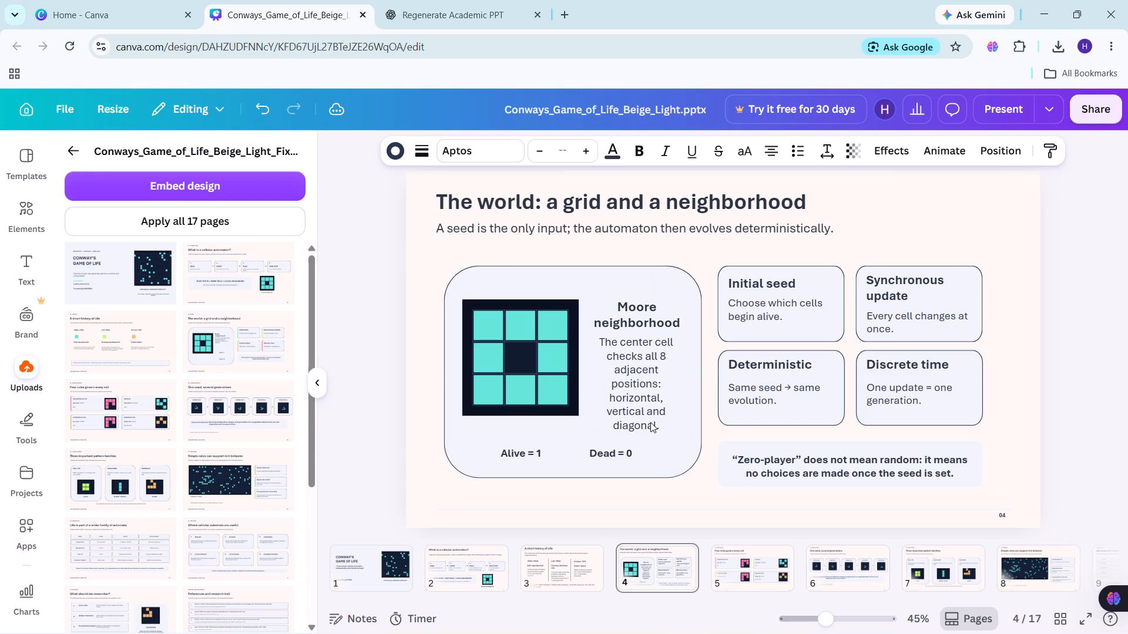
{"action": "key", "text": "Right"}
{"action": "key", "text": "Left"}
{"action": "key", "text": "Left"}
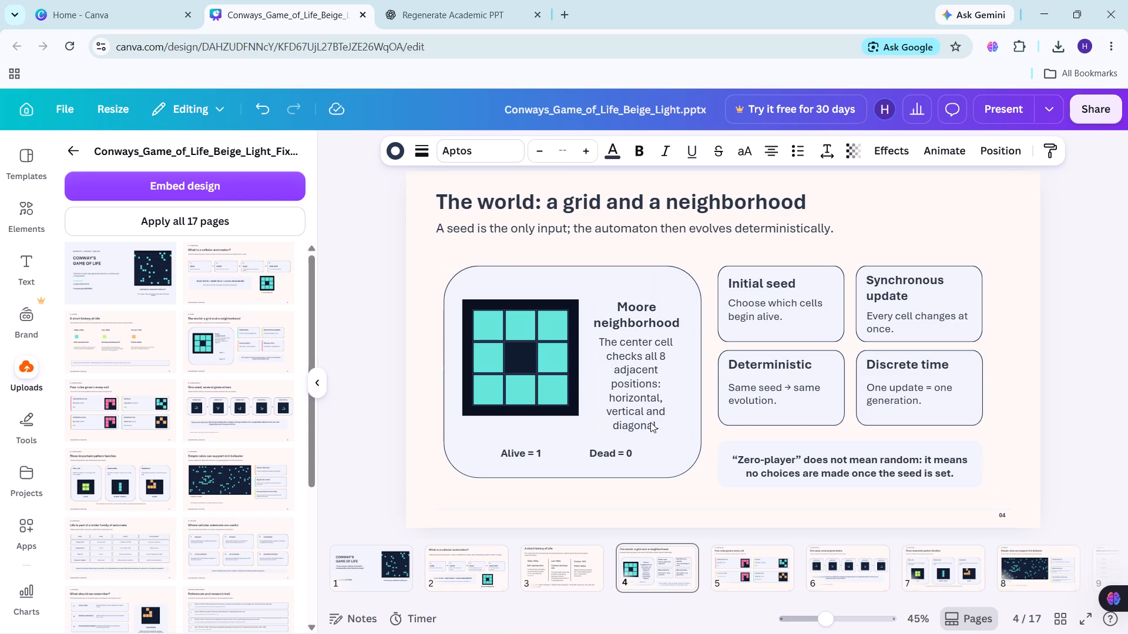
{"action": "key", "text": "Left"}
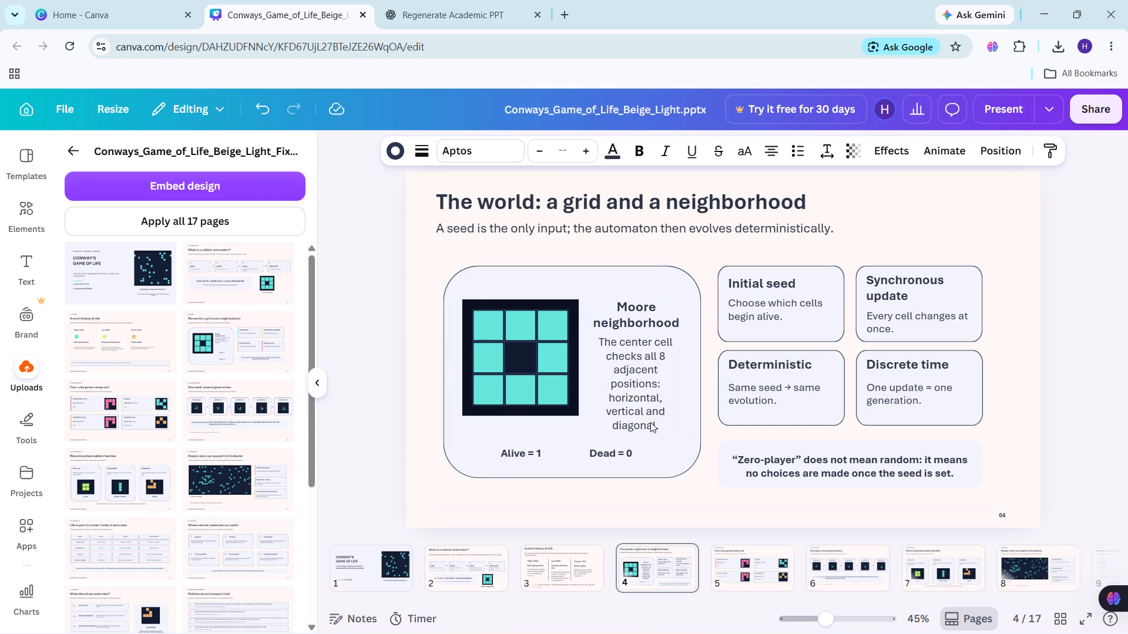
{"action": "left_click", "coordinate": [800, 517]}
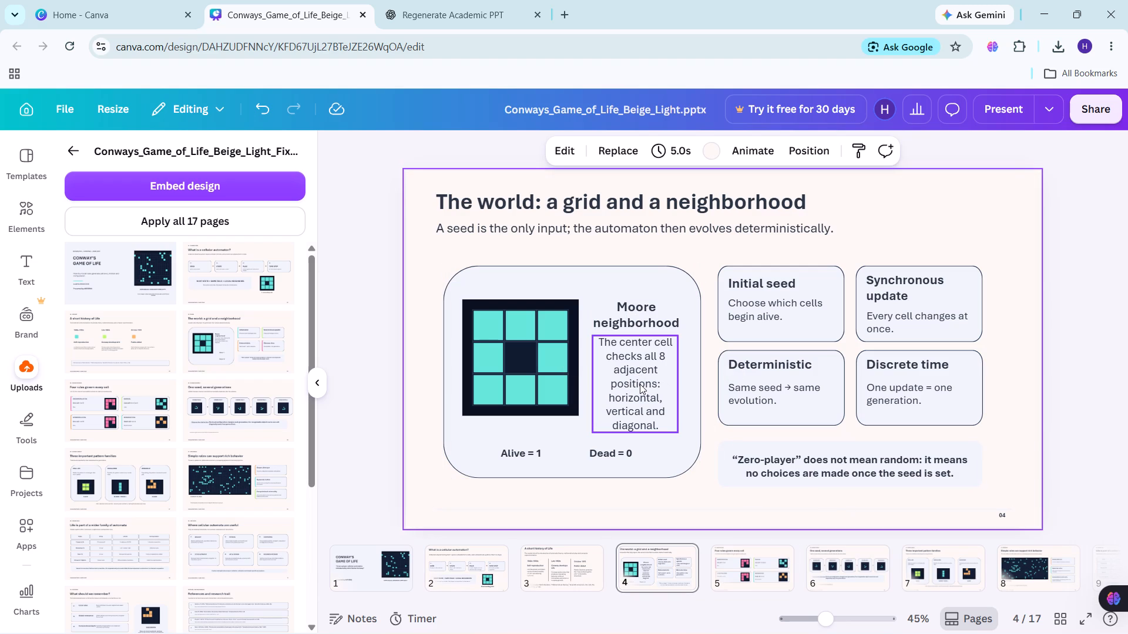
Set the "Zero-player" statement below the concept cards to font size 30.
{"action": "left_click", "coordinate": [807, 480]}
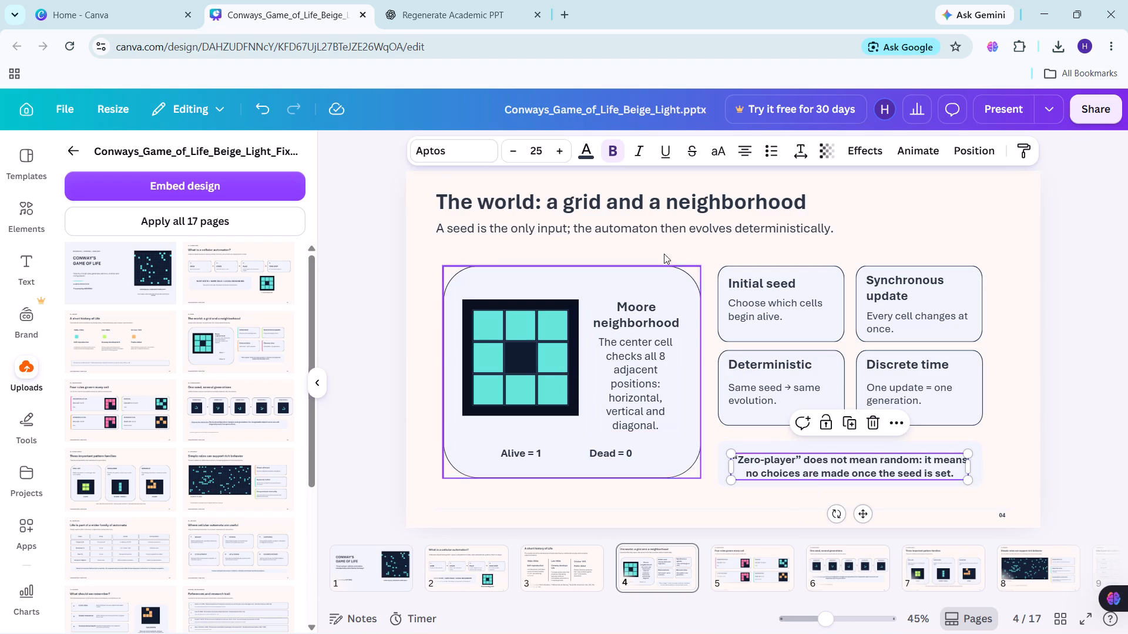
{"action": "double_click", "coordinate": [558, 143]}
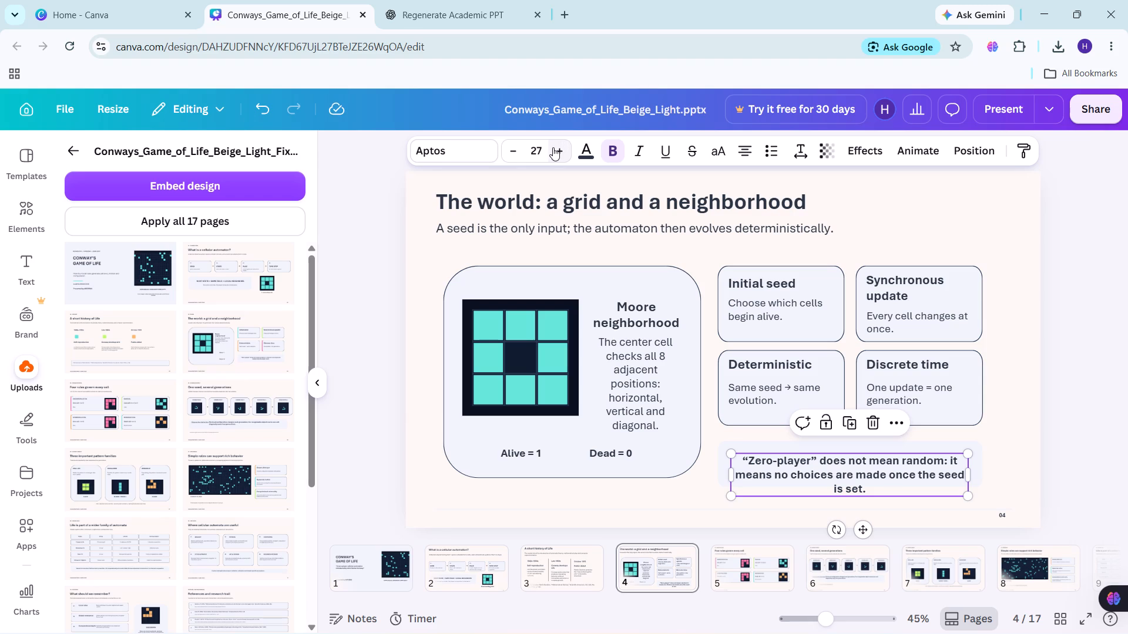
{"action": "double_click", "coordinate": [553, 147]}
{"action": "left_click", "coordinate": [553, 147]}
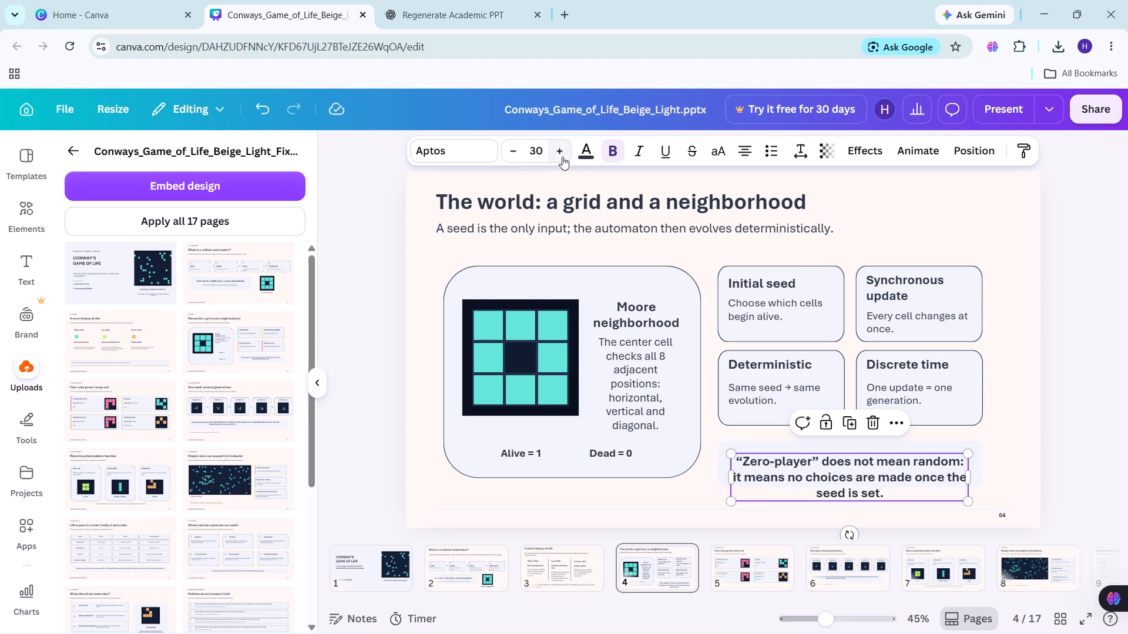
{"action": "left_click", "coordinate": [1083, 358]}
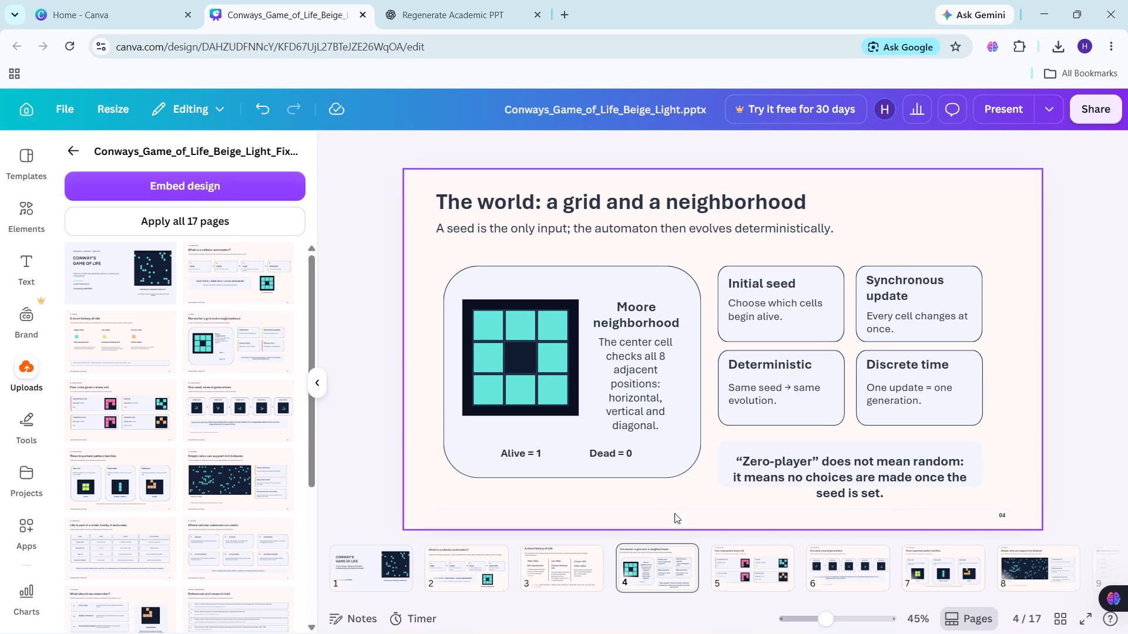
{"action": "left_click", "coordinate": [656, 497]}
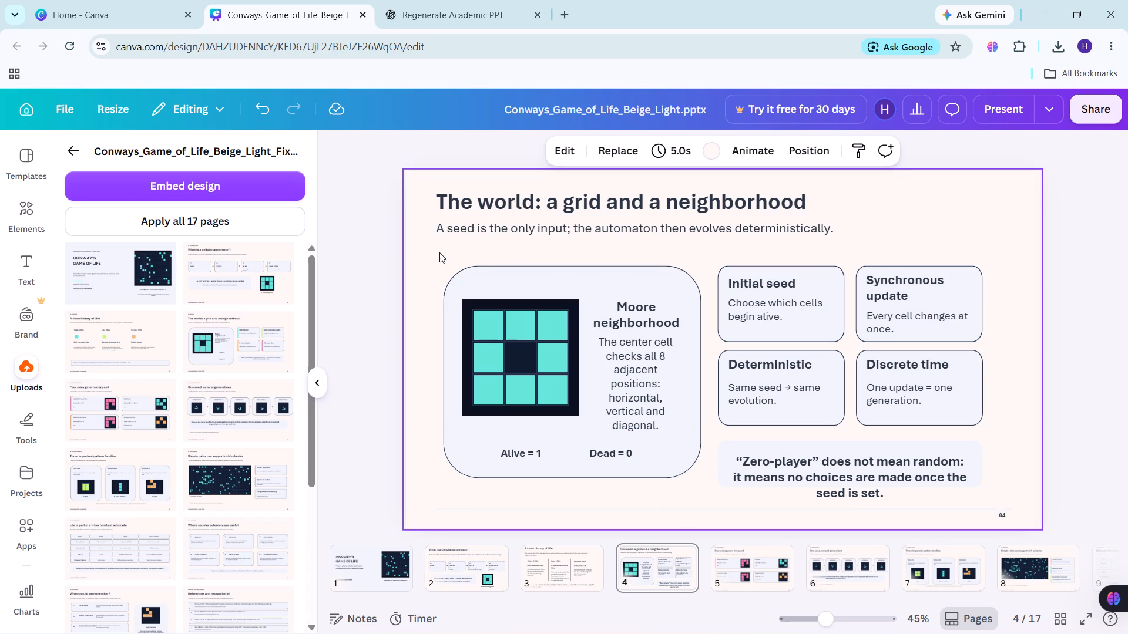
Nudge the whole Moore neighborhood panel with its grid image and texts slightly upward on slide 4.
{"action": "left_click_drag", "start_coordinate": [439, 252], "coordinate": [691, 497]}
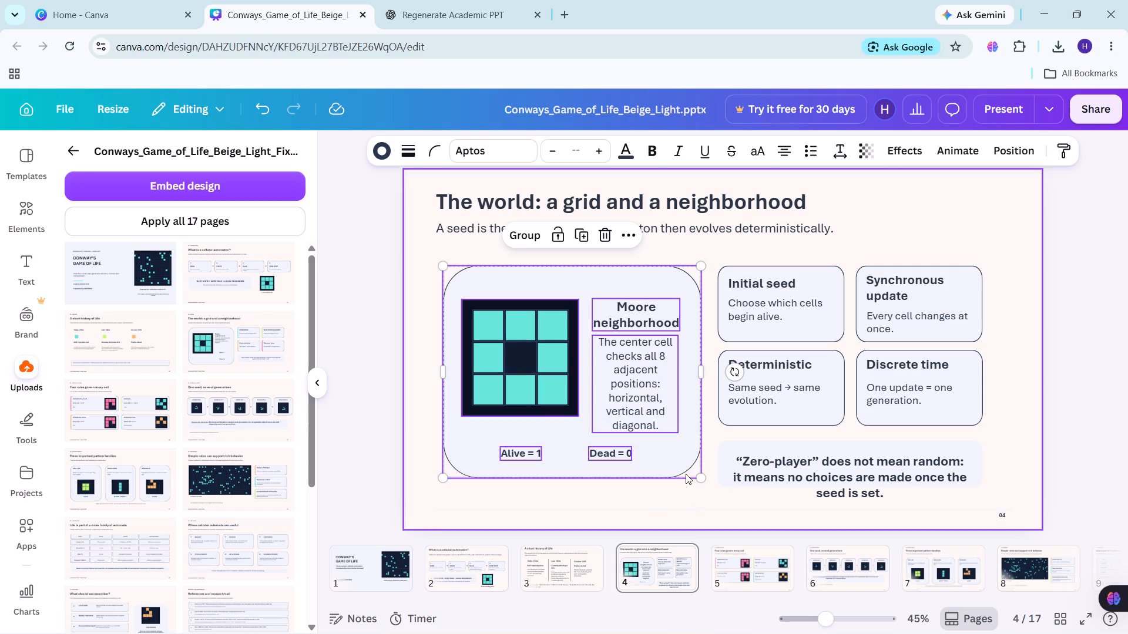
{"action": "key", "text": "Up"}
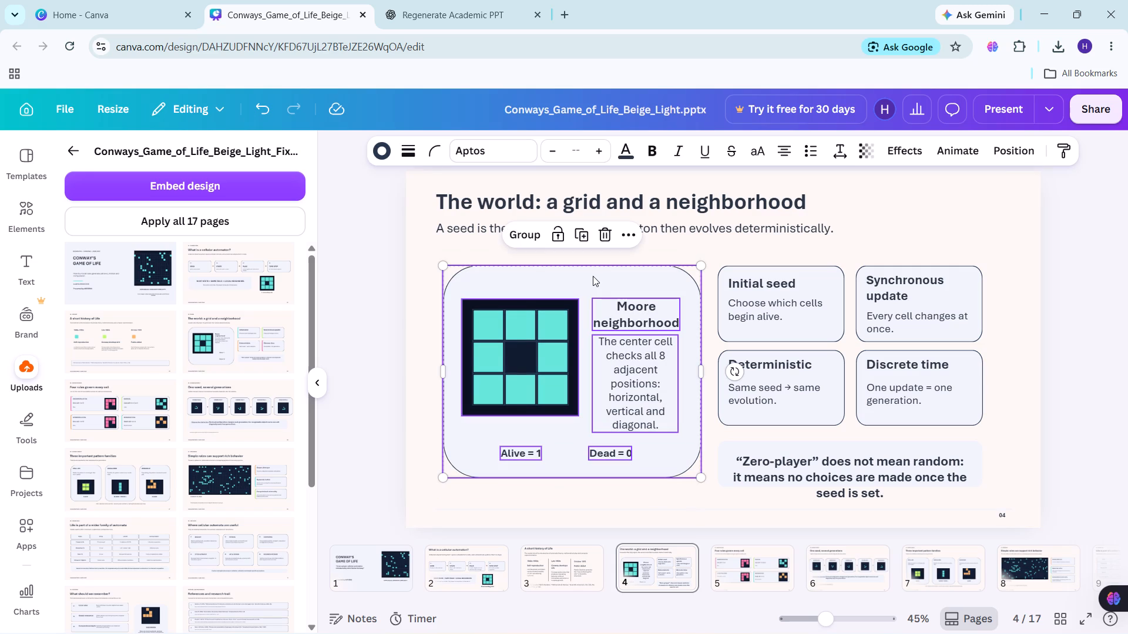
{"action": "left_click", "coordinate": [545, 501]}
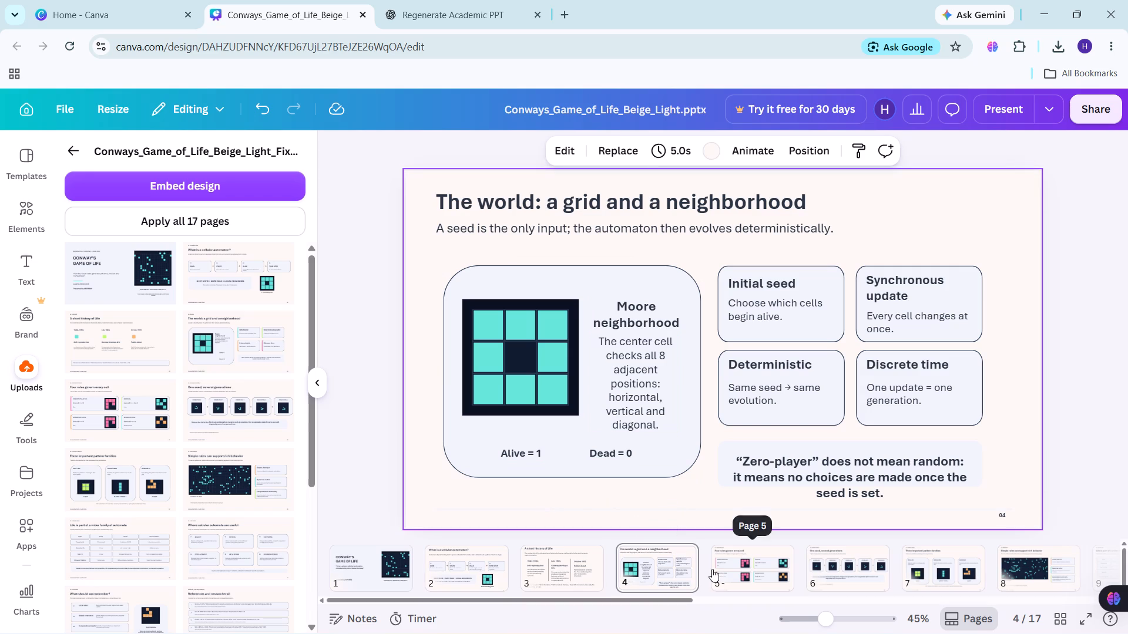
Delete the coloured accent bars from the Underpopulation, Survival, Overpopulation and Reproduction cards on slide 5.
{"action": "left_click", "coordinate": [733, 568]}
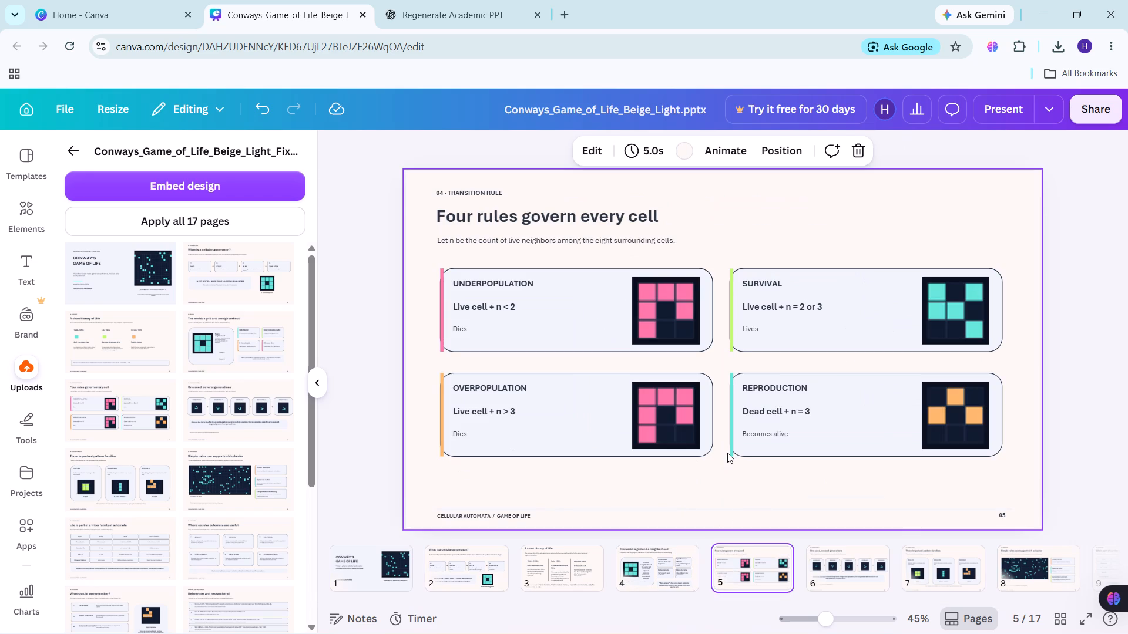
{"action": "left_click", "coordinate": [442, 337]}
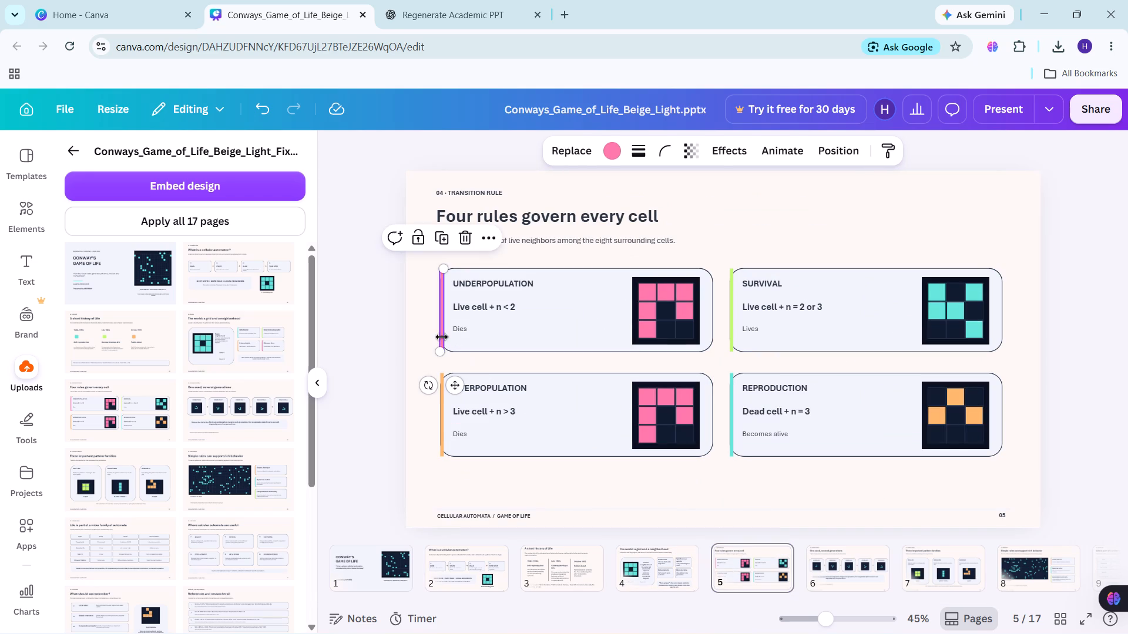
{"action": "left_click", "coordinate": [465, 241]}
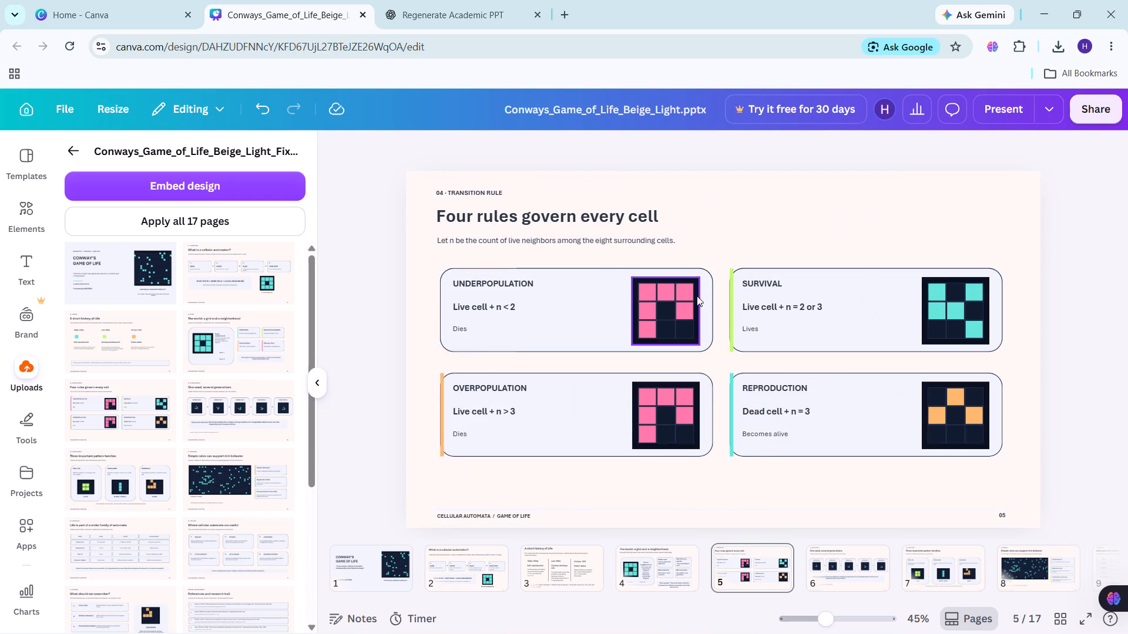
{"action": "left_click", "coordinate": [731, 311]}
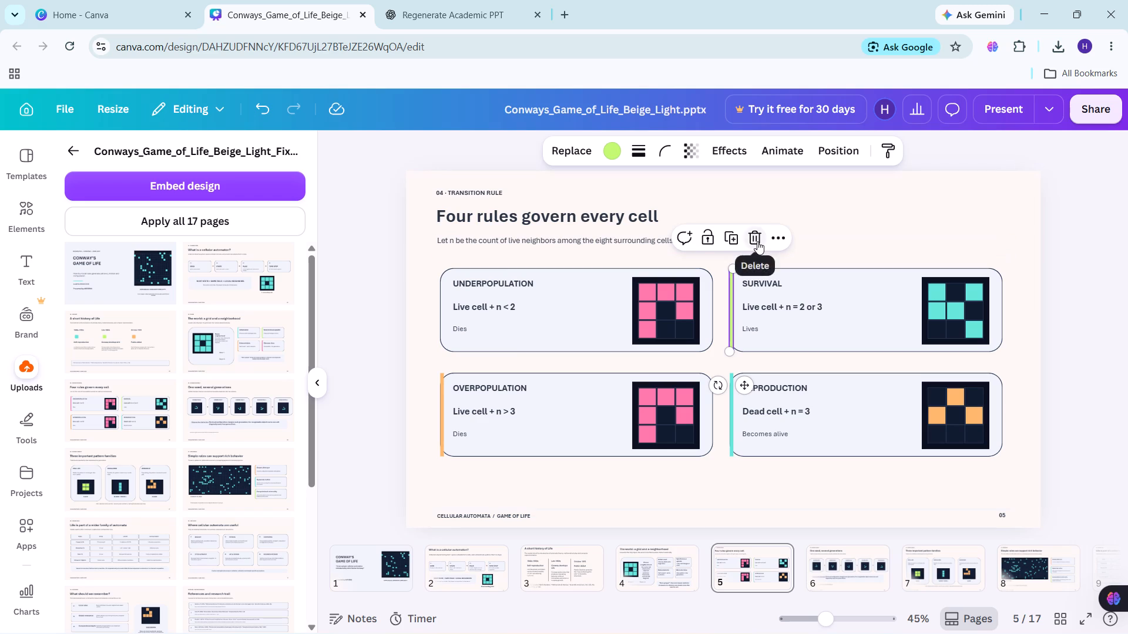
{"action": "left_click", "coordinate": [757, 241]}
{"action": "left_click", "coordinate": [440, 430]}
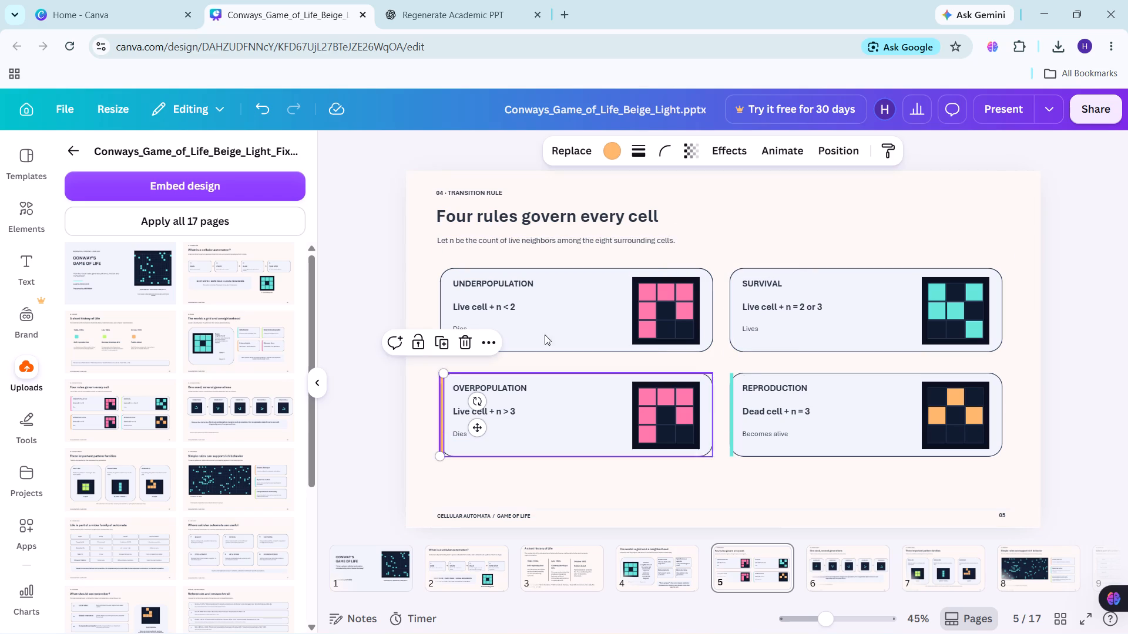
{"action": "left_click", "coordinate": [467, 342]}
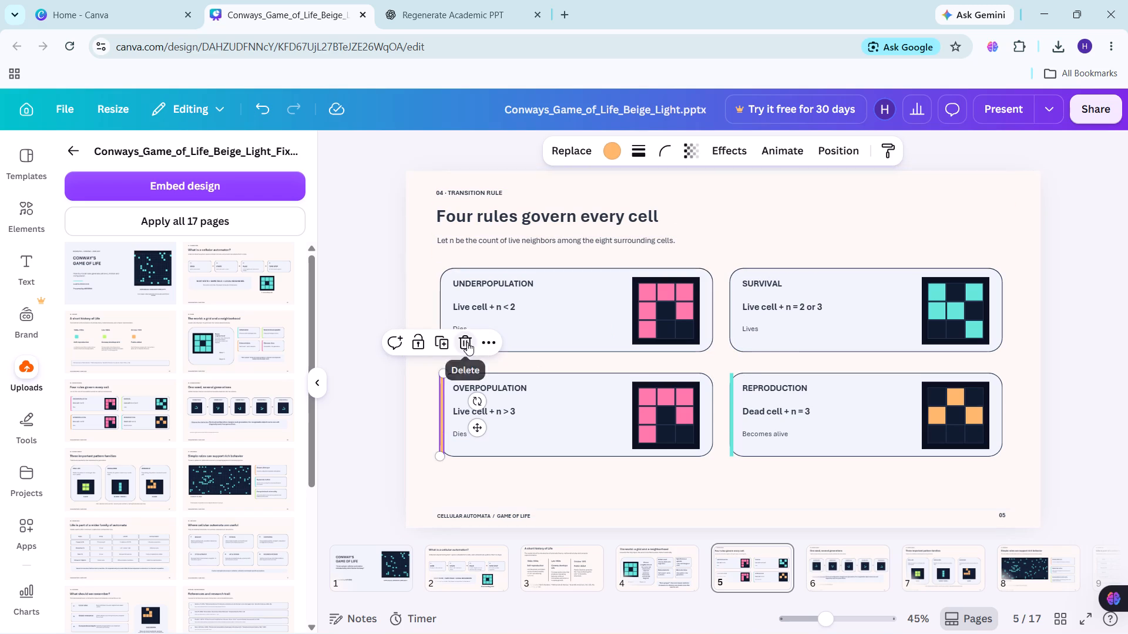
{"action": "left_click", "coordinate": [733, 412]}
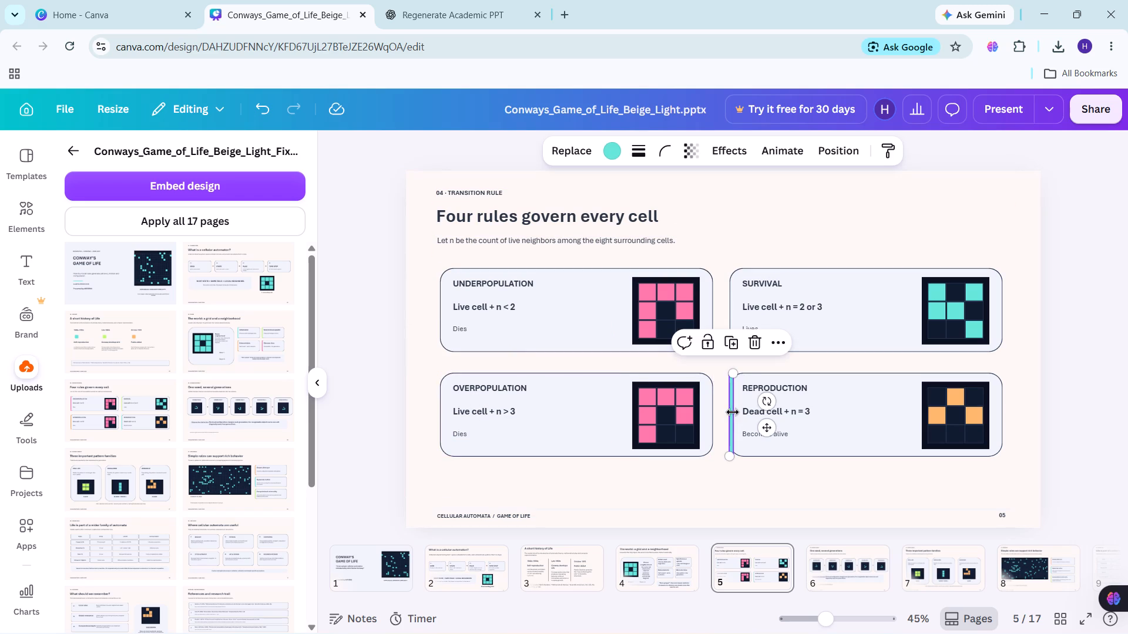
{"action": "left_click", "coordinate": [750, 341]}
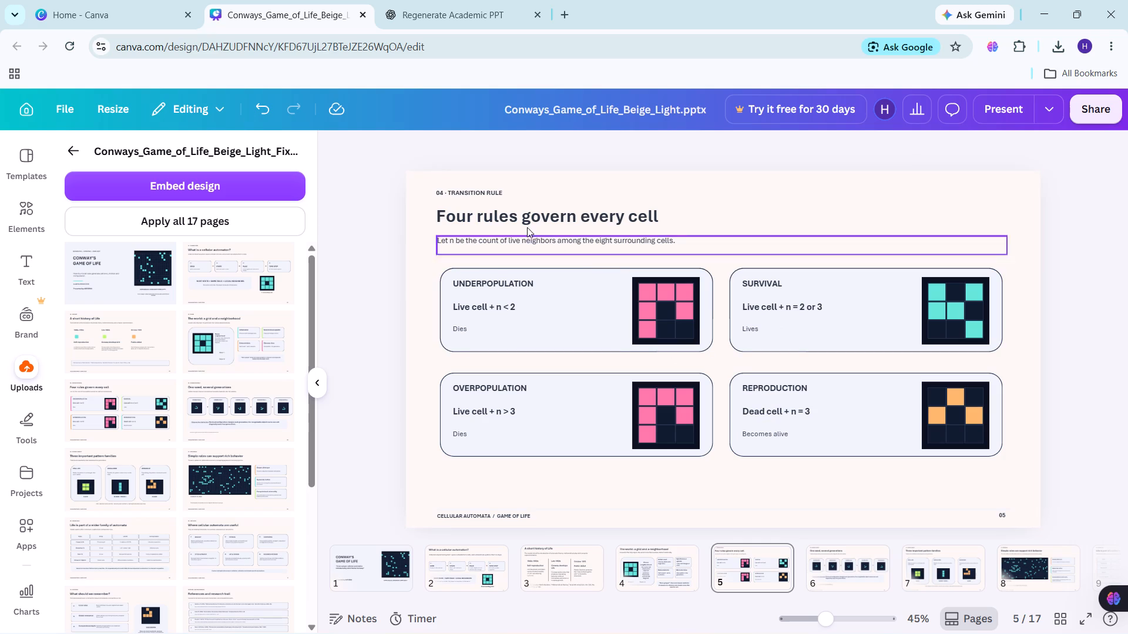
Remove the "Transition rule" section label, footer text, footer line and page number from slide 5.
{"action": "left_click", "coordinate": [472, 196]}
{"action": "left_click", "coordinate": [605, 224]}
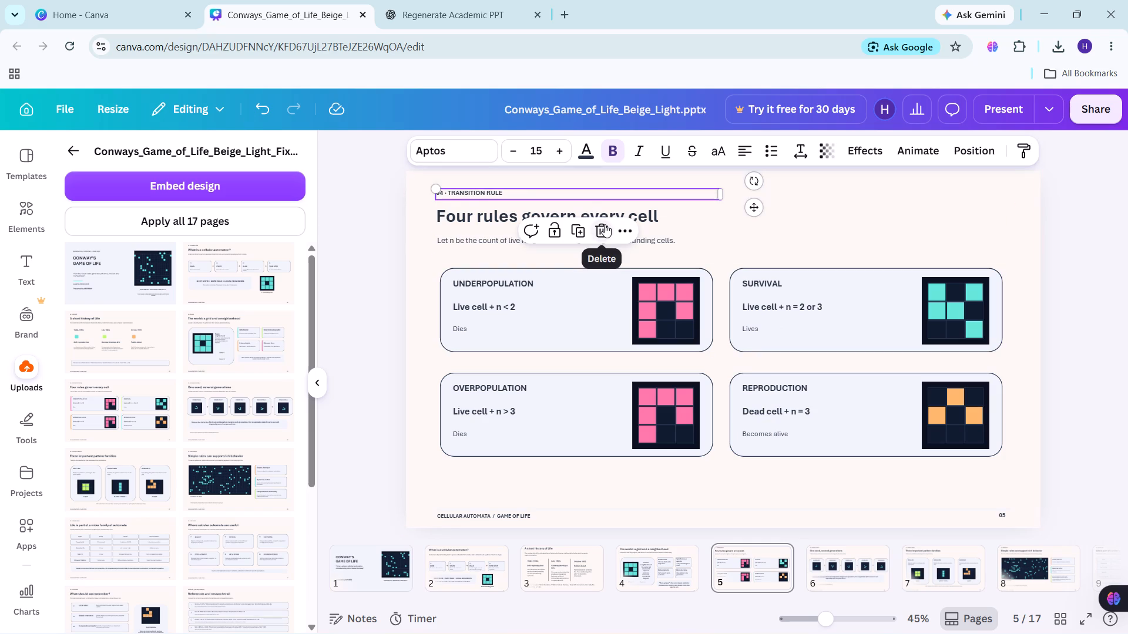
{"action": "left_click", "coordinate": [479, 516]}
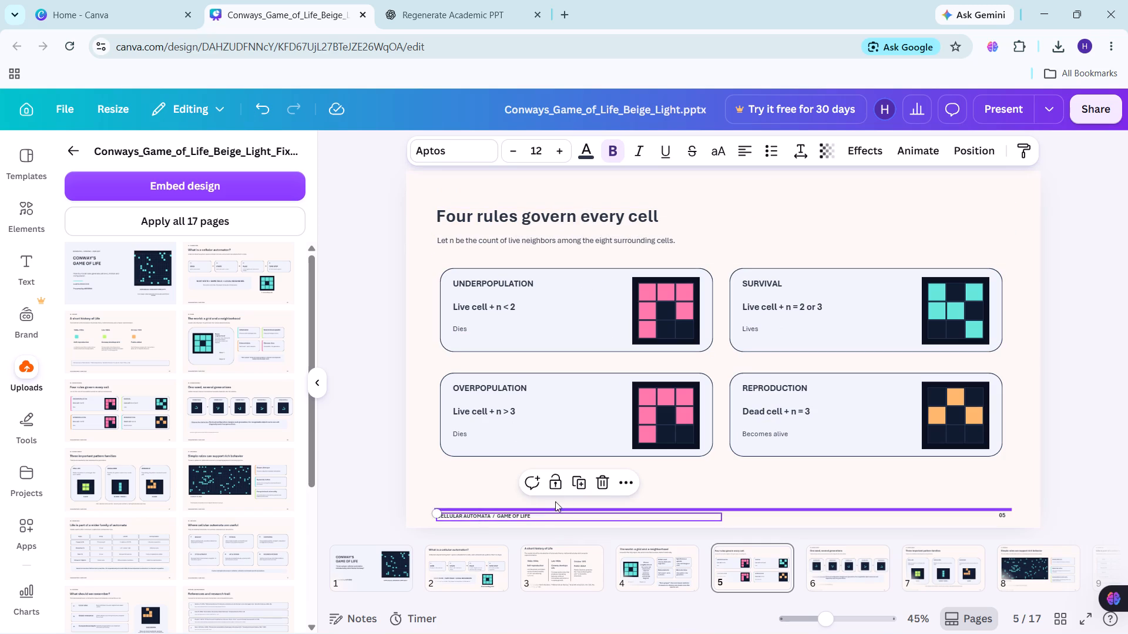
{"action": "left_click", "coordinate": [606, 485]}
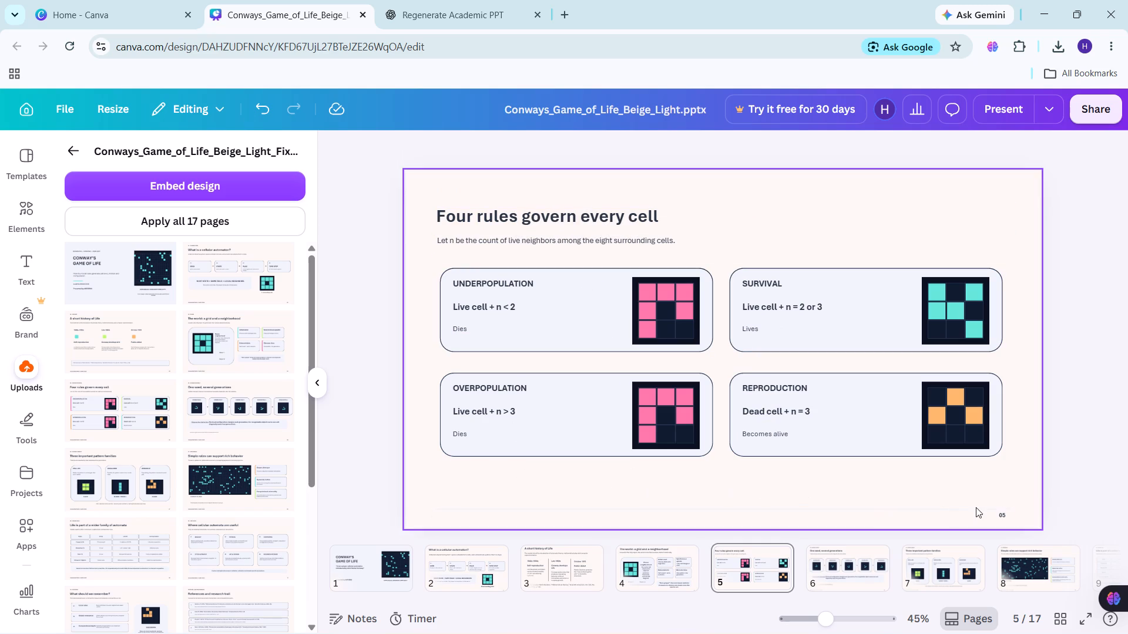
{"action": "left_click", "coordinate": [1003, 510]}
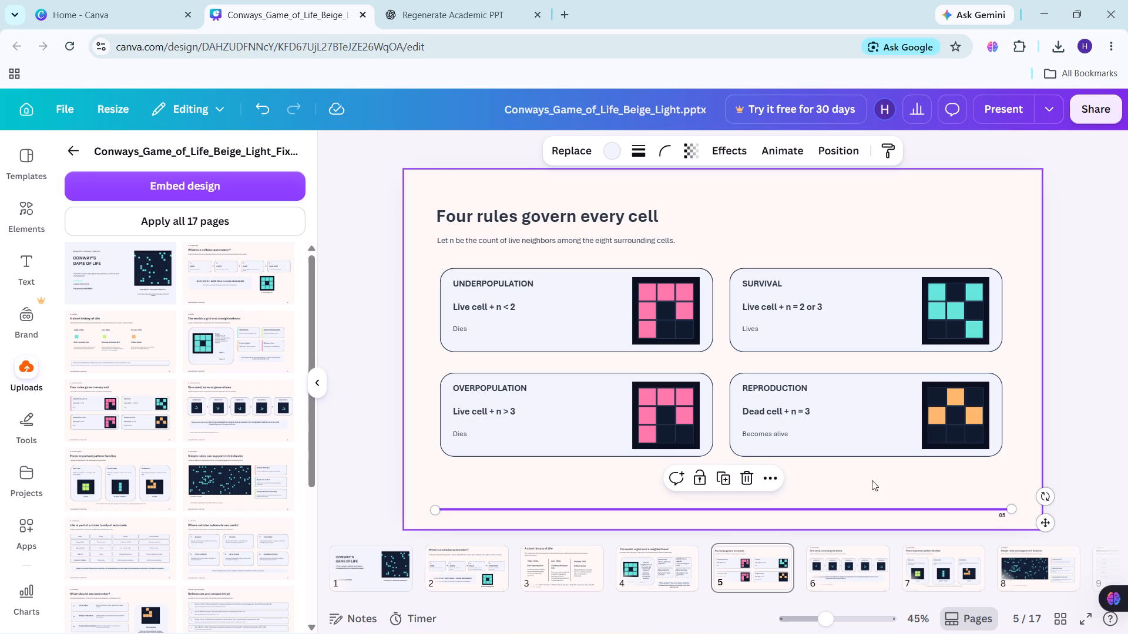
{"action": "left_click", "coordinate": [743, 481]}
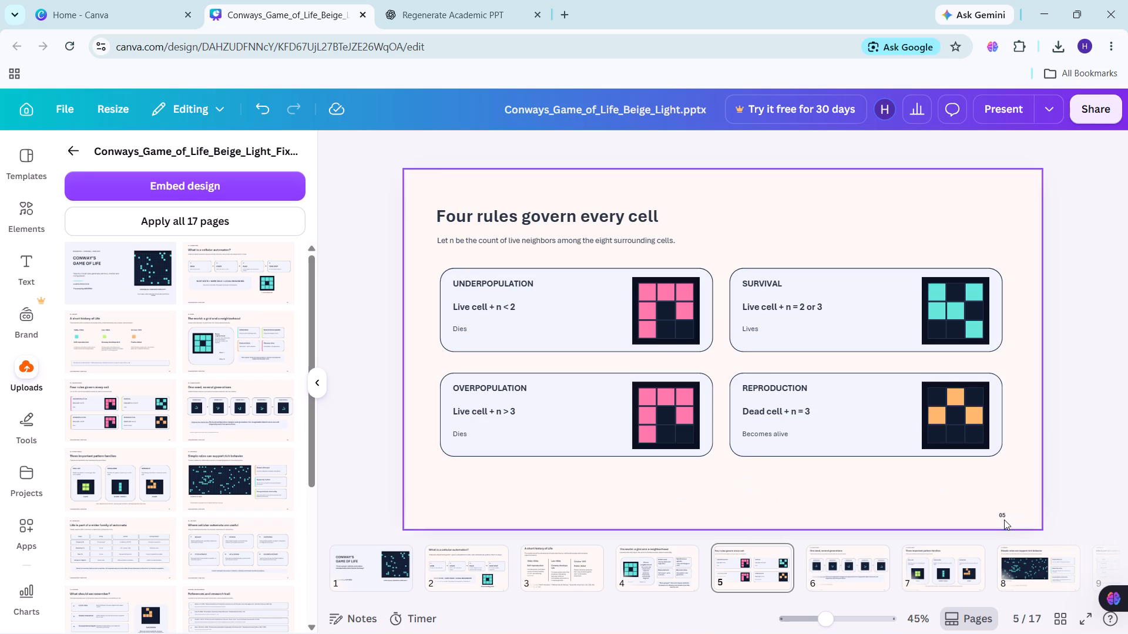
{"action": "left_click", "coordinate": [1004, 518]}
{"action": "left_click", "coordinate": [1016, 483]}
Delete the page numbers from slides 4 and 2, checking slide 3 in between.
{"action": "left_click", "coordinate": [684, 575]}
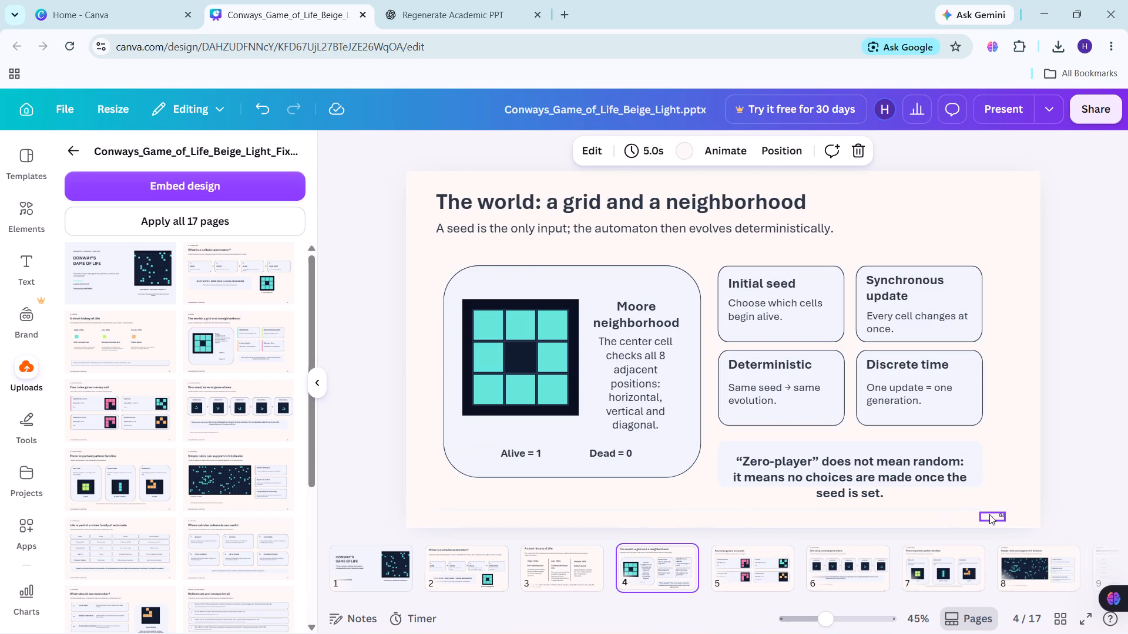
{"action": "left_click", "coordinate": [998, 515]}
{"action": "left_click", "coordinate": [1012, 480]}
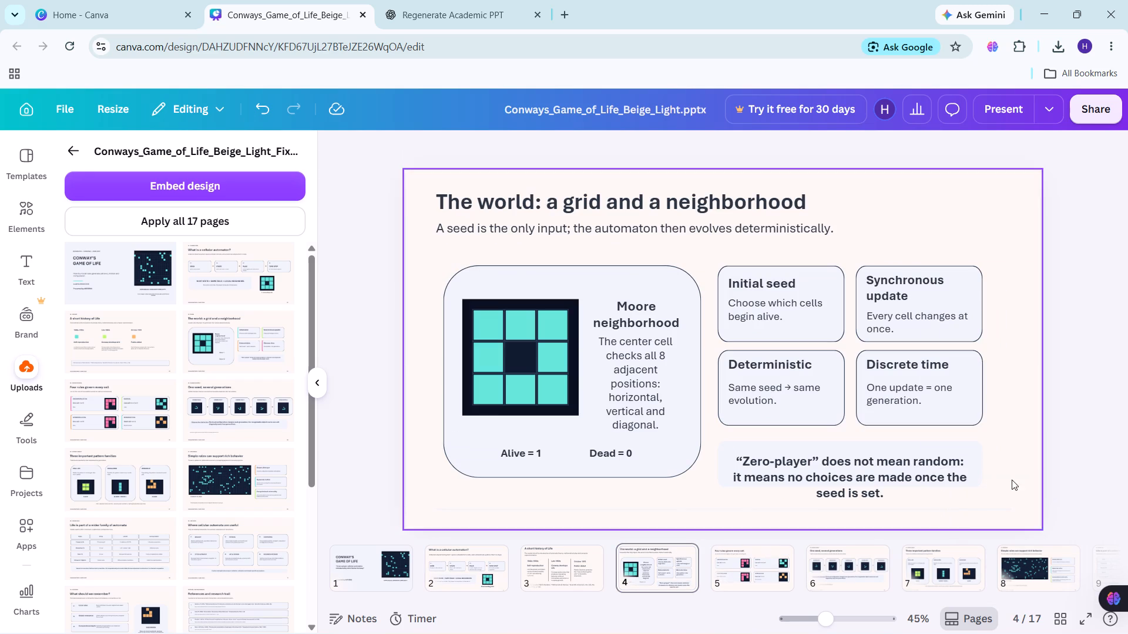
{"action": "left_click", "coordinate": [581, 572]}
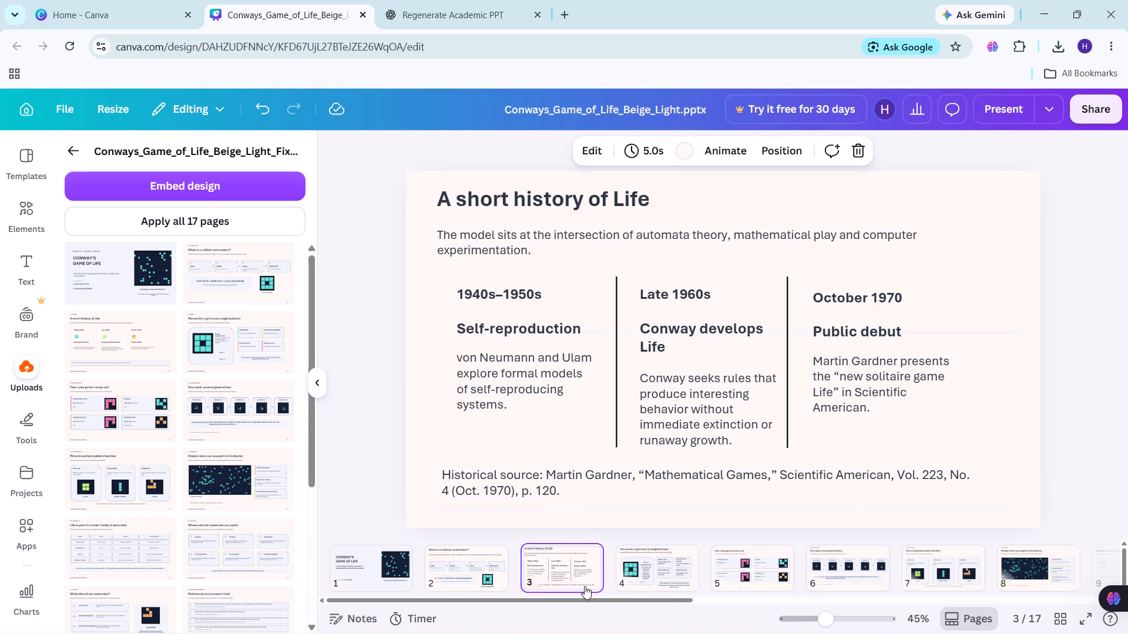
{"action": "left_click", "coordinate": [486, 576]}
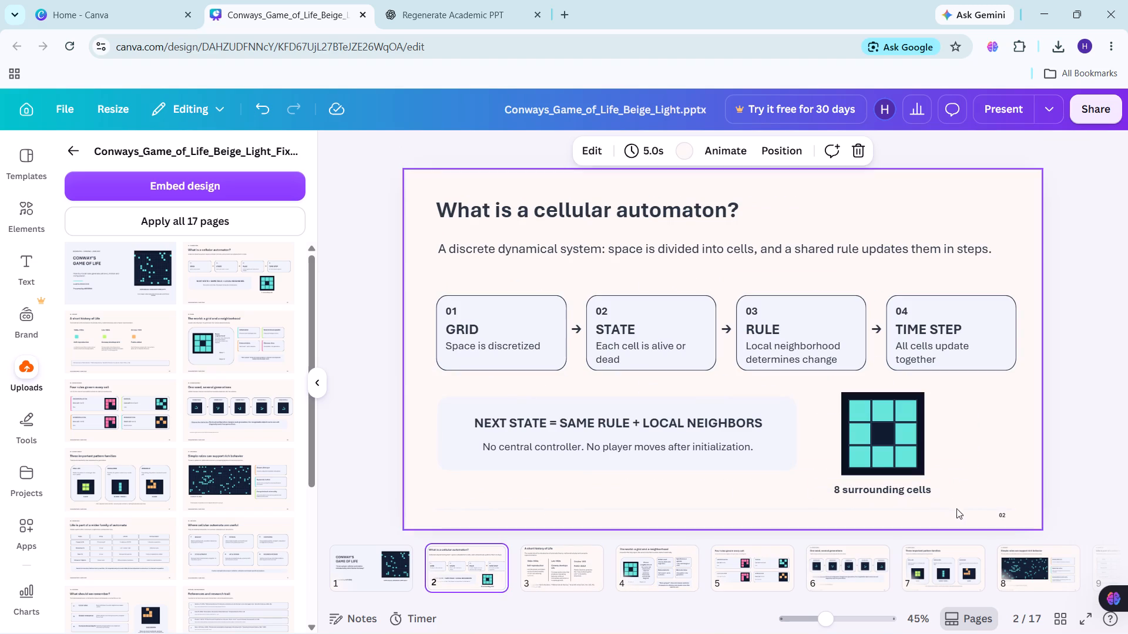
{"action": "left_click", "coordinate": [995, 516]}
{"action": "left_click", "coordinate": [1010, 481]}
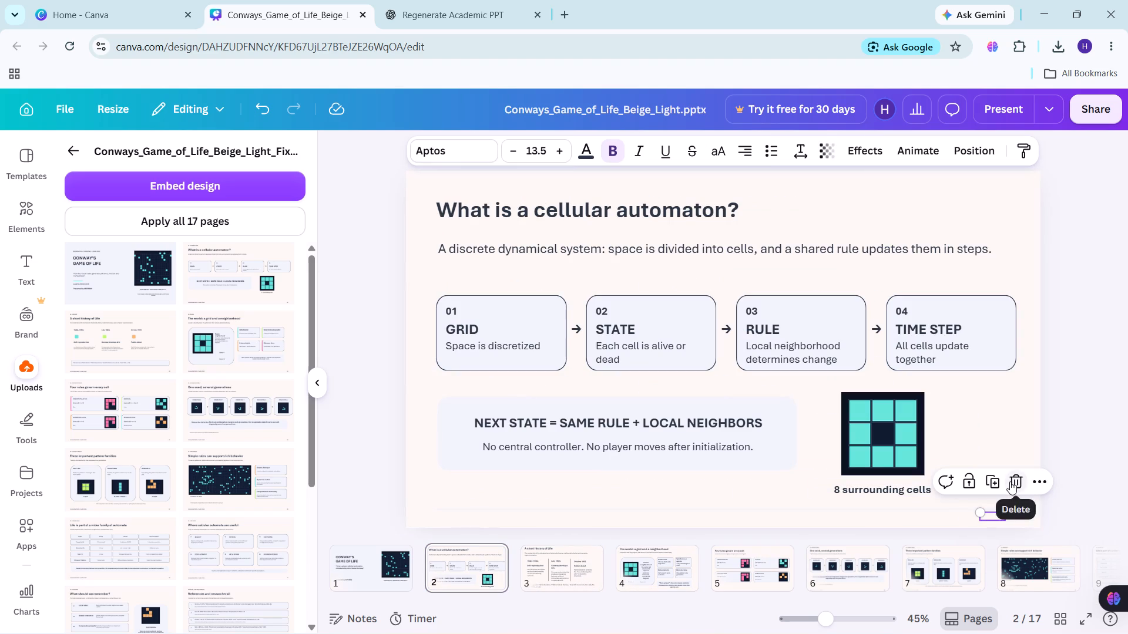
{"action": "left_click", "coordinate": [389, 593]}
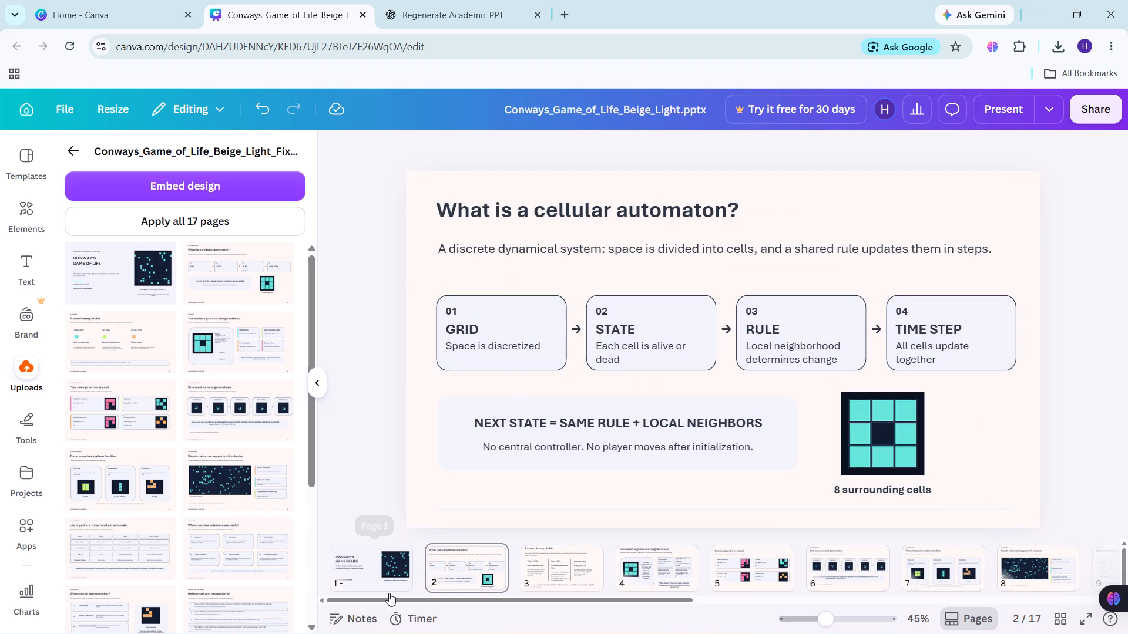
{"action": "left_click", "coordinate": [343, 575]}
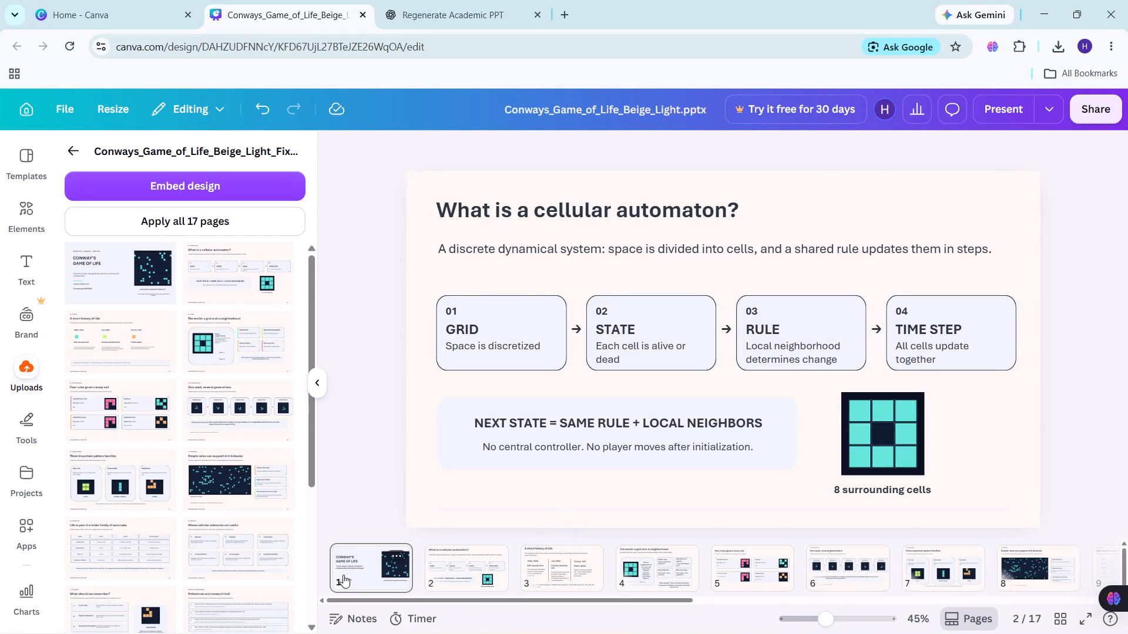
Enlarge all text on slide 5 together, step by step, until the title reaches font size 51.5.
{"action": "left_click", "coordinate": [727, 559]}
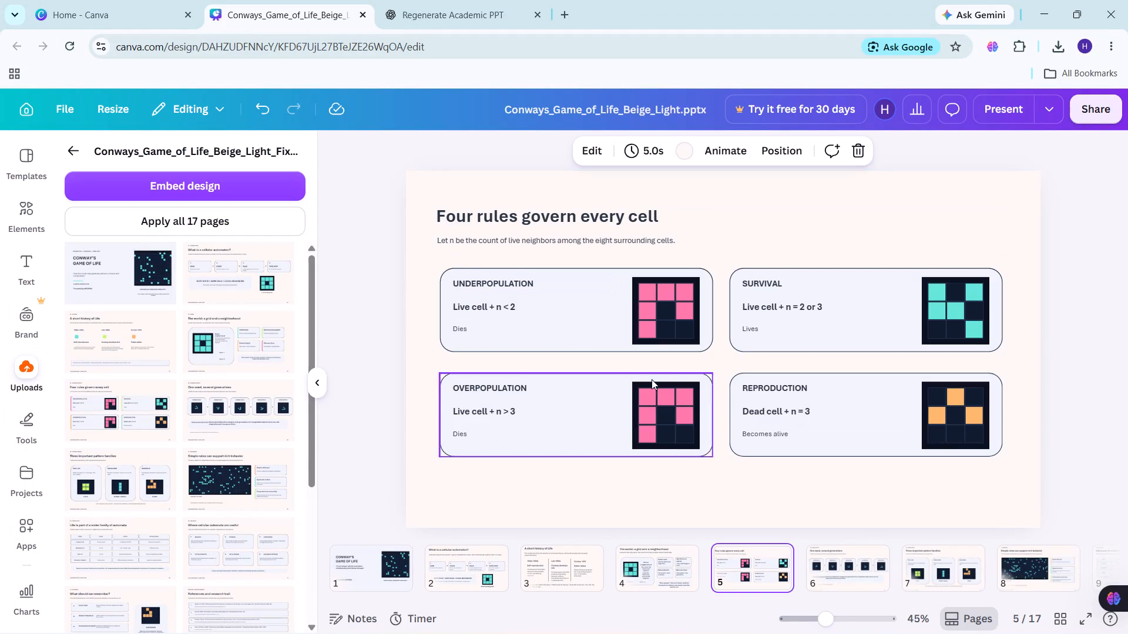
{"action": "left_click_drag", "start_coordinate": [430, 198], "coordinate": [912, 468]}
{"action": "triple_click", "coordinate": [600, 153]}
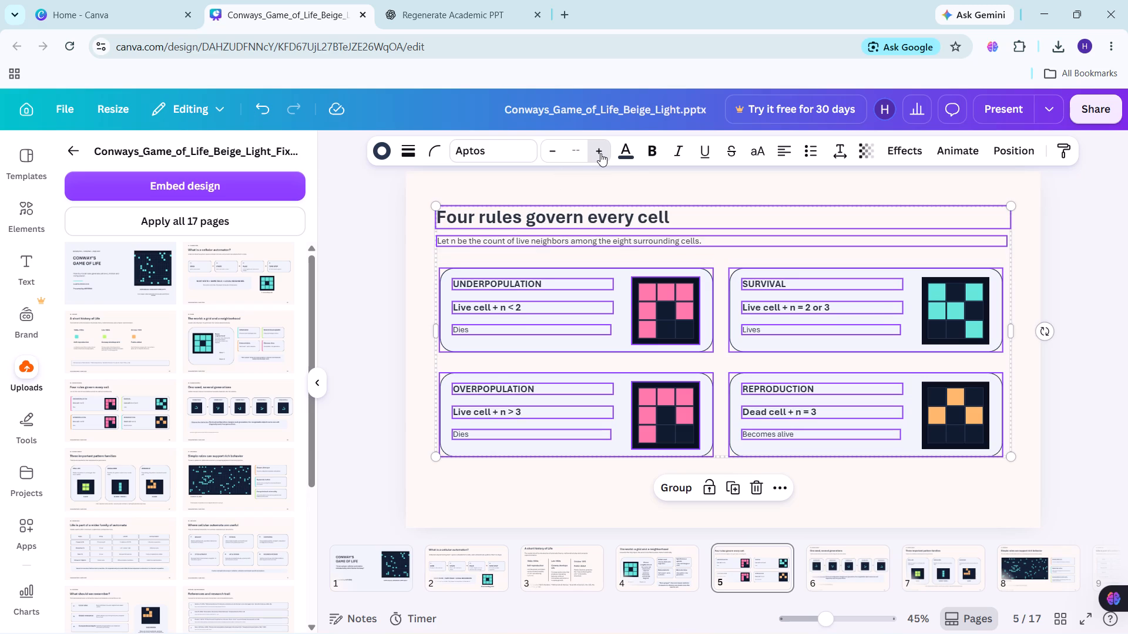
{"action": "left_click", "coordinate": [600, 153]}
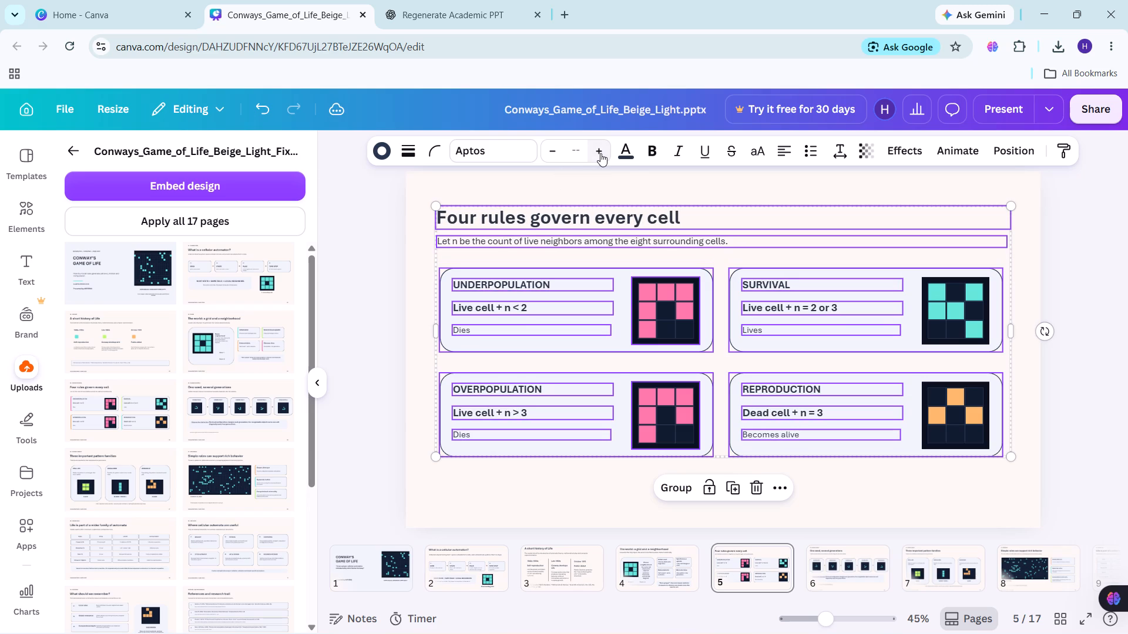
{"action": "double_click", "coordinate": [600, 153]}
{"action": "left_click", "coordinate": [600, 153]}
{"action": "left_click", "coordinate": [600, 153]}
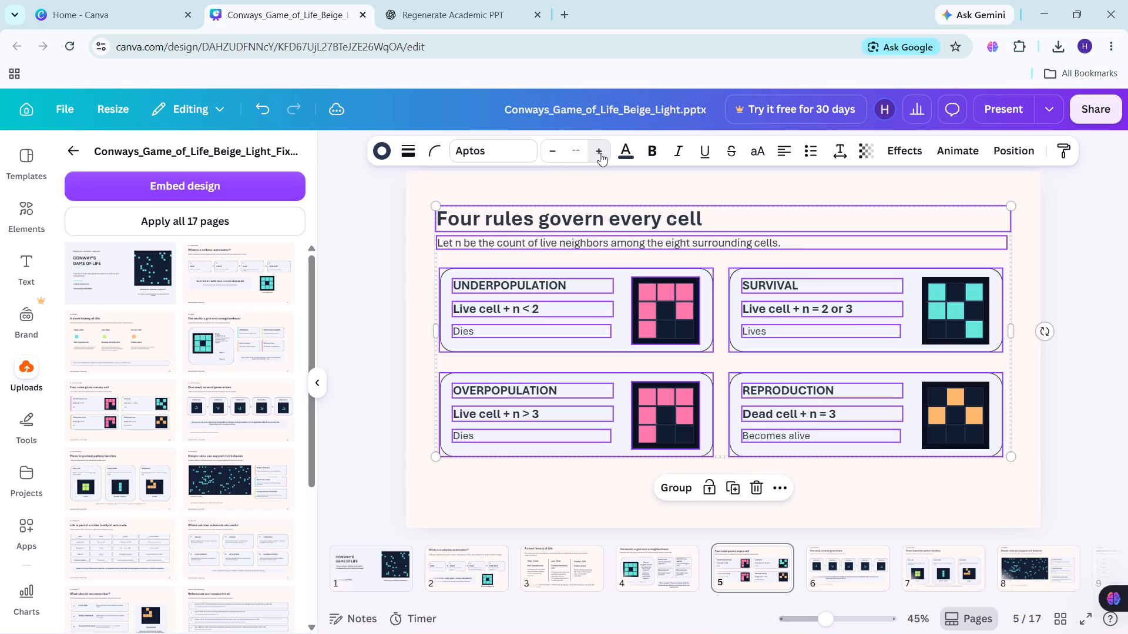
{"action": "left_click", "coordinate": [600, 153]}
{"action": "left_click", "coordinate": [600, 153]}
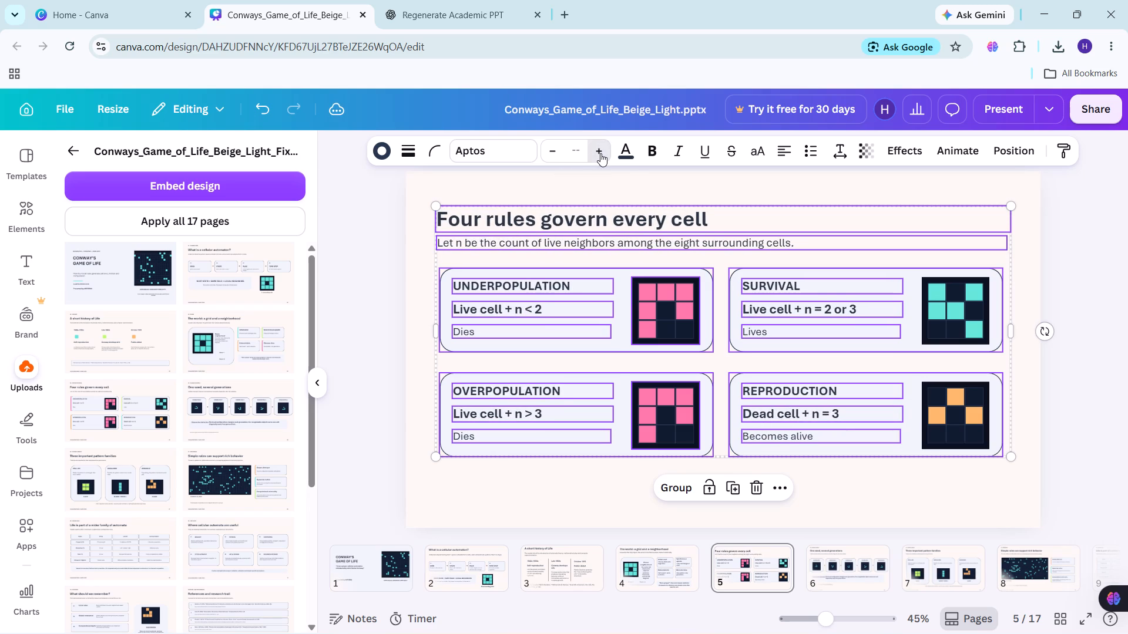
{"action": "left_click", "coordinate": [600, 153]}
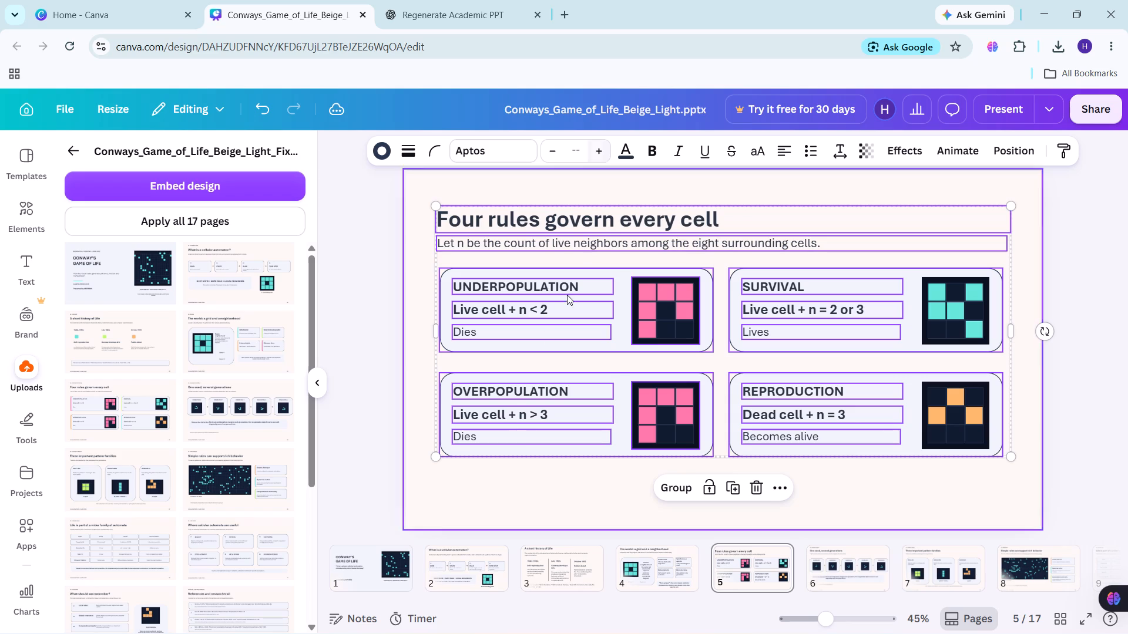
{"action": "left_click", "coordinate": [512, 473]}
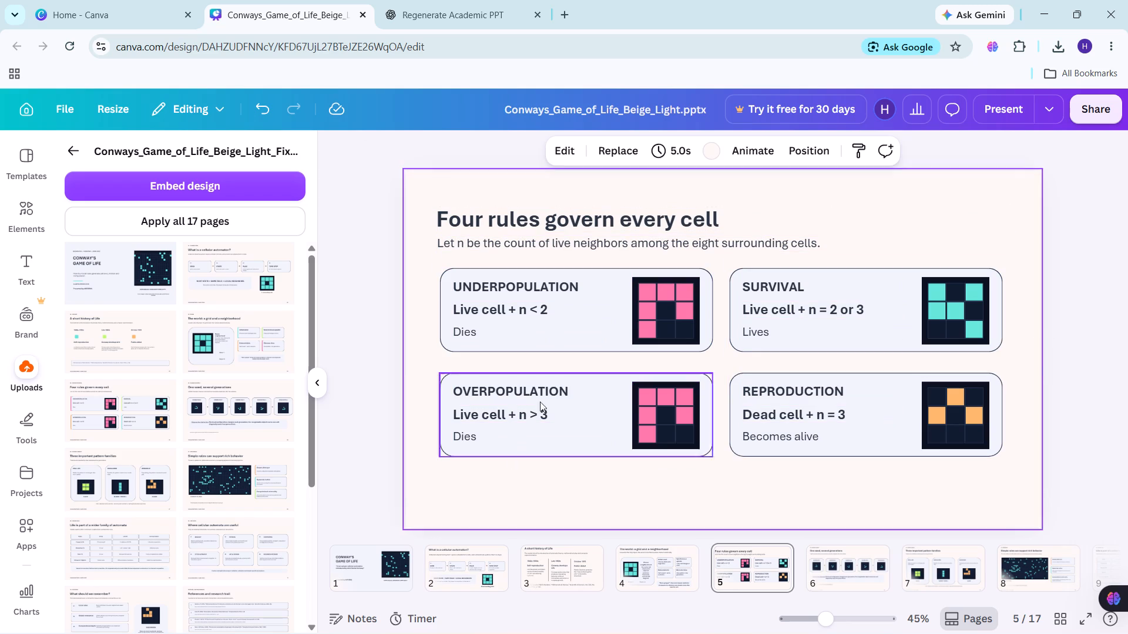
Move the "Four rules govern every cell" title slightly upward, away from the subtitle.
{"action": "left_click", "coordinate": [596, 228]}
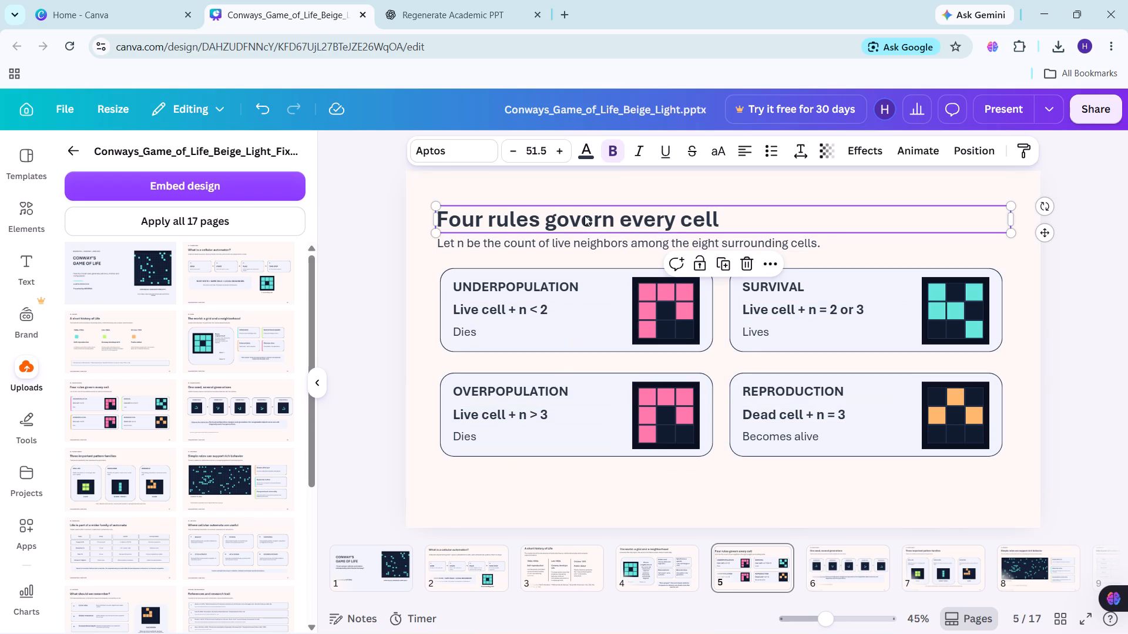
{"action": "left_click_drag", "start_coordinate": [585, 215], "coordinate": [590, 207]}
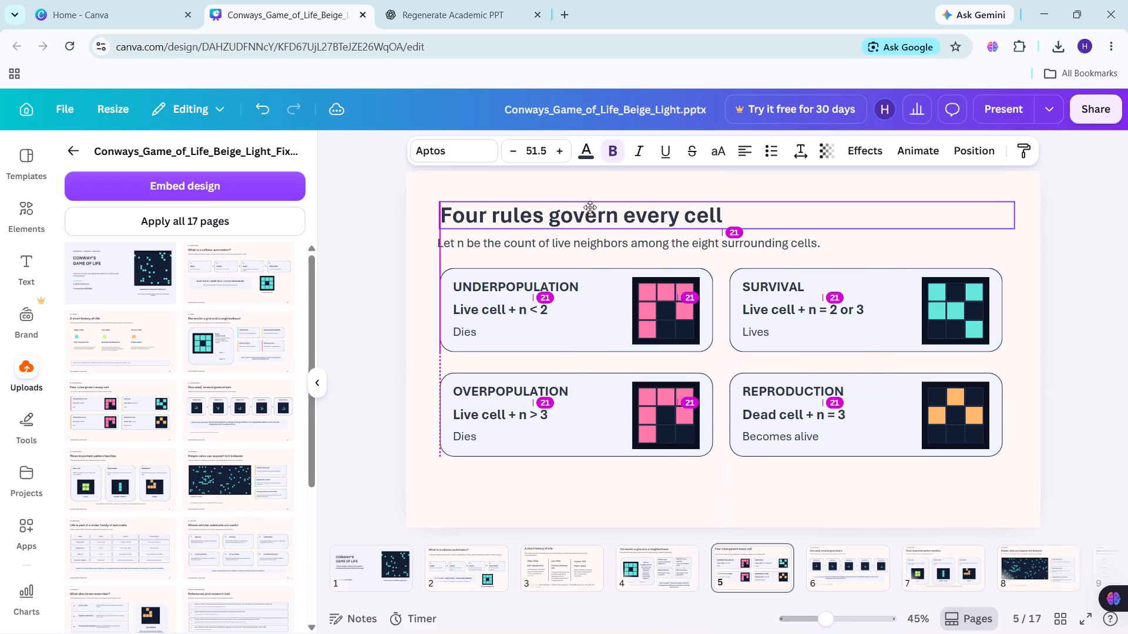
{"action": "left_click_drag", "start_coordinate": [590, 207], "coordinate": [586, 204]}
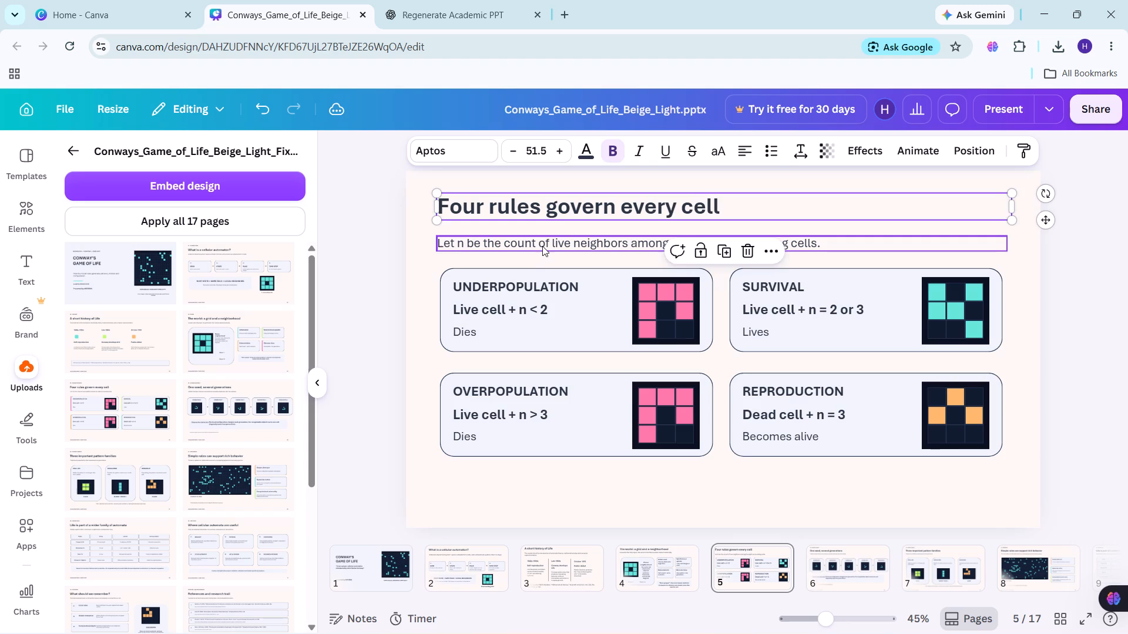
Set the subtitle about the count of live neighbors to font size 30.
{"action": "left_click", "coordinate": [542, 246]}
{"action": "left_click", "coordinate": [558, 149]}
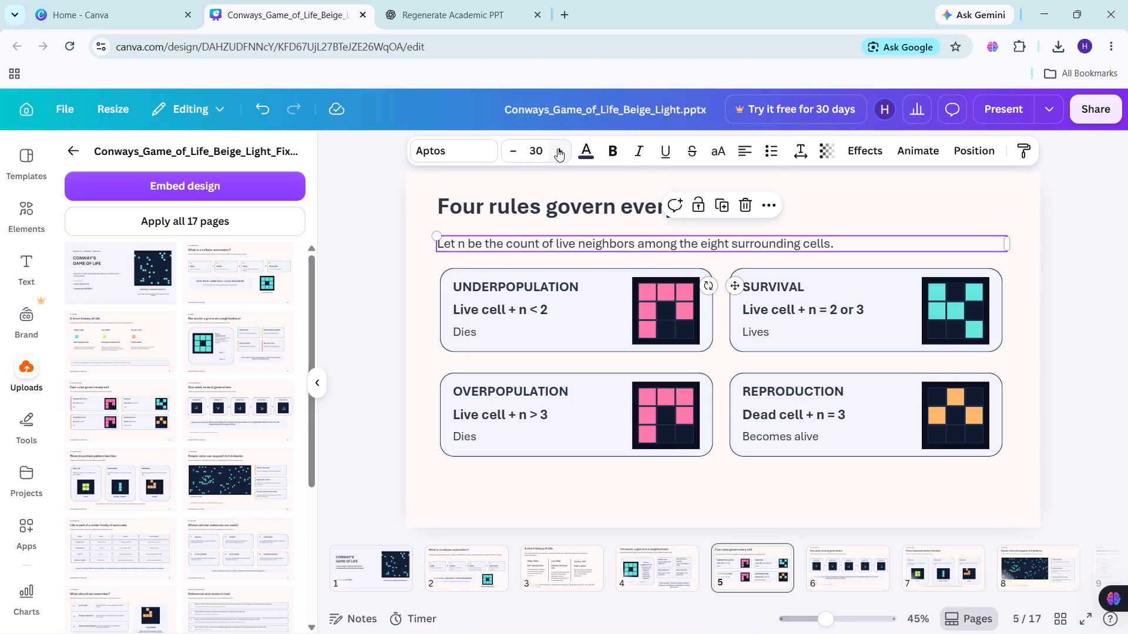
Move the subtitle about live neighbors on slide 5 slightly upward, closer to the title.
{"action": "left_click_drag", "start_coordinate": [570, 237], "coordinate": [570, 231]}
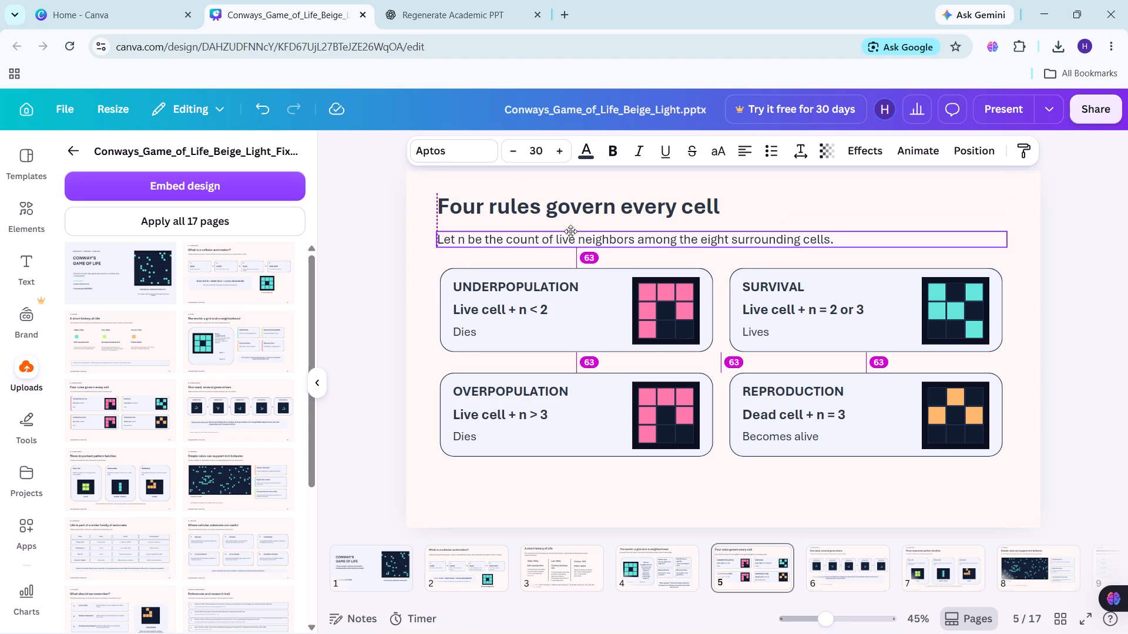
{"action": "left_click_drag", "start_coordinate": [570, 231], "coordinate": [570, 231]}
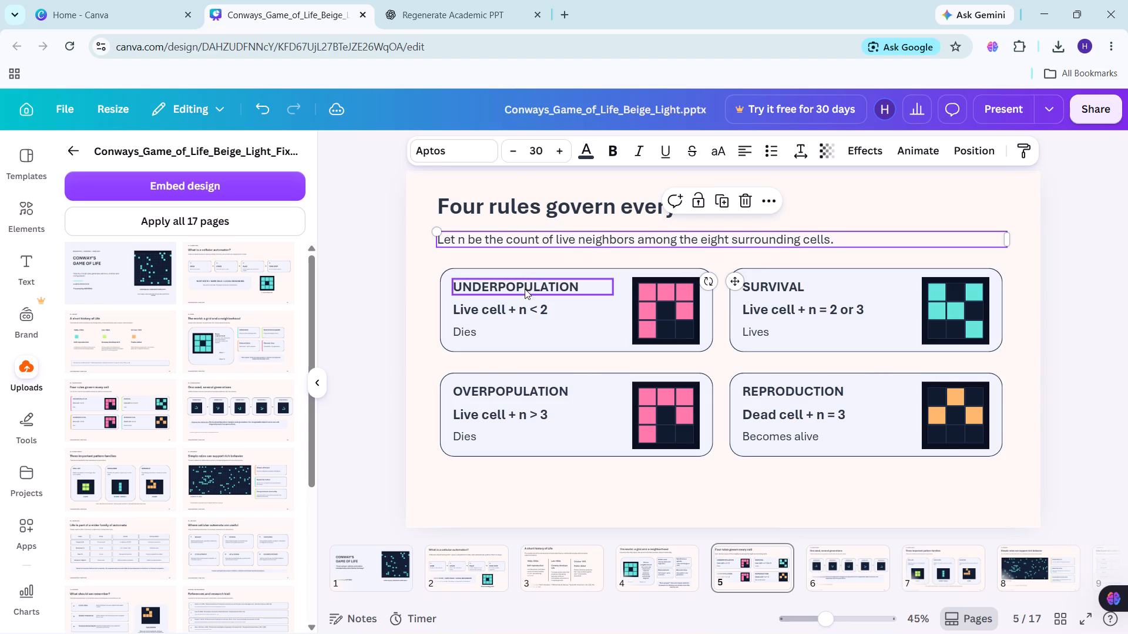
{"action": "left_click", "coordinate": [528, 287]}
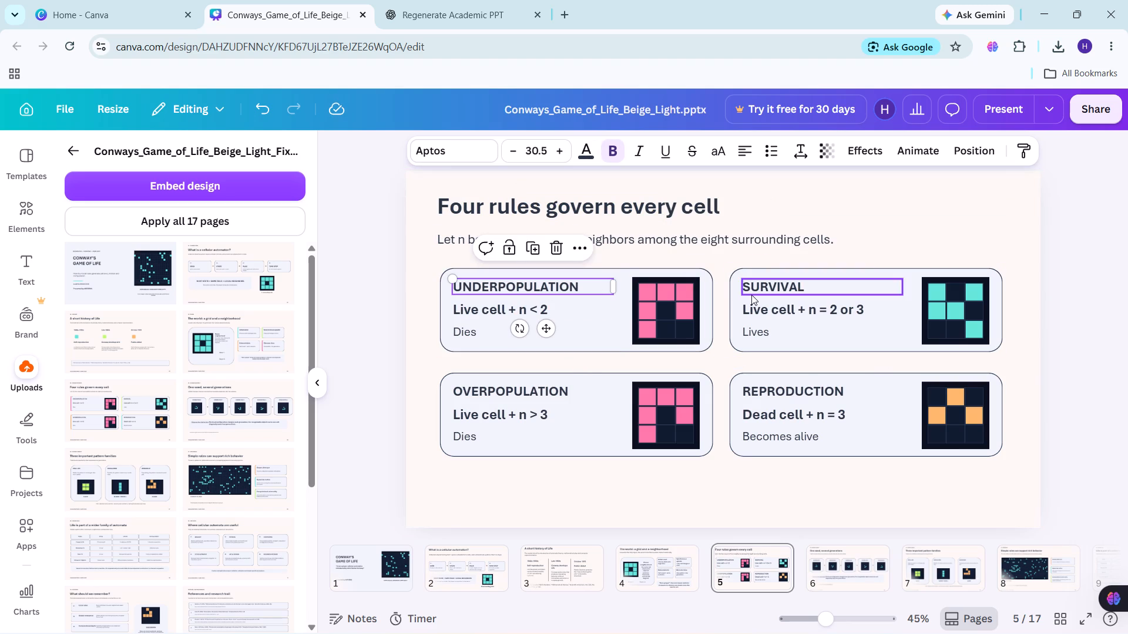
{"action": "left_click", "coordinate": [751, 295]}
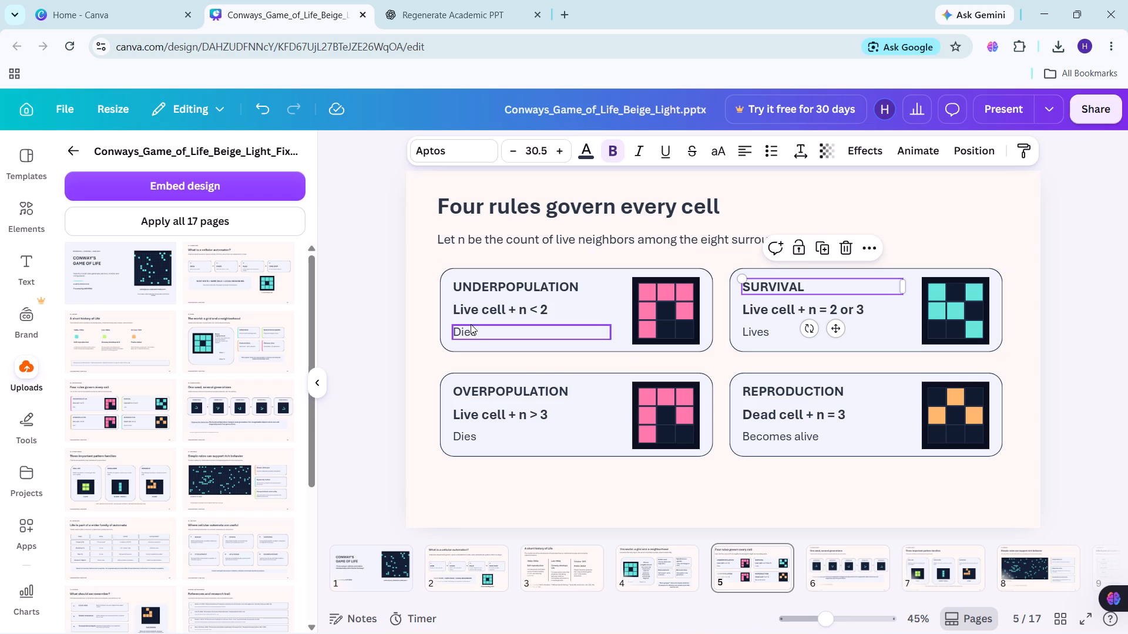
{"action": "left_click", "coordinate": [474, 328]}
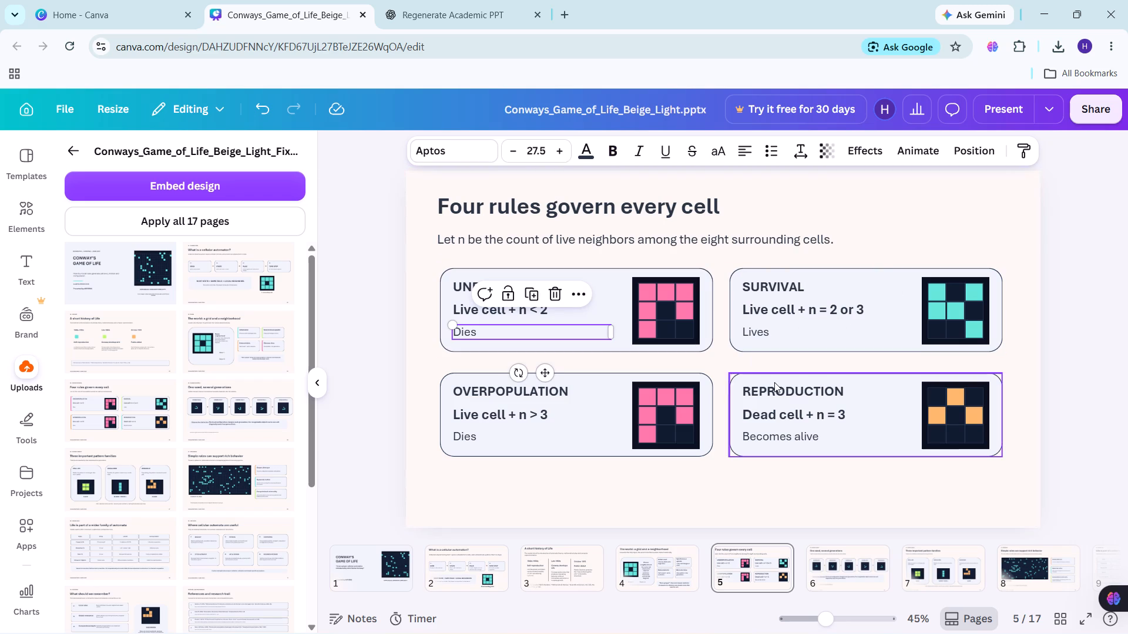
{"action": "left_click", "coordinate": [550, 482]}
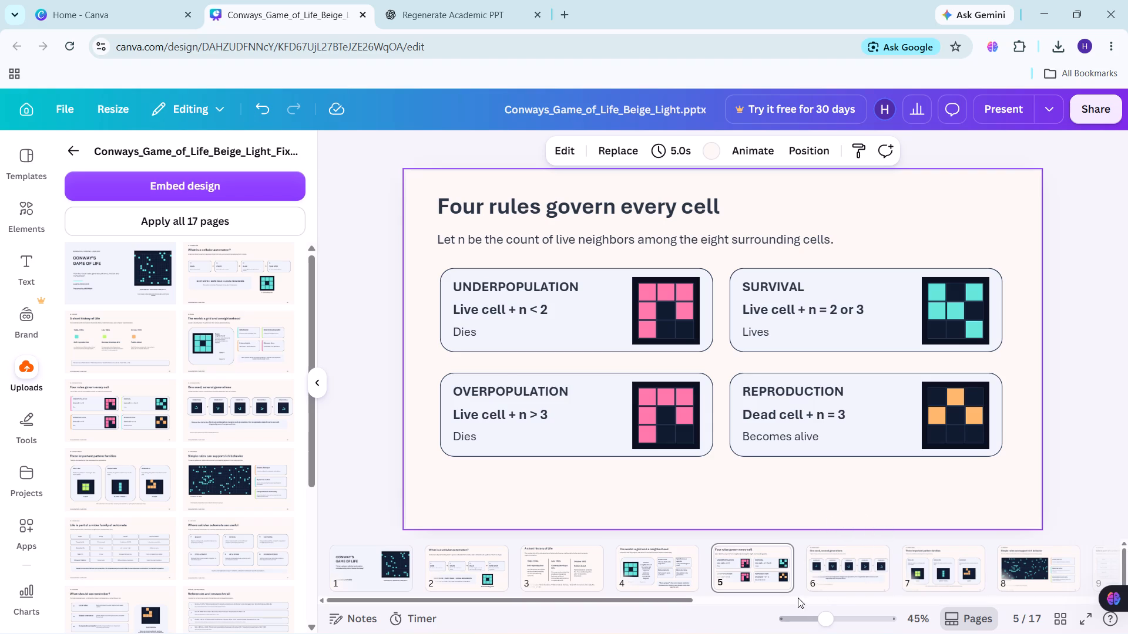
On slide 6, delete the "05 - WORKED EXAMPLE" label, the "CELLULAR AUTOMATA / GAME OF LIFE" footer and the page number.
{"action": "left_click", "coordinate": [834, 571]}
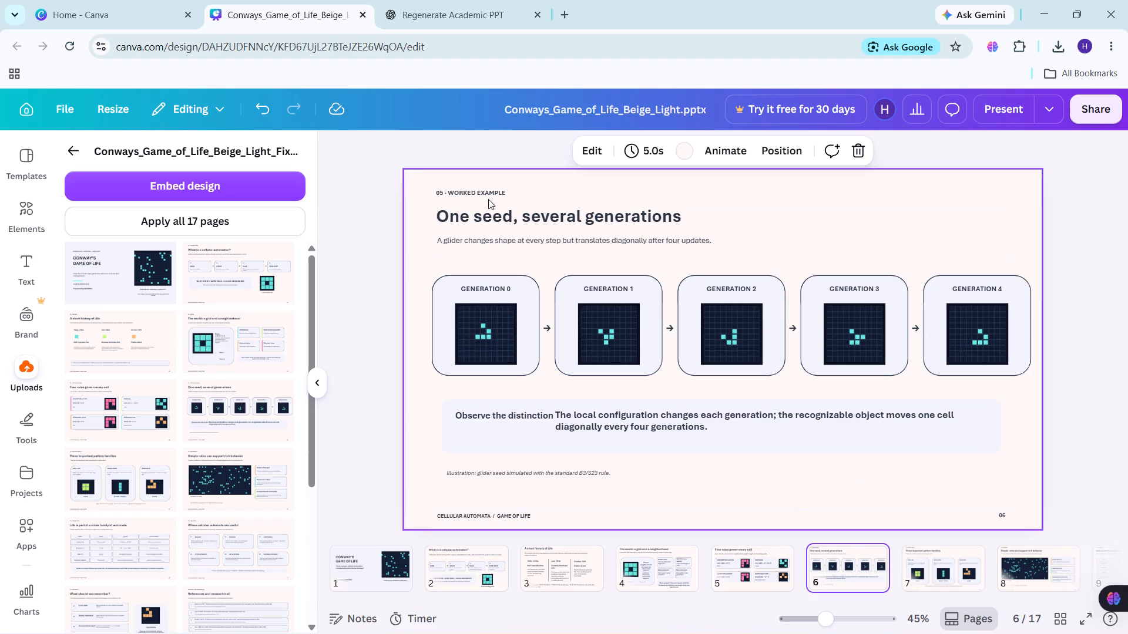
{"action": "left_click", "coordinate": [485, 195]}
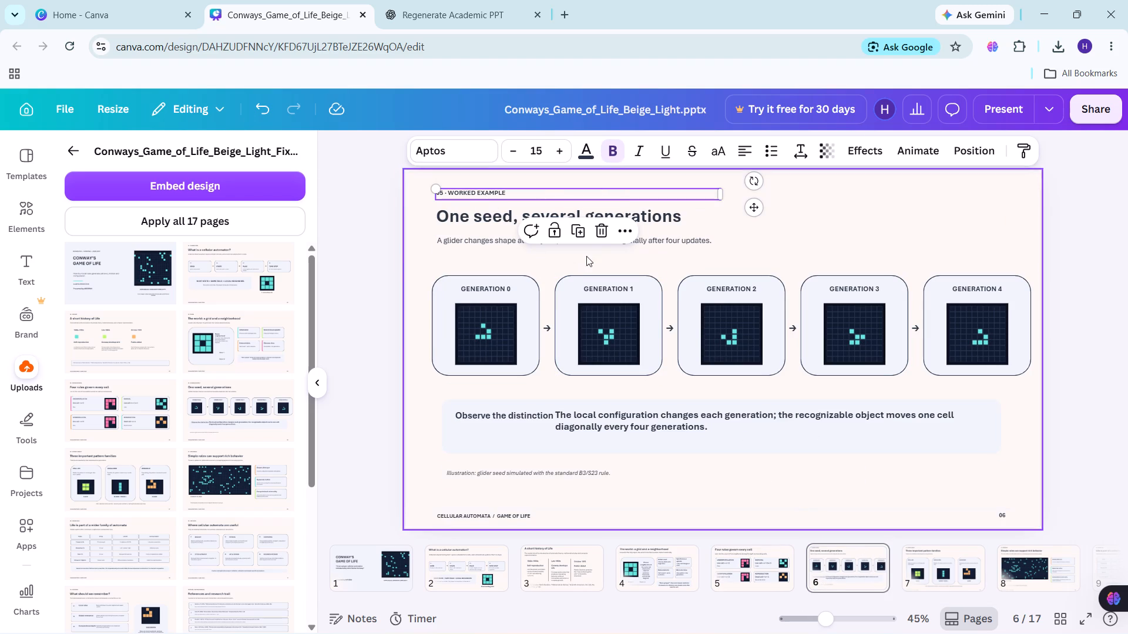
{"action": "left_click", "coordinate": [600, 227]}
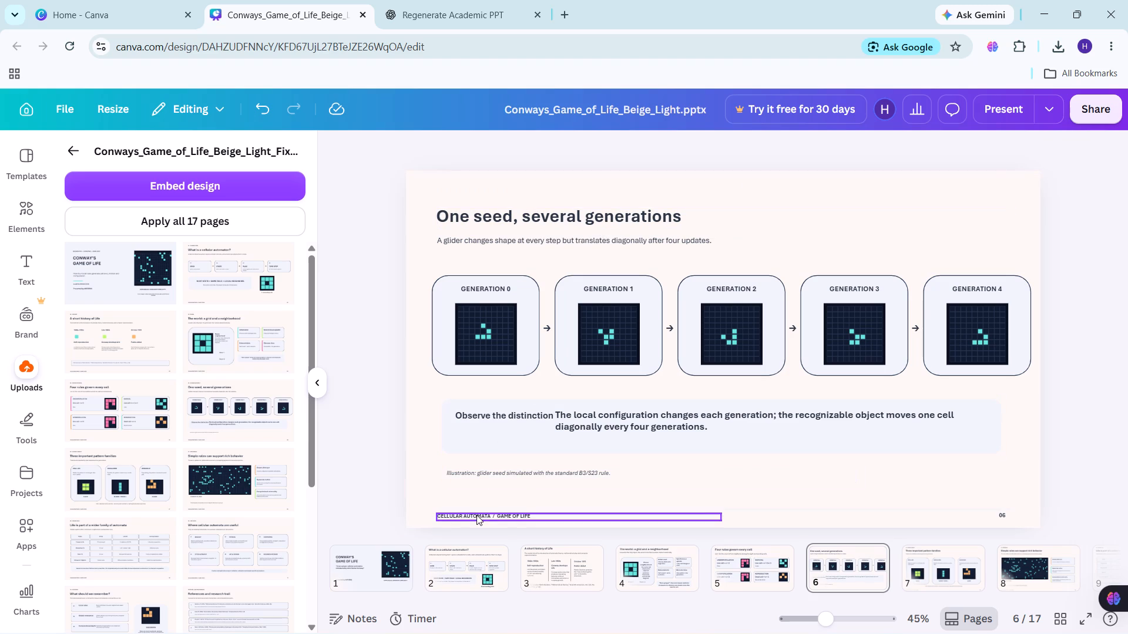
{"action": "left_click", "coordinate": [476, 515]}
{"action": "left_click", "coordinate": [607, 484]}
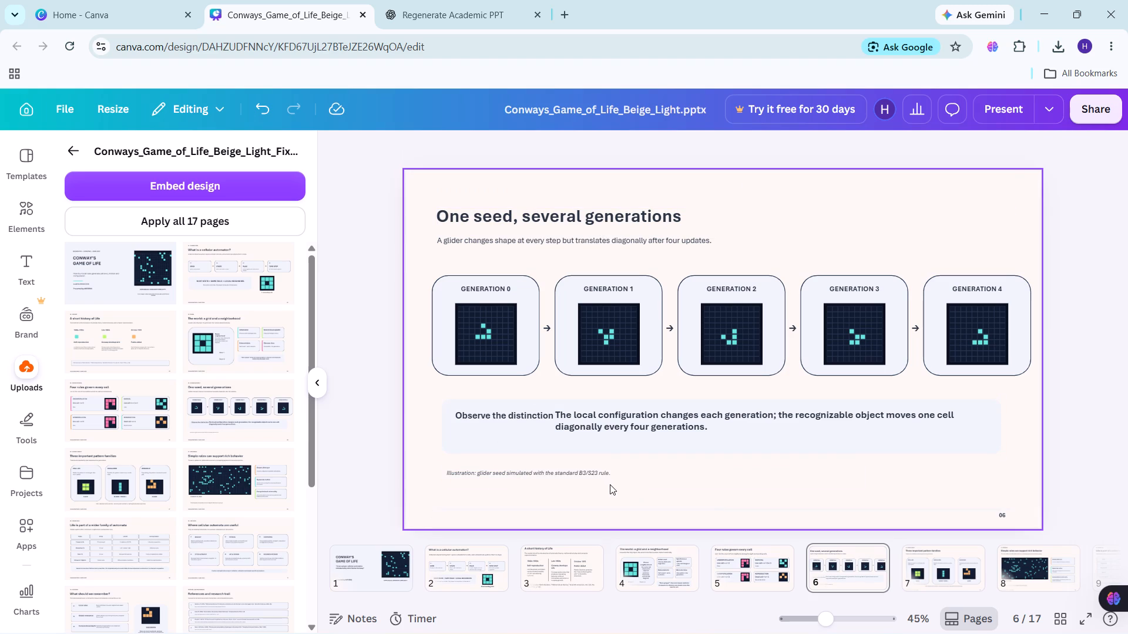
{"action": "left_click", "coordinate": [1006, 517]}
{"action": "left_click", "coordinate": [1002, 514]}
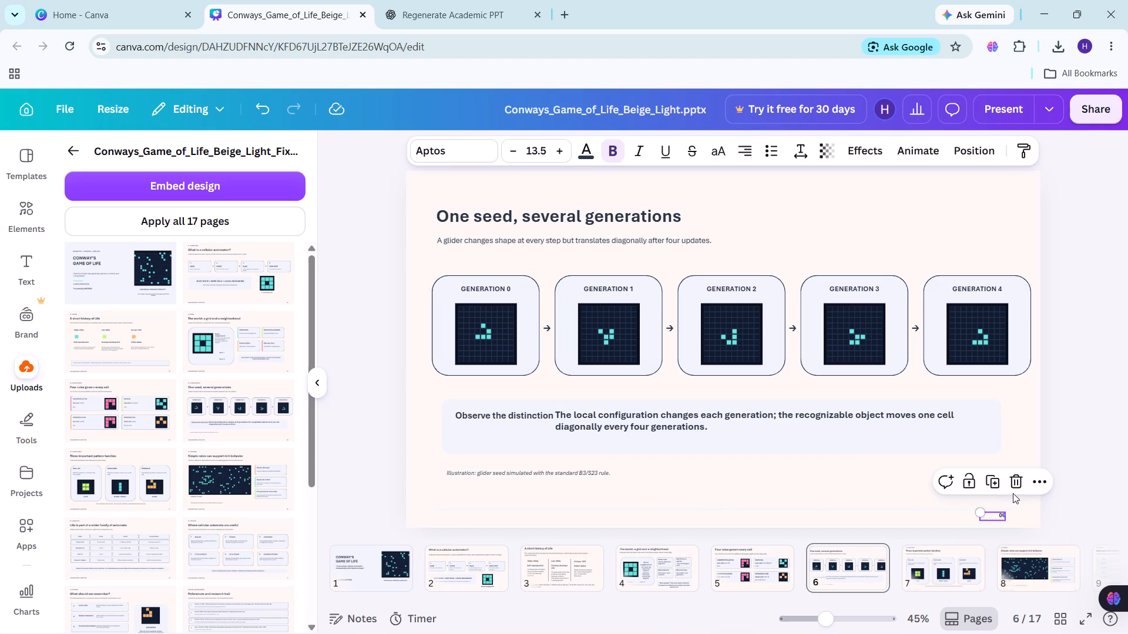
{"action": "left_click", "coordinate": [1014, 484]}
Enlarge all text on slide 6 together, step by step, until the title reaches font size 50.5.
{"action": "left_click_drag", "start_coordinate": [425, 192], "coordinate": [1036, 476]}
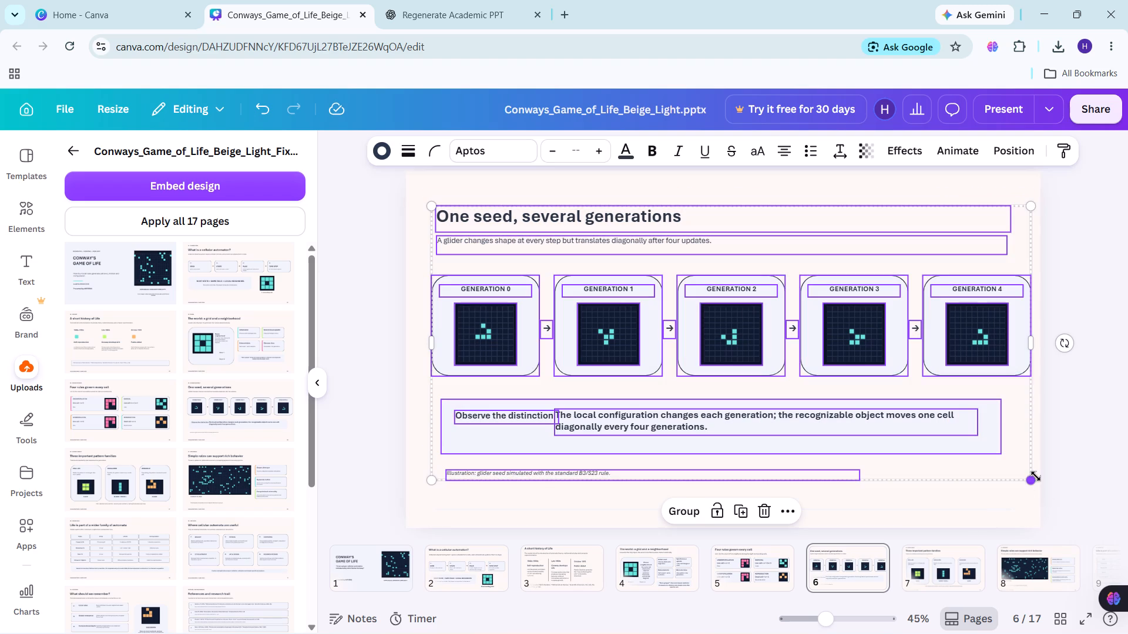
{"action": "triple_click", "coordinate": [602, 149]}
{"action": "triple_click", "coordinate": [602, 149]}
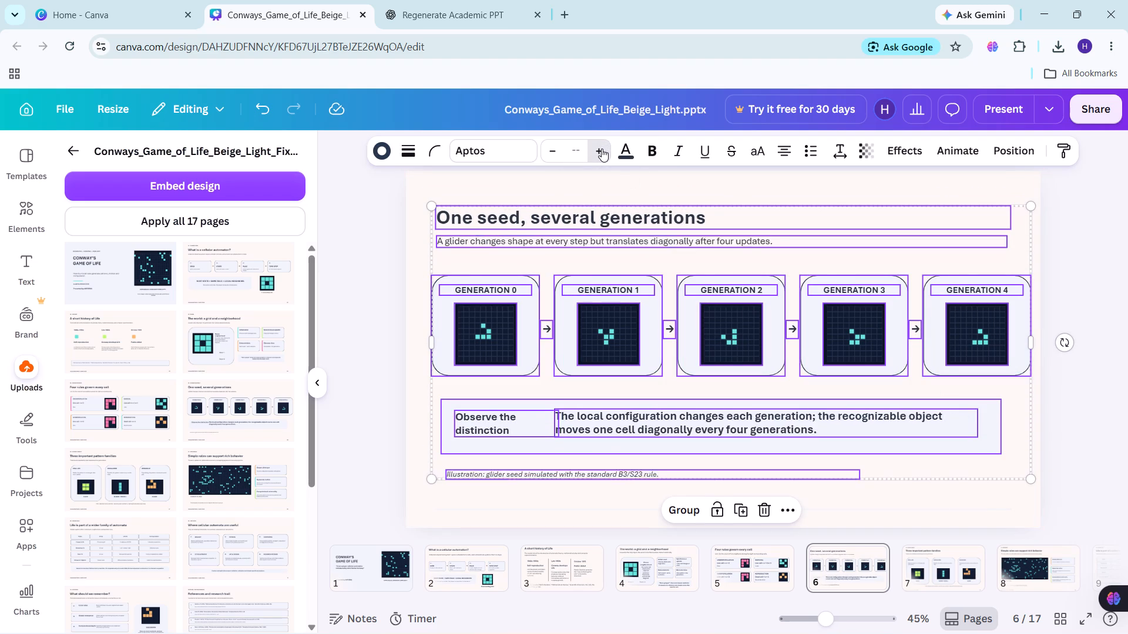
{"action": "double_click", "coordinate": [602, 149]}
{"action": "left_click", "coordinate": [602, 149]}
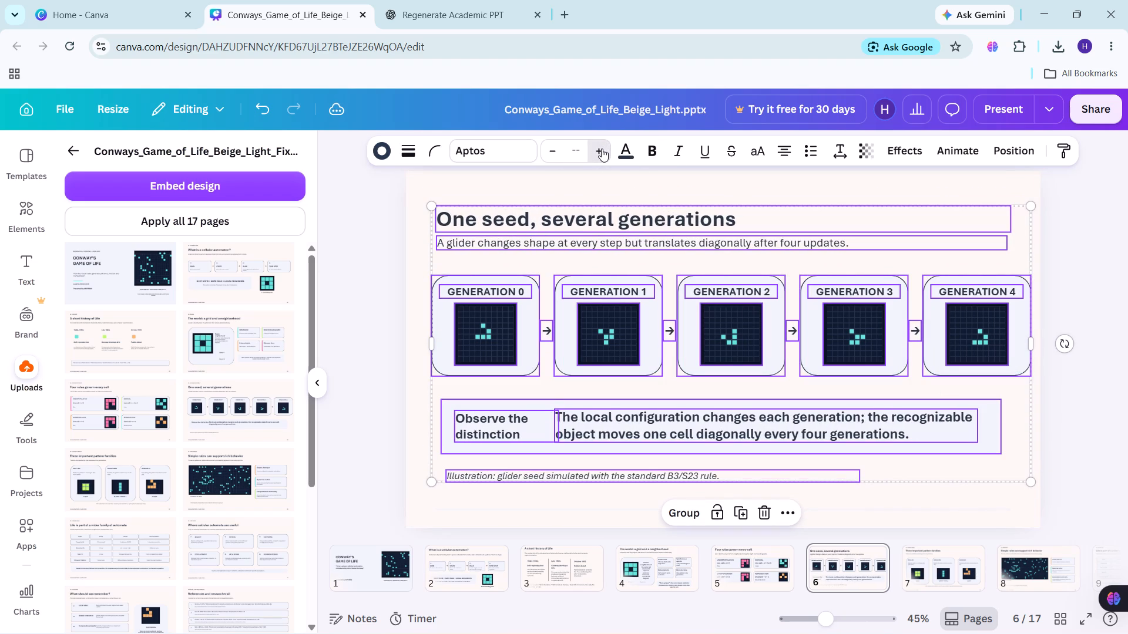
{"action": "left_click", "coordinate": [602, 149]}
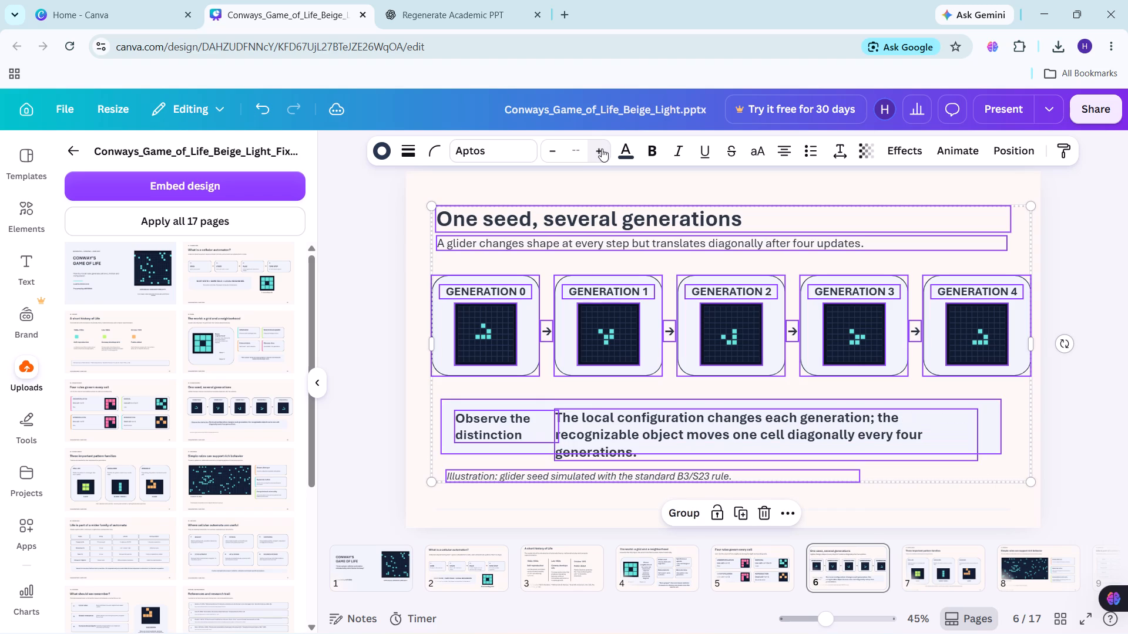
{"action": "left_click", "coordinate": [422, 240]}
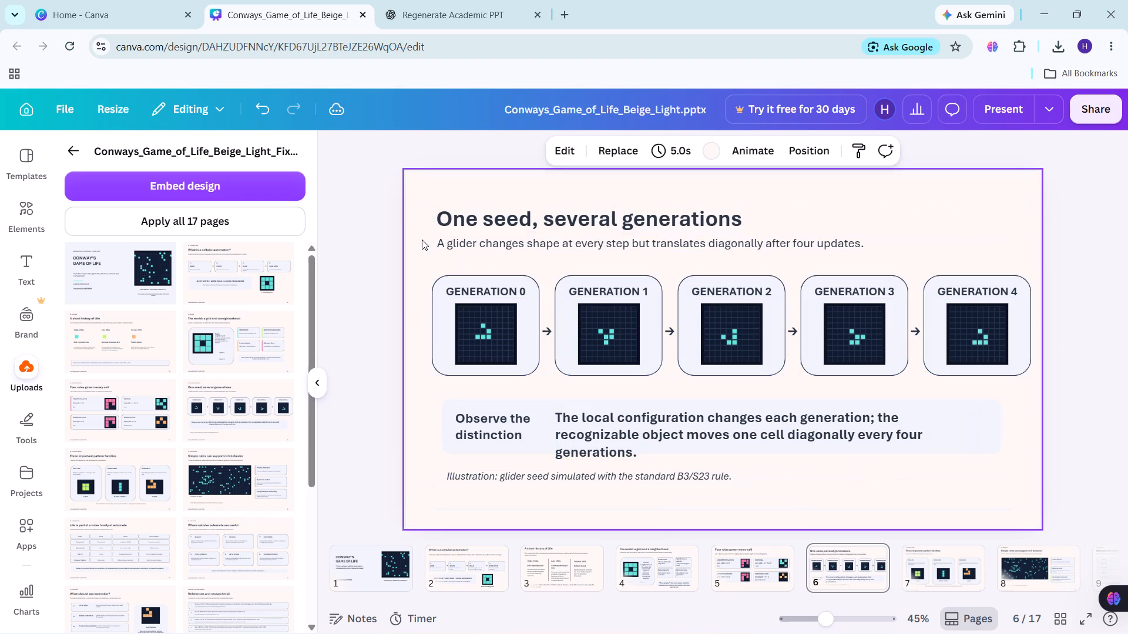
Move the "One seed, several generations" title upward, away from the subtitle, and align its left edge with the subtitle.
{"action": "left_click", "coordinate": [485, 220]}
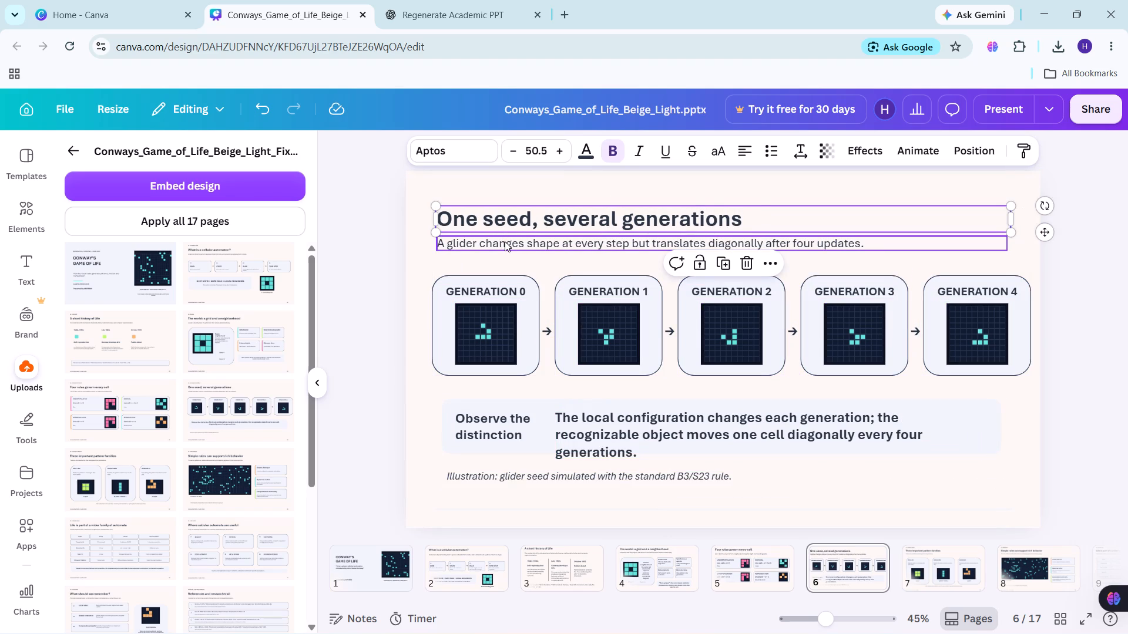
{"action": "left_click", "coordinate": [505, 241]}
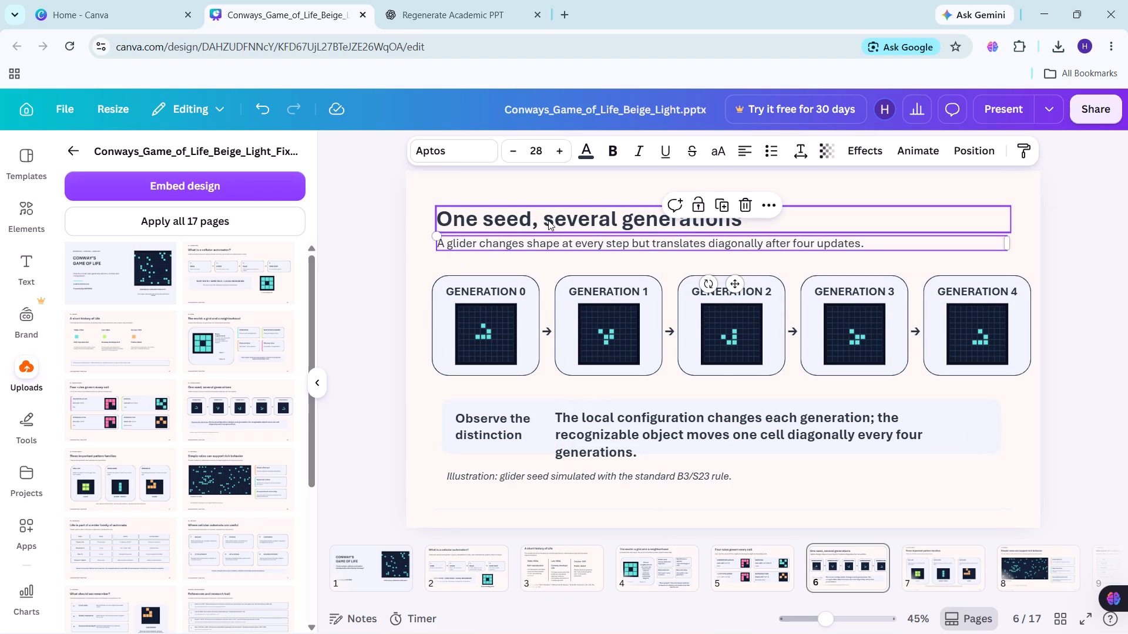
{"action": "left_click_drag", "start_coordinate": [548, 220], "coordinate": [548, 206]}
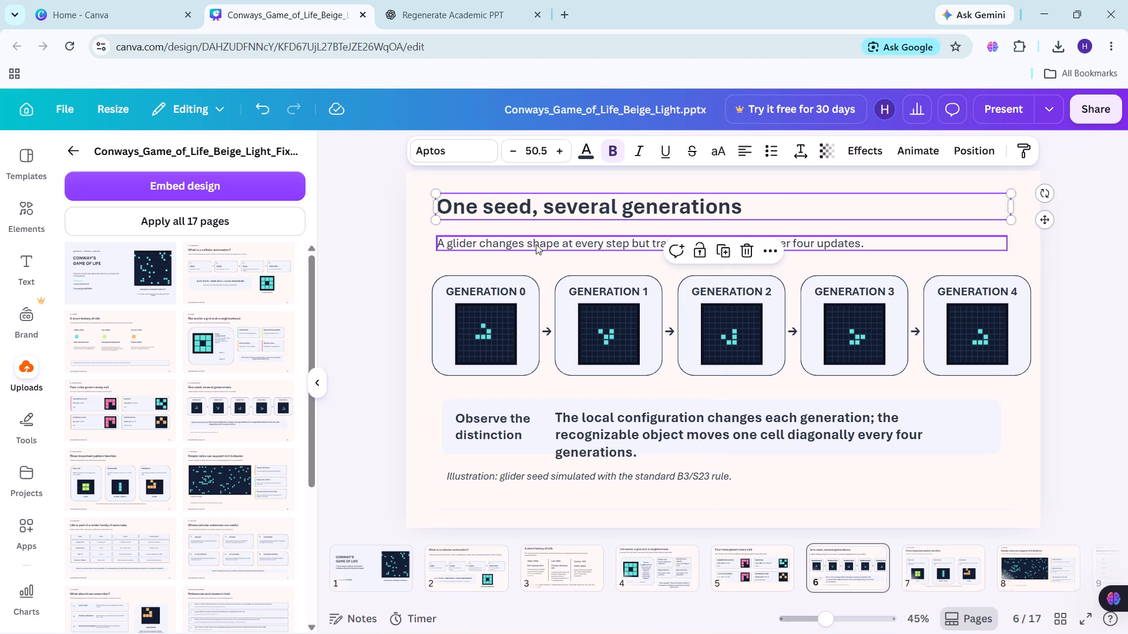
{"action": "left_click", "coordinate": [536, 244]}
{"action": "left_click", "coordinate": [552, 212]}
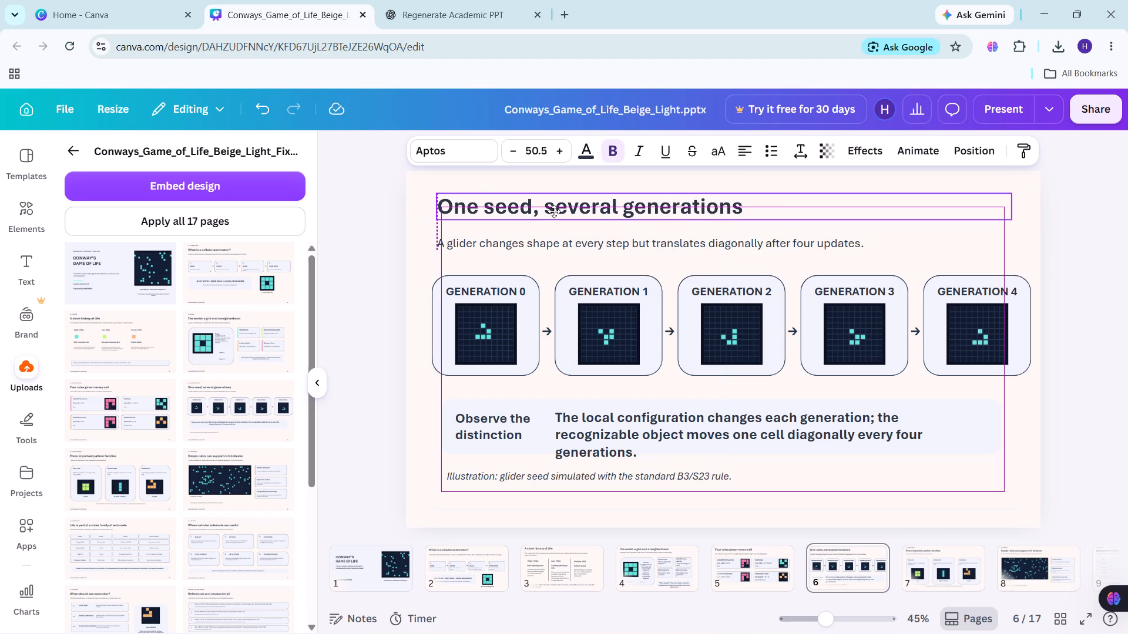
Move the glider subtitle slightly down so its gap to the generation cards matches the gap of 71 below them.
{"action": "left_click", "coordinate": [548, 242]}
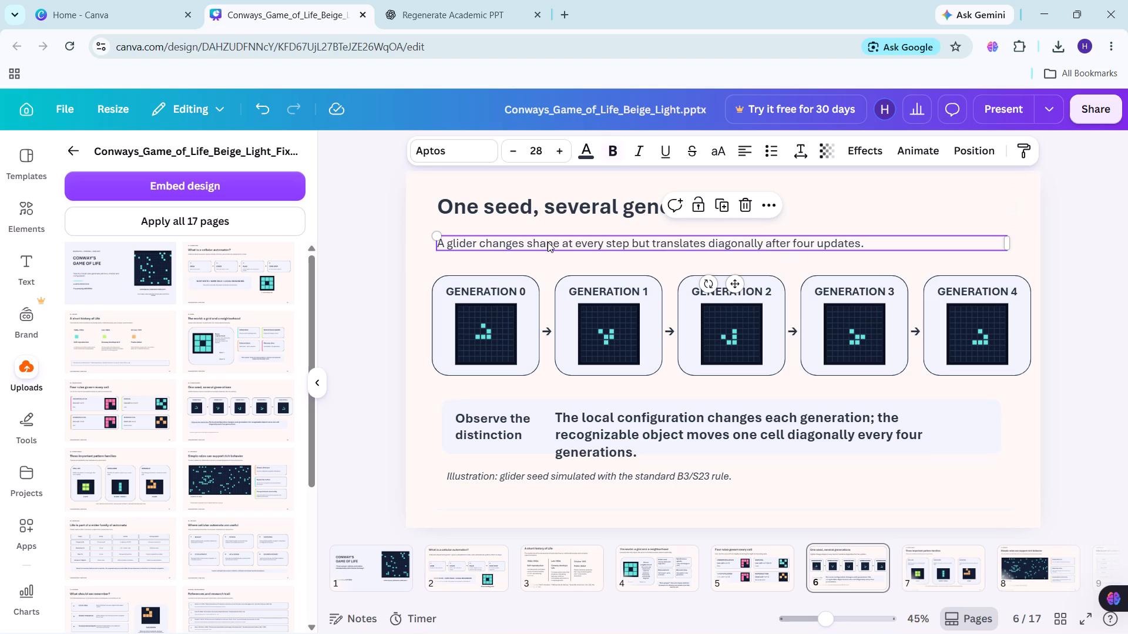
{"action": "left_click", "coordinate": [550, 242]}
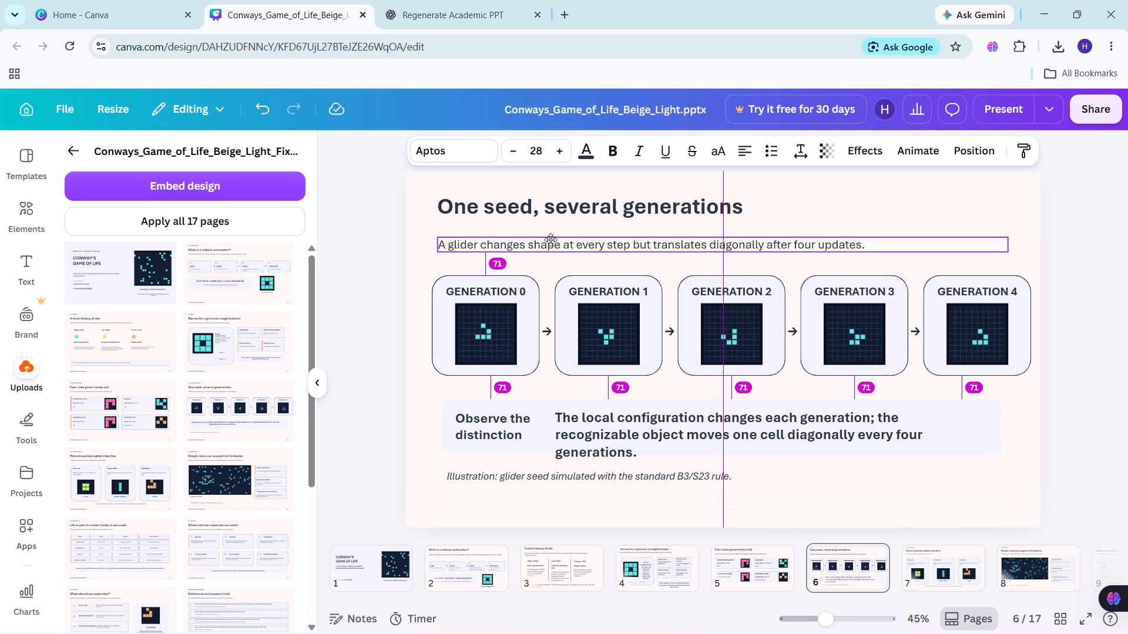
{"action": "left_click", "coordinate": [430, 406]}
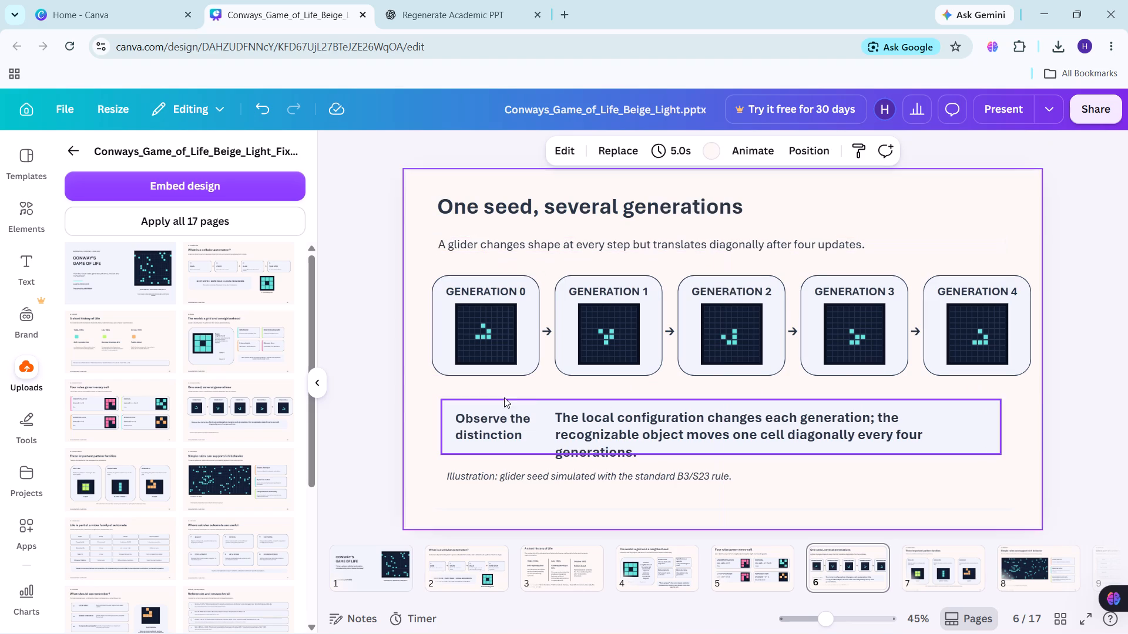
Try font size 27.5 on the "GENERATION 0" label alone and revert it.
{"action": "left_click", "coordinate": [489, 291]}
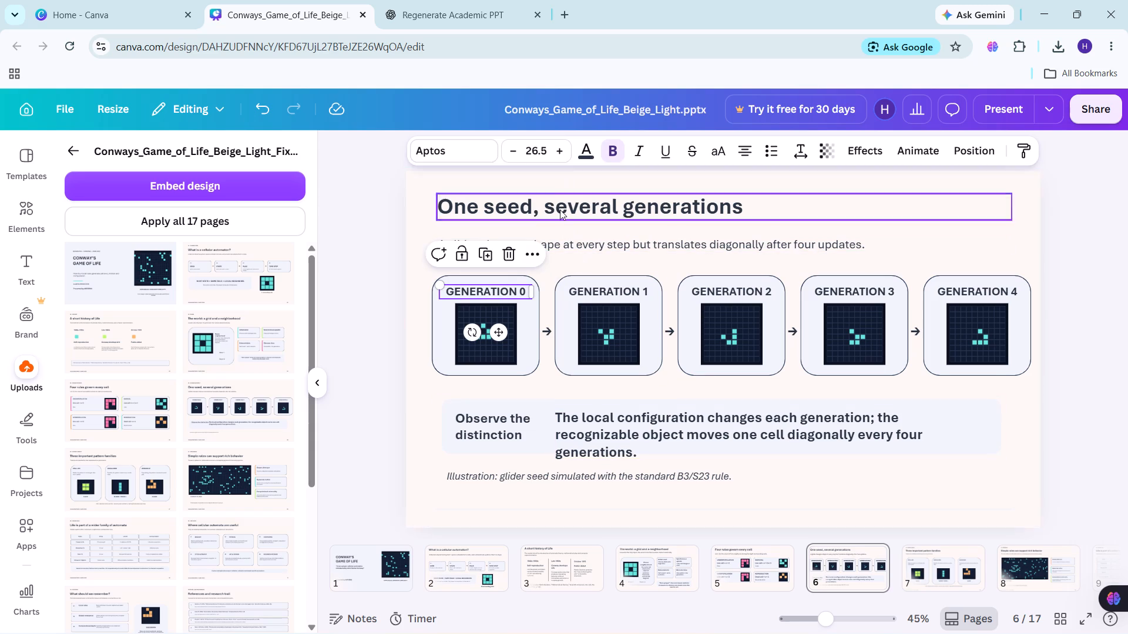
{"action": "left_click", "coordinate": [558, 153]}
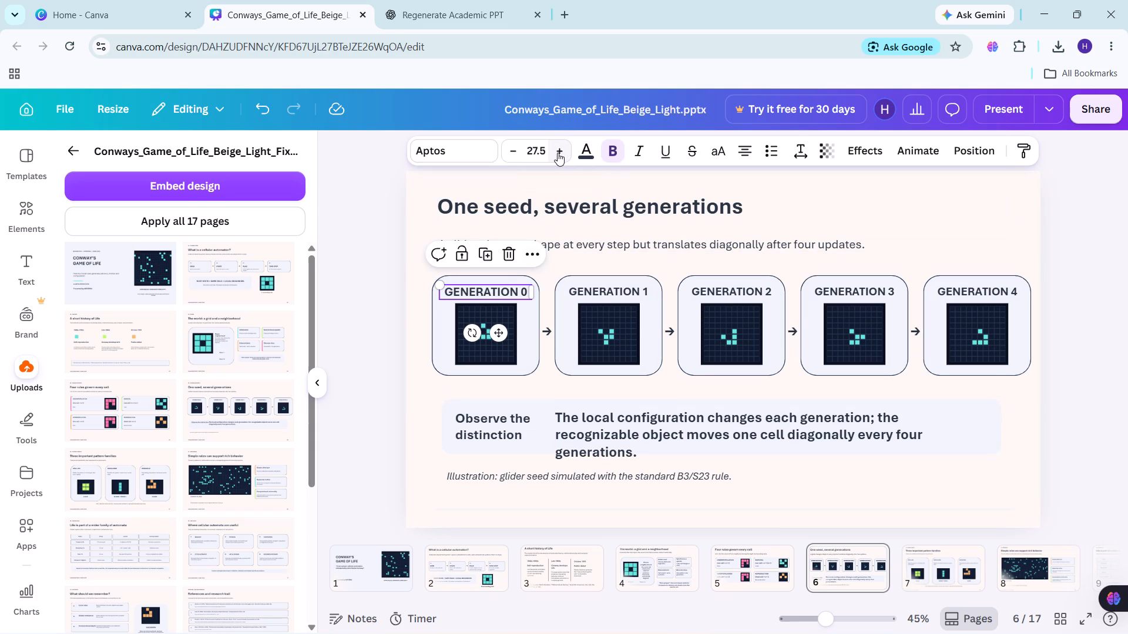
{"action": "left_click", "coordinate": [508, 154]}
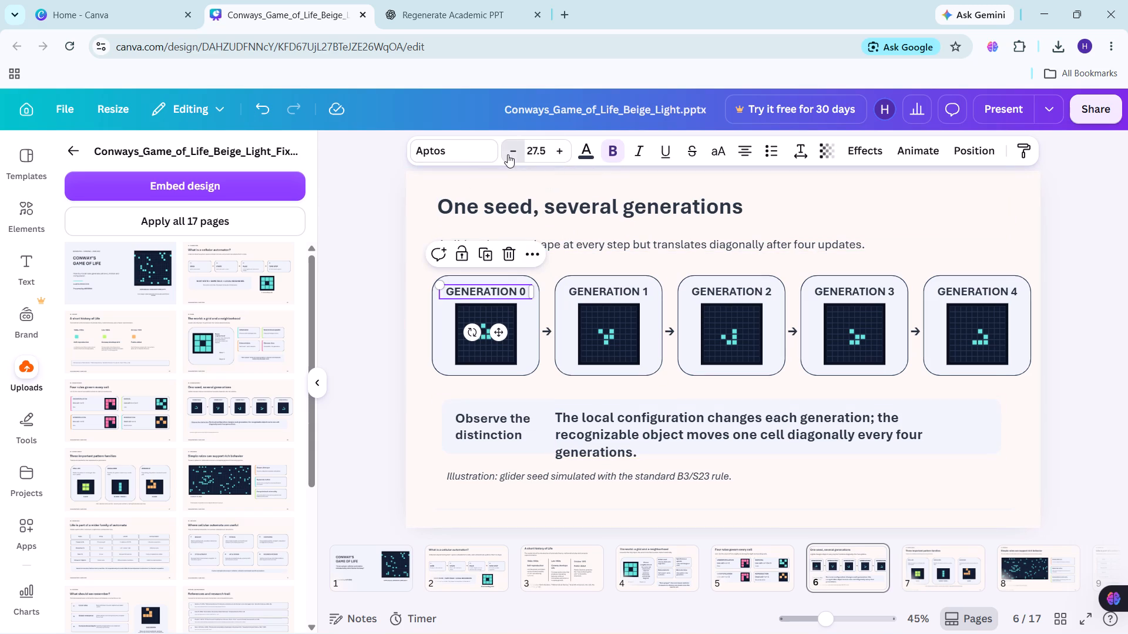
Set all five generation card labels, from "GENERATION 0" to "GENERATION 4", to font size 27.5 together.
{"action": "left_click", "coordinate": [416, 284]}
{"action": "left_click_drag", "start_coordinate": [417, 274], "coordinate": [1003, 292]}
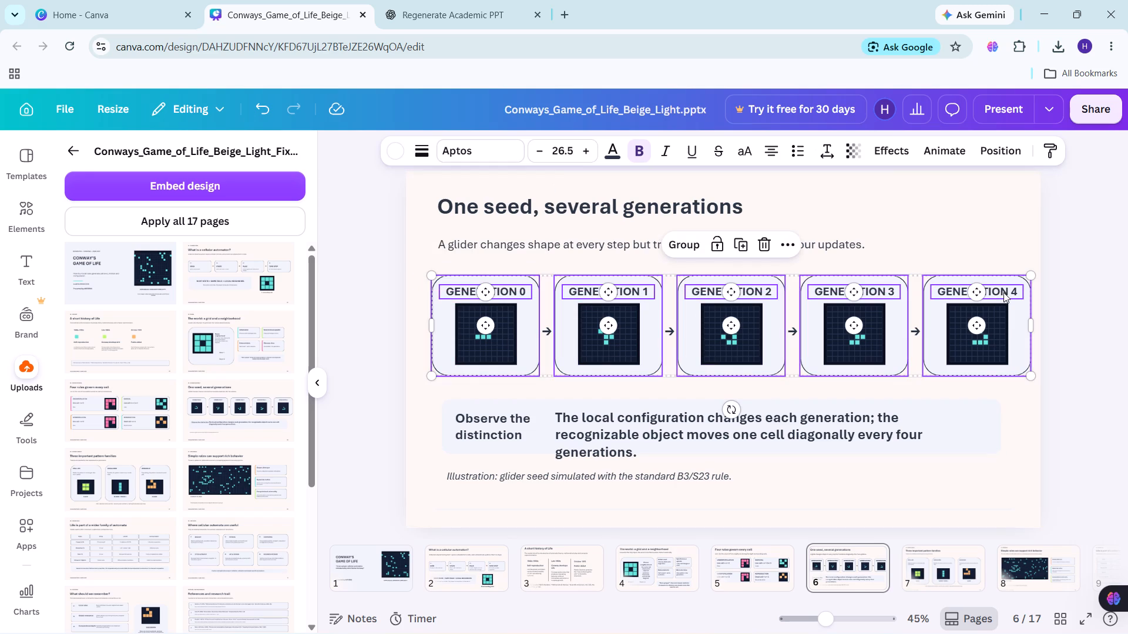
{"action": "left_click", "coordinate": [589, 150]}
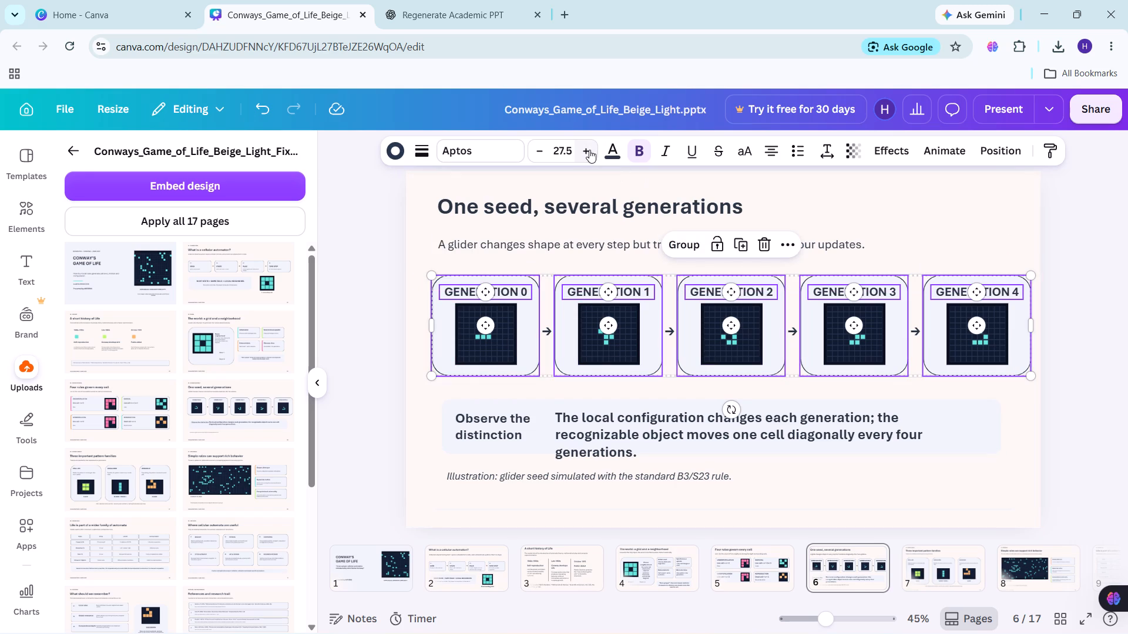
{"action": "left_click", "coordinate": [992, 507]}
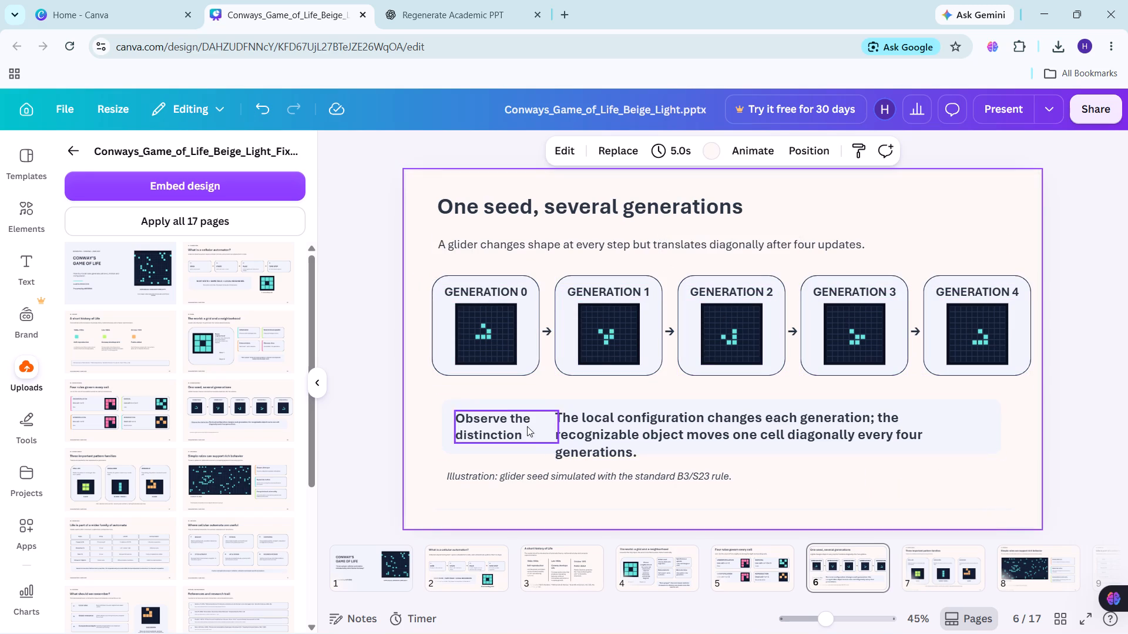
Reduce the explanation text about the local configuration to font size 30.5 so it fits inside its box.
{"action": "left_click", "coordinate": [421, 400]}
{"action": "left_click", "coordinate": [477, 429]}
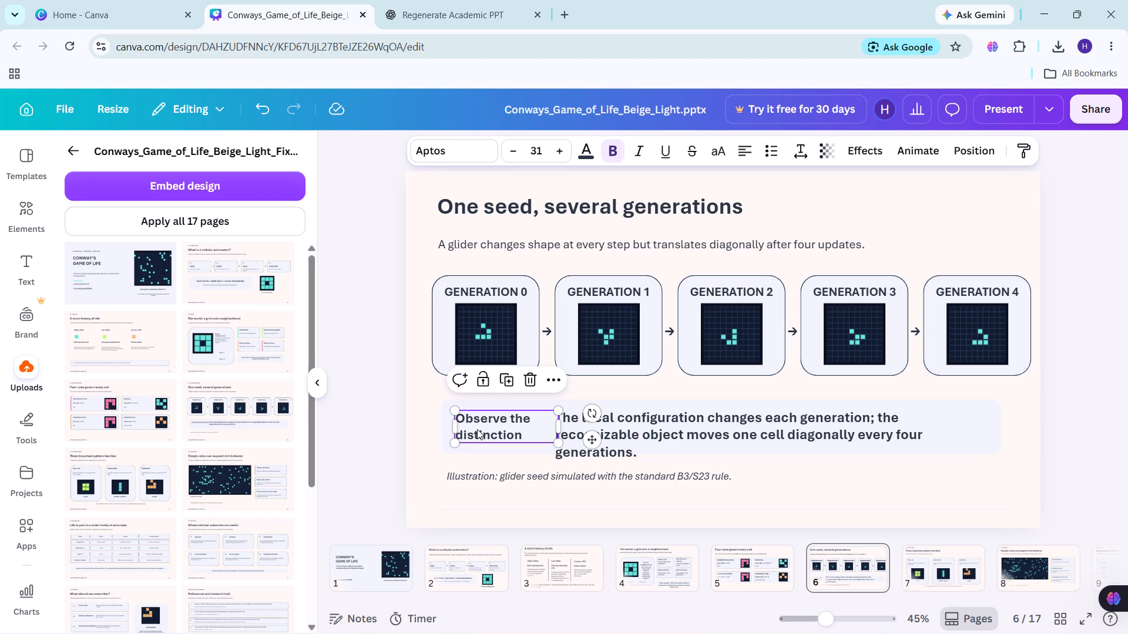
{"action": "left_click", "coordinate": [634, 434]}
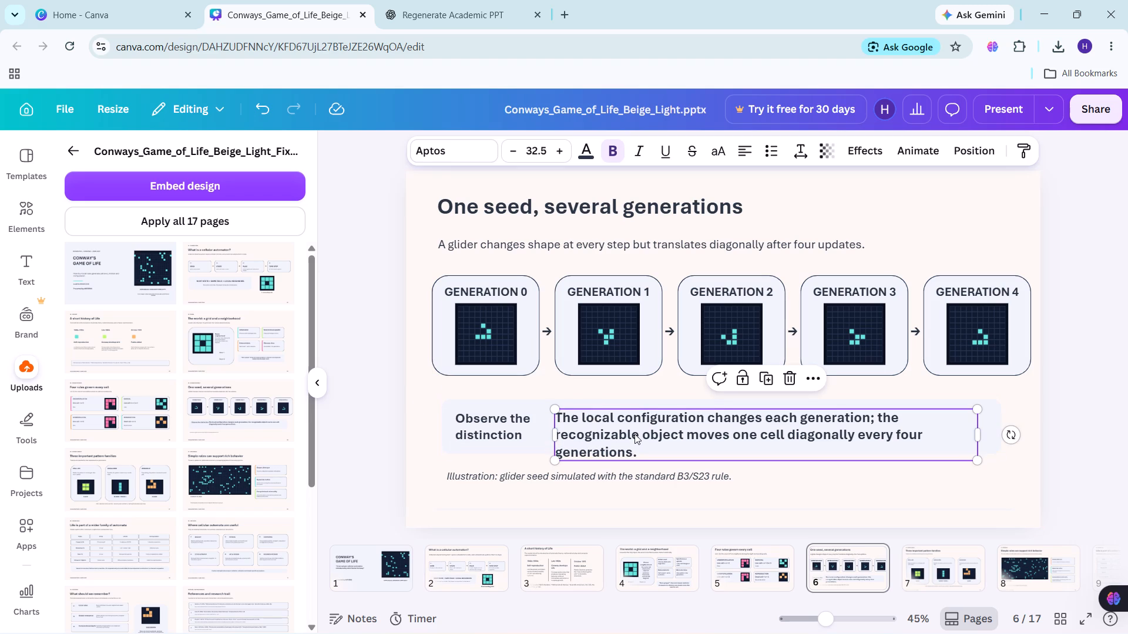
{"action": "left_click", "coordinate": [511, 151]}
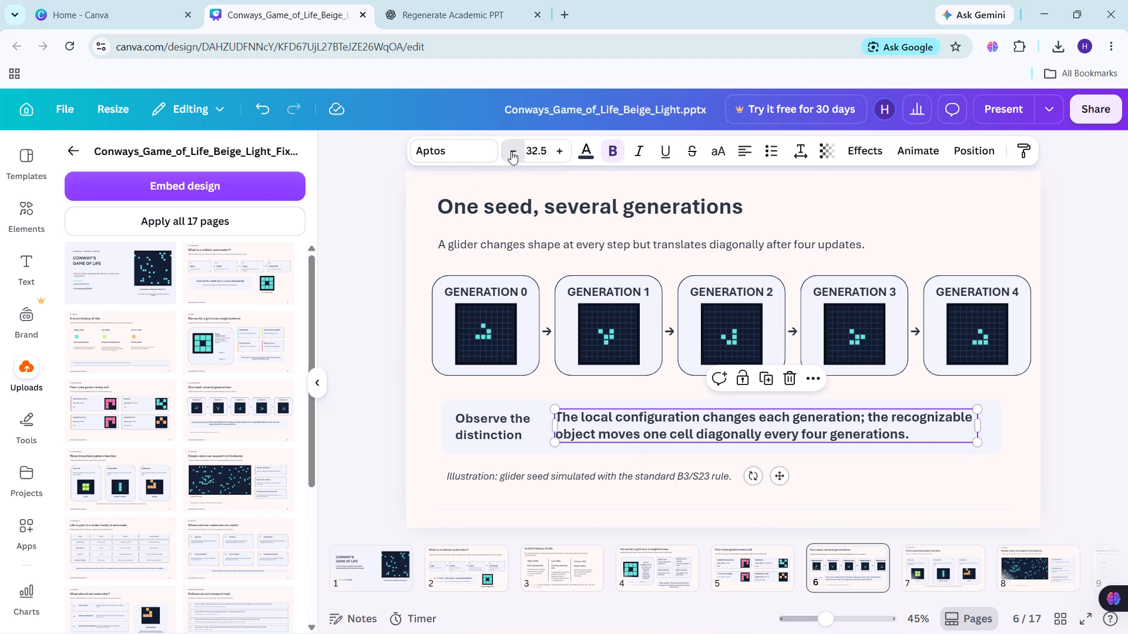
{"action": "left_click", "coordinate": [511, 151]}
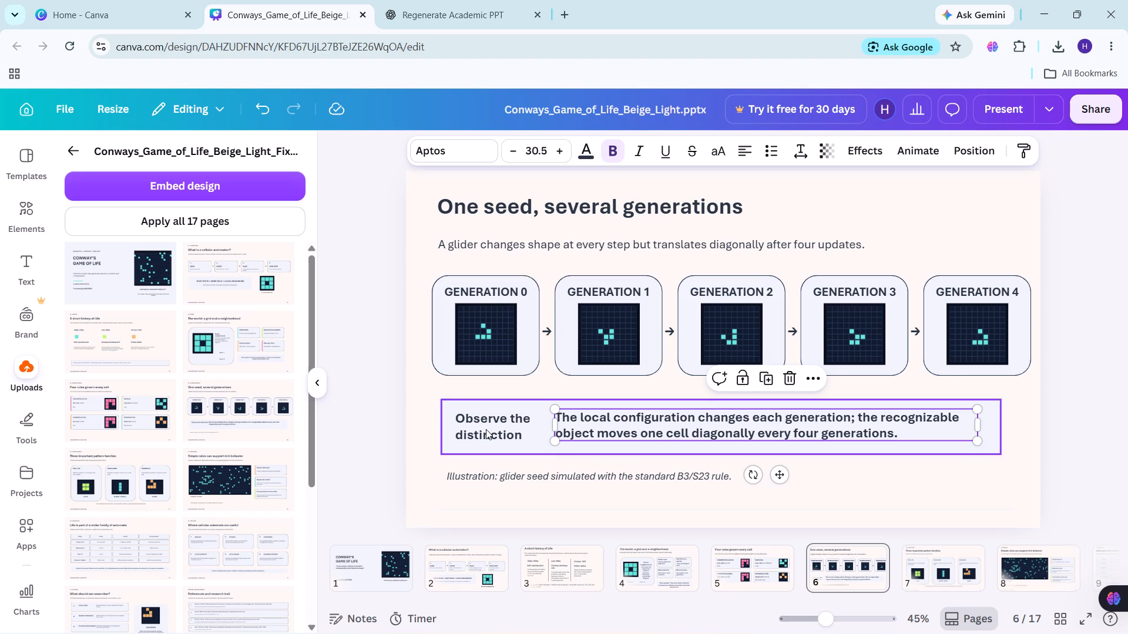
Set the "Observe the distinction" label to font size 30.
{"action": "left_click", "coordinate": [486, 429]}
{"action": "left_click", "coordinate": [506, 154]}
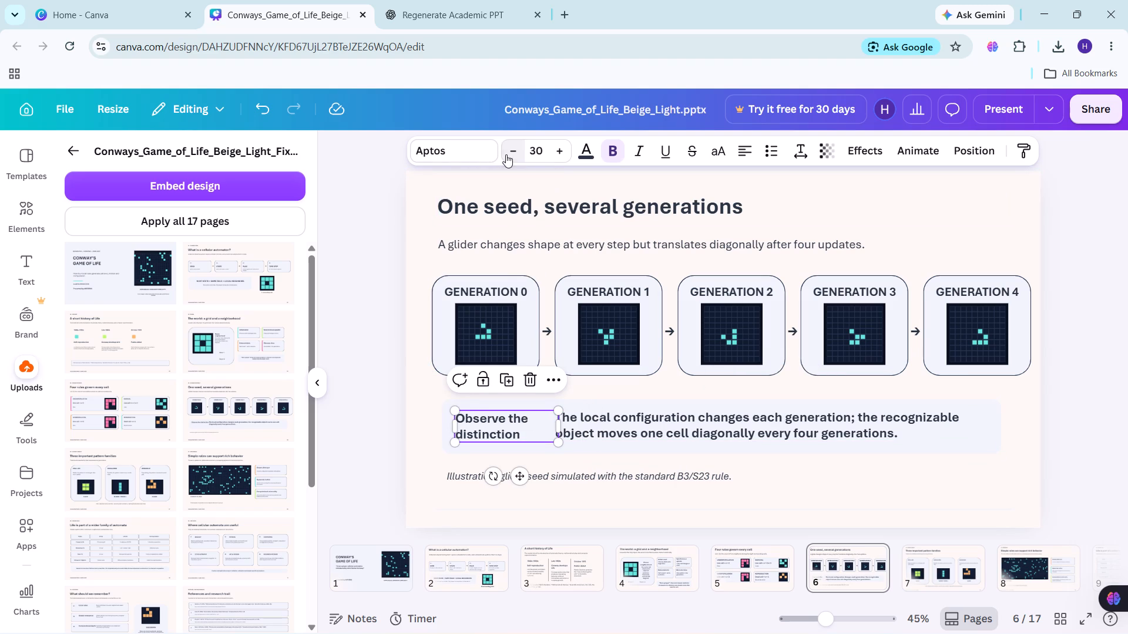
{"action": "left_click", "coordinate": [380, 447]}
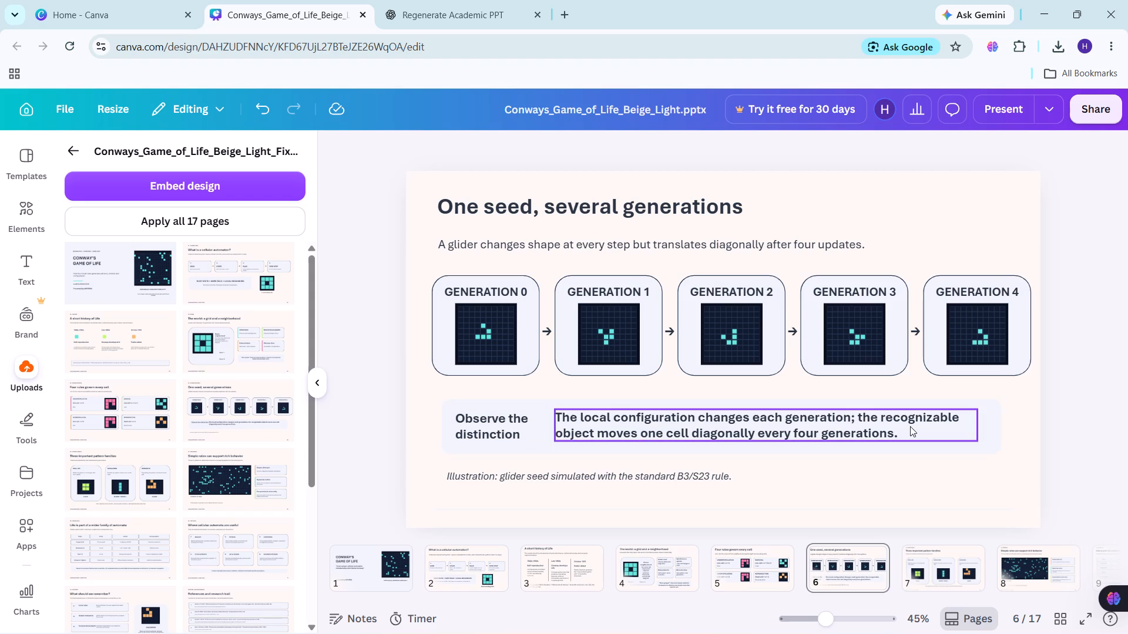
Increase the glider seed illustration caption below the callout to font size 25.5.
{"action": "scroll", "coordinate": [754, 444], "scroll_direction": "left", "scroll_amount": 1}
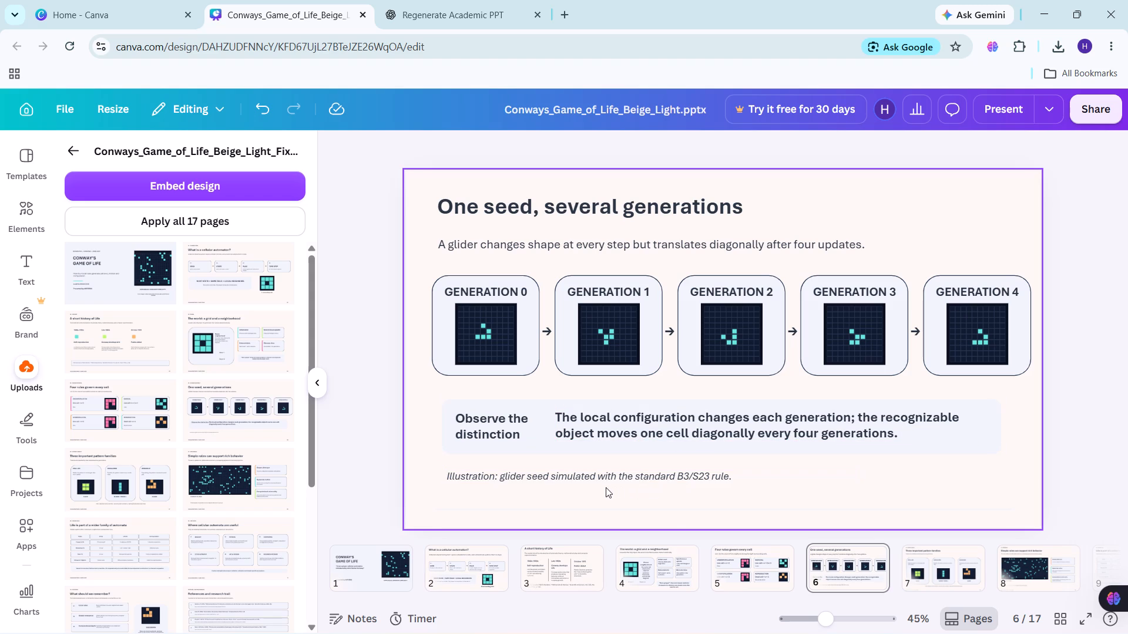
{"action": "left_click", "coordinate": [731, 476]}
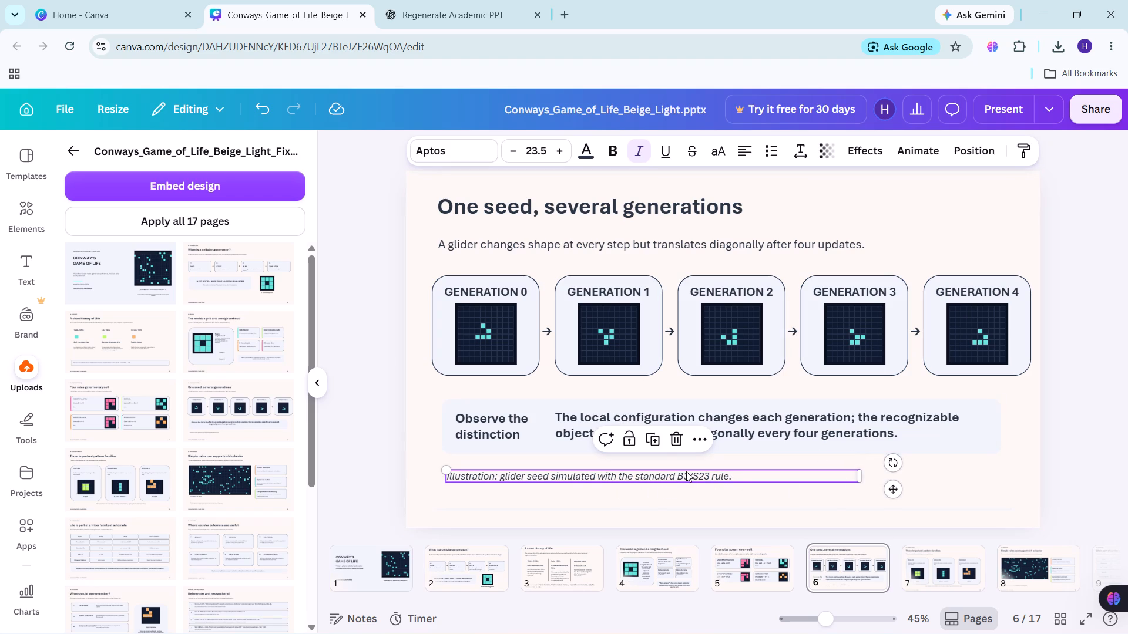
{"action": "double_click", "coordinate": [564, 143]}
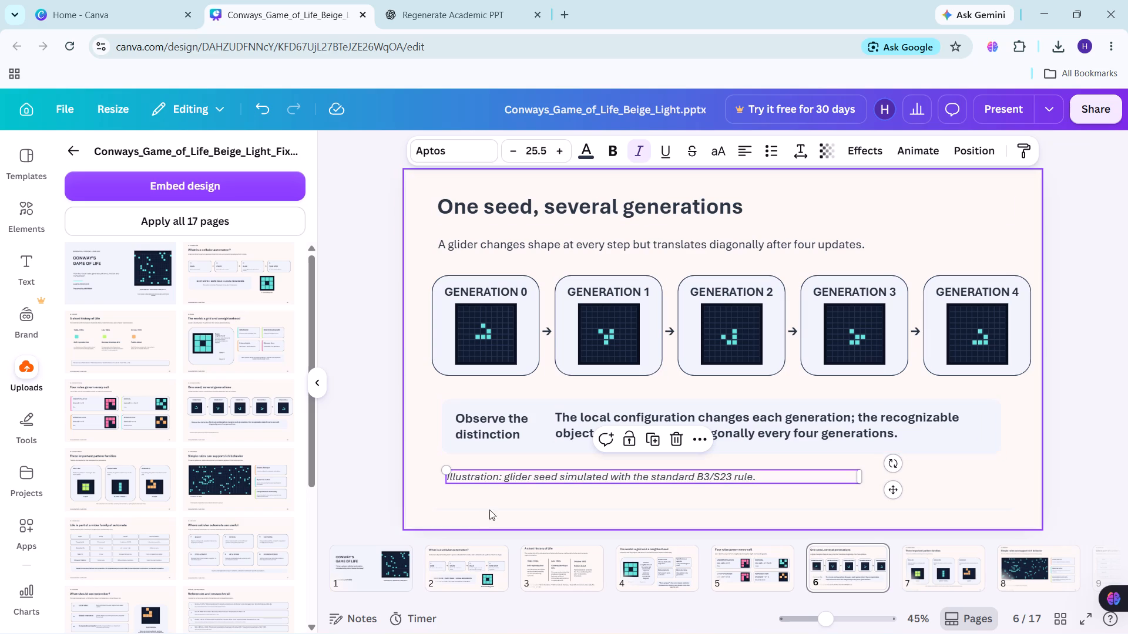
{"action": "left_click", "coordinate": [484, 522]}
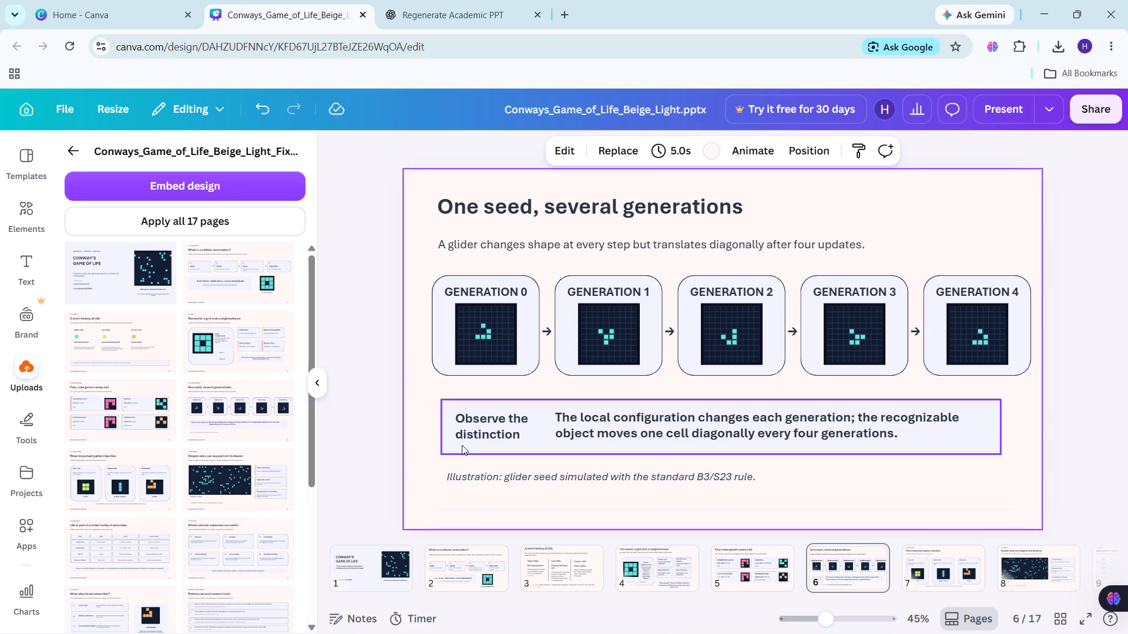
Shift the "Observe the distinction" callout box and both of its texts slightly left together.
{"action": "left_click_drag", "start_coordinate": [426, 446], "coordinate": [761, 425]}
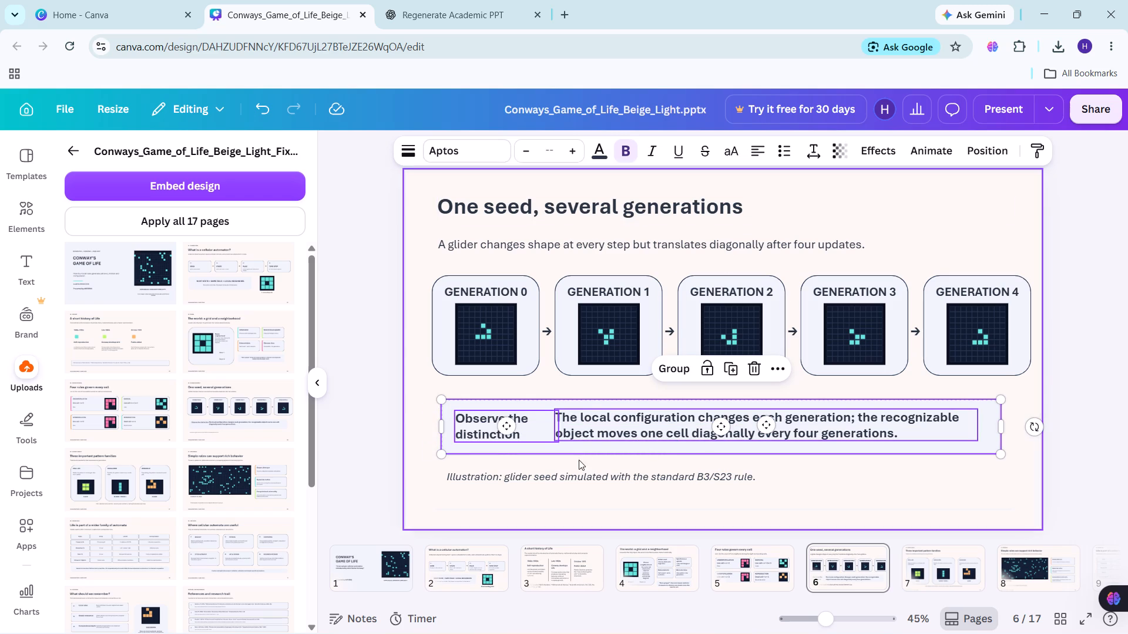
{"action": "left_click", "coordinate": [592, 447]}
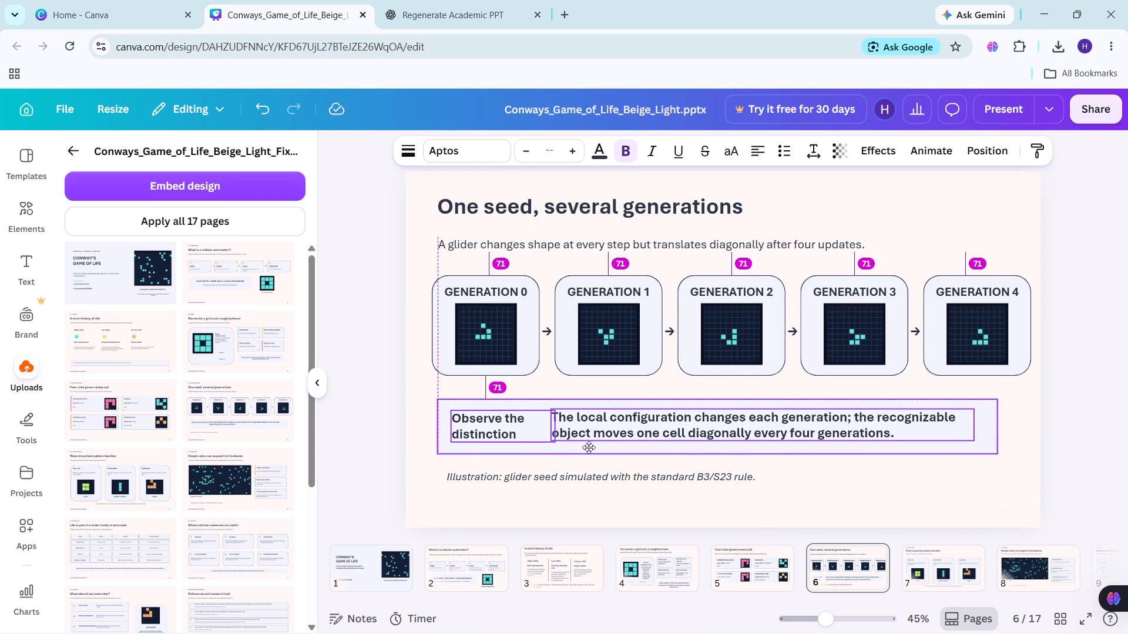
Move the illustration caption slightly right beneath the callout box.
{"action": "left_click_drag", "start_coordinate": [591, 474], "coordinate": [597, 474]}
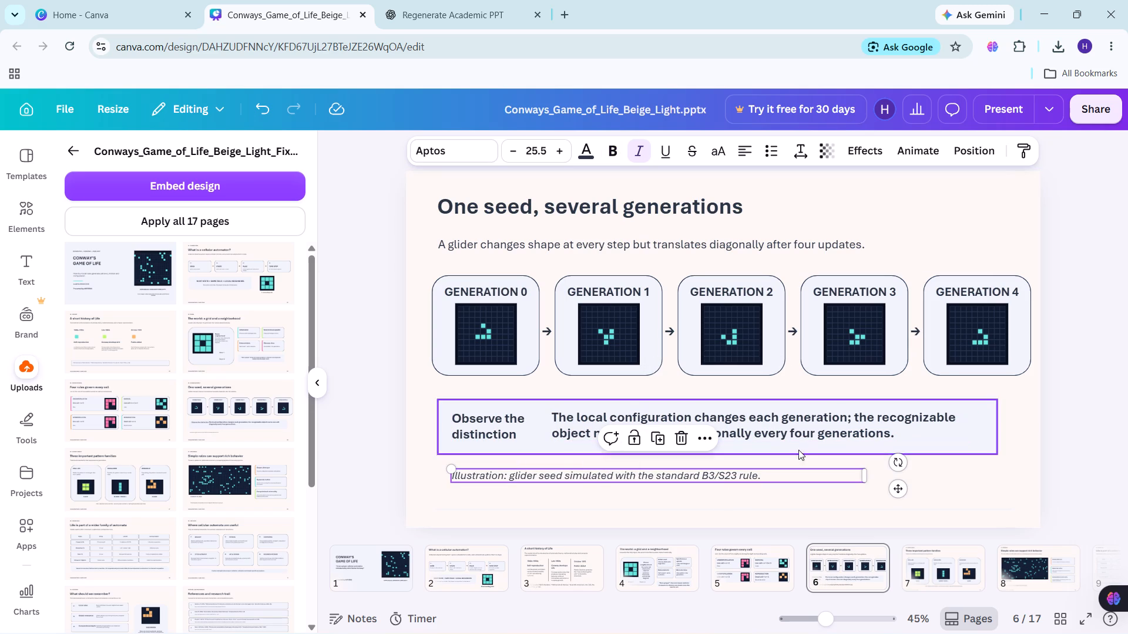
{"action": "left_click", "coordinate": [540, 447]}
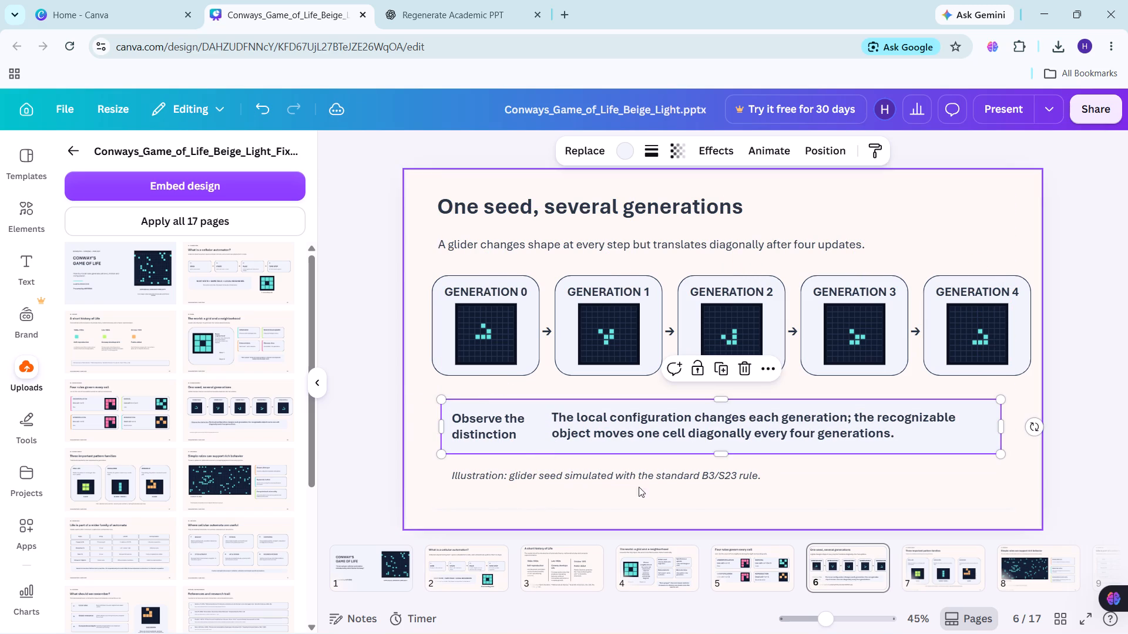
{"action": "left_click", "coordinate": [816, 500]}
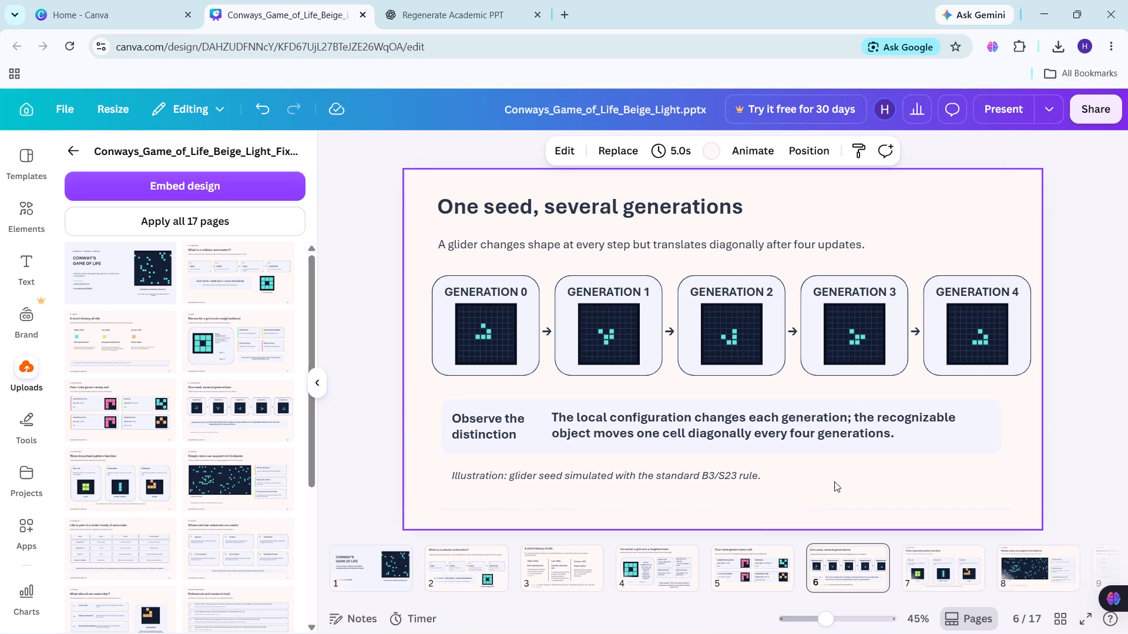
Move only the callout's background box left to line up with the left edge of the GENERATION 0 card.
{"action": "left_click_drag", "start_coordinate": [928, 441], "coordinate": [915, 440]}
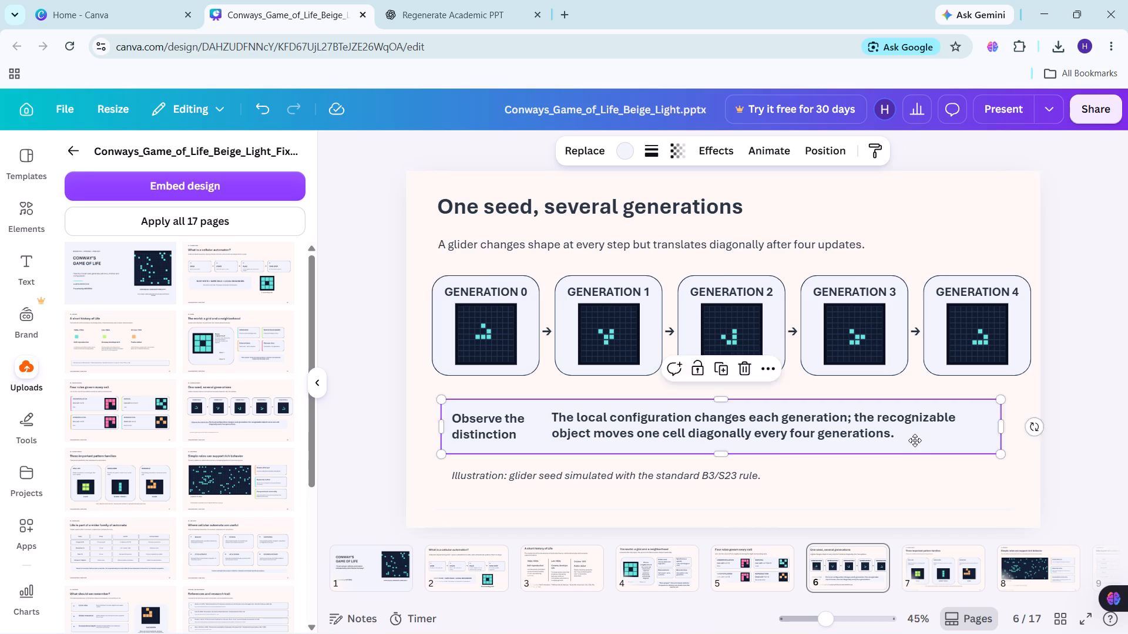
{"action": "left_click_drag", "start_coordinate": [915, 440], "coordinate": [919, 440]}
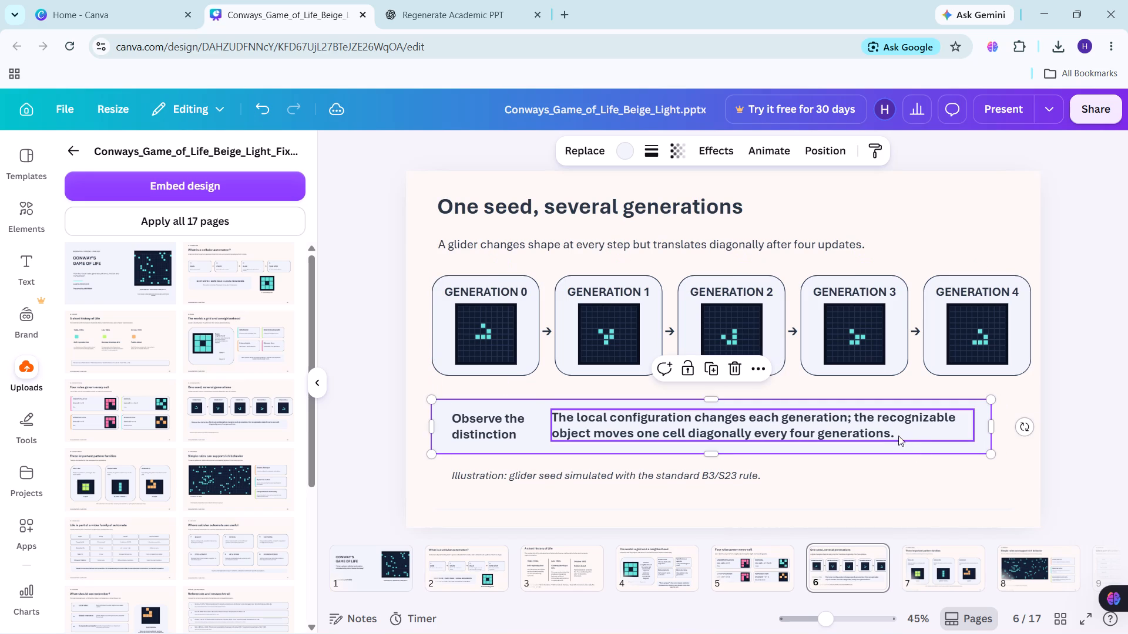
{"action": "left_click", "coordinate": [947, 500]}
Move the callout box with its label and explanation text together slightly left and down, away from the generation cards.
{"action": "left_click_drag", "start_coordinate": [1001, 448], "coordinate": [458, 407]}
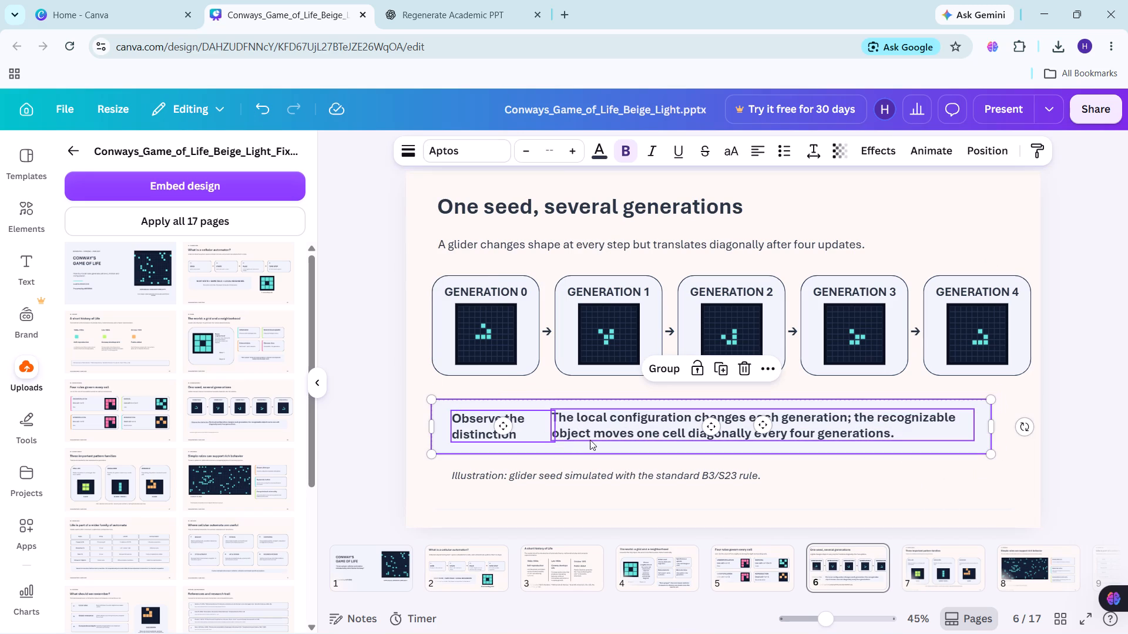
{"action": "left_click", "coordinate": [606, 430]}
{"action": "left_click_drag", "start_coordinate": [606, 430], "coordinate": [604, 431]}
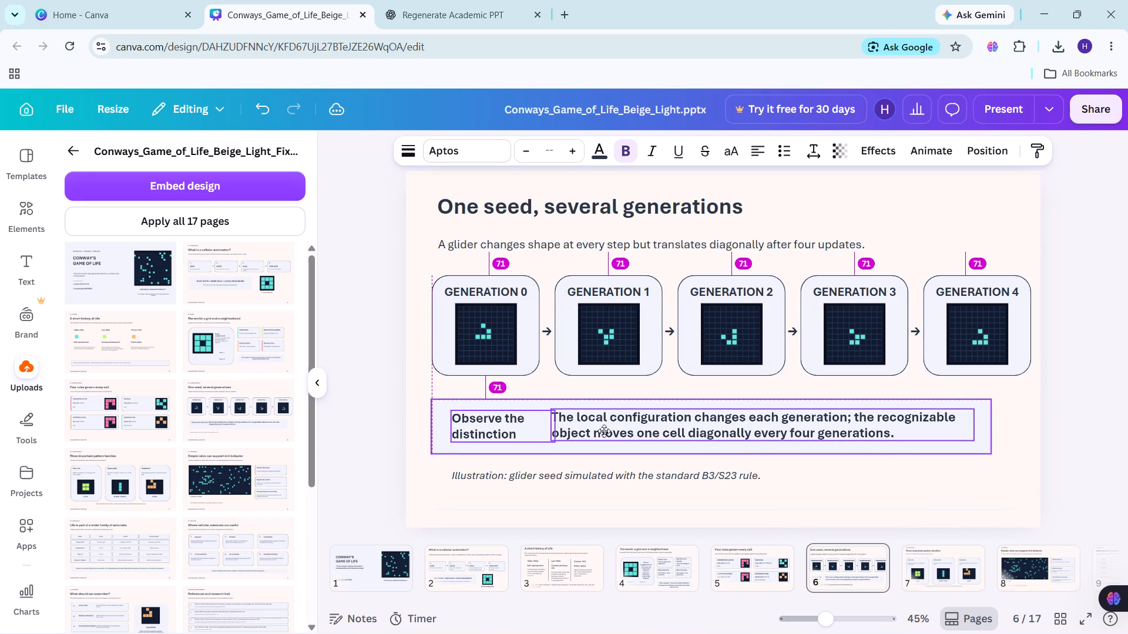
{"action": "left_click_drag", "start_coordinate": [604, 431], "coordinate": [598, 434]}
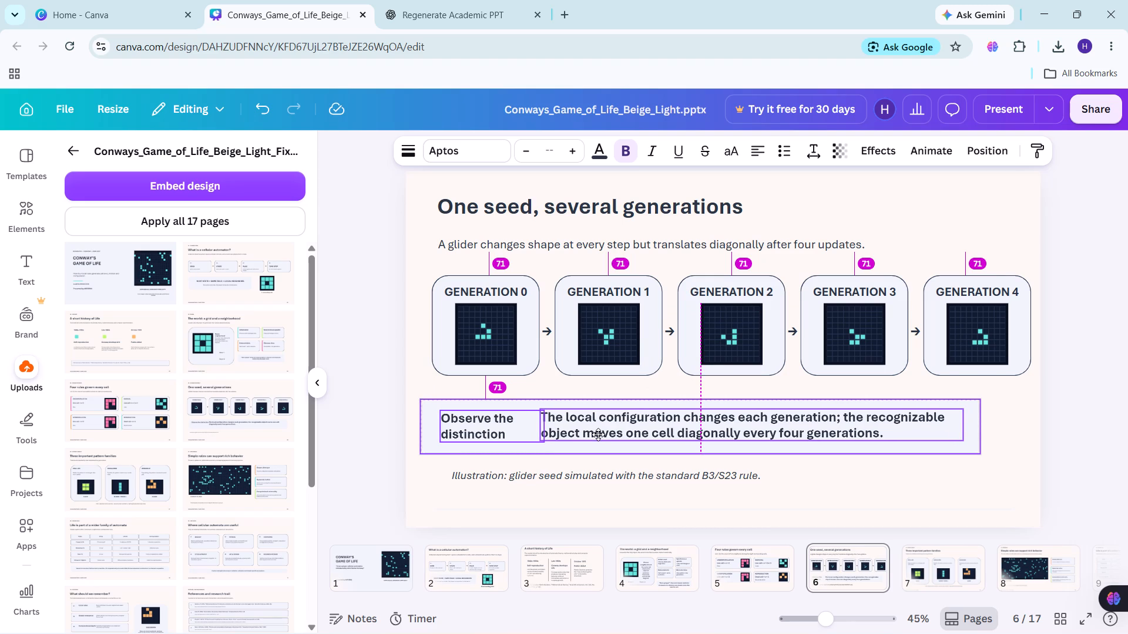
{"action": "left_click_drag", "start_coordinate": [598, 434], "coordinate": [596, 435]}
{"action": "left_click_drag", "start_coordinate": [596, 435], "coordinate": [595, 436]}
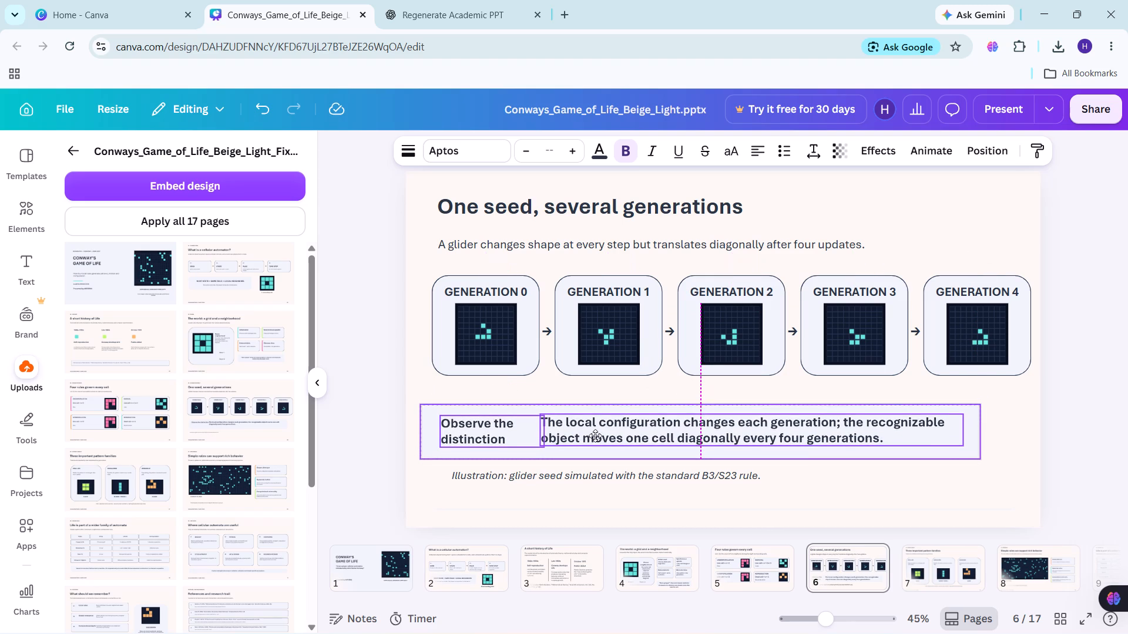
{"action": "left_click_drag", "start_coordinate": [595, 436], "coordinate": [596, 436]}
{"action": "left_click", "coordinate": [602, 488]}
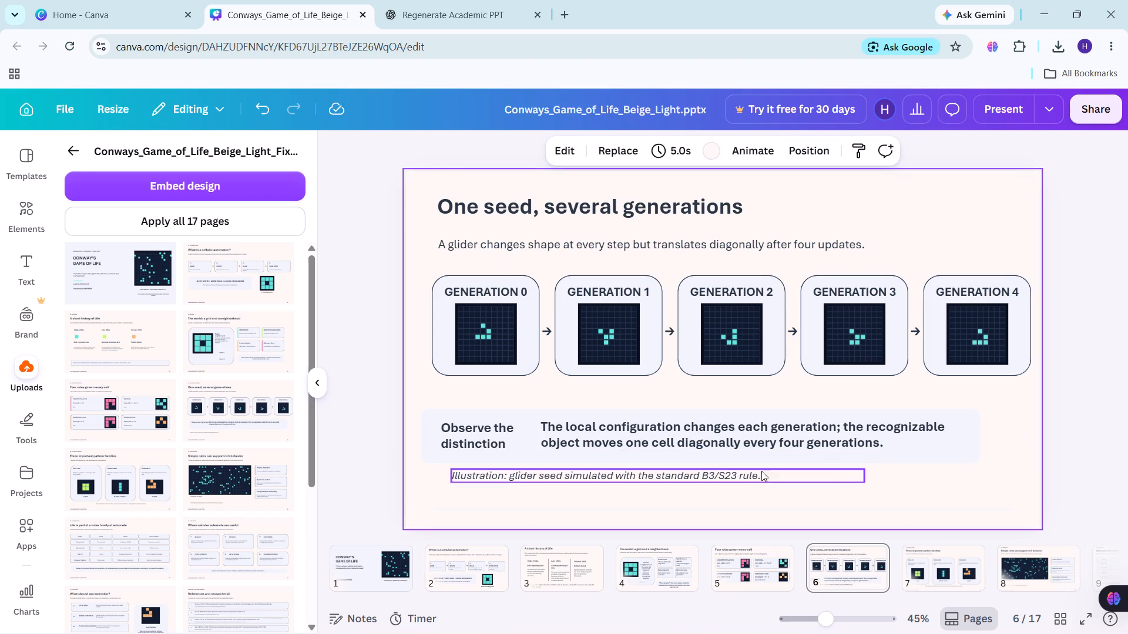
Nudge only the callout's background box right until its left edge lines up with the GENERATION 0 card again.
{"action": "left_click", "coordinate": [912, 461]}
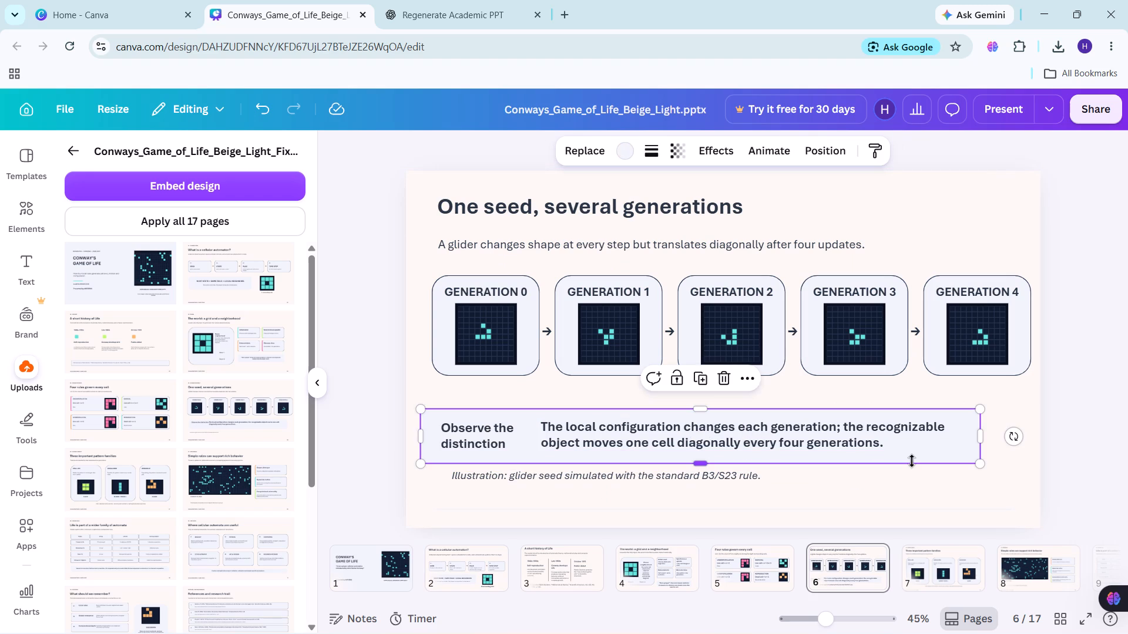
{"action": "key", "text": "Right"}
{"action": "key", "text": "Right"}
{"action": "key", "text": "Right"}
{"action": "key", "text": "Right"}
{"action": "key", "text": "Right"}
{"action": "key", "text": "Right"}
{"action": "left_click", "coordinate": [912, 461]}
{"action": "key", "text": "Right"}
{"action": "left_click", "coordinate": [912, 461]}
{"action": "key", "text": "Right"}
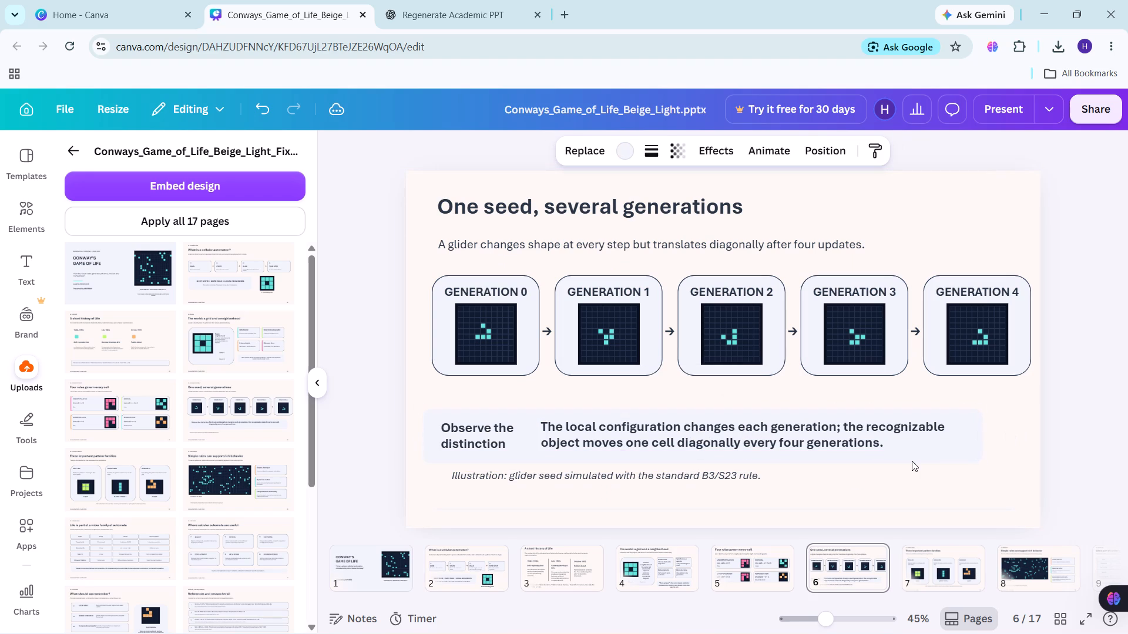
{"action": "key", "text": "Right"}
{"action": "key", "text": "Right"}
{"action": "key", "text": "Right"}
{"action": "key", "text": "Right"}
{"action": "key", "text": "Right"}
{"action": "key", "text": "Right"}
{"action": "key", "text": "Right"}
{"action": "key", "text": "Right"}
{"action": "key", "text": "Right"}
{"action": "key", "text": "Right"}
{"action": "key", "text": "Right"}
{"action": "key", "text": "Right"}
{"action": "key", "text": "Right"}
{"action": "key", "text": "Right"}
{"action": "key", "text": "Right"}
{"action": "key", "text": "Right"}
{"action": "key", "text": "Right"}
{"action": "key", "text": "Right"}
{"action": "key", "text": "Right"}
{"action": "key", "text": "Right"}
{"action": "key", "text": "Right"}
{"action": "key", "text": "Right"}
{"action": "key", "text": "Right"}
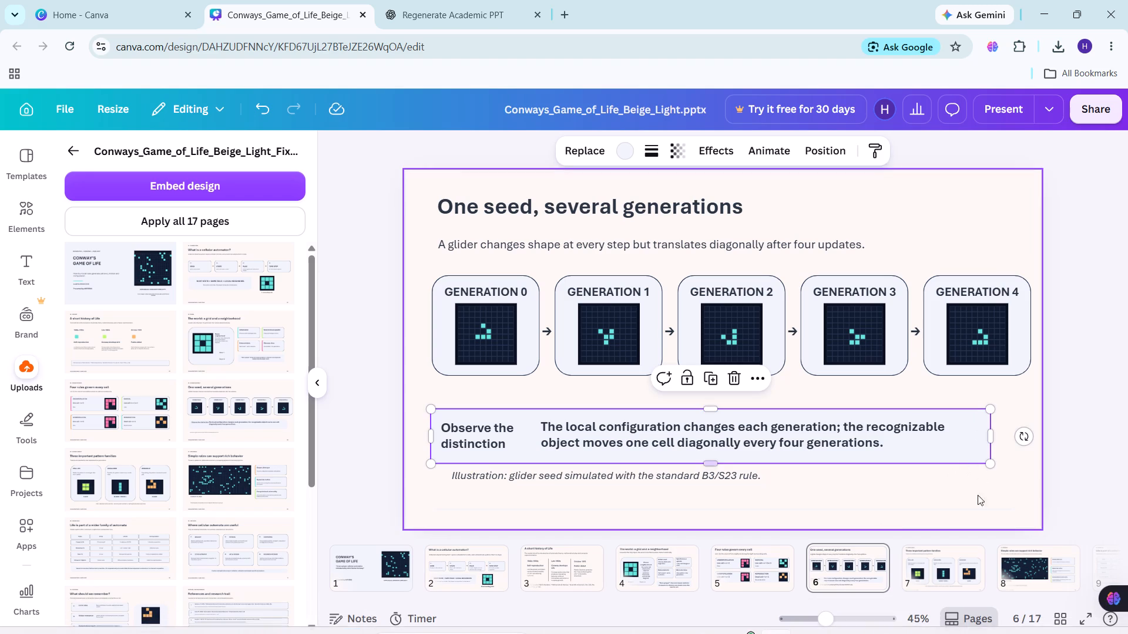
{"action": "left_click", "coordinate": [973, 503]}
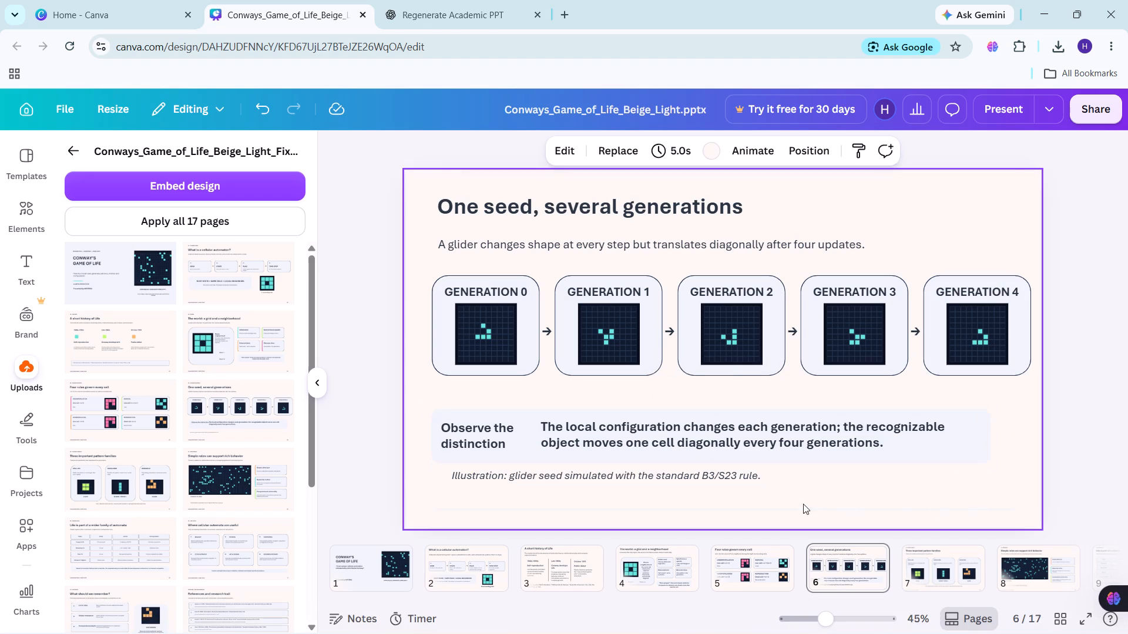
Reposition the illustration caption slightly lower and left, aligning its start with the "Observe the distinction" label.
{"action": "left_click_drag", "start_coordinate": [737, 473], "coordinate": [727, 473]}
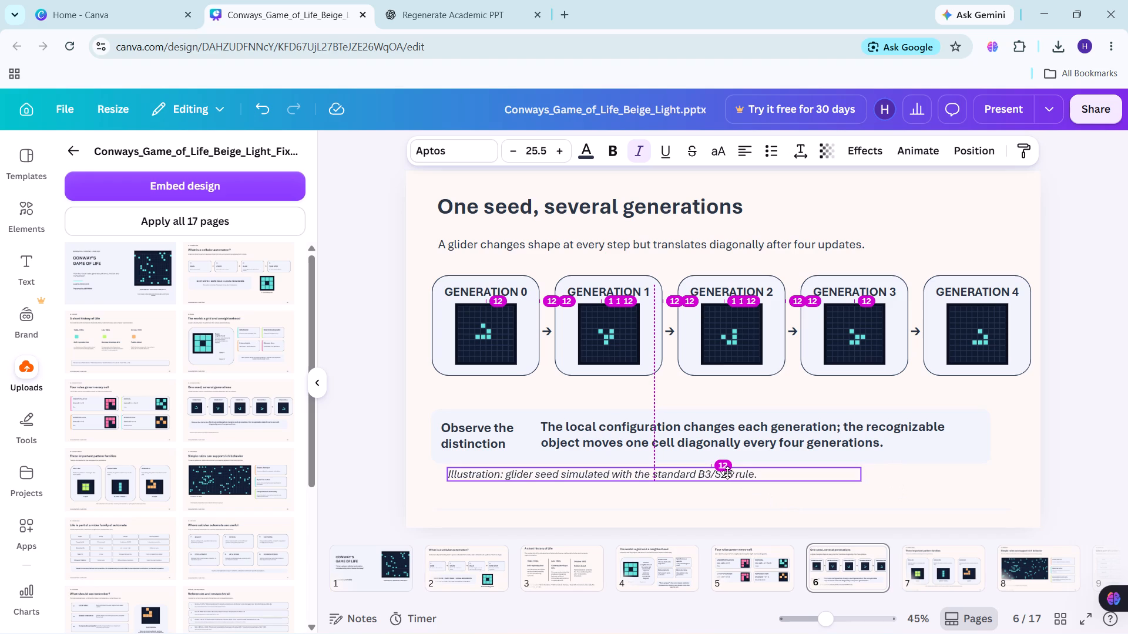
{"action": "left_click_drag", "start_coordinate": [727, 473], "coordinate": [730, 476]}
{"action": "left_click", "coordinate": [730, 476]}
{"action": "left_click_drag", "start_coordinate": [730, 476], "coordinate": [758, 484]}
{"action": "left_click", "coordinate": [776, 501]}
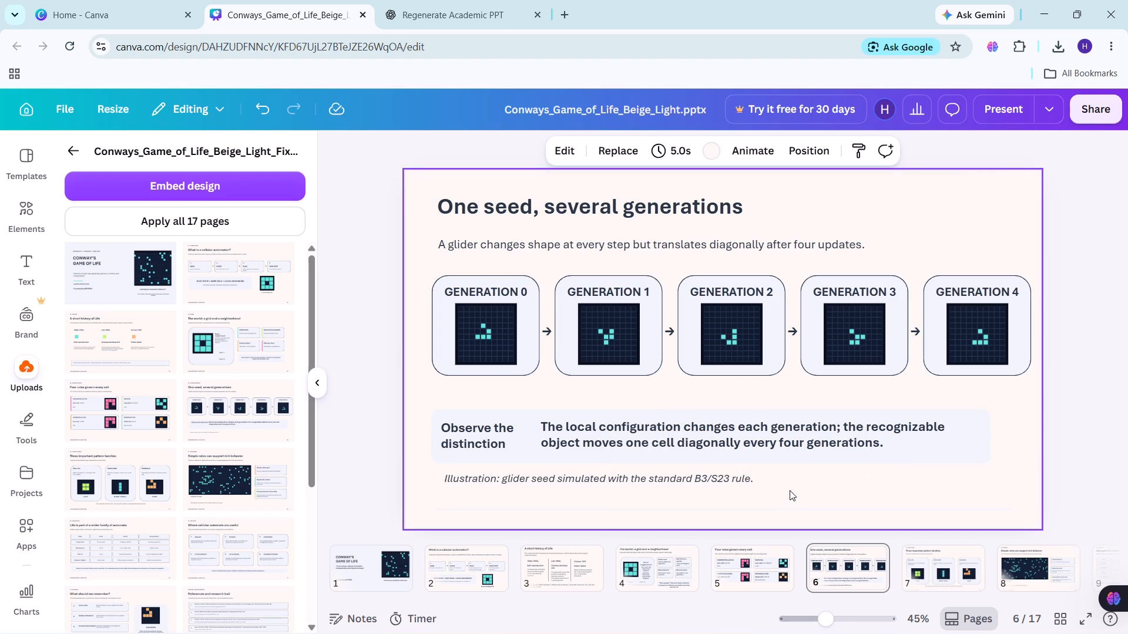
{"action": "left_click", "coordinate": [789, 483]}
{"action": "left_click", "coordinate": [789, 483]}
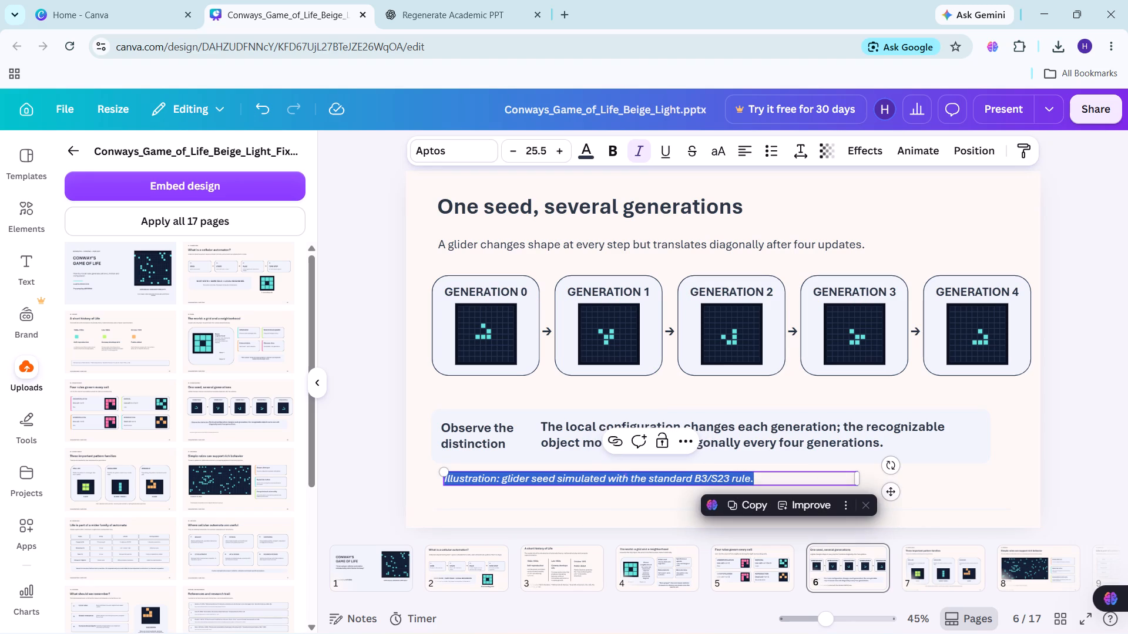
{"action": "left_click", "coordinate": [888, 510]}
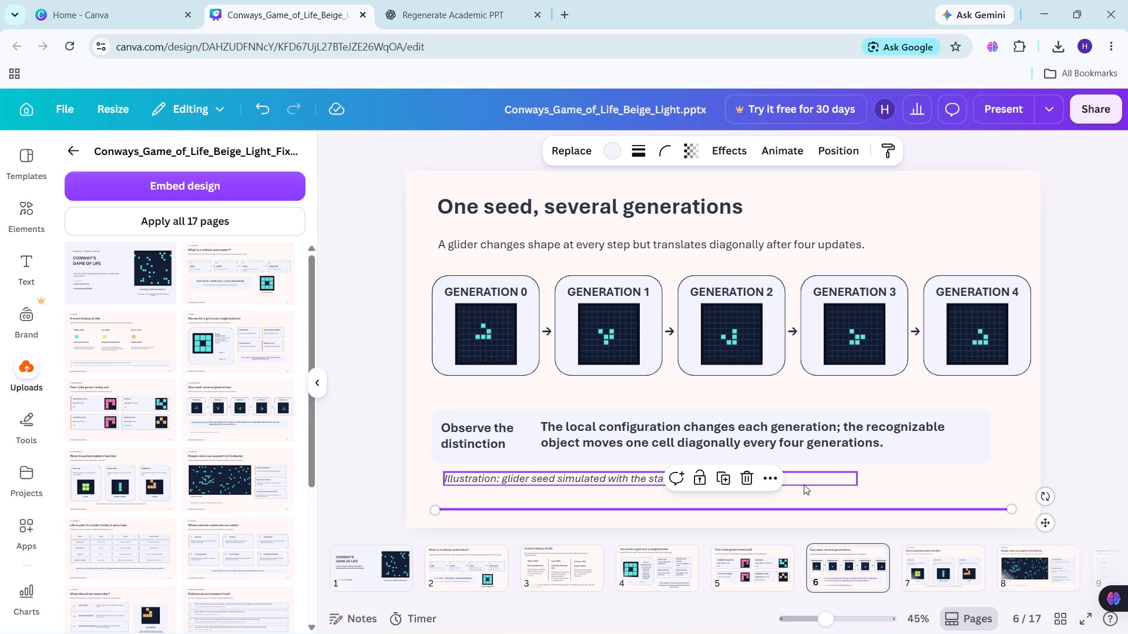
{"action": "left_click", "coordinate": [804, 484]}
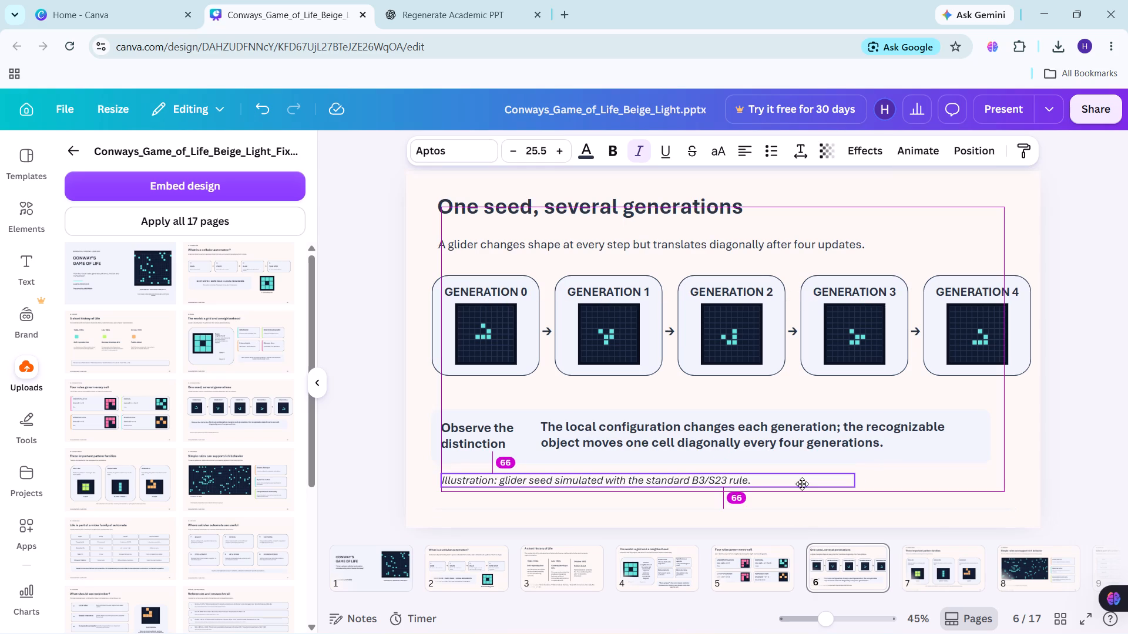
{"action": "left_click", "coordinate": [807, 505]}
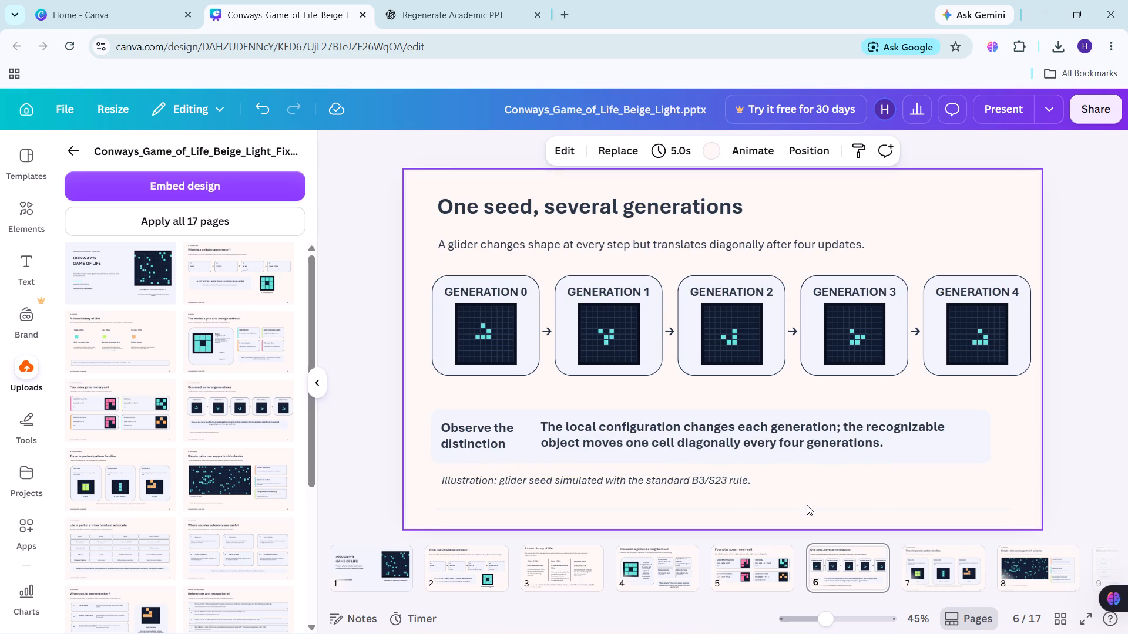
Make the illustration caption about the glider seed bold.
{"action": "left_click", "coordinate": [756, 476]}
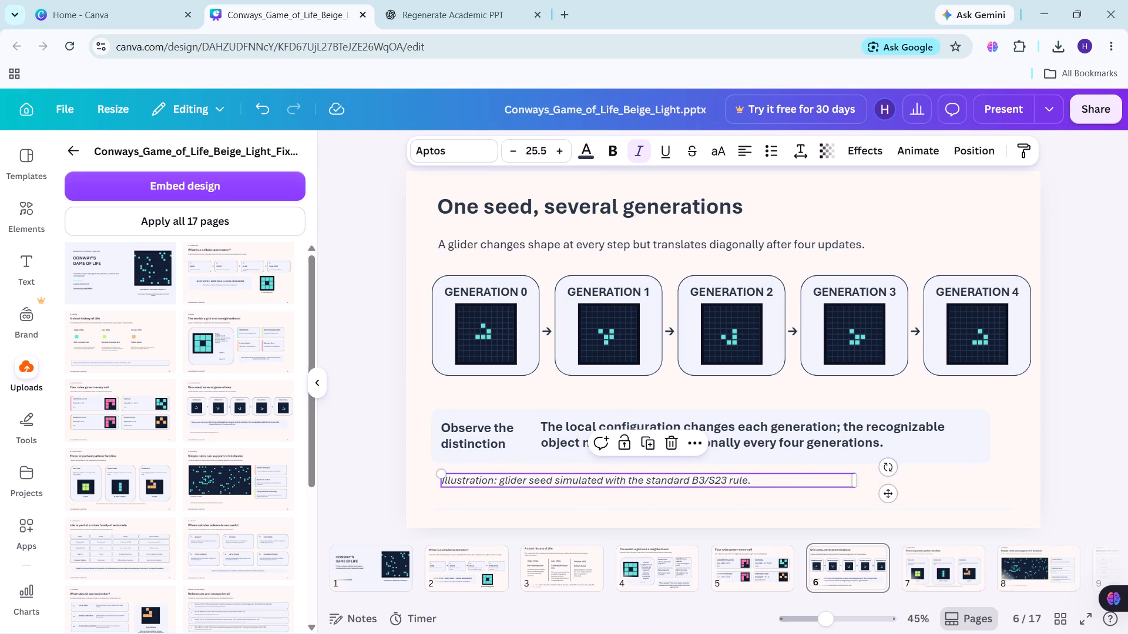
{"action": "left_click", "coordinate": [606, 153]}
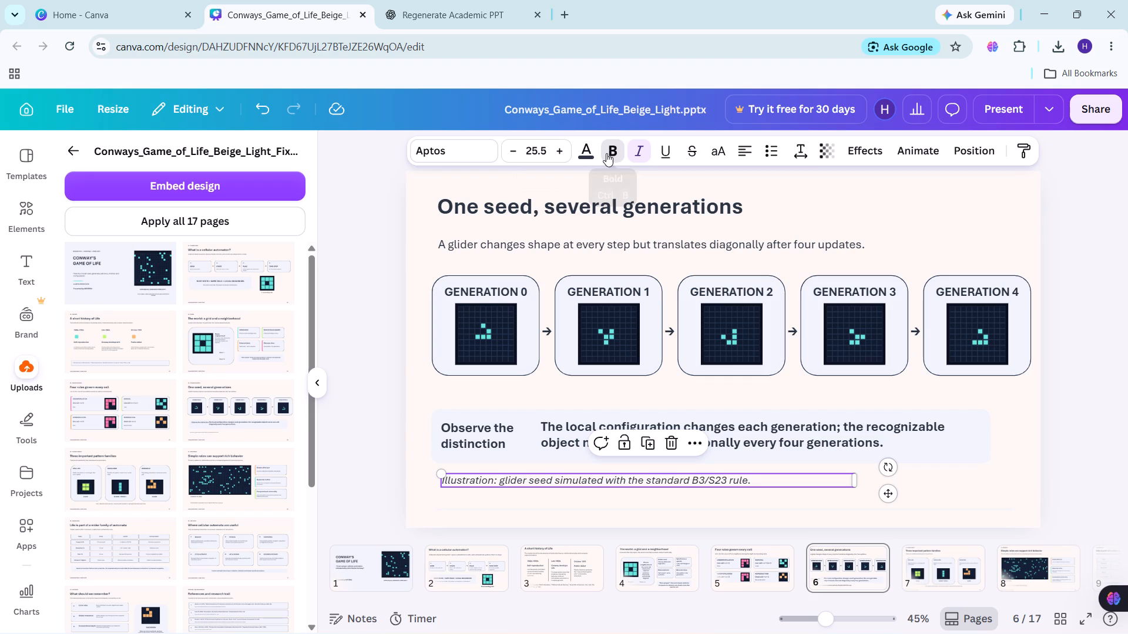
{"action": "left_click", "coordinate": [550, 530]}
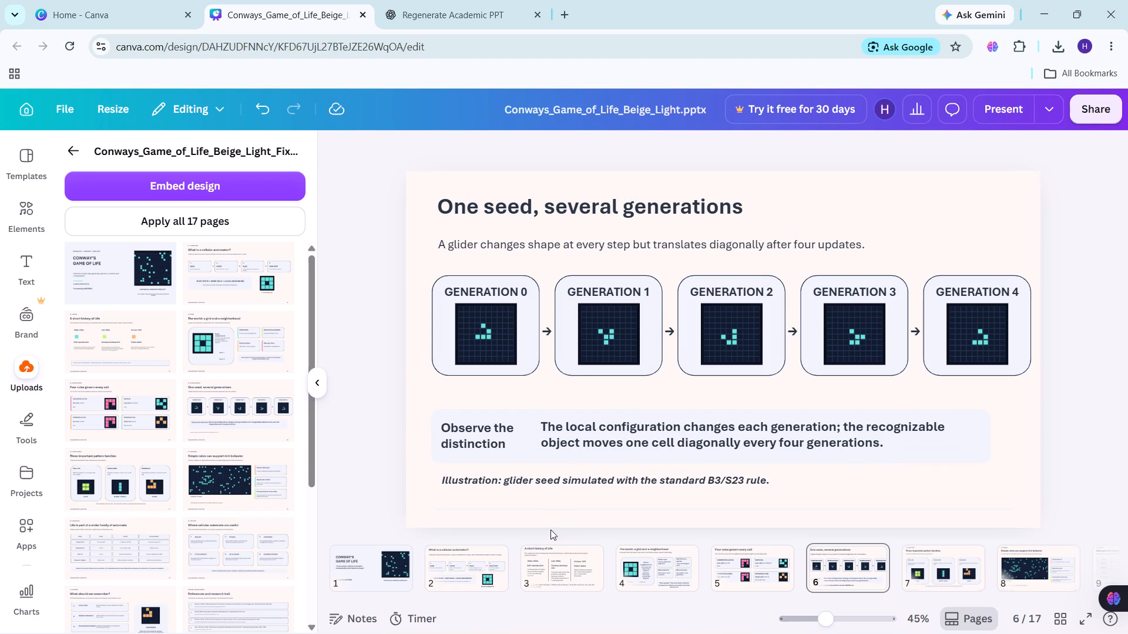
Increase the illustration caption to font size 30.5.
{"action": "left_click", "coordinate": [598, 490]}
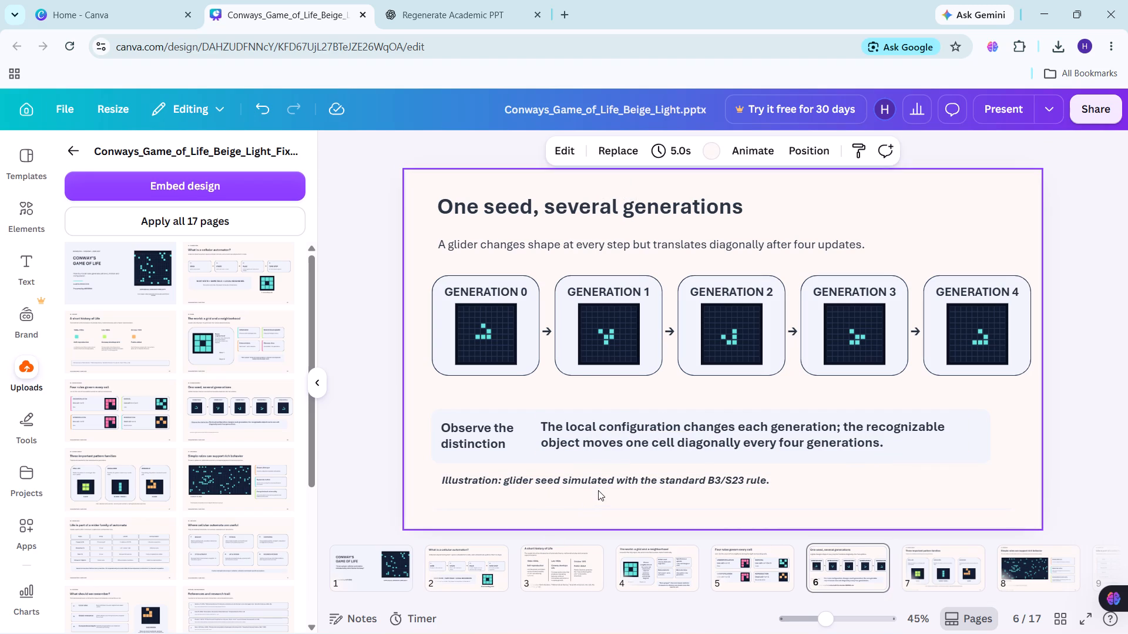
{"action": "left_click", "coordinate": [612, 481]}
{"action": "double_click", "coordinate": [560, 139]}
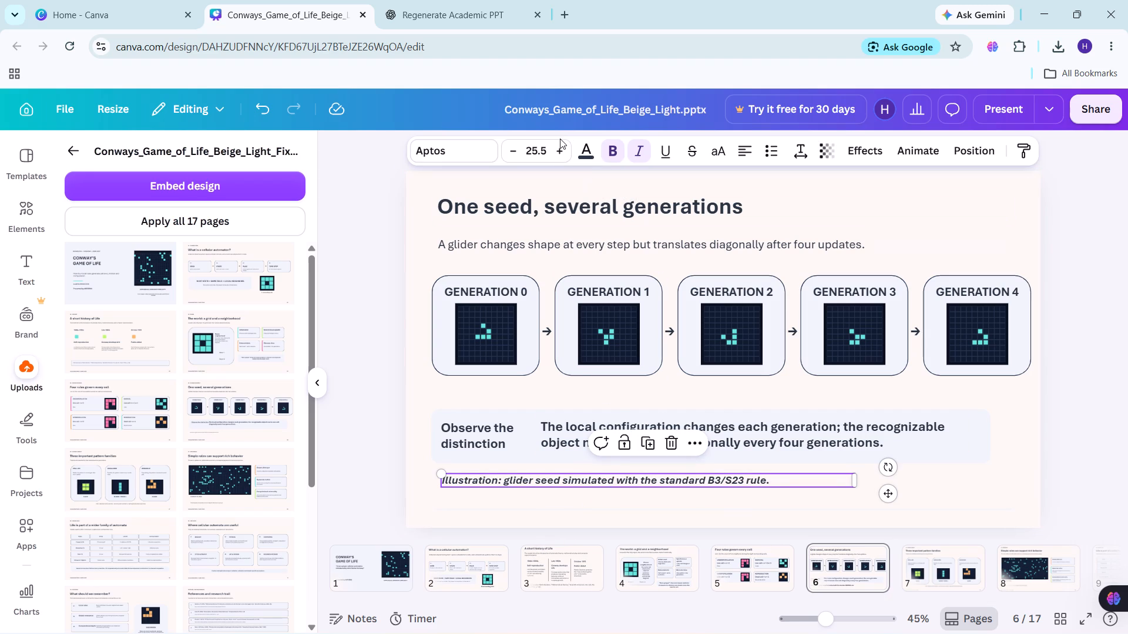
{"action": "left_click_drag", "start_coordinate": [560, 139], "coordinate": [560, 144]}
{"action": "triple_click", "coordinate": [560, 144]}
{"action": "double_click", "coordinate": [560, 144]}
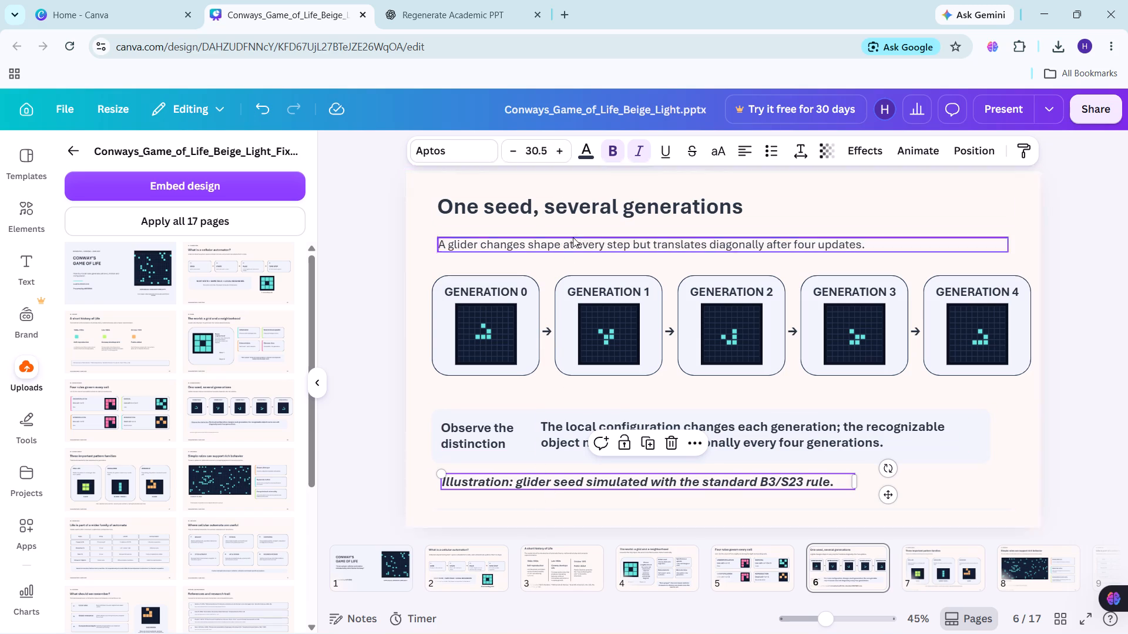
Remove the bold formatting from the illustration caption about the glider seed.
{"action": "left_click", "coordinate": [612, 148]}
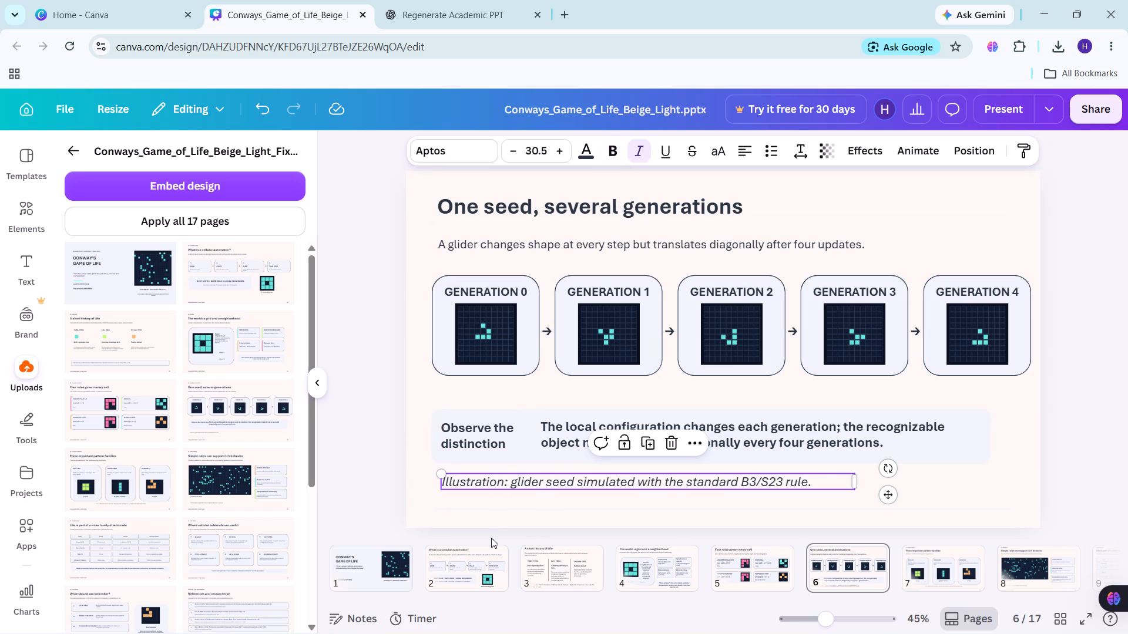
{"action": "left_click", "coordinate": [503, 527]}
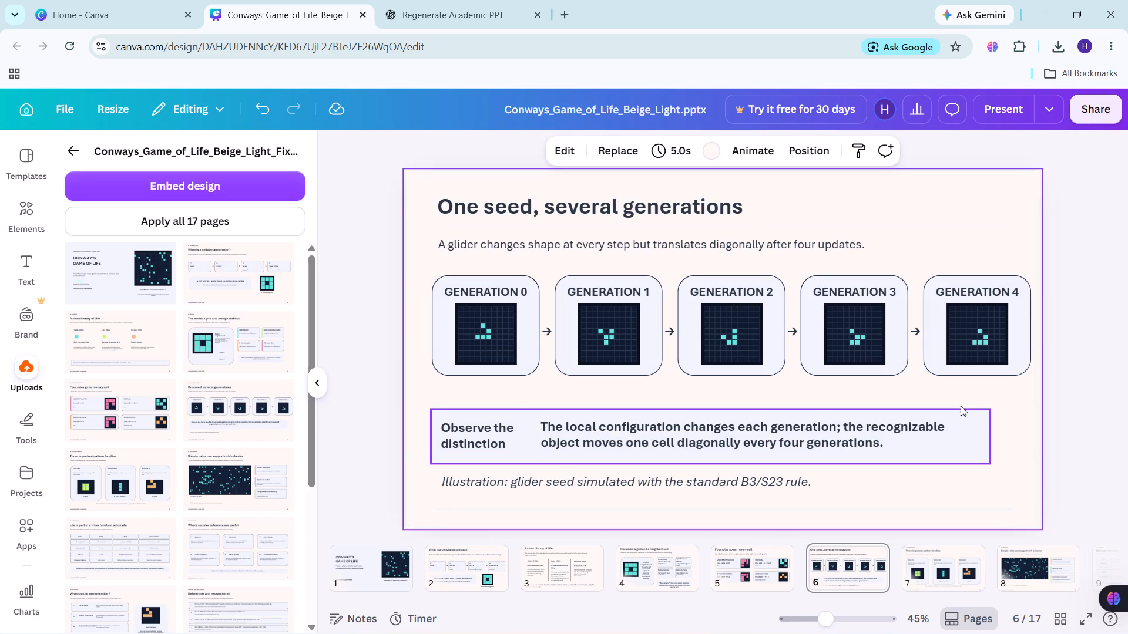
Increase slide 6's subtitle about the glider changing shape to font size 30.
{"action": "left_click", "coordinate": [810, 248]}
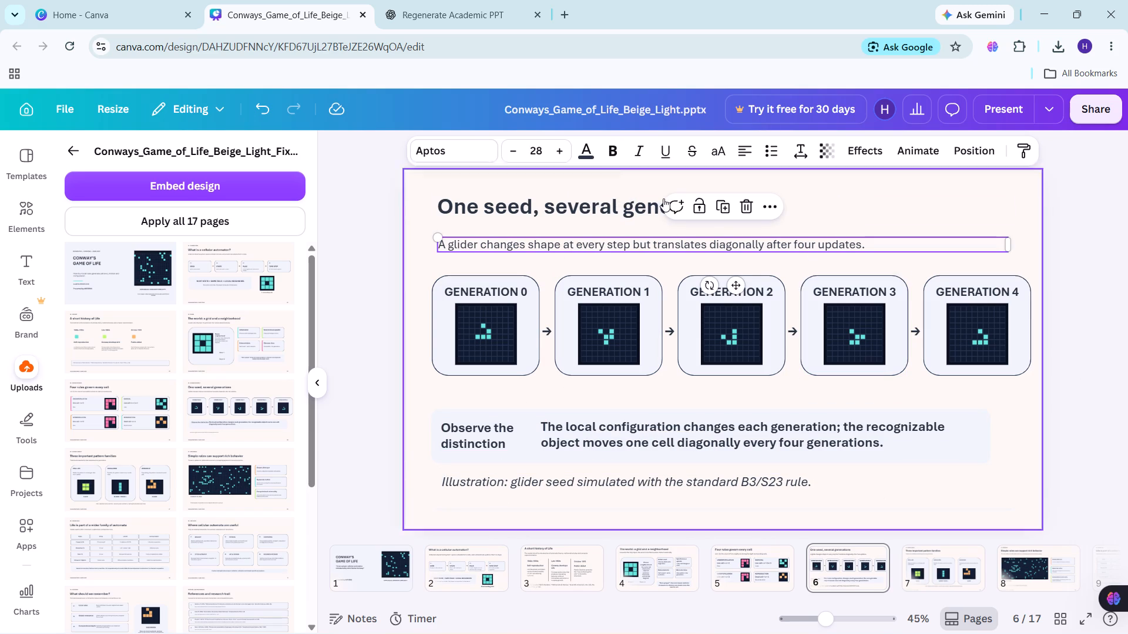
{"action": "double_click", "coordinate": [555, 146]}
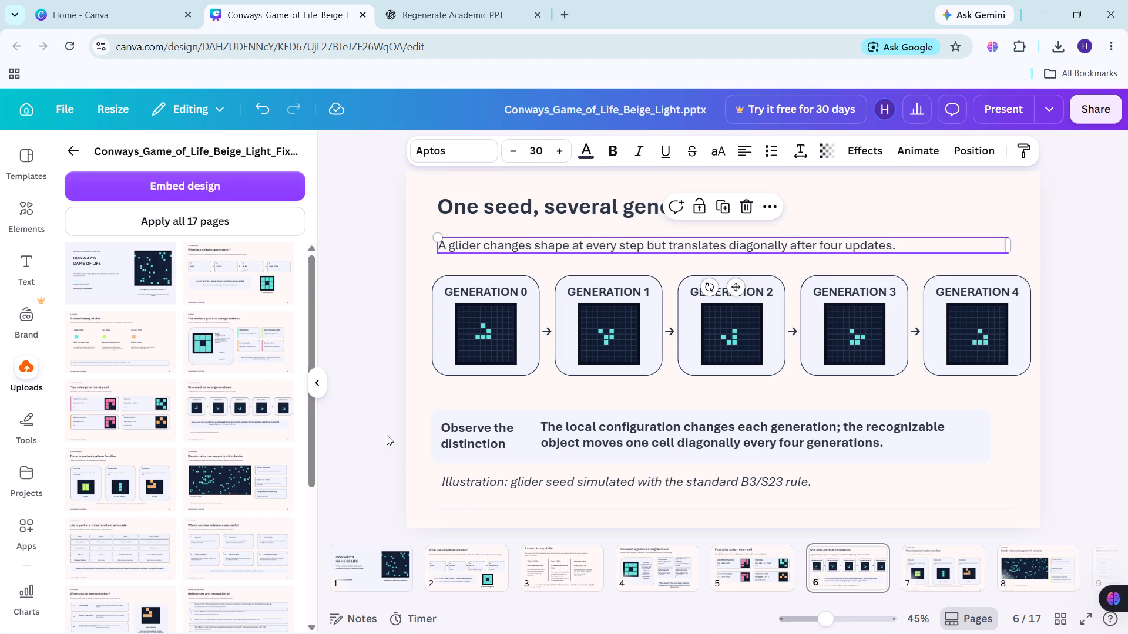
{"action": "left_click", "coordinate": [374, 426]}
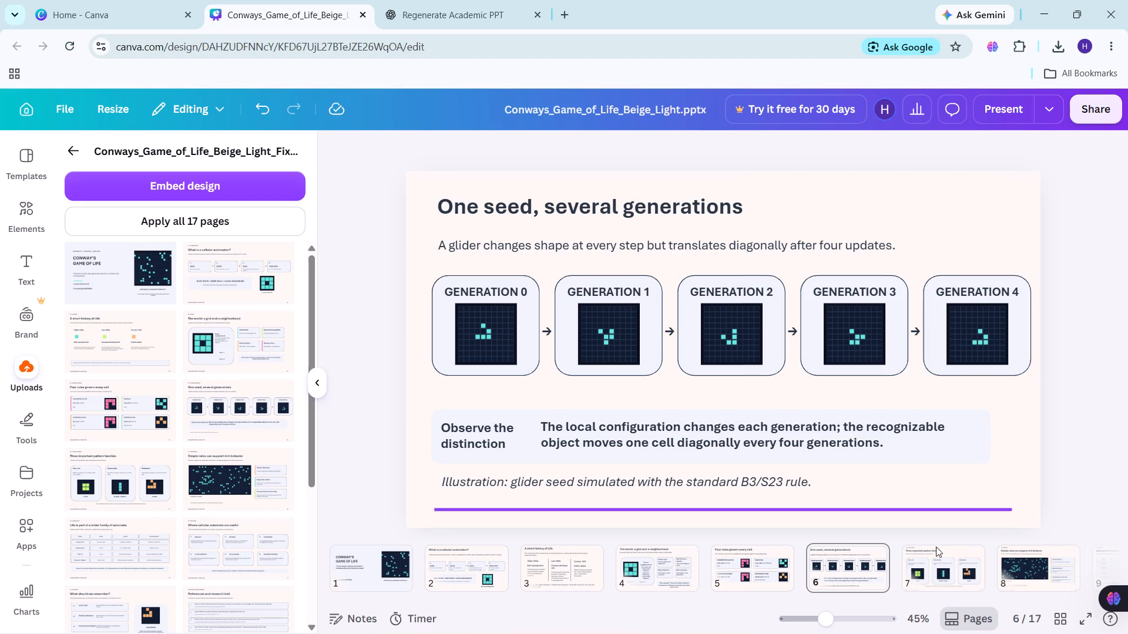
Clear slide 7's decorative elements: the "06 · PATTERN LIBRARY" label, the footer text, the page number and the bottom divider line.
{"action": "left_click", "coordinate": [931, 574]}
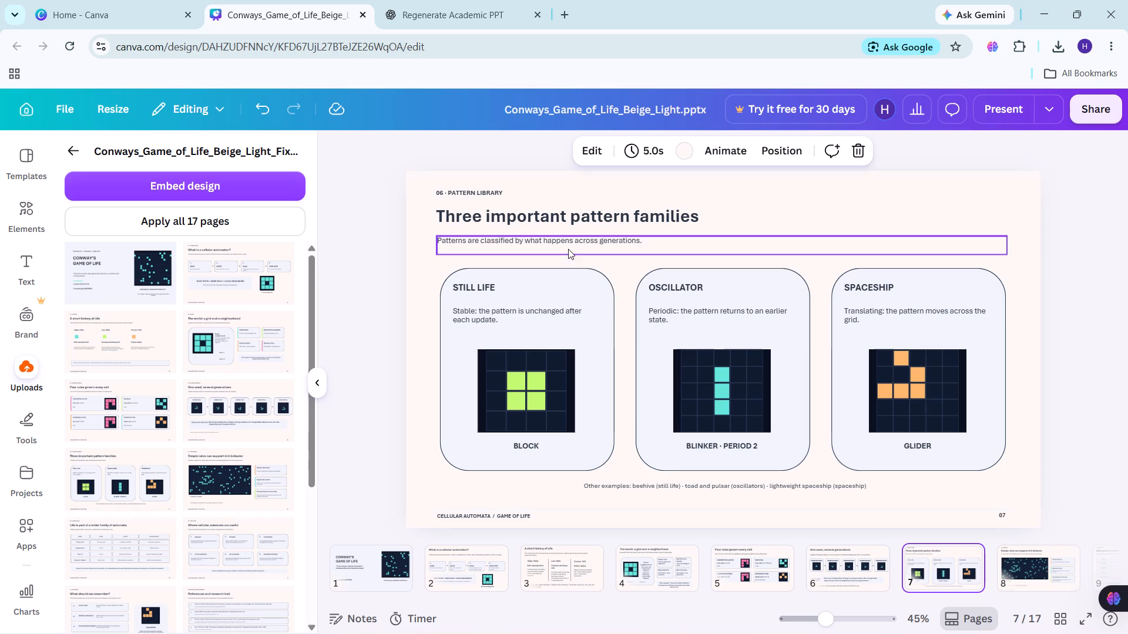
{"action": "left_click", "coordinate": [834, 571]}
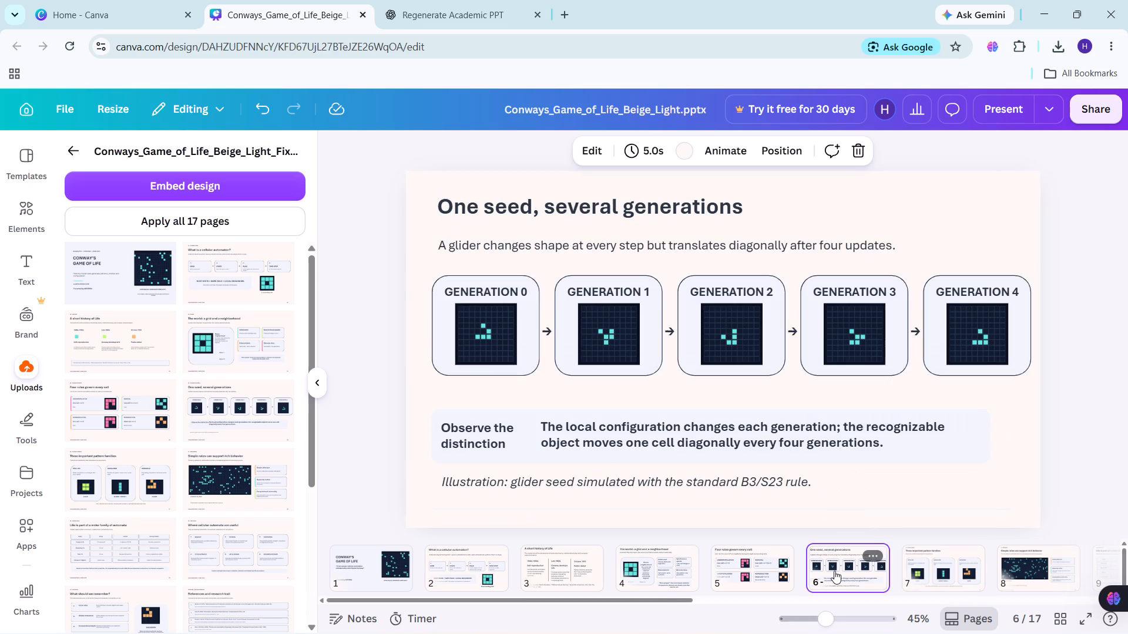
{"action": "left_click", "coordinate": [936, 563]}
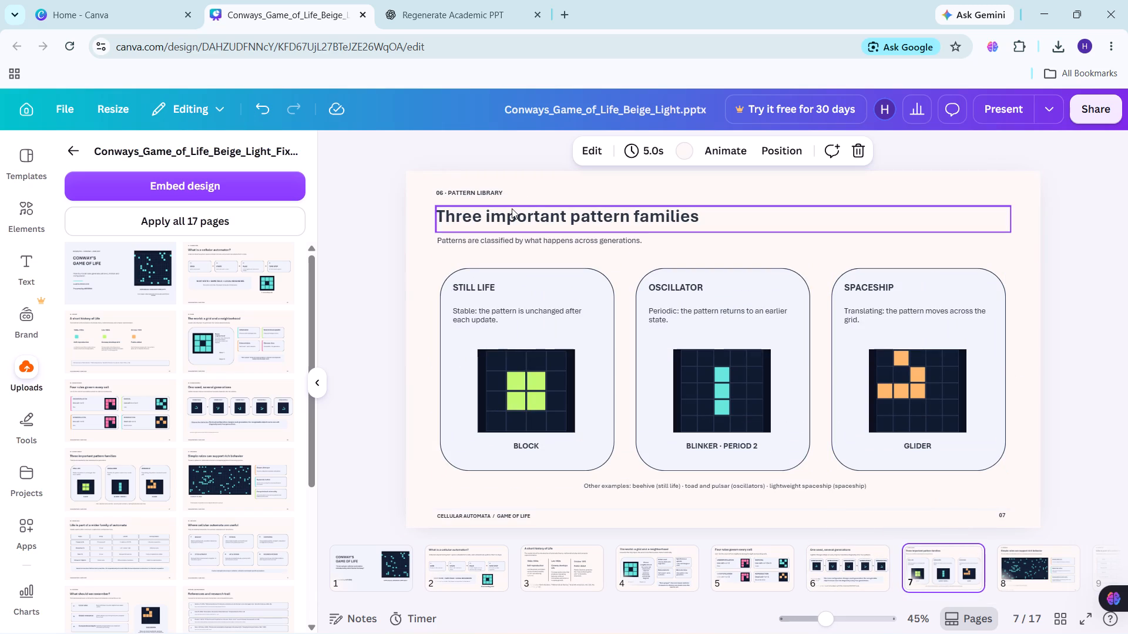
{"action": "left_click", "coordinate": [474, 190]}
{"action": "left_click", "coordinate": [598, 231]}
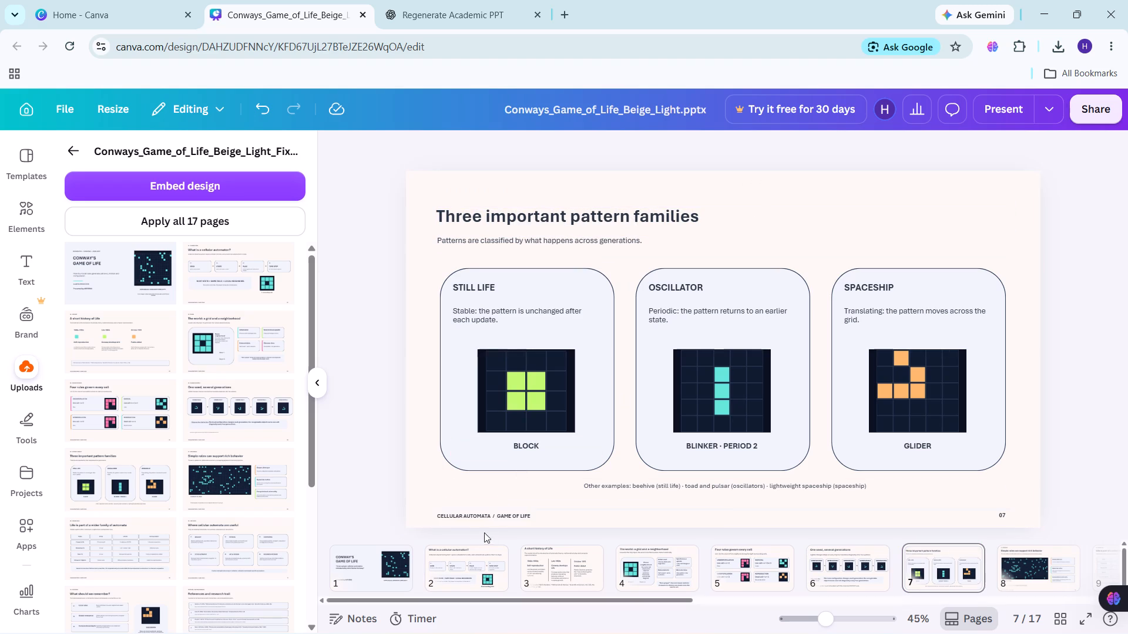
{"action": "left_click", "coordinate": [503, 518]}
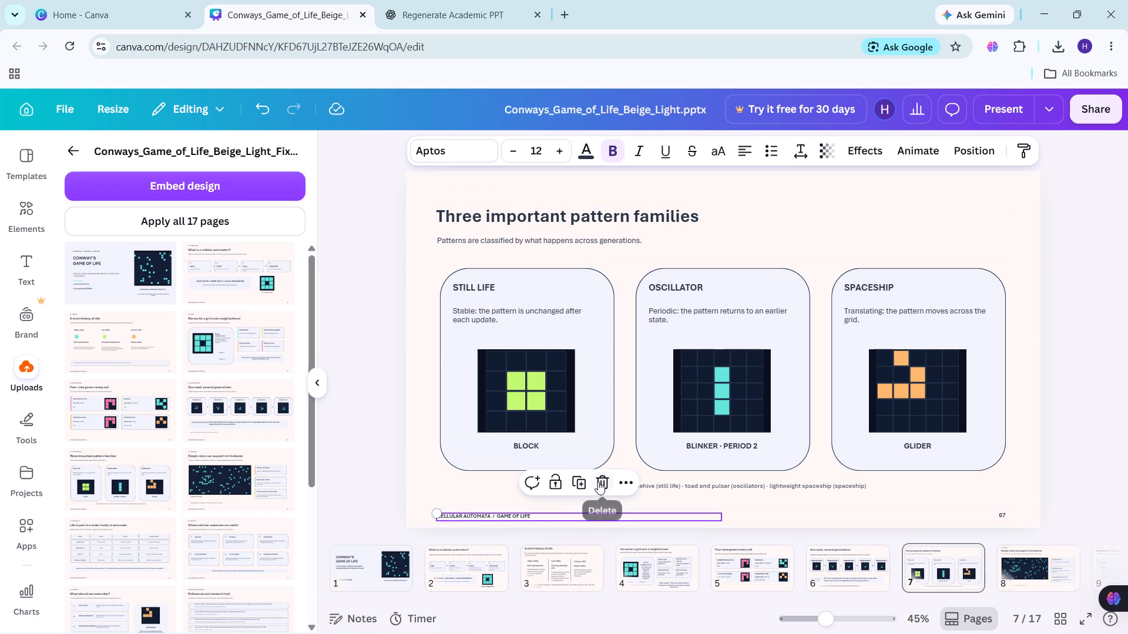
{"action": "left_click", "coordinate": [598, 481]}
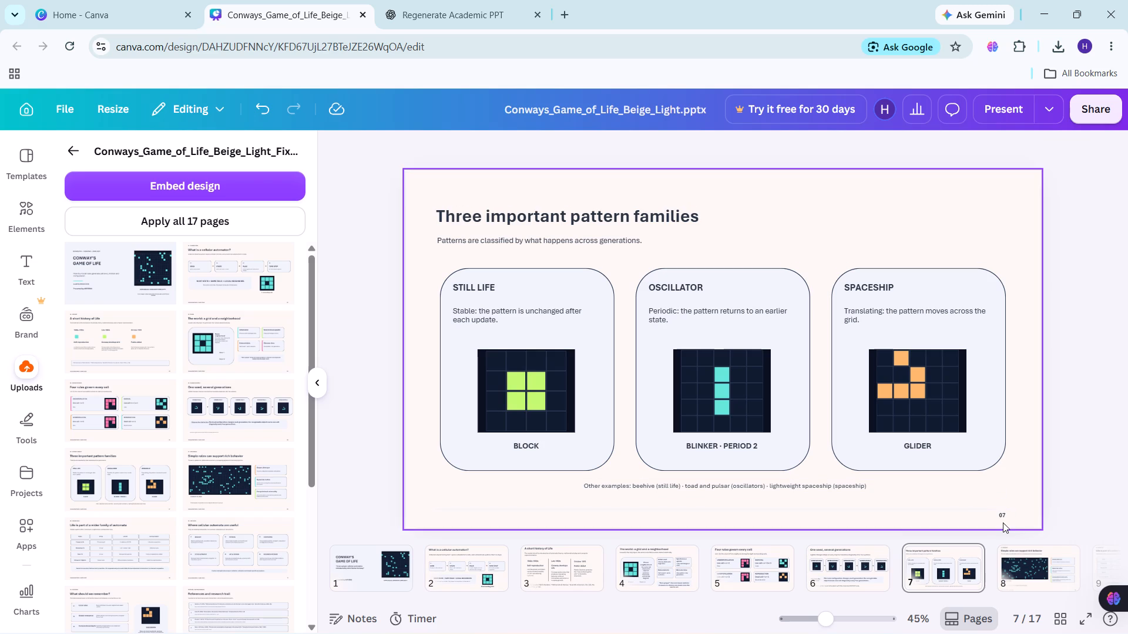
{"action": "left_click", "coordinate": [1003, 512]}
{"action": "left_click", "coordinate": [1022, 483]}
{"action": "left_click", "coordinate": [958, 510]}
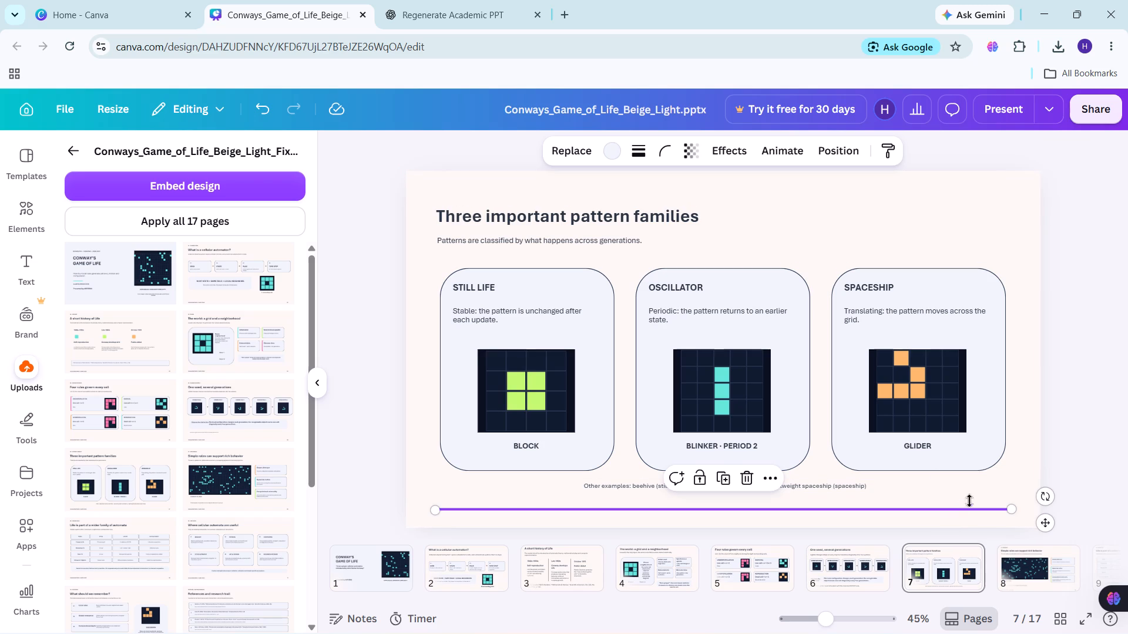
{"action": "left_click", "coordinate": [738, 474]}
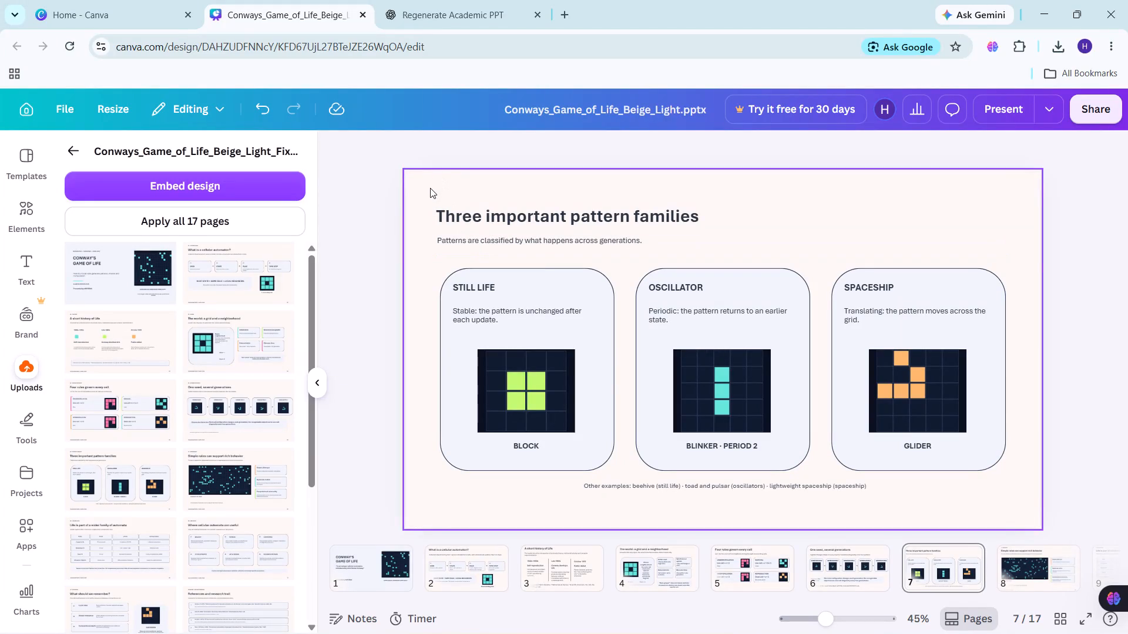
Enlarge all of slide 7's text together until the card headings reach size 31 and the subtitle and card descriptions reach 28.
{"action": "left_click_drag", "start_coordinate": [430, 188], "coordinate": [959, 491]}
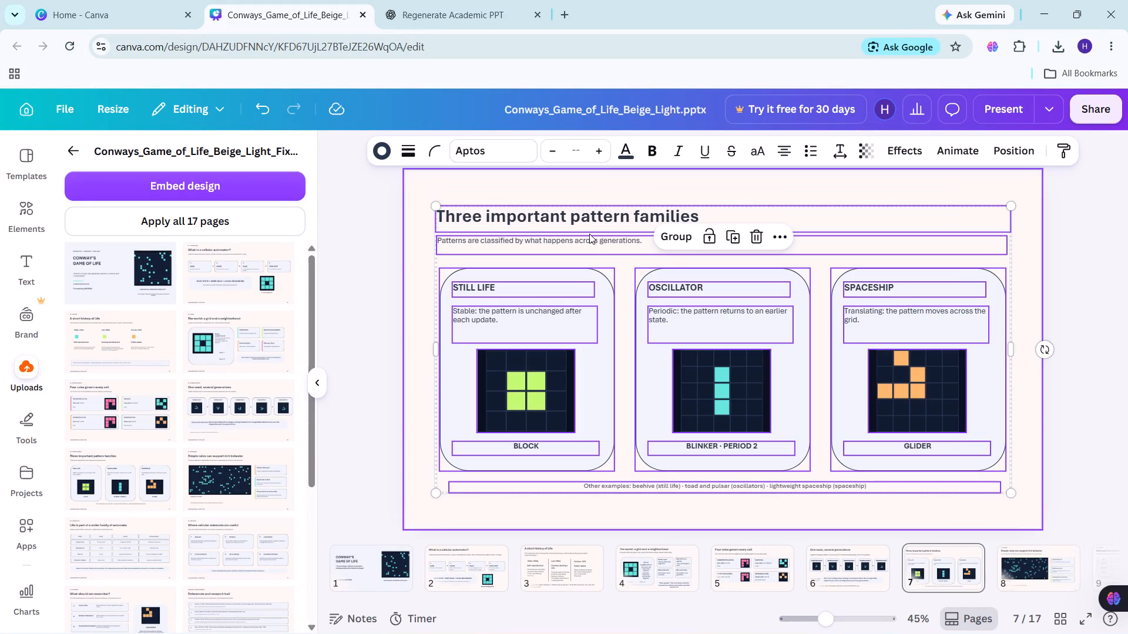
{"action": "triple_click", "coordinate": [603, 156]}
{"action": "double_click", "coordinate": [603, 156]}
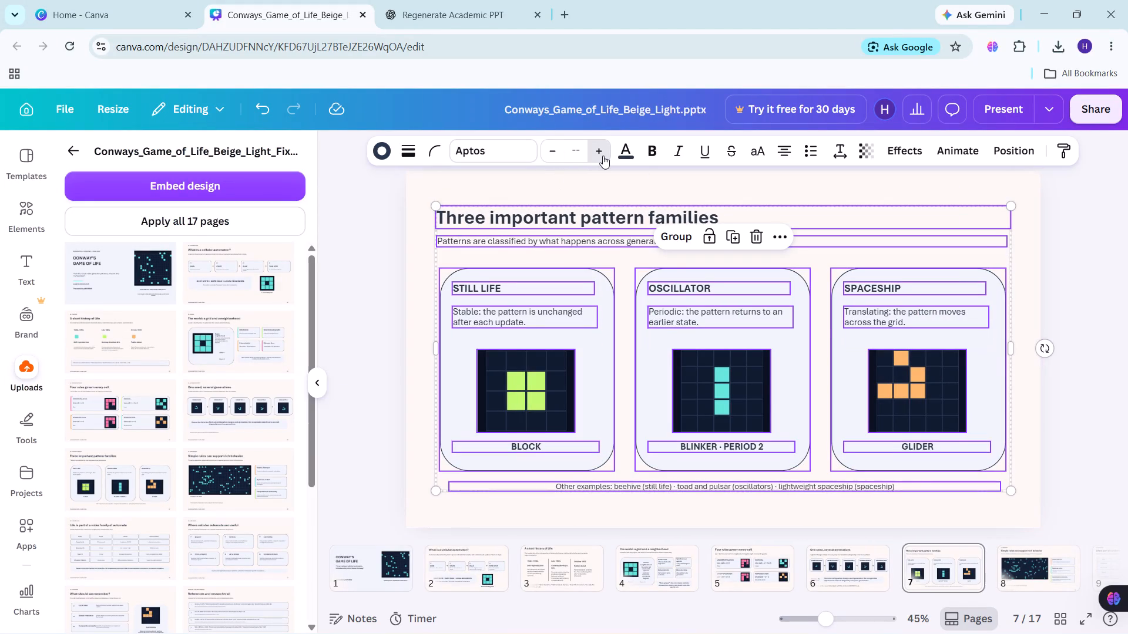
{"action": "left_click", "coordinate": [603, 156]}
{"action": "left_click", "coordinate": [603, 156]}
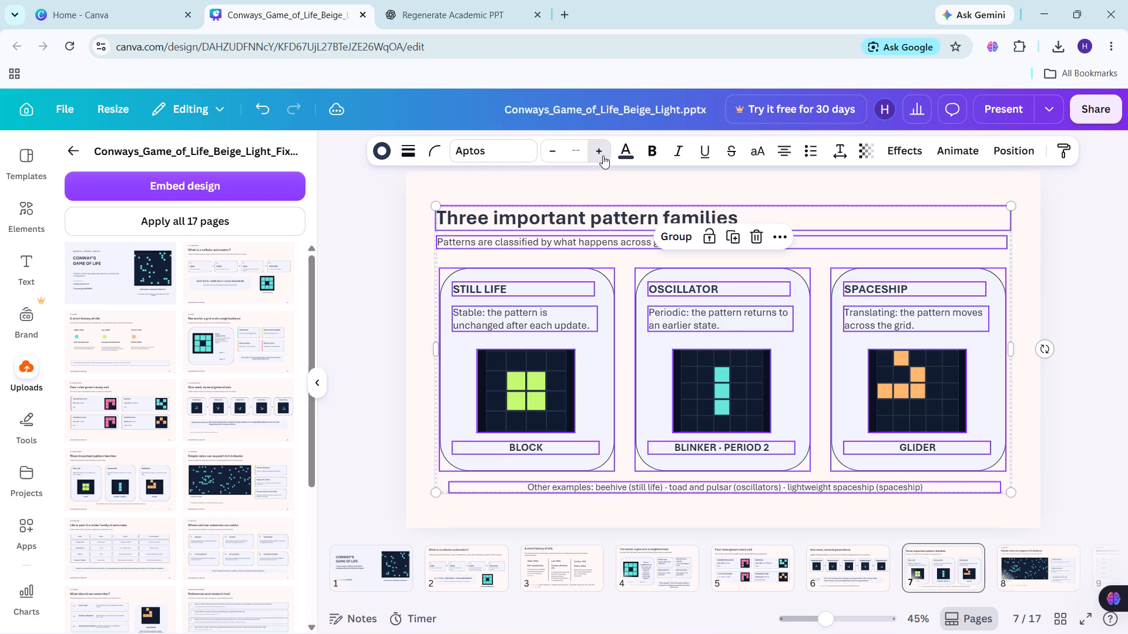
{"action": "left_click", "coordinate": [414, 243]}
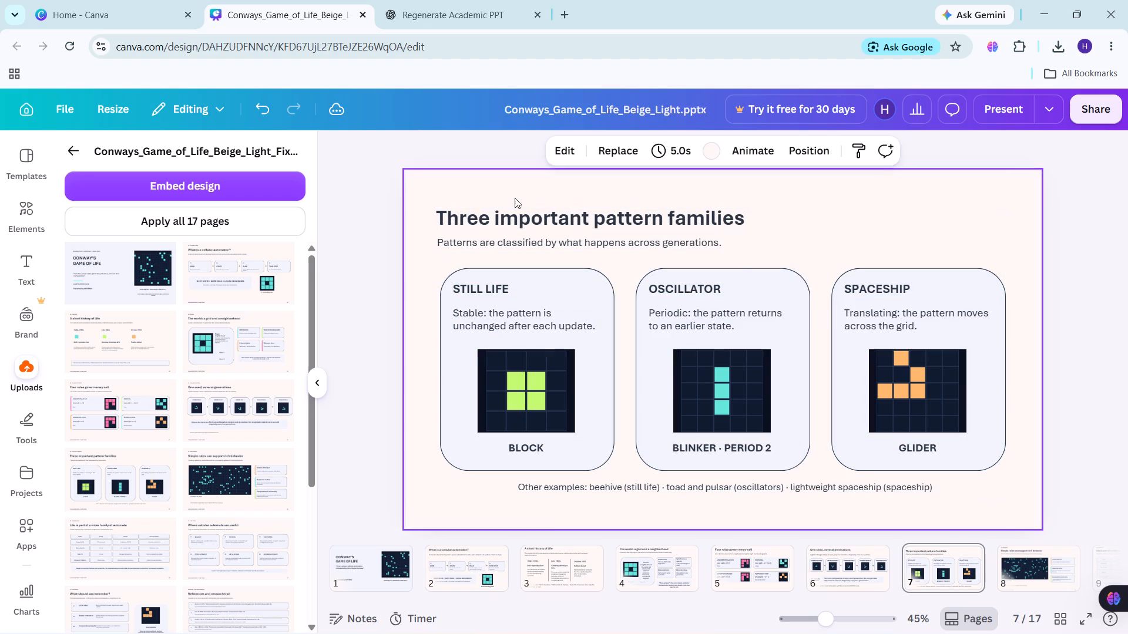
{"action": "left_click", "coordinate": [525, 208]}
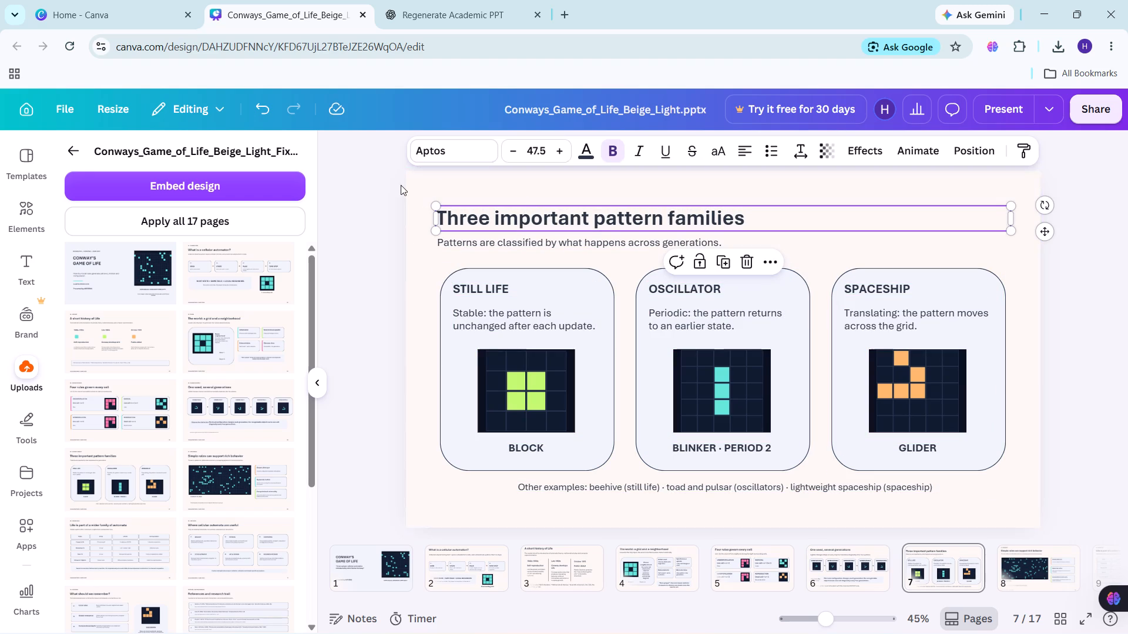
{"action": "left_click", "coordinate": [429, 184]}
{"action": "left_click_drag", "start_coordinate": [429, 184], "coordinate": [856, 501]}
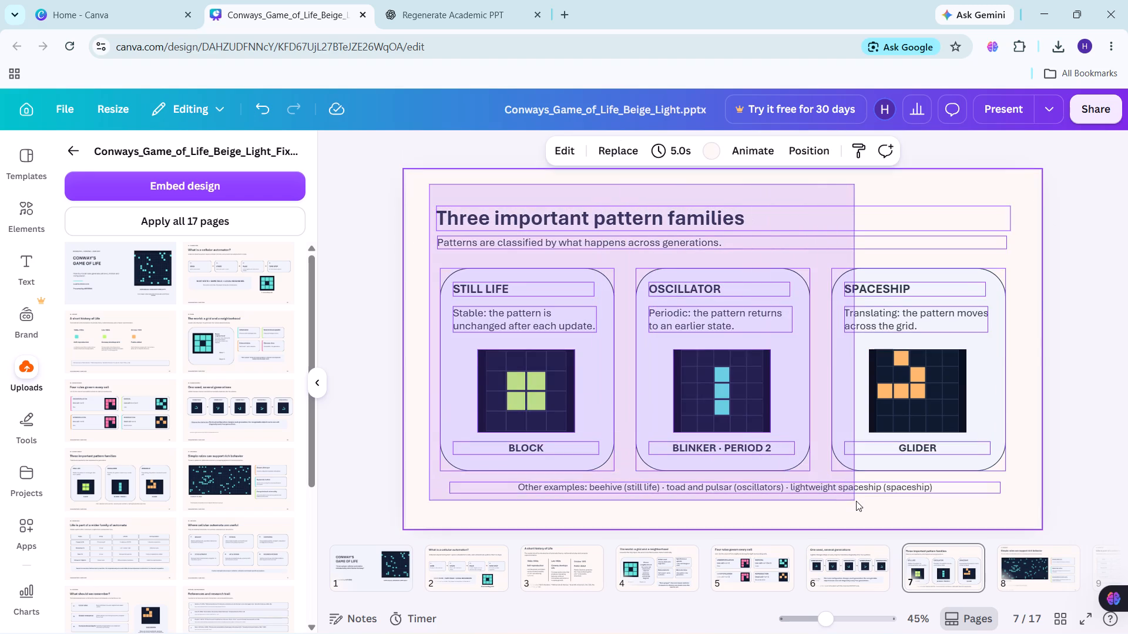
{"action": "left_click", "coordinate": [605, 151]}
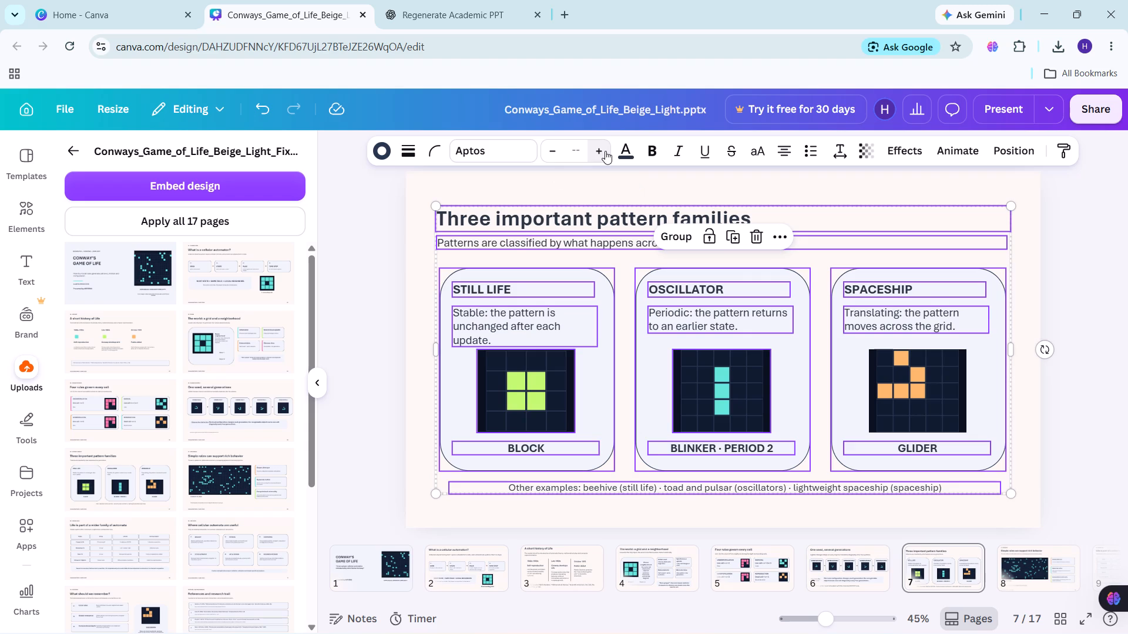
{"action": "left_click", "coordinate": [605, 151]}
{"action": "left_click", "coordinate": [605, 151]}
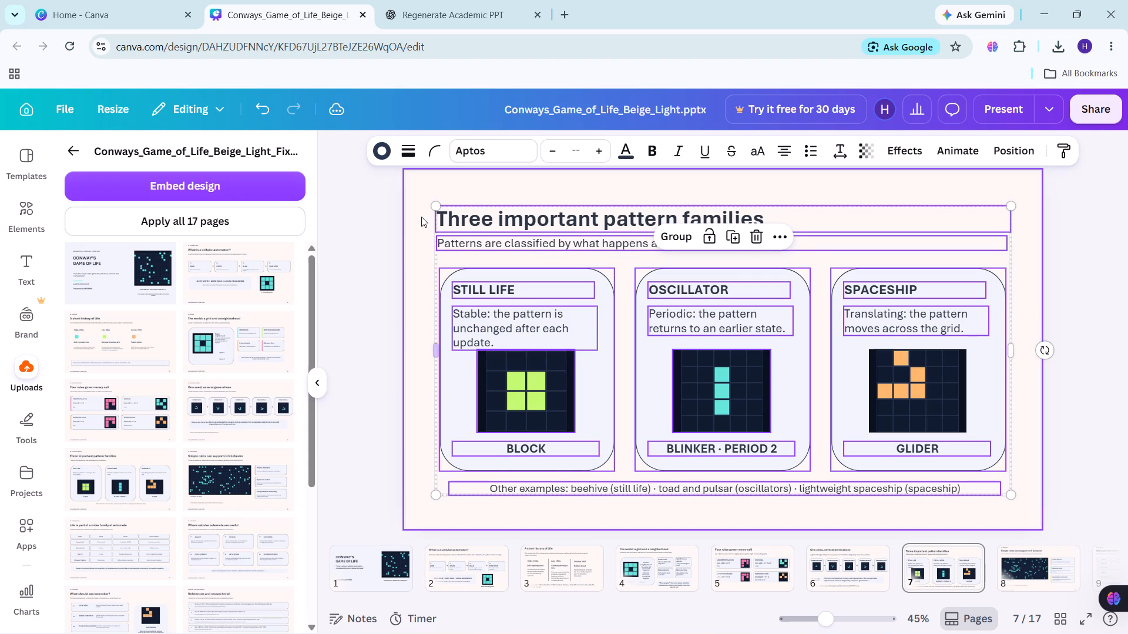
{"action": "left_click", "coordinate": [421, 217]}
Move the "Three important pattern families" title slightly up to widen the gap above the subtitle.
{"action": "left_click", "coordinate": [475, 216]}
{"action": "left_click_drag", "start_coordinate": [475, 216], "coordinate": [475, 206]}
{"action": "left_click", "coordinate": [427, 257]}
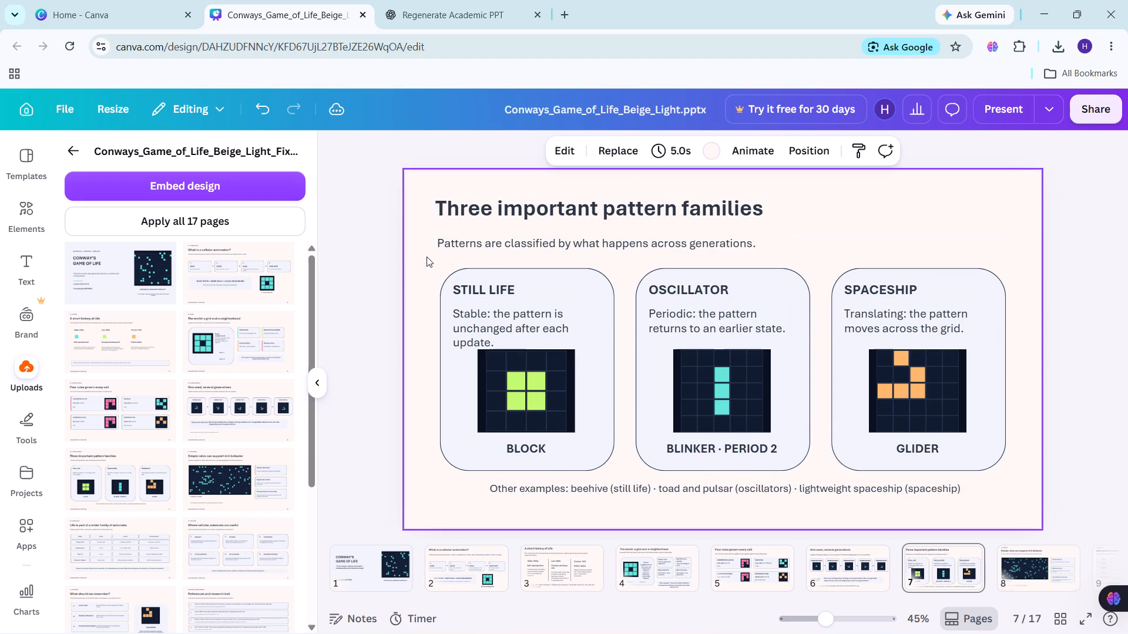
Increase slide 7's subtitle about how patterns are classified to font size 30.
{"action": "left_click", "coordinate": [468, 243]}
{"action": "double_click", "coordinate": [566, 148]}
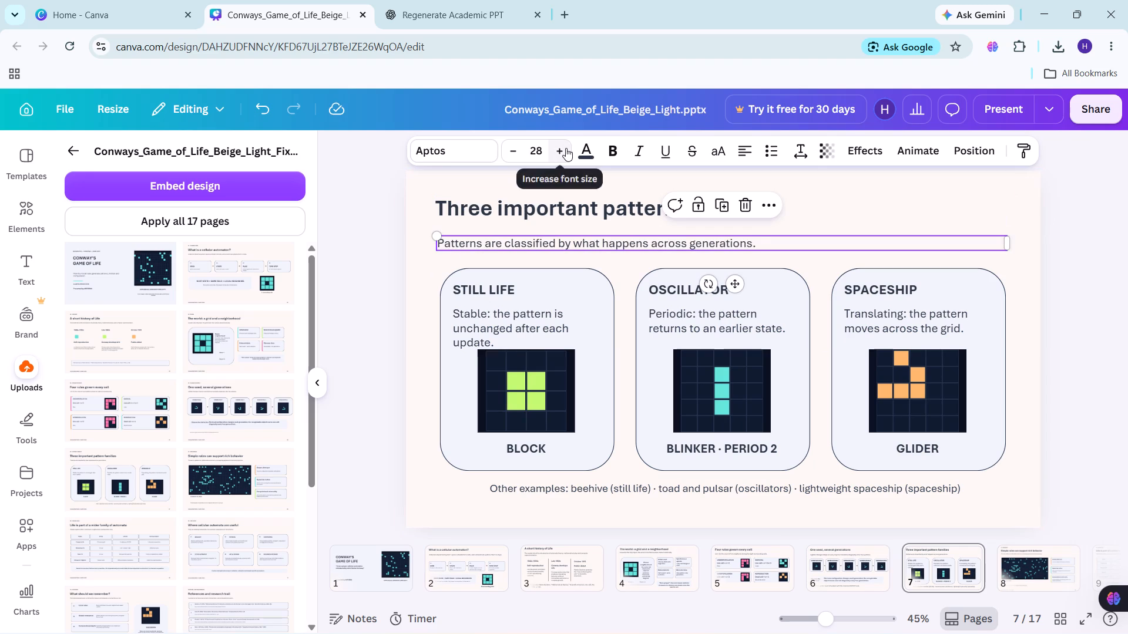
{"action": "left_click", "coordinate": [427, 278]}
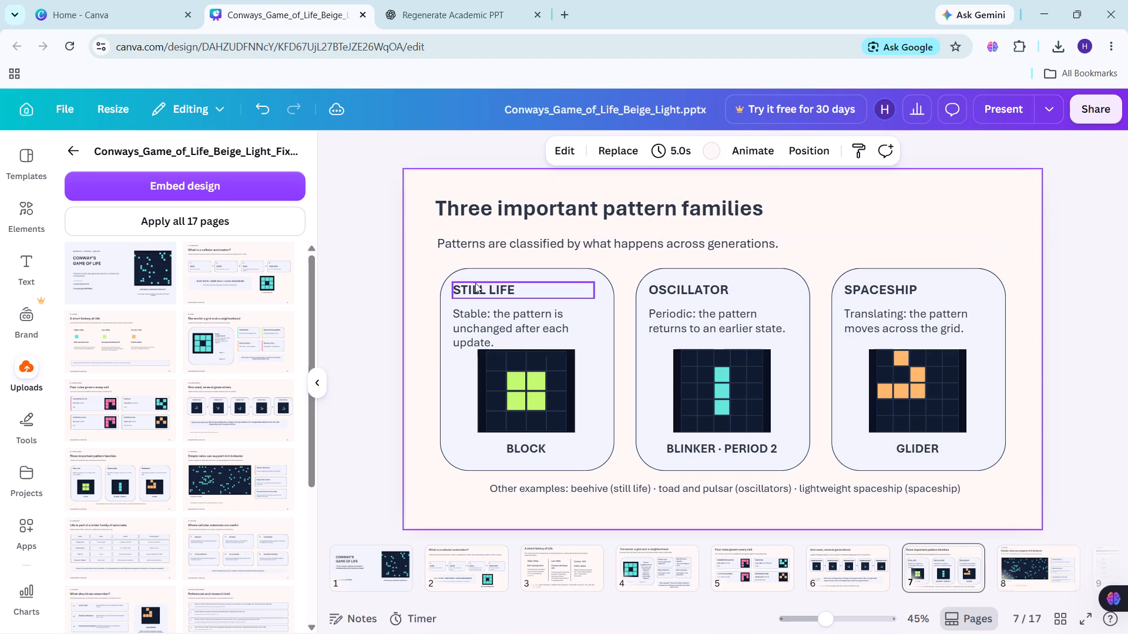
Reduce the STILL LIFE, OSCILLATOR and SPACESHIP card headings to font size 30.
{"action": "left_click", "coordinate": [475, 283]}
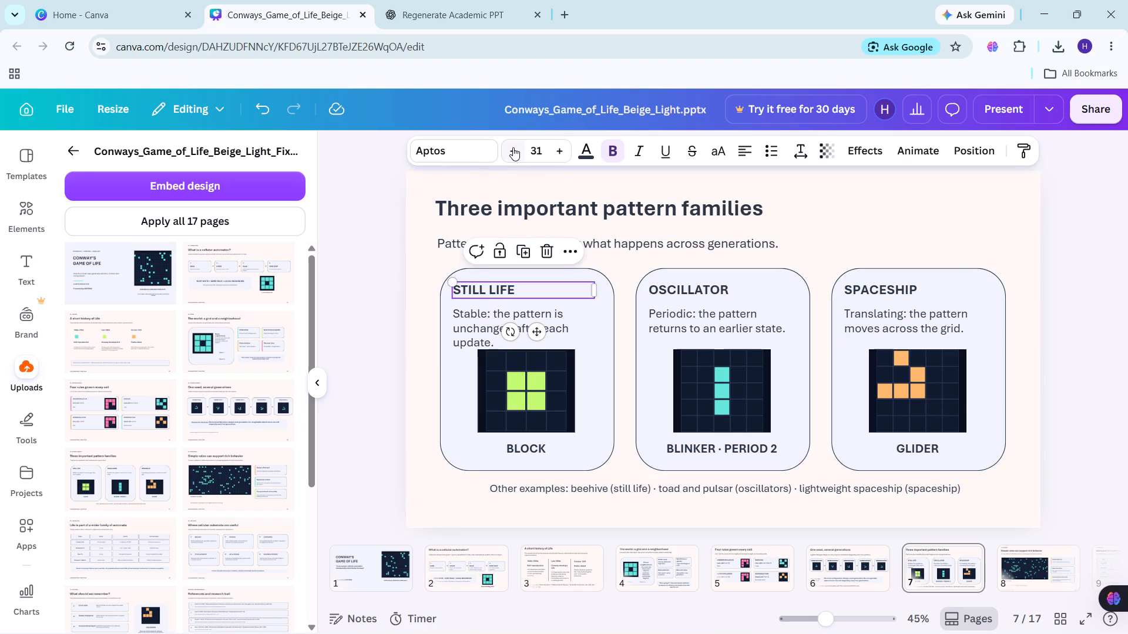
{"action": "left_click", "coordinate": [513, 147]}
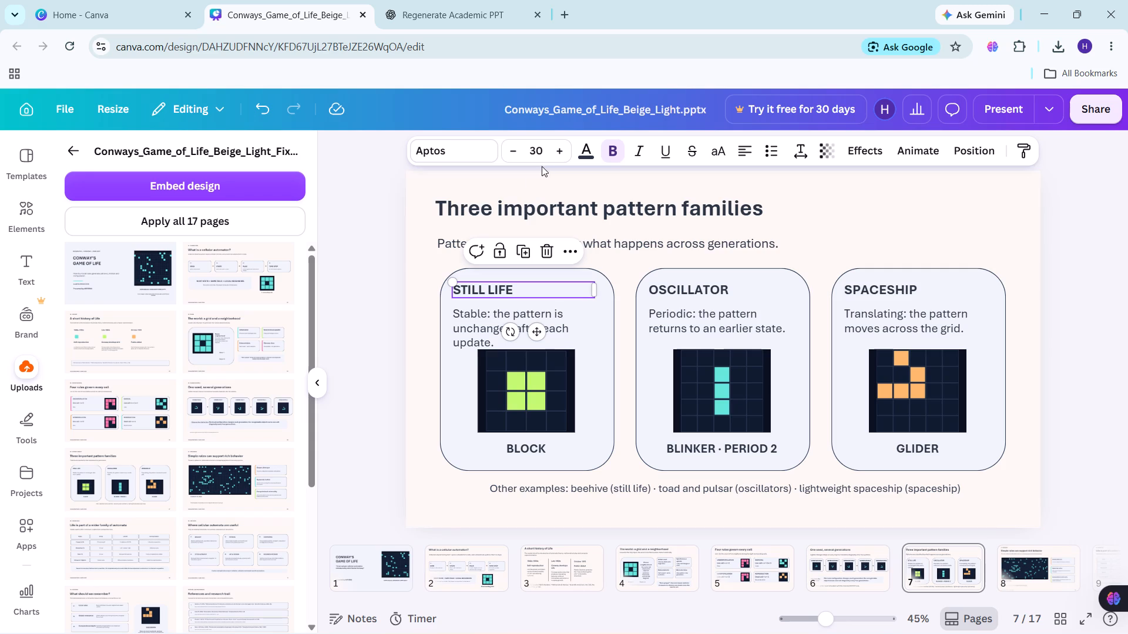
{"action": "left_click", "coordinate": [697, 292]}
{"action": "left_click", "coordinate": [518, 147]}
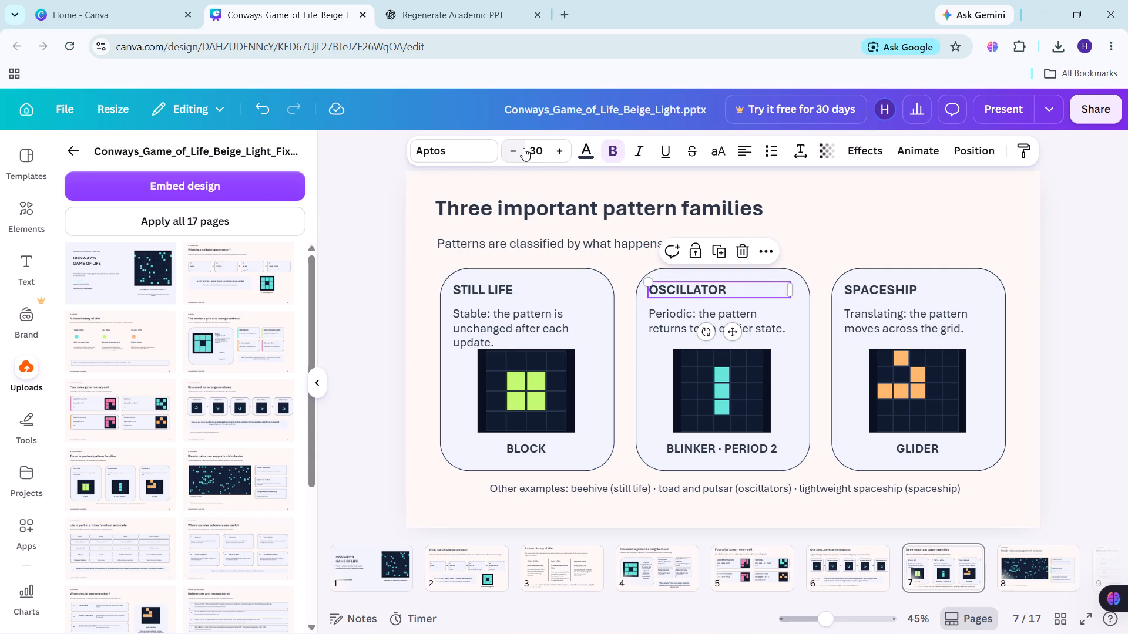
{"action": "left_click", "coordinate": [853, 291]}
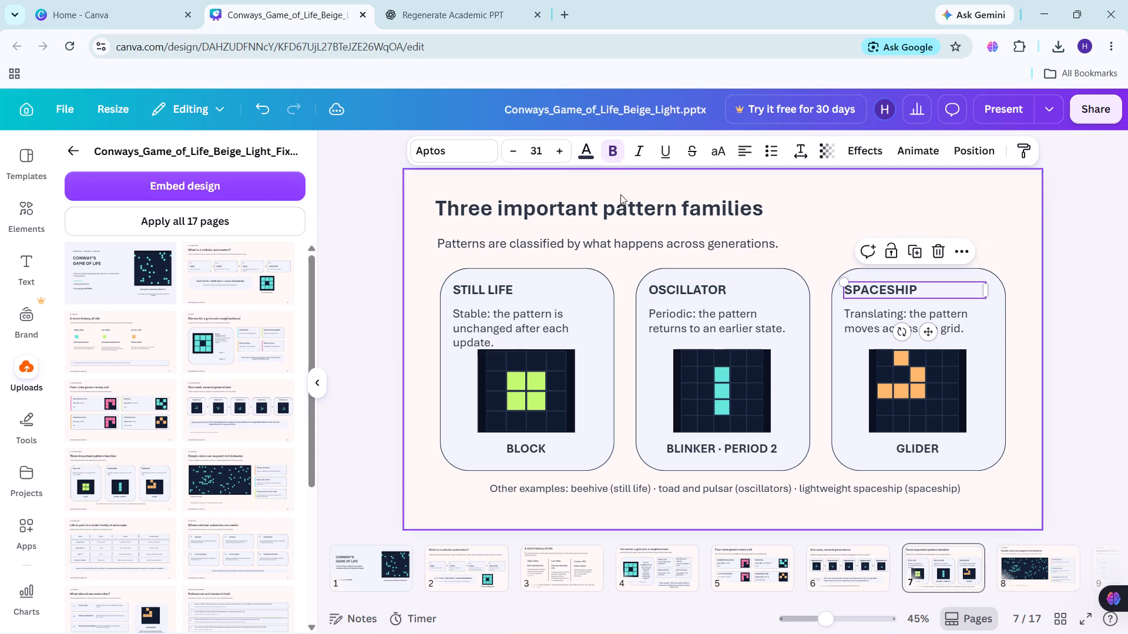
{"action": "left_click", "coordinate": [513, 147]}
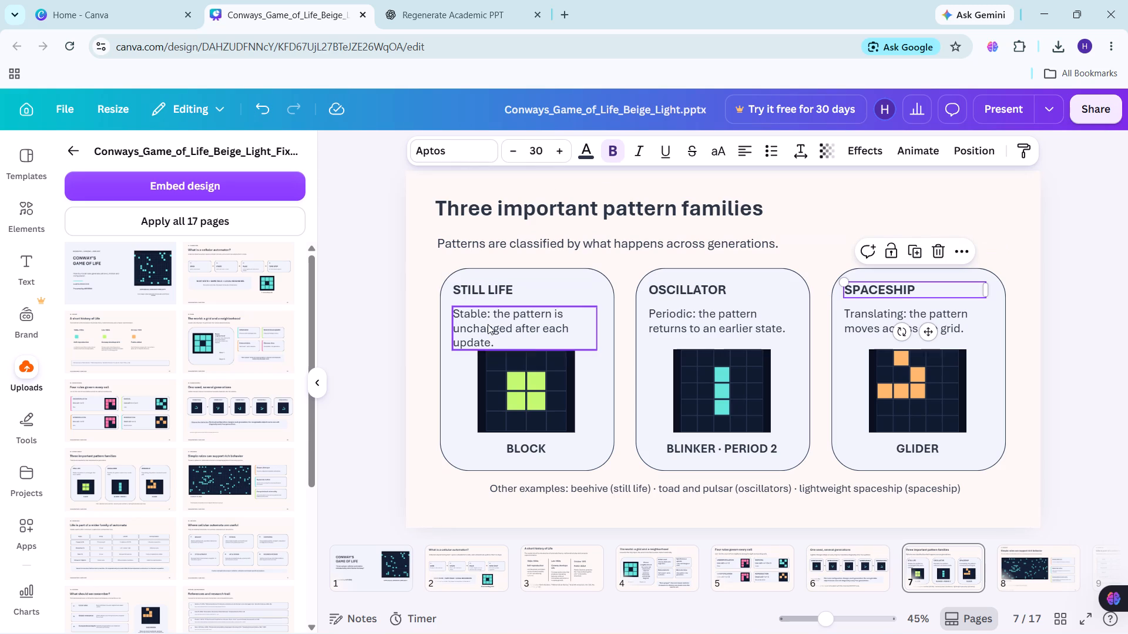
Increase the descriptions in the still life, oscillator and spaceship cards to font size 30.
{"action": "left_click", "coordinate": [488, 324]}
{"action": "double_click", "coordinate": [555, 153]}
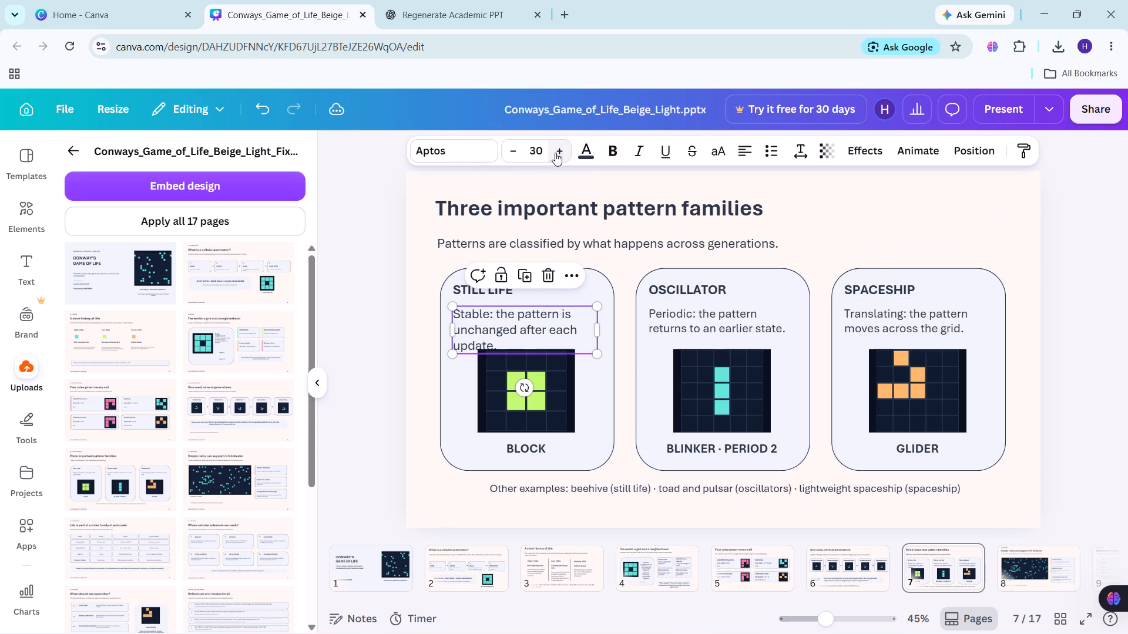
{"action": "left_click", "coordinate": [706, 319]}
{"action": "double_click", "coordinate": [559, 160]}
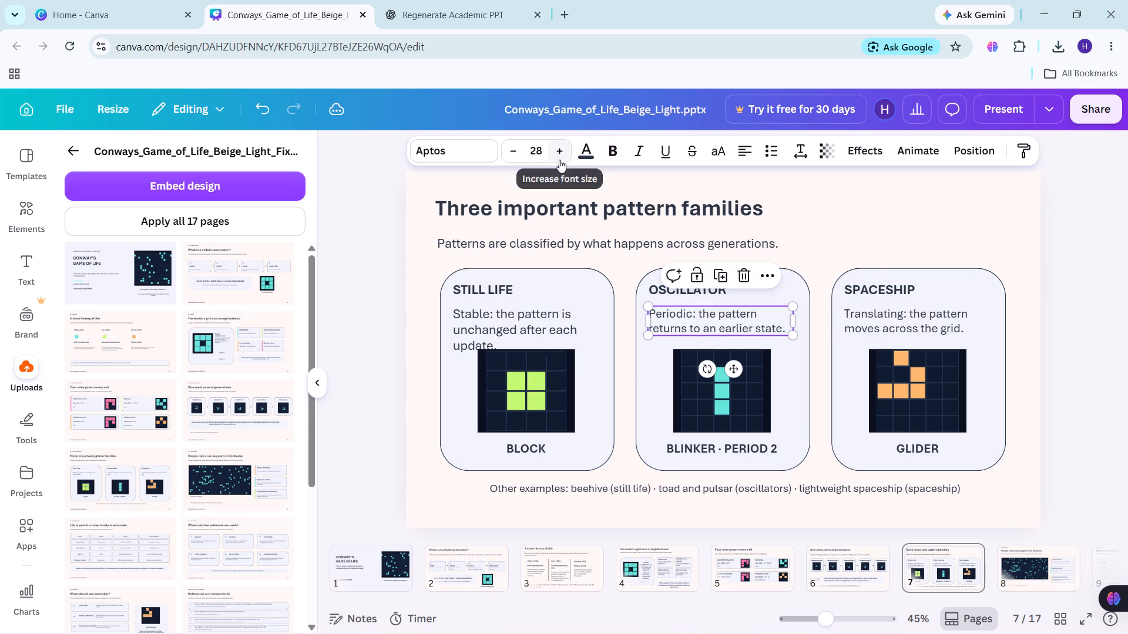
{"action": "left_click", "coordinate": [881, 324]}
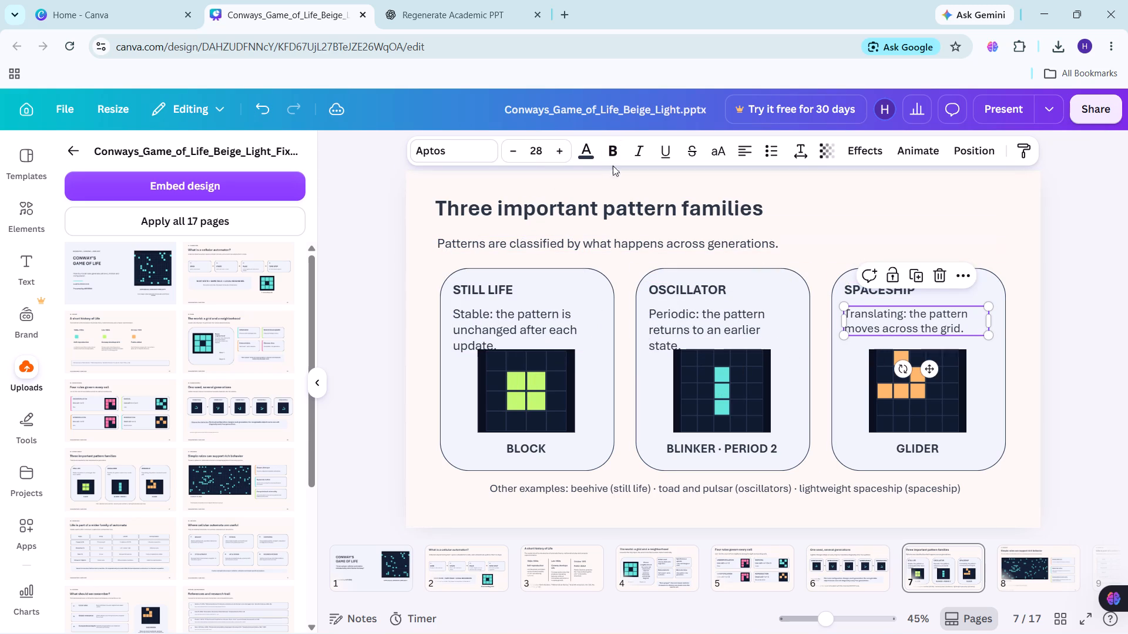
{"action": "double_click", "coordinate": [569, 147]}
{"action": "left_click", "coordinate": [429, 247]}
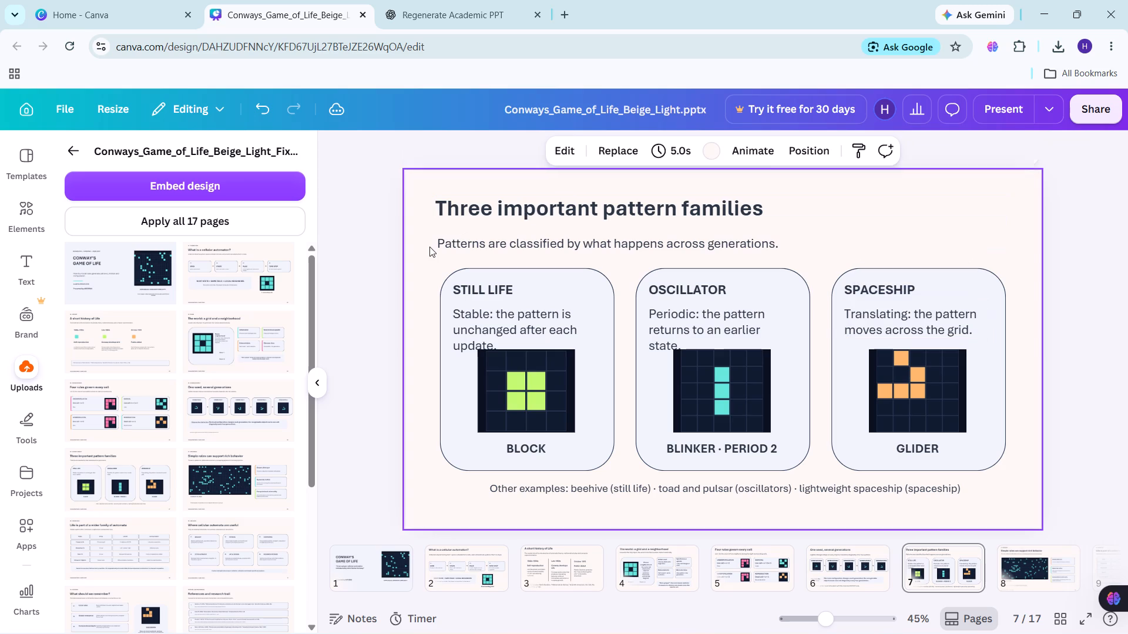
Move the description texts in the STILL LIFE, OSCILLATOR and SPACESHIP cards slightly up, closer to their headings.
{"action": "left_click", "coordinate": [496, 328]}
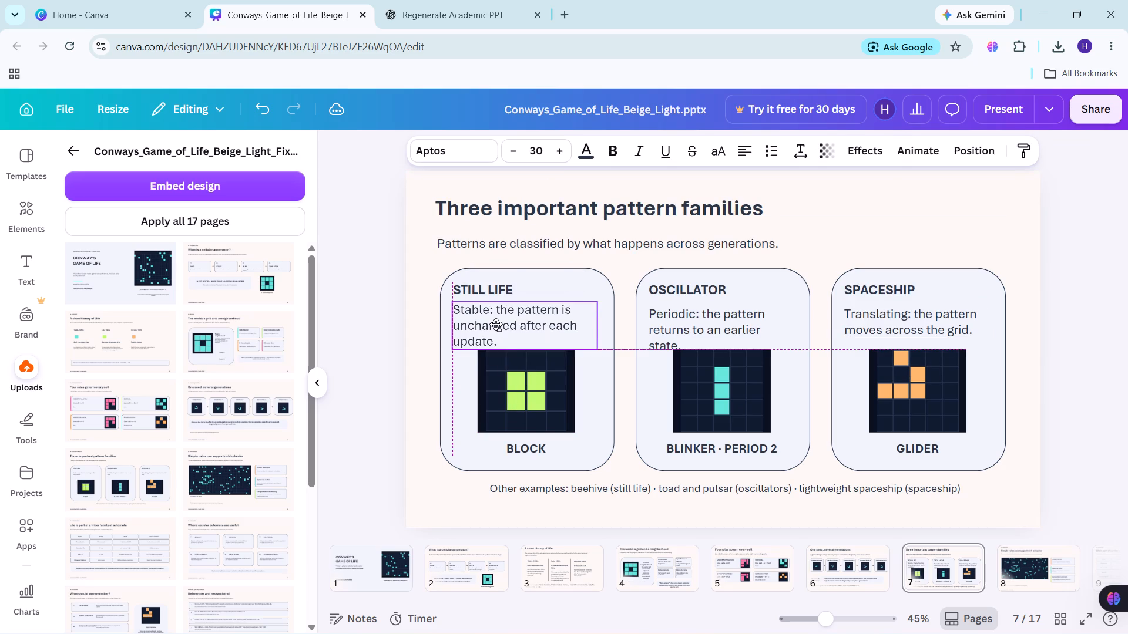
{"action": "left_click", "coordinate": [669, 322]}
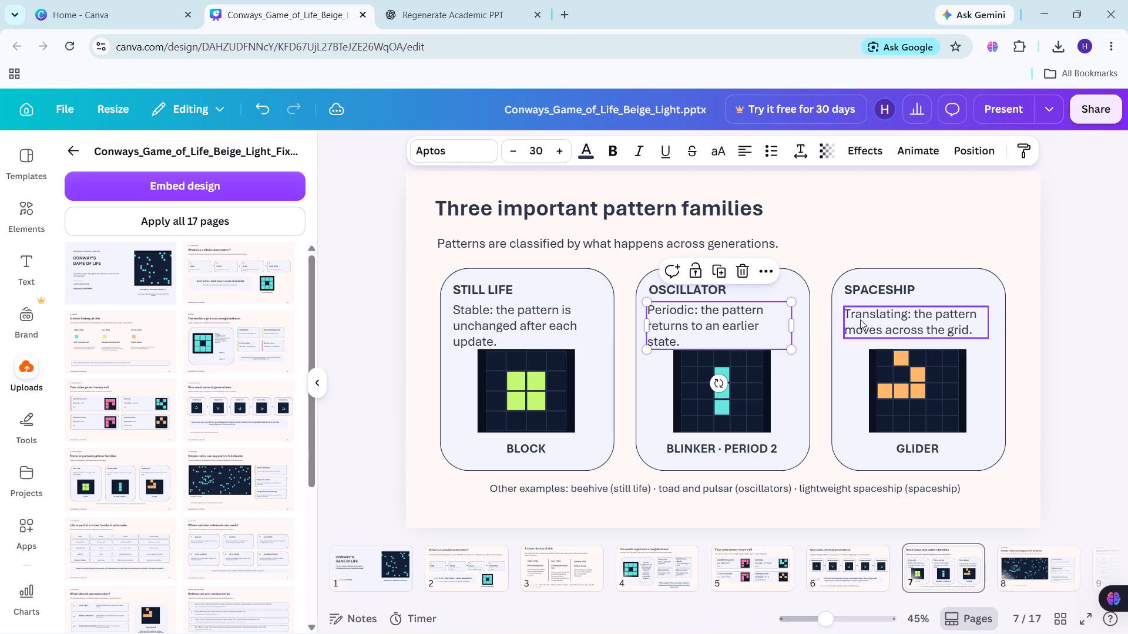
{"action": "left_click", "coordinate": [669, 331]}
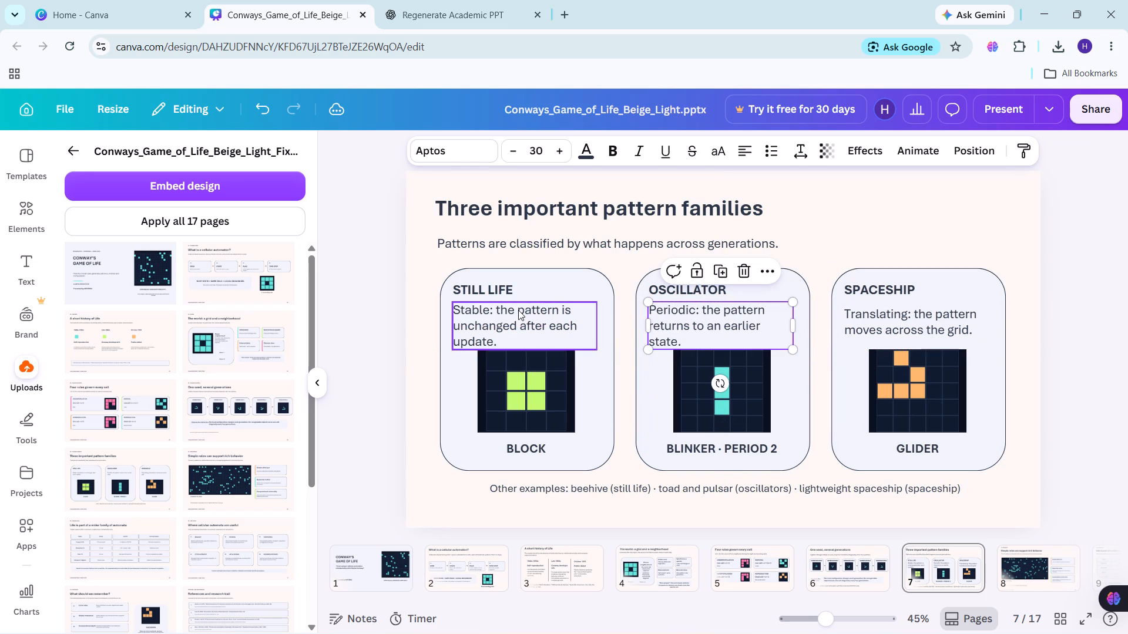
{"action": "left_click", "coordinate": [881, 316]}
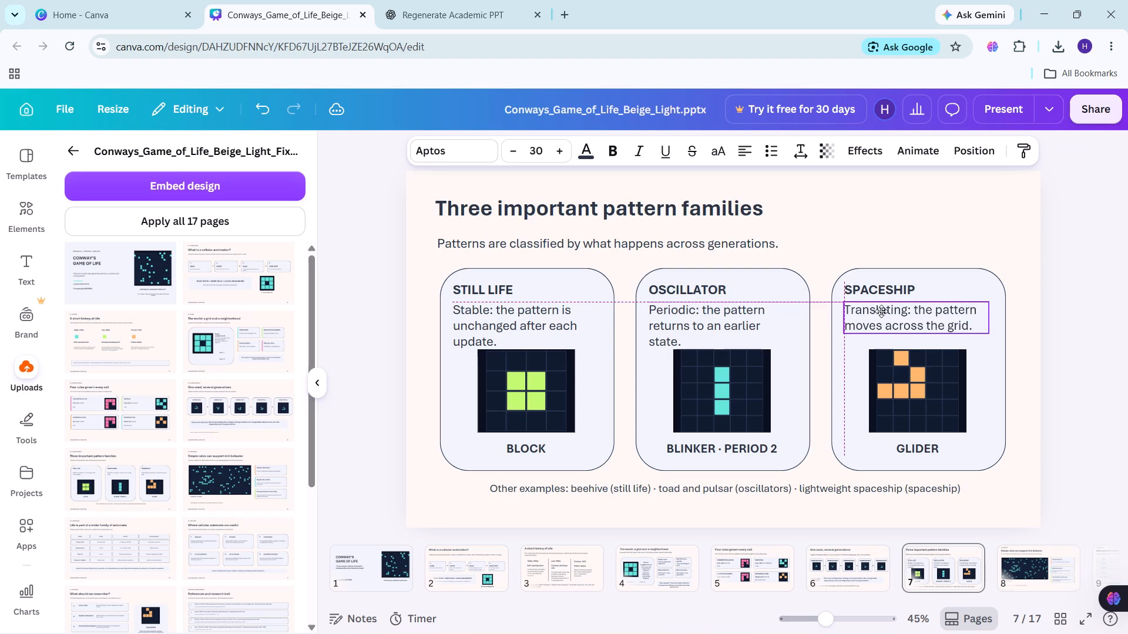
{"action": "left_click", "coordinate": [1012, 275]}
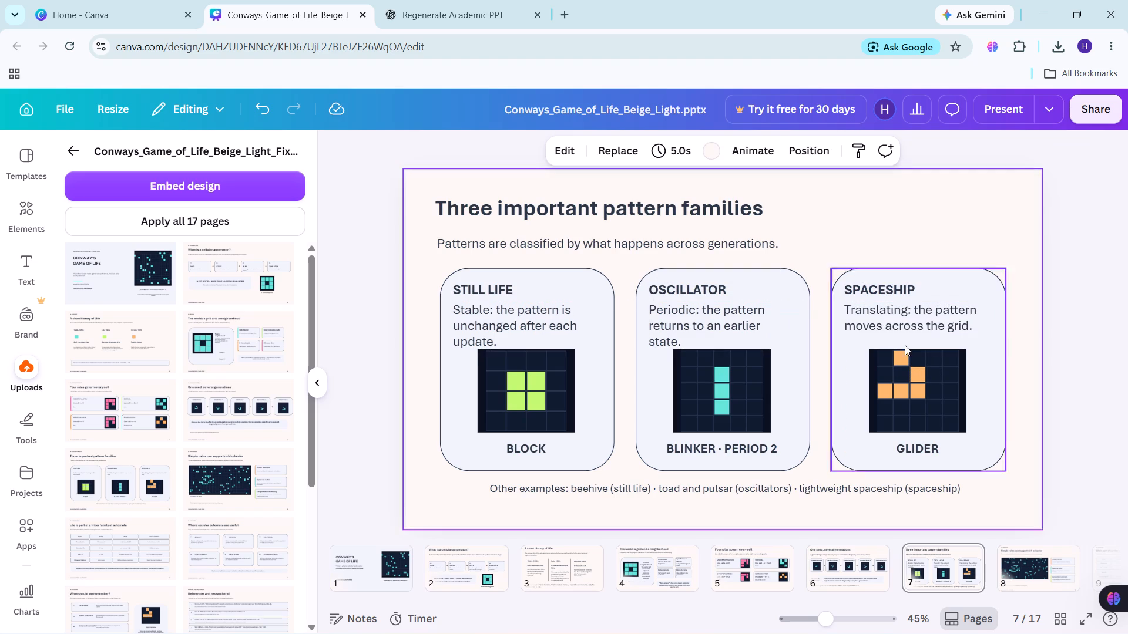
Move the block, blinker and glider pattern images slightly down to clear the descriptions above them.
{"action": "left_click", "coordinate": [560, 402]}
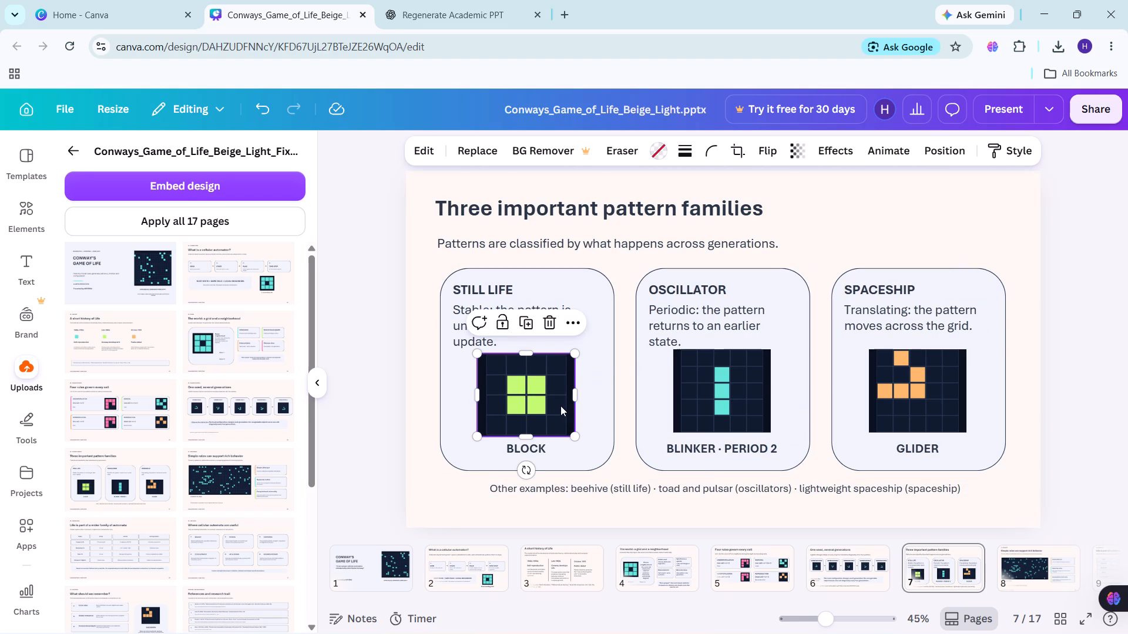
{"action": "left_click", "coordinate": [730, 388]}
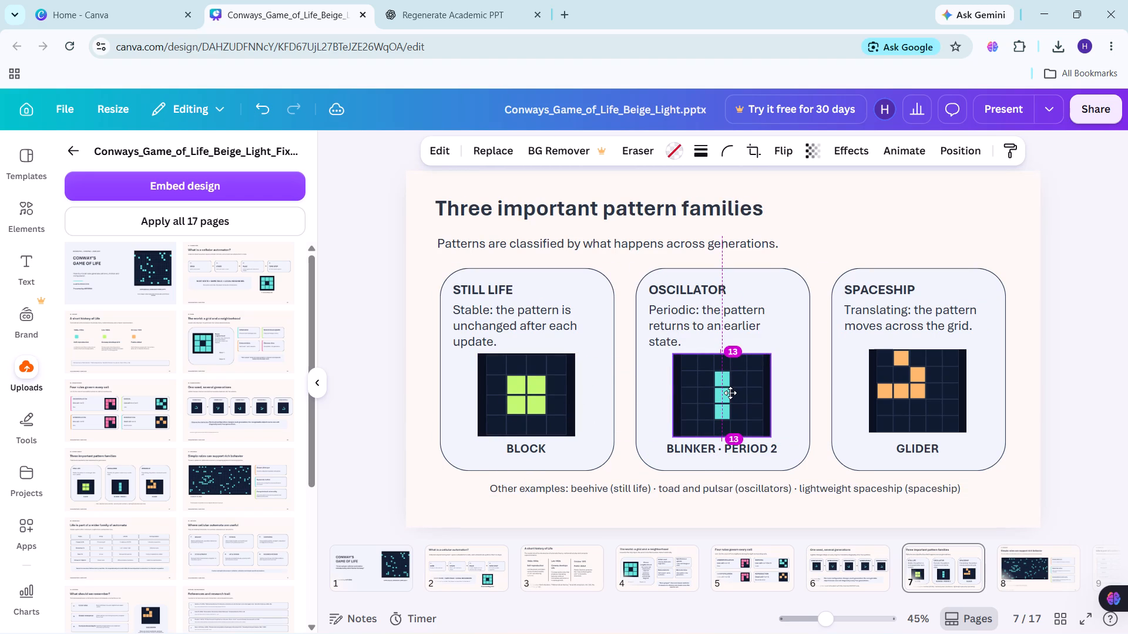
{"action": "left_click", "coordinate": [905, 374]}
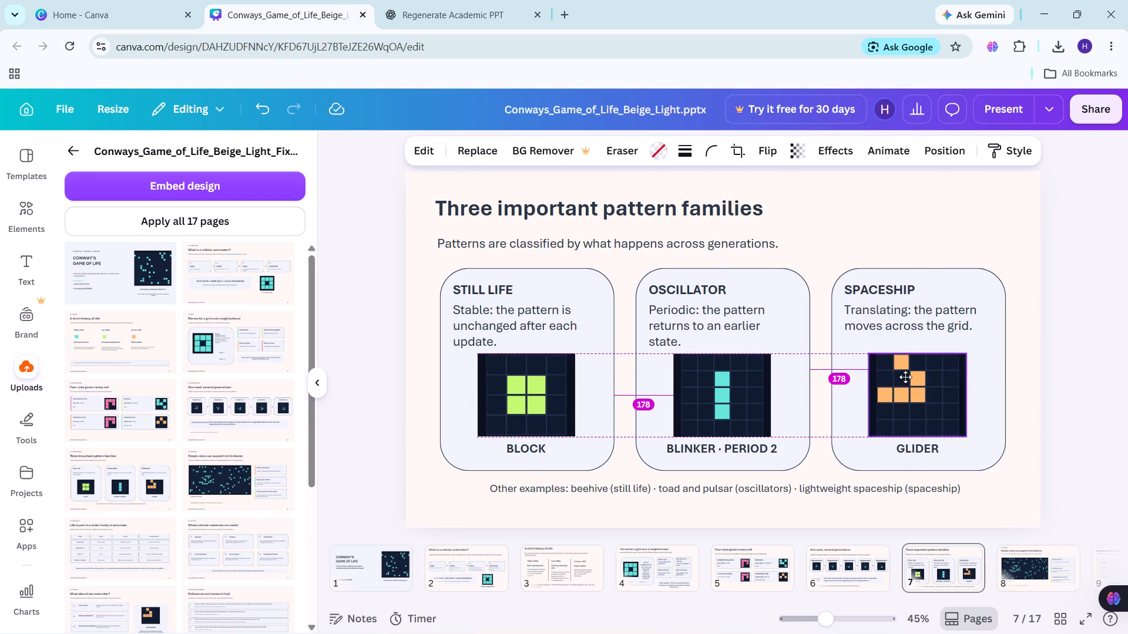
Move the BLOCK, BLINKER · PERIOD 2 and GLIDER captions slightly down, away from the pattern images.
{"action": "left_click", "coordinate": [747, 451]}
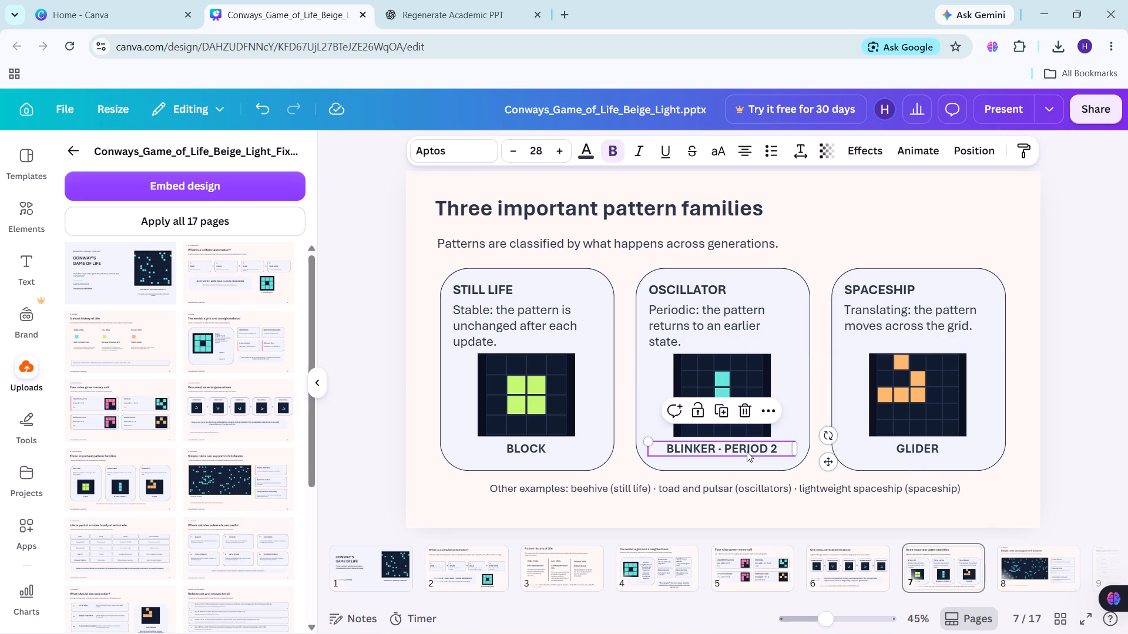
{"action": "left_click", "coordinate": [747, 451]}
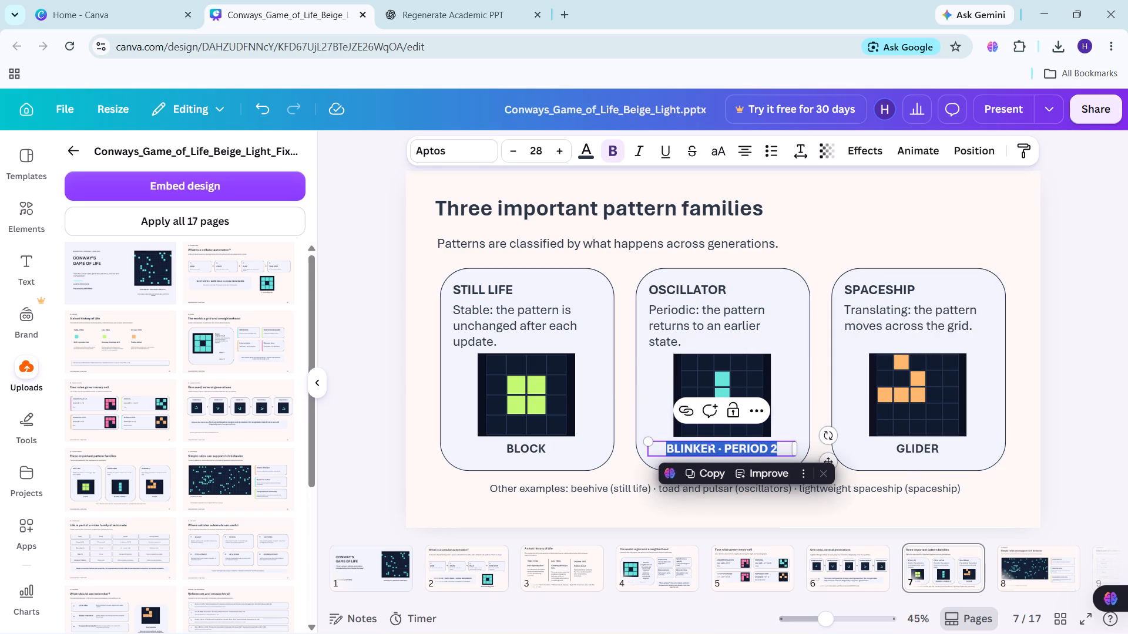
{"action": "left_click", "coordinate": [803, 424]}
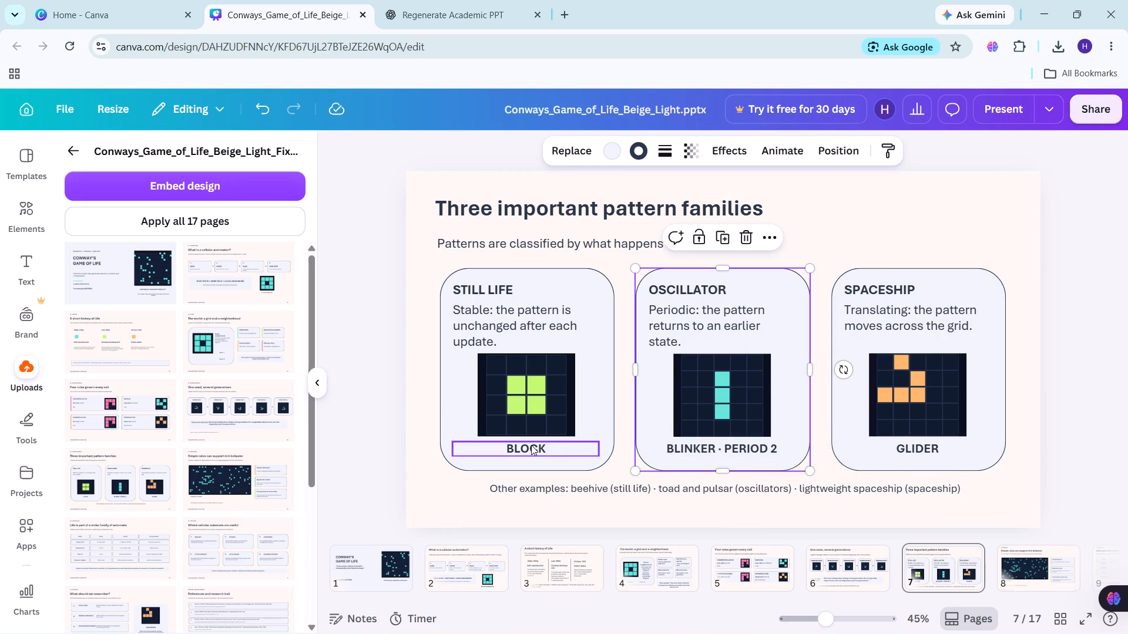
{"action": "left_click", "coordinate": [531, 445]}
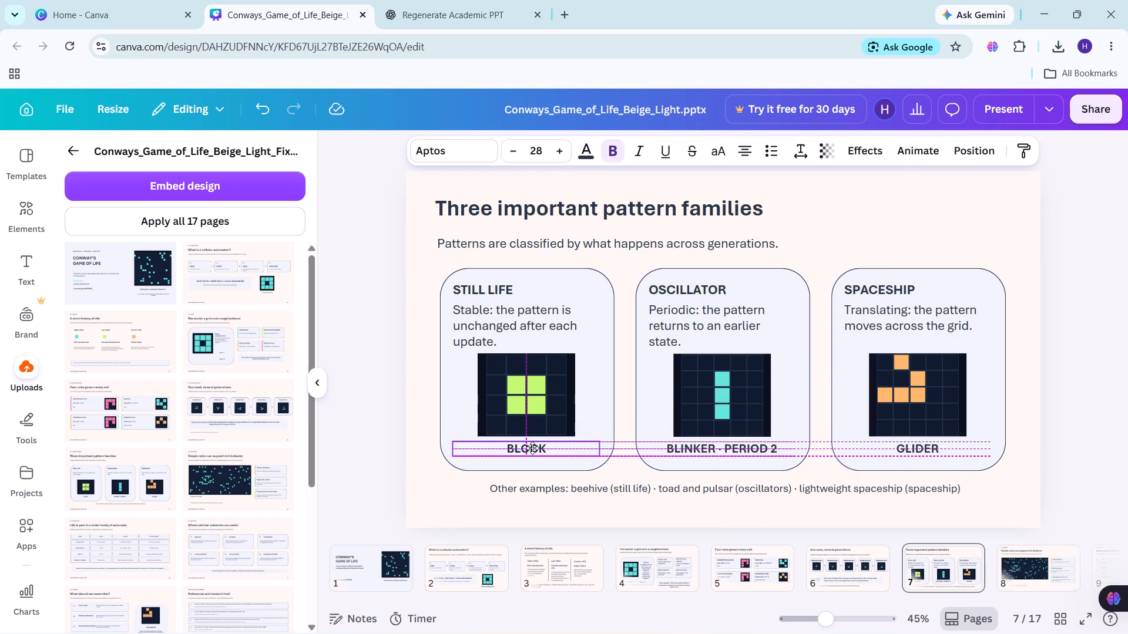
{"action": "left_click", "coordinate": [746, 446]}
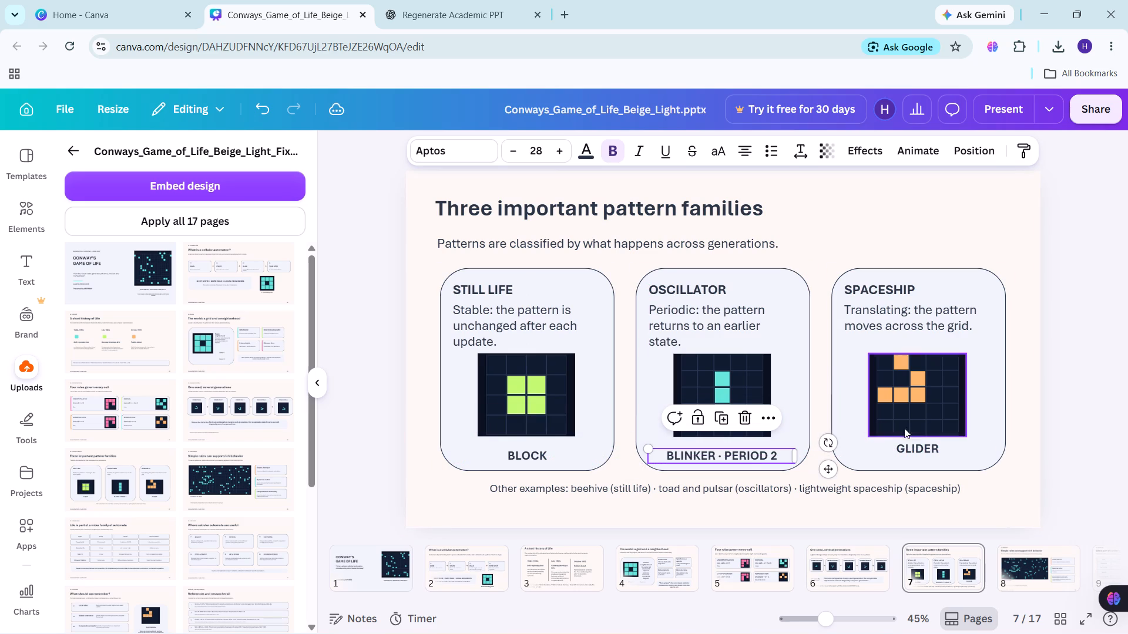
{"action": "left_click", "coordinate": [919, 444]}
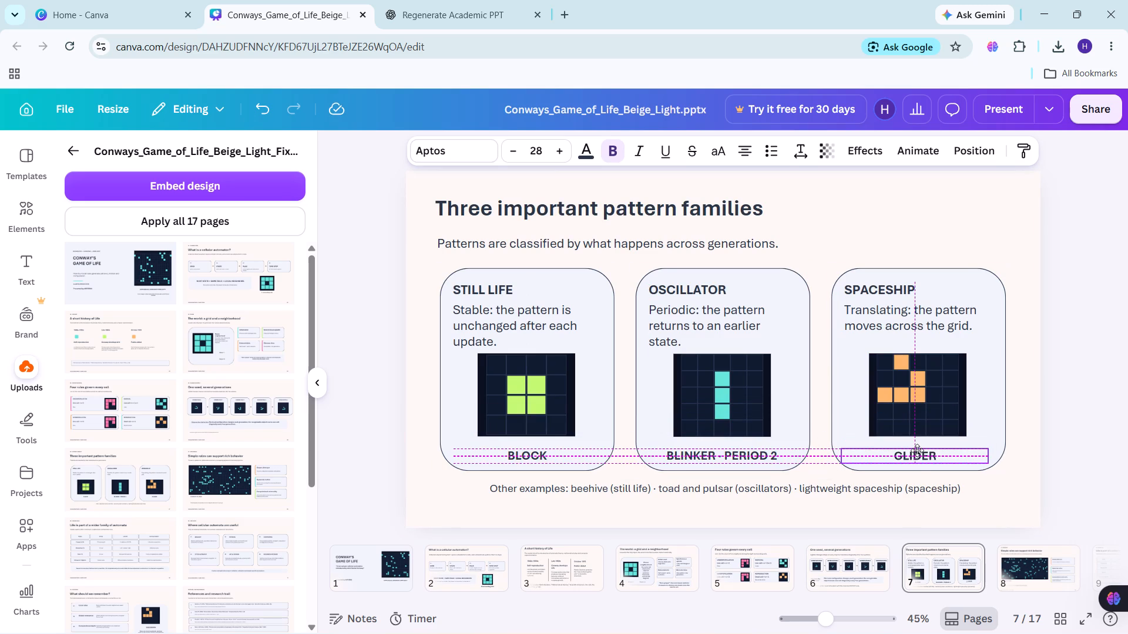
{"action": "left_click", "coordinate": [1049, 417]}
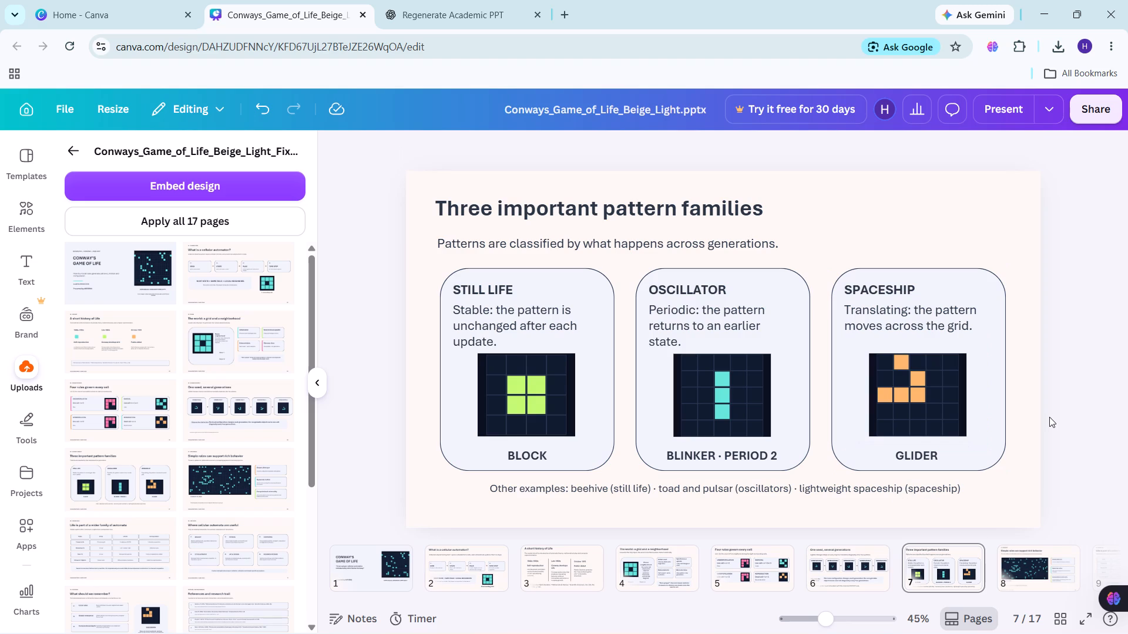
Delete the "Other examples" note below the three cards on slide 7.
{"action": "left_click", "coordinate": [771, 495]}
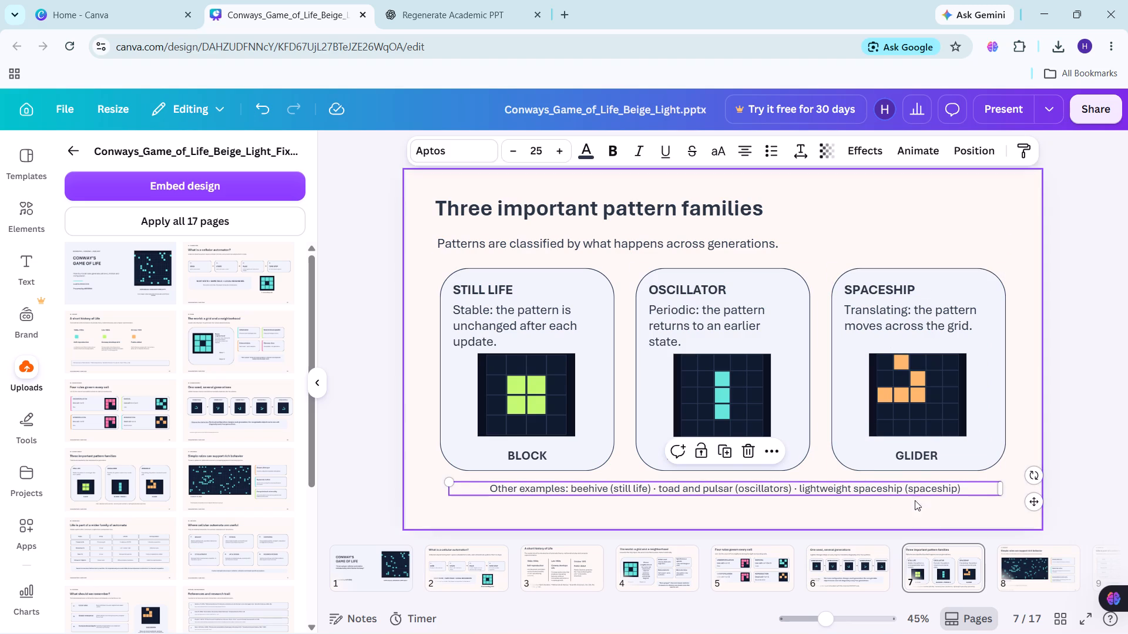
{"action": "key", "text": "Delete"}
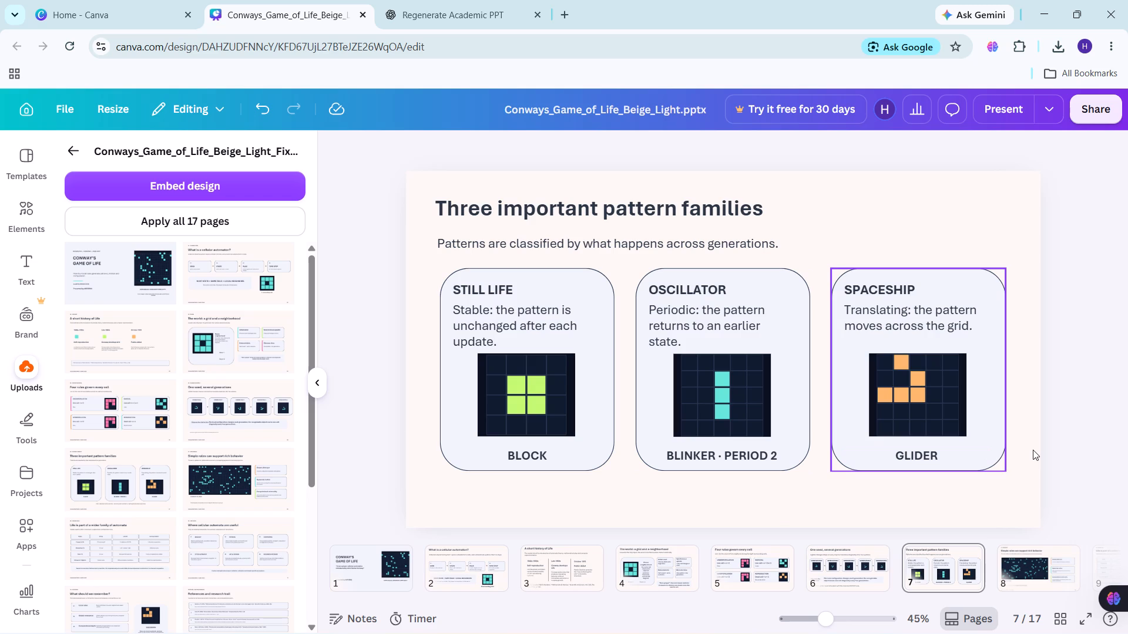
On slide 8, delete the orange accent bar from the Gosper glider gun card.
{"action": "left_click", "coordinate": [1027, 551]}
{"action": "left_click_drag", "start_coordinate": [1027, 551], "coordinate": [662, 557]}
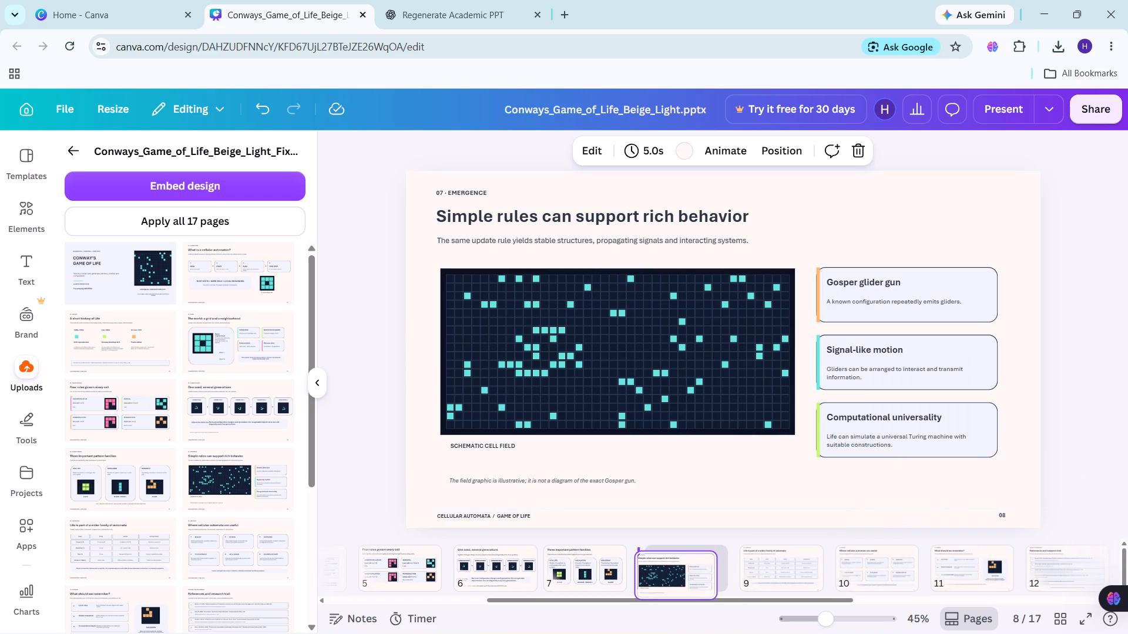
{"action": "left_click_drag", "start_coordinate": [662, 557], "coordinate": [679, 555]}
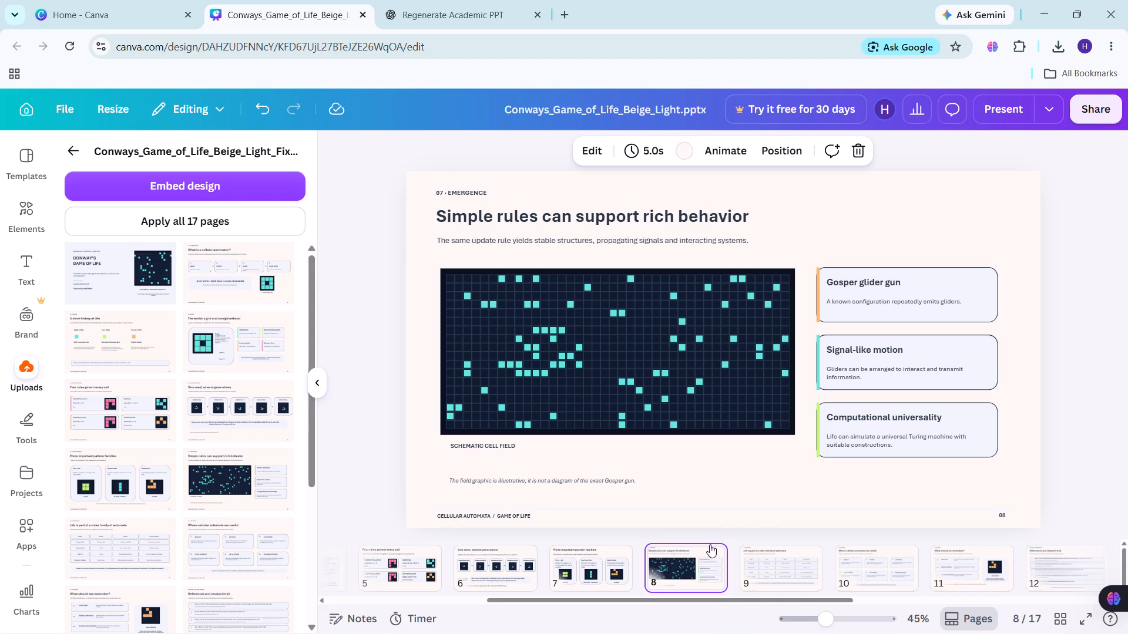
{"action": "left_click", "coordinate": [818, 299]}
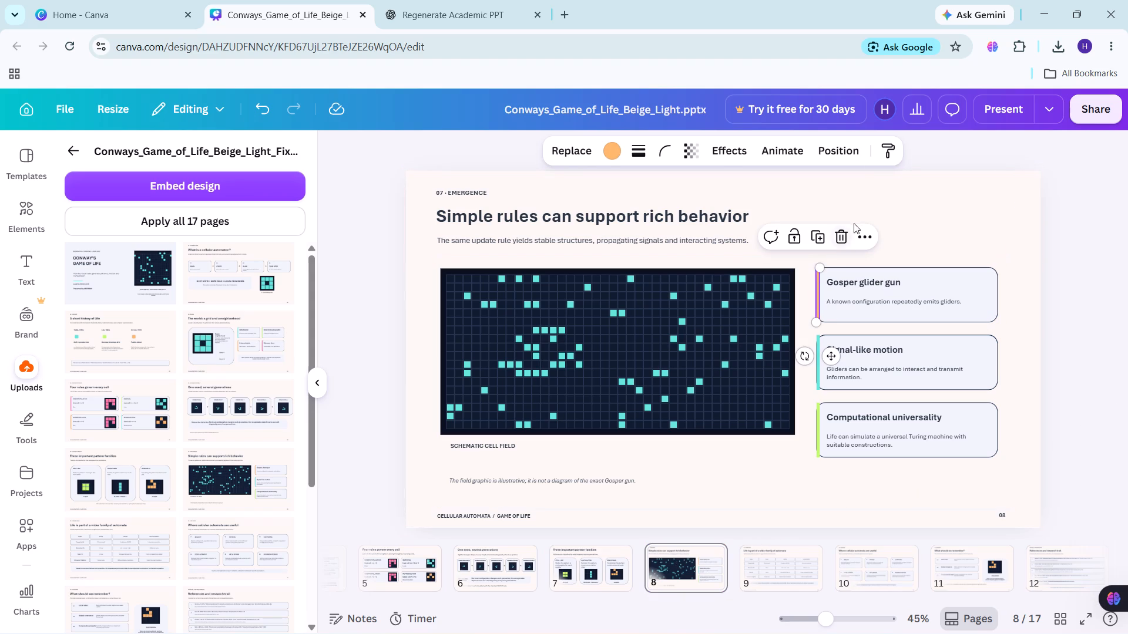
{"action": "left_click", "coordinate": [840, 235]}
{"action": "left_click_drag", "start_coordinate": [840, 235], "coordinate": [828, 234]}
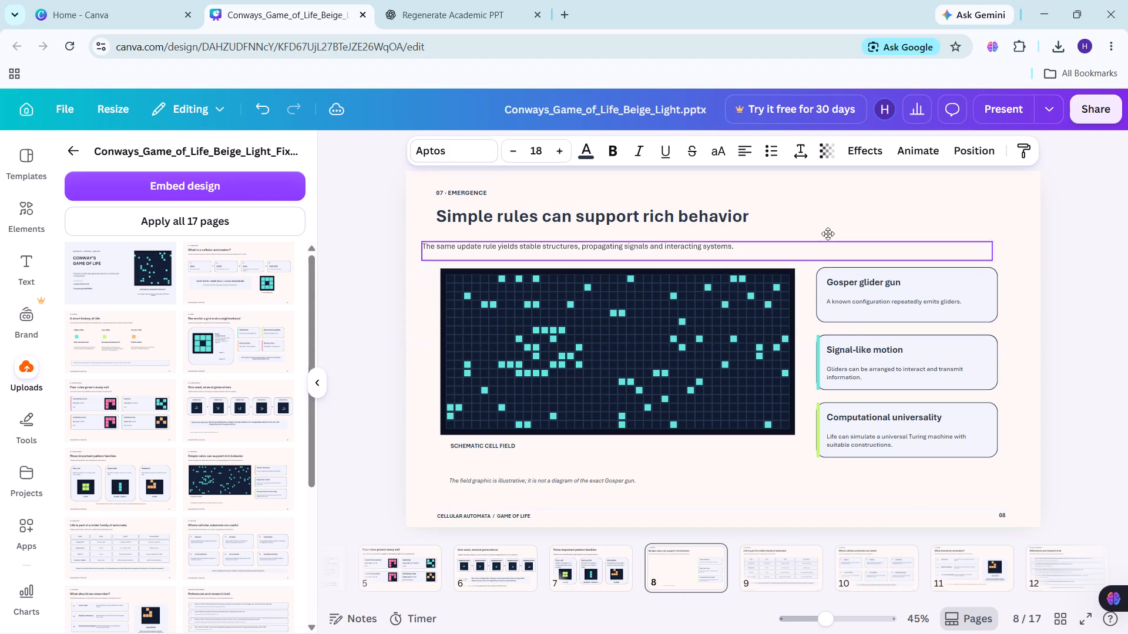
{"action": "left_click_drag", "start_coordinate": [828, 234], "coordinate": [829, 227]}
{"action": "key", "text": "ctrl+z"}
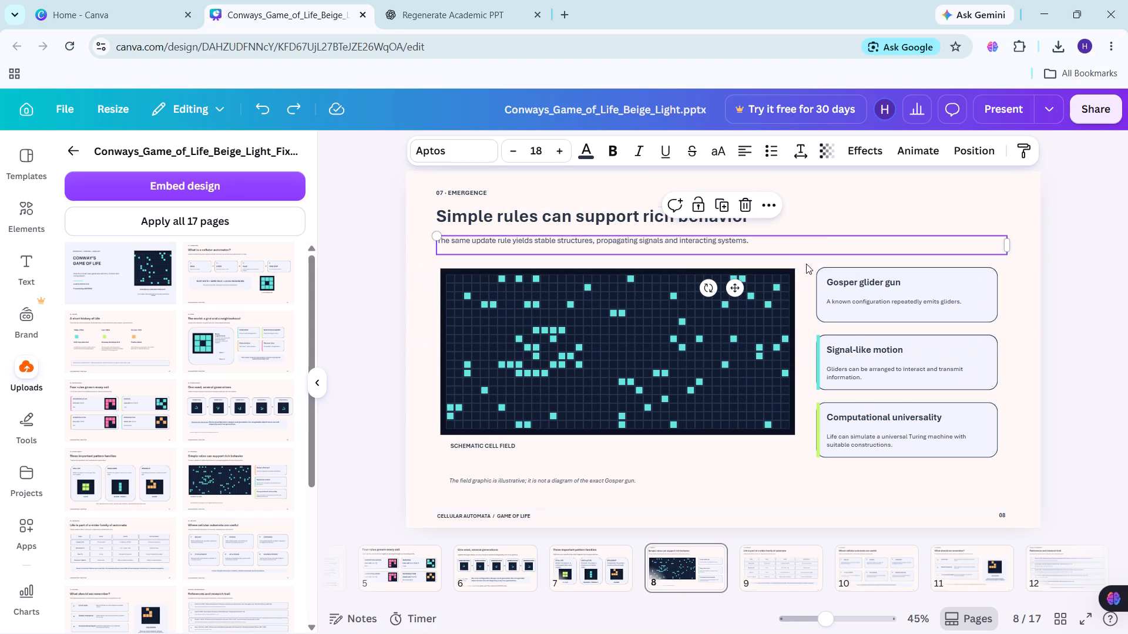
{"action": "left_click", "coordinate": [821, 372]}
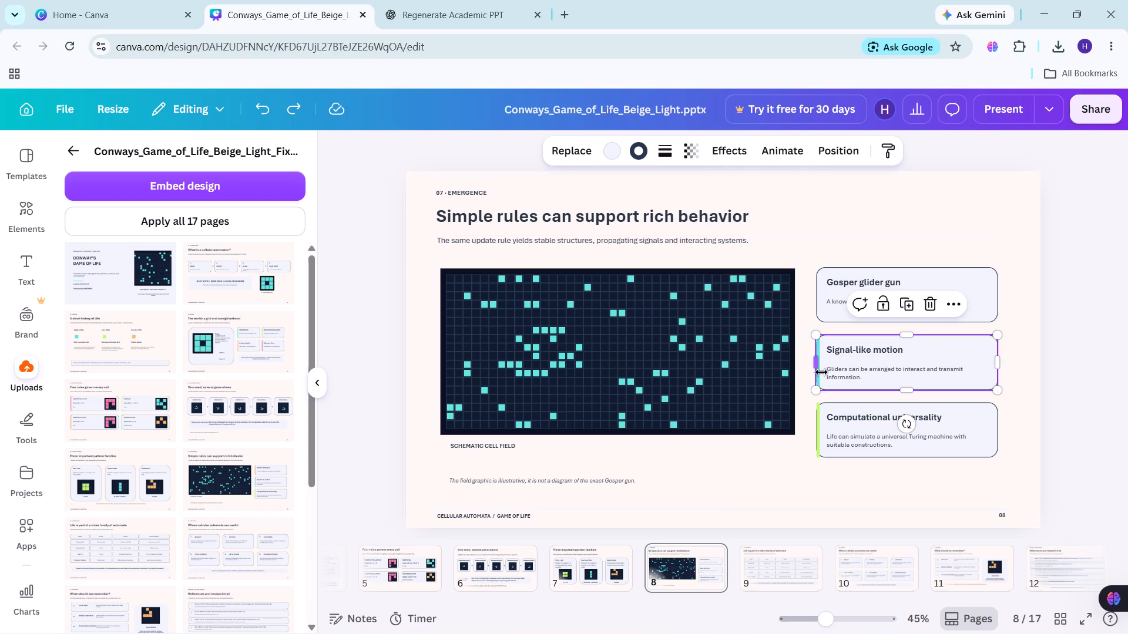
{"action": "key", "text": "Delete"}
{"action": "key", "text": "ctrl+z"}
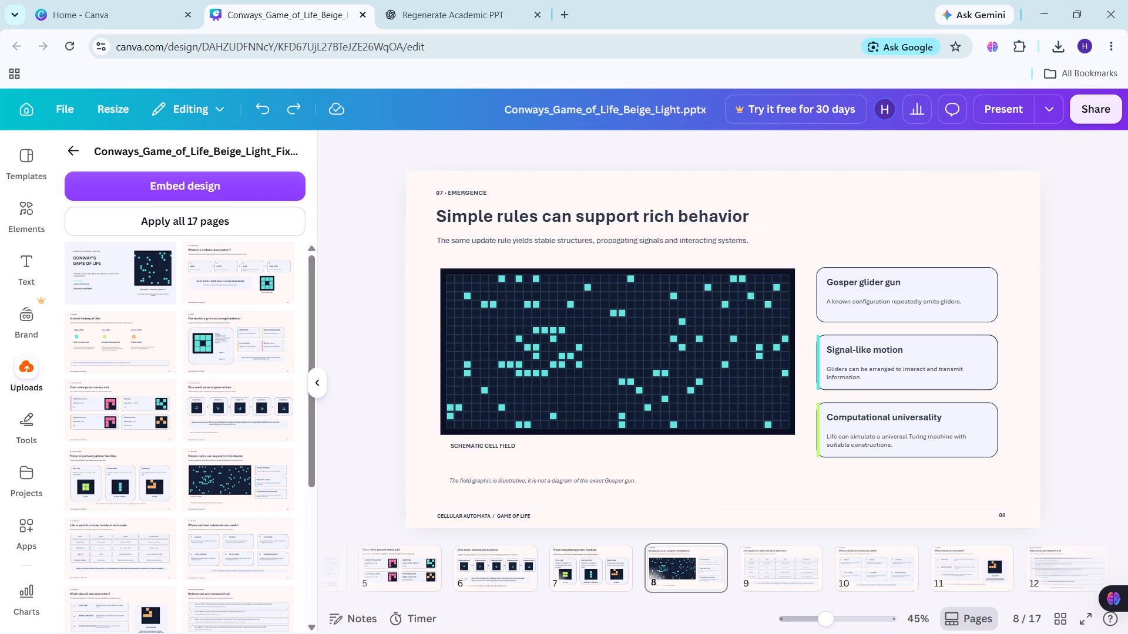
Delete the teal and green accent bars from the Signal-like motion and Computational universality cards.
{"action": "left_click", "coordinate": [819, 365]}
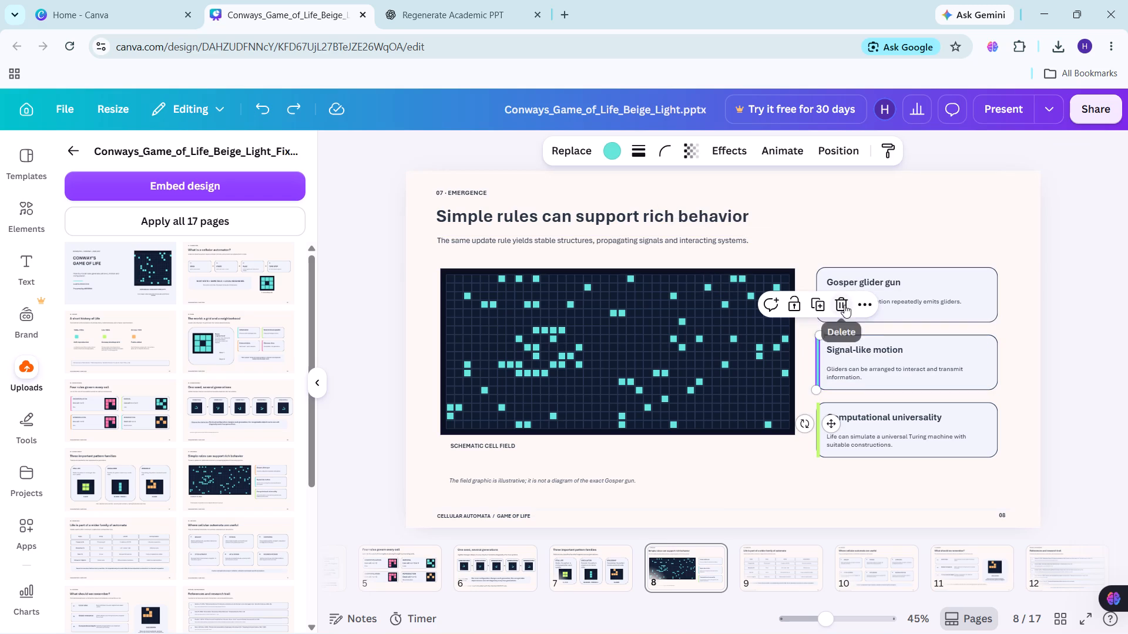
{"action": "left_click", "coordinate": [844, 305]}
{"action": "left_click", "coordinate": [818, 425]}
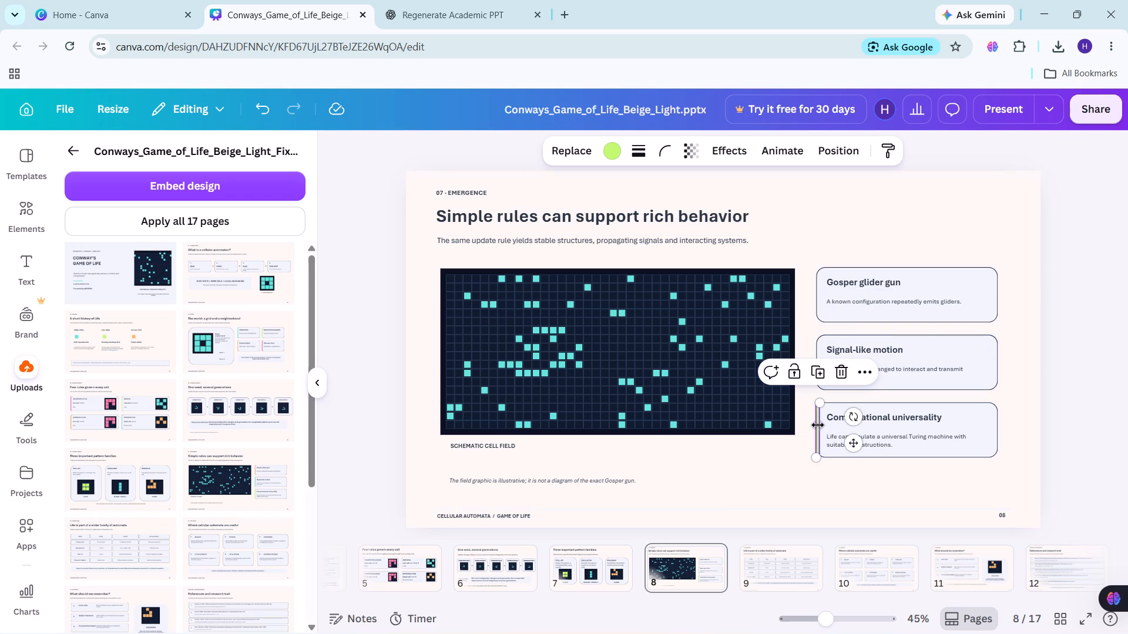
{"action": "left_click", "coordinate": [846, 380]}
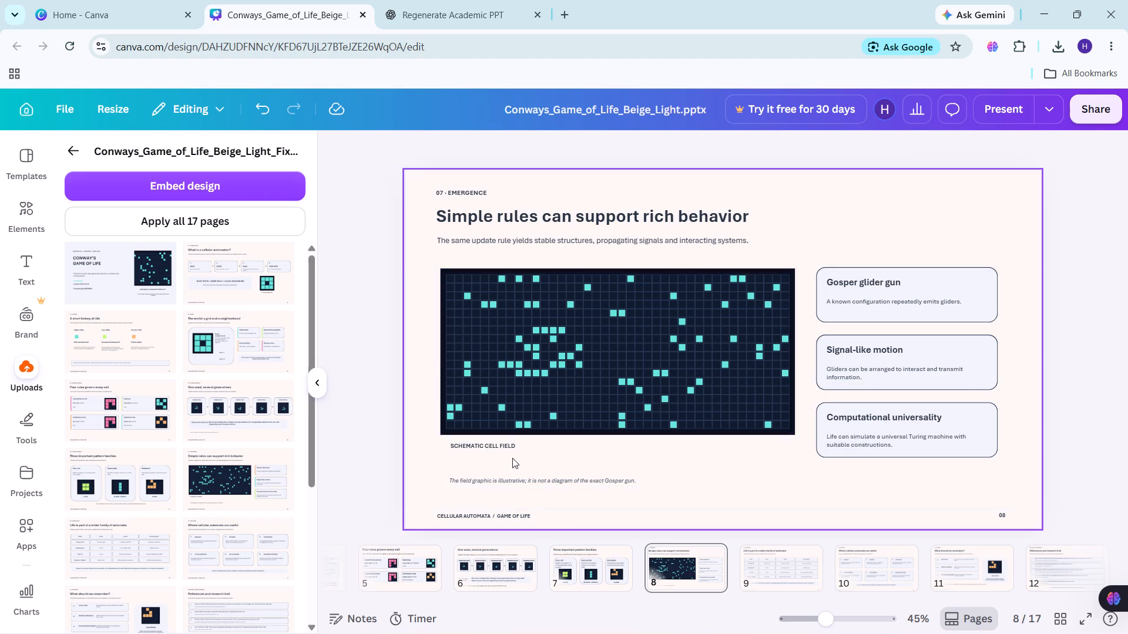
Delete slide 8's "CELLULAR AUTOMATA / GAME OF LIFE" footer, the page number 08 and the "07 · EMERGENCE" label.
{"action": "left_click", "coordinate": [495, 516]}
{"action": "key", "text": "Delete"}
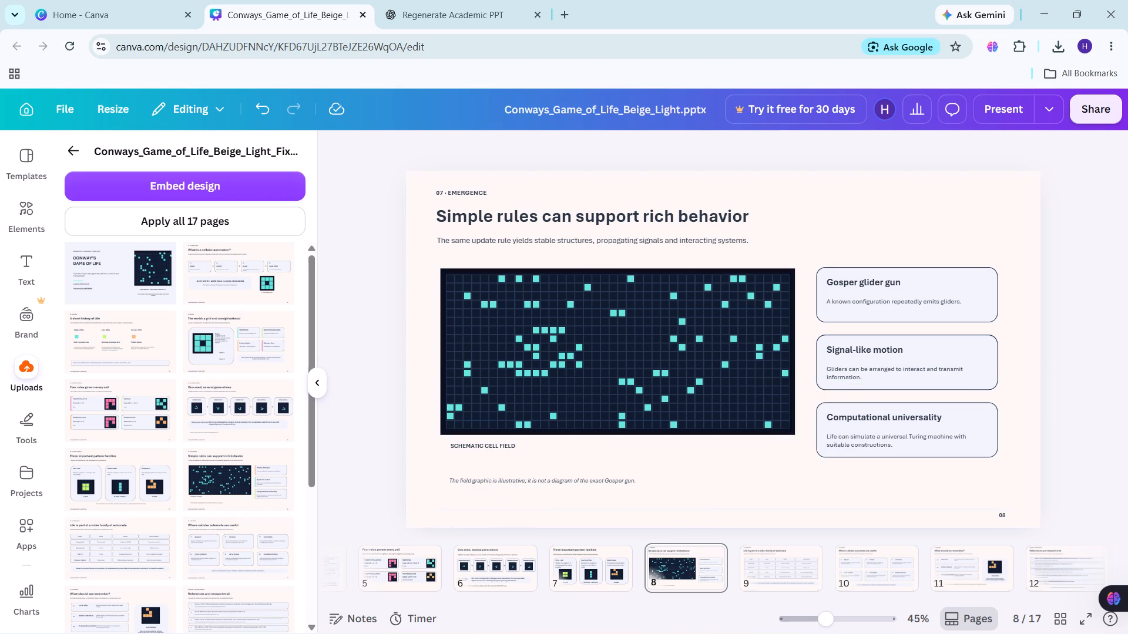
{"action": "left_click", "coordinate": [1006, 512]}
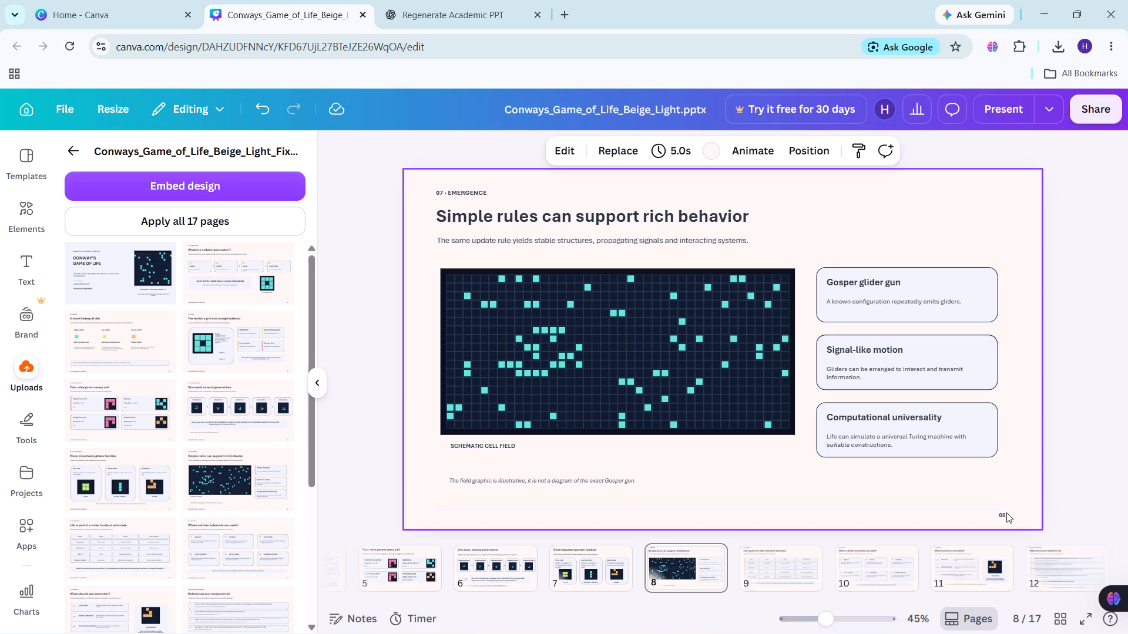
{"action": "left_click", "coordinate": [1005, 514]}
{"action": "key", "text": "Delete"}
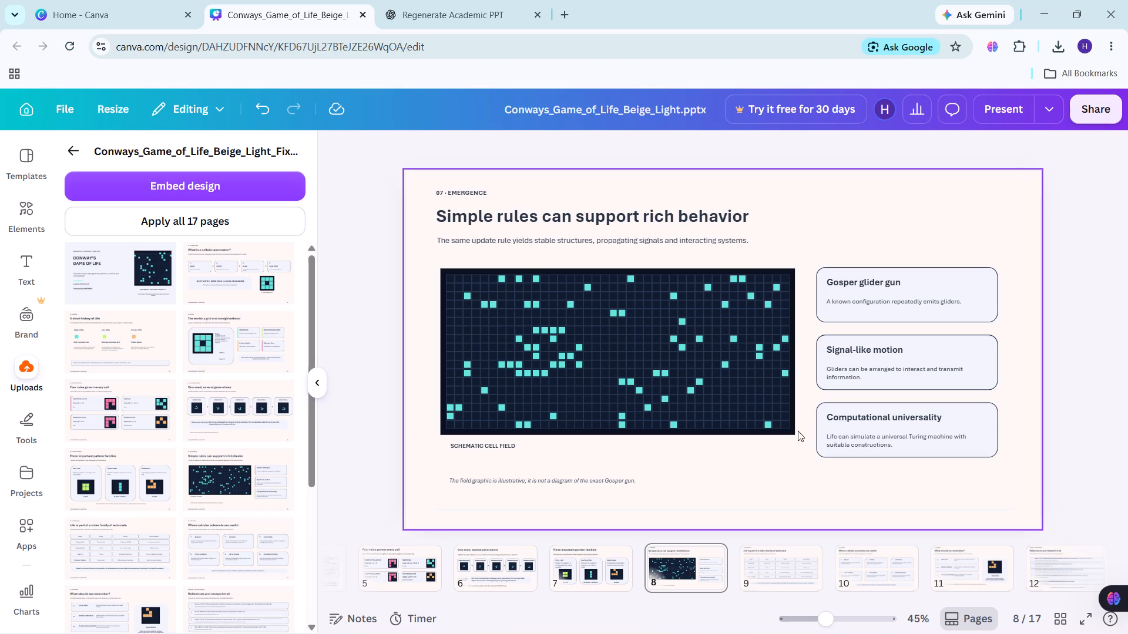
{"action": "left_click", "coordinate": [480, 191]}
{"action": "key", "text": "Delete"}
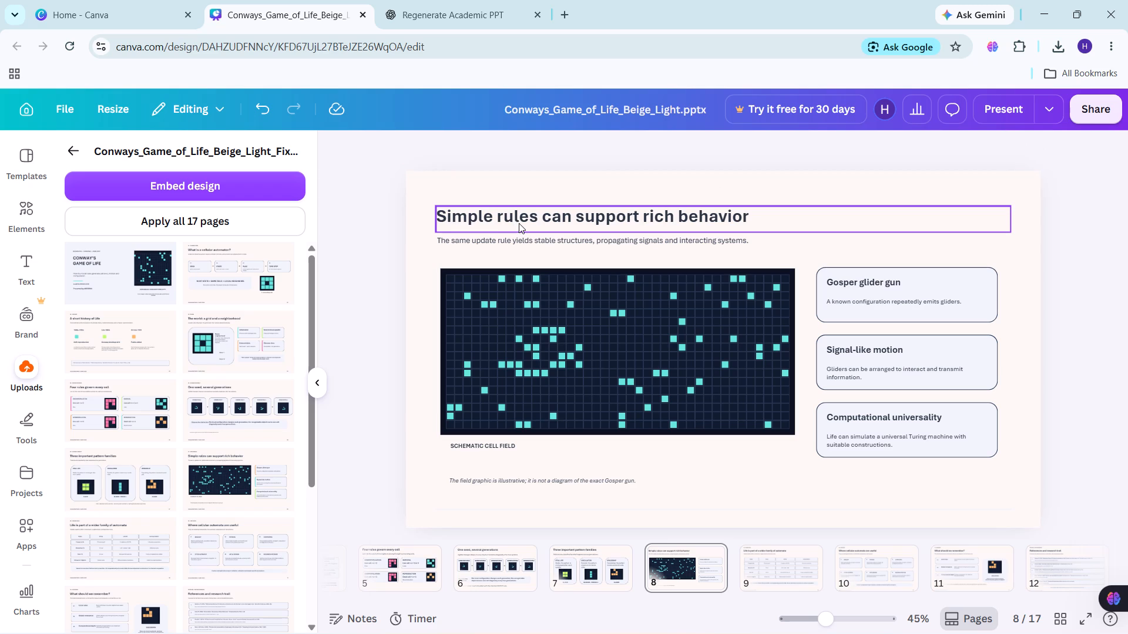
Move the "Simple rules can support rich behavior" title slightly up to widen the gap above the subtitle.
{"action": "left_click", "coordinate": [519, 223]}
{"action": "key", "text": "Up"}
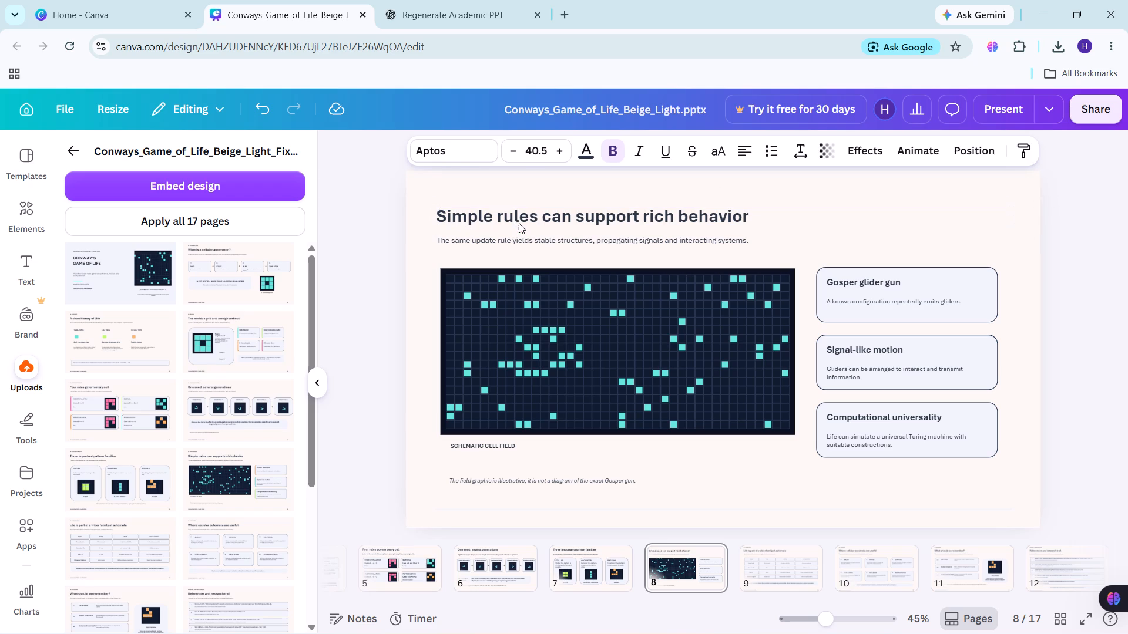
{"action": "left_click", "coordinate": [535, 222]}
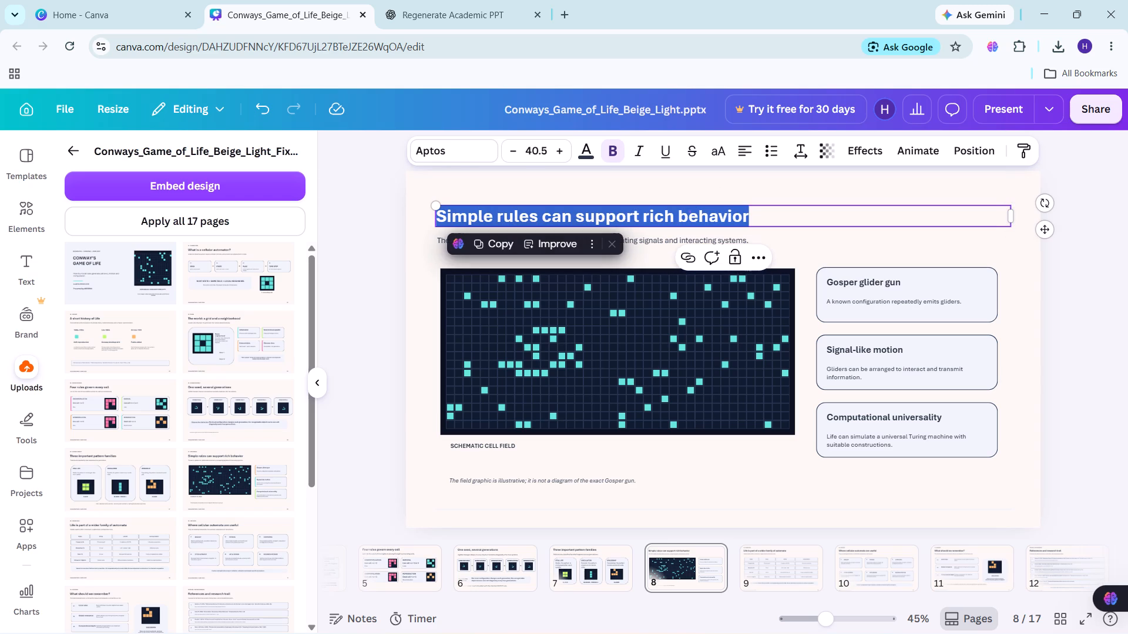
{"action": "left_click", "coordinate": [745, 174]}
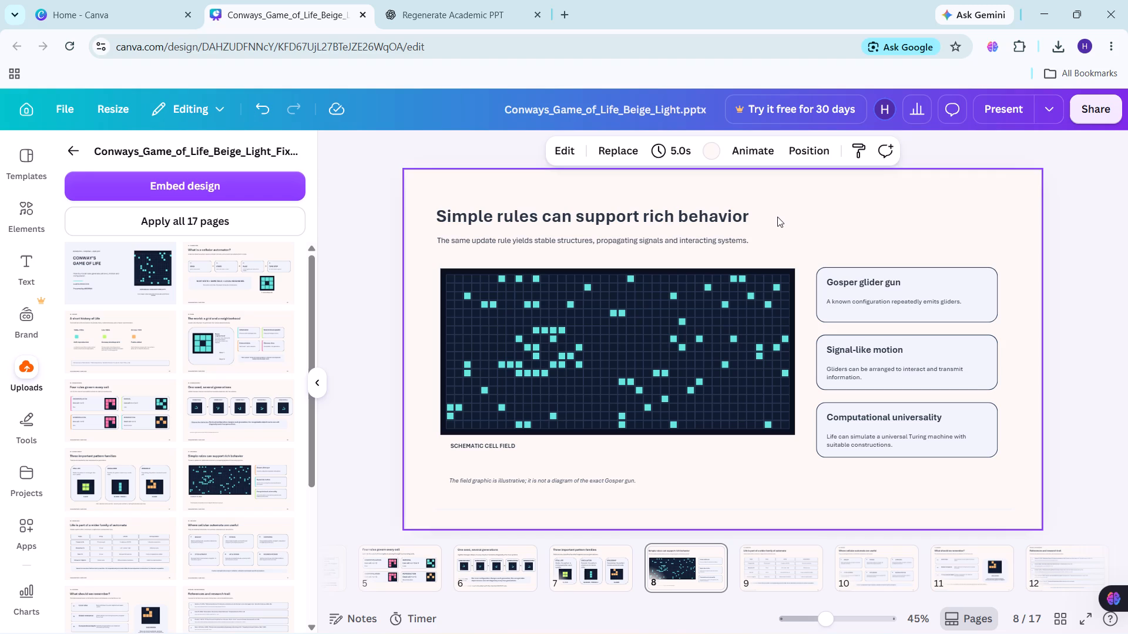
{"action": "left_click_drag", "start_coordinate": [777, 217], "coordinate": [780, 208]}
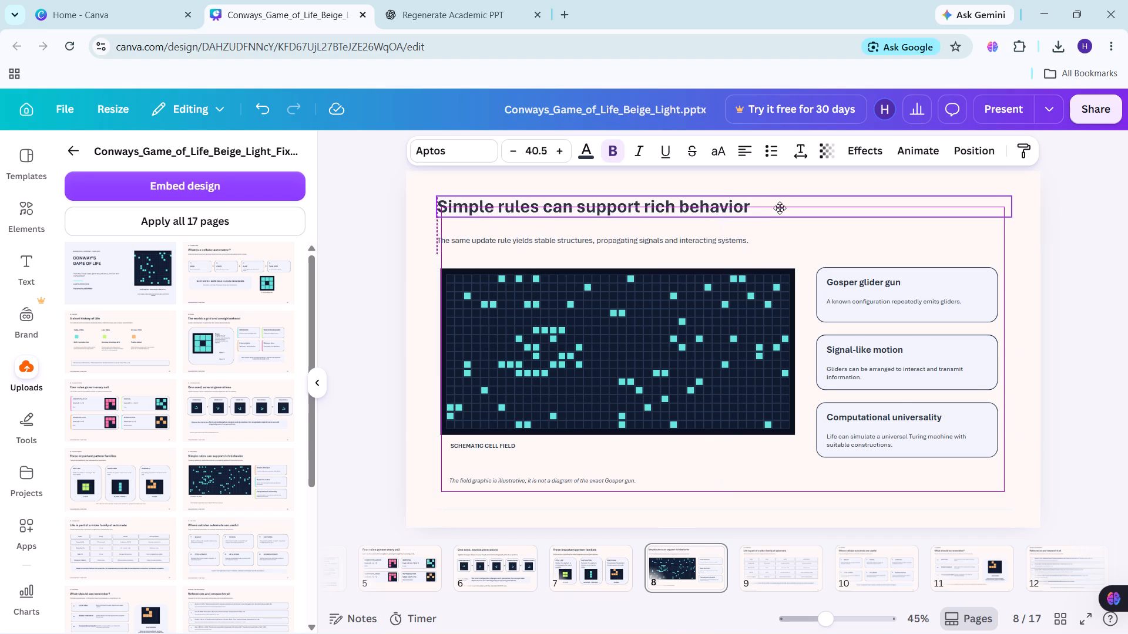
Align the left edge of the "Simple rules can support rich behavior" title with the subtitle below it.
{"action": "left_click_drag", "start_coordinate": [780, 208], "coordinate": [781, 208]}
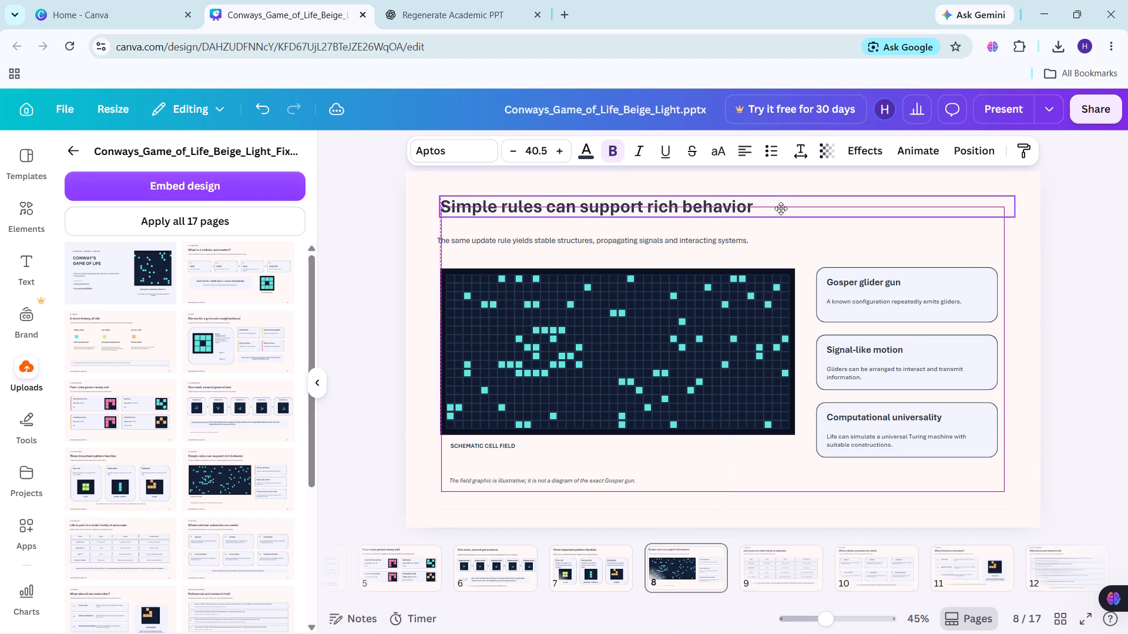
{"action": "left_click_drag", "start_coordinate": [781, 208], "coordinate": [778, 208]}
{"action": "left_click", "coordinate": [801, 235]}
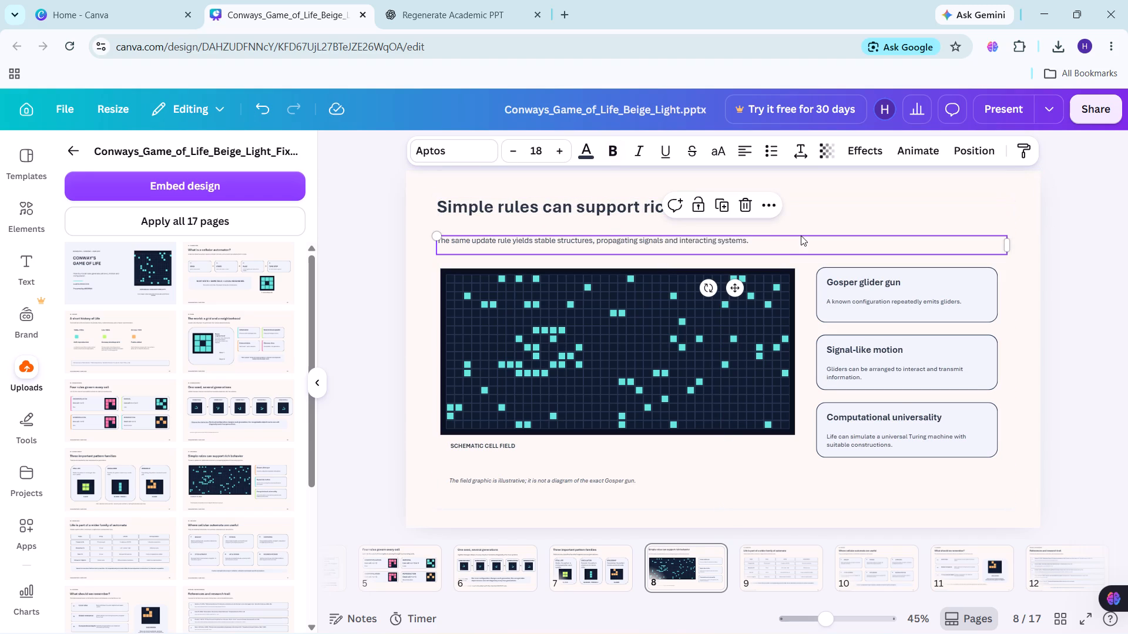
Enlarge slide 8's title to size 50.5 and shift it slightly up, away from the subtitle.
{"action": "left_click", "coordinate": [554, 205]}
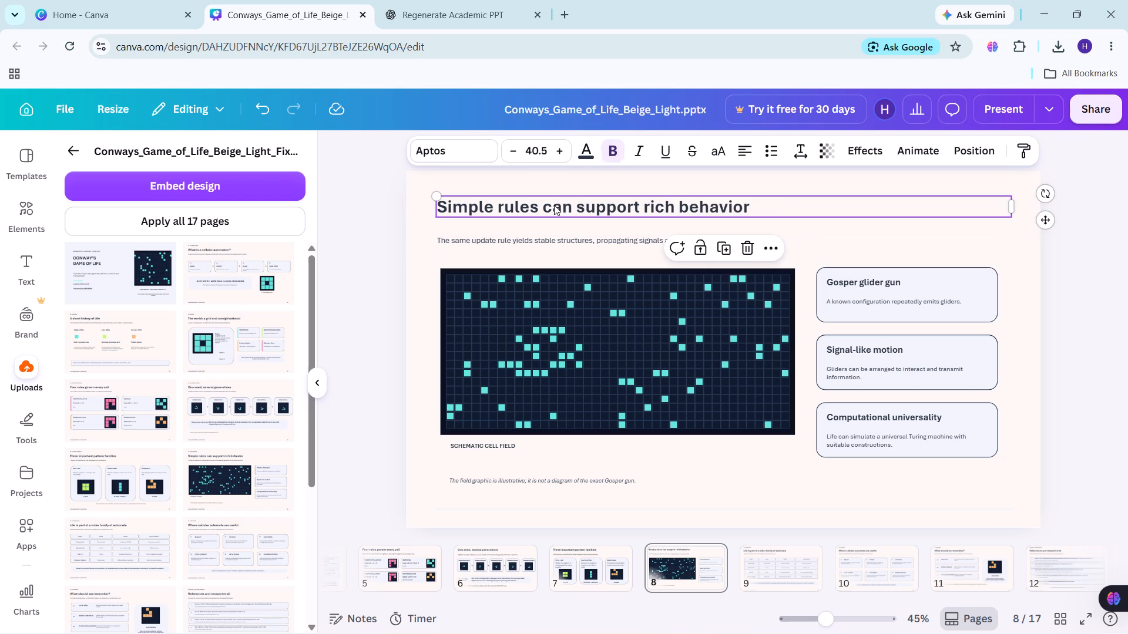
{"action": "double_click", "coordinate": [560, 152]}
{"action": "triple_click", "coordinate": [560, 152]}
{"action": "left_click", "coordinate": [560, 152]}
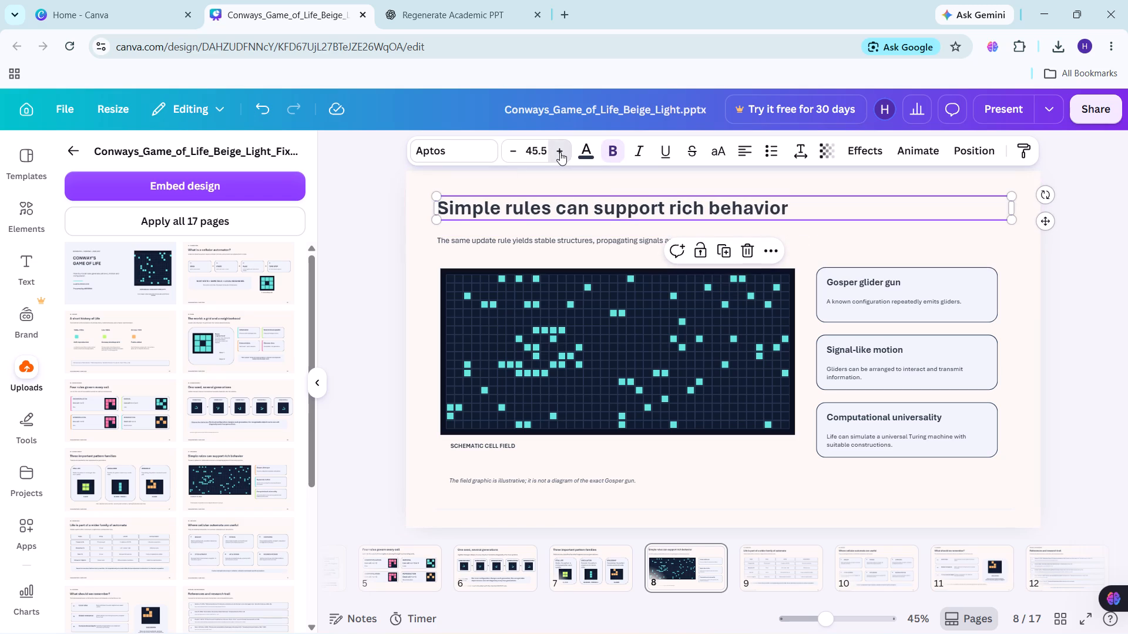
{"action": "left_click", "coordinate": [560, 152]}
{"action": "left_click", "coordinate": [560, 152]}
{"action": "left_click", "coordinate": [560, 152]}
{"action": "left_click", "coordinate": [560, 152]}
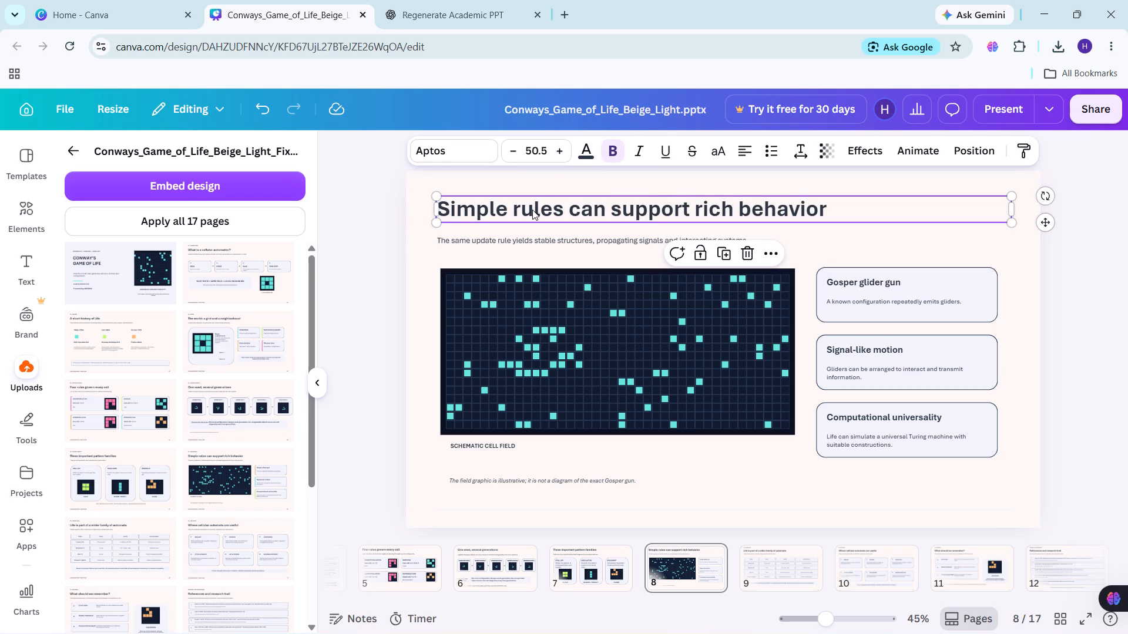
{"action": "left_click", "coordinate": [558, 211]}
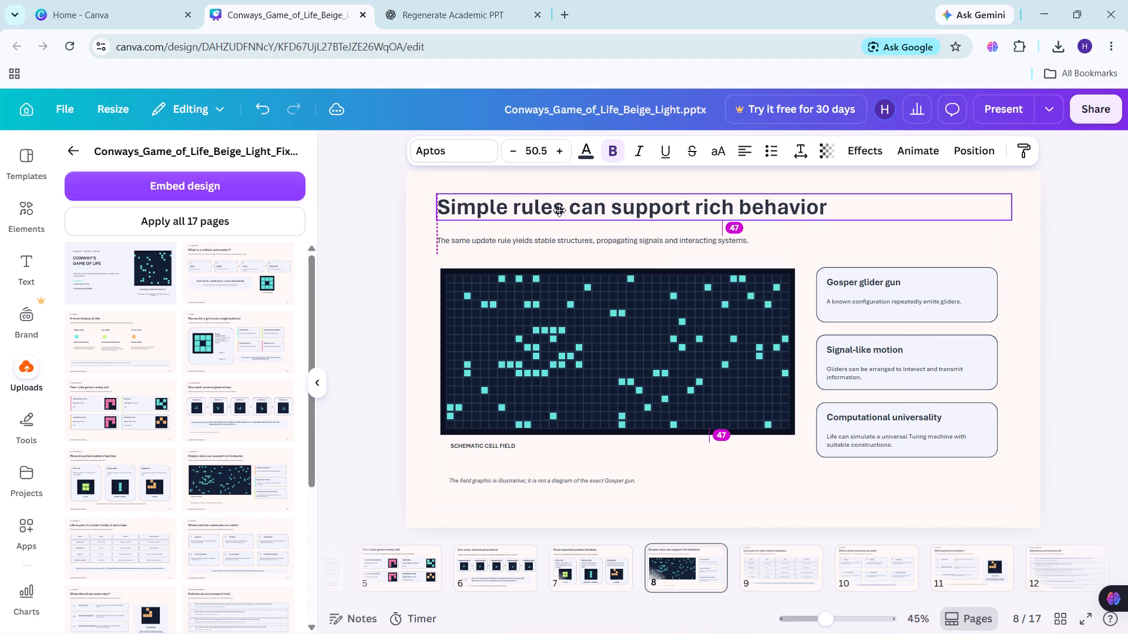
Enlarge all text below the title together by 12 points, bringing the subtitle to size 30.
{"action": "left_click", "coordinate": [565, 244]}
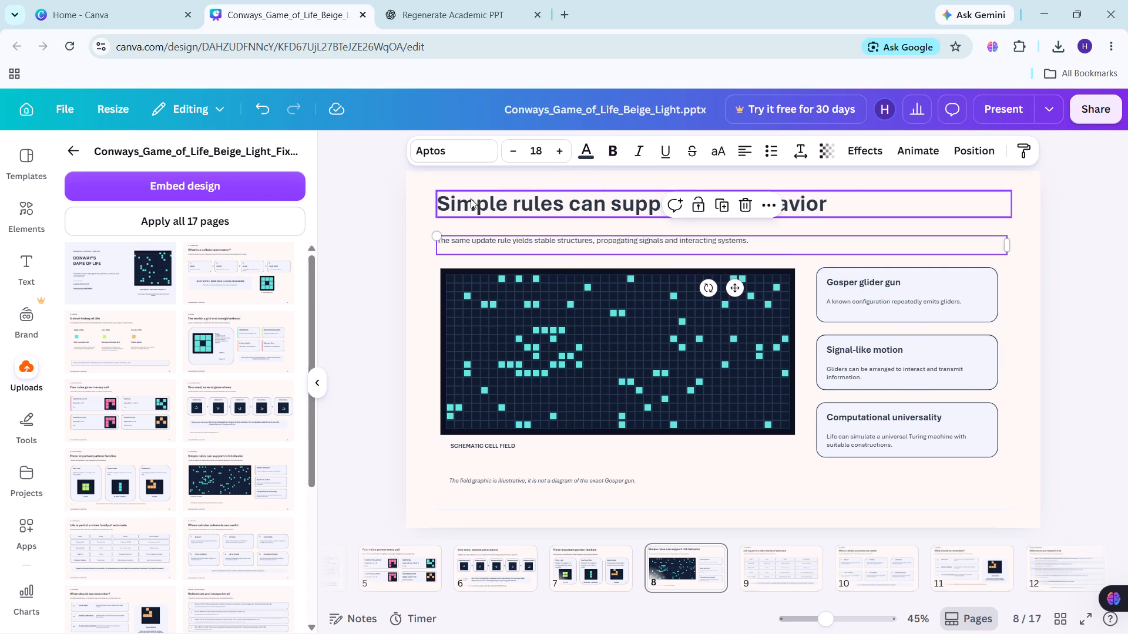
{"action": "left_click", "coordinate": [421, 231]}
{"action": "left_click_drag", "start_coordinate": [421, 231], "coordinate": [876, 413]}
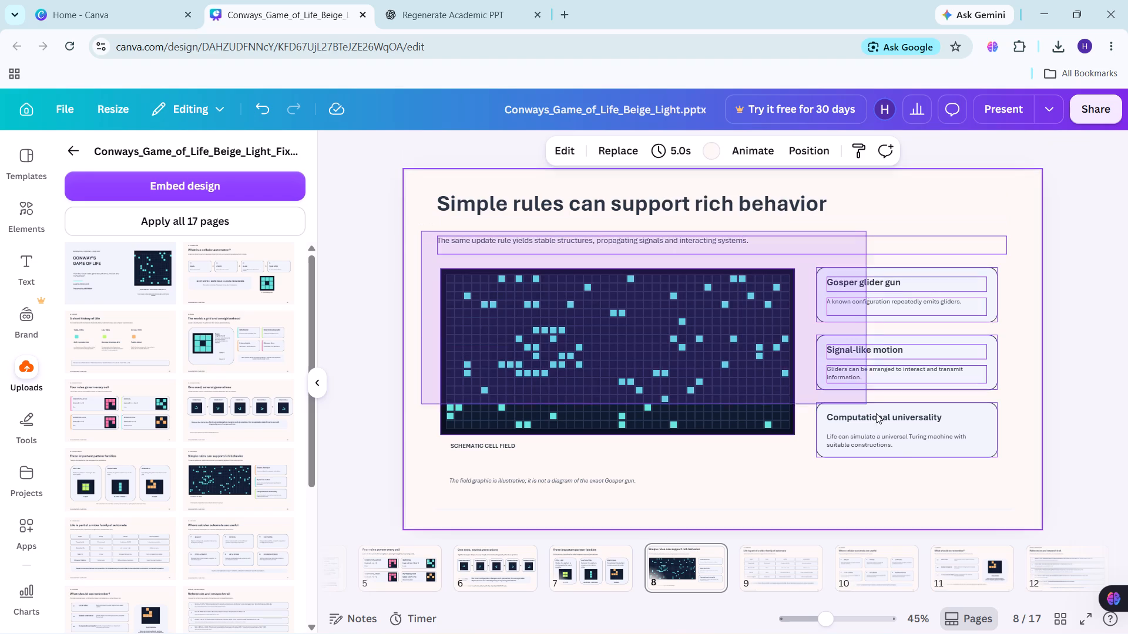
{"action": "left_click_drag", "start_coordinate": [876, 413], "coordinate": [913, 487]}
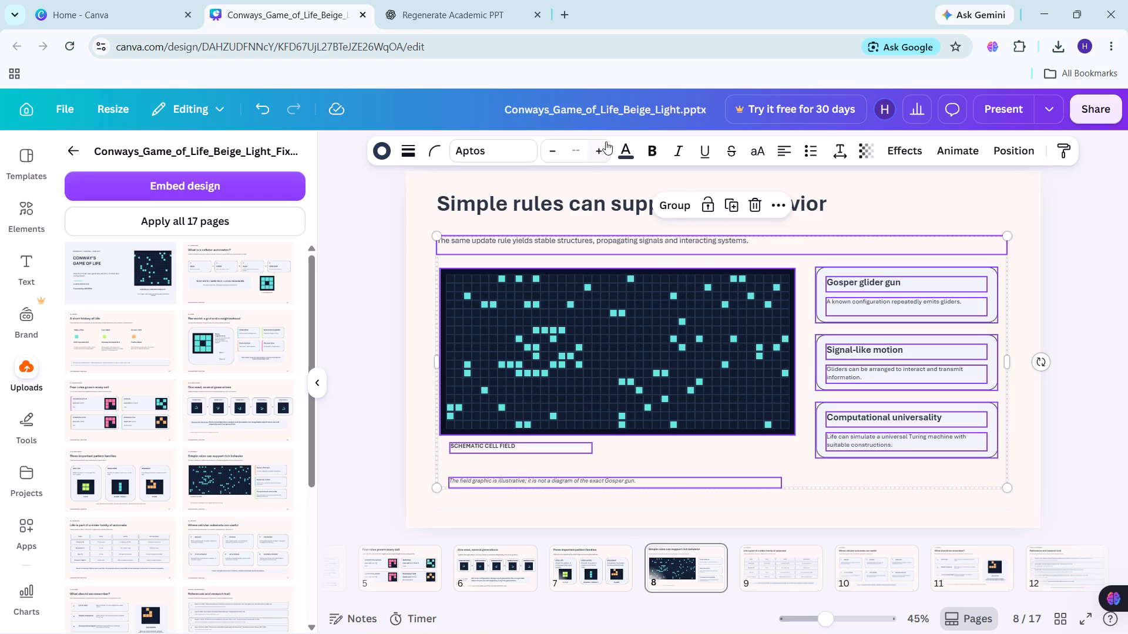
{"action": "triple_click", "coordinate": [600, 156]}
{"action": "triple_click", "coordinate": [600, 156]}
{"action": "triple_click", "coordinate": [600, 156]}
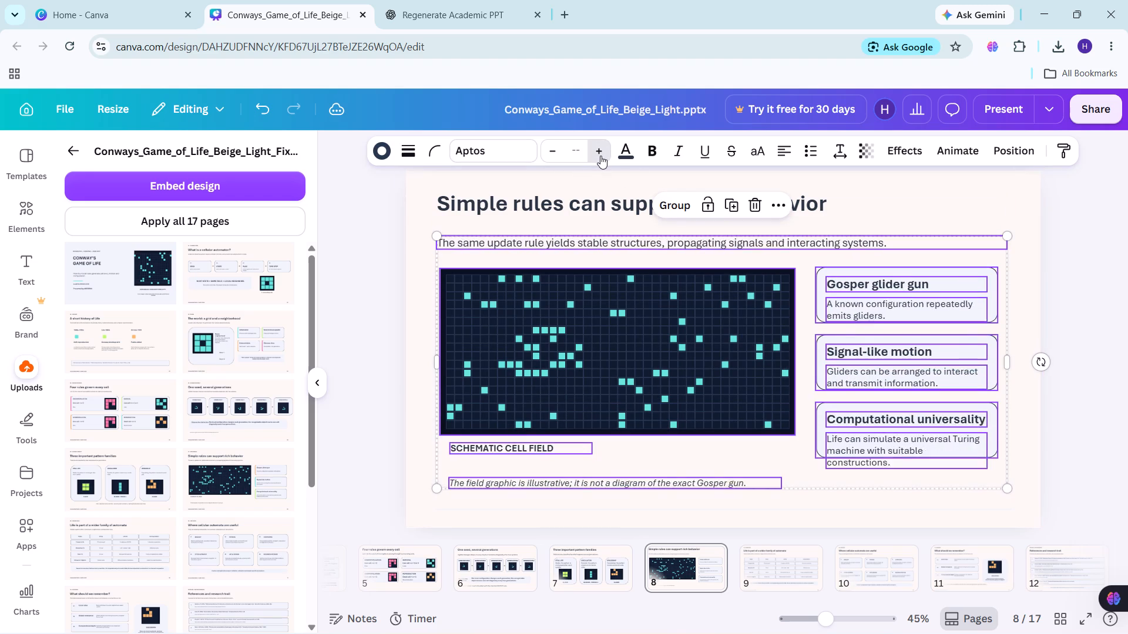
{"action": "left_click", "coordinate": [600, 156]}
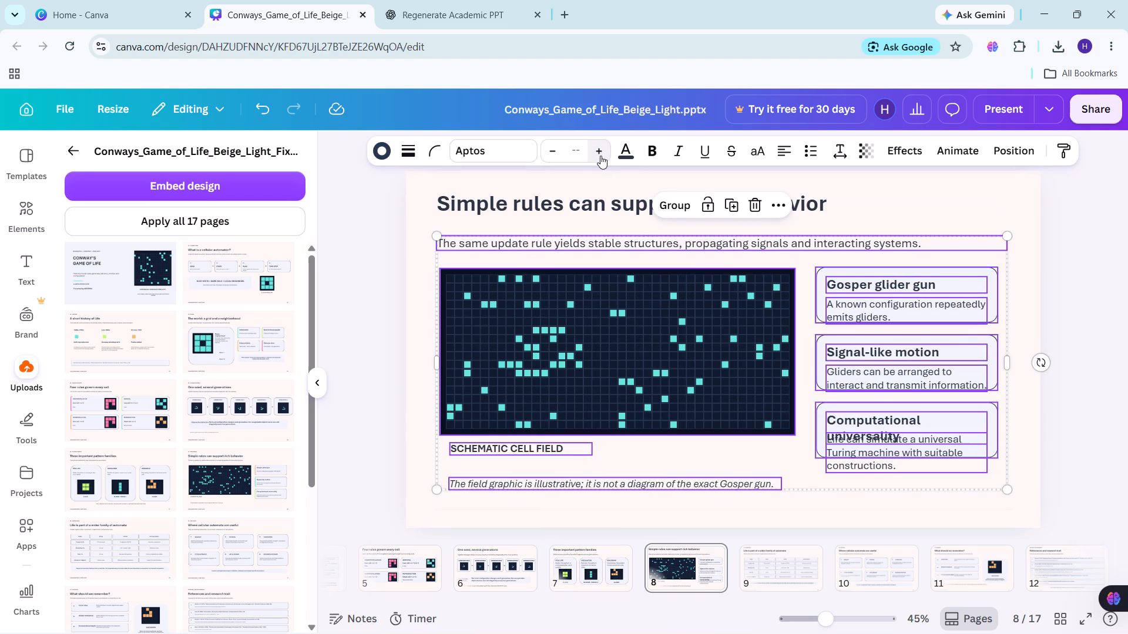
{"action": "left_click", "coordinate": [600, 156]}
{"action": "left_click", "coordinate": [600, 156]}
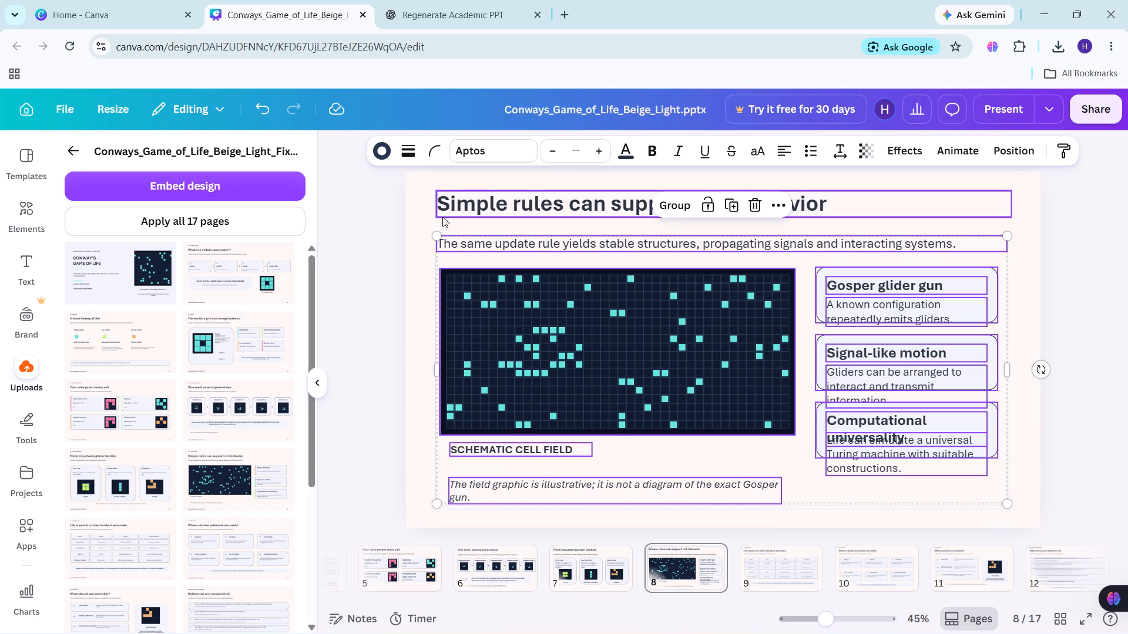
{"action": "left_click", "coordinate": [429, 218]}
{"action": "left_click", "coordinate": [496, 249]}
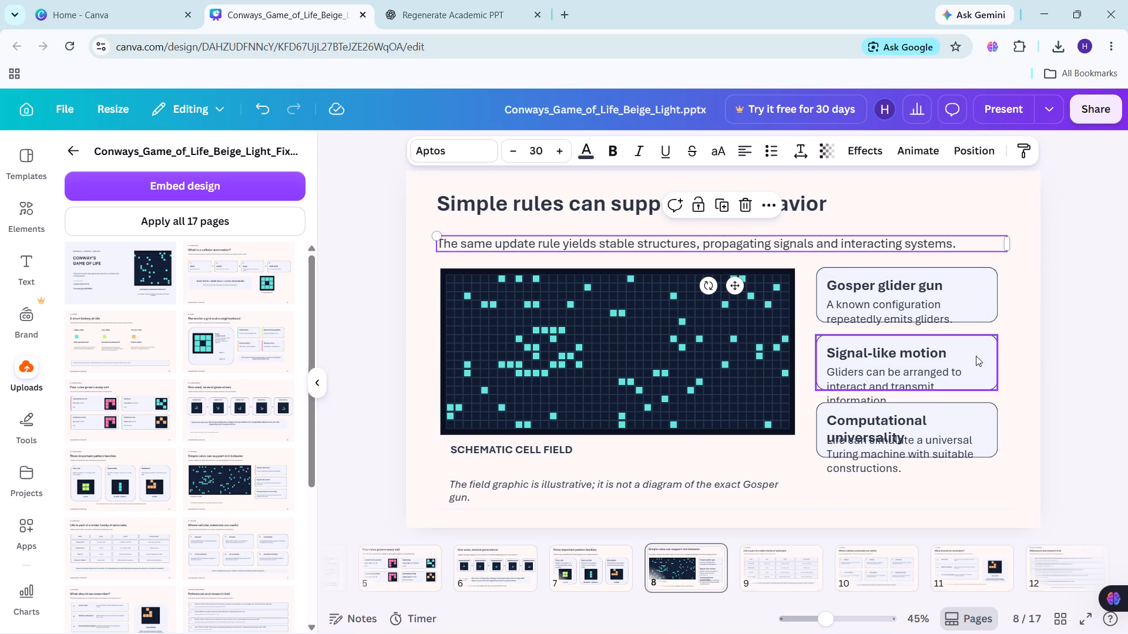
{"action": "left_click", "coordinate": [883, 499]}
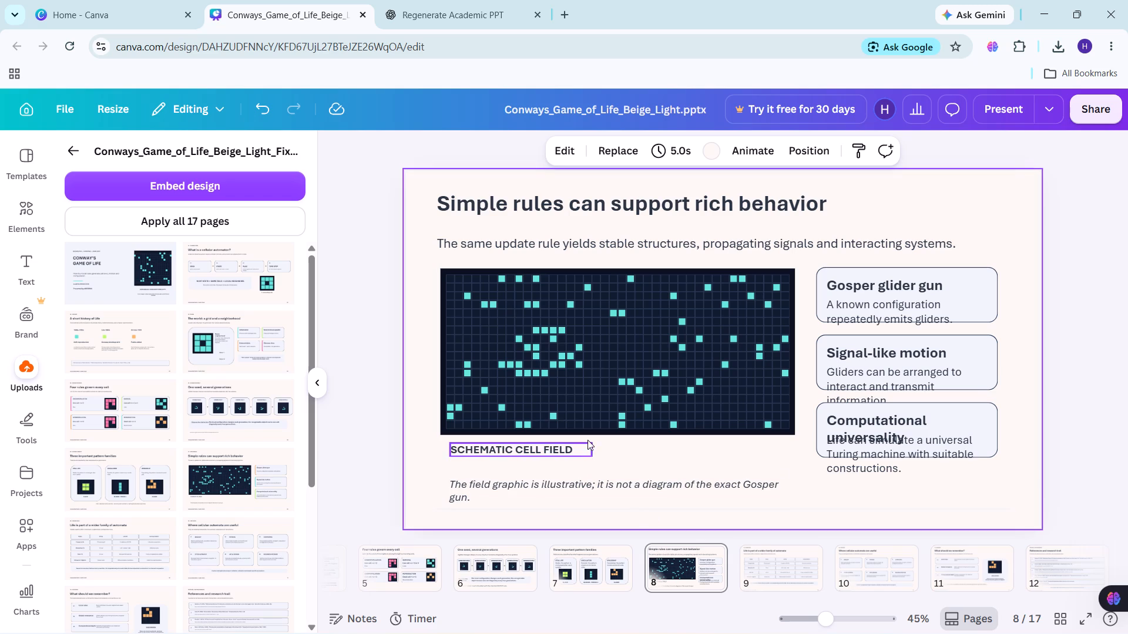
Set the "SCHEMATIC CELL FIELD" caption to size 30.5, widen it to fit one line, and align it under the graphic's left edge.
{"action": "left_click", "coordinate": [538, 449]}
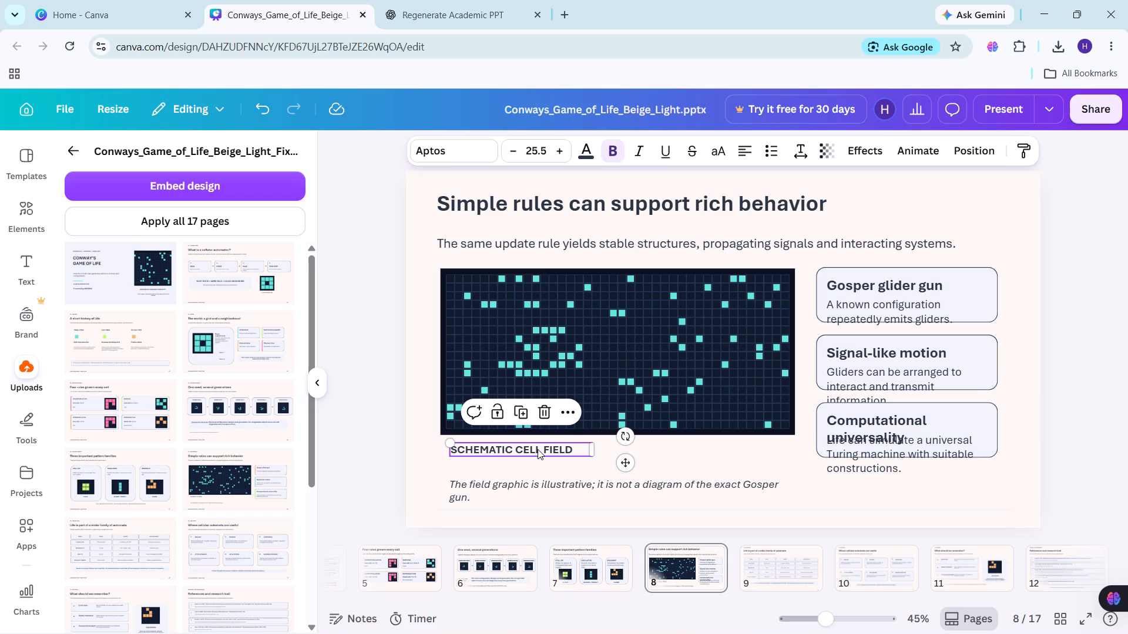
{"action": "triple_click", "coordinate": [563, 147]}
{"action": "double_click", "coordinate": [563, 147]}
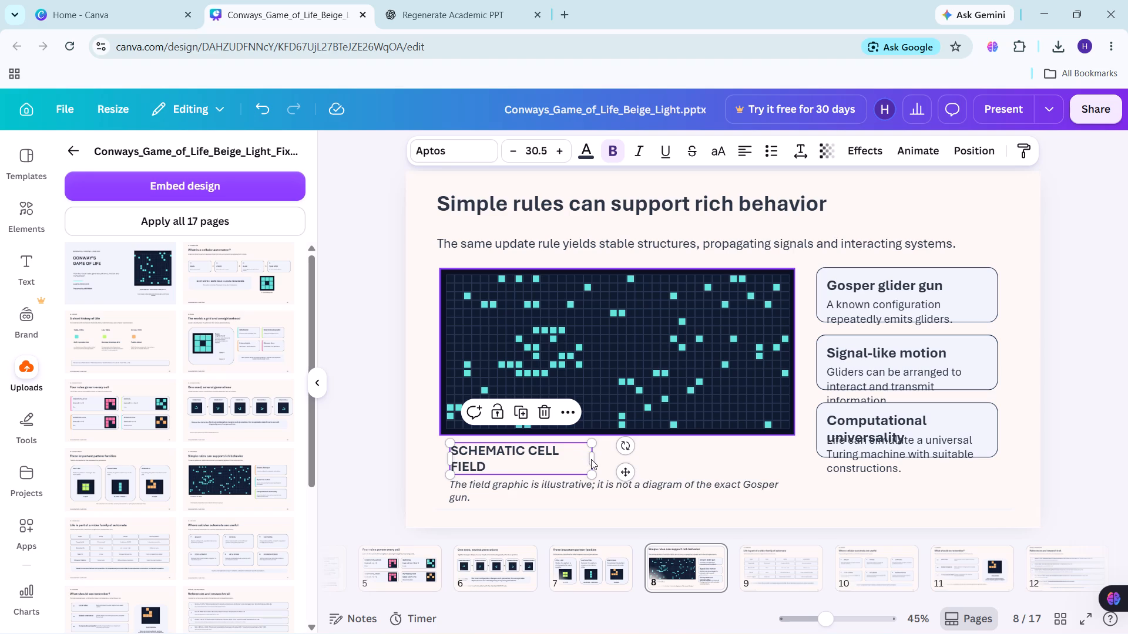
{"action": "left_click_drag", "start_coordinate": [595, 457], "coordinate": [642, 458]}
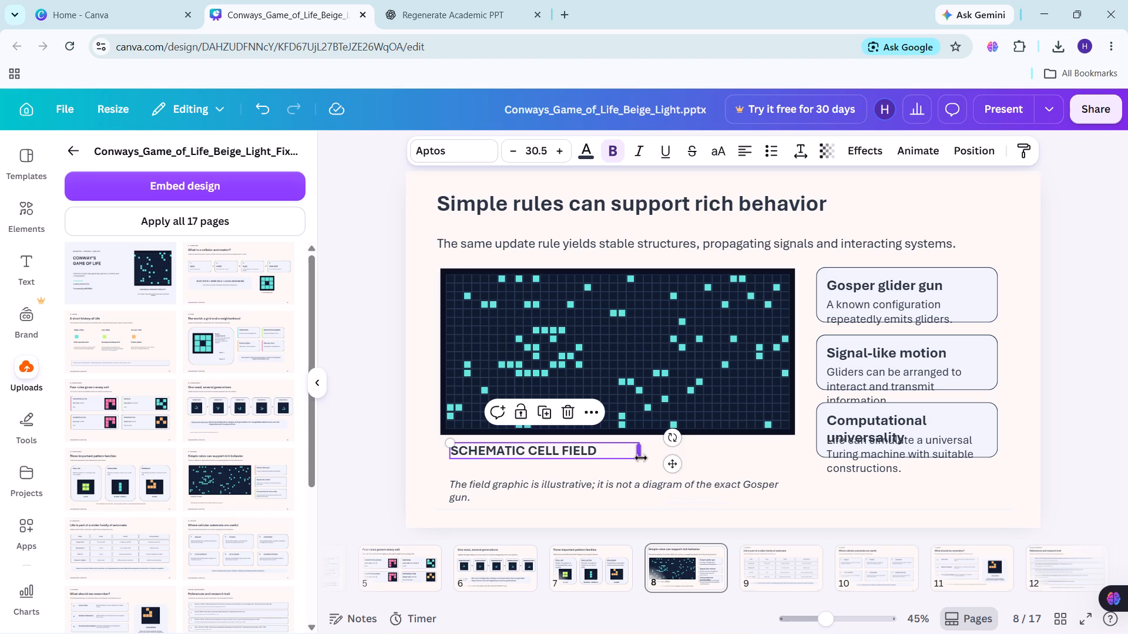
{"action": "left_click_drag", "start_coordinate": [609, 447], "coordinate": [597, 447]}
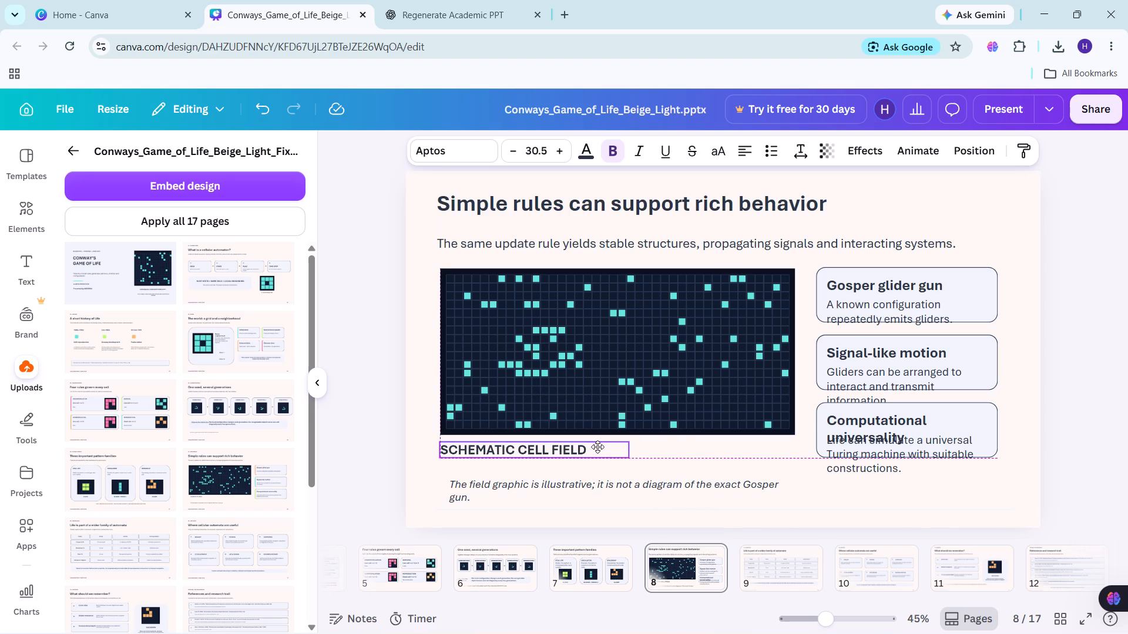
{"action": "left_click_drag", "start_coordinate": [597, 447], "coordinate": [599, 450]}
Shift the italic note about the field graphic left, roughly in line with the caption above it.
{"action": "left_click_drag", "start_coordinate": [599, 487], "coordinate": [589, 487]}
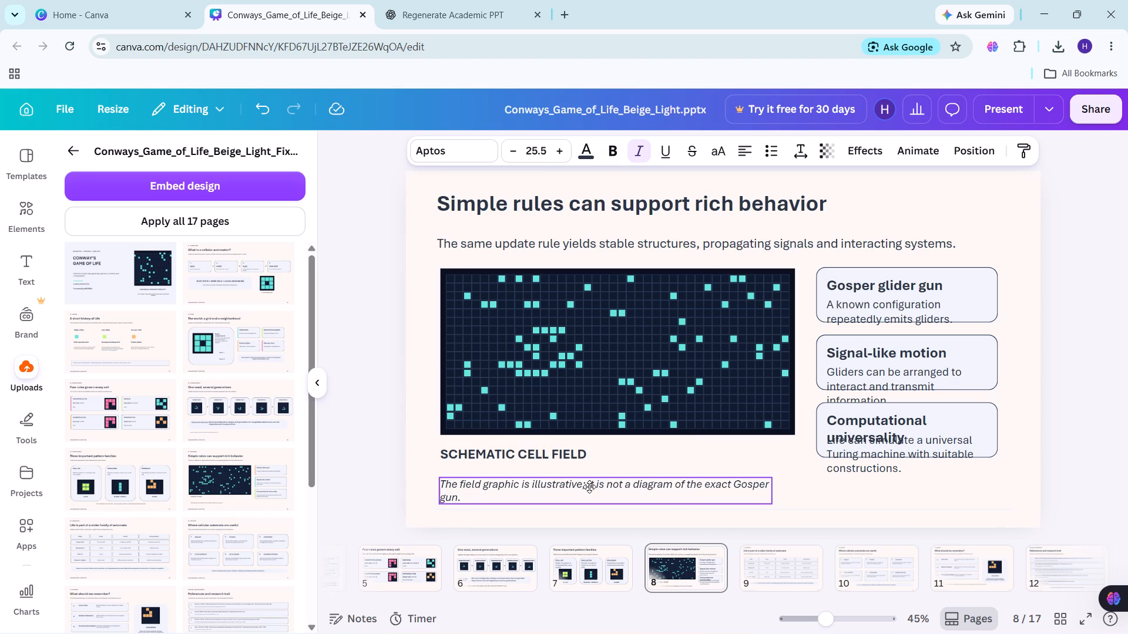
{"action": "left_click_drag", "start_coordinate": [589, 487], "coordinate": [590, 487]}
{"action": "left_click", "coordinate": [634, 515]}
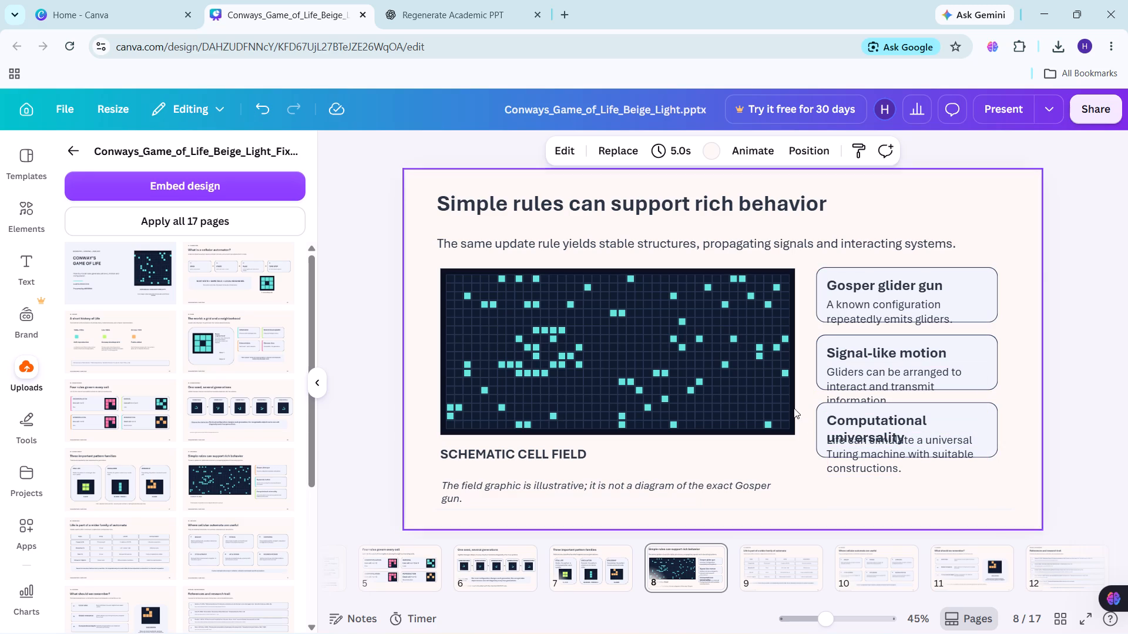
Move the Computational universality card with its heading and description down, widening the gap below the Signal-like motion card.
{"action": "left_click_drag", "start_coordinate": [801, 409], "coordinate": [935, 484]}
{"action": "left_click_drag", "start_coordinate": [986, 414], "coordinate": [986, 425]}
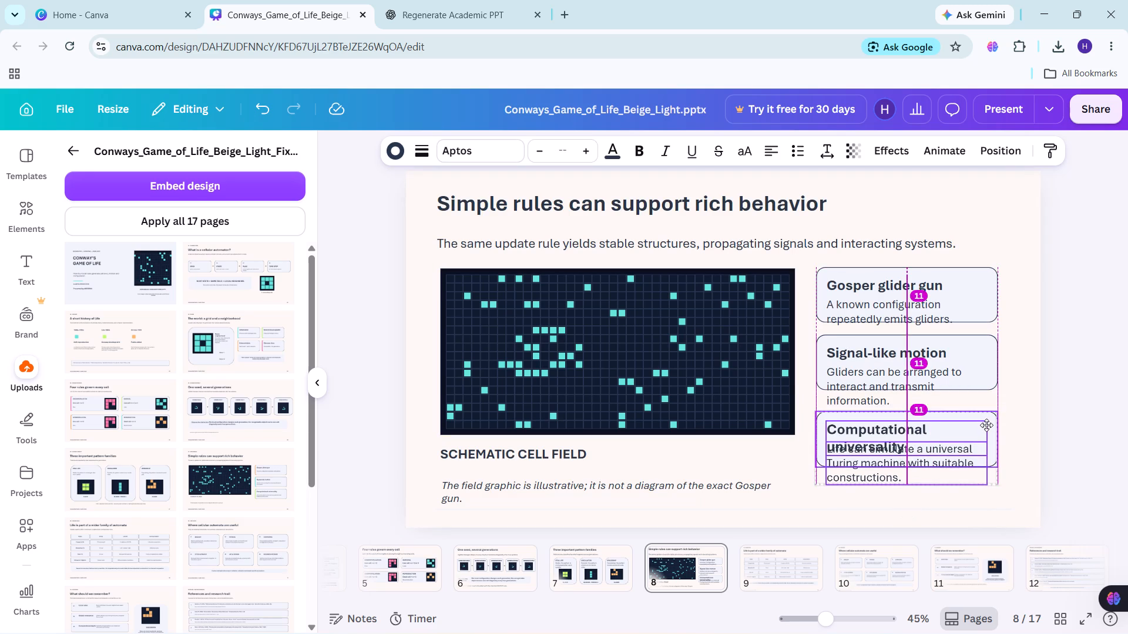
{"action": "left_click_drag", "start_coordinate": [986, 425], "coordinate": [989, 432]}
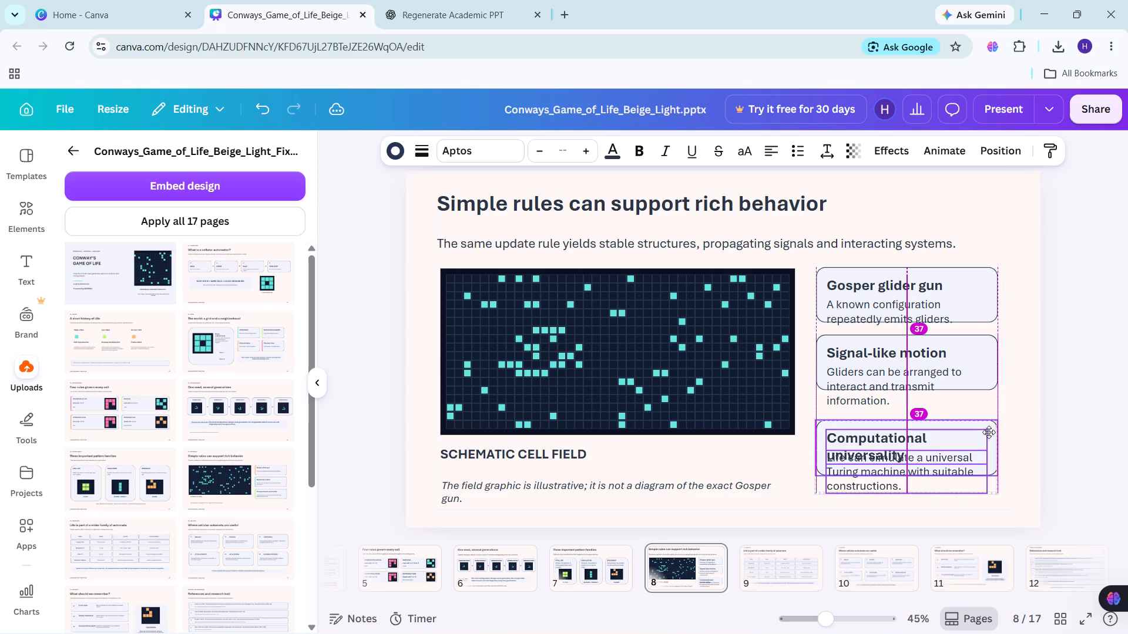
{"action": "left_click_drag", "start_coordinate": [989, 432], "coordinate": [990, 437]}
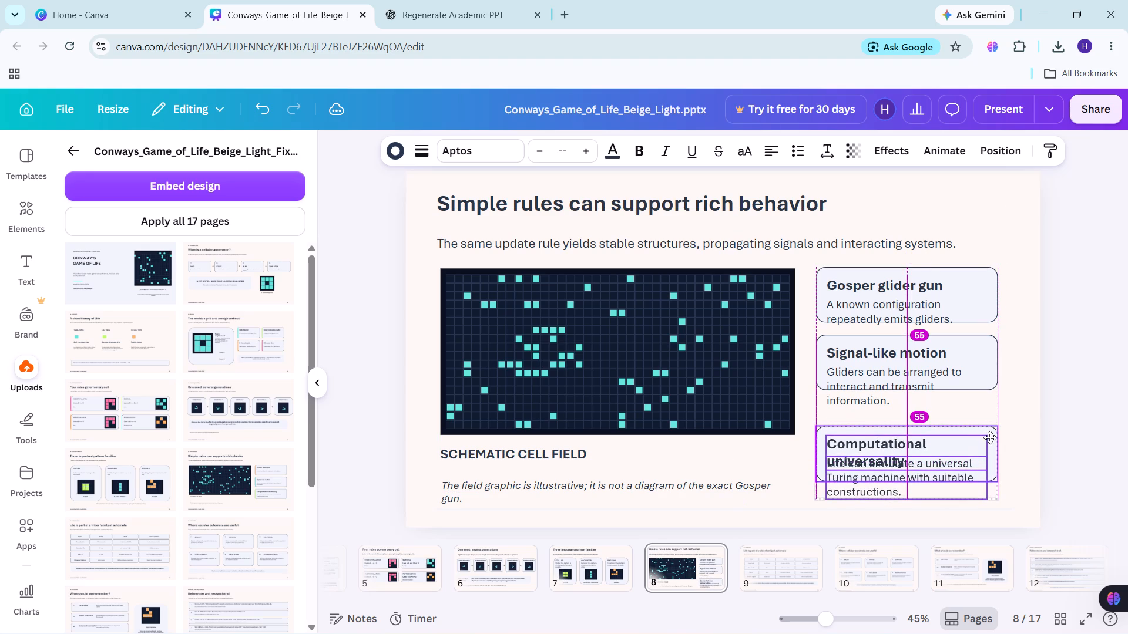
{"action": "left_click_drag", "start_coordinate": [990, 437], "coordinate": [989, 434]}
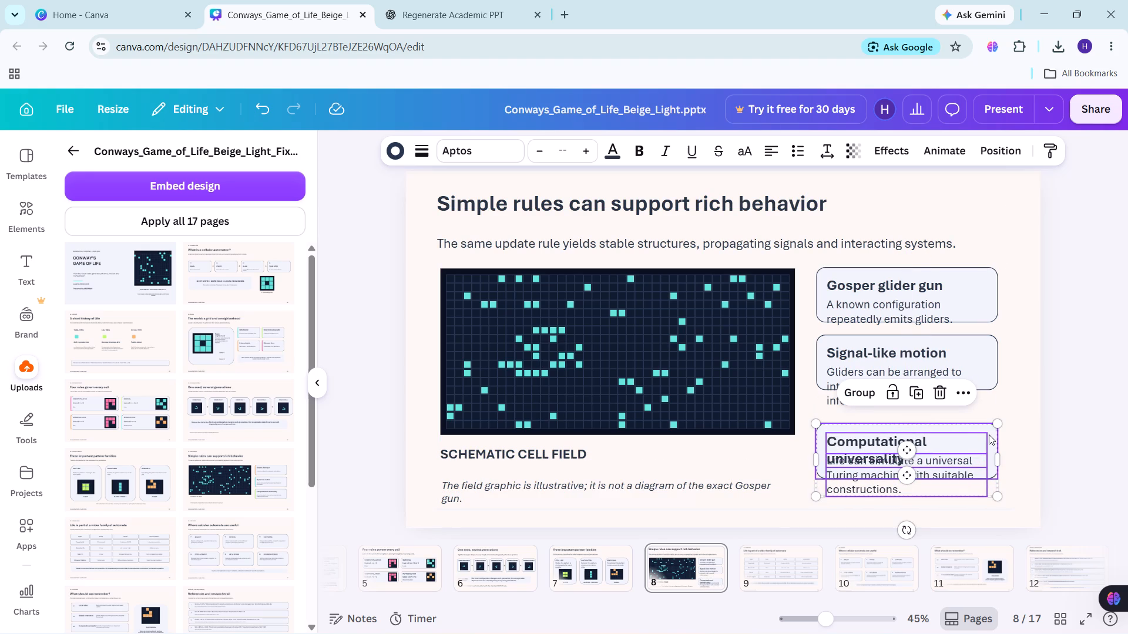
{"action": "left_click", "coordinate": [1021, 481]}
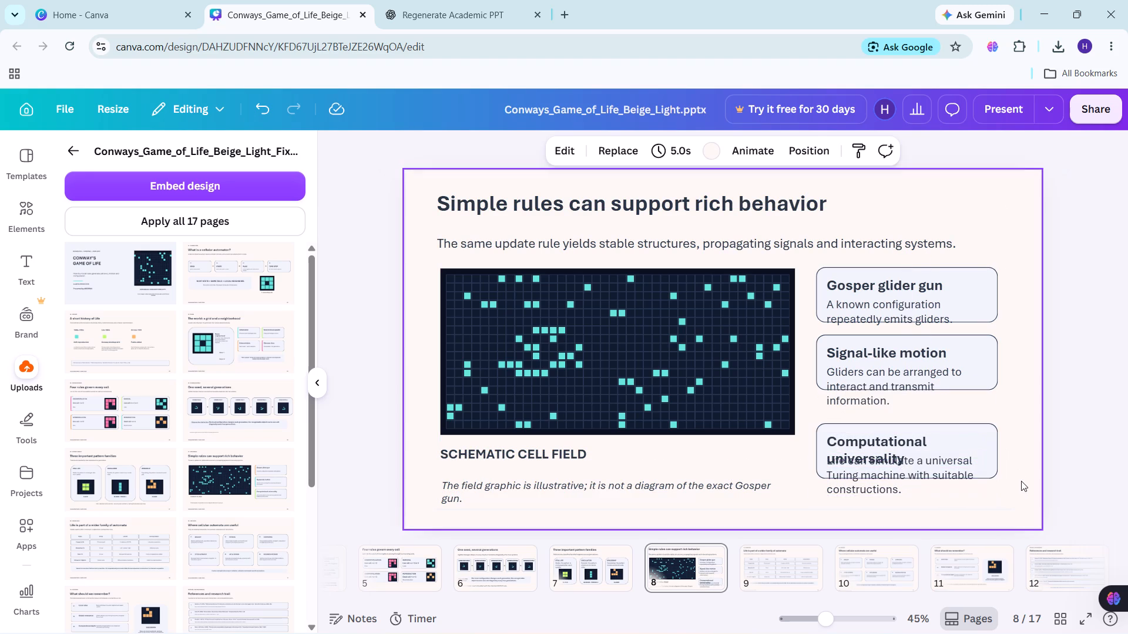
Extend the Computational universality card's box downward to enclose its text, and lower its description beneath the two-line heading.
{"action": "left_click", "coordinate": [992, 467]}
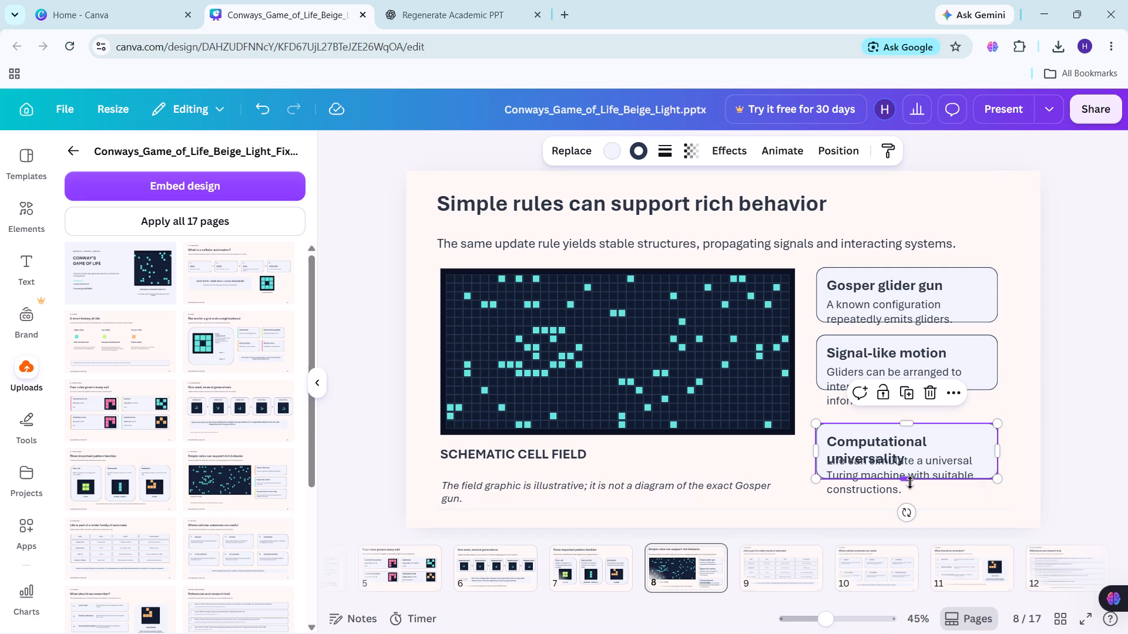
{"action": "left_click_drag", "start_coordinate": [909, 482], "coordinate": [913, 509]}
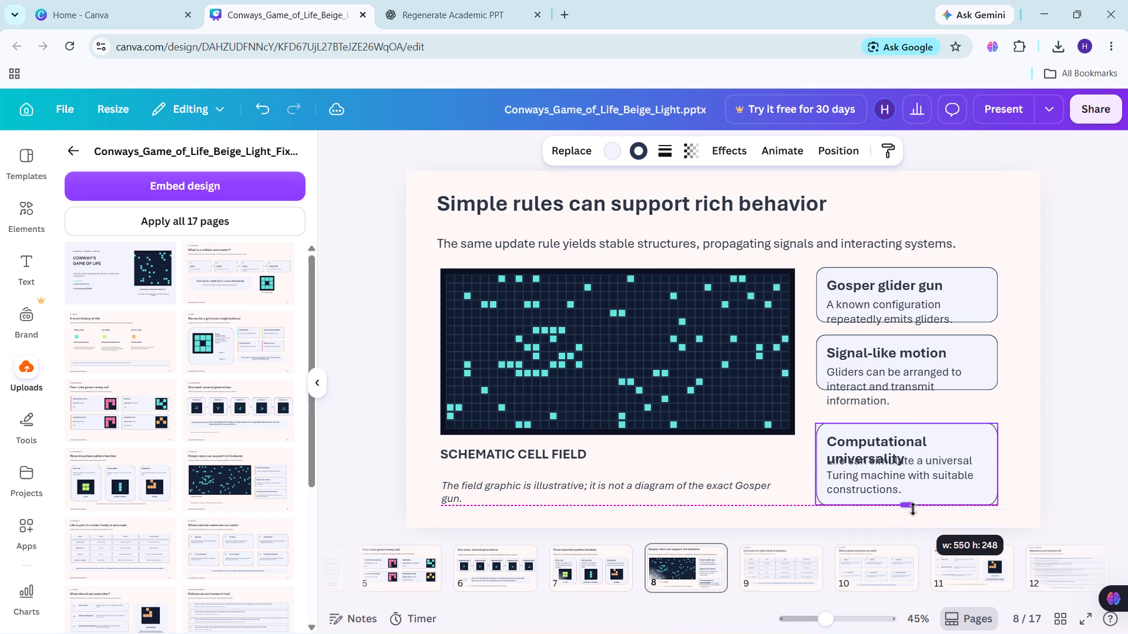
{"action": "left_click_drag", "start_coordinate": [913, 509], "coordinate": [914, 512]}
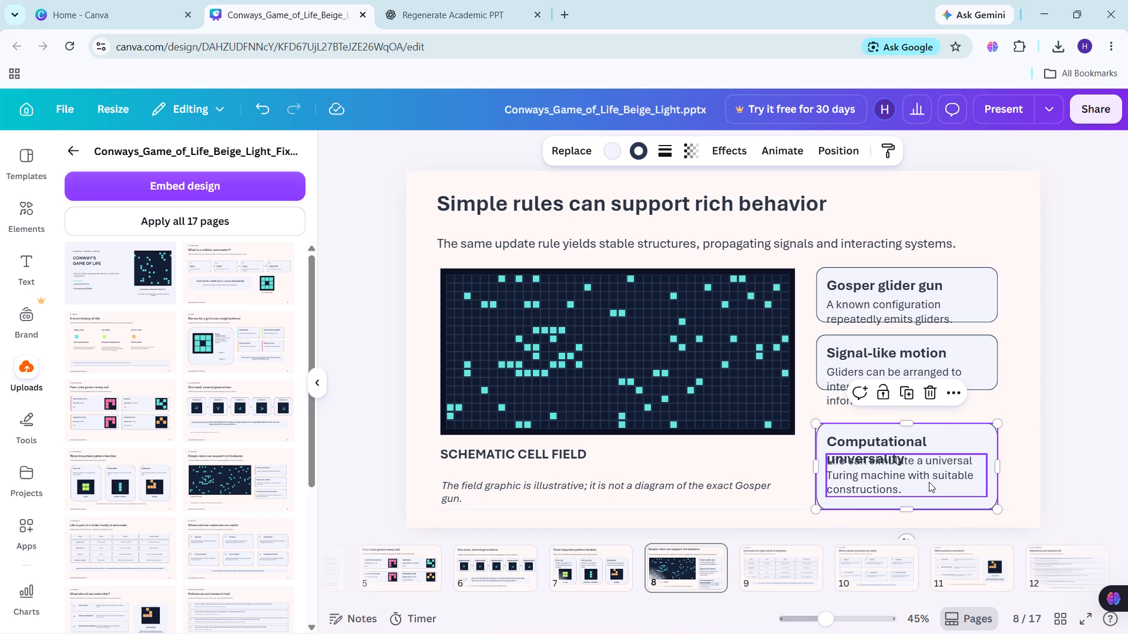
{"action": "left_click_drag", "start_coordinate": [929, 482], "coordinate": [928, 490]}
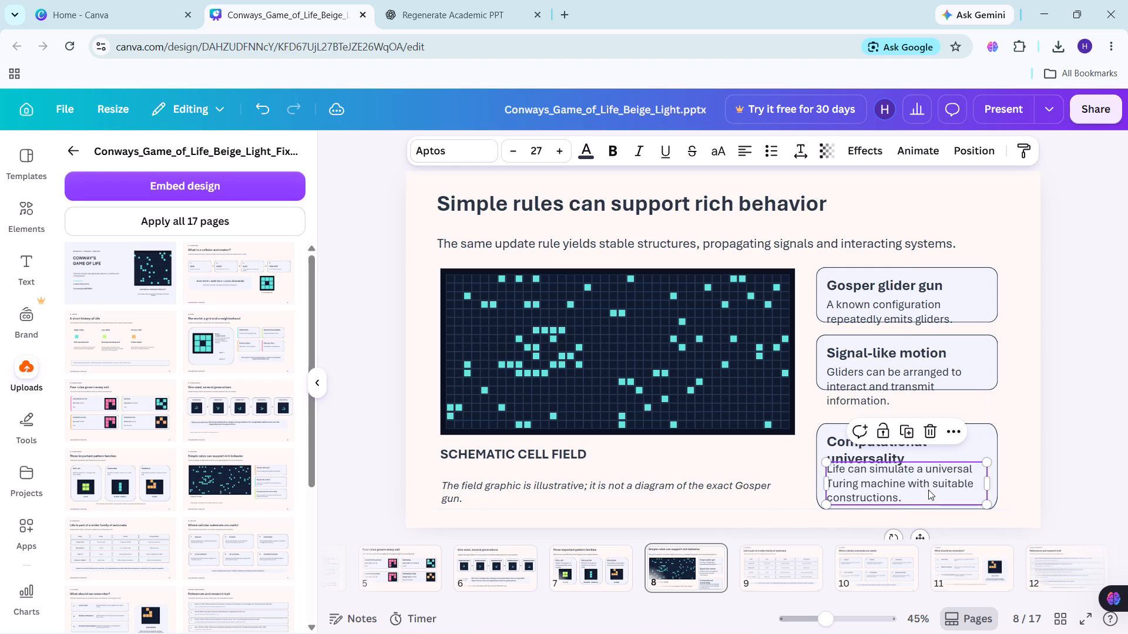
{"action": "left_click", "coordinate": [976, 449]}
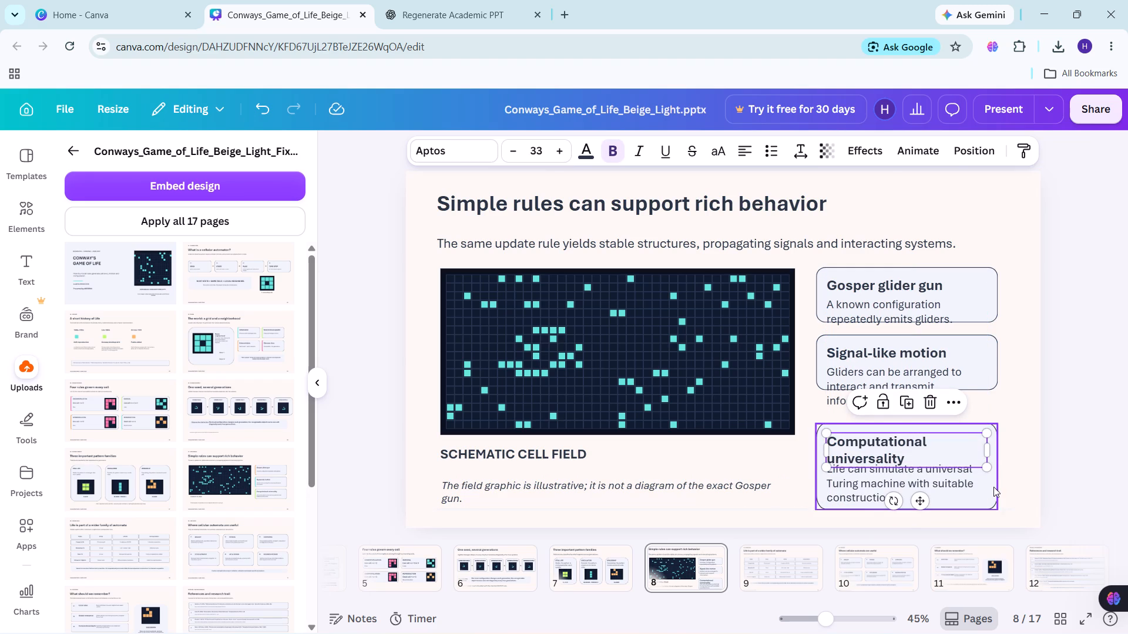
{"action": "left_click", "coordinate": [993, 487]}
{"action": "left_click_drag", "start_coordinate": [914, 511], "coordinate": [914, 515]}
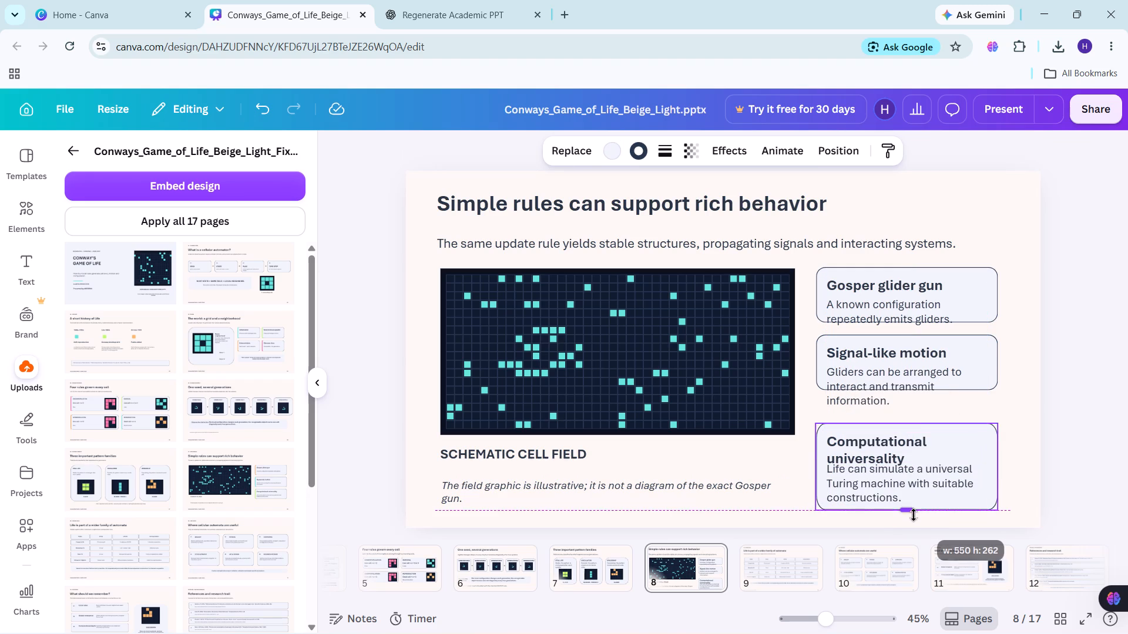
{"action": "left_click_drag", "start_coordinate": [914, 515], "coordinate": [914, 518]}
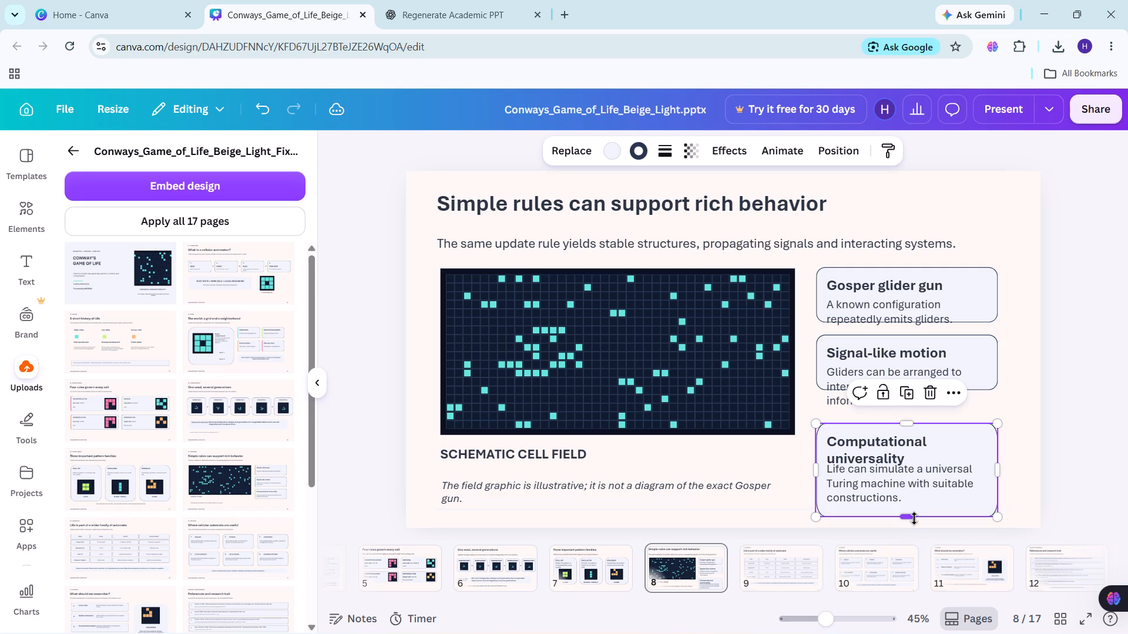
Move the Computational universality description slightly further down within its card to separate it from the heading.
{"action": "left_click_drag", "start_coordinate": [922, 490], "coordinate": [922, 496]}
{"action": "left_click", "coordinate": [1016, 406]}
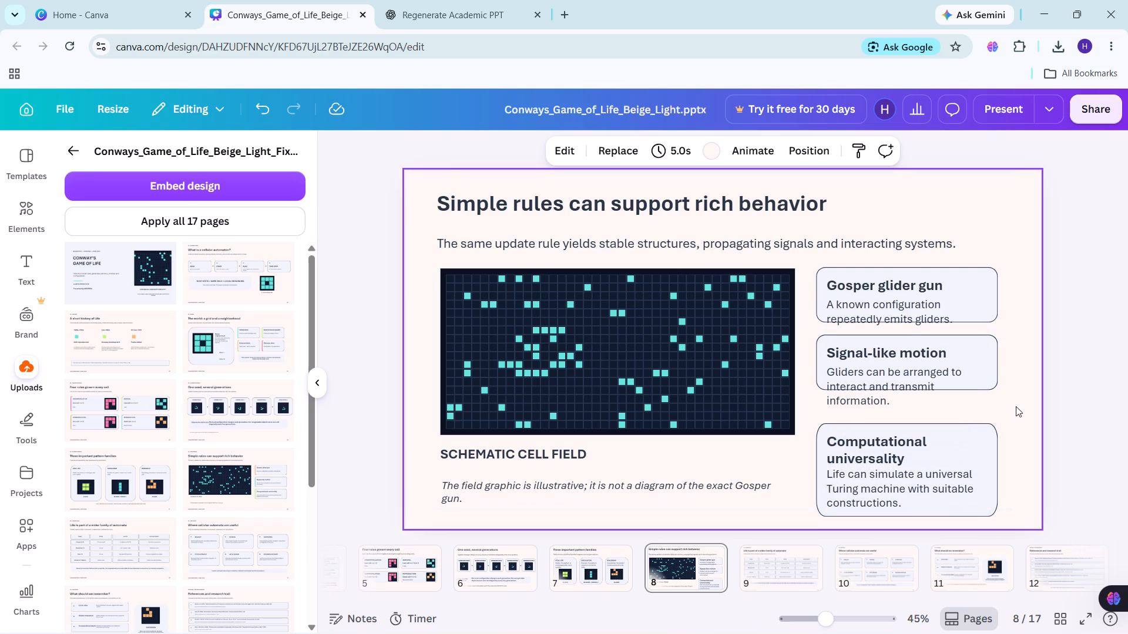
{"action": "left_click", "coordinate": [899, 497]}
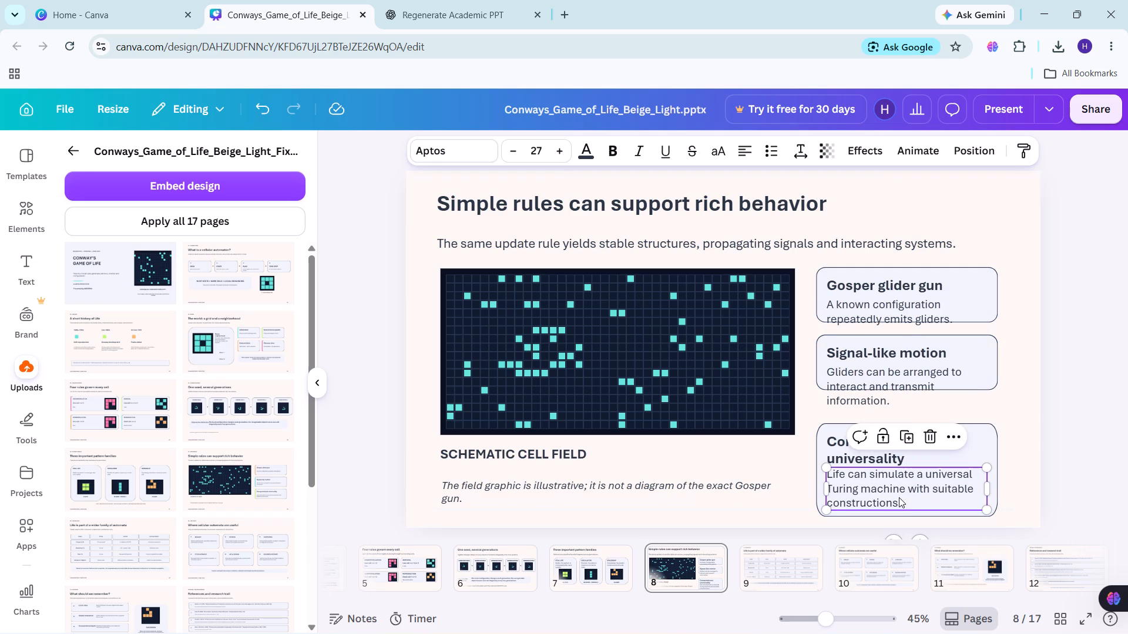
{"action": "key", "text": "Down"}
{"action": "key", "text": "Down"}
{"action": "key", "text": "Down"}
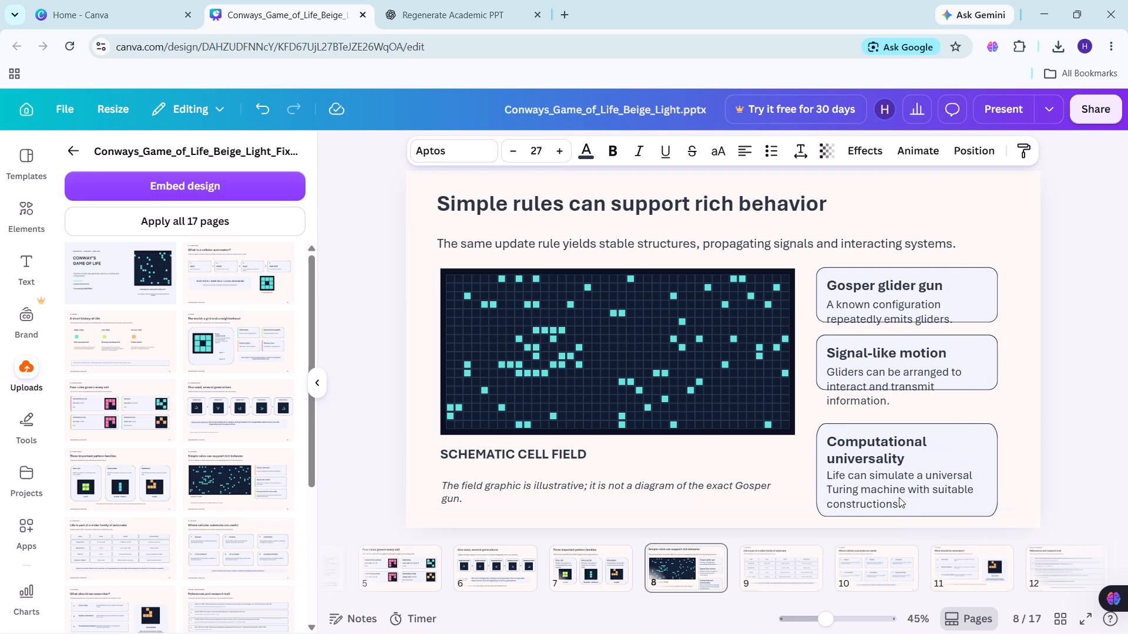
Nudge the Computational universality description slightly further down within its card.
{"action": "key", "text": "Down"}
{"action": "key", "text": "Down"}
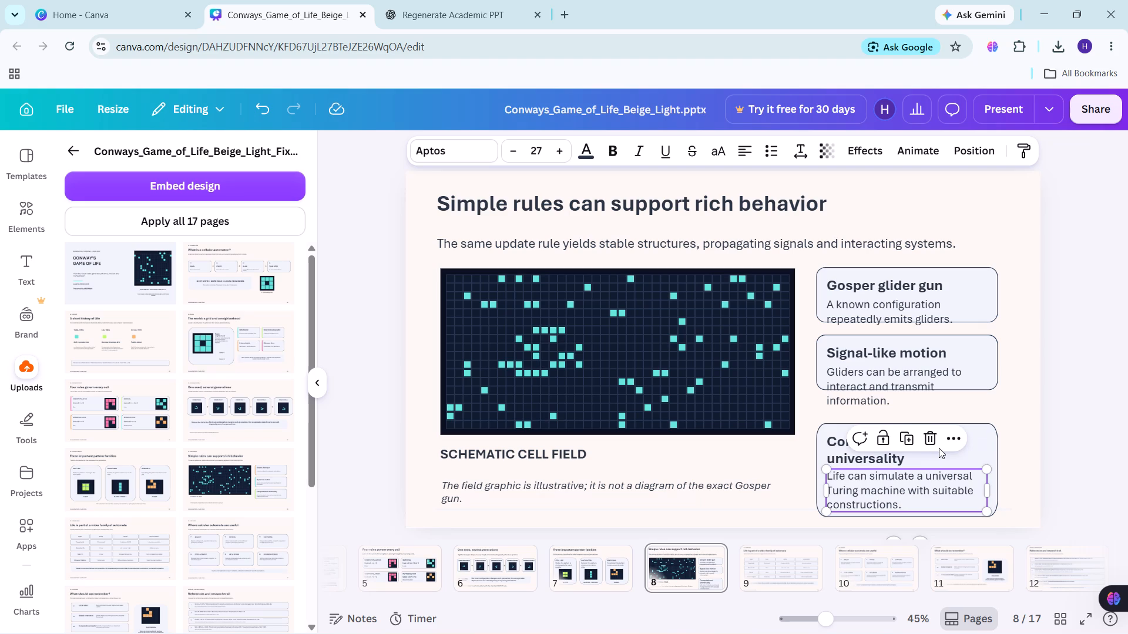
Nudge the Computational universality heading up within its card to open a small gap above the description.
{"action": "left_click", "coordinate": [938, 463]}
{"action": "key", "text": "Up"}
{"action": "key", "text": "Up"}
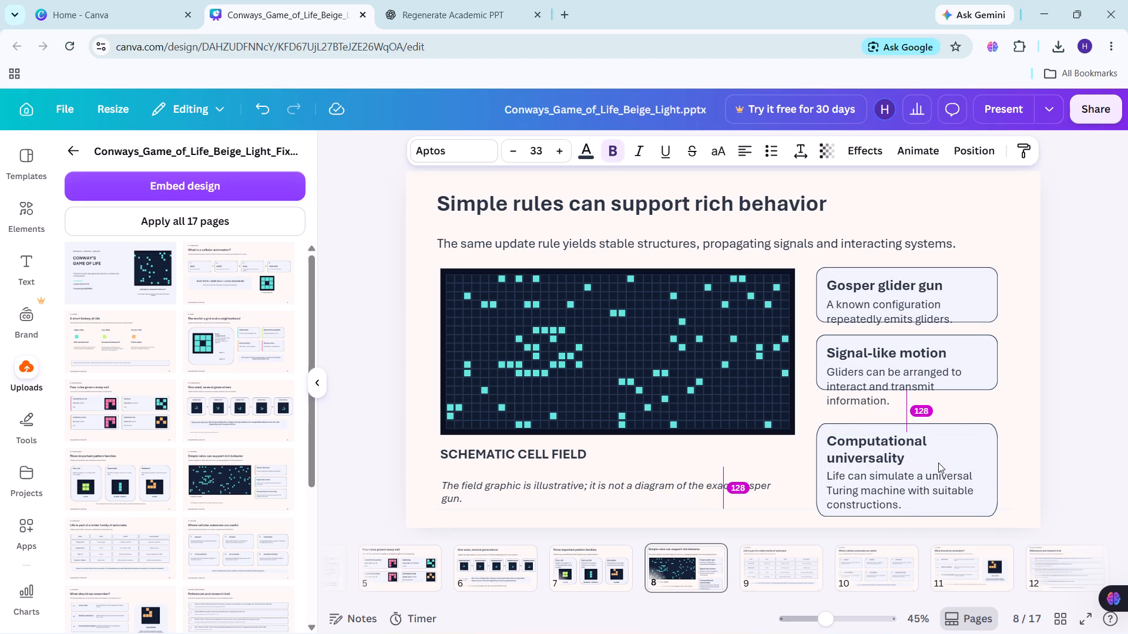
{"action": "key", "text": "Up"}
{"action": "key", "text": "Up"}
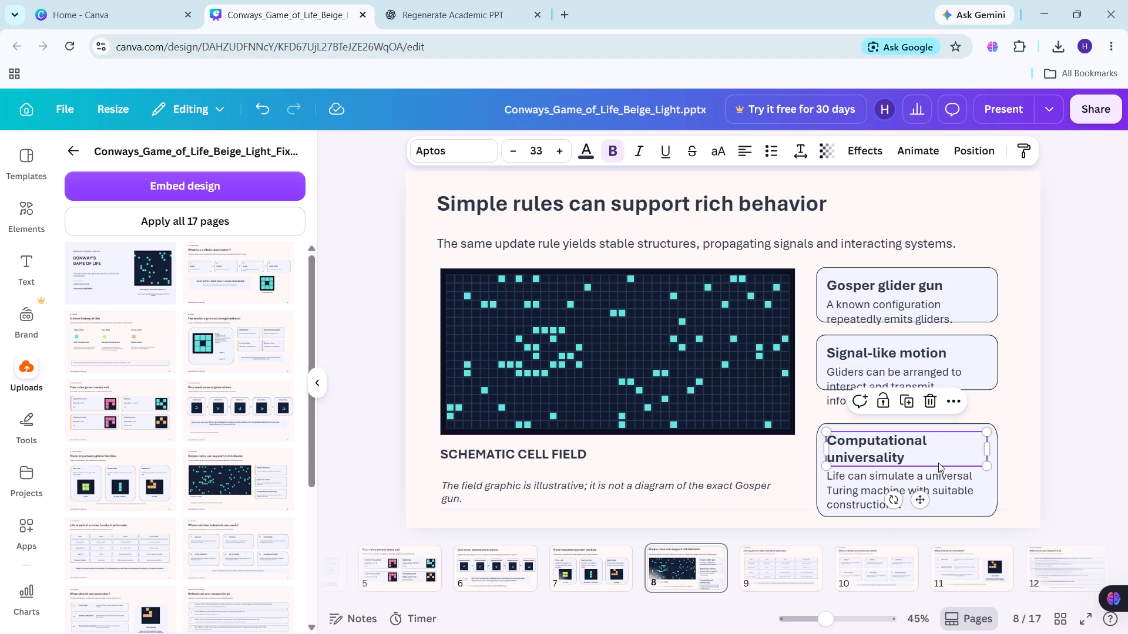
{"action": "key", "text": "Up"}
{"action": "key", "text": "Up"}
{"action": "key", "text": "Up"}
{"action": "key", "text": "Up"}
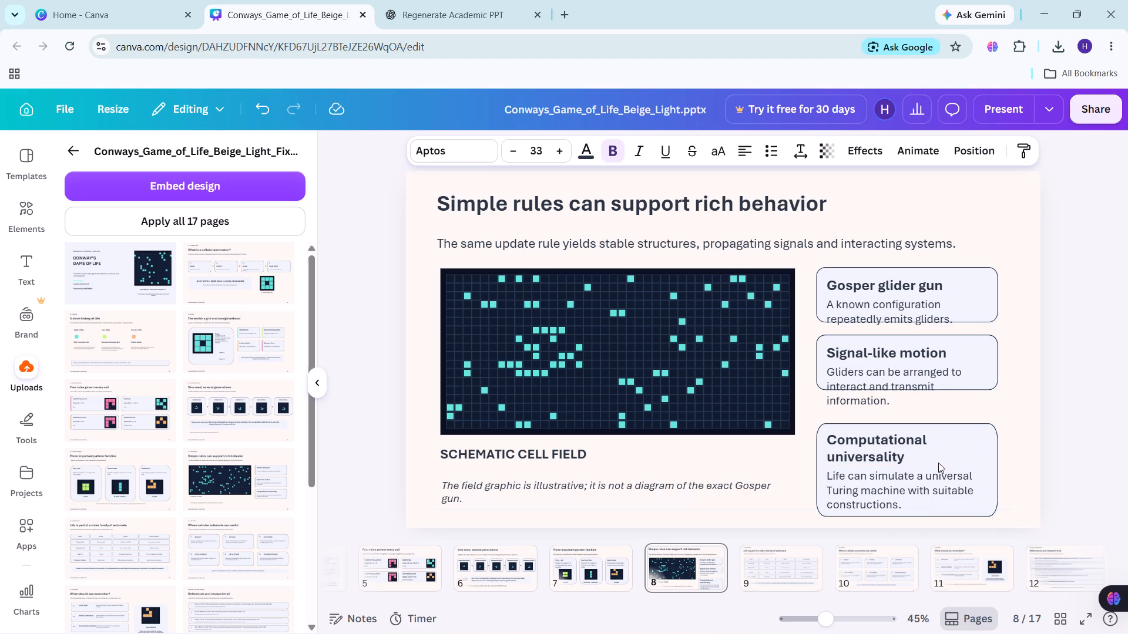
{"action": "key", "text": "Up"}
{"action": "key", "text": "Up"}
{"action": "key", "text": "Up"}
{"action": "key", "text": "Up"}
{"action": "key", "text": "Up"}
{"action": "key", "text": "Up"}
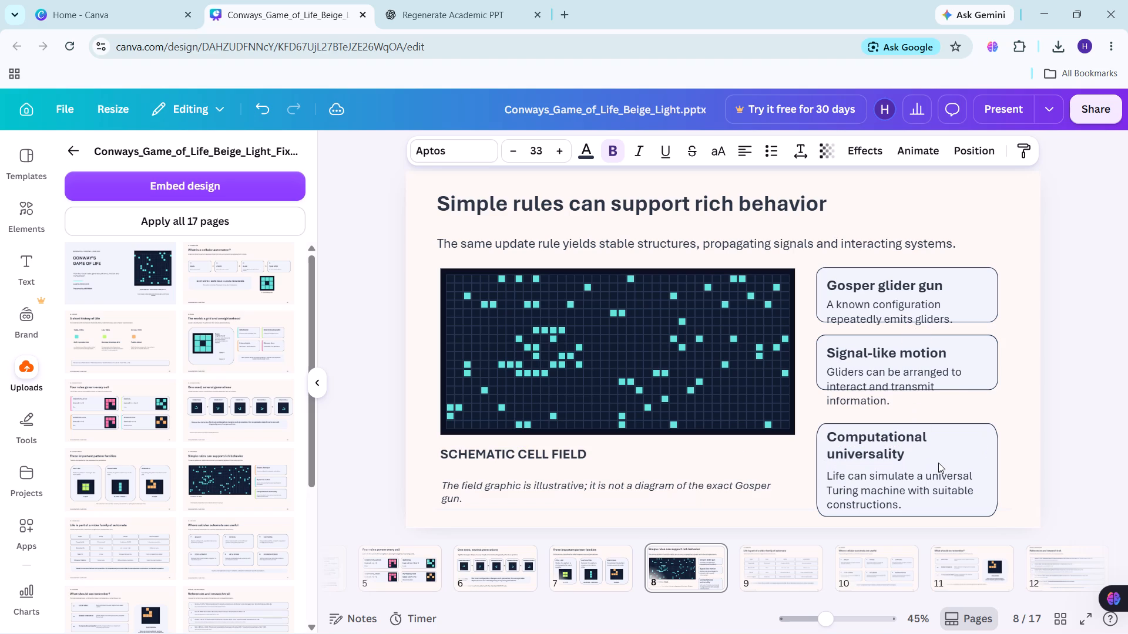
Nudge the Computational universality description slightly up so it clears the bottom edge of its card.
{"action": "left_click", "coordinate": [932, 479]}
{"action": "key", "text": "Up"}
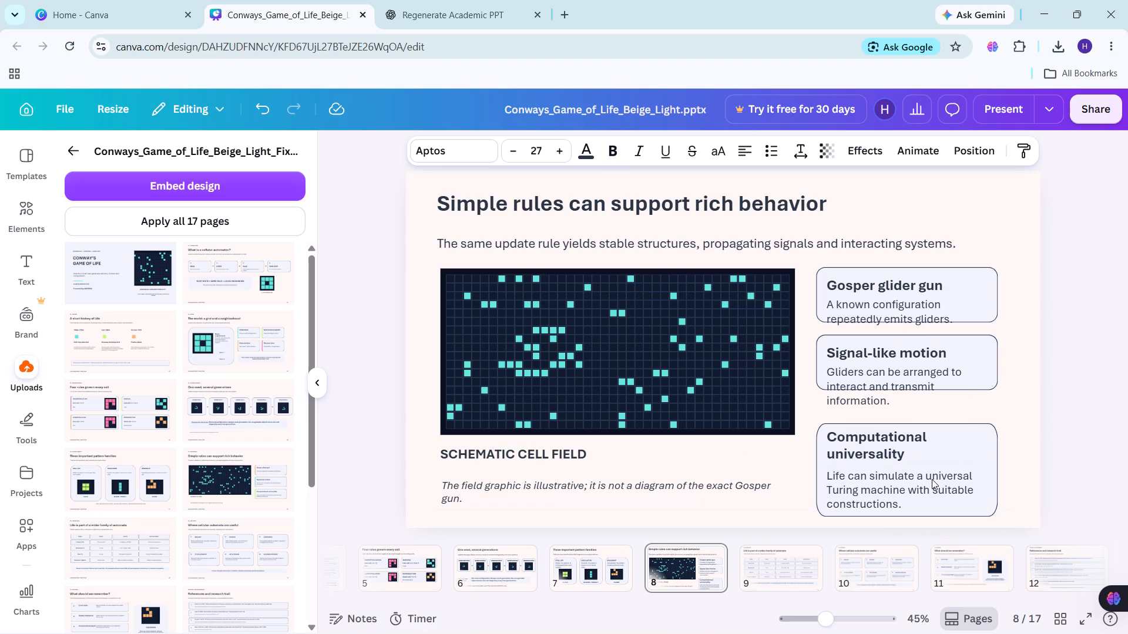
{"action": "key", "text": "Up"}
{"action": "key", "text": "Up"}
{"action": "key", "text": "Up"}
{"action": "key", "text": "Up"}
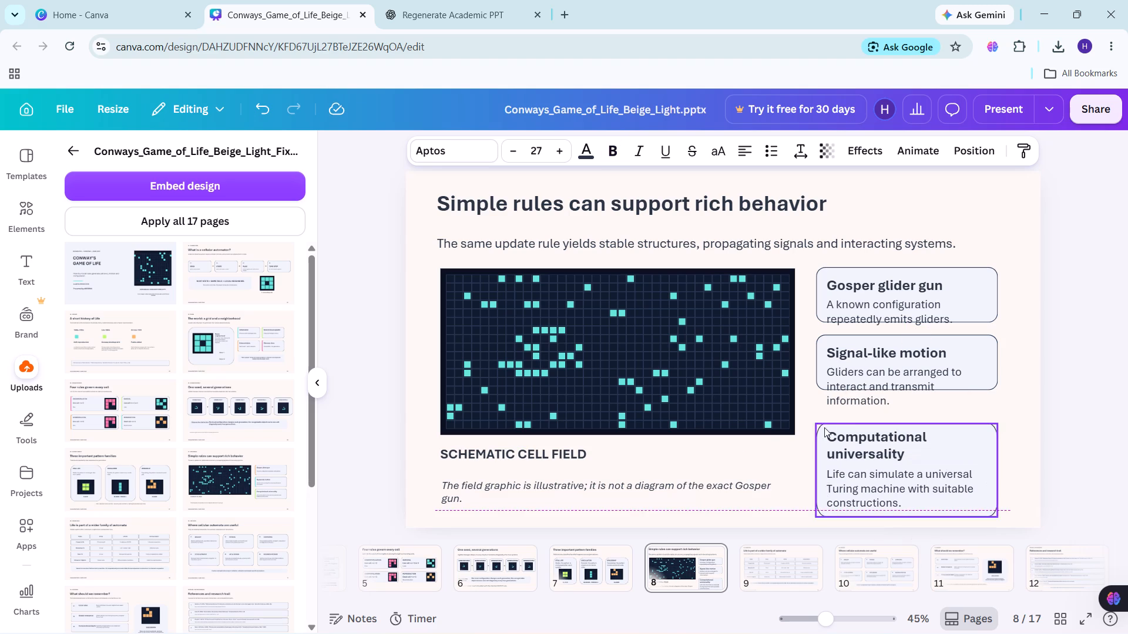
{"action": "left_click", "coordinate": [775, 431]}
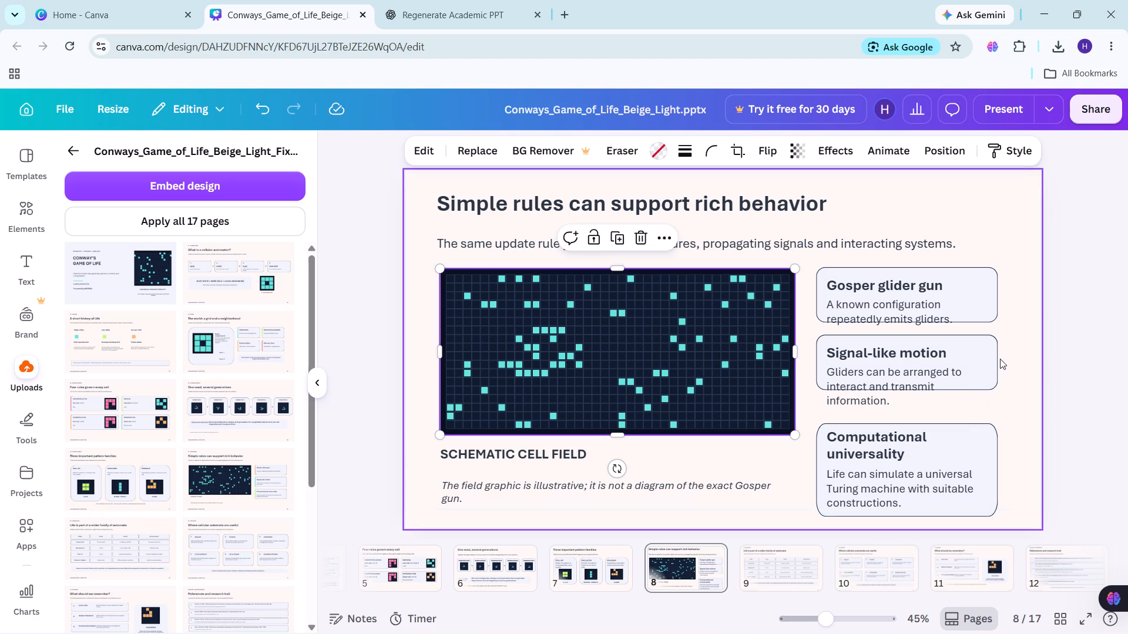
Extend the Signal-like motion card's box downward to enclose its three-line description, keeping a gap above the Computational universality card.
{"action": "left_click", "coordinate": [993, 356]}
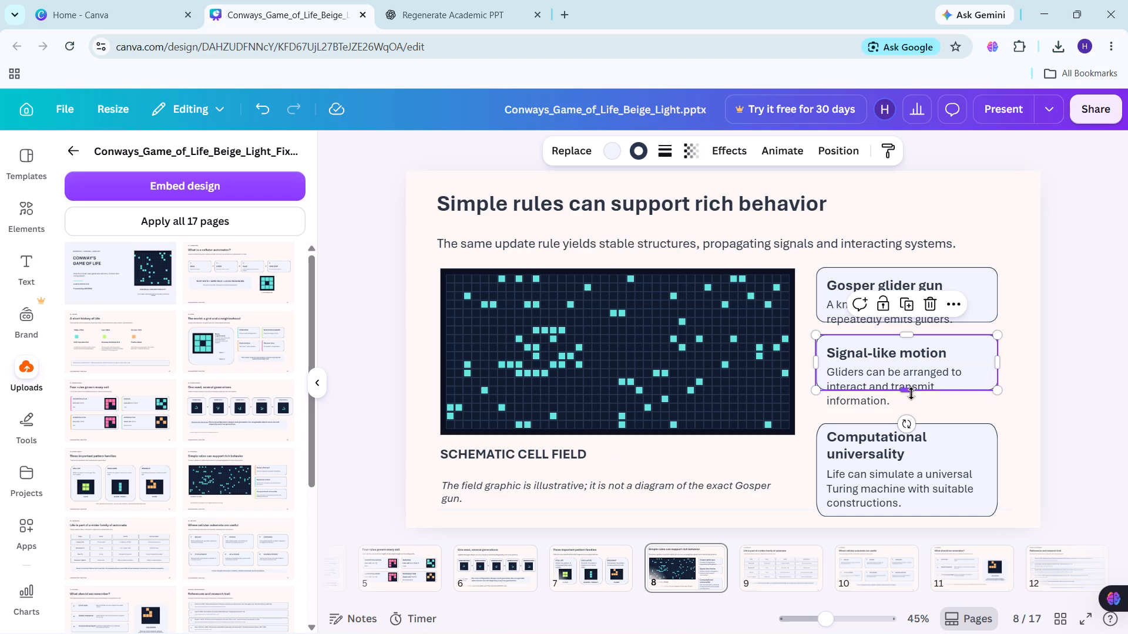
{"action": "left_click_drag", "start_coordinate": [911, 393], "coordinate": [916, 411]}
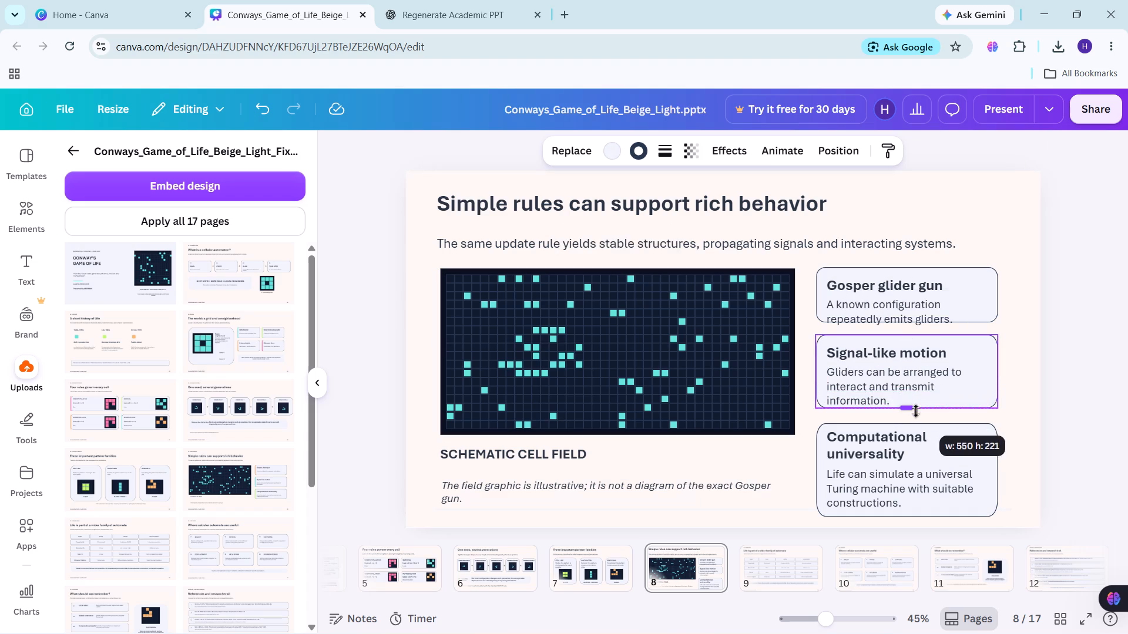
{"action": "left_click_drag", "start_coordinate": [916, 411], "coordinate": [916, 419]}
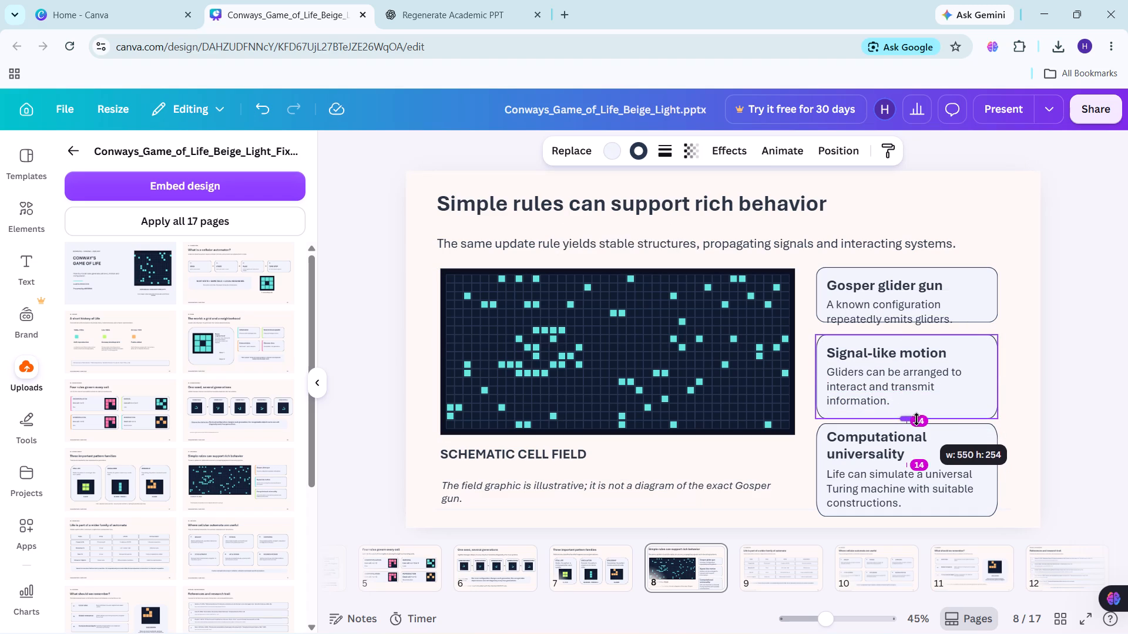
{"action": "left_click_drag", "start_coordinate": [916, 419], "coordinate": [916, 416]}
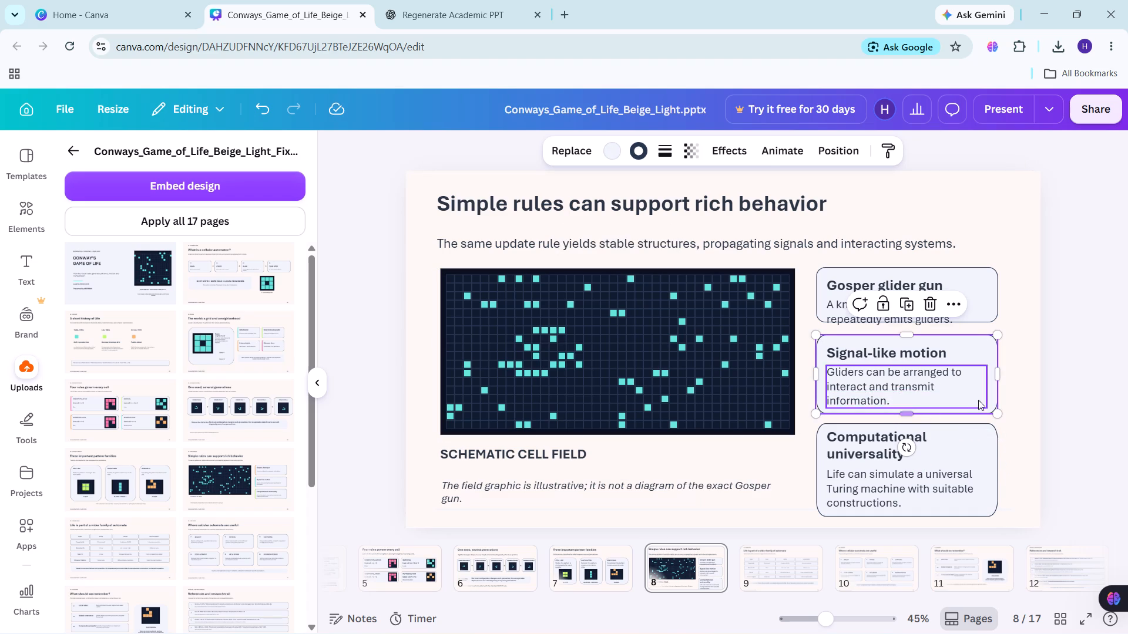
{"action": "left_click", "coordinate": [1042, 373]}
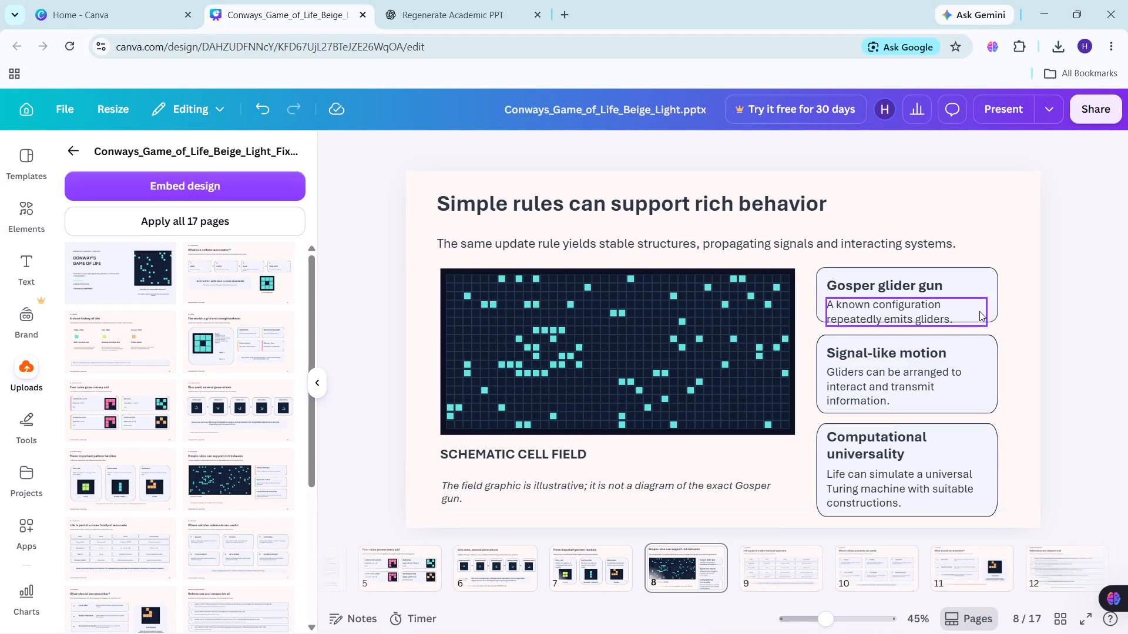
Extend the Gosper glider gun card's box slightly downward to take in its two-line description.
{"action": "left_click", "coordinate": [984, 294]}
{"action": "left_click", "coordinate": [908, 326]}
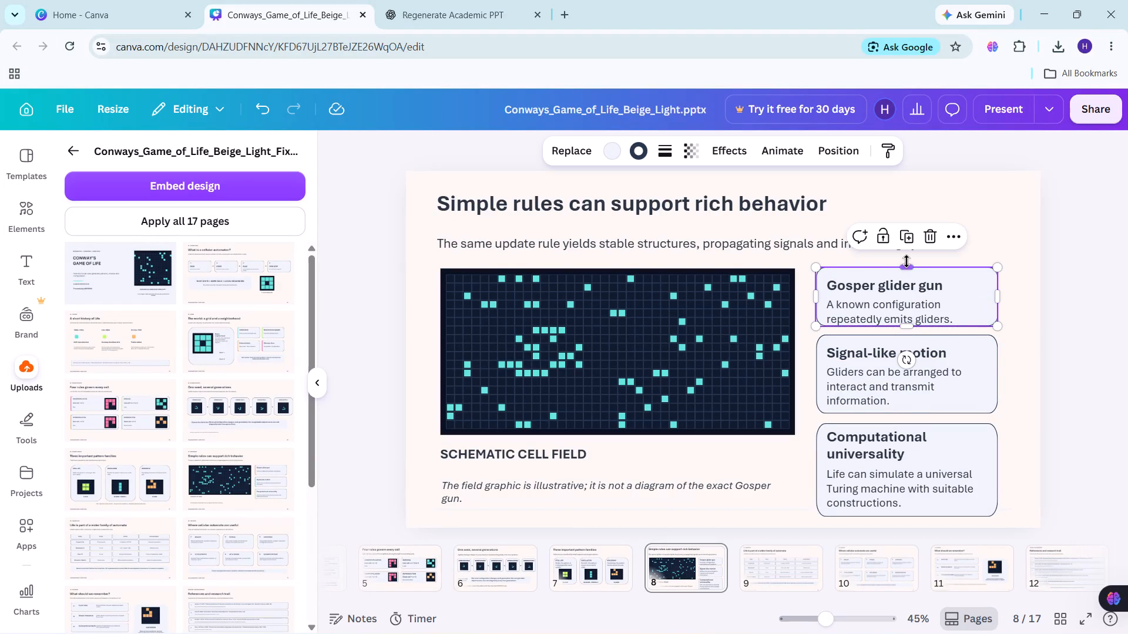
{"action": "left_click", "coordinate": [1028, 281]}
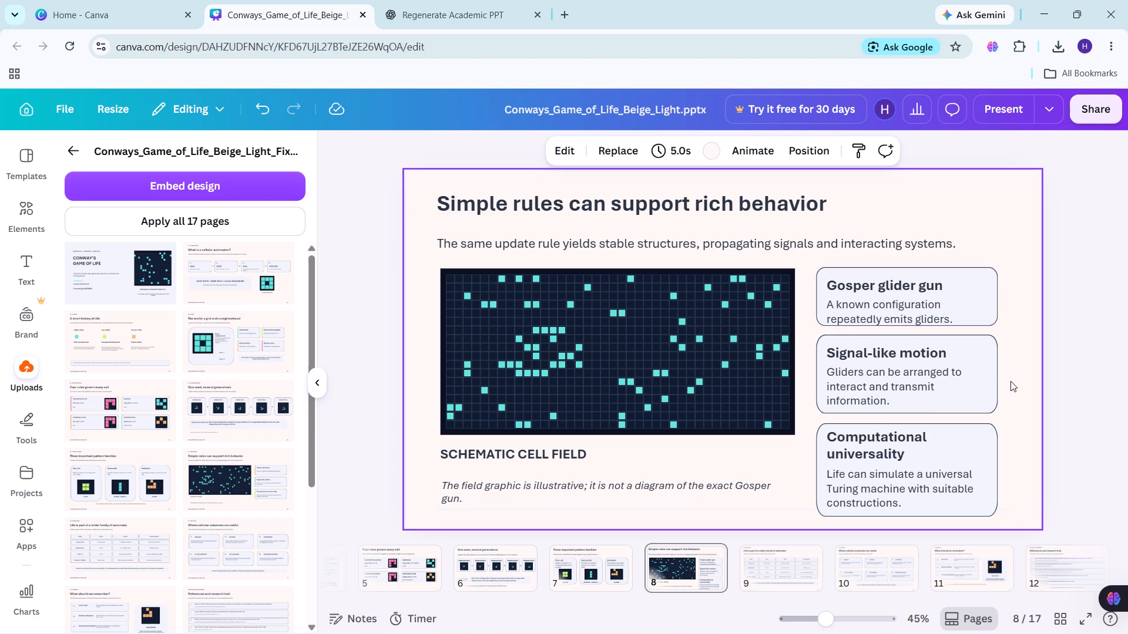
{"action": "left_click", "coordinate": [928, 306]}
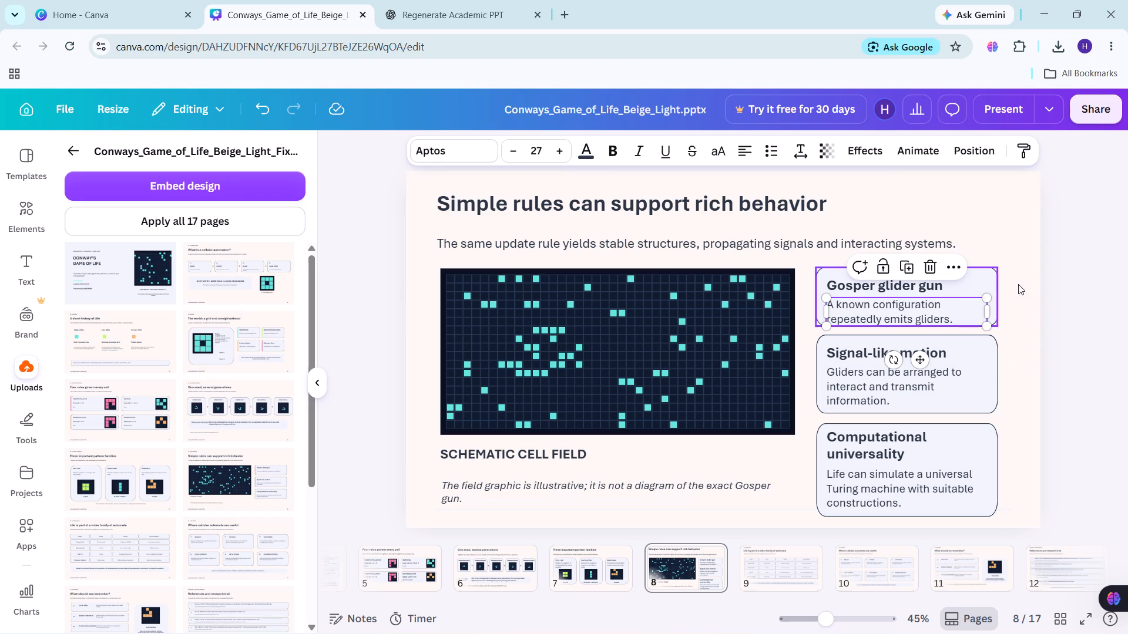
{"action": "left_click", "coordinate": [1016, 338]}
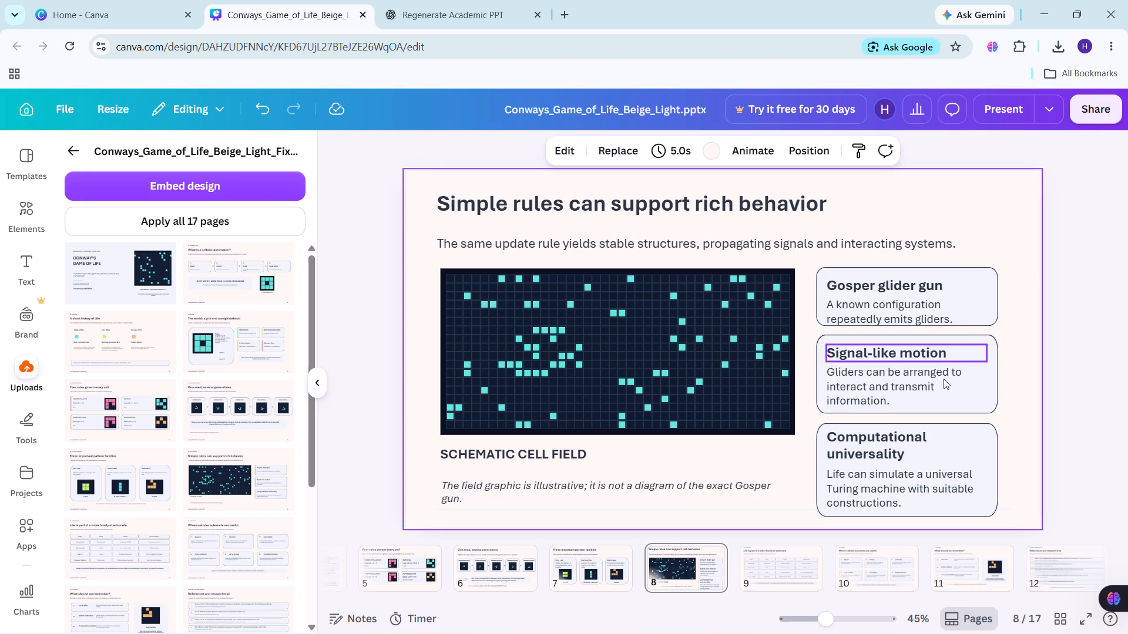
Shift the Signal-like motion box, heading and description together slightly down, leaving equal gaps of 28 to the cards above and below.
{"action": "left_click_drag", "start_coordinate": [1009, 344], "coordinate": [837, 437]}
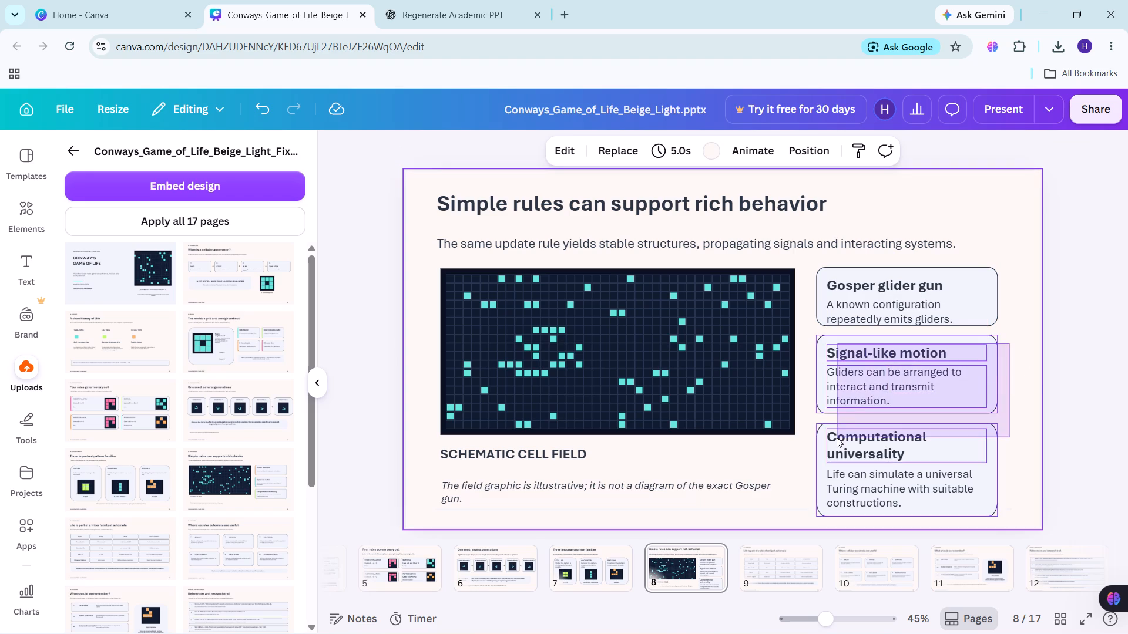
{"action": "left_click_drag", "start_coordinate": [837, 437], "coordinate": [852, 417]}
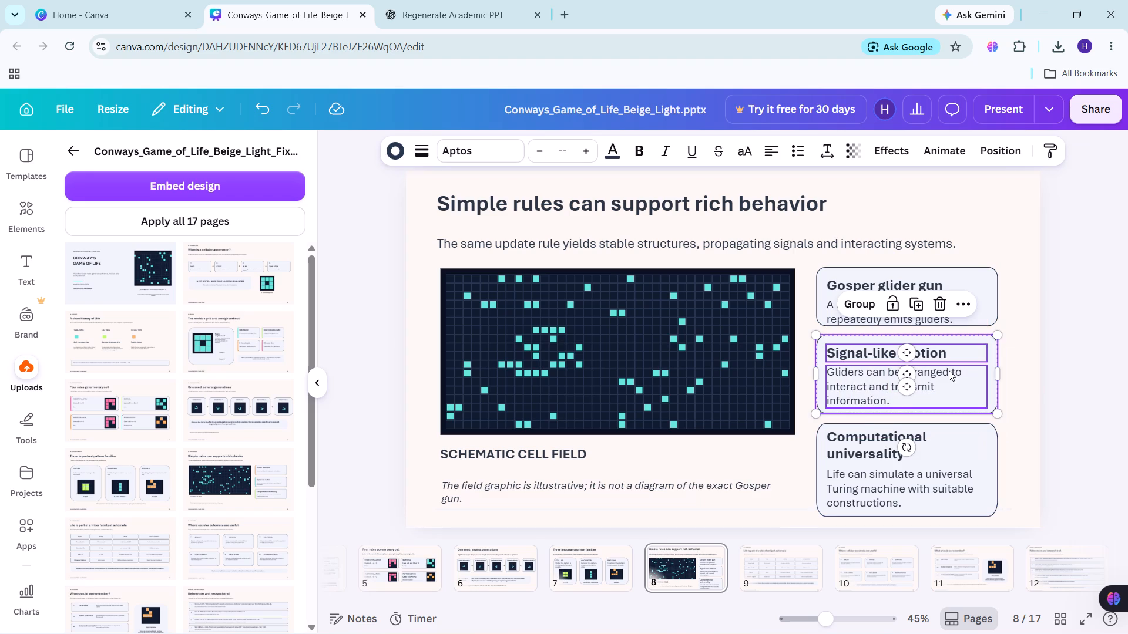
{"action": "left_click", "coordinate": [992, 352]}
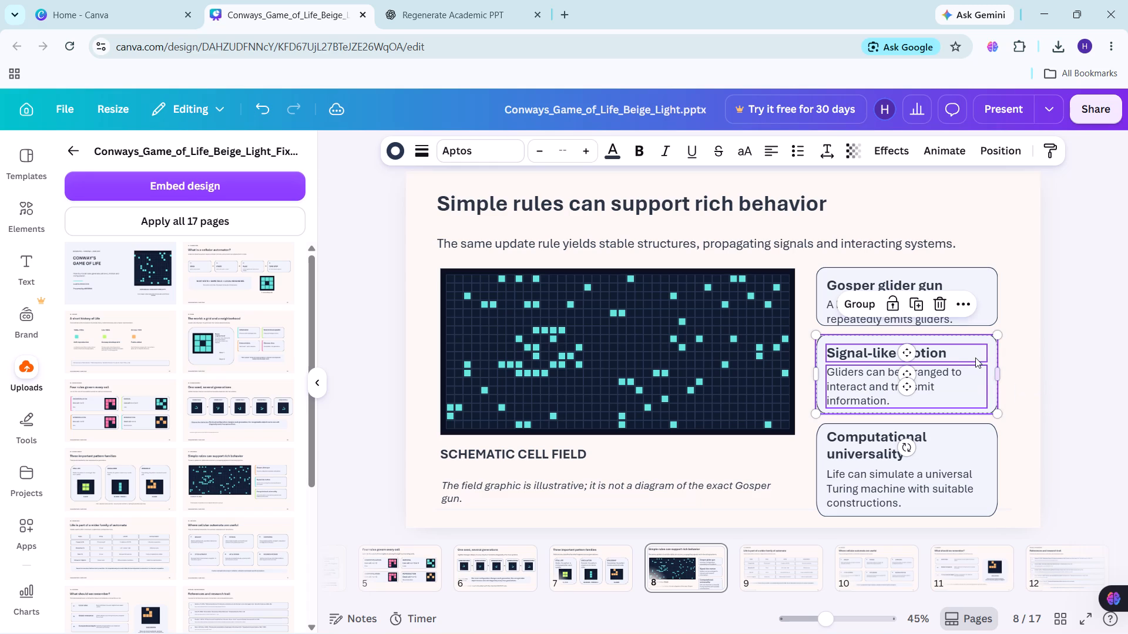
{"action": "left_click", "coordinate": [975, 358]}
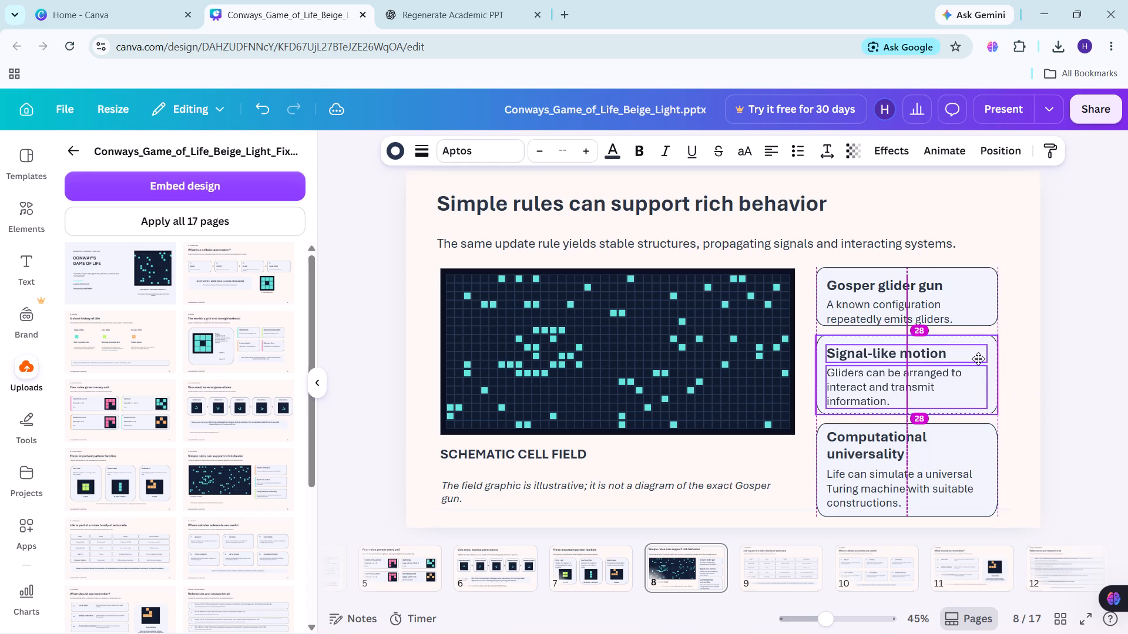
{"action": "left_click", "coordinate": [1032, 339]}
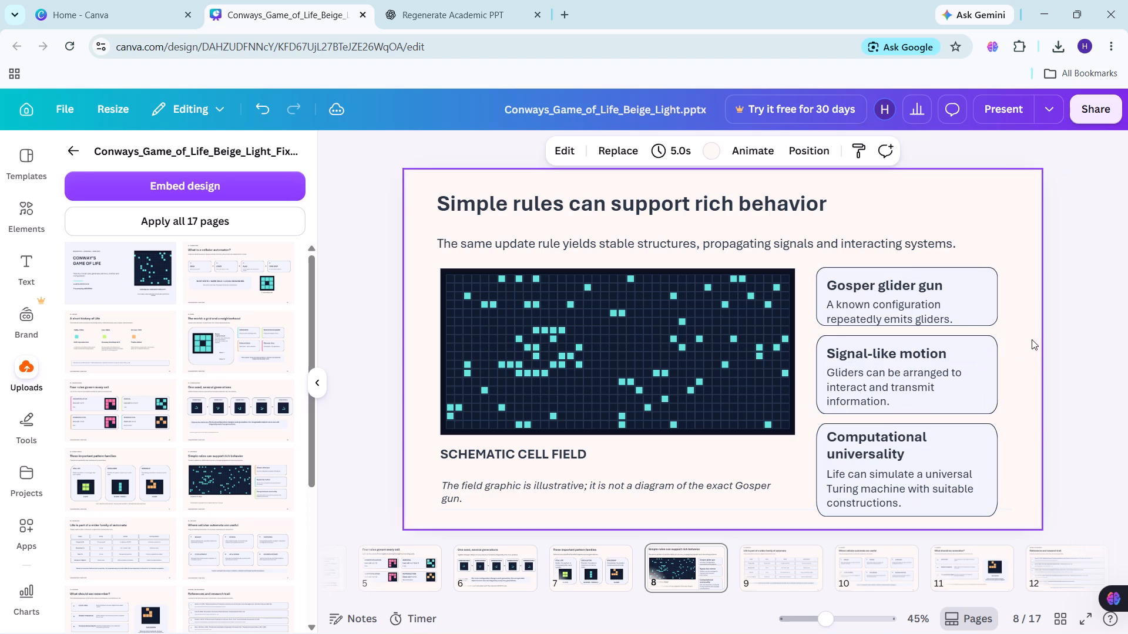
Nudge the Gosper glider gun heading slightly up within its card.
{"action": "left_click", "coordinate": [946, 288]}
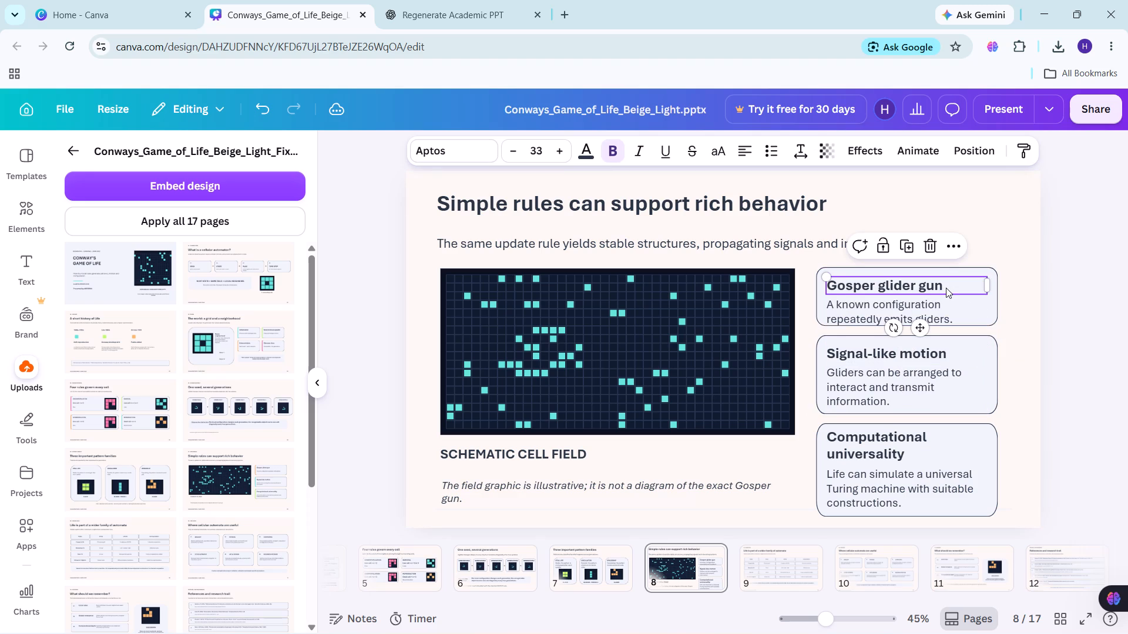
{"action": "key", "text": "Up"}
{"action": "key", "text": "Up"}
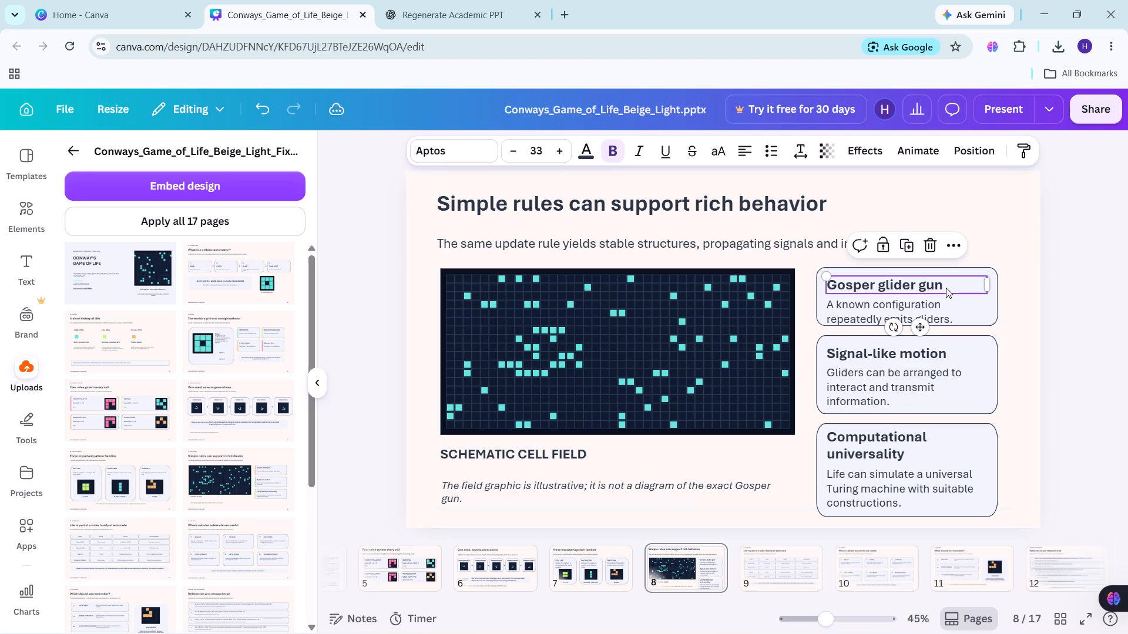
{"action": "key", "text": "Up"}
{"action": "key", "text": "Up"}
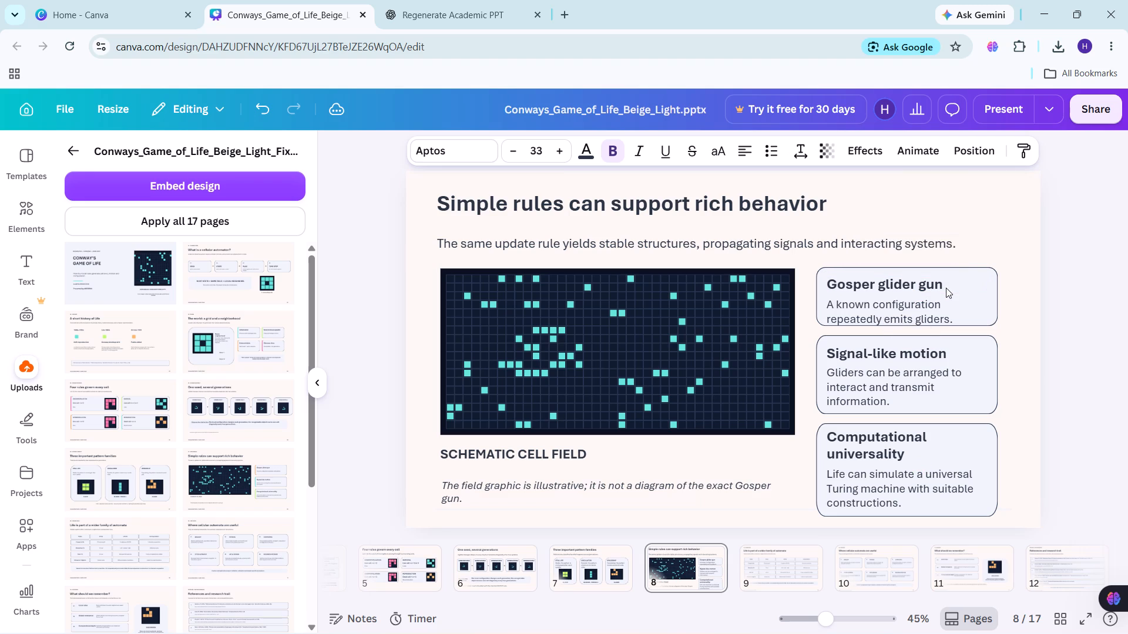
{"action": "key", "text": "Up"}
{"action": "key", "text": "Up"}
{"action": "key", "text": "Up"}
{"action": "key", "text": "Up"}
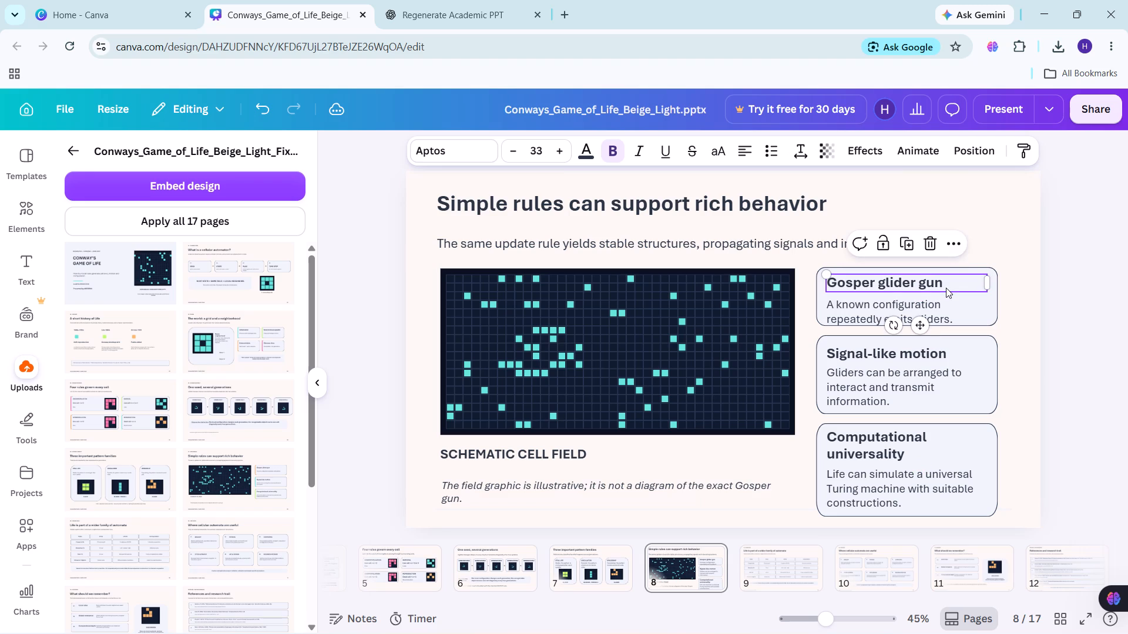
Nudge the Gosper glider gun description up so it sits inside its card, close beneath the heading.
{"action": "left_click", "coordinate": [928, 306]}
{"action": "key", "text": "Up"}
{"action": "key", "text": "Up"}
{"action": "key", "text": "Up"}
{"action": "key", "text": "Up"}
{"action": "key", "text": "Up"}
{"action": "key", "text": "Up"}
{"action": "key", "text": "Up"}
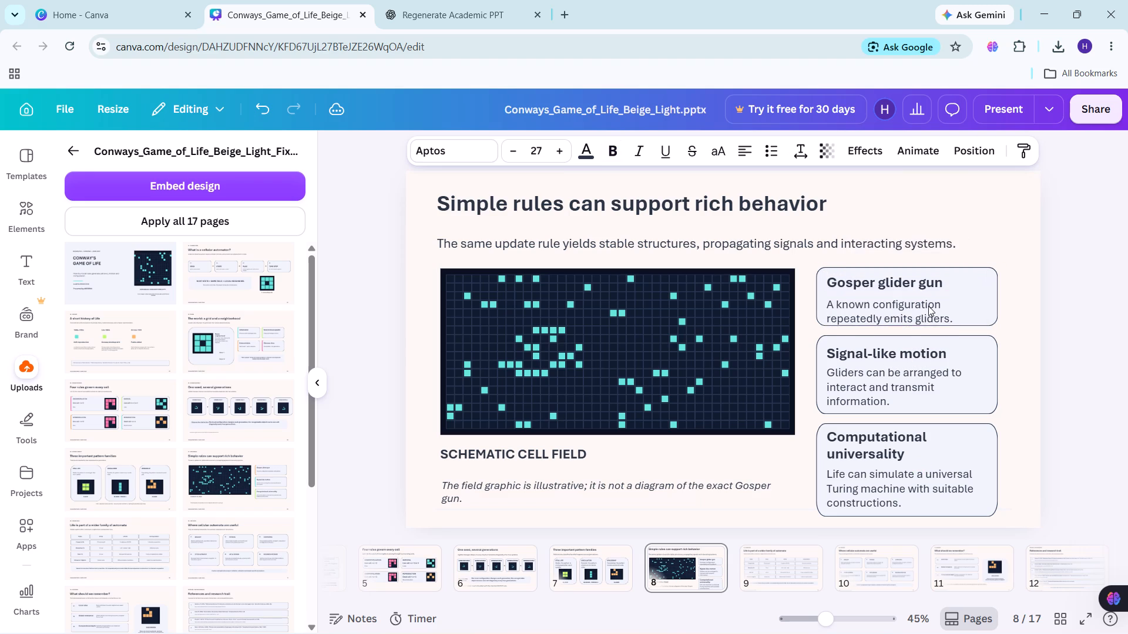
{"action": "key", "text": "Up"}
{"action": "key", "text": "Up"}
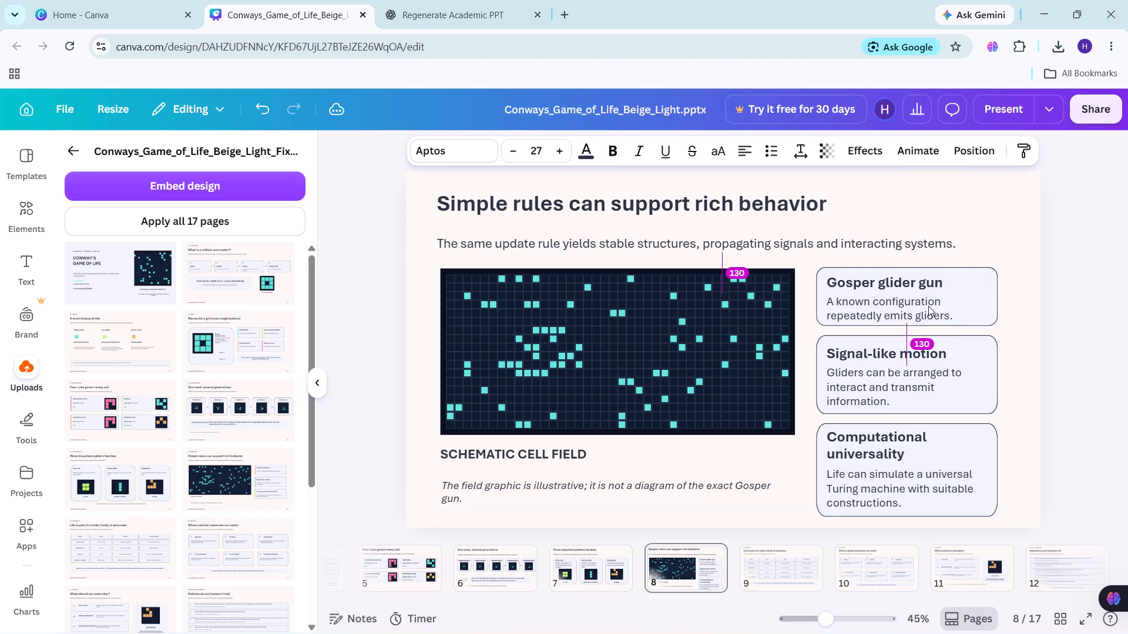
{"action": "key", "text": "Up"}
{"action": "key", "text": "Up"}
{"action": "key", "text": "Up"}
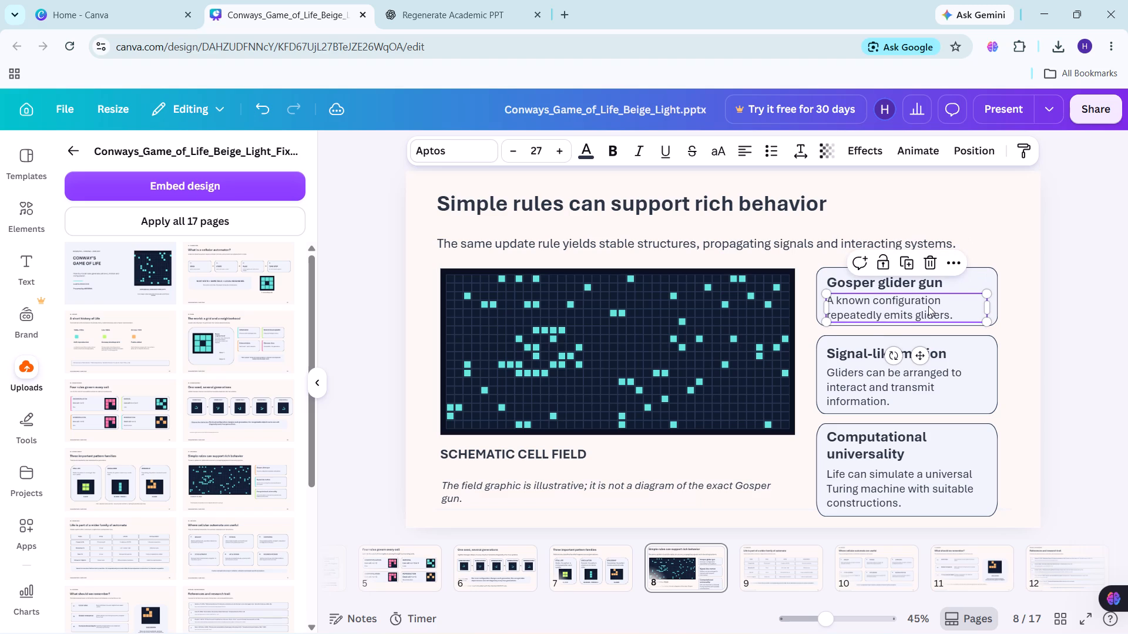
Narrow the Gosper glider gun card's box by pulling its right edge in to the edge of its text area.
{"action": "left_click", "coordinate": [935, 278]}
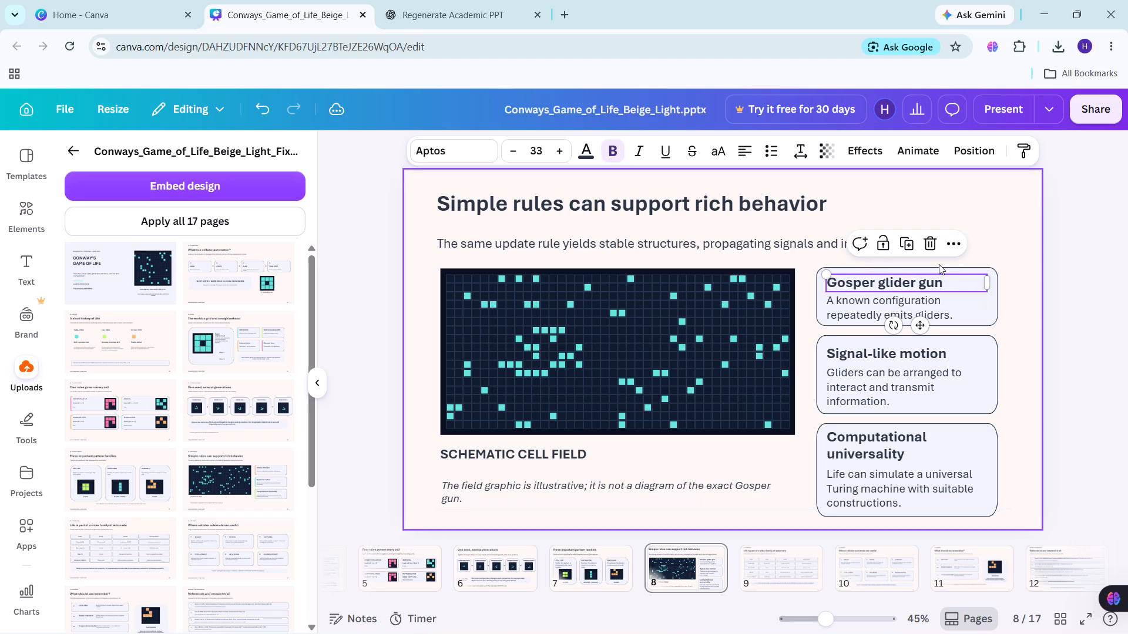
{"action": "left_click", "coordinate": [939, 264]}
{"action": "left_click", "coordinate": [996, 302]}
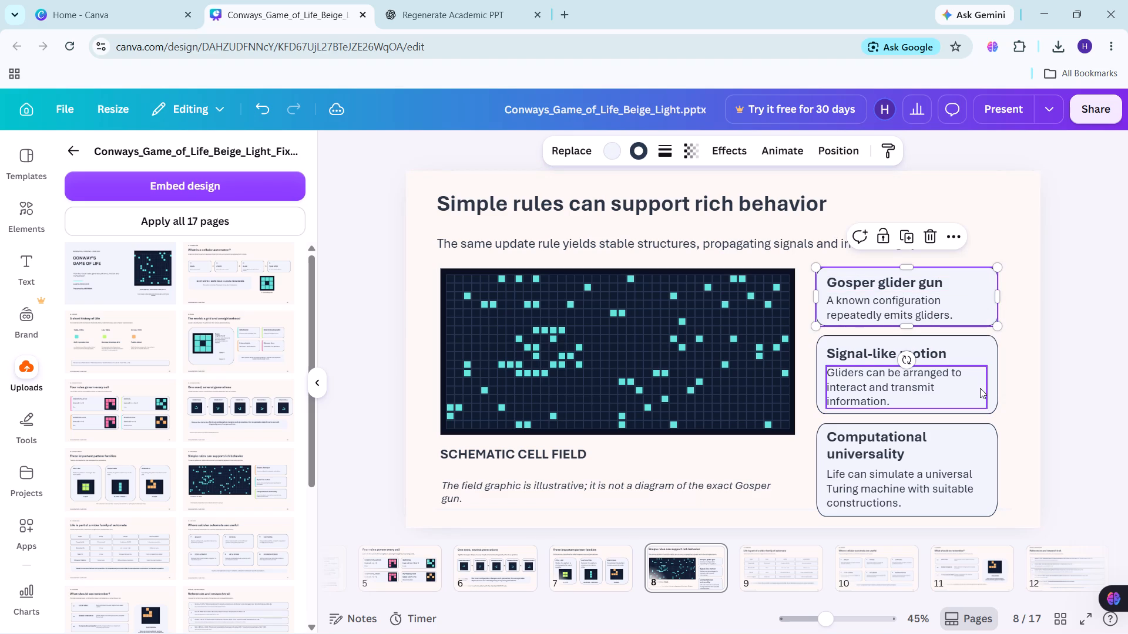
{"action": "left_click_drag", "start_coordinate": [996, 303], "coordinate": [993, 303]}
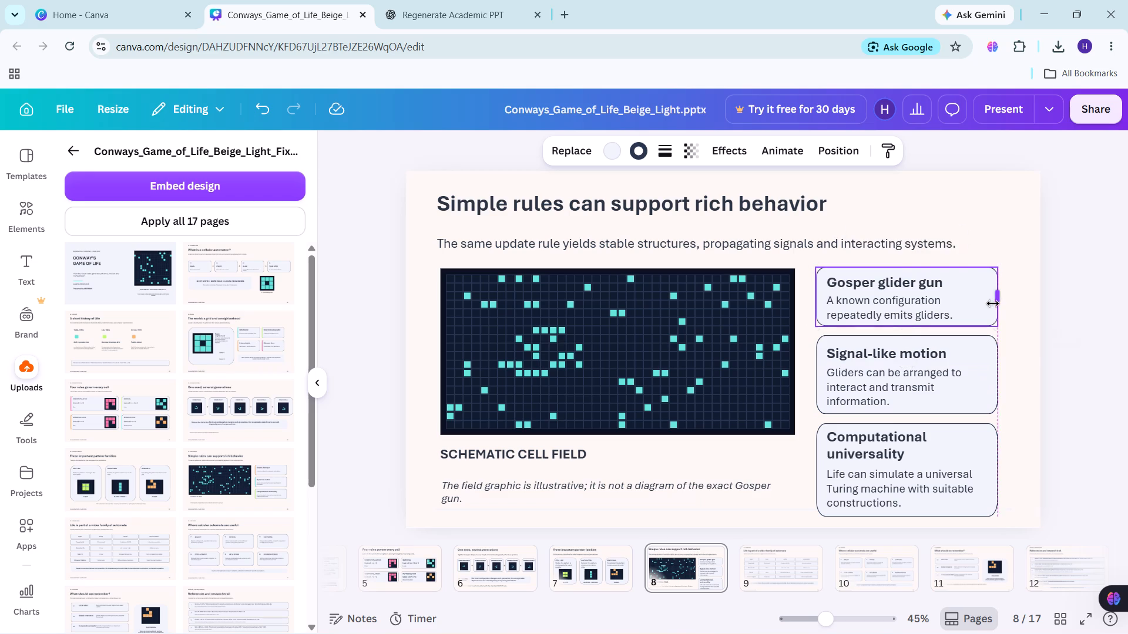
{"action": "left_click_drag", "start_coordinate": [993, 303], "coordinate": [986, 304]}
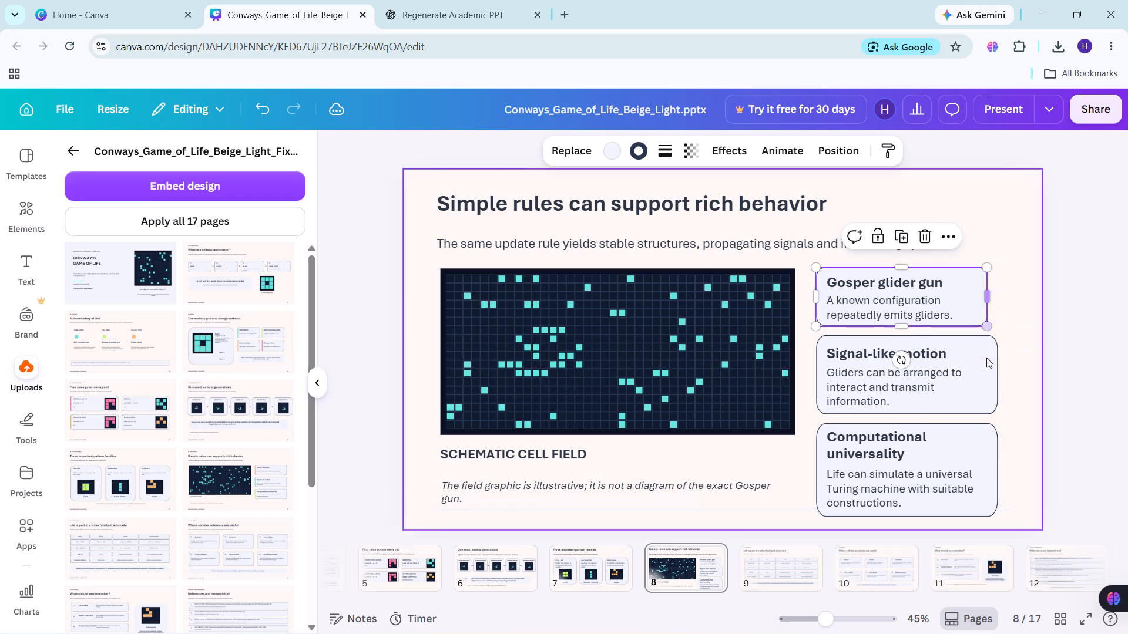
Narrow the Signal-like motion card's box by pulling its right edge in to match the Gosper glider gun box's width.
{"action": "left_click", "coordinate": [986, 378]}
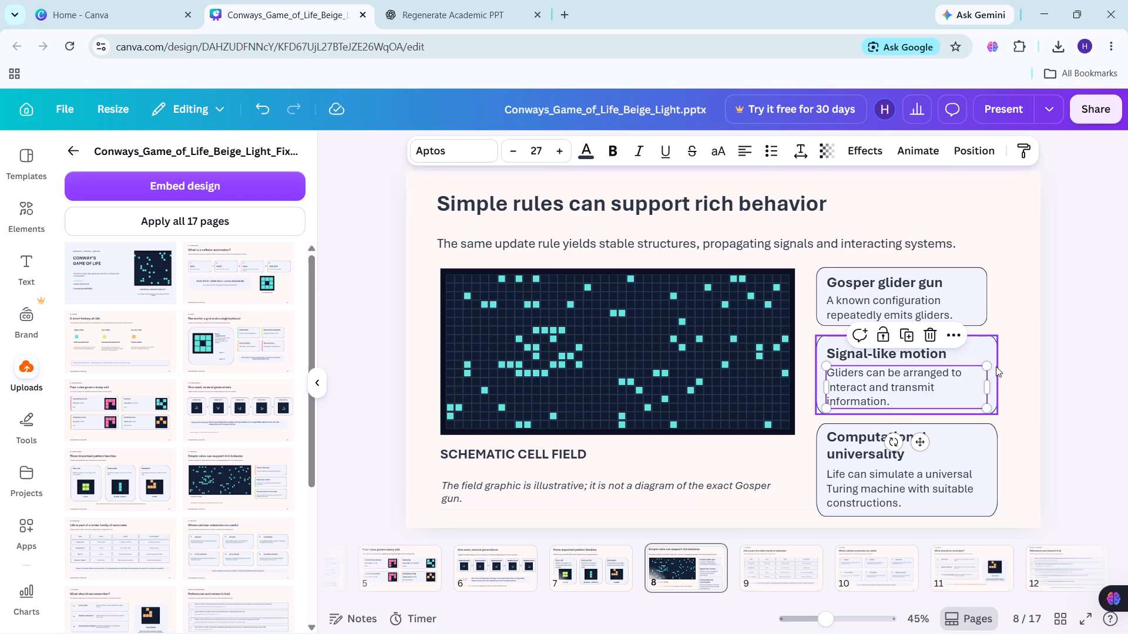
{"action": "left_click", "coordinate": [996, 366]}
{"action": "left_click_drag", "start_coordinate": [998, 373], "coordinate": [993, 373]}
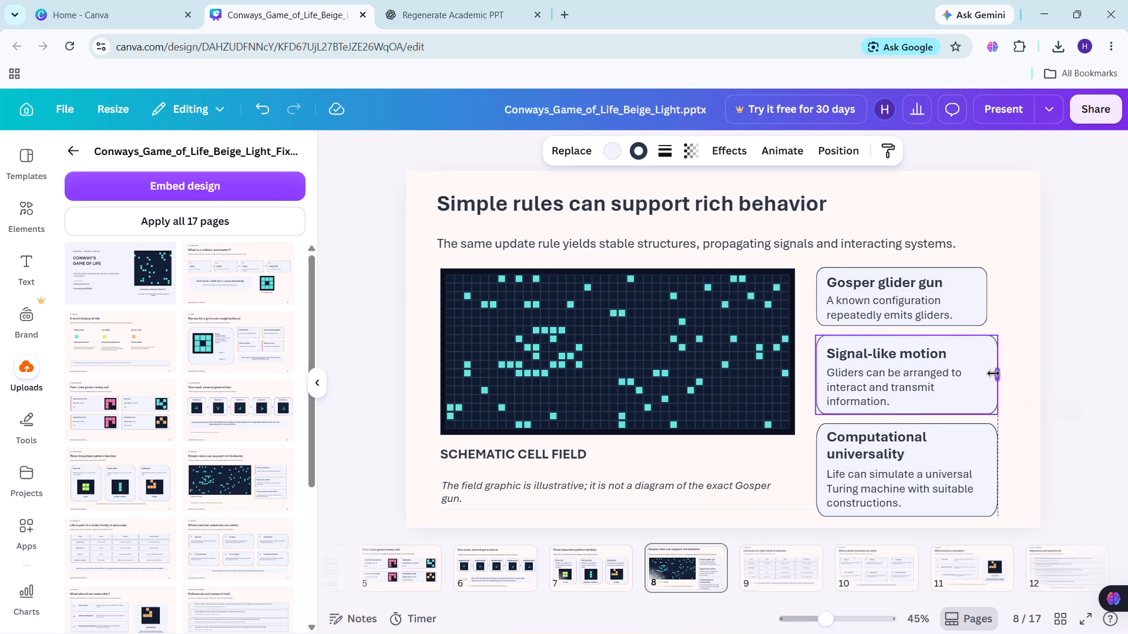
{"action": "left_click_drag", "start_coordinate": [993, 373], "coordinate": [991, 375]}
Narrow the Computational universality card's box to a width of 518, aligning its right edge with the two cards above.
{"action": "left_click", "coordinate": [990, 460]}
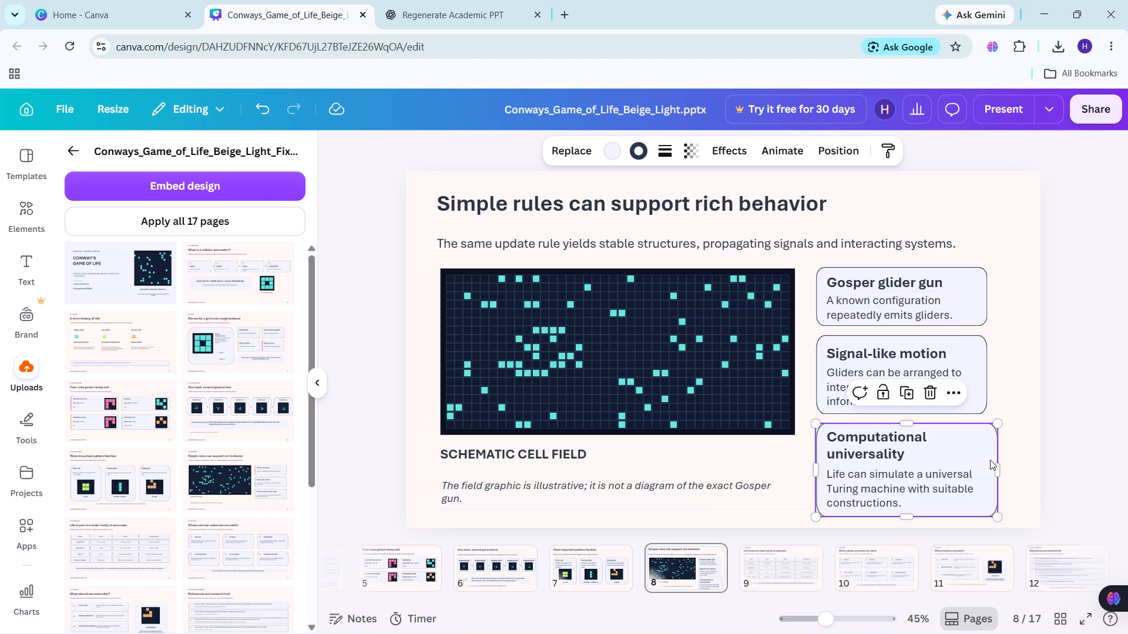
{"action": "left_click_drag", "start_coordinate": [996, 467], "coordinate": [989, 469]}
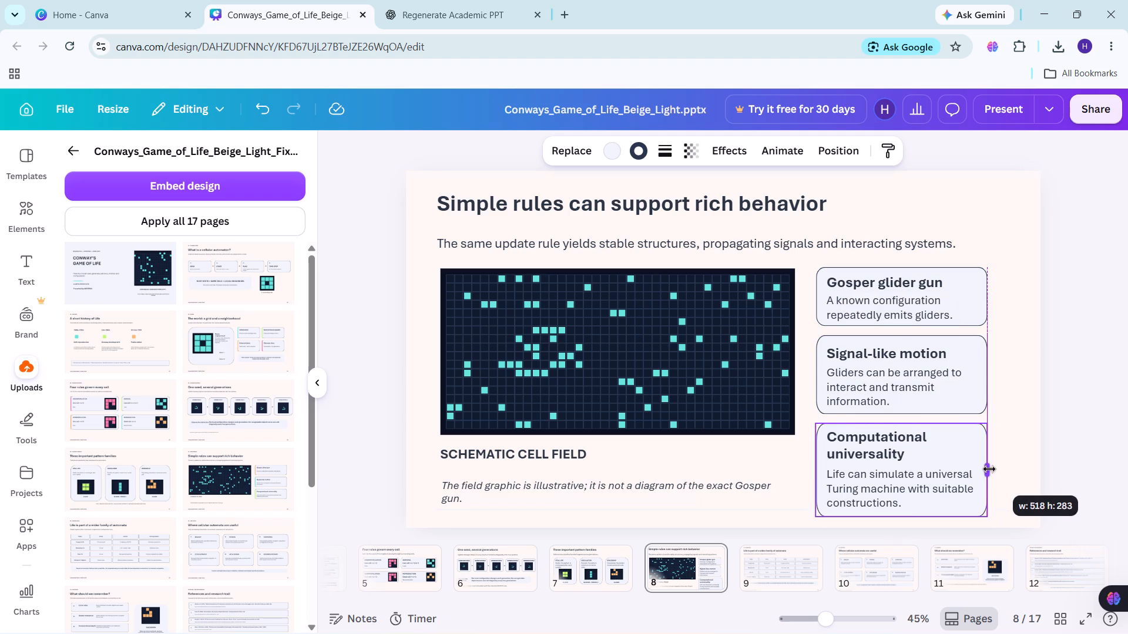
{"action": "left_click_drag", "start_coordinate": [989, 469], "coordinate": [989, 469]}
{"action": "left_click", "coordinate": [996, 465]}
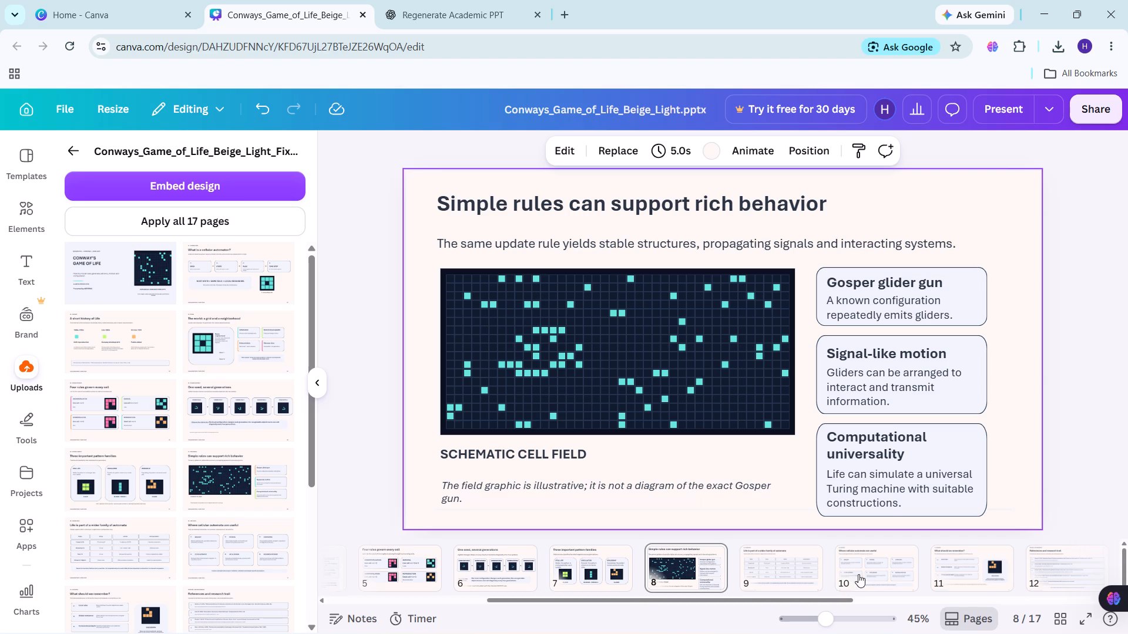
On slide 9, delete the "08 · CONNECTION" label, the "CELLULAR AUTOMATA / GAME OF LIFE" footer and the page number.
{"action": "left_click", "coordinate": [804, 569]}
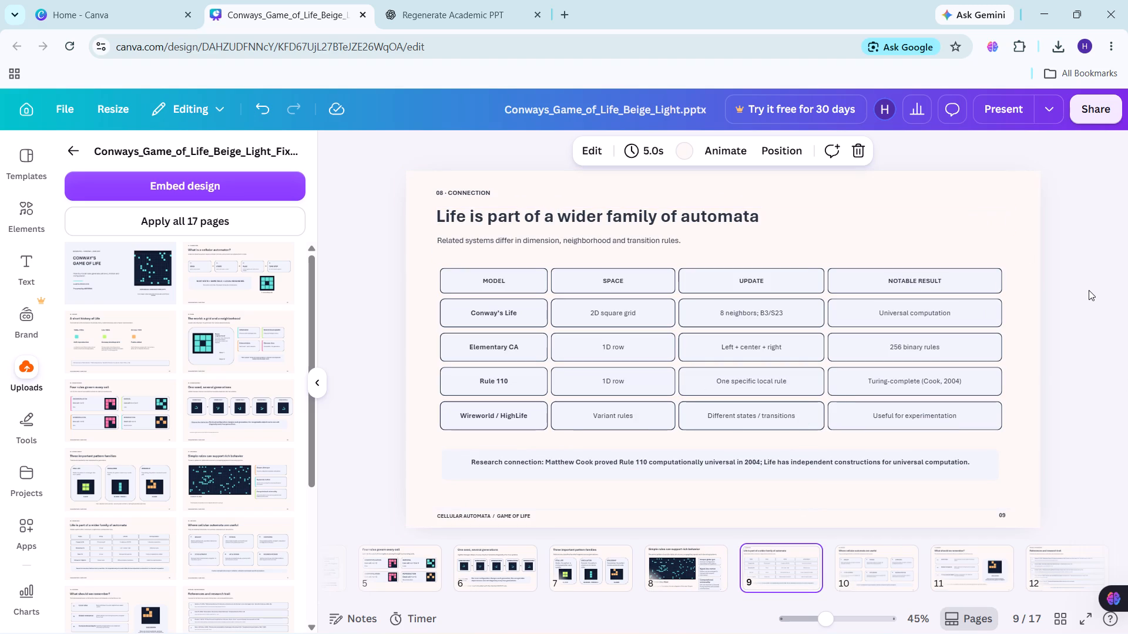
{"action": "left_click", "coordinate": [482, 191]}
{"action": "left_click", "coordinate": [593, 231]}
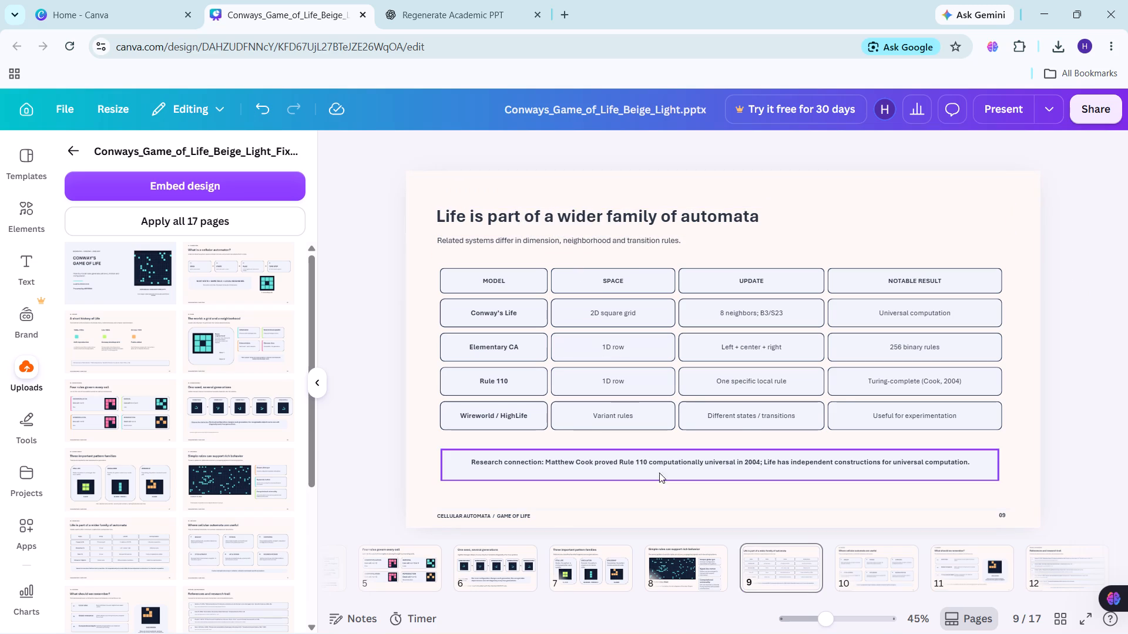
{"action": "left_click", "coordinate": [520, 512]}
{"action": "left_click", "coordinate": [598, 479]}
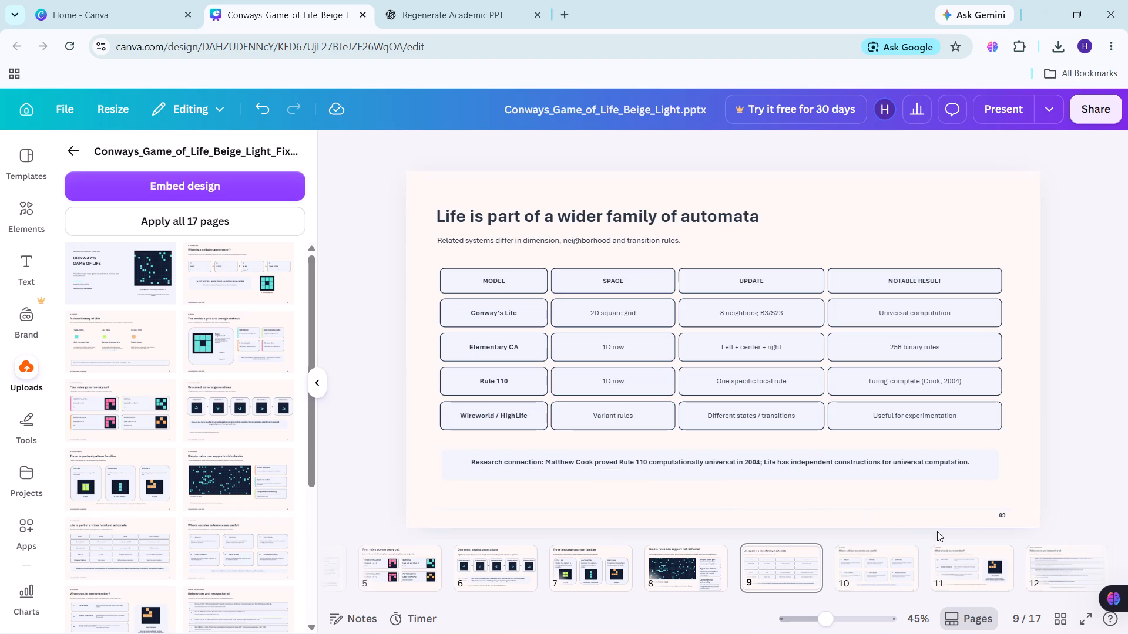
{"action": "left_click", "coordinate": [999, 515]}
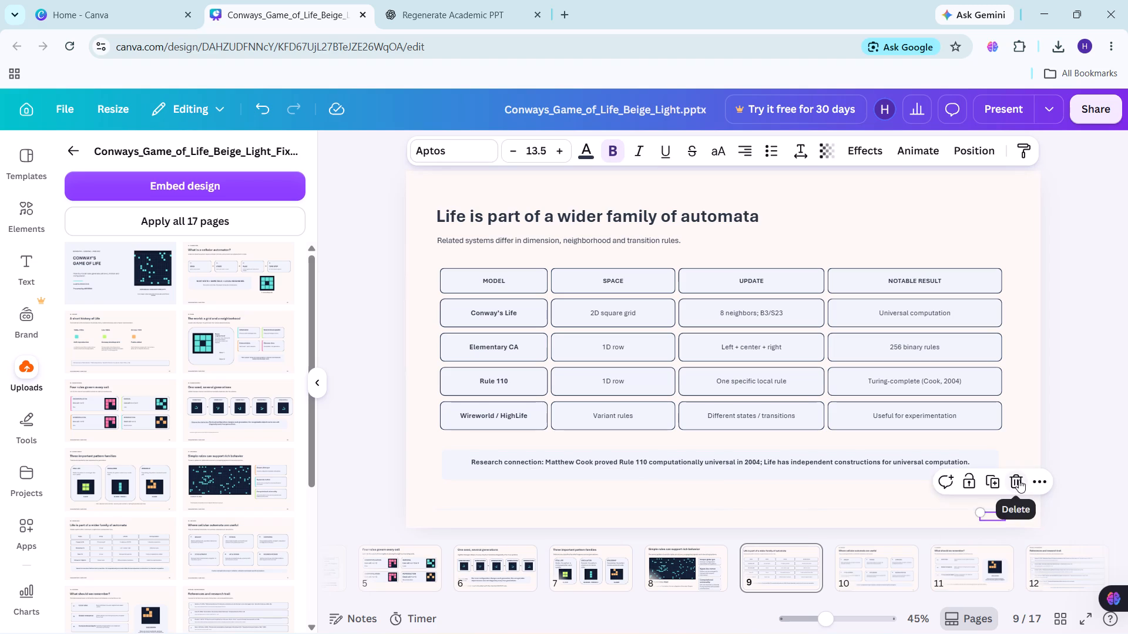
{"action": "left_click", "coordinate": [1019, 480]}
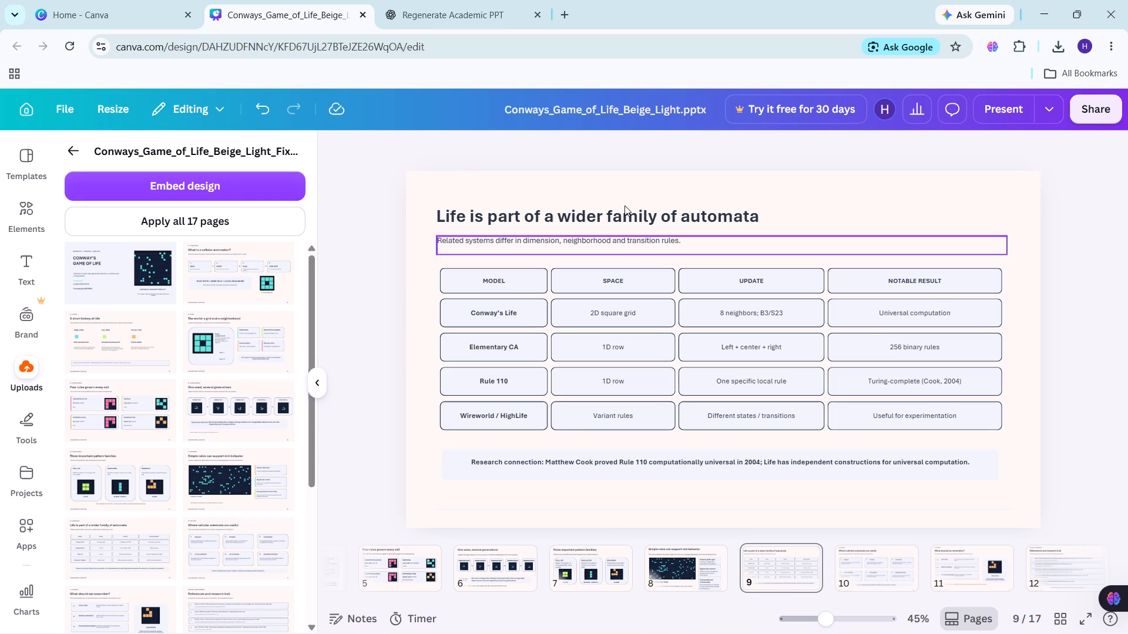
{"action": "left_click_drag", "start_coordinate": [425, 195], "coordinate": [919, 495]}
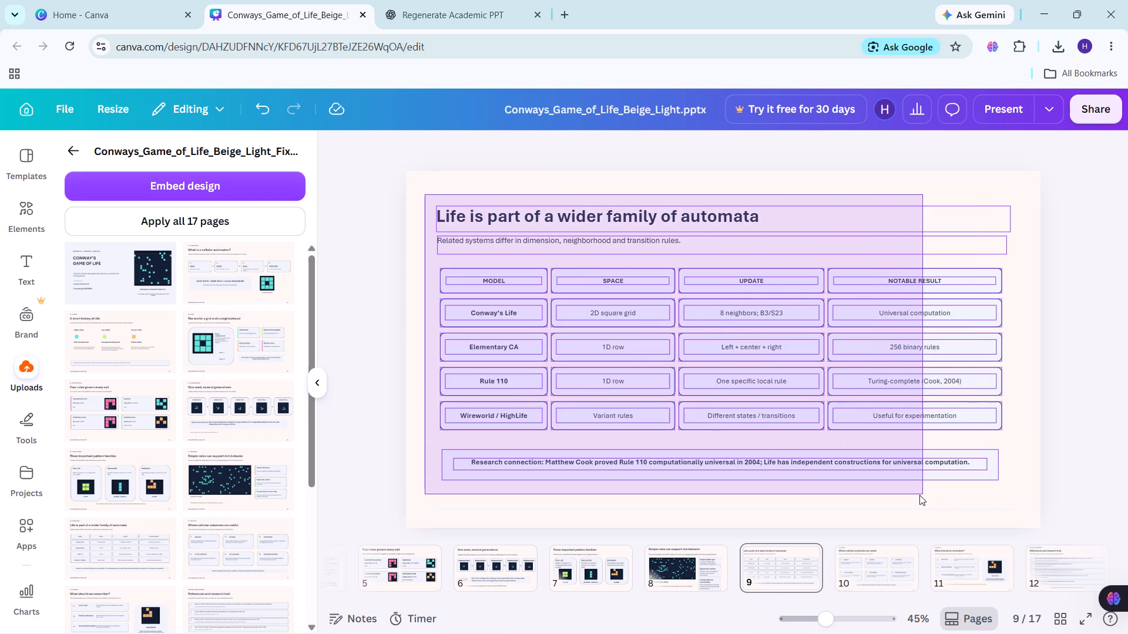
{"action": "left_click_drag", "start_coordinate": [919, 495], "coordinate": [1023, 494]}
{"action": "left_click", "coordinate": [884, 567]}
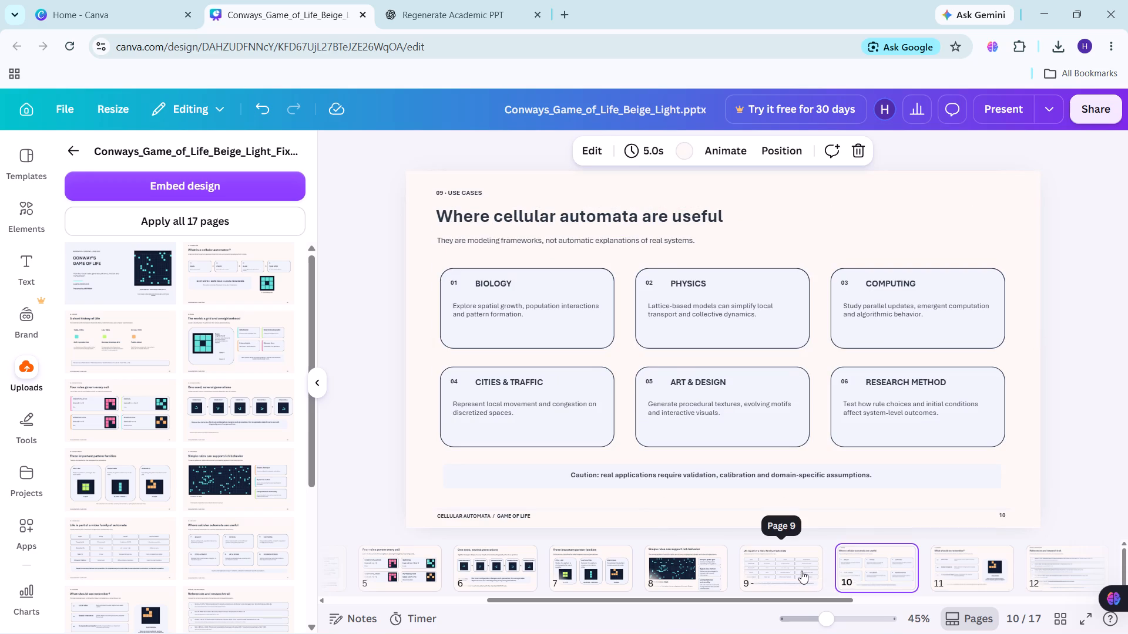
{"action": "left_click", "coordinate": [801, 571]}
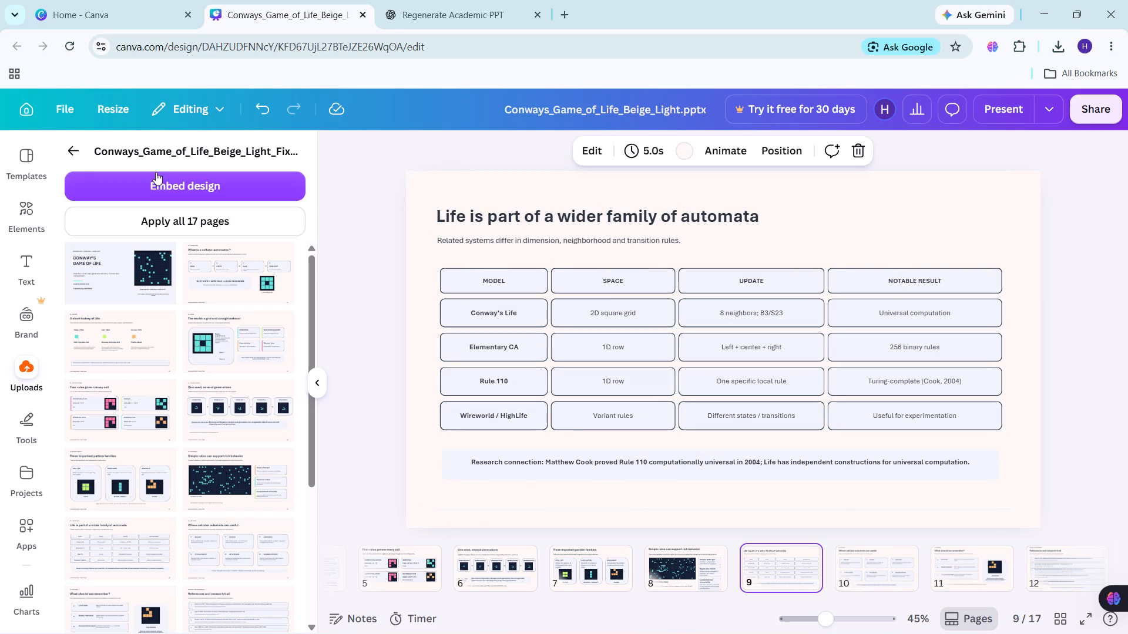
Open the other Game of Life presentation with the navy cover from Canva's home page and review its first four slides.
{"action": "left_click", "coordinate": [99, 19]}
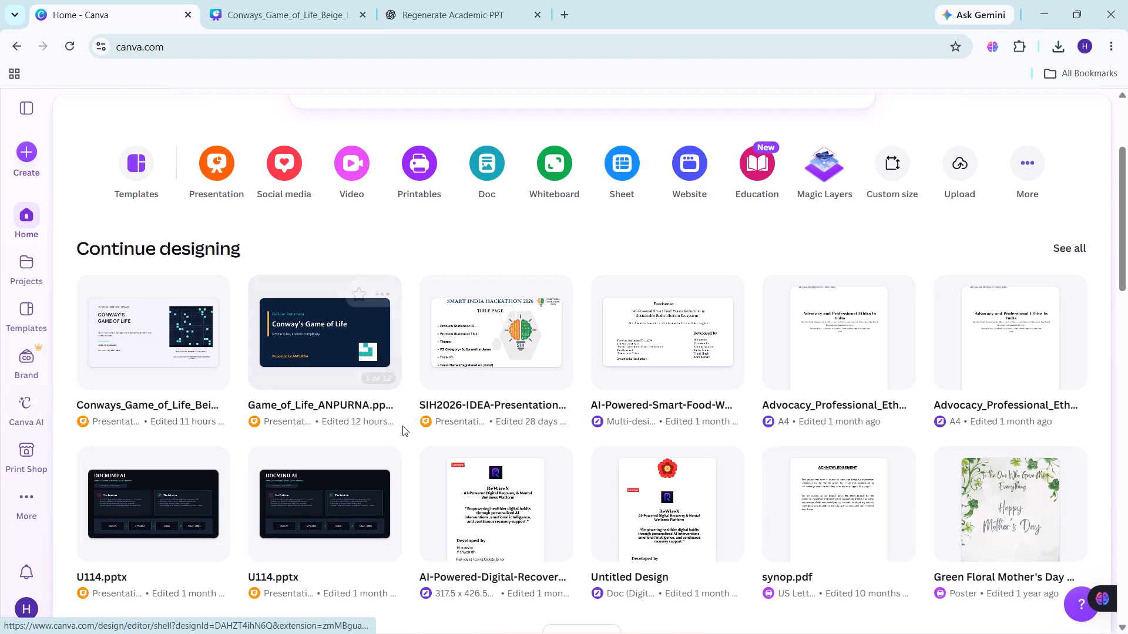
{"action": "double_click", "coordinate": [350, 356]}
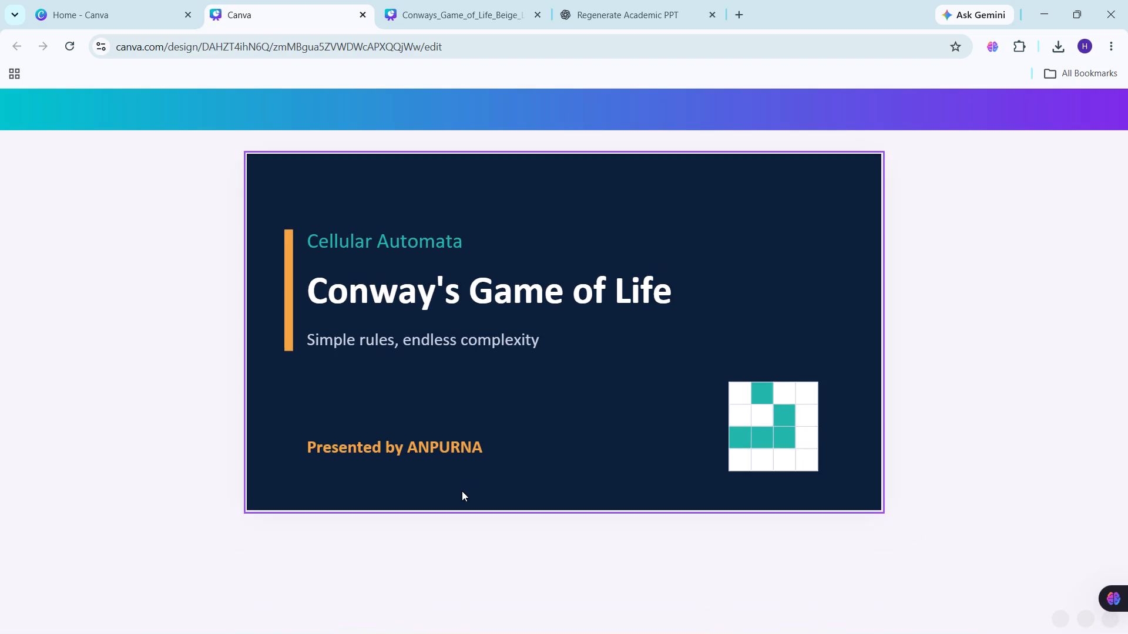
{"action": "key", "text": "Right"}
{"action": "key", "text": "Right"}
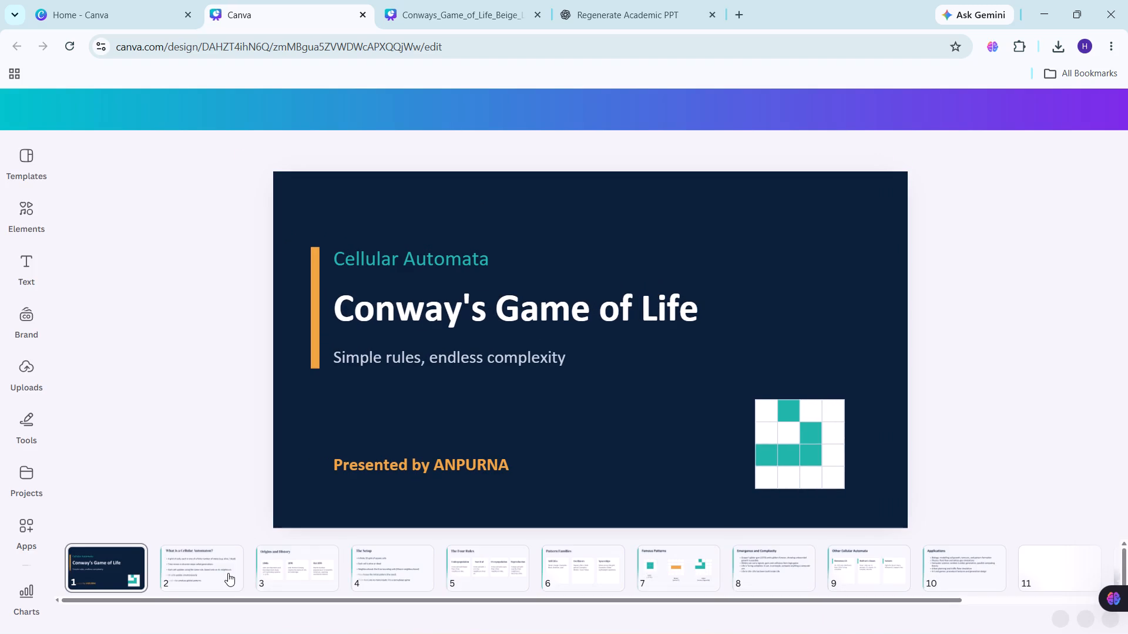
{"action": "left_click", "coordinate": [228, 573]}
{"action": "left_click", "coordinate": [291, 564]}
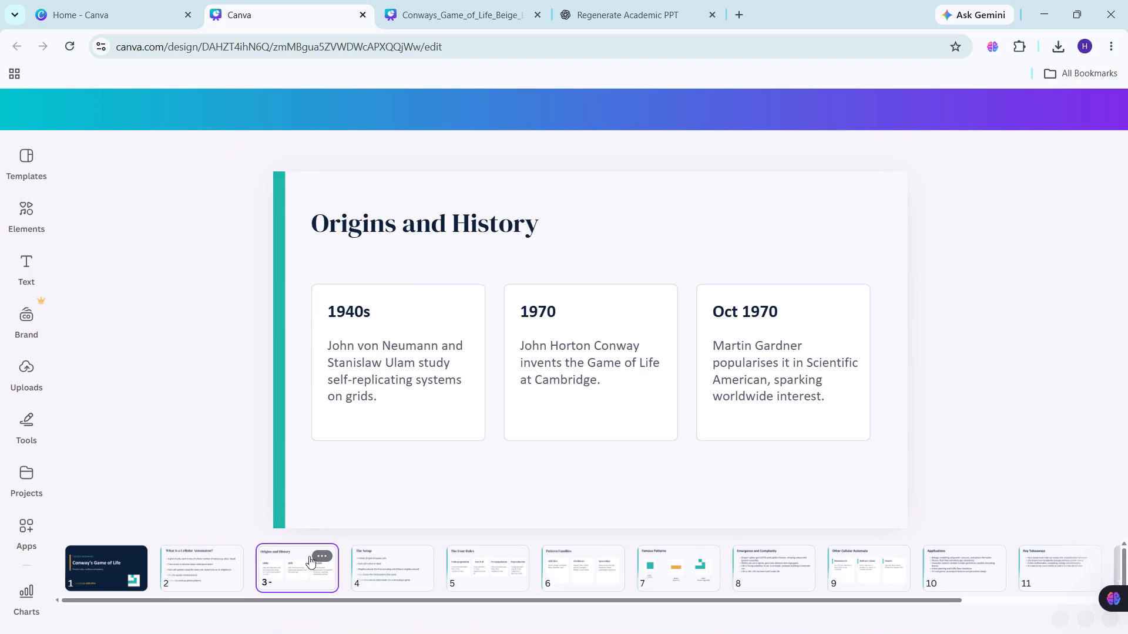
{"action": "left_click", "coordinate": [422, 560]}
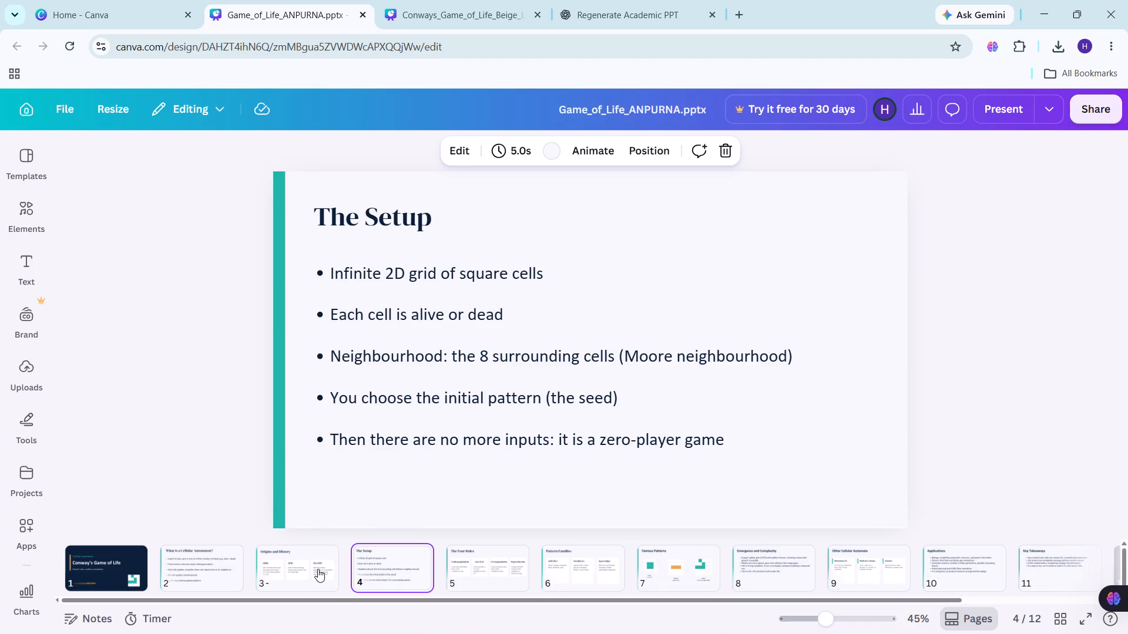
{"action": "left_click", "coordinate": [318, 569]}
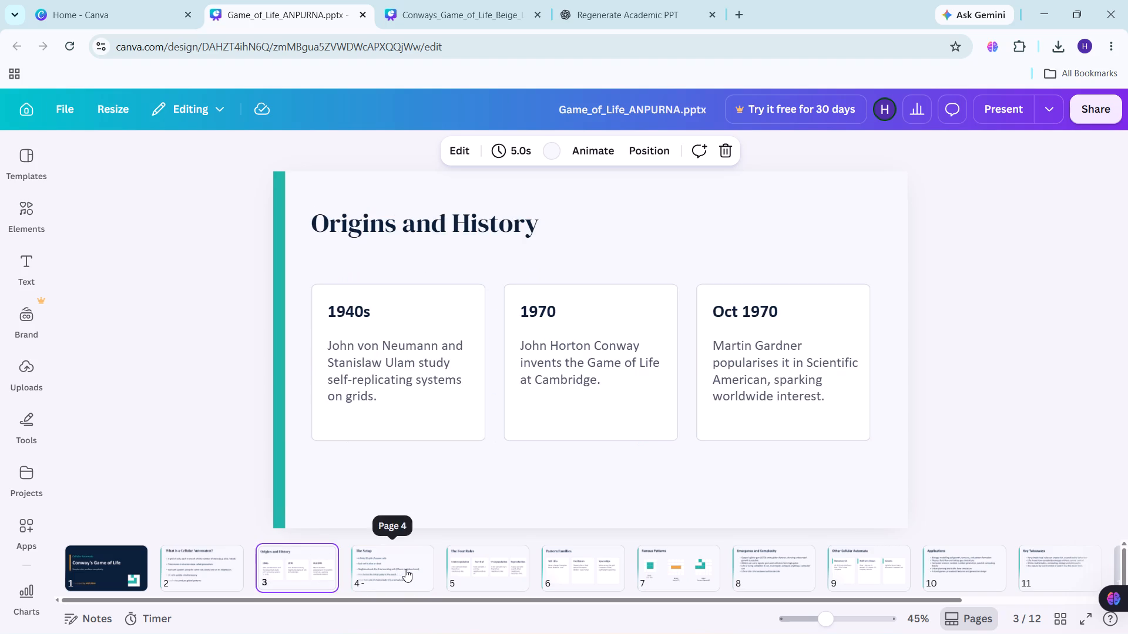
Compare the beige presentation's early slides, including "A short history of Life", with the other presentation's "Origins and History" slide.
{"action": "left_click", "coordinate": [451, 3]}
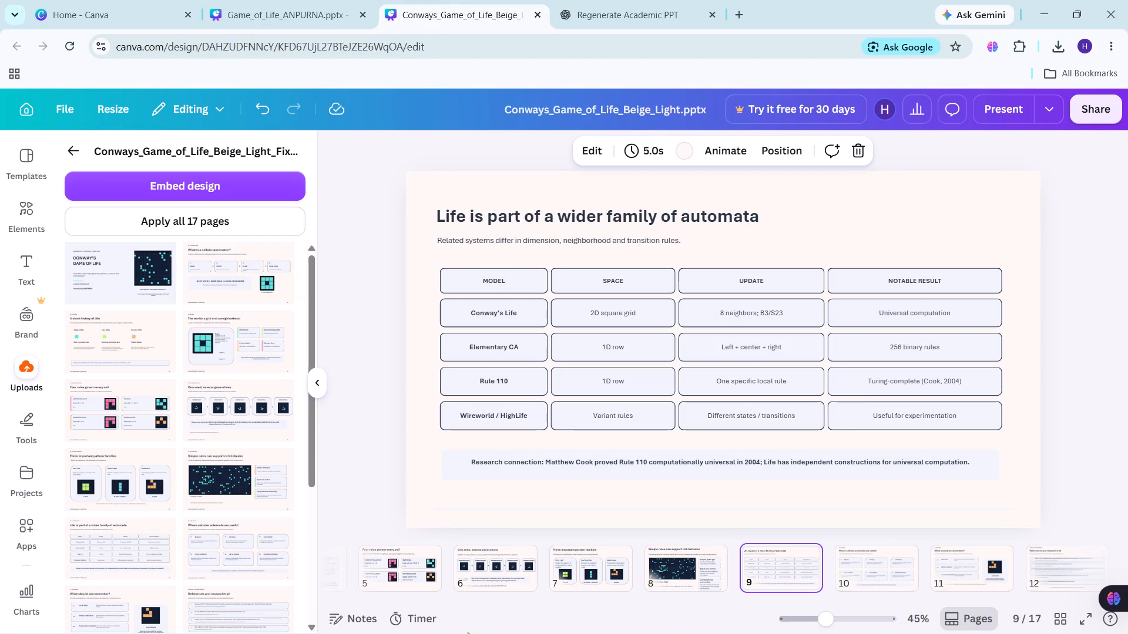
{"action": "scroll", "coordinate": [488, 590], "scroll_direction": "right", "scroll_amount": 5}
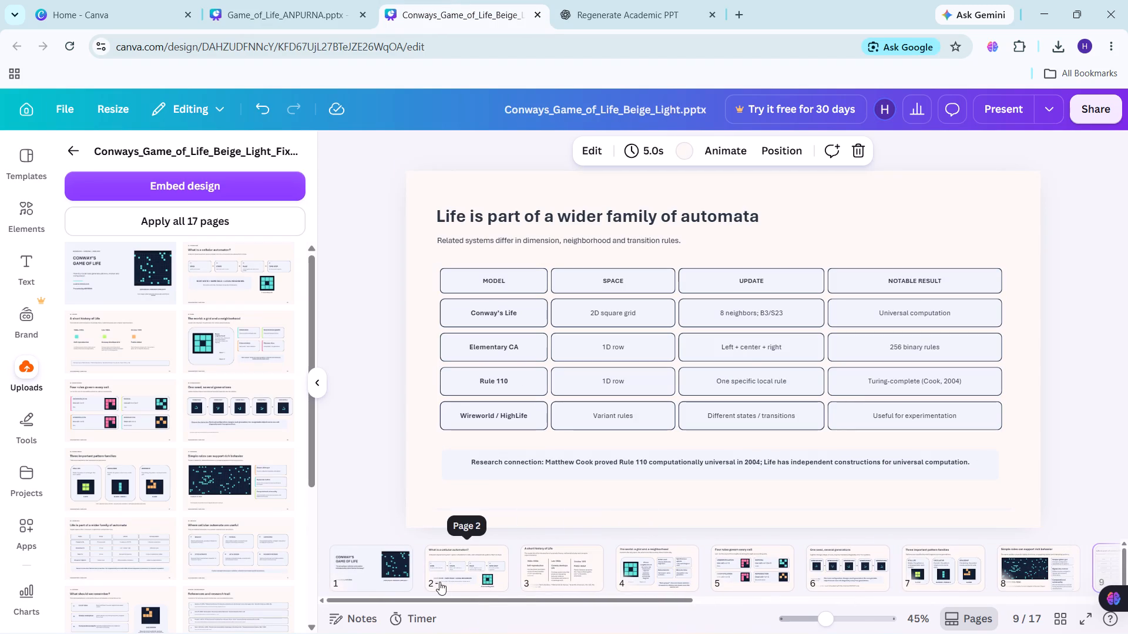
{"action": "left_click", "coordinate": [516, 564]}
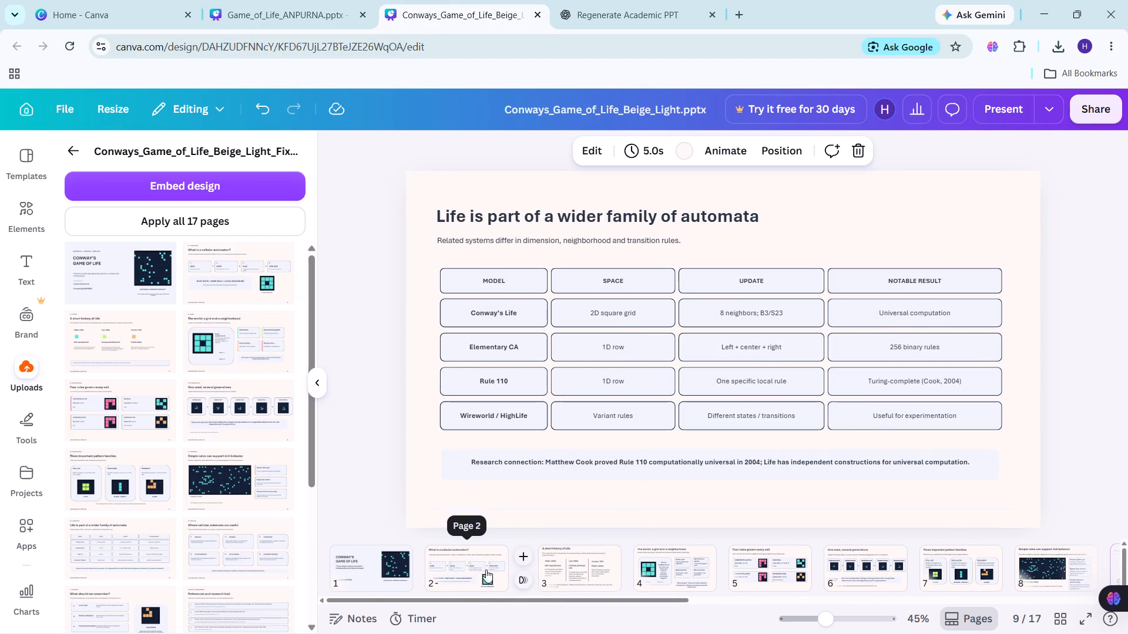
{"action": "left_click", "coordinate": [486, 569]}
{"action": "left_click", "coordinate": [554, 566]}
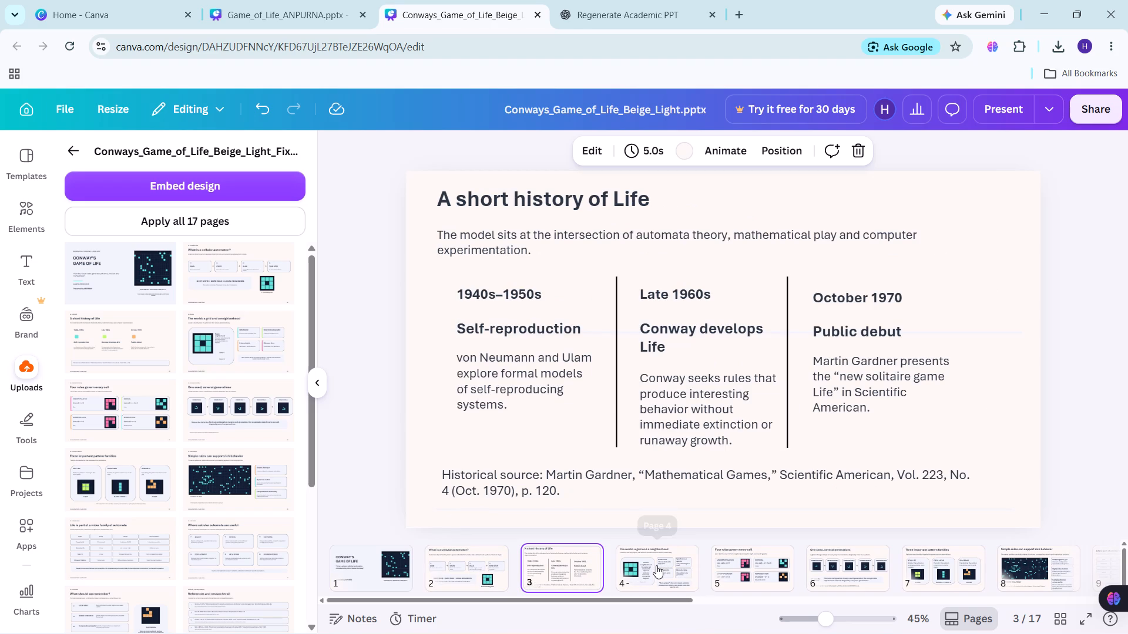
{"action": "left_click", "coordinate": [297, 0]}
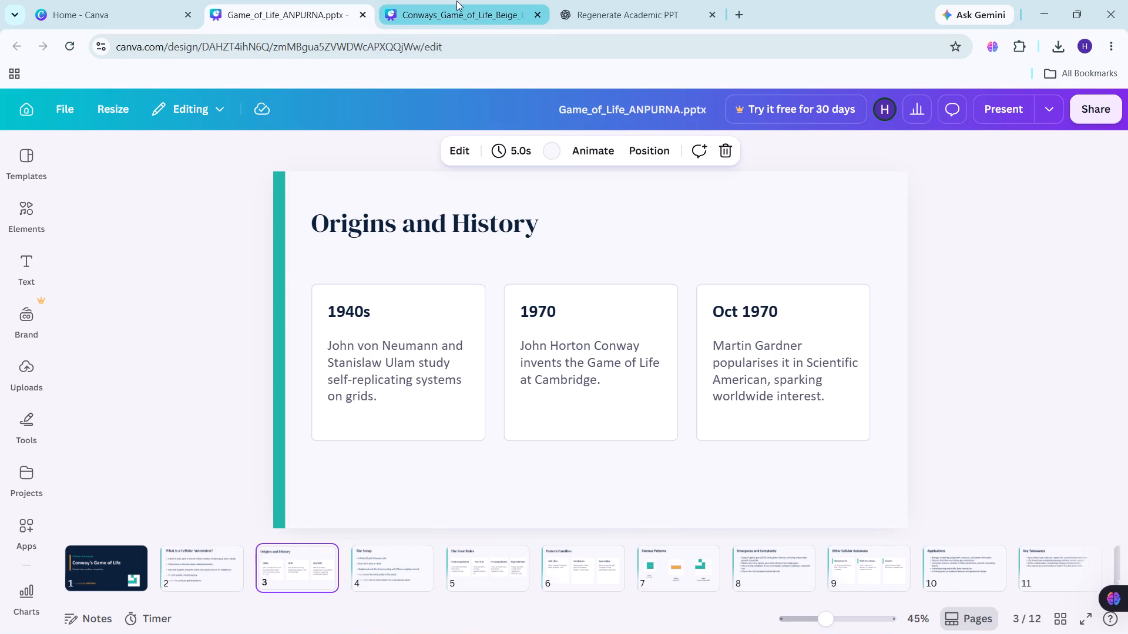
{"action": "left_click", "coordinate": [456, 1]}
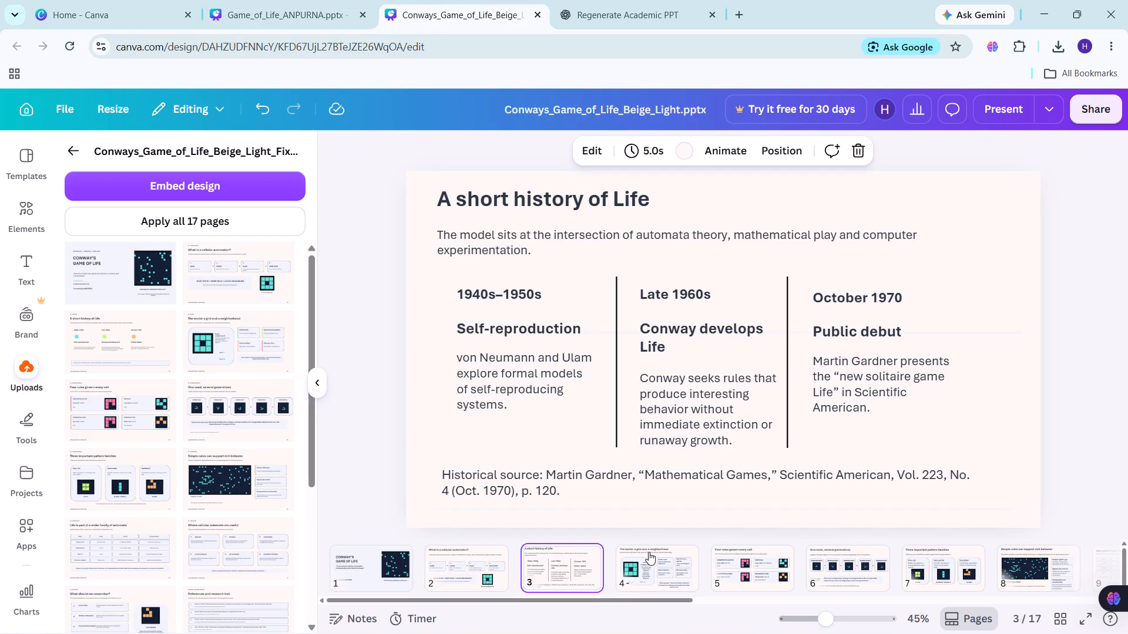
{"action": "left_click", "coordinate": [649, 552]}
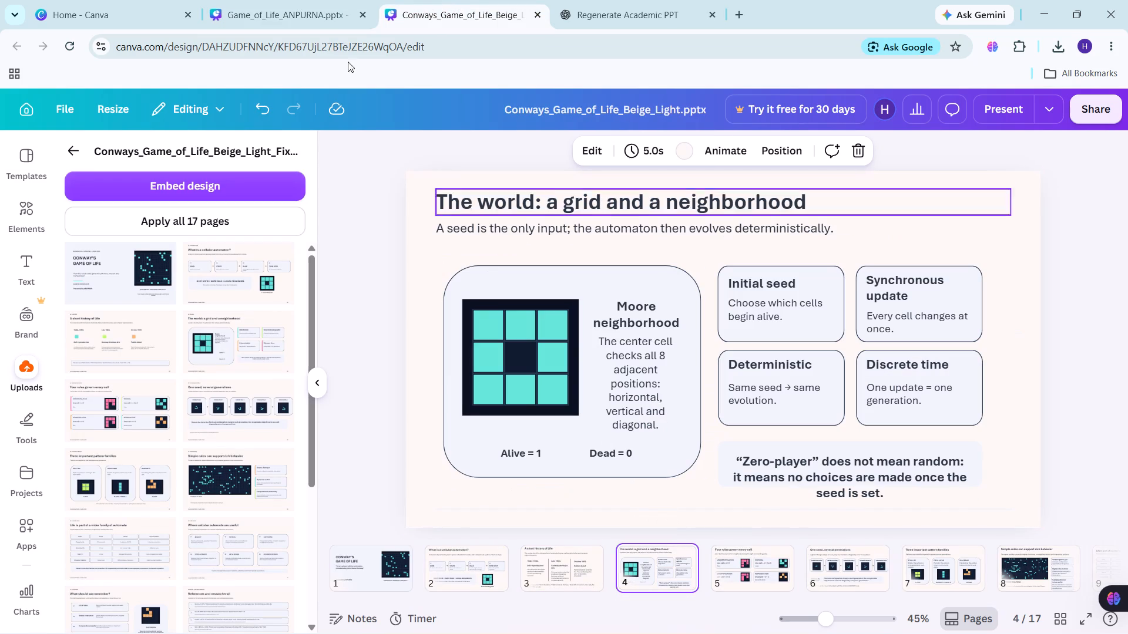
Copy the "Origins and History" title text from slide 3 of the other presentation and return to the Conways_Game_of_Life_Beige_Light presentation.
{"action": "left_click", "coordinate": [288, 23]}
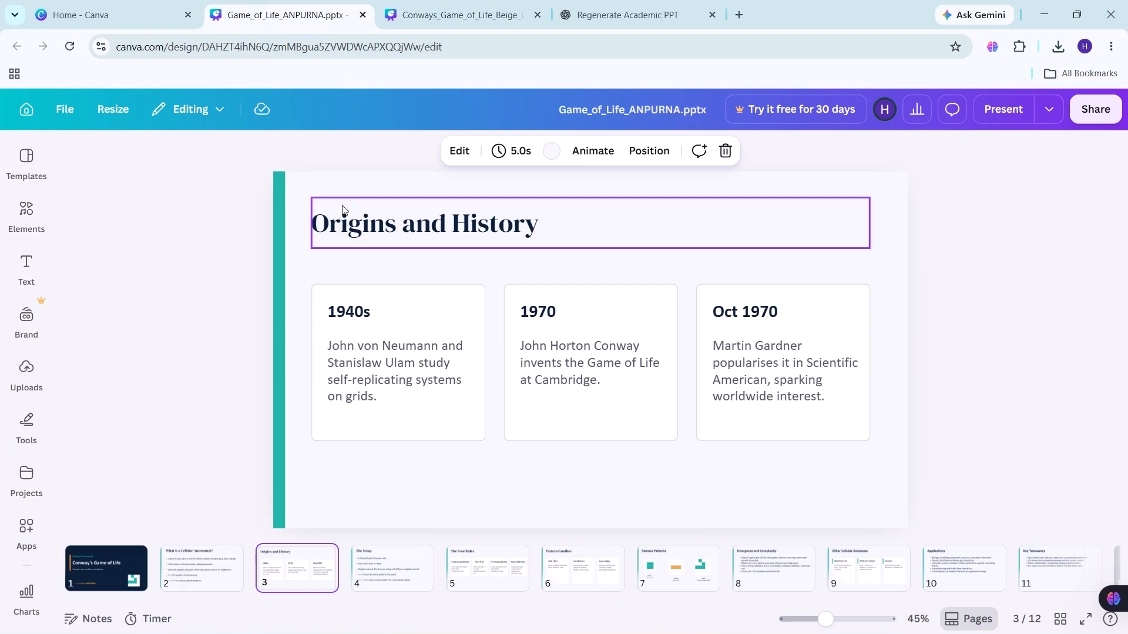
{"action": "left_click", "coordinate": [320, 226]}
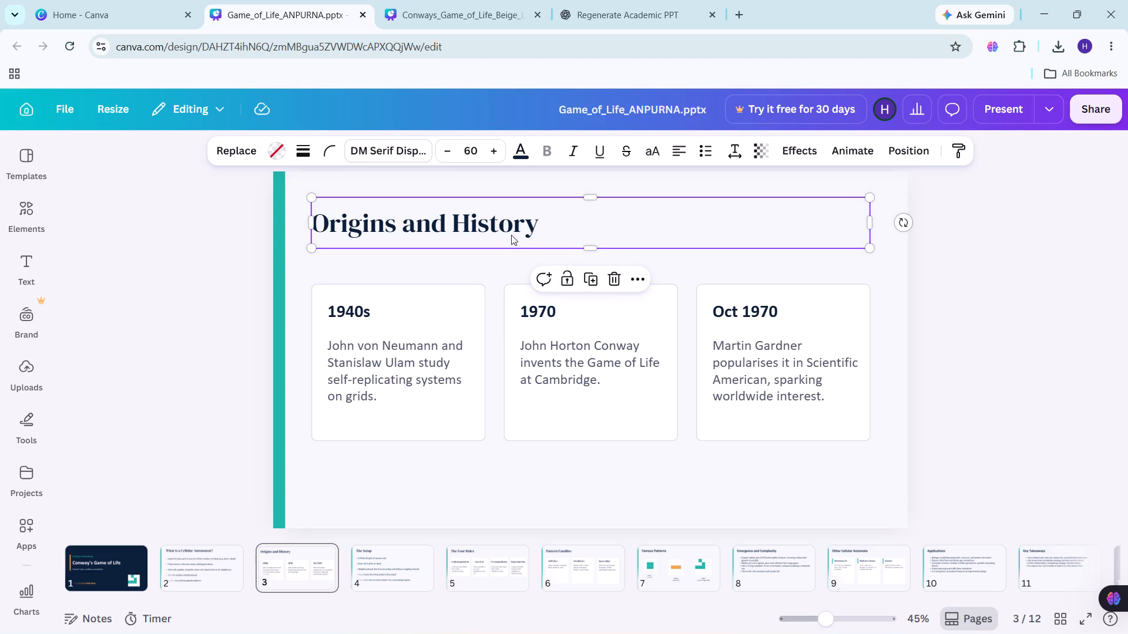
{"action": "left_click", "coordinate": [533, 228]}
{"action": "left_click", "coordinate": [533, 228]}
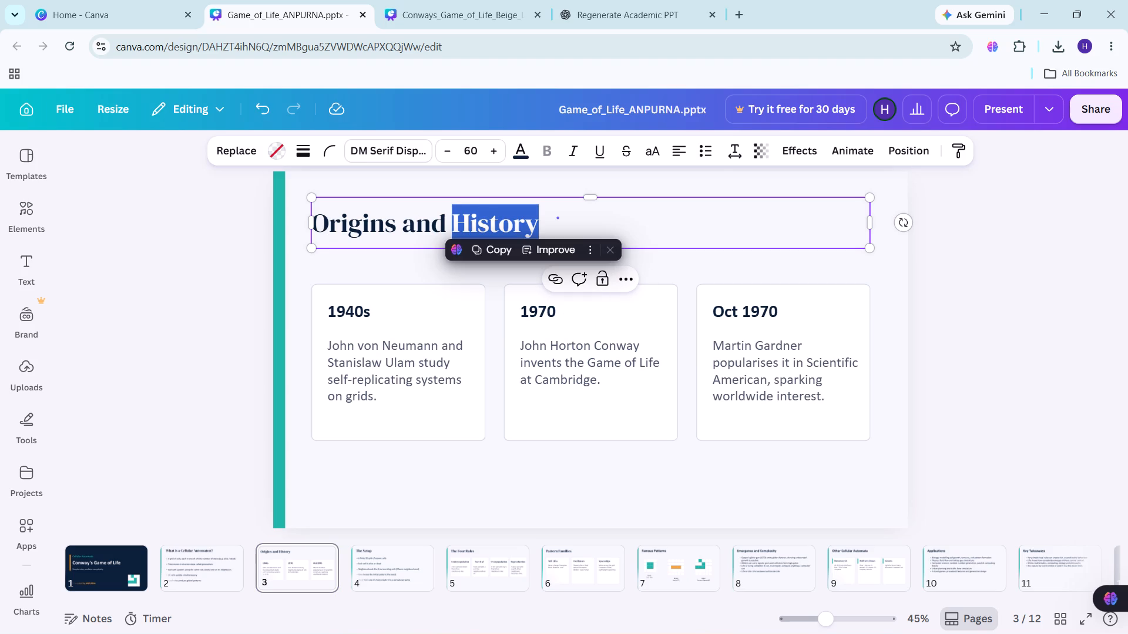
{"action": "key", "text": "ctrl+a"}
{"action": "key", "text": "ctrl+a"}
{"action": "key", "text": "ctrl+a"}
{"action": "key", "text": "F2"}
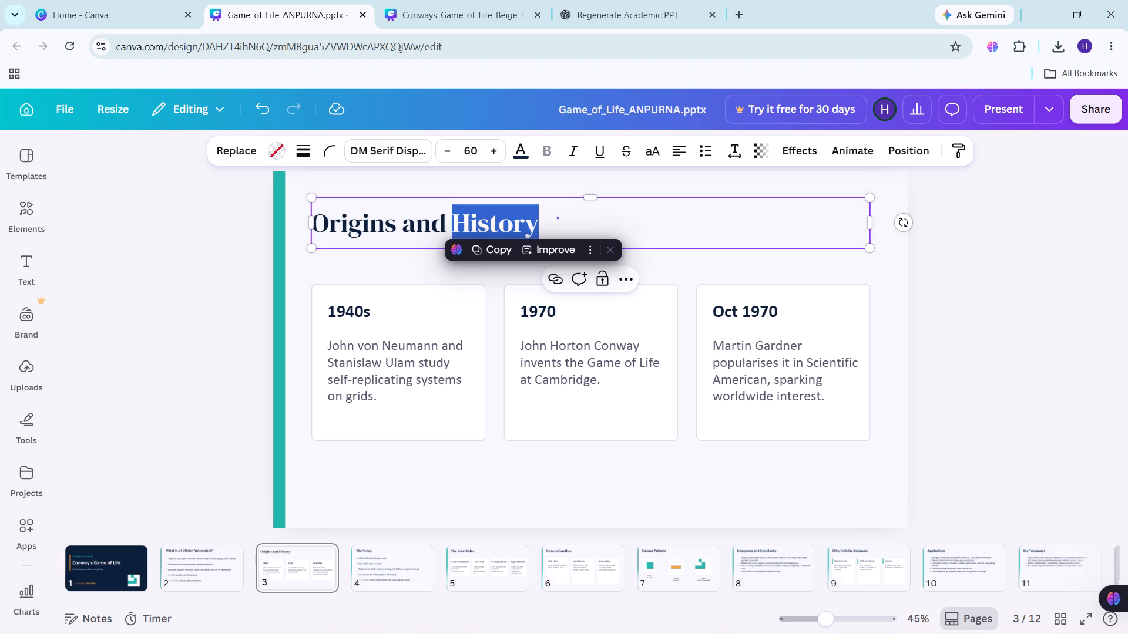
{"action": "key", "text": "ctrl+a"}
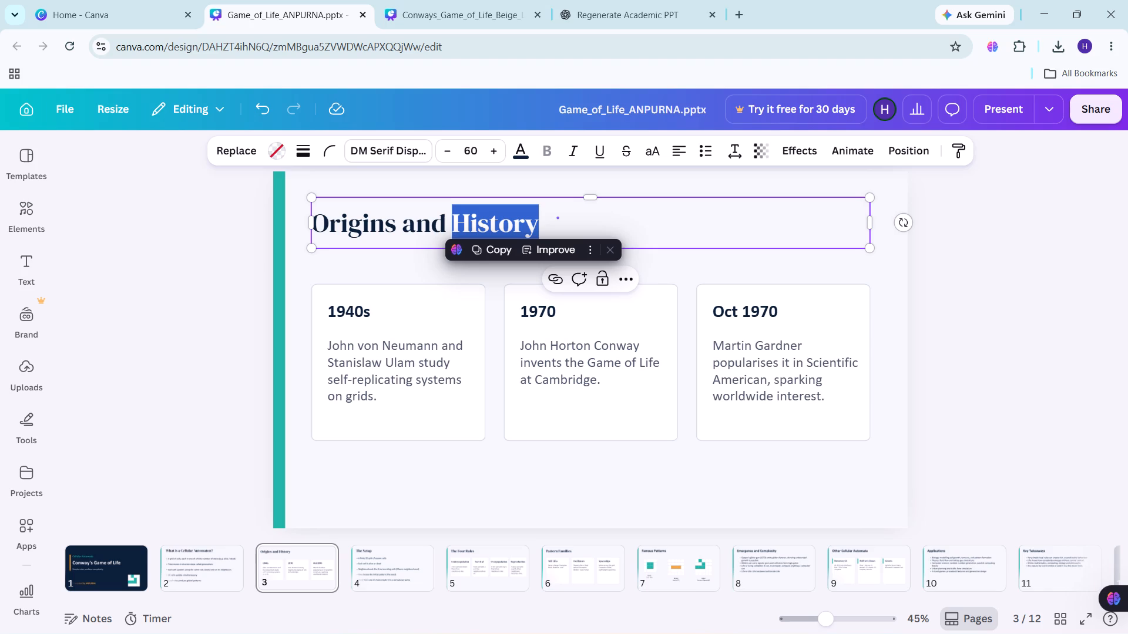
{"action": "left_click", "coordinate": [542, 220]}
{"action": "left_click_drag", "start_coordinate": [542, 220], "coordinate": [307, 221]}
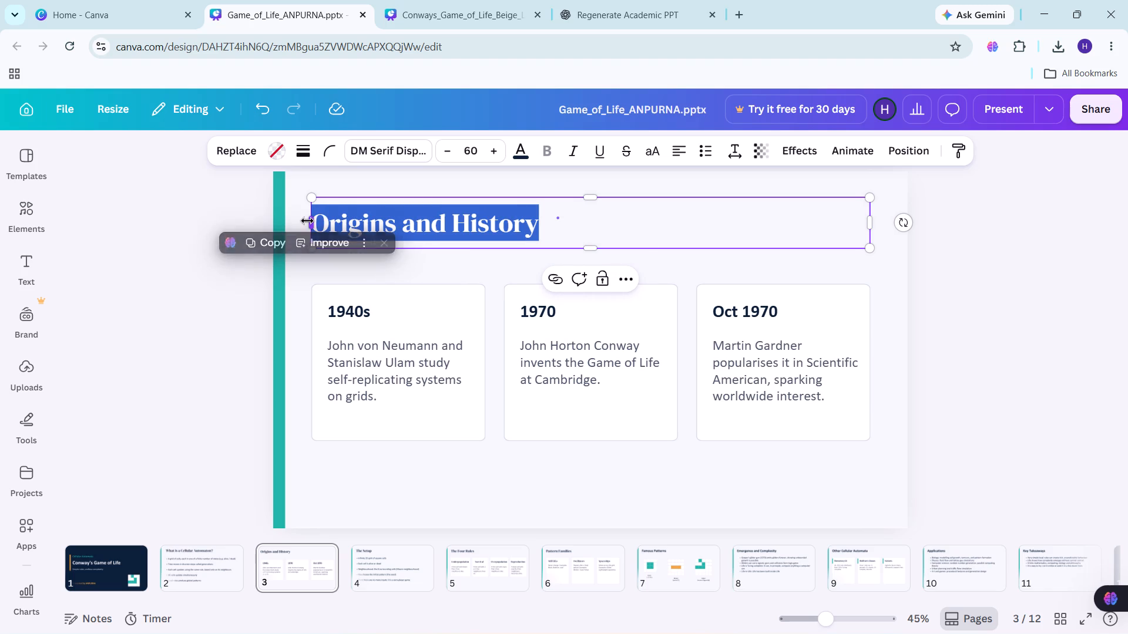
{"action": "key", "text": "ctrl+c"}
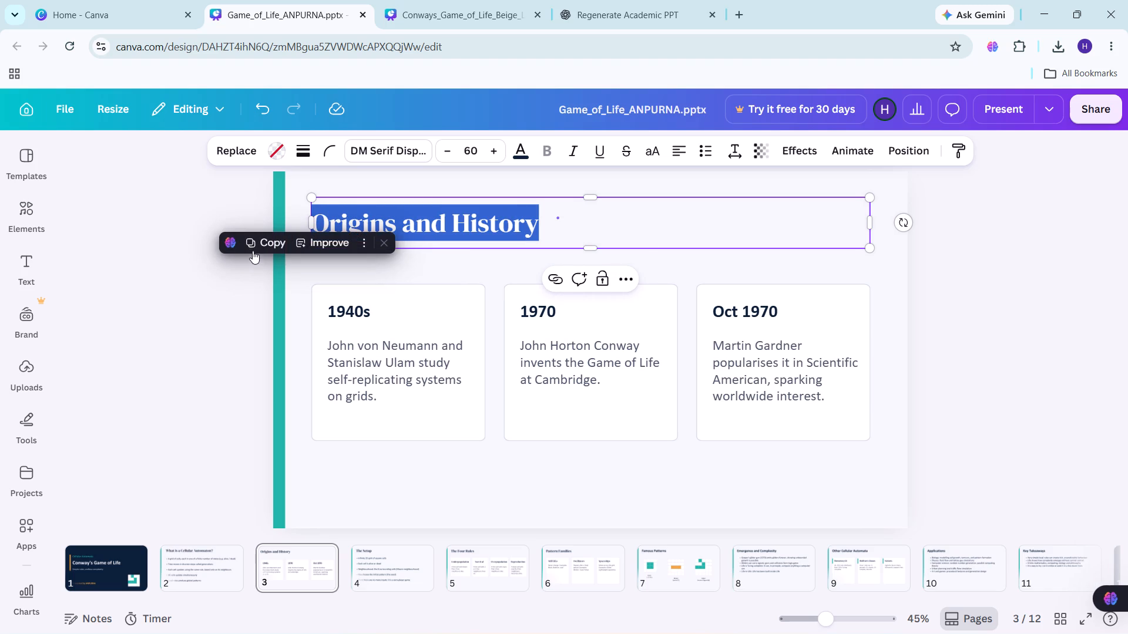
{"action": "left_click", "coordinate": [257, 245]}
{"action": "left_click", "coordinate": [409, 0]}
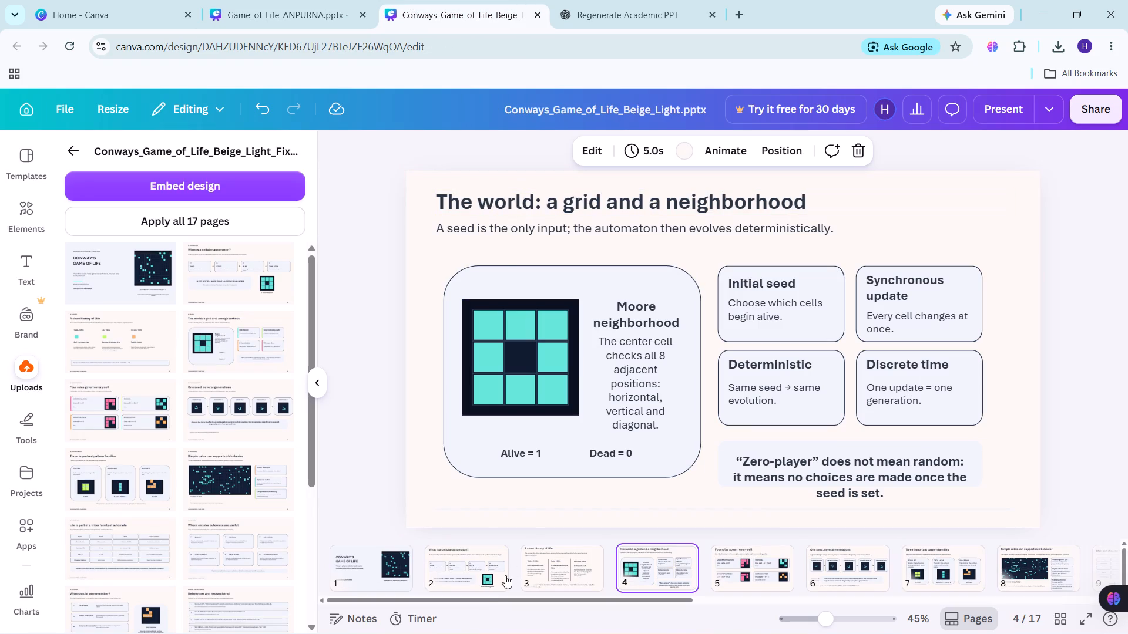
Replace the slide 3 title "A short history of Life" with the copied text "Origins and History".
{"action": "left_click", "coordinate": [544, 569]}
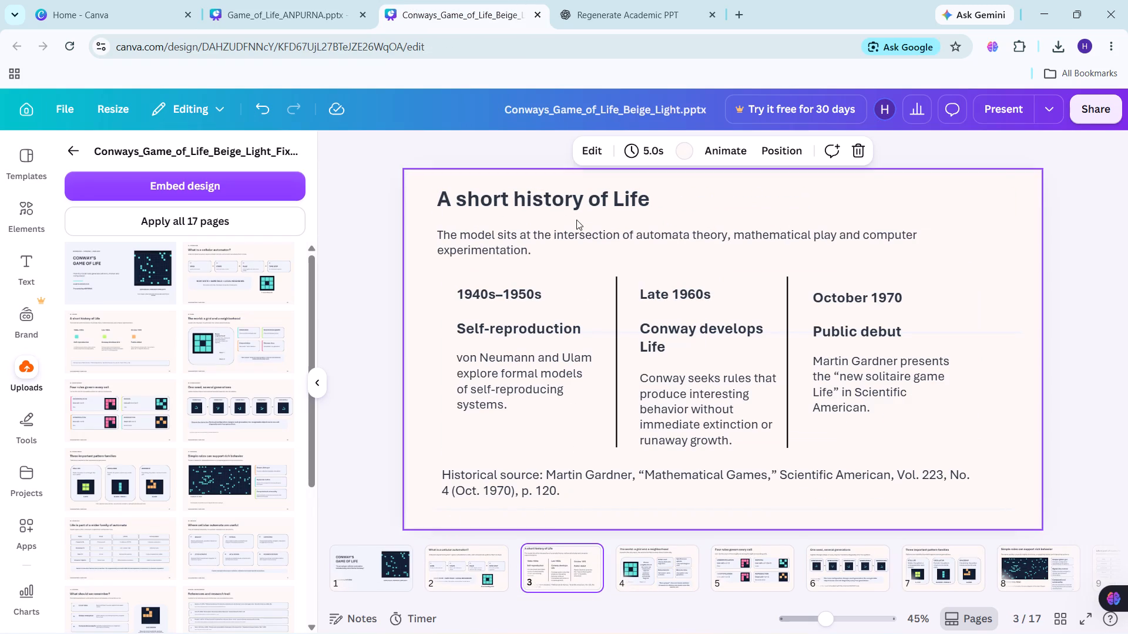
{"action": "left_click", "coordinate": [559, 194]}
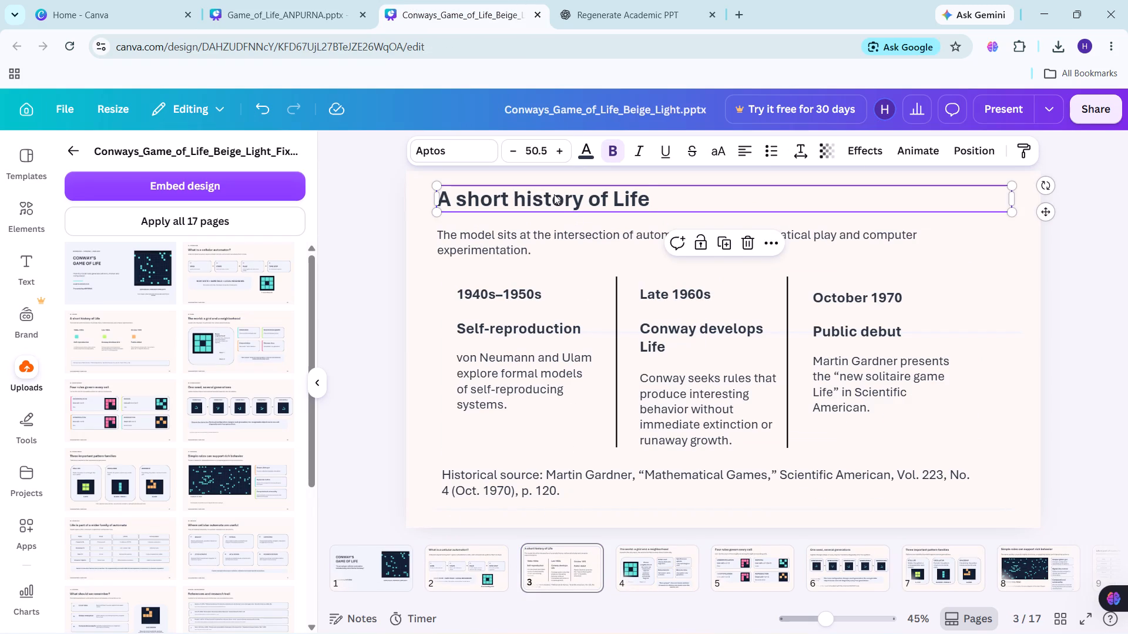
{"action": "double_click", "coordinate": [554, 194]}
{"action": "key", "text": "ctrl+v"}
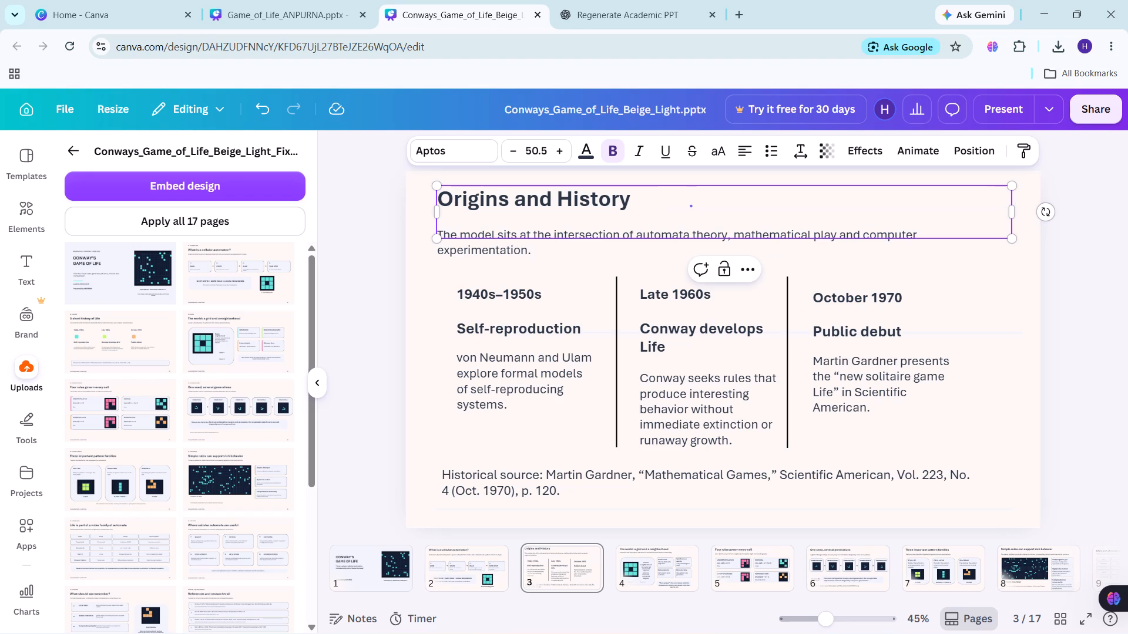
{"action": "left_click", "coordinate": [961, 305]}
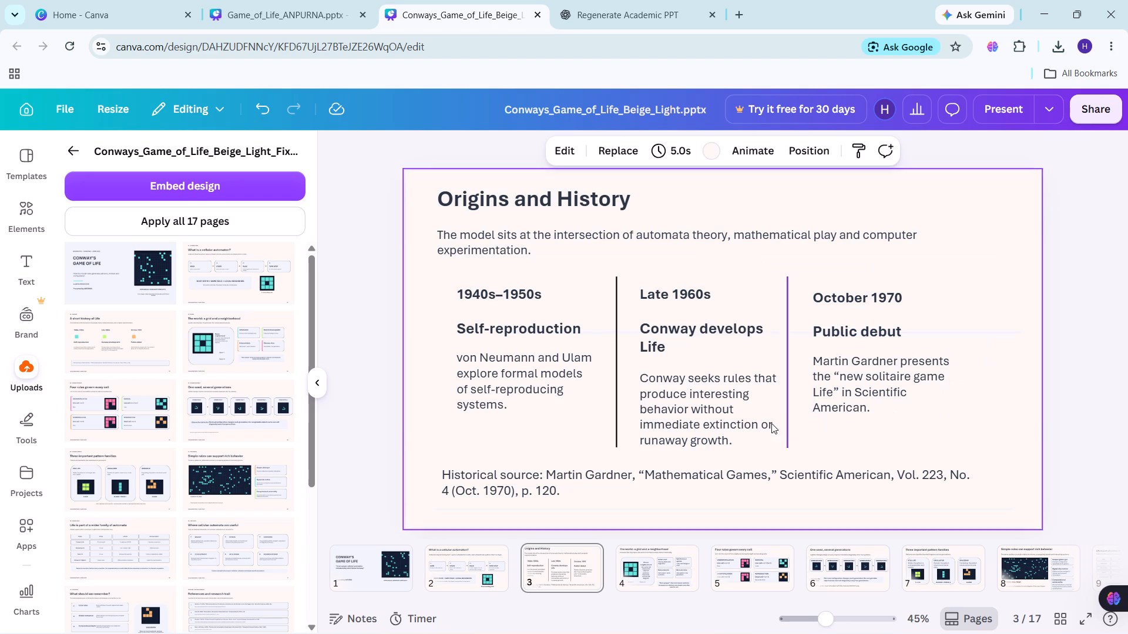
Compare the beige deck's slide 4 with slides 4 to 6 of the Game_of_Life_ANPURNA presentation.
{"action": "left_click", "coordinate": [666, 557]}
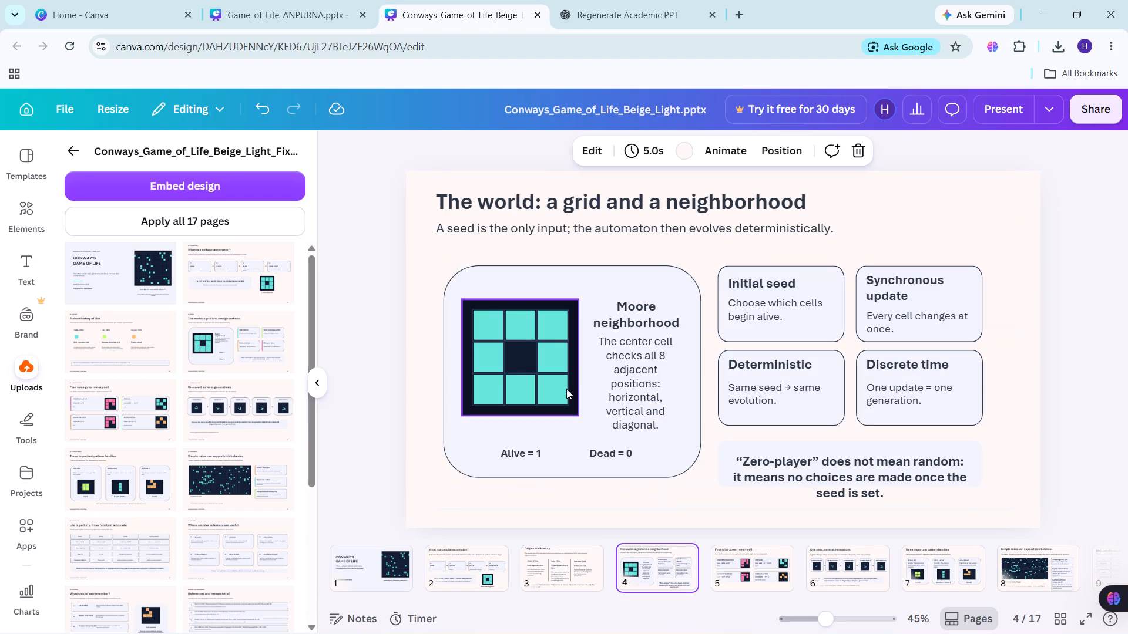
{"action": "left_click", "coordinate": [308, 16]}
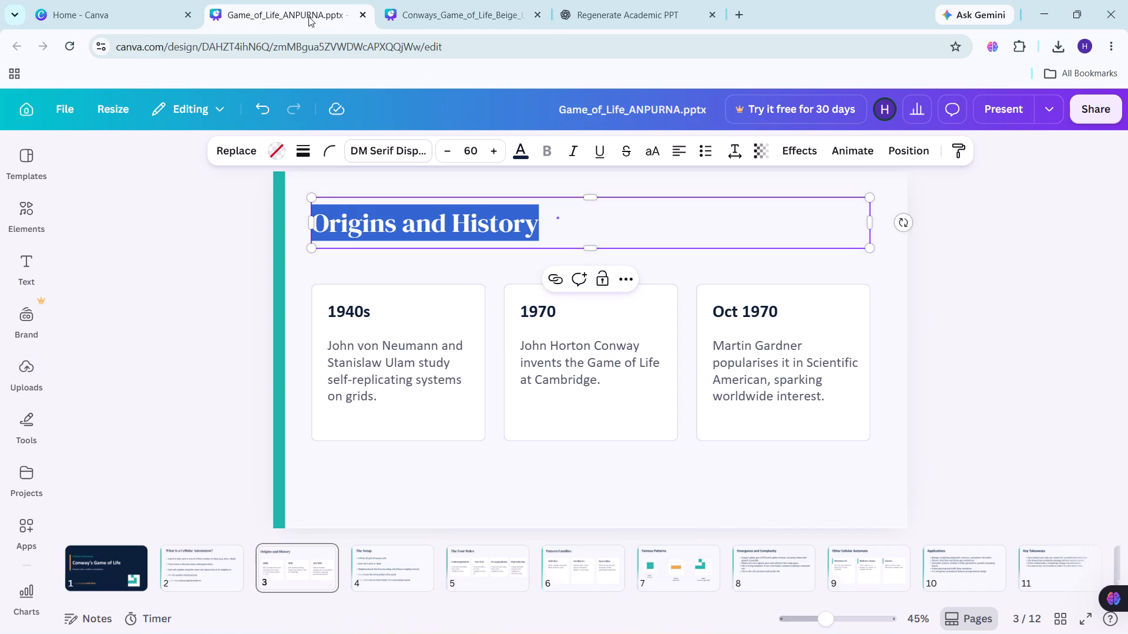
{"action": "left_click", "coordinate": [369, 578]}
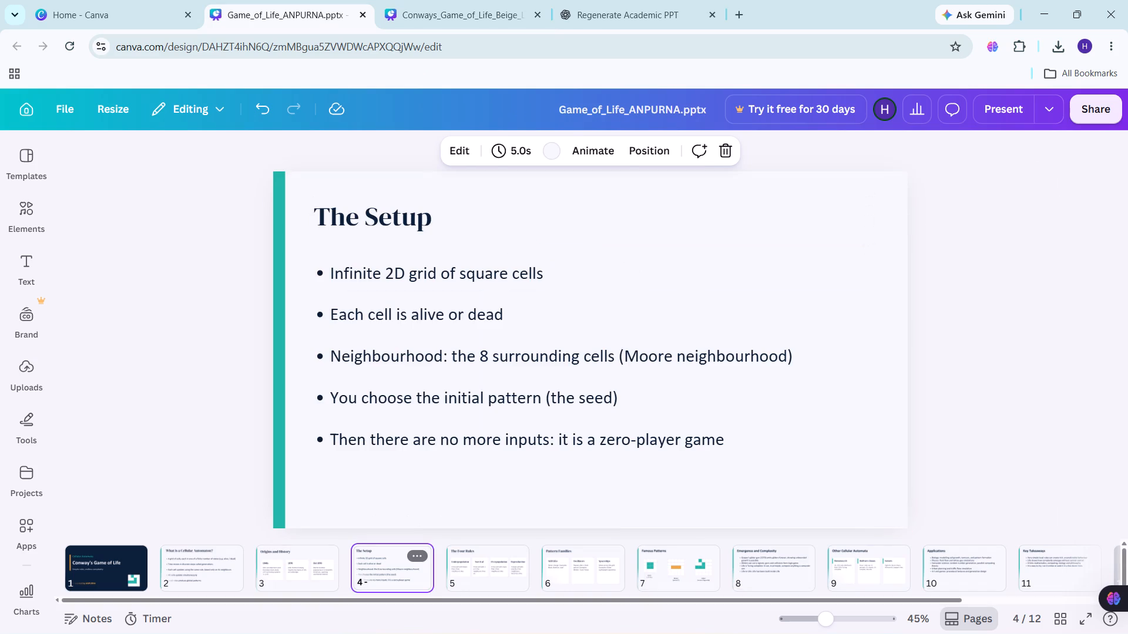
{"action": "left_click", "coordinate": [471, 561]}
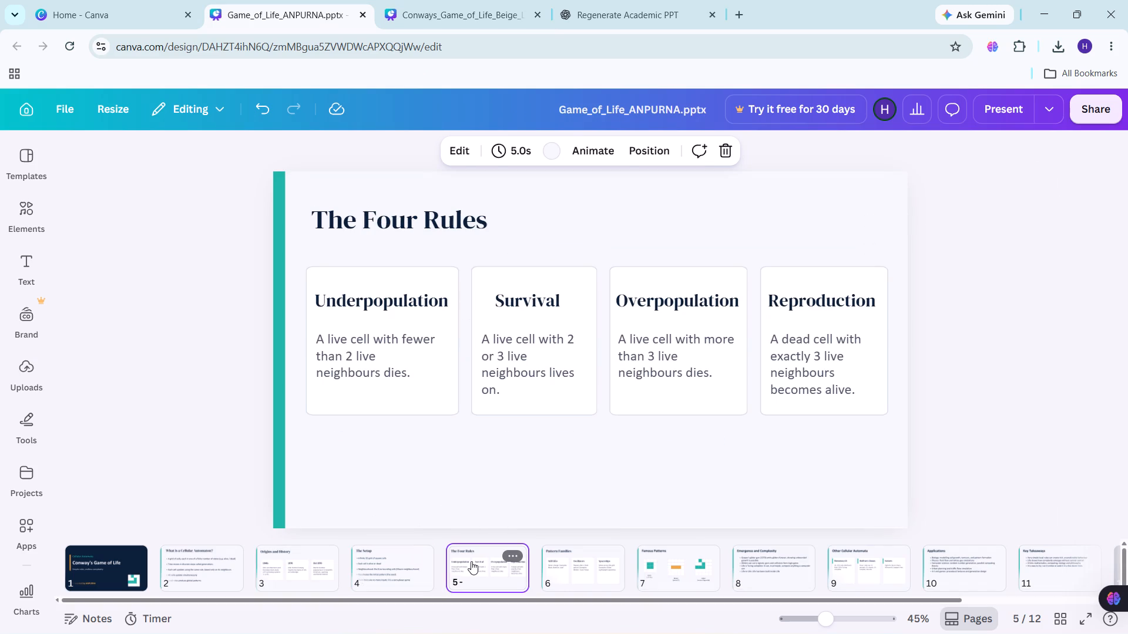
{"action": "left_click", "coordinate": [609, 559]}
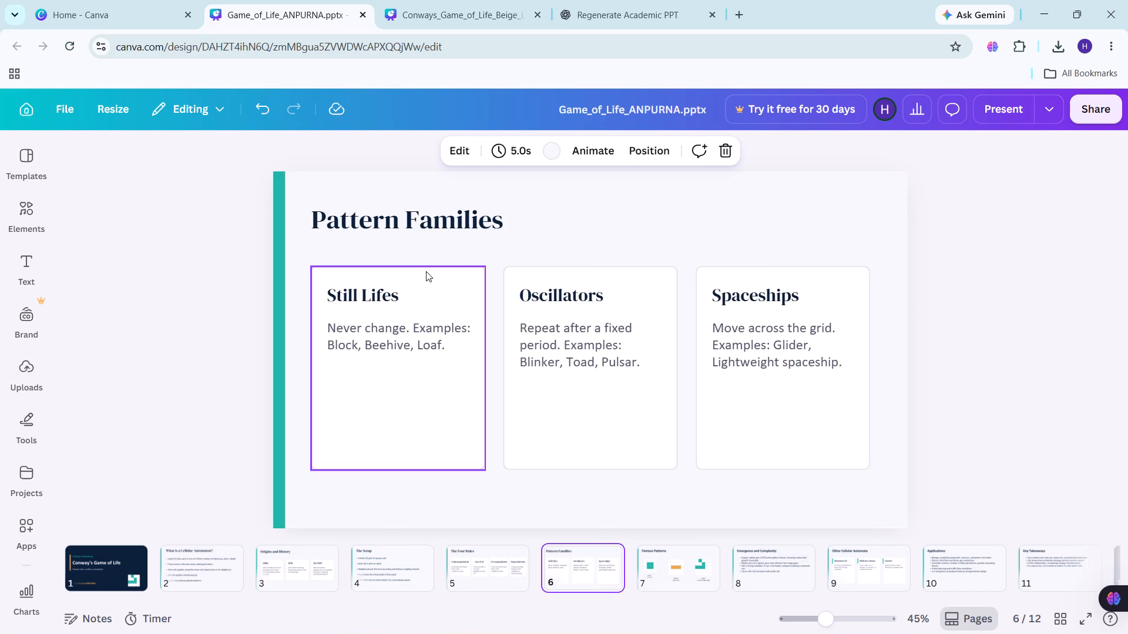
Return to the Conways_Game_of_Life_Beige_Light presentation and review slides 5 to 9 against the other deck's content.
{"action": "left_click", "coordinate": [469, 19]}
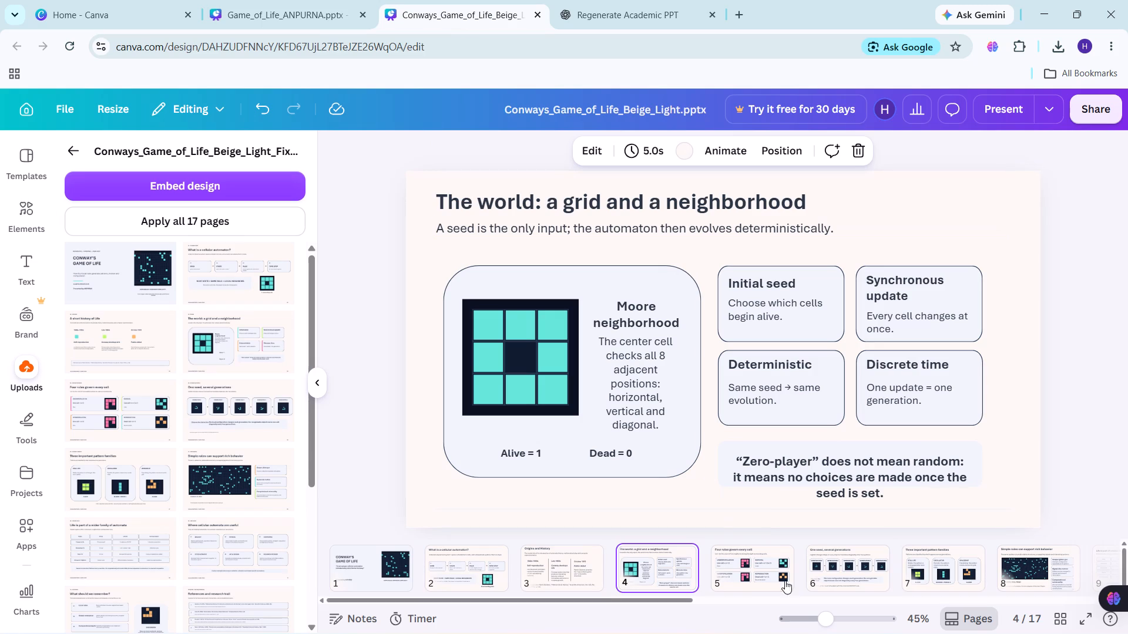
{"action": "left_click", "coordinate": [753, 574]}
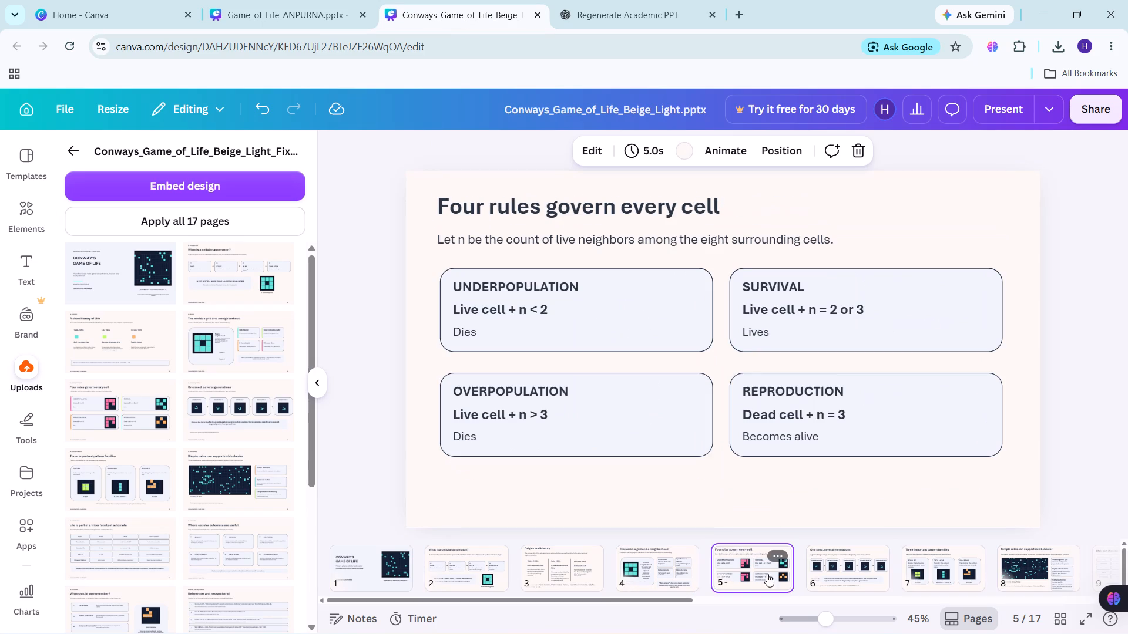
{"action": "left_click", "coordinate": [841, 567]}
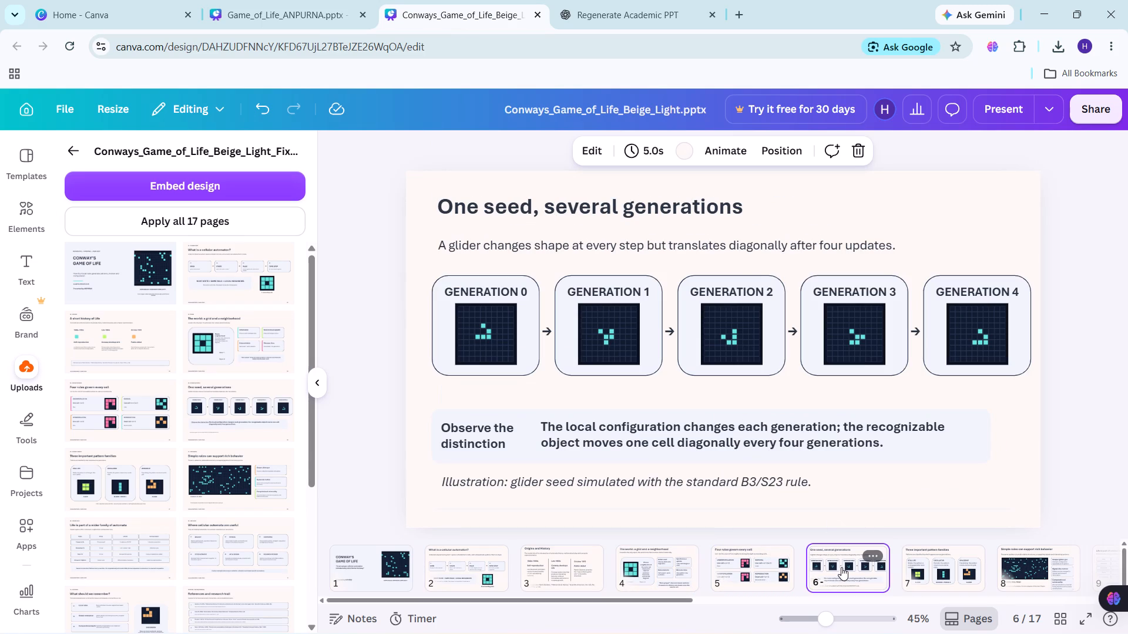
{"action": "left_click", "coordinate": [911, 568]}
{"action": "scroll", "coordinate": [911, 568], "scroll_direction": "left", "scroll_amount": 5}
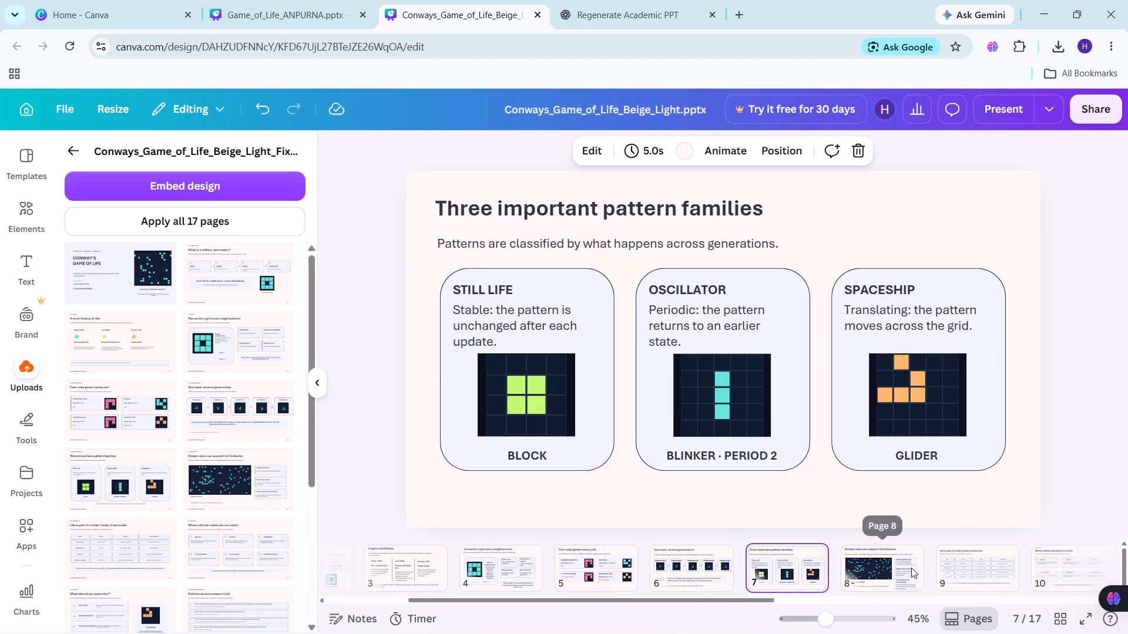
{"action": "scroll", "coordinate": [911, 568], "scroll_direction": "left", "scroll_amount": 1}
{"action": "right_click", "coordinate": [781, 578]}
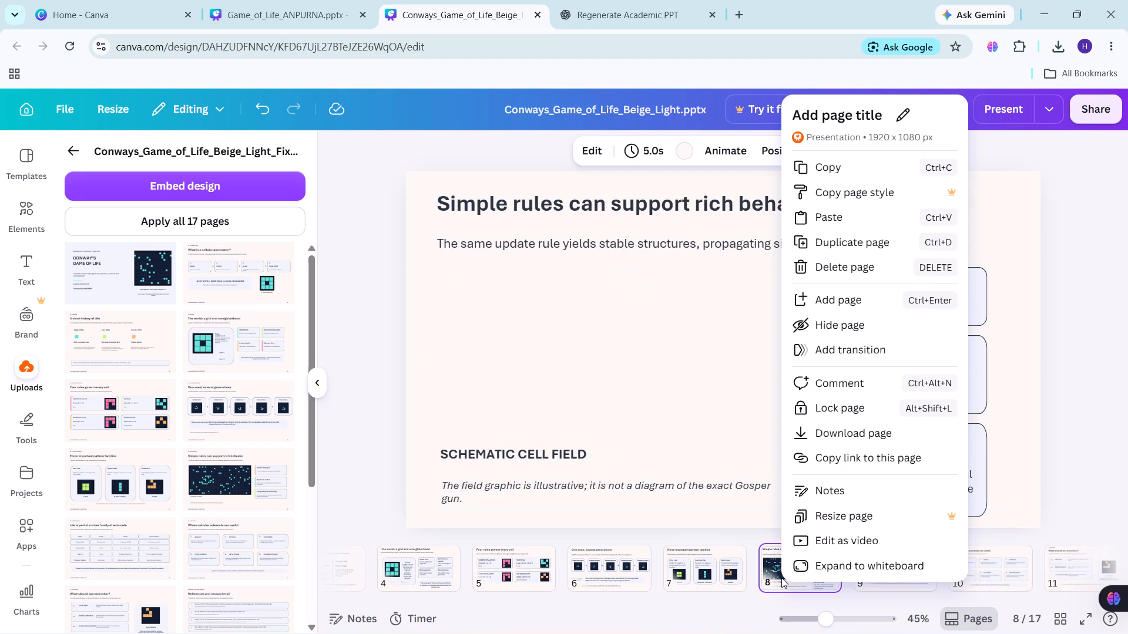
{"action": "left_click", "coordinate": [702, 500]}
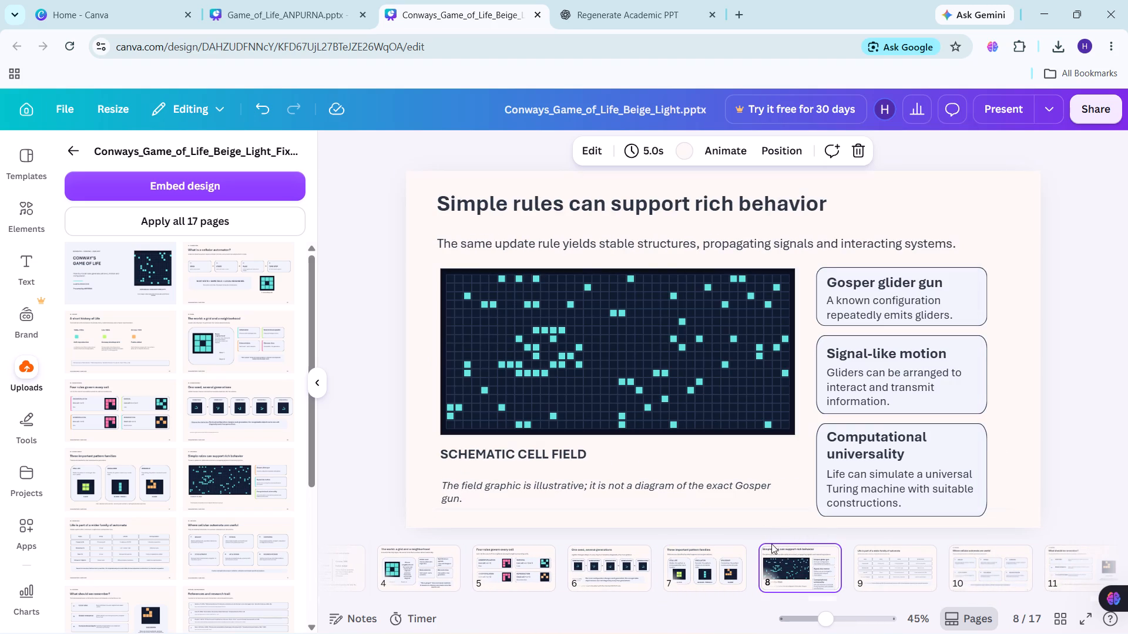
{"action": "scroll", "coordinate": [793, 575], "scroll_direction": "left", "scroll_amount": 3}
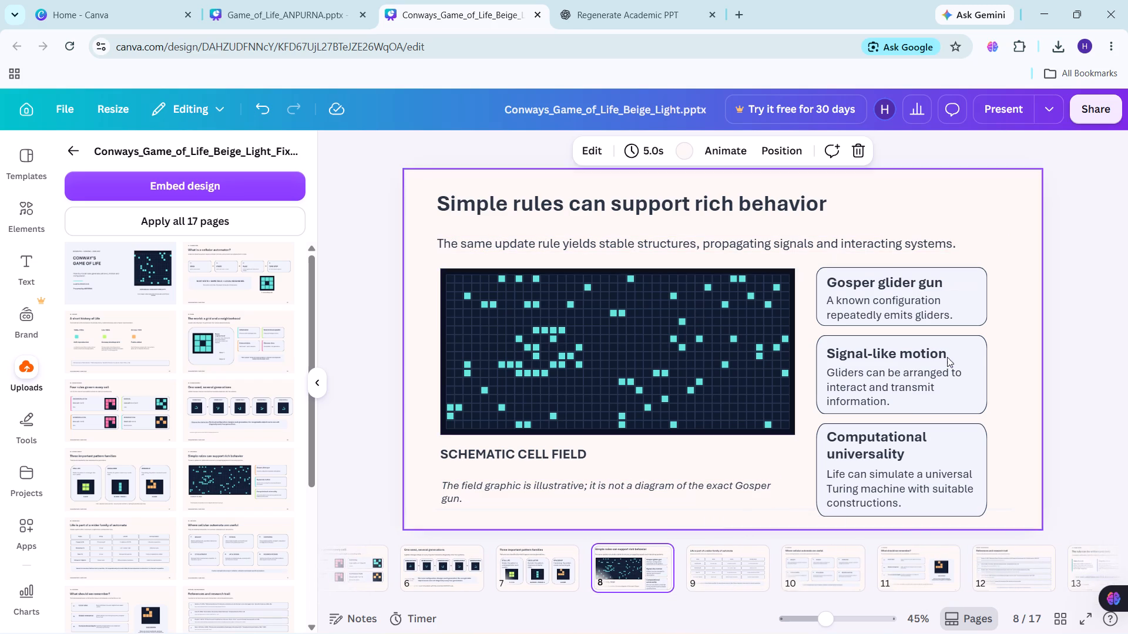
{"action": "left_click", "coordinate": [733, 559]}
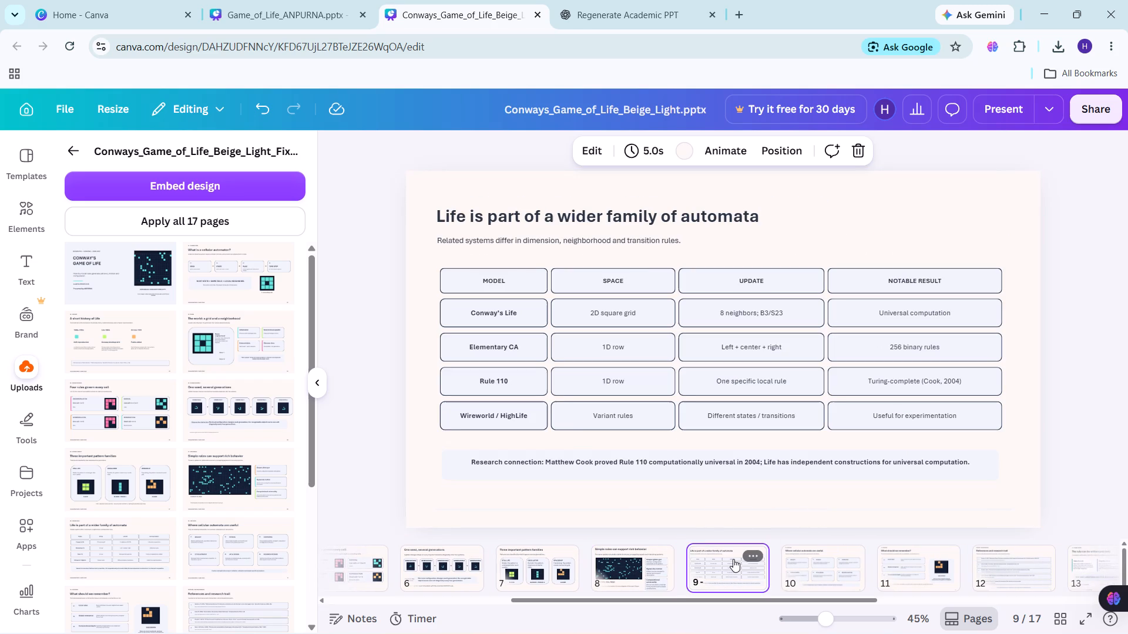
Review slides 7 to 9 of the Game_of_Life_ANPURNA presentation and compare "Other Cellular Automata" with the beige deck's slide 9.
{"action": "left_click", "coordinate": [245, 1]}
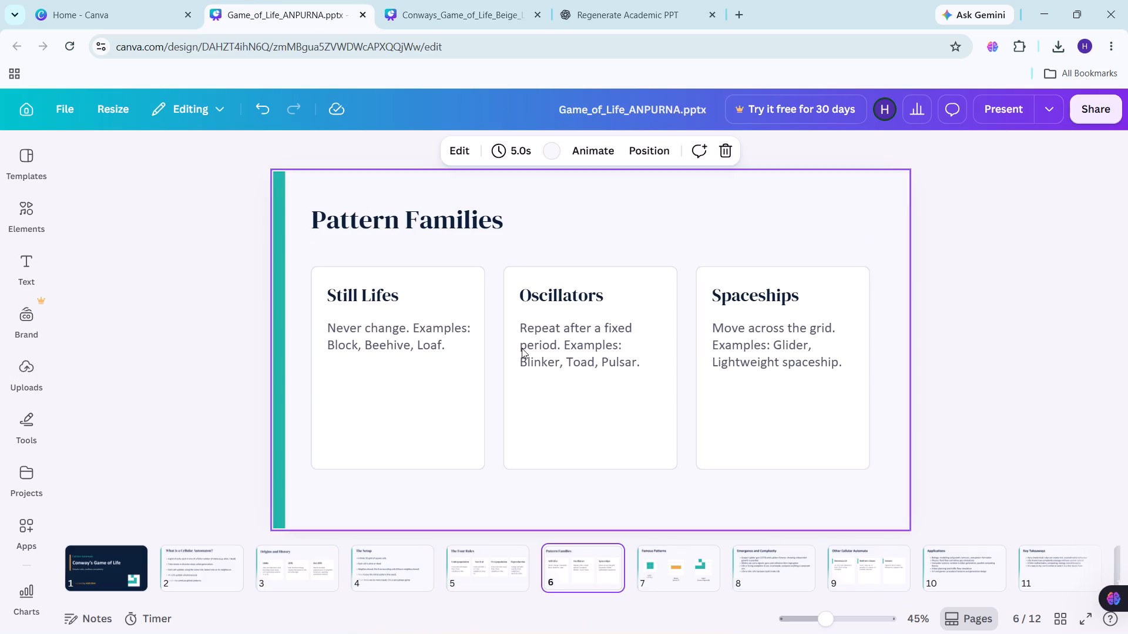
{"action": "left_click", "coordinate": [676, 566]}
{"action": "scroll", "coordinate": [676, 566], "scroll_direction": "left", "scroll_amount": 1}
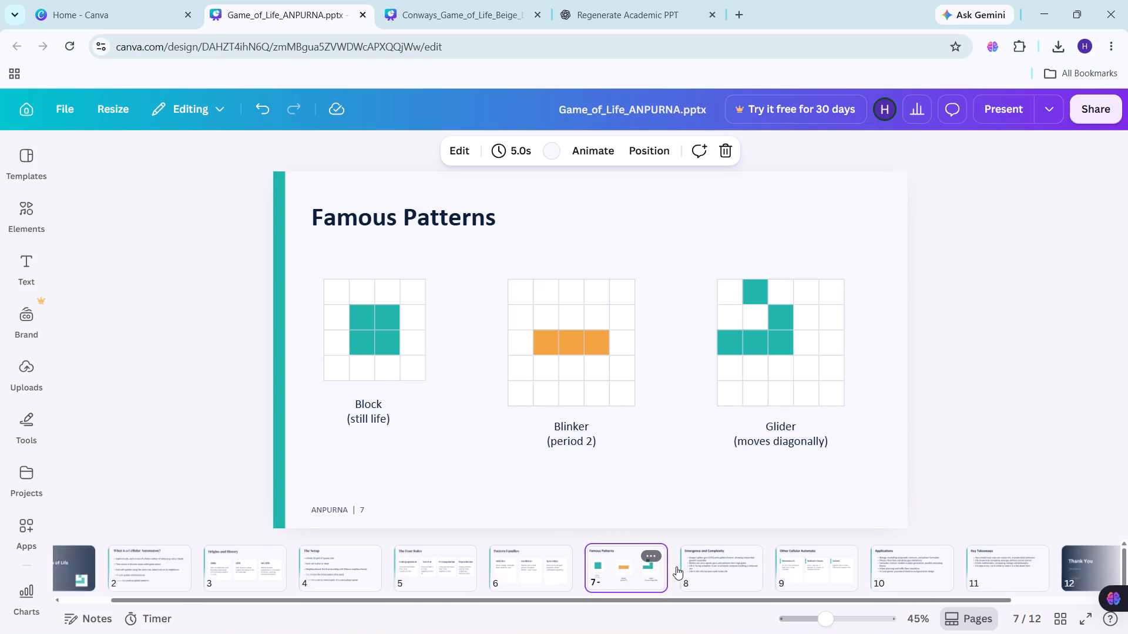
{"action": "scroll", "coordinate": [676, 566], "scroll_direction": "left", "scroll_amount": 3}
{"action": "left_click", "coordinate": [595, 567]}
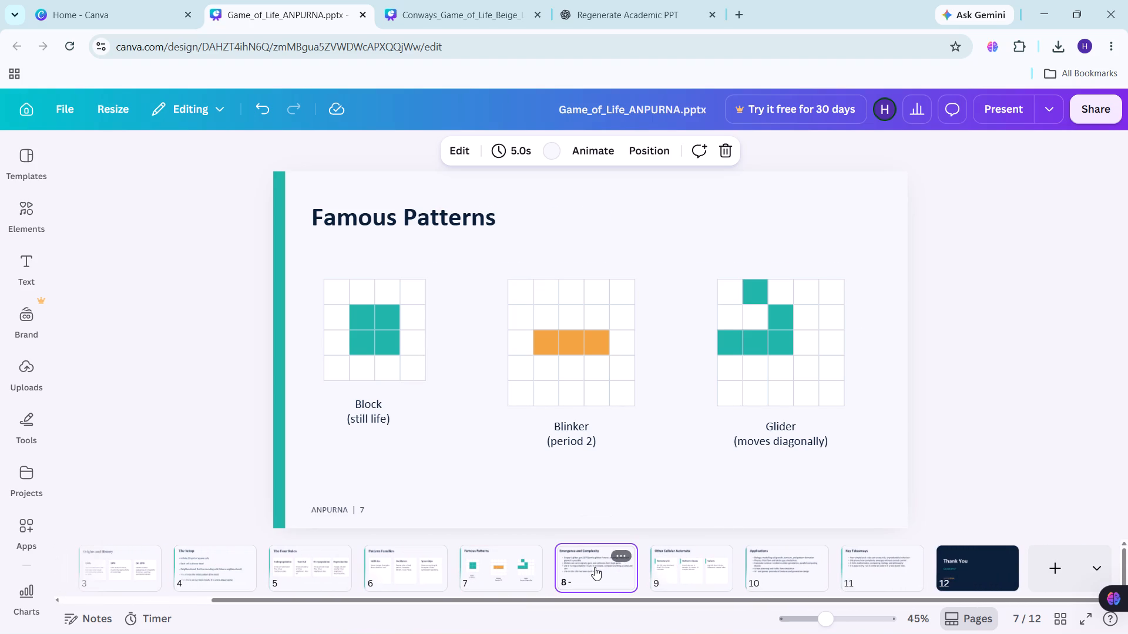
{"action": "left_click", "coordinate": [506, 564]}
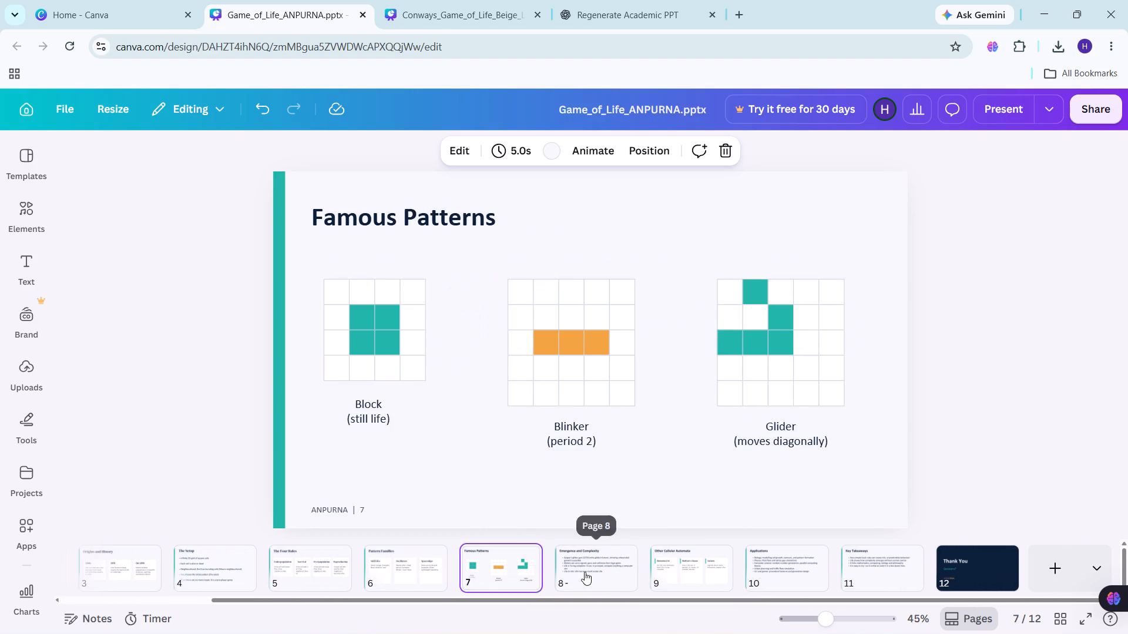
{"action": "left_click", "coordinate": [585, 572]}
{"action": "left_click", "coordinate": [683, 570]}
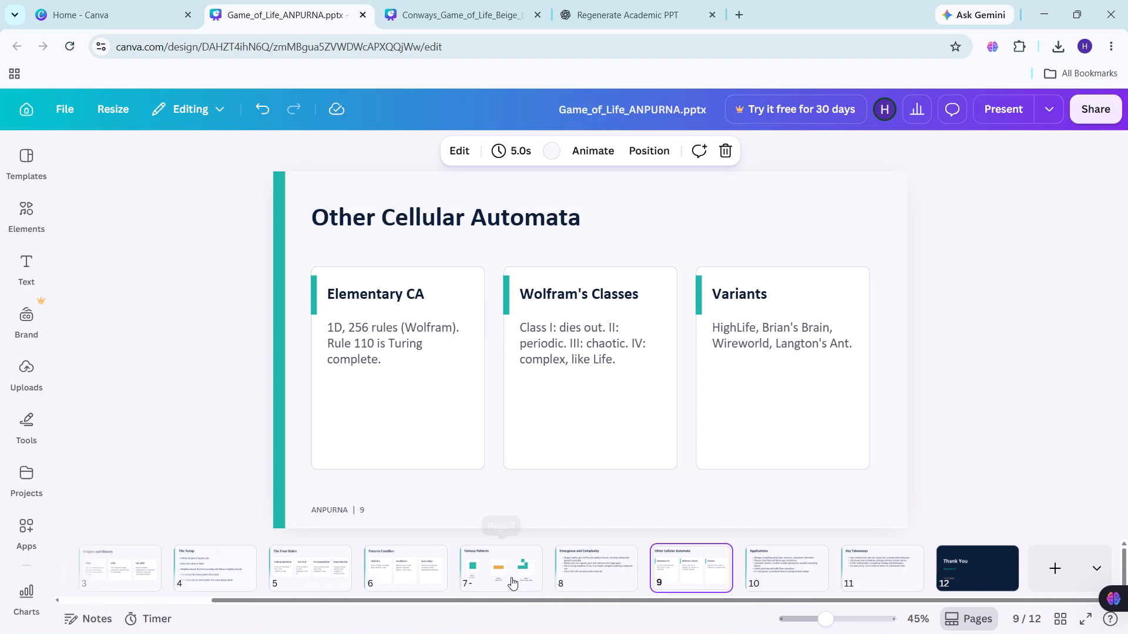
{"action": "left_click", "coordinate": [432, 12]}
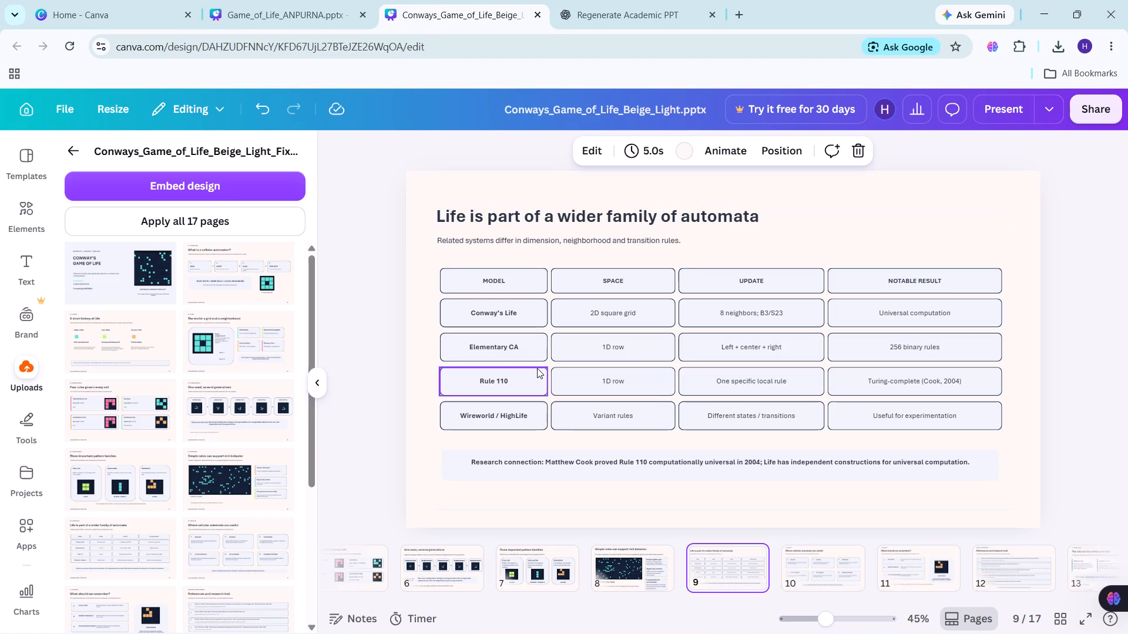
{"action": "left_click", "coordinate": [416, 201]}
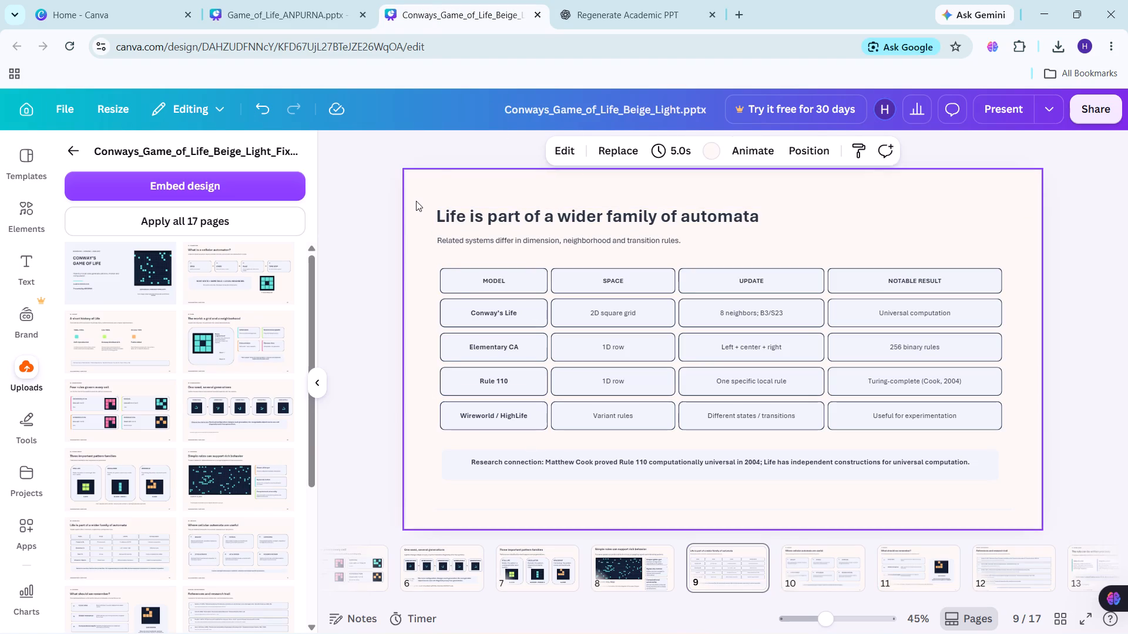
{"action": "left_click", "coordinate": [274, 1]}
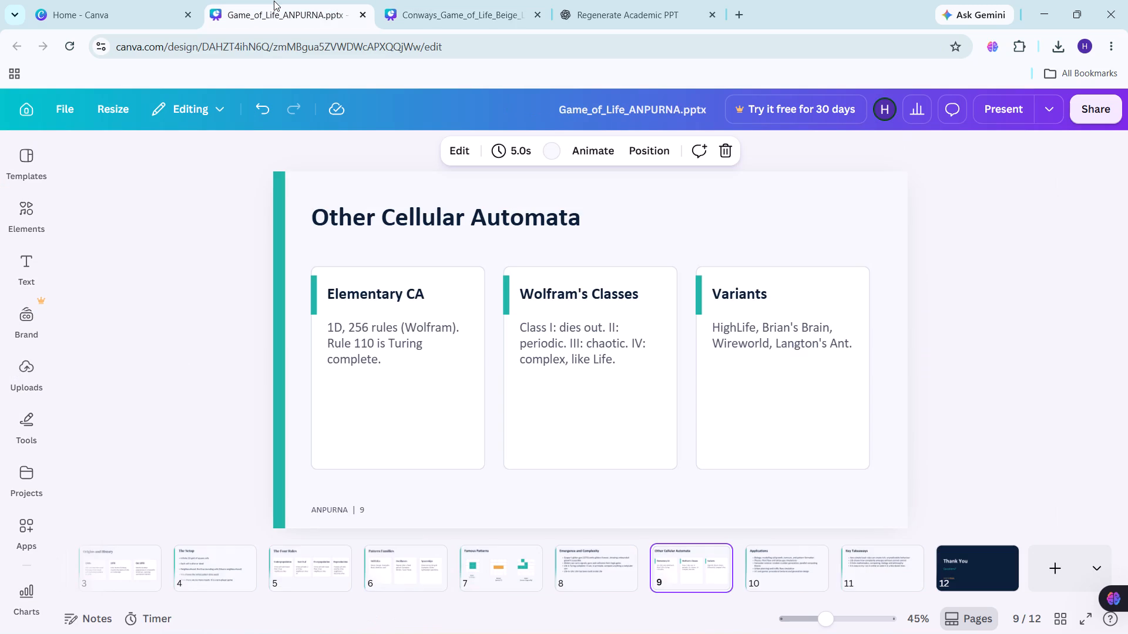
{"action": "left_click", "coordinate": [421, 11]}
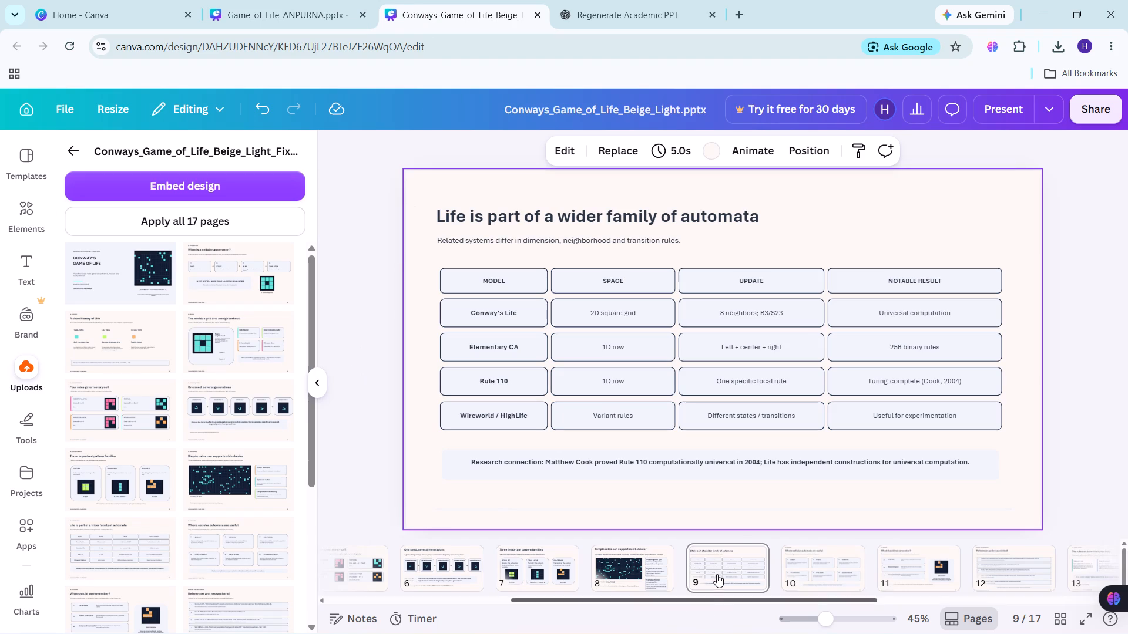
Review slides 10 to 12 of the beige presentation, from the use cases through the references.
{"action": "scroll", "coordinate": [717, 573], "scroll_direction": "left", "scroll_amount": 3}
{"action": "left_click", "coordinate": [677, 569]}
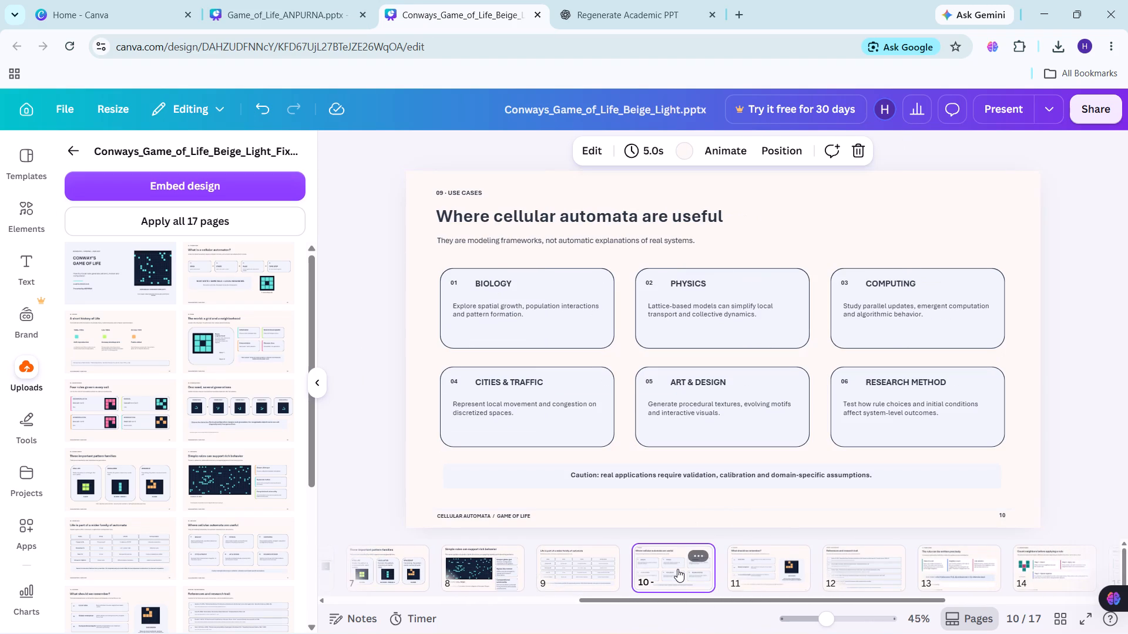
{"action": "left_click", "coordinate": [766, 569]}
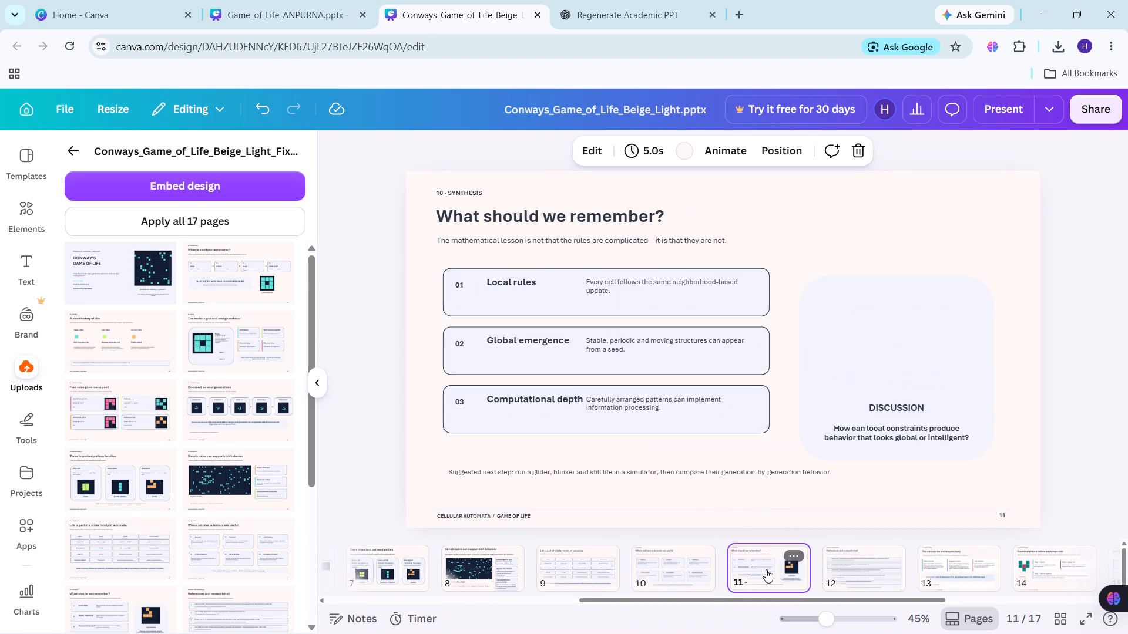
{"action": "left_click", "coordinate": [844, 576]}
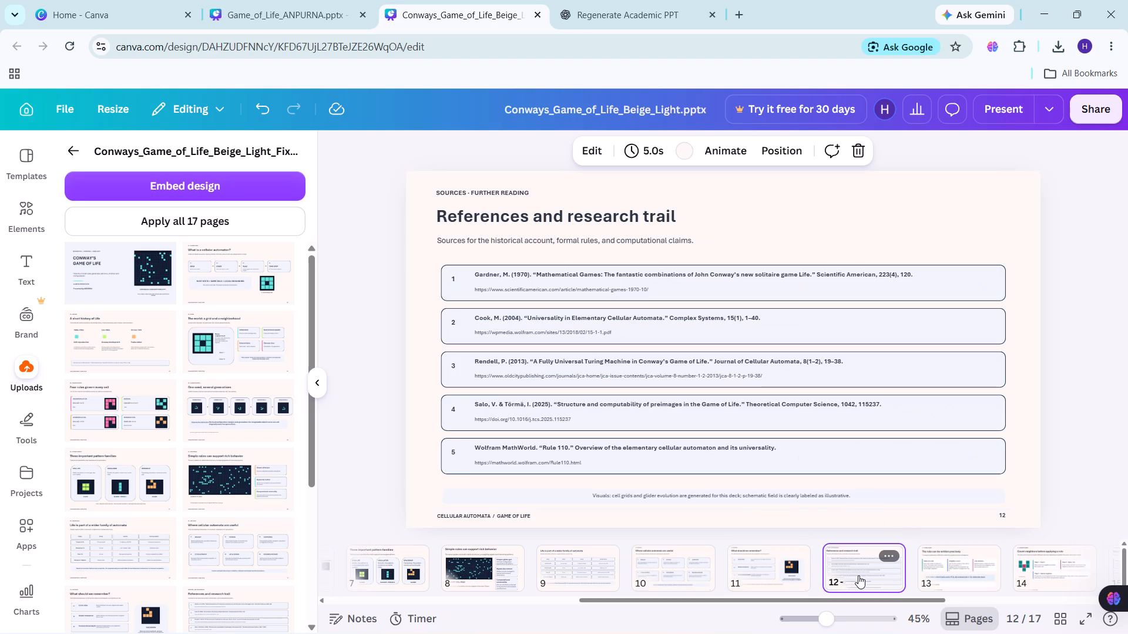
{"action": "scroll", "coordinate": [797, 572], "scroll_direction": "right", "scroll_amount": 2}
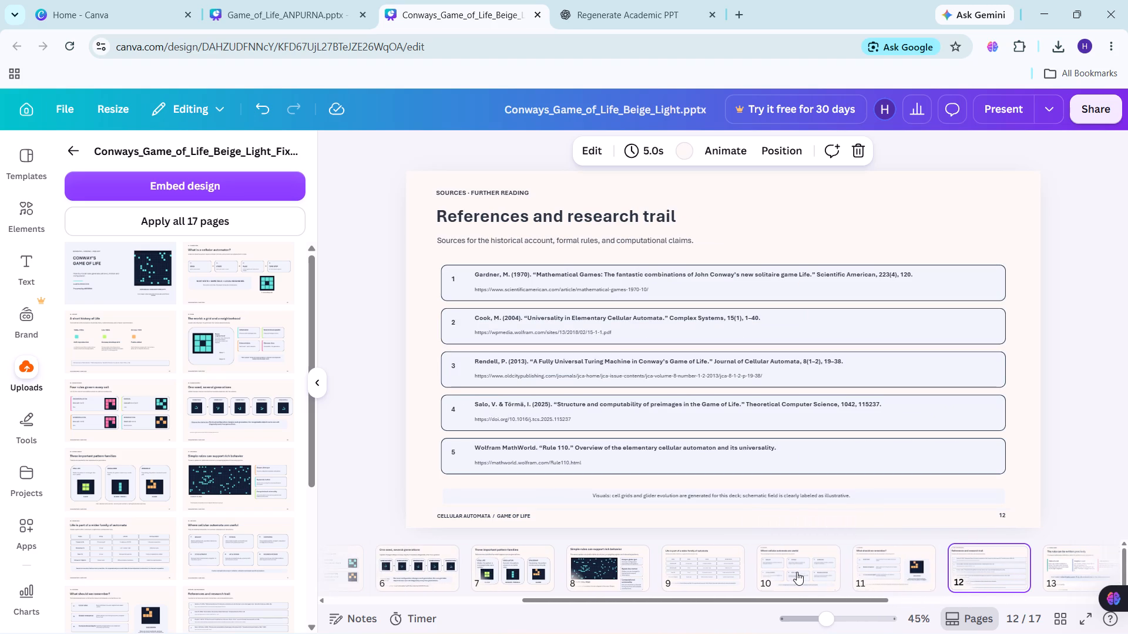
On slide 9, select the title, subtitle, table and research note together and enlarge all their text.
{"action": "left_click", "coordinate": [692, 573]}
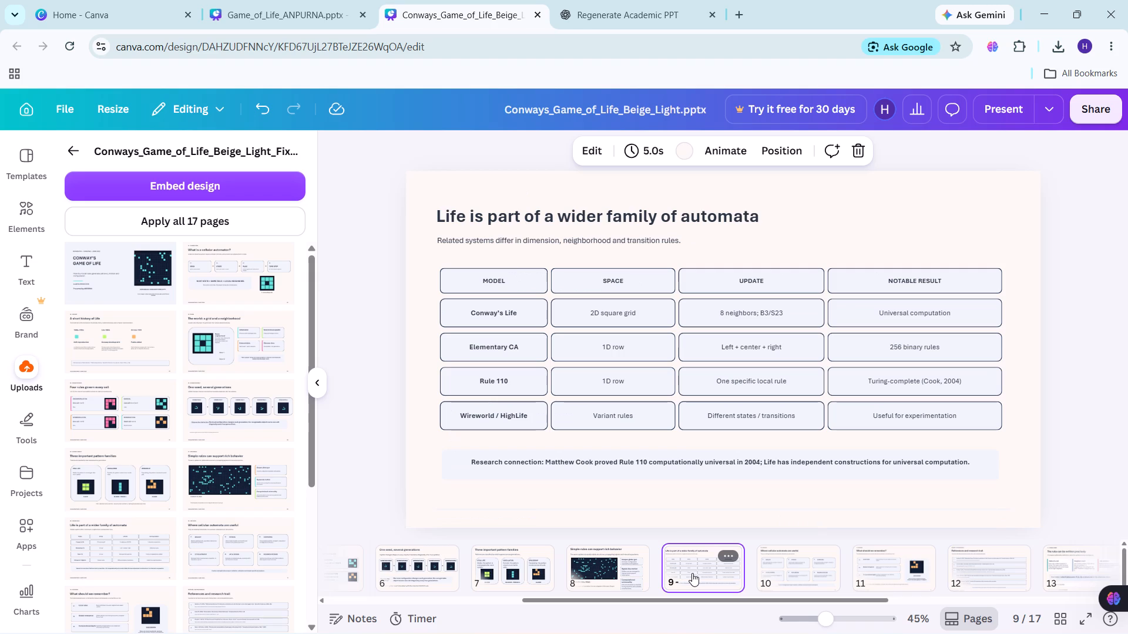
{"action": "scroll", "coordinate": [692, 573], "scroll_direction": "left", "scroll_amount": 1}
{"action": "left_click_drag", "start_coordinate": [422, 200], "coordinate": [854, 493]}
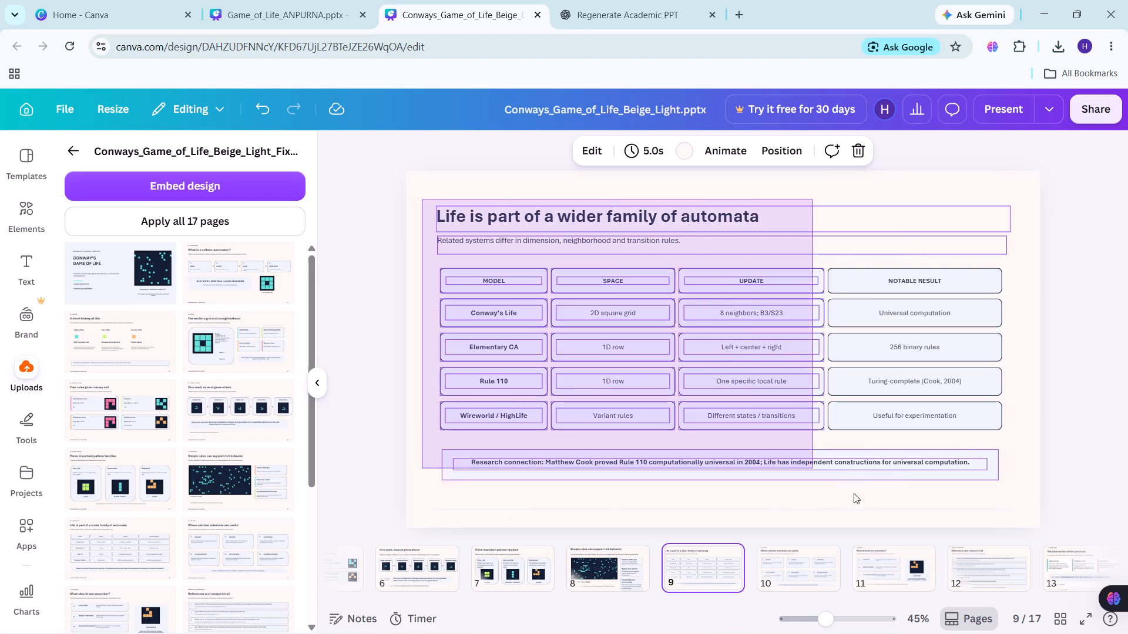
{"action": "left_click_drag", "start_coordinate": [854, 493], "coordinate": [983, 490]}
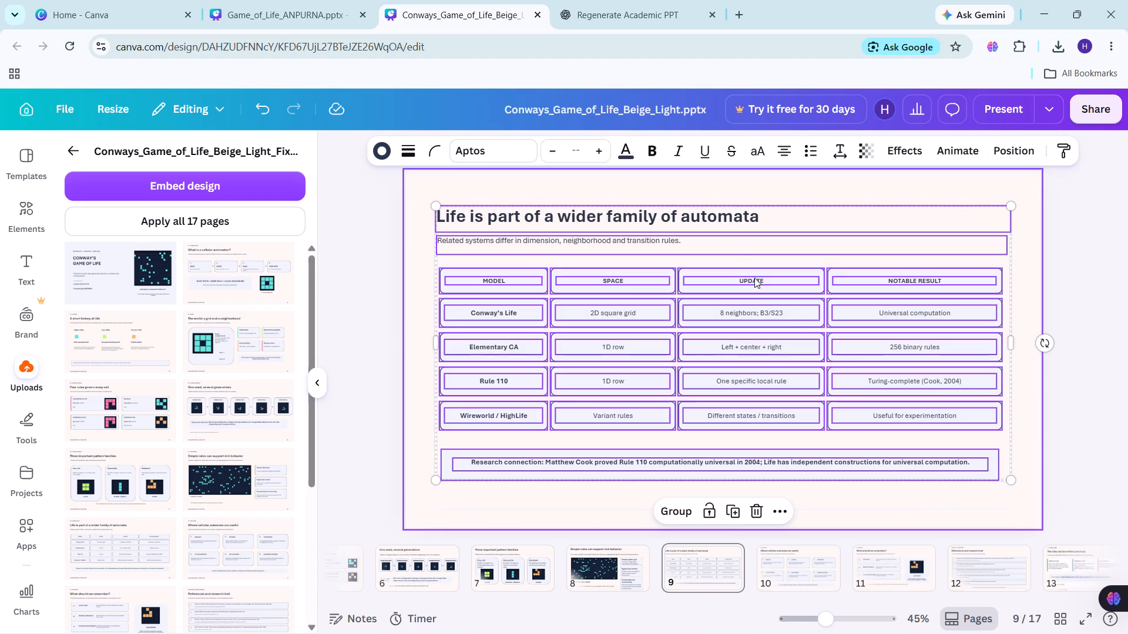
{"action": "triple_click", "coordinate": [601, 151]}
{"action": "triple_click", "coordinate": [601, 151]}
{"action": "double_click", "coordinate": [601, 151]}
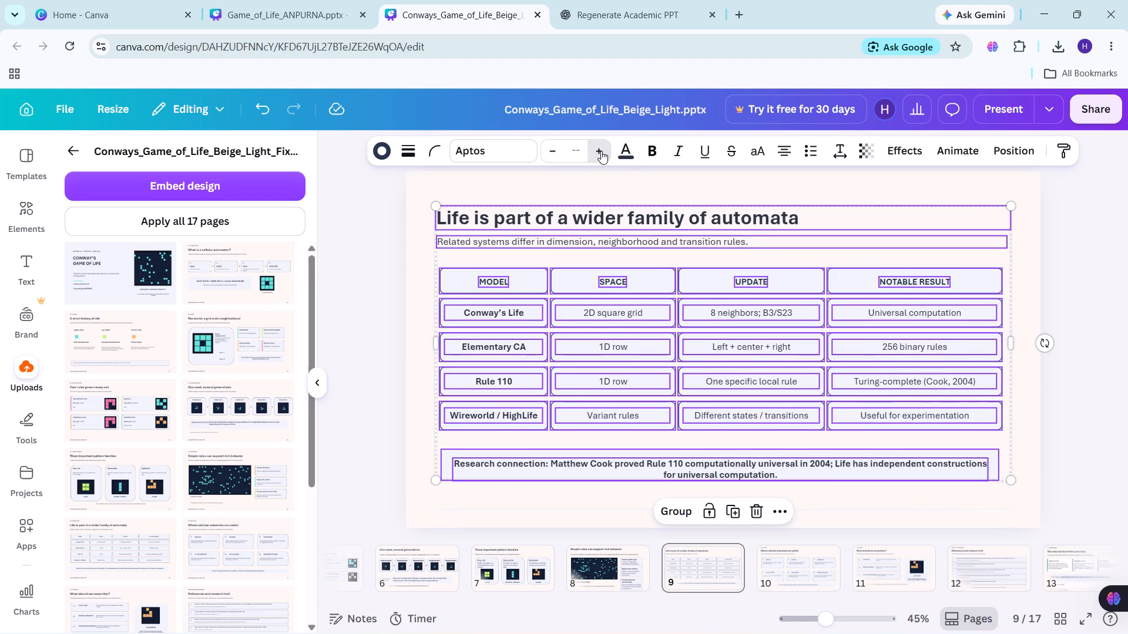
{"action": "triple_click", "coordinate": [601, 151]}
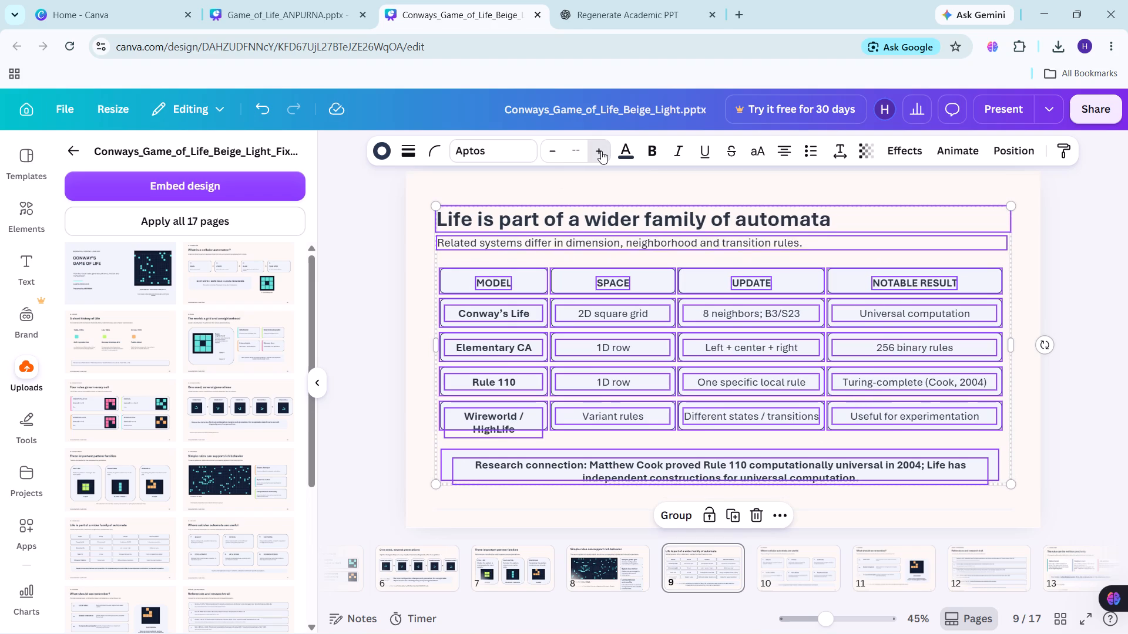
Reselect the title, subtitle, table and research note on slide 9 and reduce all their text by one size.
{"action": "left_click", "coordinate": [422, 306]}
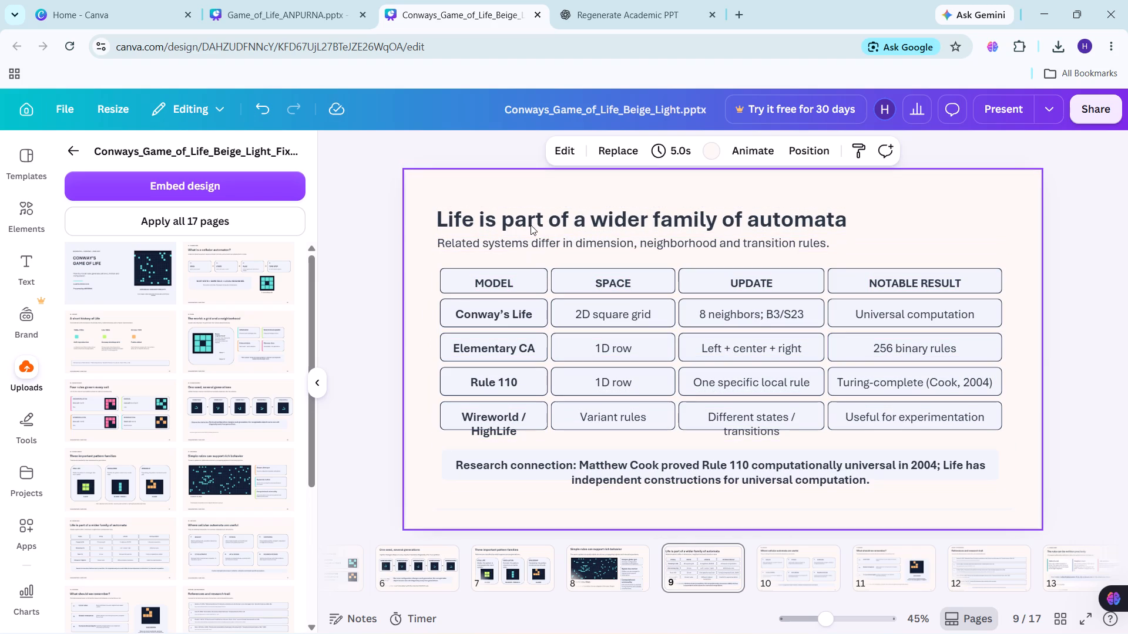
{"action": "left_click", "coordinate": [522, 211]}
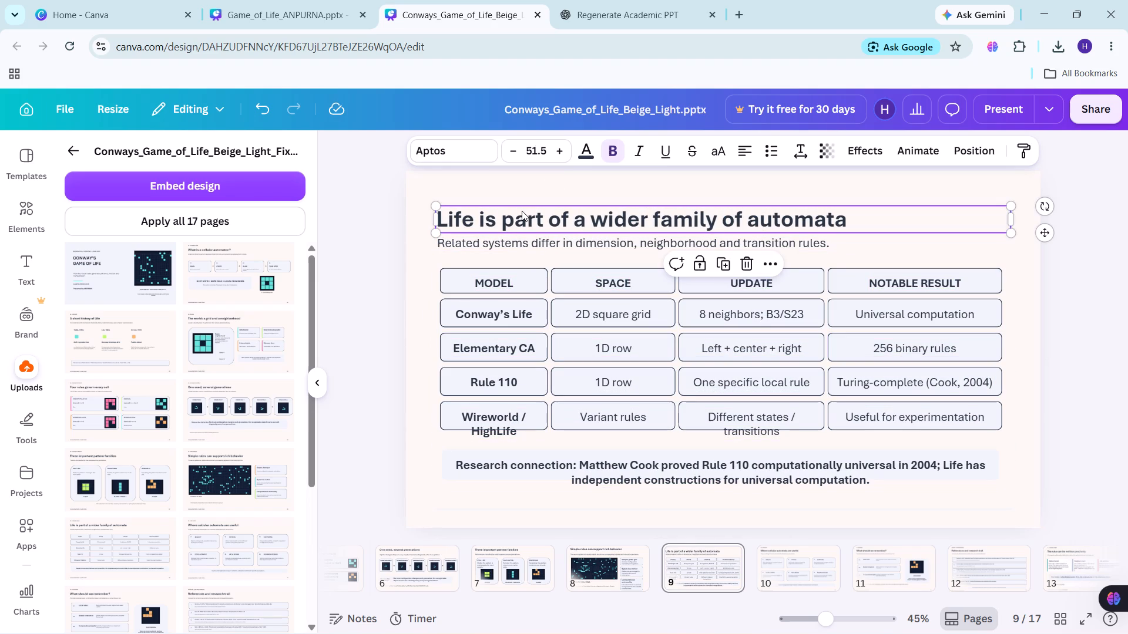
{"action": "left_click", "coordinate": [411, 190]}
{"action": "left_click_drag", "start_coordinate": [411, 190], "coordinate": [642, 362]}
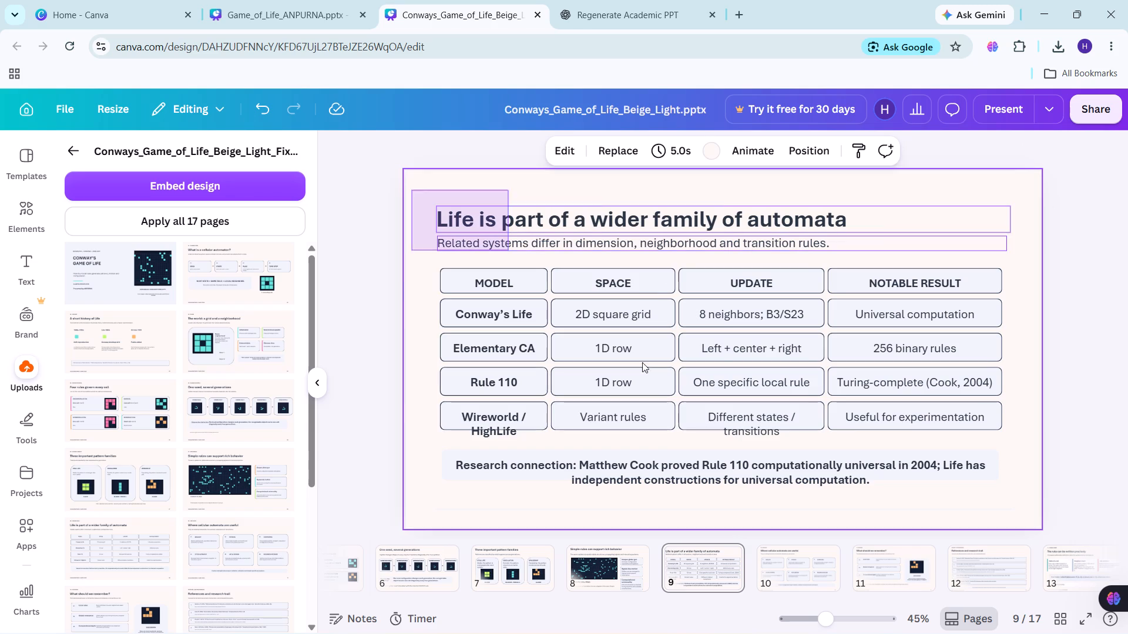
{"action": "left_click_drag", "start_coordinate": [642, 362], "coordinate": [904, 498]}
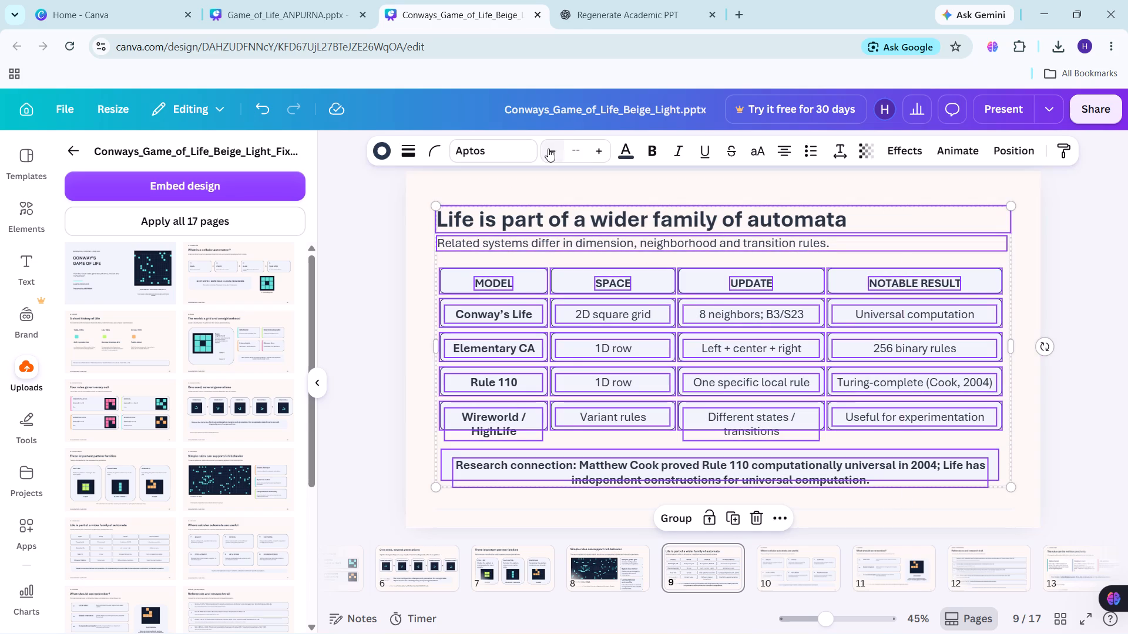
{"action": "left_click", "coordinate": [548, 149]}
{"action": "left_click", "coordinate": [452, 174]}
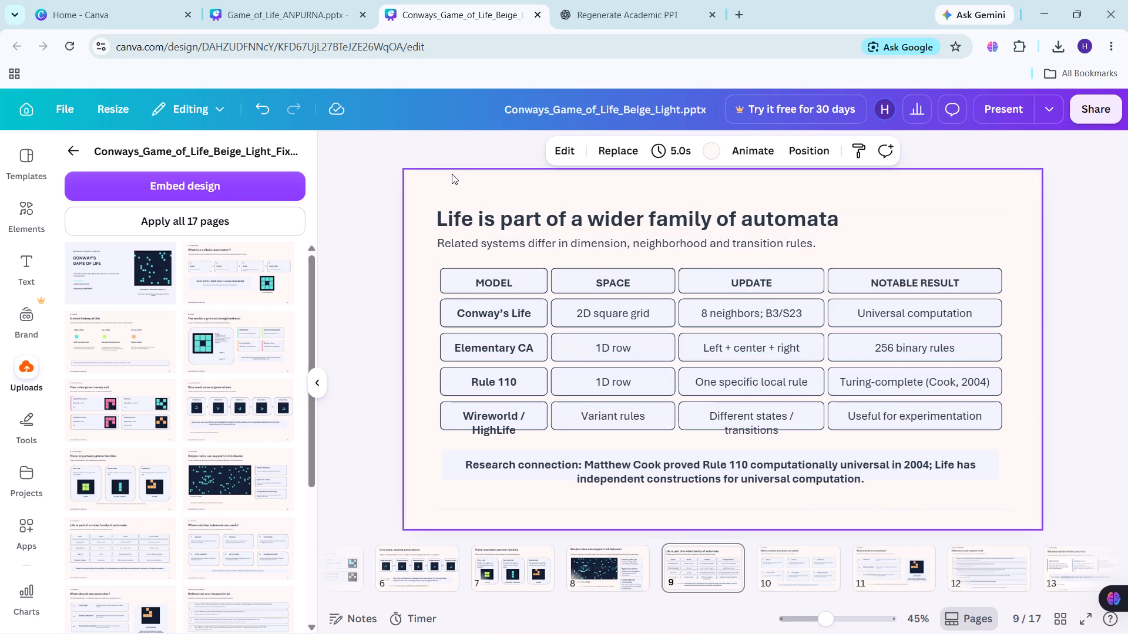
Move the title "Life is part of a wider family of automata" slightly upward to leave space above the subtitle.
{"action": "left_click_drag", "start_coordinate": [513, 220], "coordinate": [512, 204]}
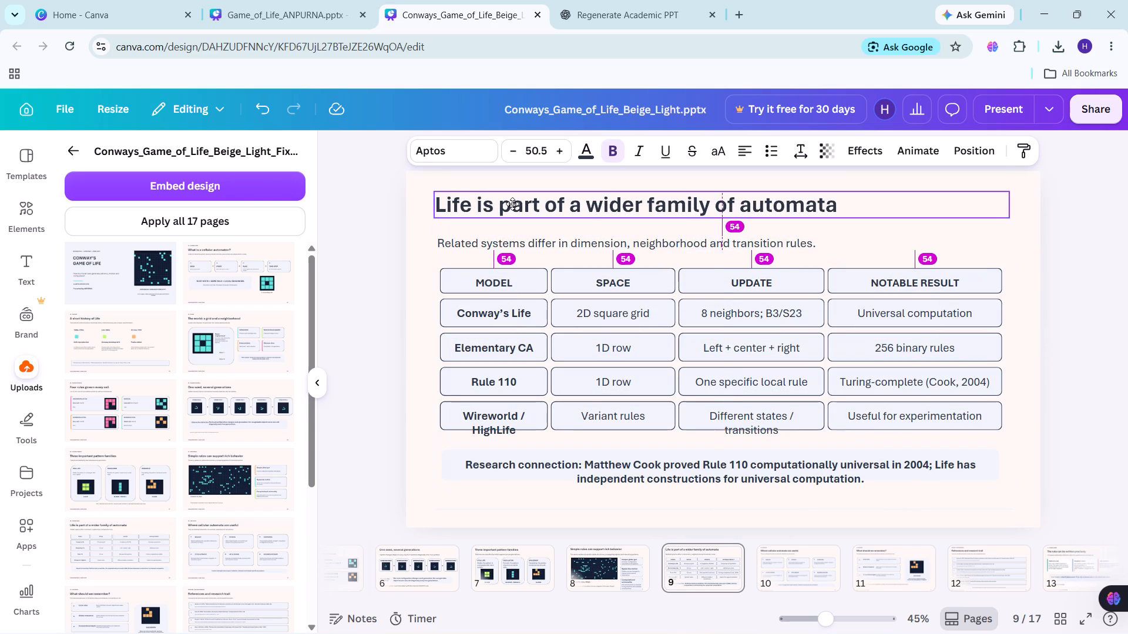
{"action": "left_click_drag", "start_coordinate": [512, 204], "coordinate": [516, 203]}
Set the subtitle's text size to 30 and position it between the title and the table.
{"action": "left_click", "coordinate": [465, 240]}
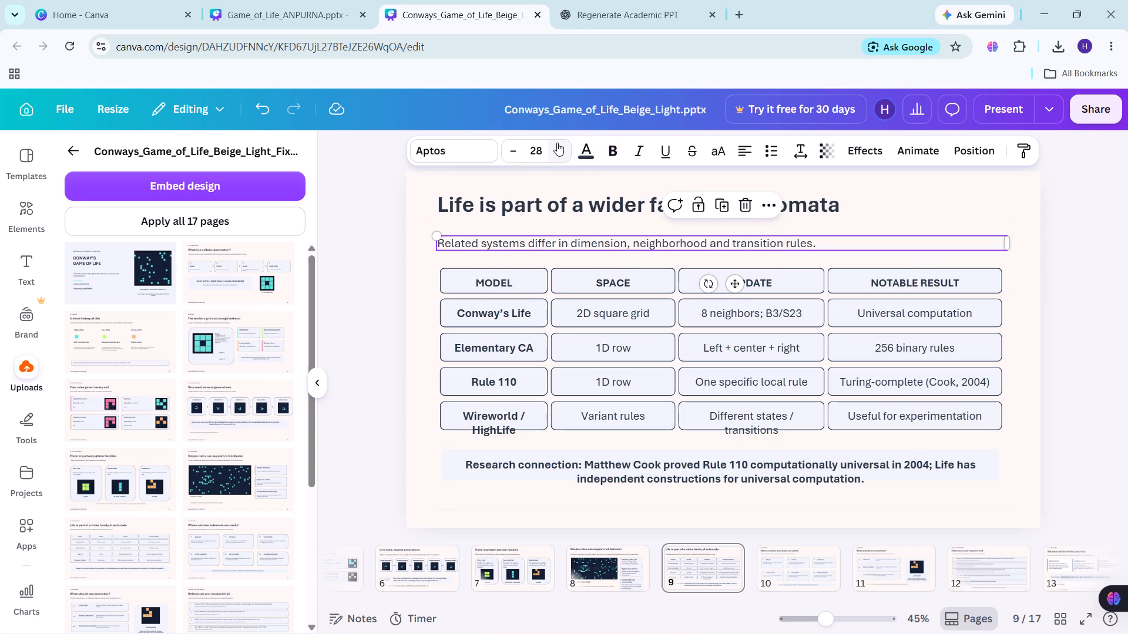
{"action": "double_click", "coordinate": [558, 143]}
{"action": "left_click_drag", "start_coordinate": [512, 237], "coordinate": [512, 230]}
{"action": "left_click", "coordinate": [431, 272]}
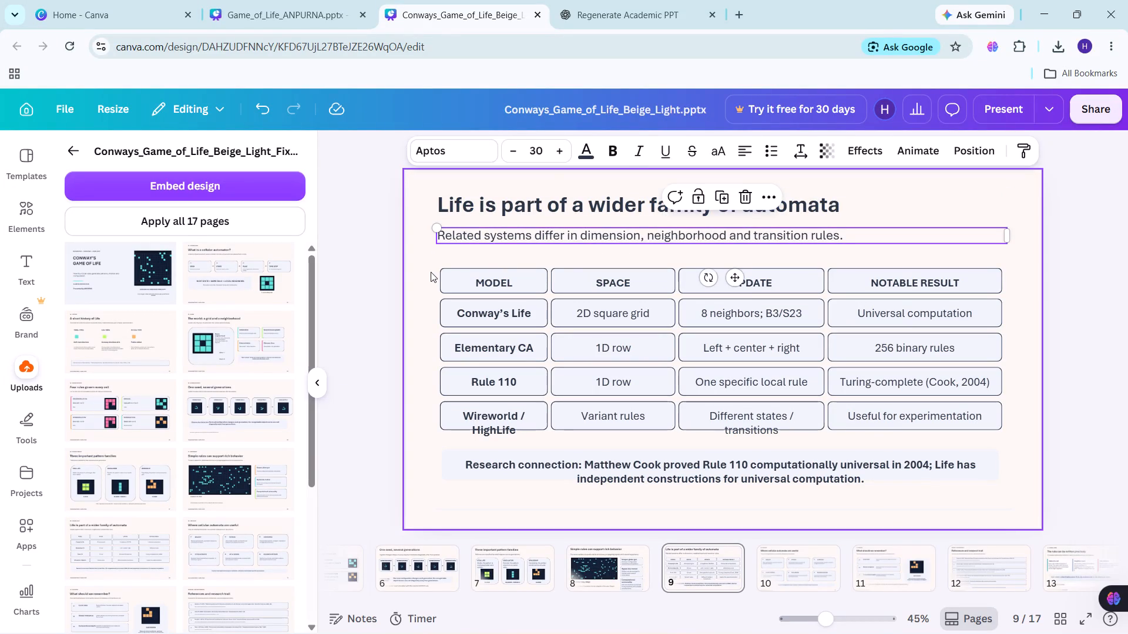
{"action": "left_click", "coordinate": [531, 237]}
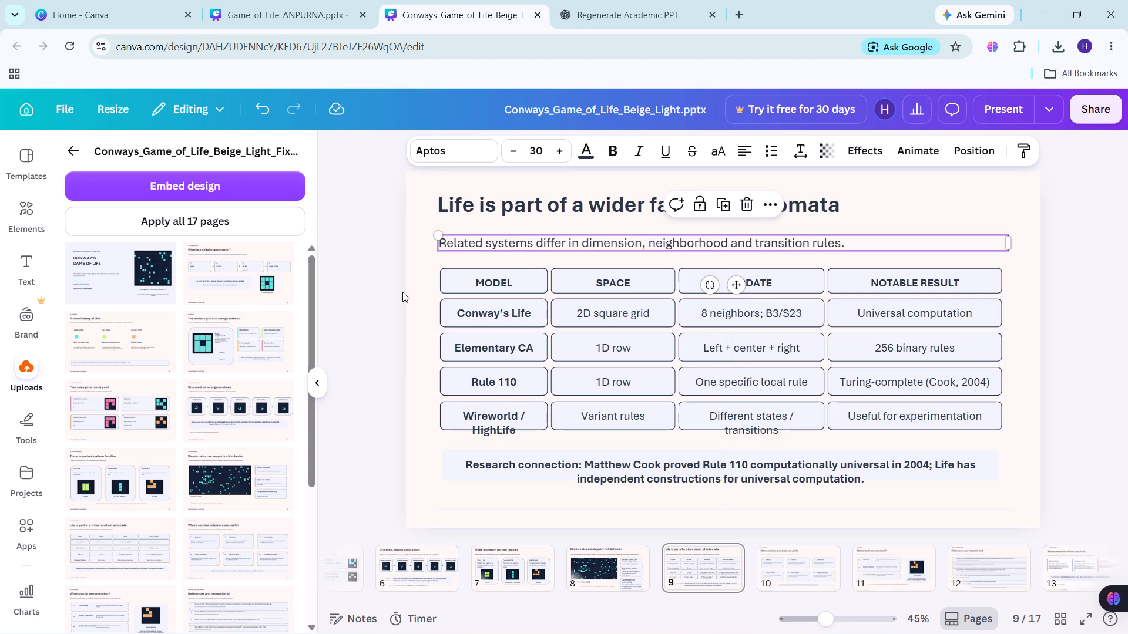
{"action": "left_click", "coordinate": [421, 289]}
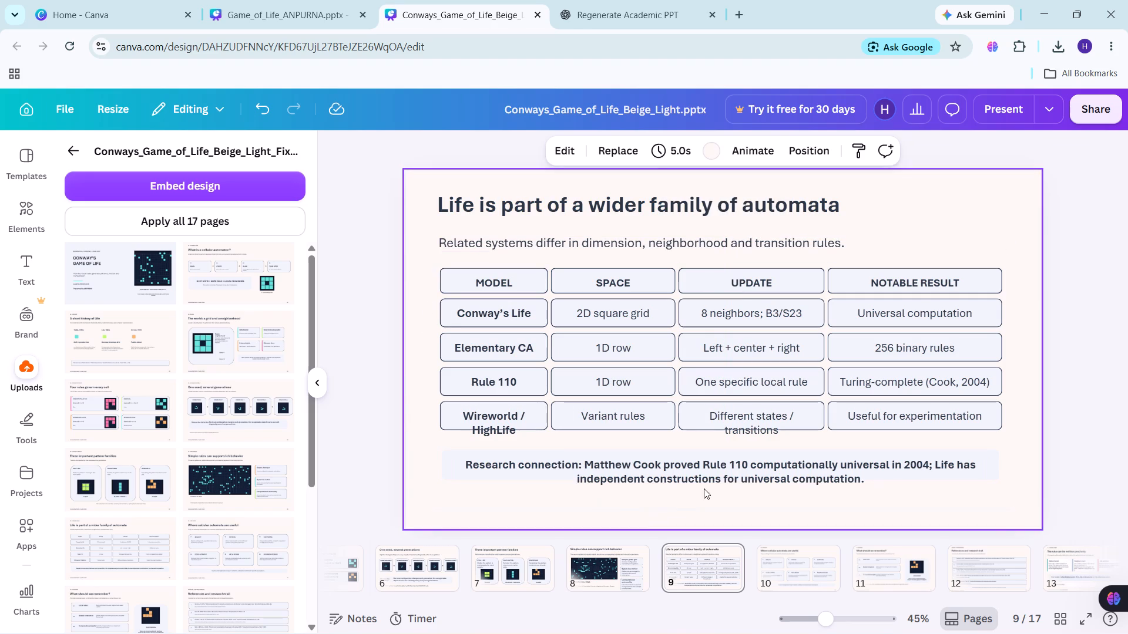
Extend the bottom edges of all four boxes in the Wireworld / HighLife row to enclose the two-line text.
{"action": "left_click", "coordinate": [442, 420]}
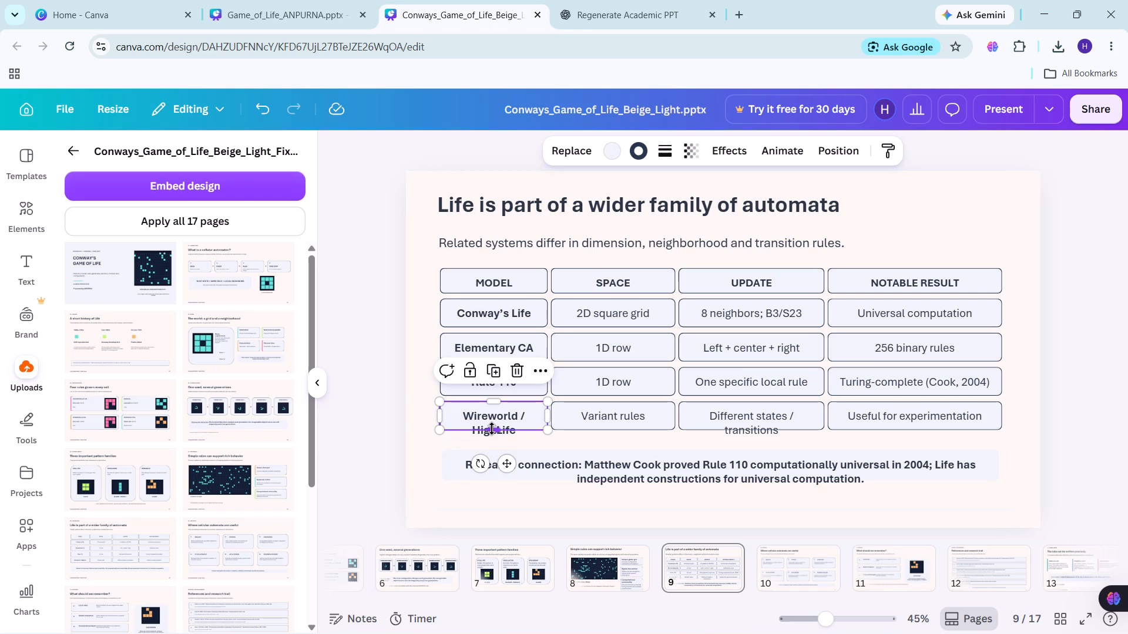
{"action": "left_click_drag", "start_coordinate": [492, 429], "coordinate": [492, 436]}
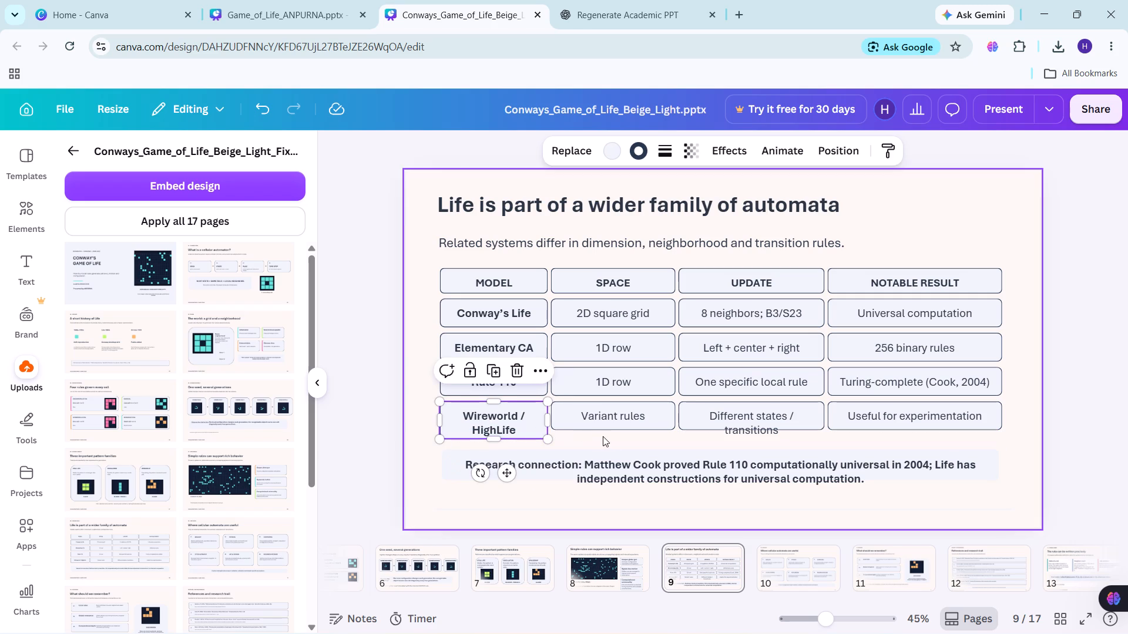
{"action": "left_click", "coordinate": [692, 423]}
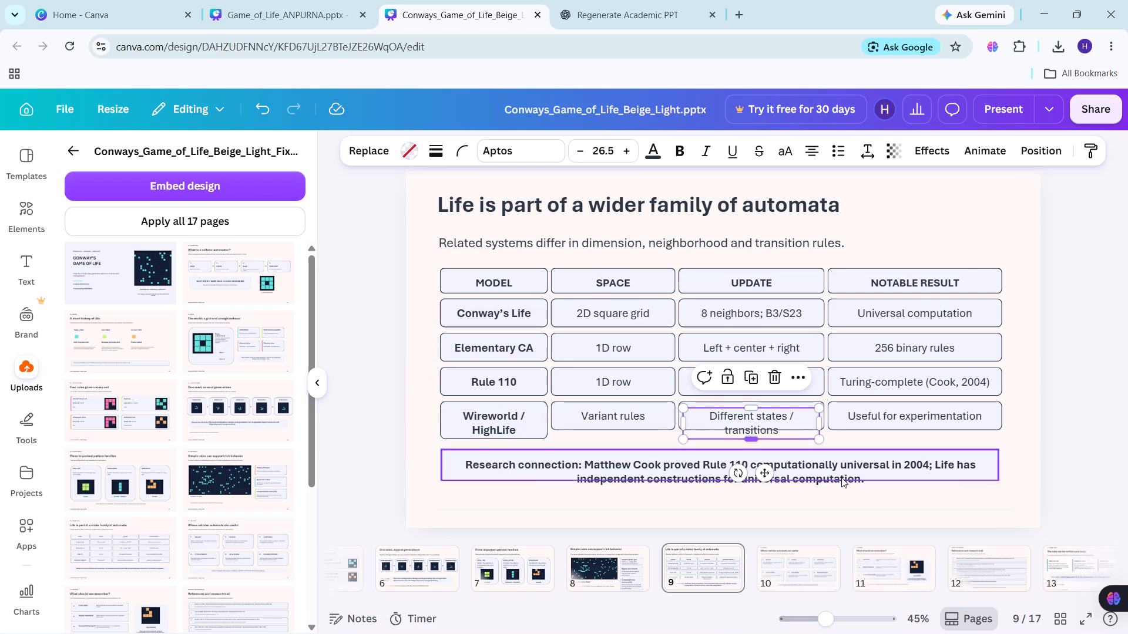
{"action": "left_click", "coordinate": [884, 446]}
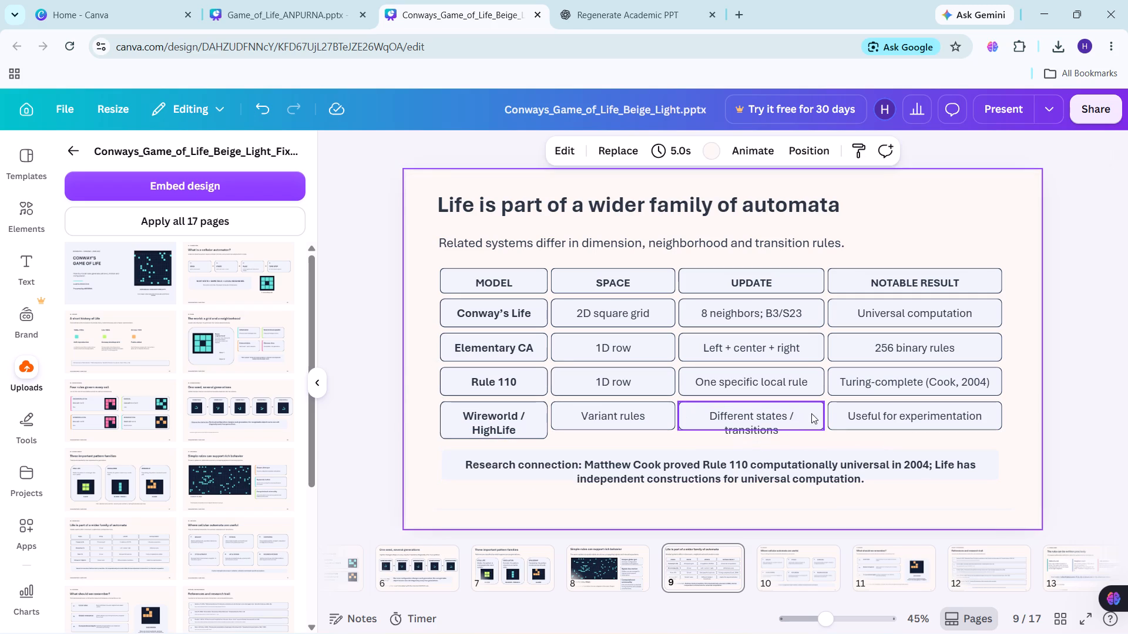
{"action": "left_click", "coordinate": [821, 407]}
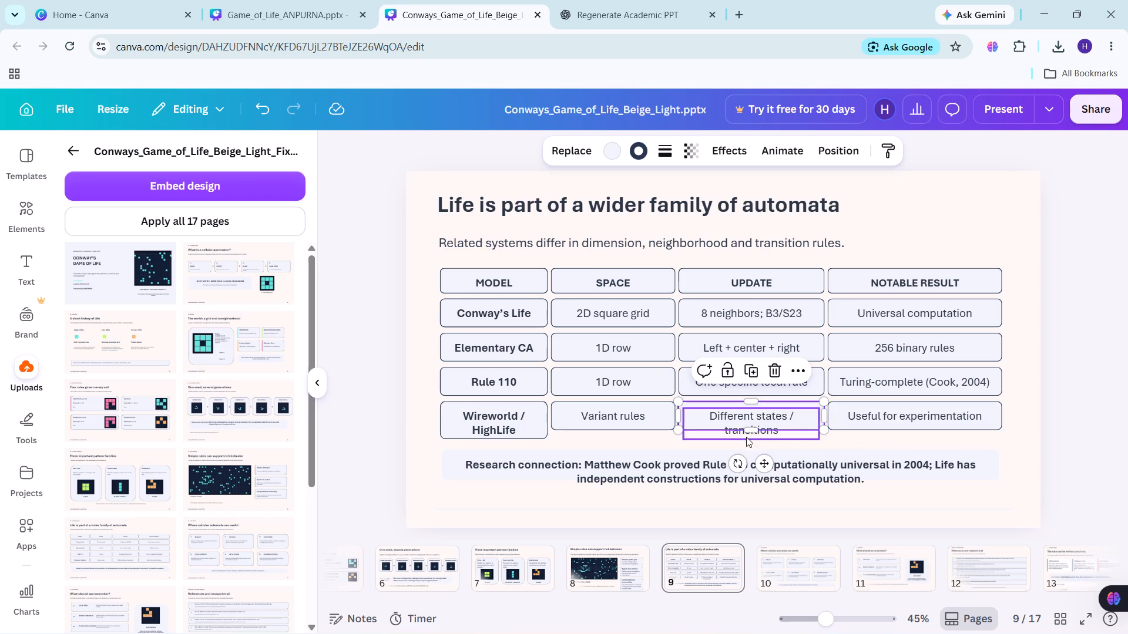
{"action": "left_click_drag", "start_coordinate": [752, 427], "coordinate": [751, 434]}
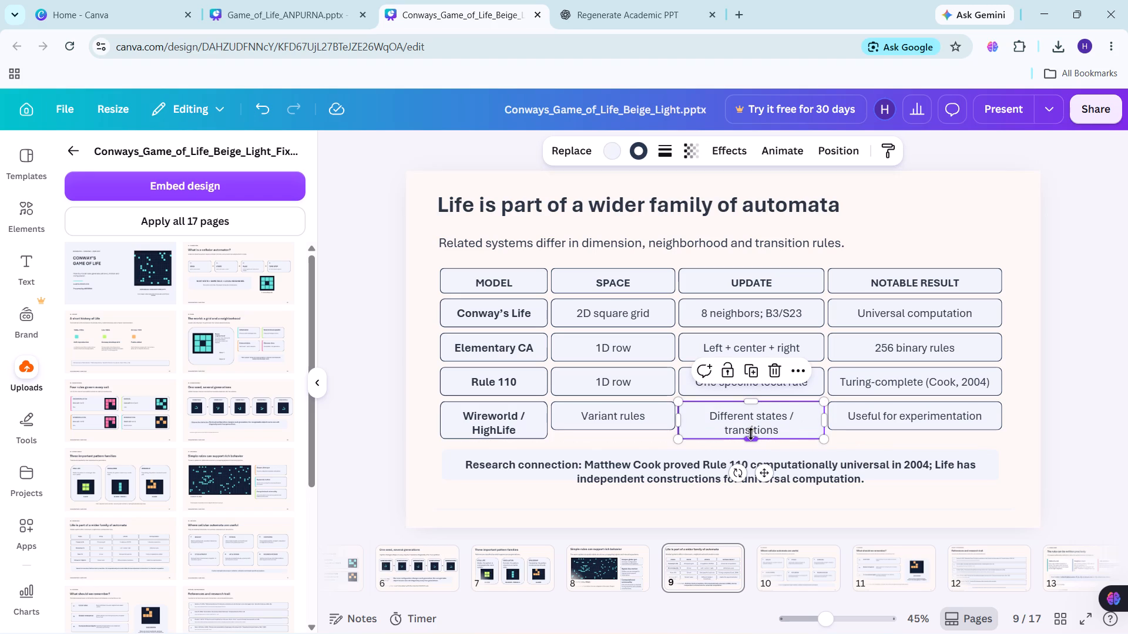
{"action": "left_click", "coordinate": [877, 450]}
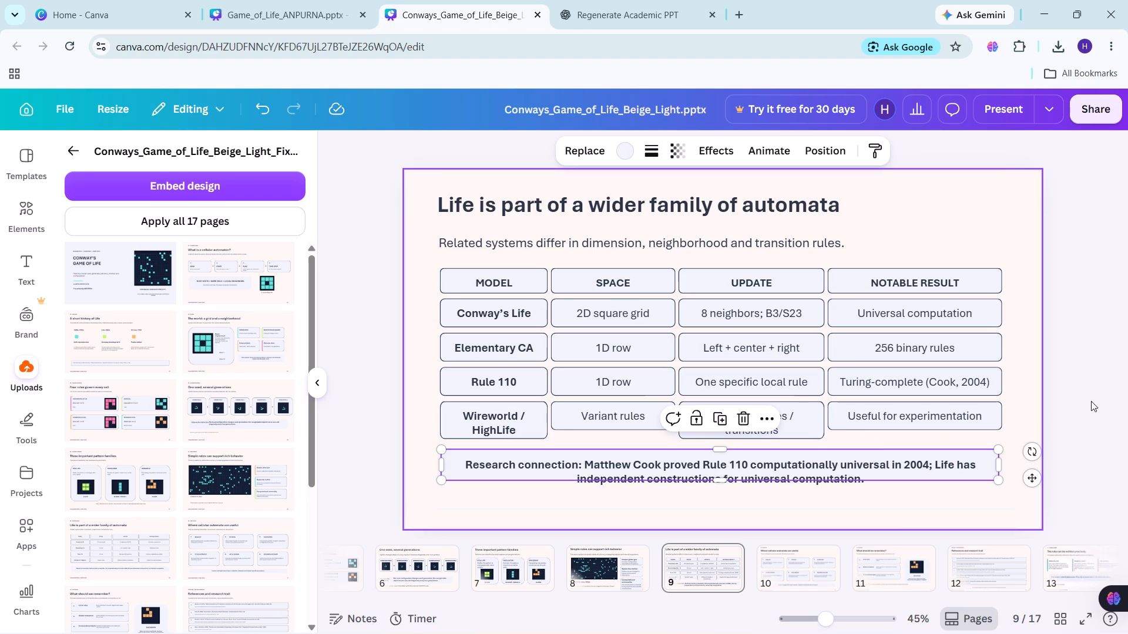
{"action": "left_click", "coordinate": [1091, 401]}
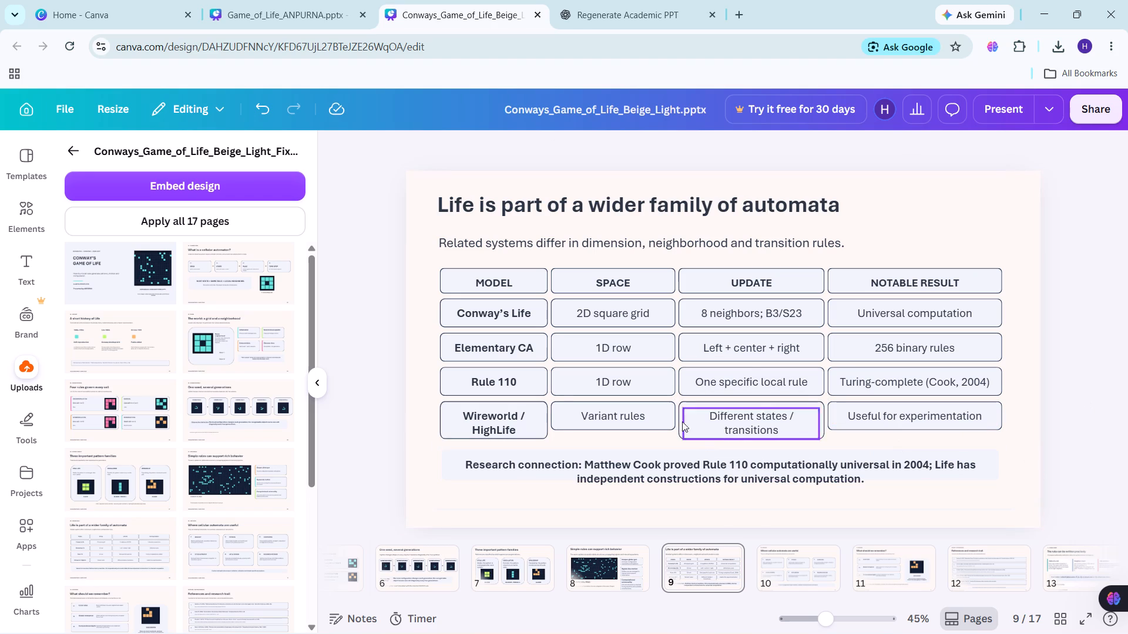
{"action": "left_click", "coordinate": [671, 416]}
{"action": "left_click_drag", "start_coordinate": [609, 430], "coordinate": [609, 436]}
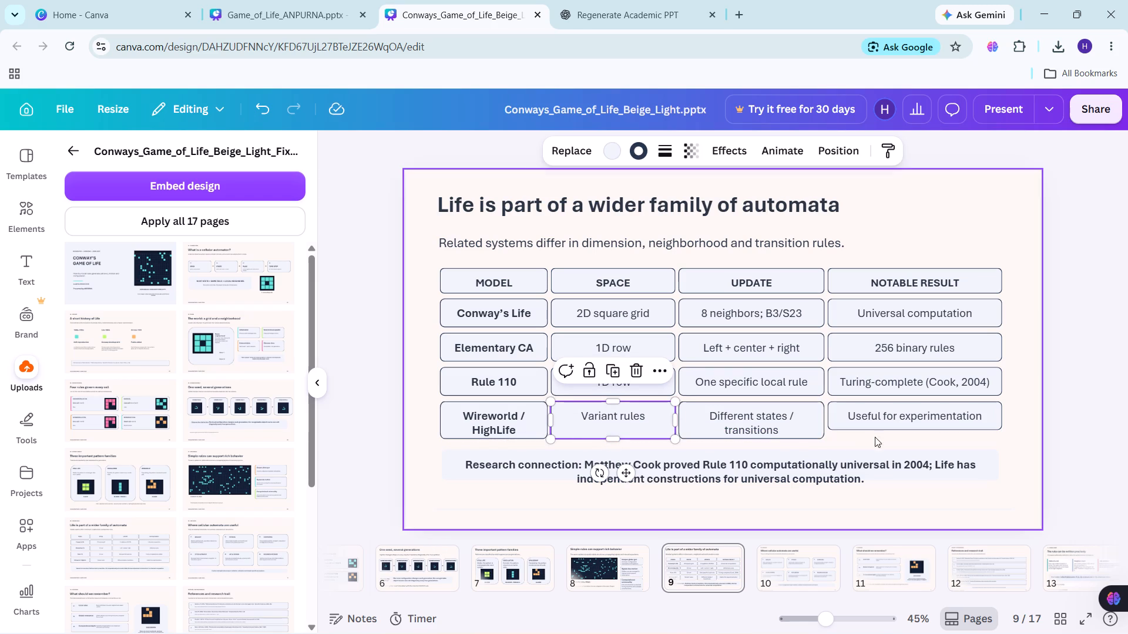
{"action": "left_click", "coordinate": [836, 426]}
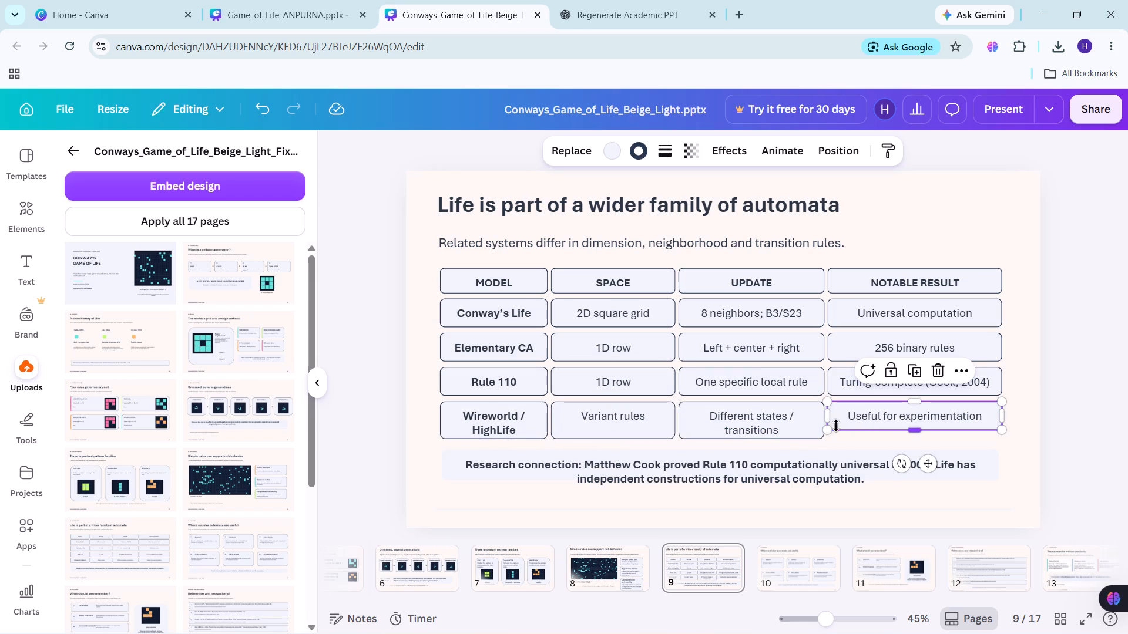
{"action": "left_click_drag", "start_coordinate": [919, 431], "coordinate": [918, 436]}
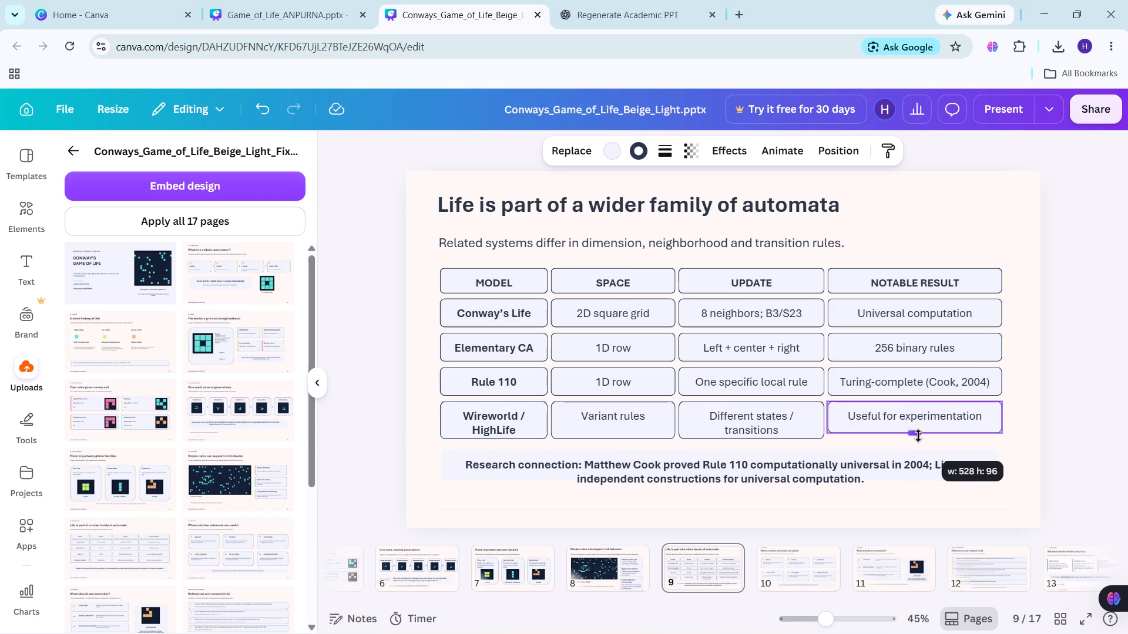
{"action": "left_click_drag", "start_coordinate": [918, 436], "coordinate": [919, 439]}
{"action": "left_click", "coordinate": [1028, 416]}
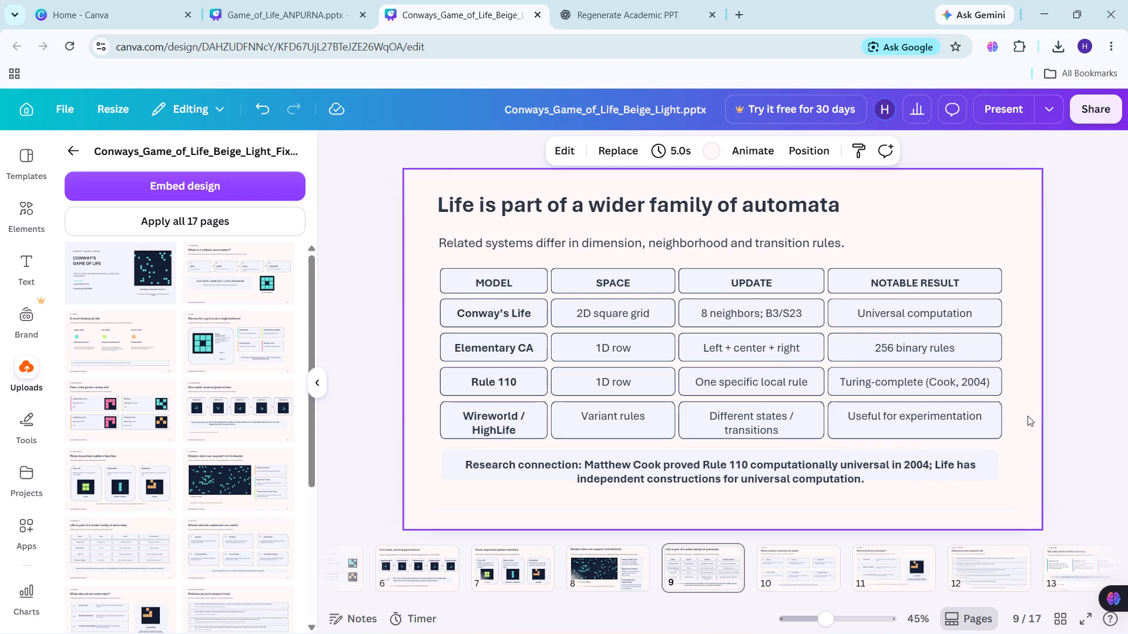
Select the table's header row and set the MODEL, SPACE, UPDATE and NOTABLE RESULT labels to size 30.
{"action": "left_click", "coordinate": [507, 284]}
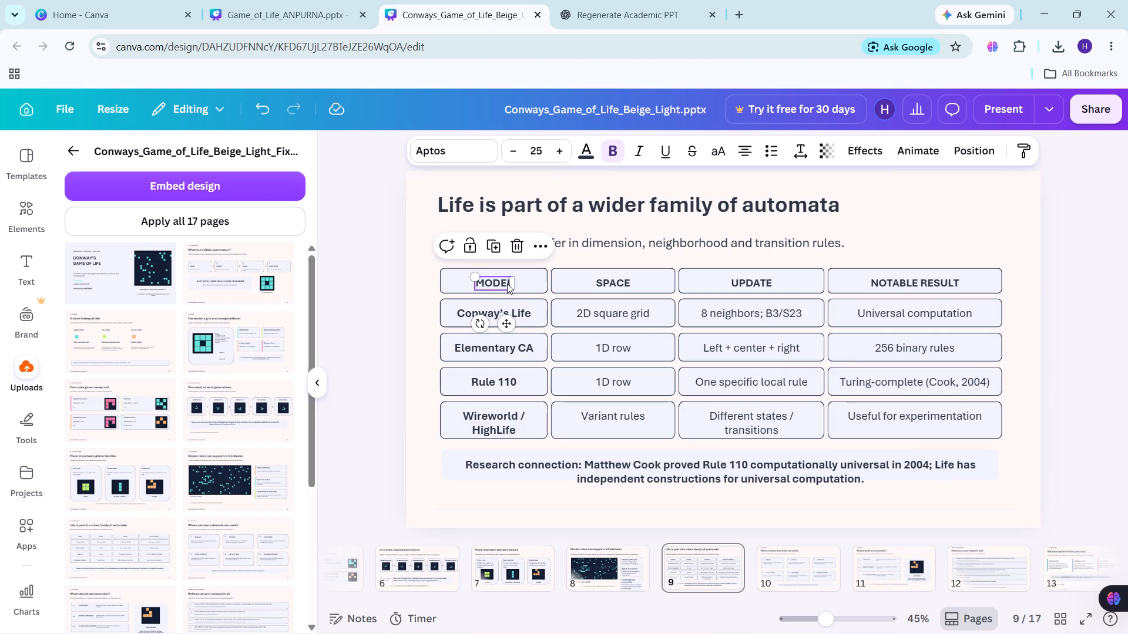
{"action": "left_click", "coordinate": [411, 271]}
{"action": "left_click_drag", "start_coordinate": [411, 271], "coordinate": [909, 289]}
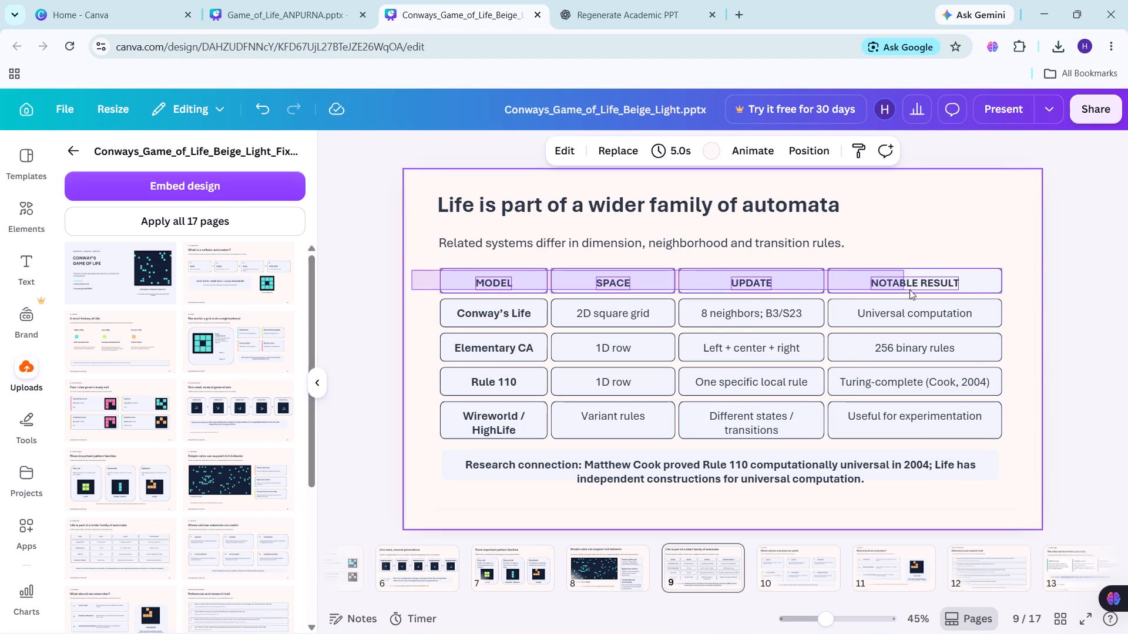
{"action": "left_click_drag", "start_coordinate": [909, 289], "coordinate": [962, 289]}
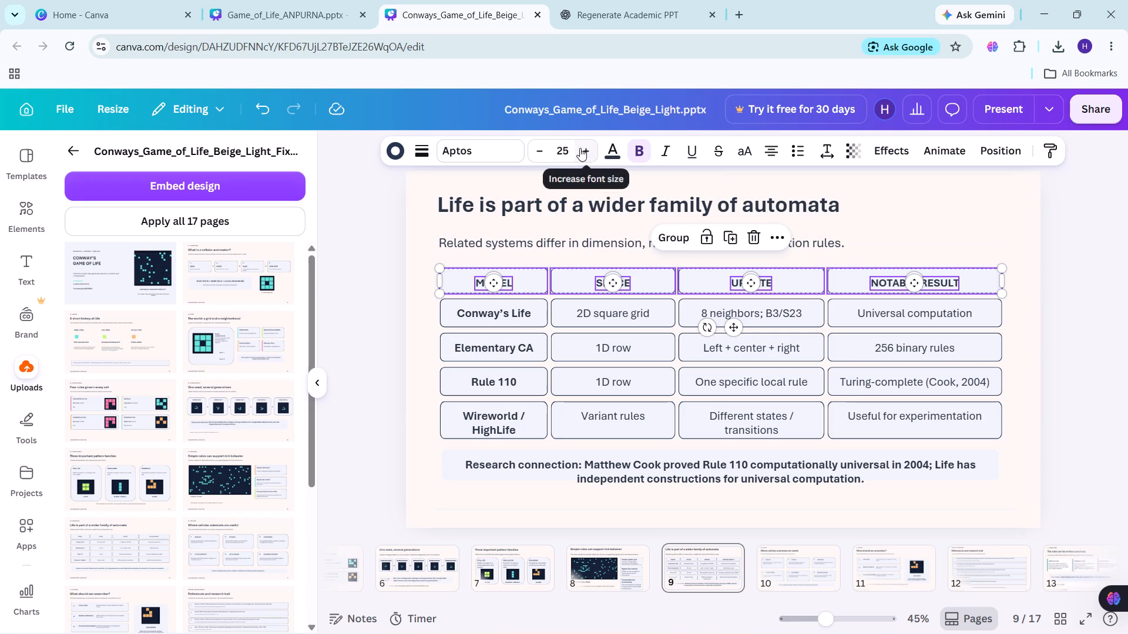
{"action": "left_click", "coordinate": [580, 148]}
{"action": "left_click", "coordinate": [580, 148]}
{"action": "left_click", "coordinate": [580, 148]}
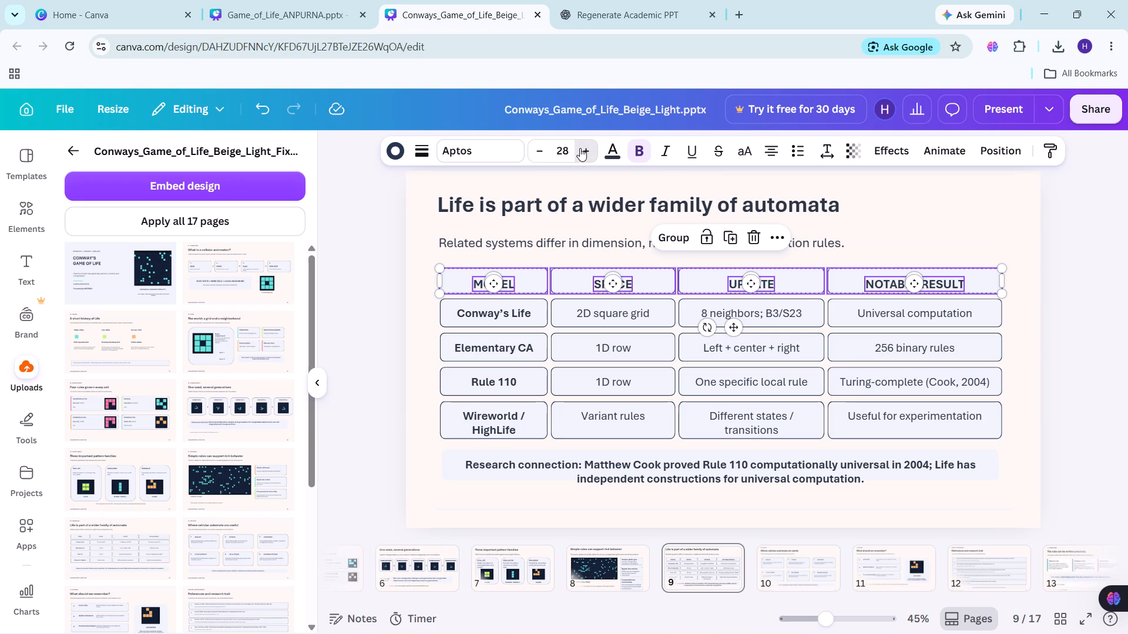
{"action": "left_click", "coordinate": [580, 148]}
{"action": "left_click", "coordinate": [580, 148]}
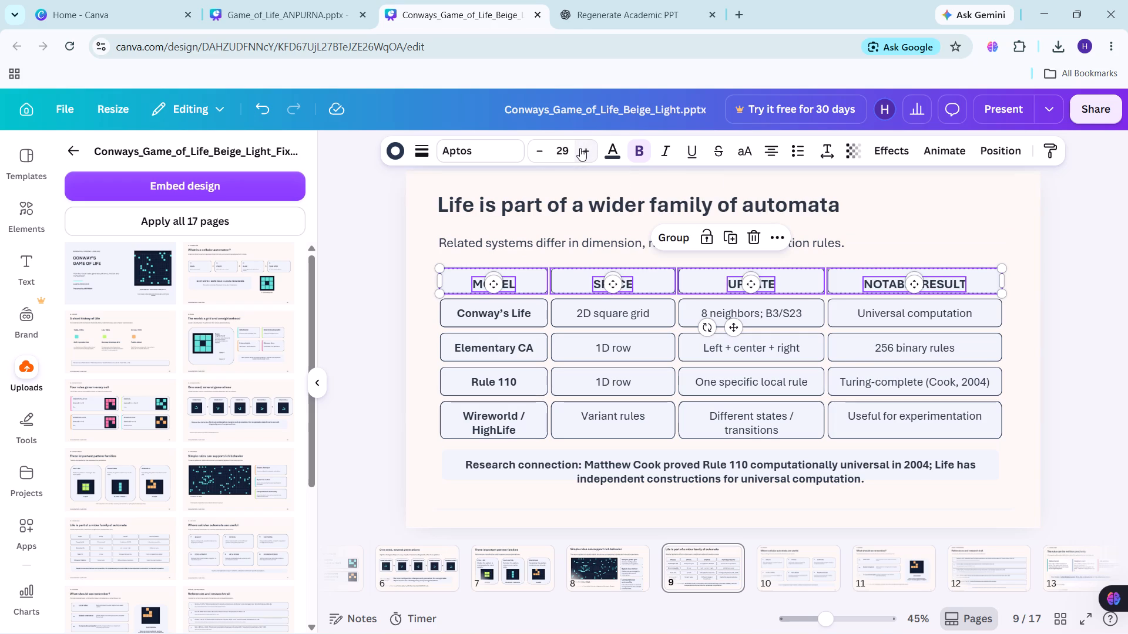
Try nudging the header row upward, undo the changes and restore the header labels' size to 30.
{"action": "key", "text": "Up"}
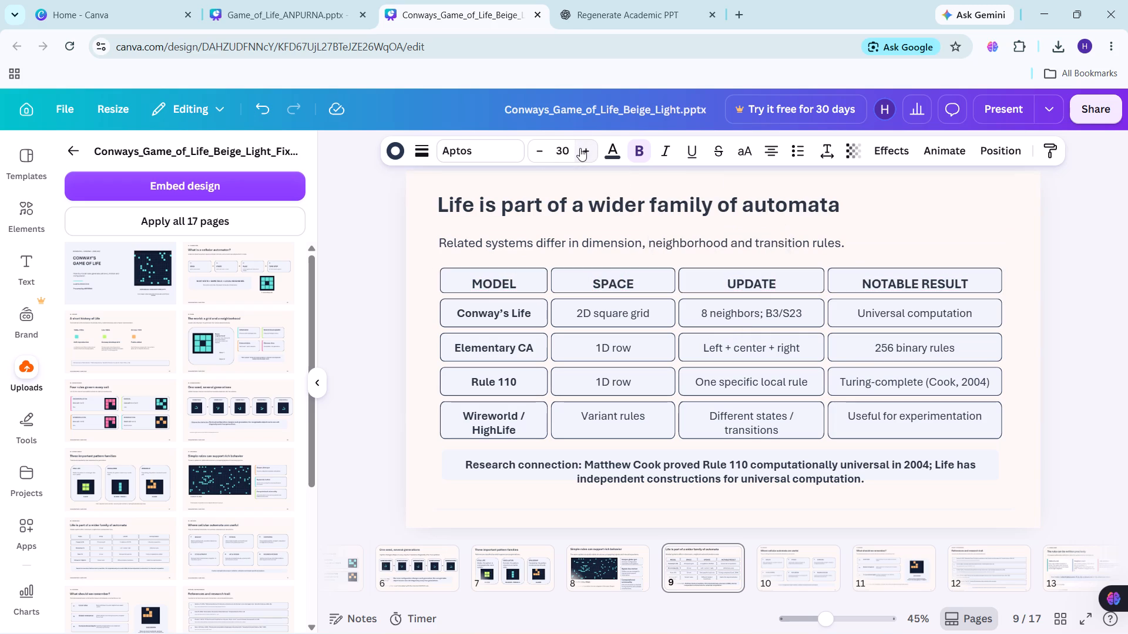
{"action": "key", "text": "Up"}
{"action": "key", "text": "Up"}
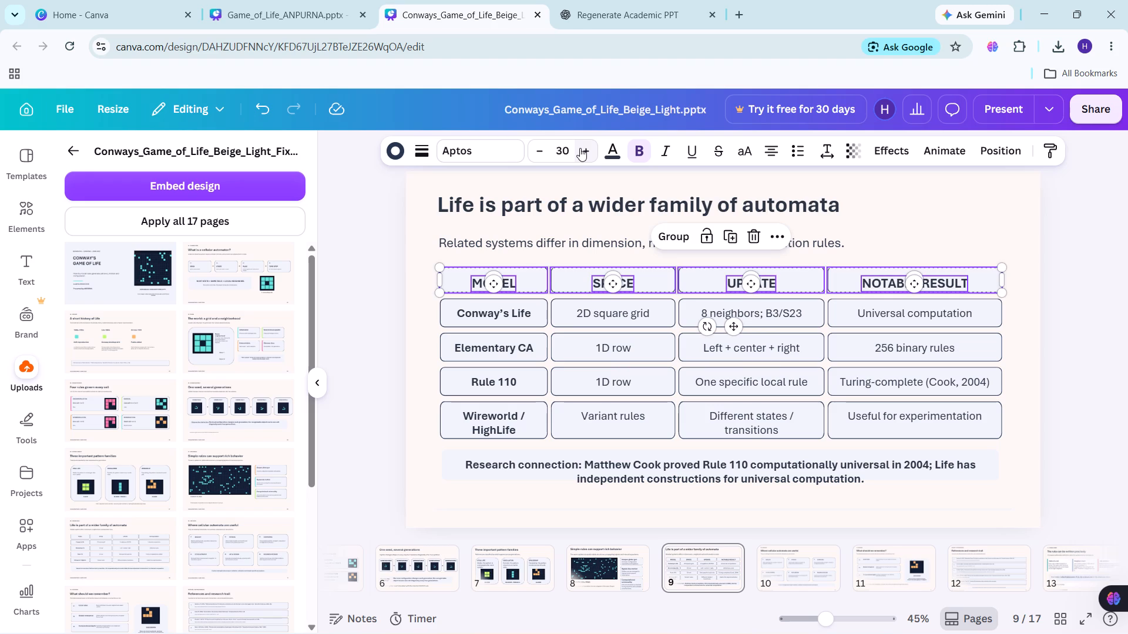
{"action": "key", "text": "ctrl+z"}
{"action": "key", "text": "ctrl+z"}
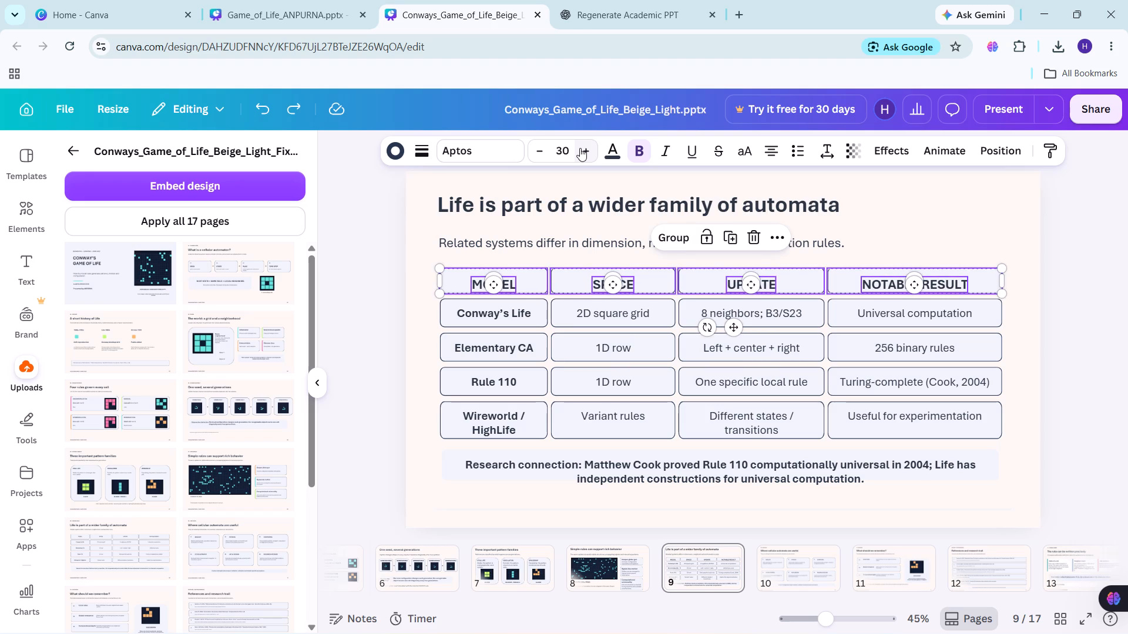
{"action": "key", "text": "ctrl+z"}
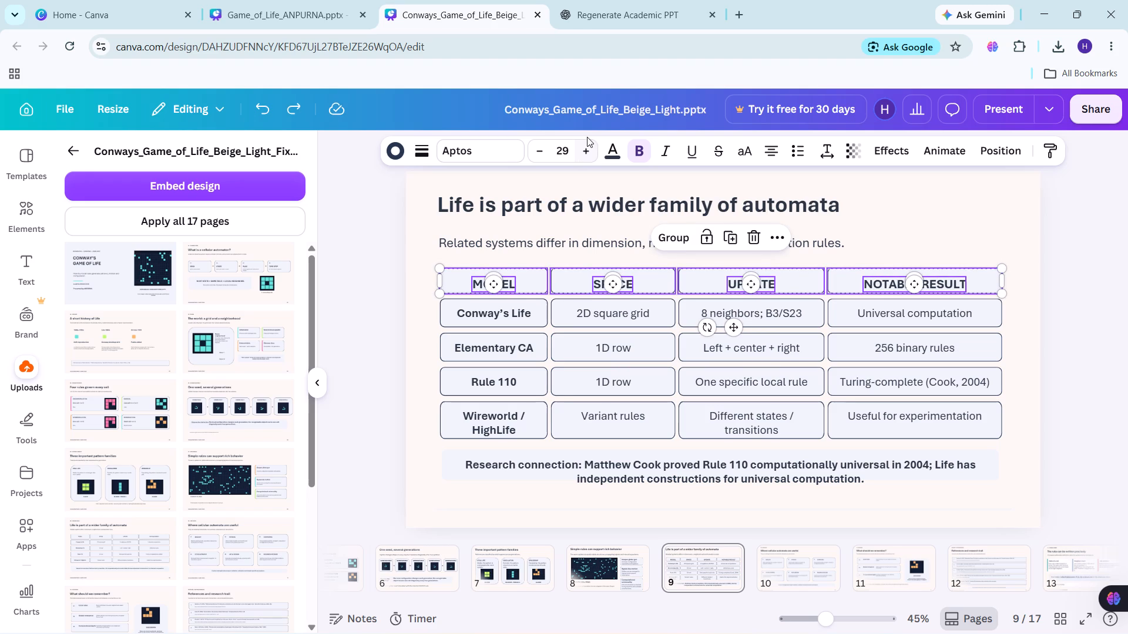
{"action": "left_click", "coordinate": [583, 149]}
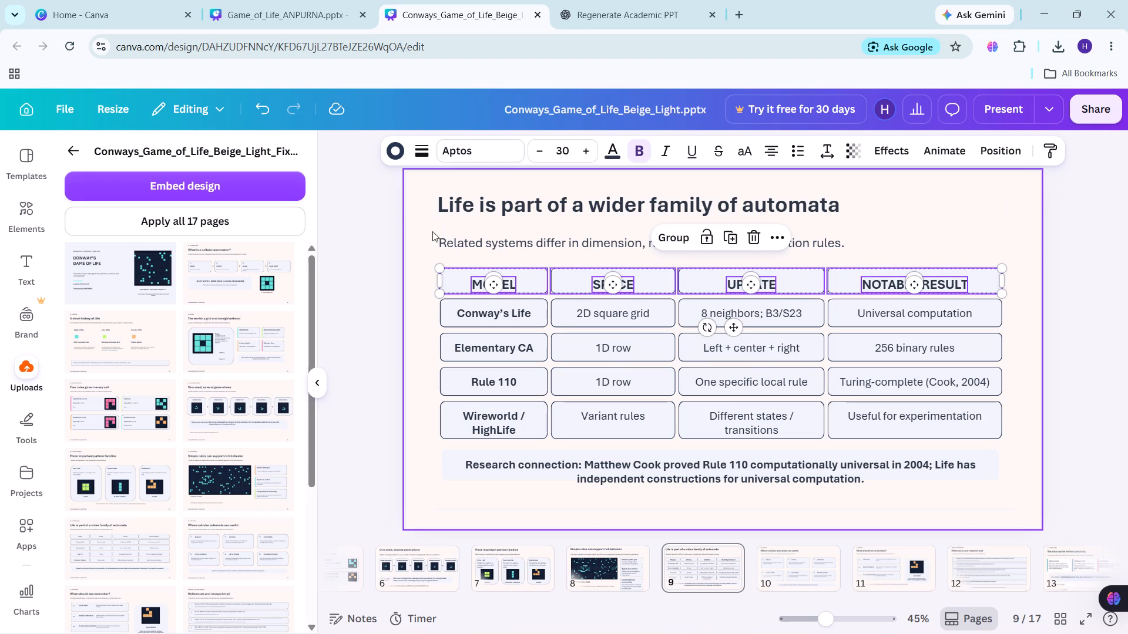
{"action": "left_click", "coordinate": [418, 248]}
Move the MODEL, SPACE, UPDATE and NOTABLE RESULT labels up so they sit vertically centred in their header boxes.
{"action": "left_click", "coordinate": [491, 284]}
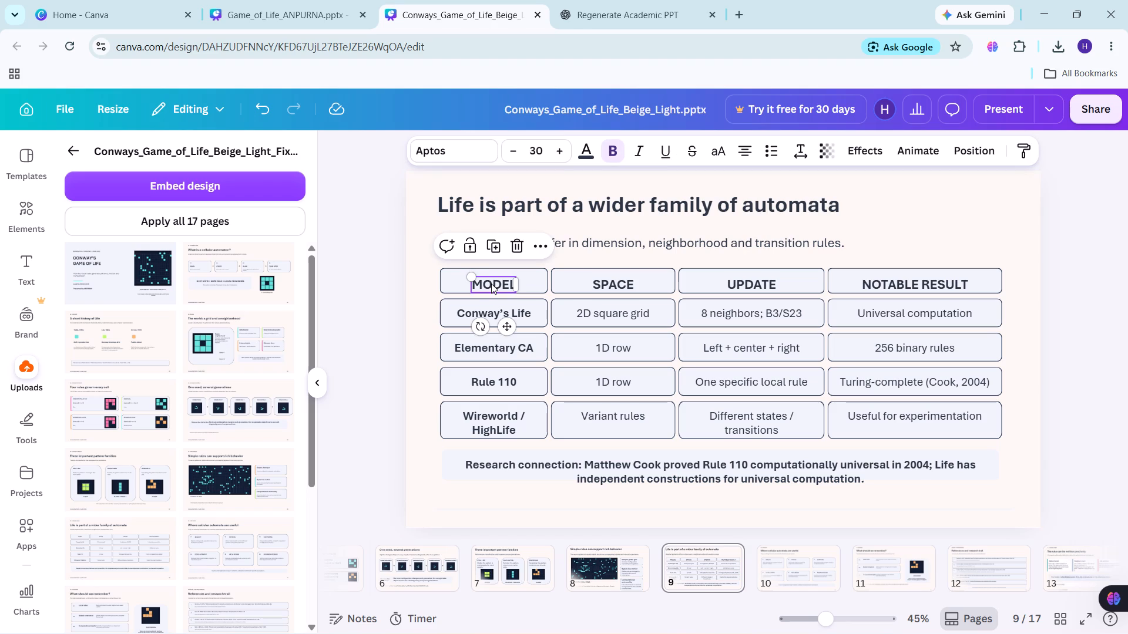
{"action": "key", "text": "Up"}
{"action": "key", "text": "Up"}
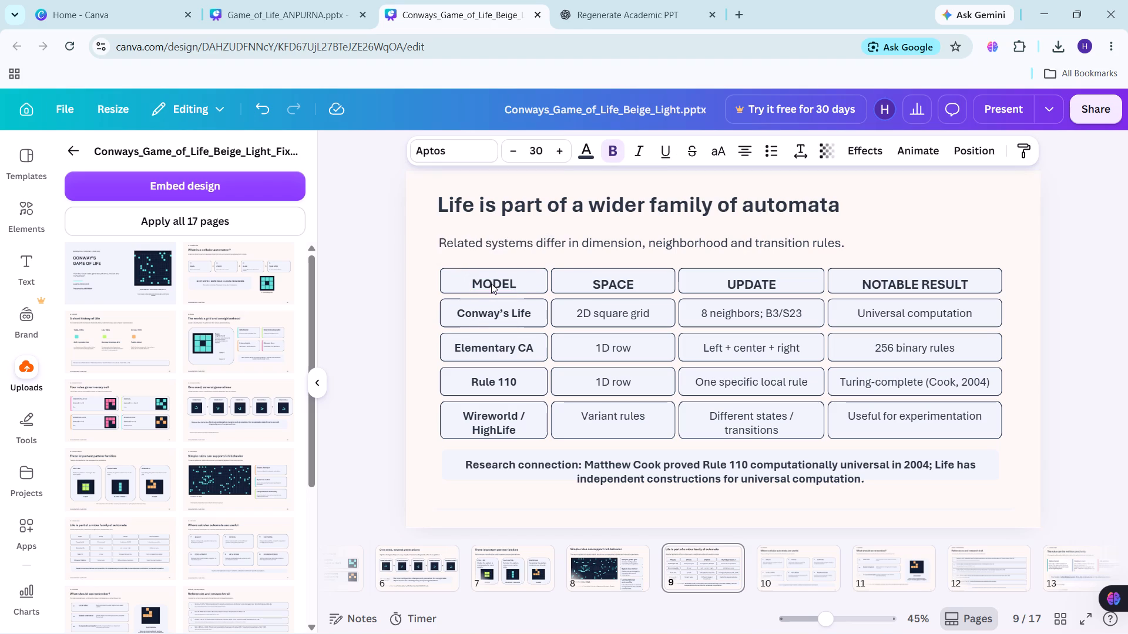
{"action": "left_click", "coordinate": [491, 284]}
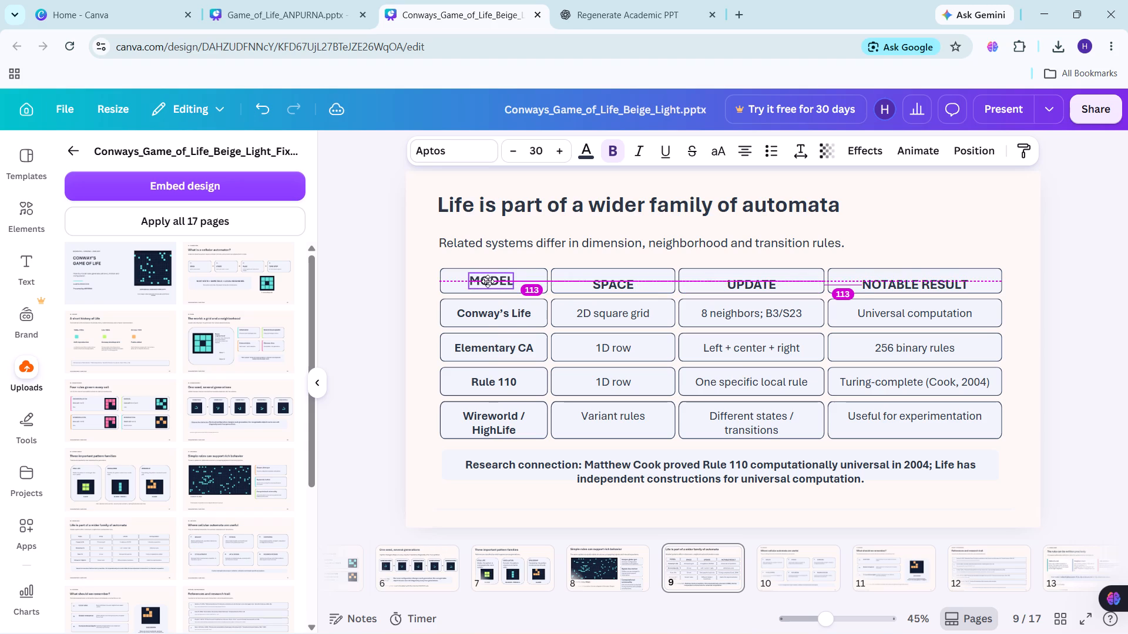
{"action": "left_click", "coordinate": [603, 283]}
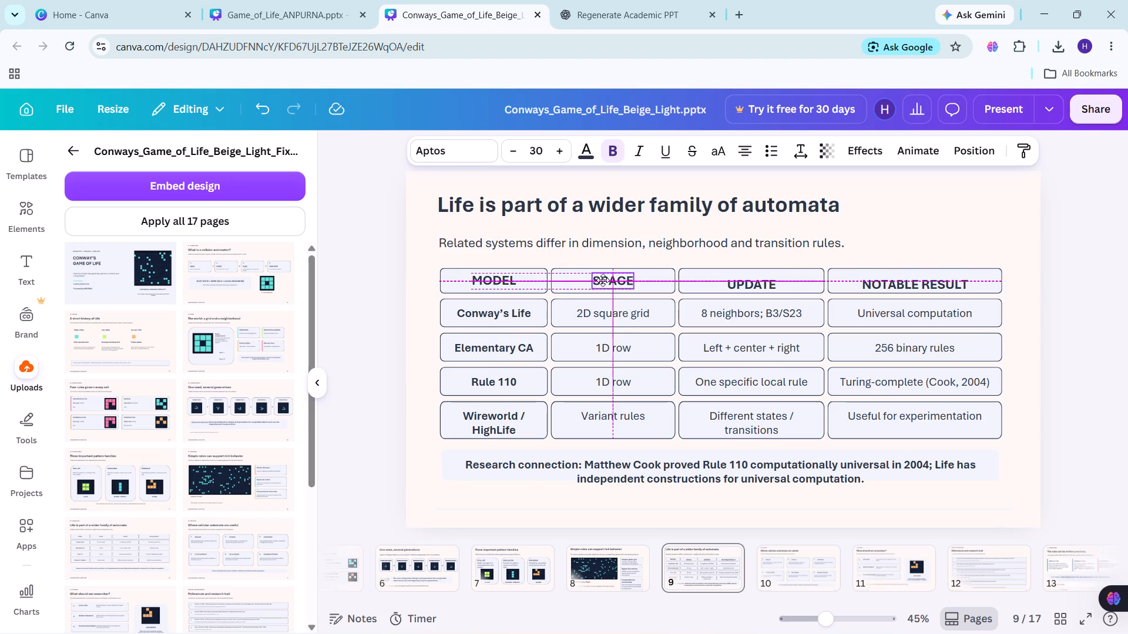
{"action": "left_click", "coordinate": [756, 281]}
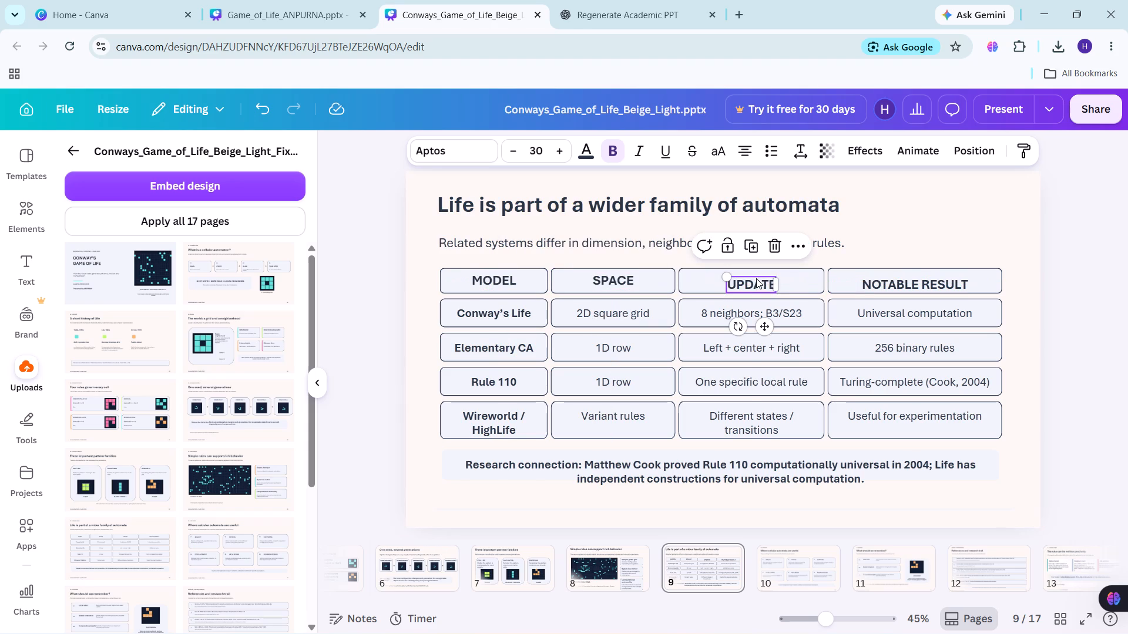
{"action": "left_click", "coordinate": [910, 288]}
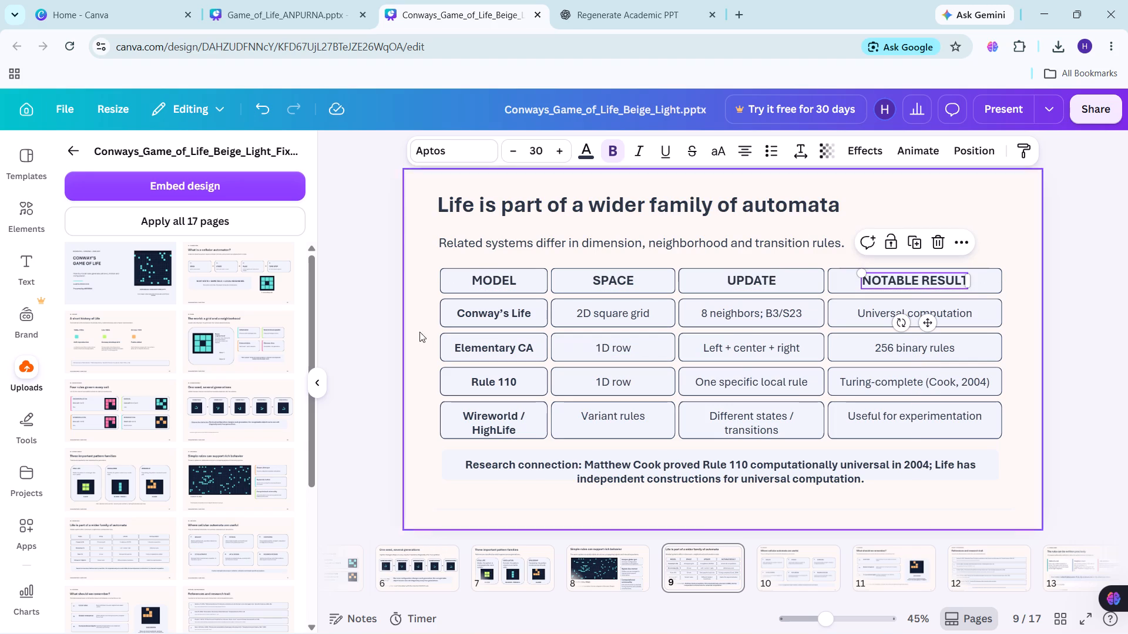
{"action": "left_click", "coordinate": [387, 332]}
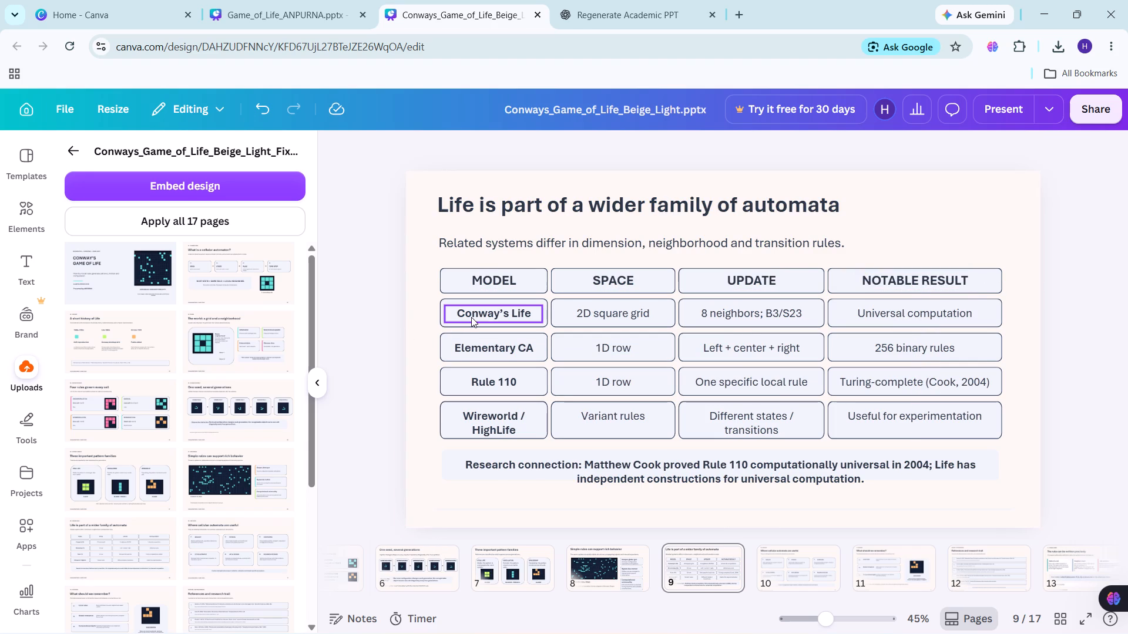
Set the four model names, from Conway's Life down to Wireworld / HighLife, to text size 30.
{"action": "left_click_drag", "start_coordinate": [415, 305], "coordinate": [490, 426]}
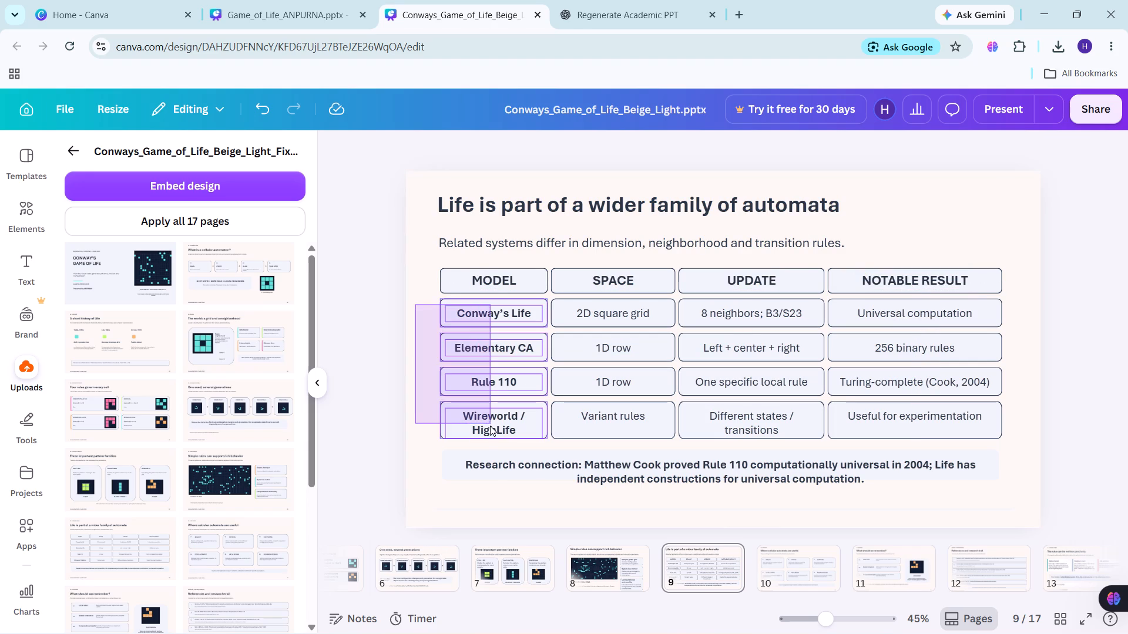
{"action": "left_click_drag", "start_coordinate": [490, 426], "coordinate": [490, 431]}
{"action": "triple_click", "coordinate": [614, 150]}
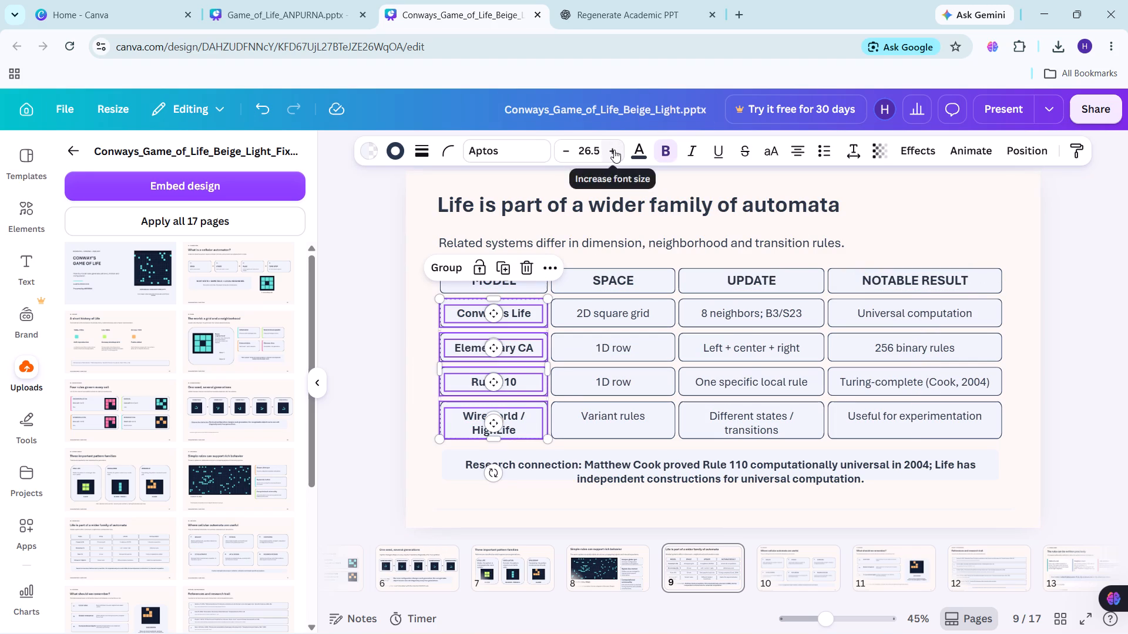
{"action": "left_click", "coordinate": [614, 150]}
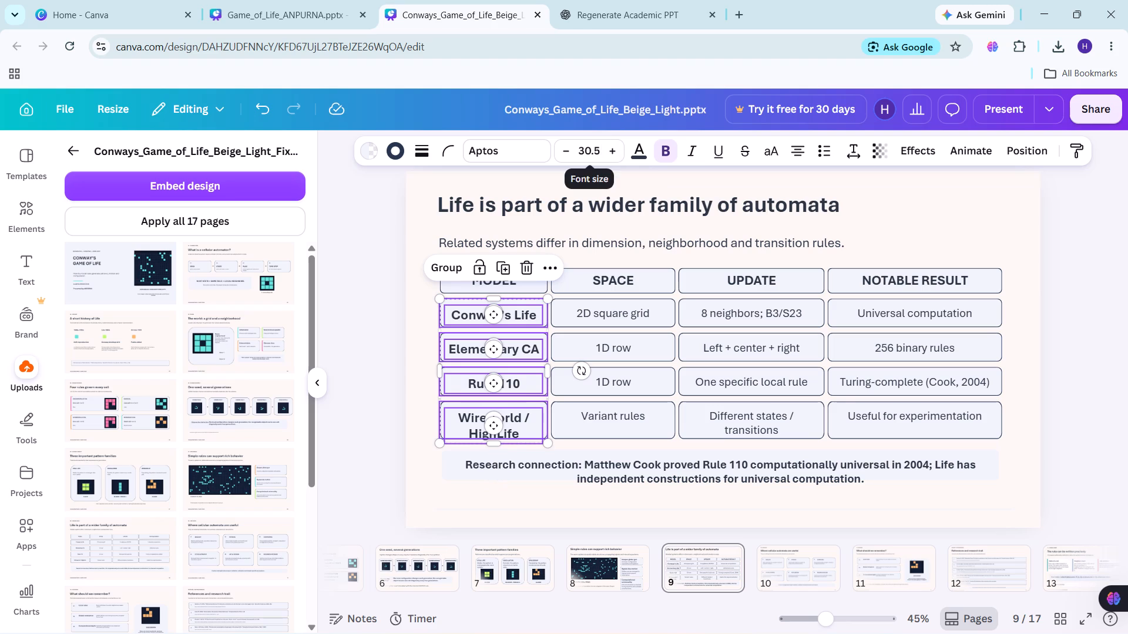
{"action": "left_click", "coordinate": [418, 292]}
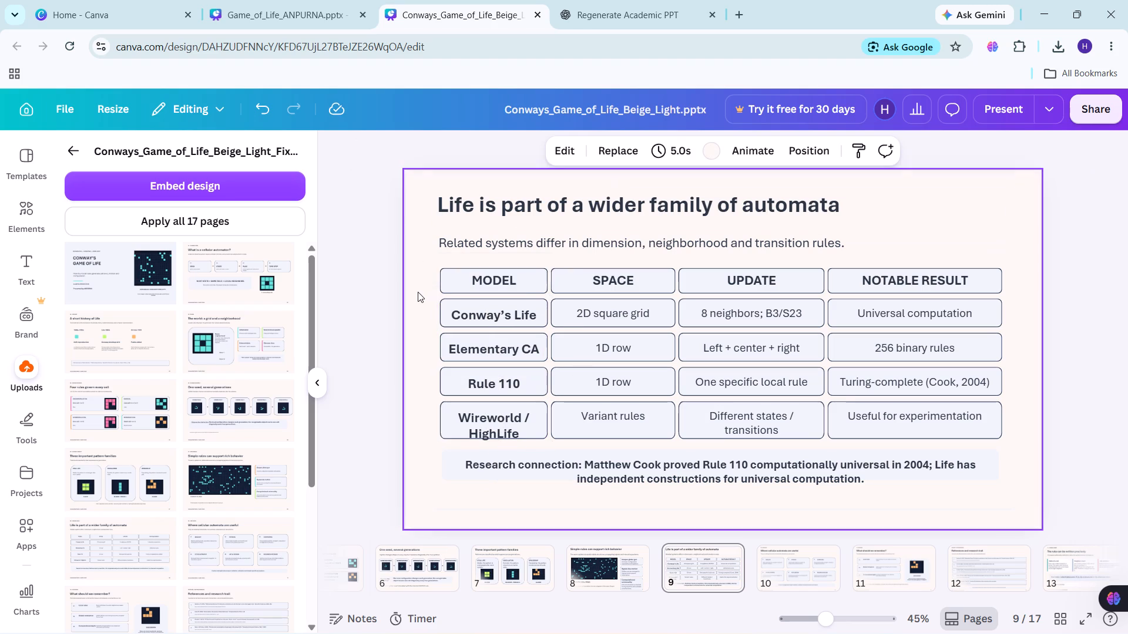
{"action": "left_click", "coordinate": [497, 277]}
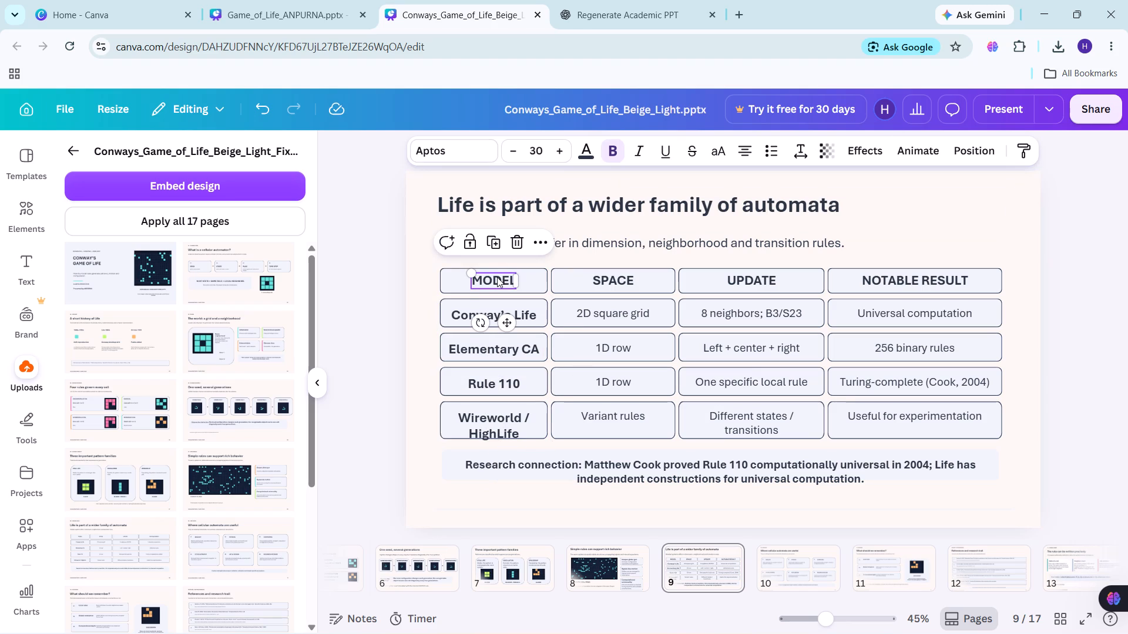
{"action": "left_click_drag", "start_coordinate": [412, 306], "coordinate": [496, 418]}
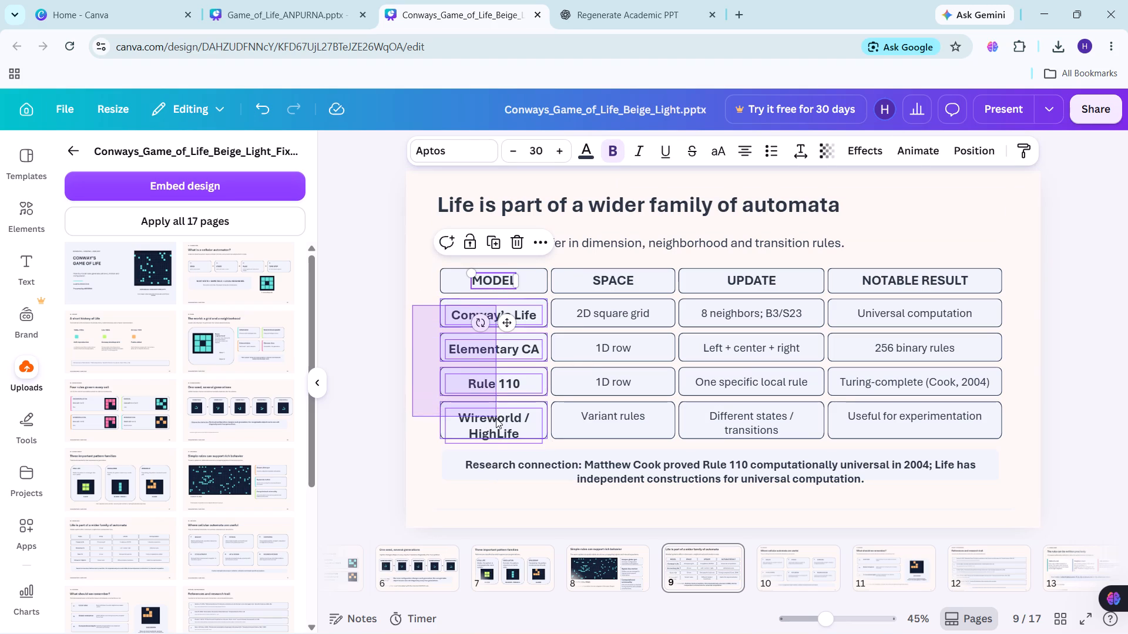
{"action": "left_click_drag", "start_coordinate": [496, 418], "coordinate": [495, 429]}
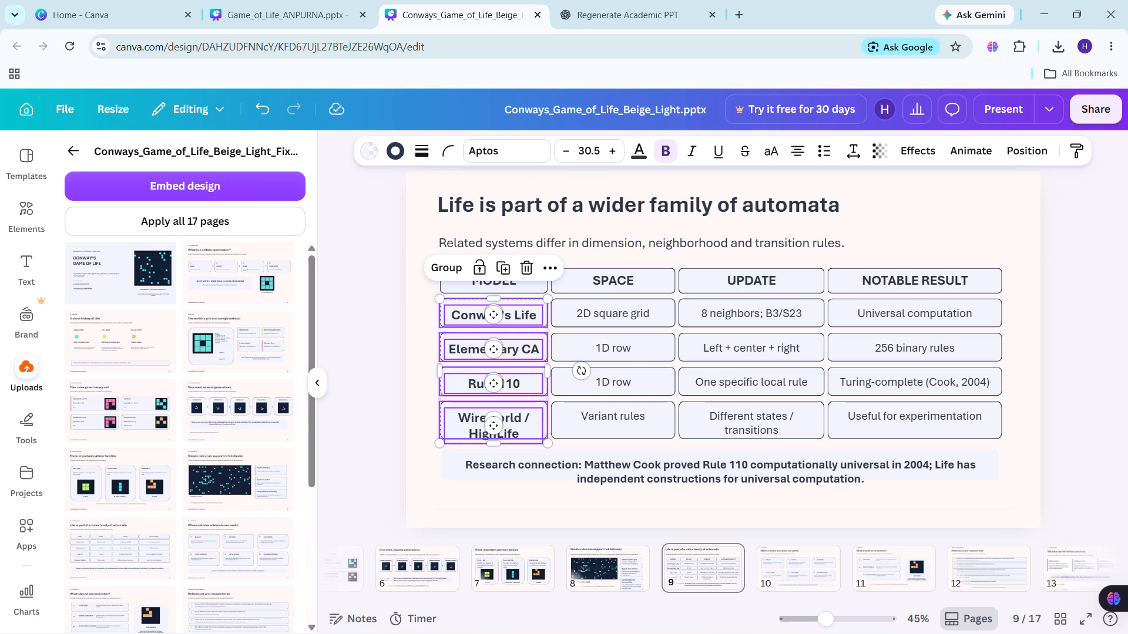
{"action": "left_click", "coordinate": [598, 154]}
{"action": "left_click", "coordinate": [598, 154]}
{"action": "left_click", "coordinate": [598, 154]}
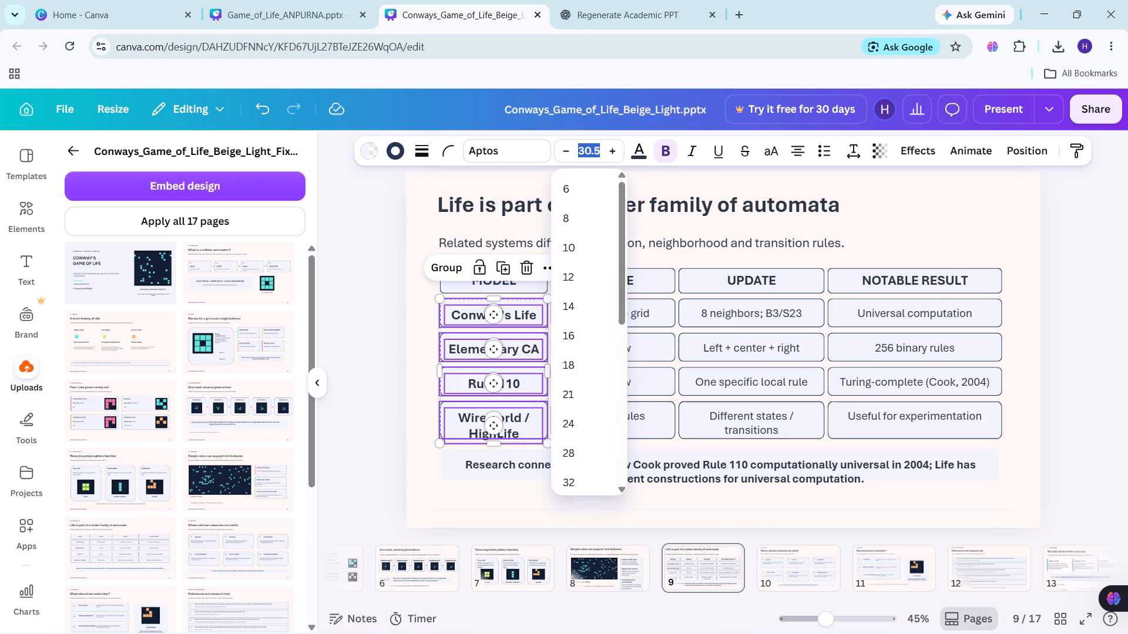
{"action": "left_click", "coordinate": [603, 151]}
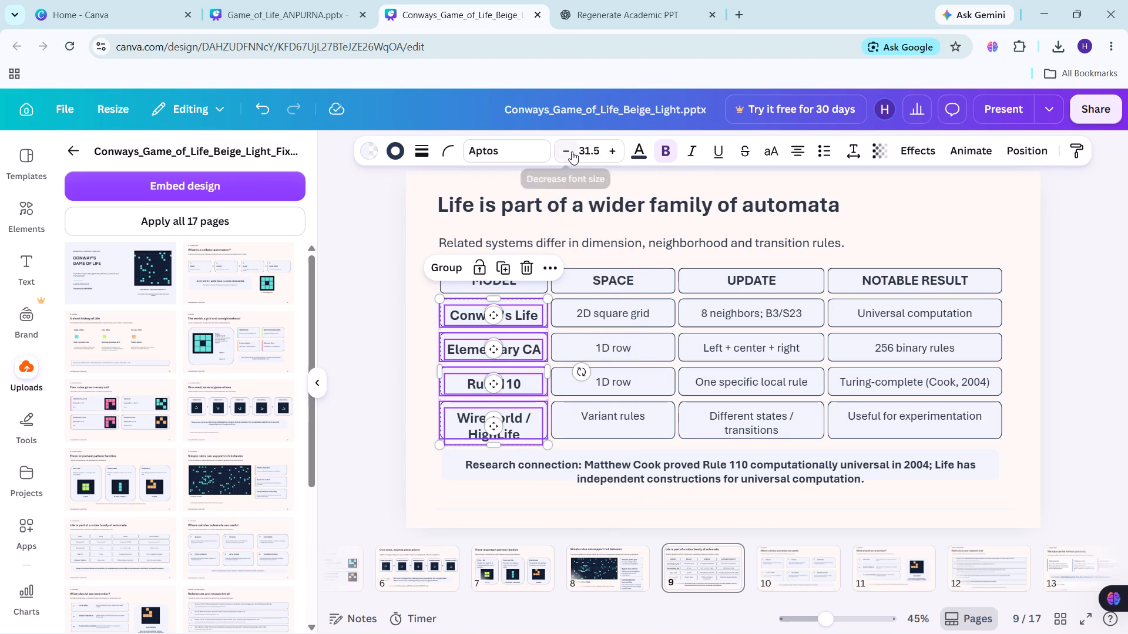
{"action": "left_click", "coordinate": [572, 151]}
{"action": "left_click", "coordinate": [594, 147]}
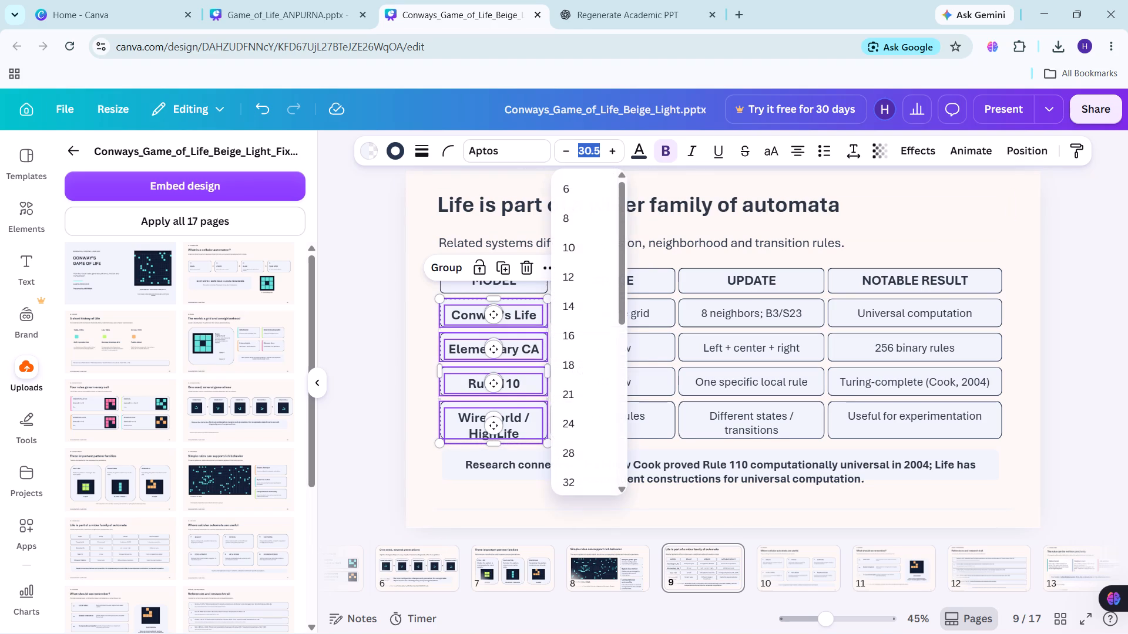
{"action": "left_click", "coordinate": [594, 147]}
{"action": "double_click", "coordinate": [594, 147]}
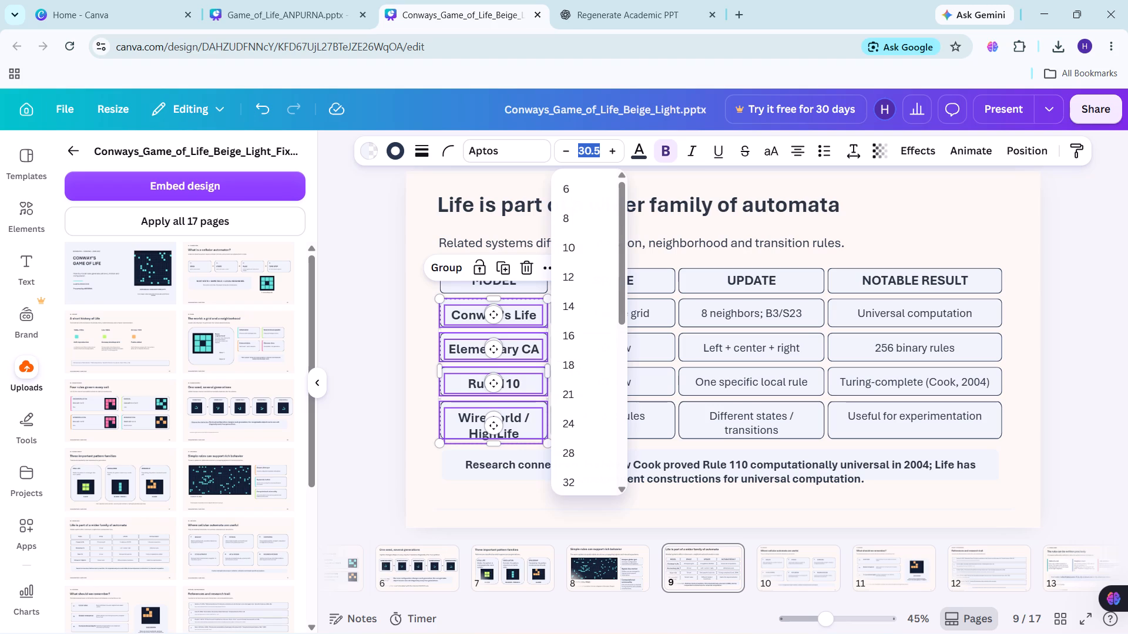
{"action": "left_click", "coordinate": [596, 148]}
{"action": "type", "text": "30"}
{"action": "key", "text": "Return"}
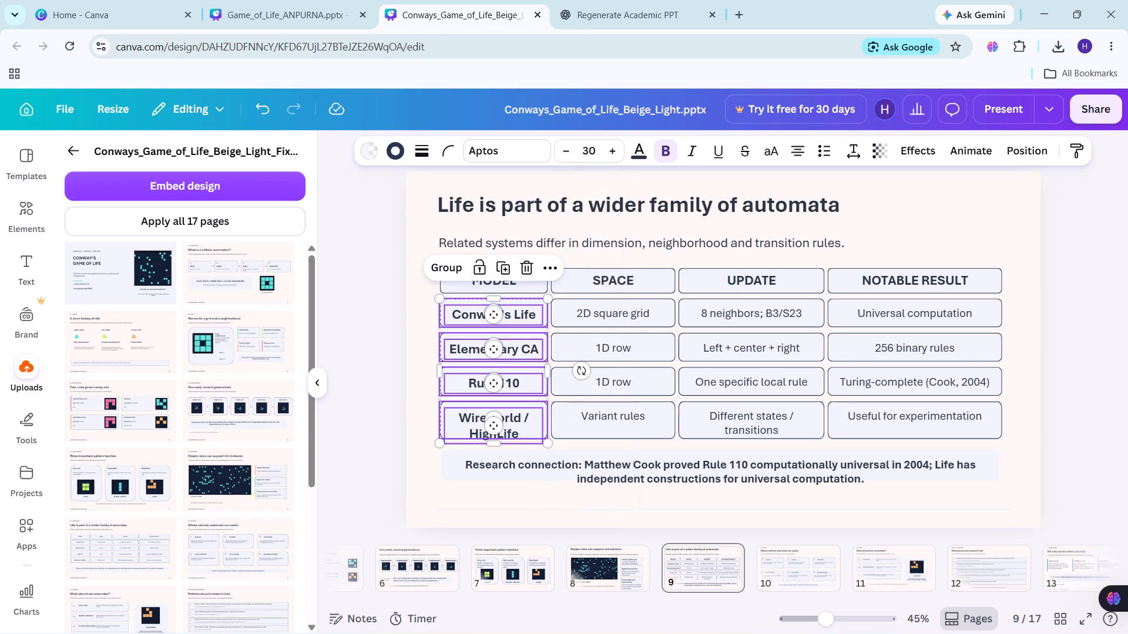
{"action": "left_click", "coordinate": [399, 316]}
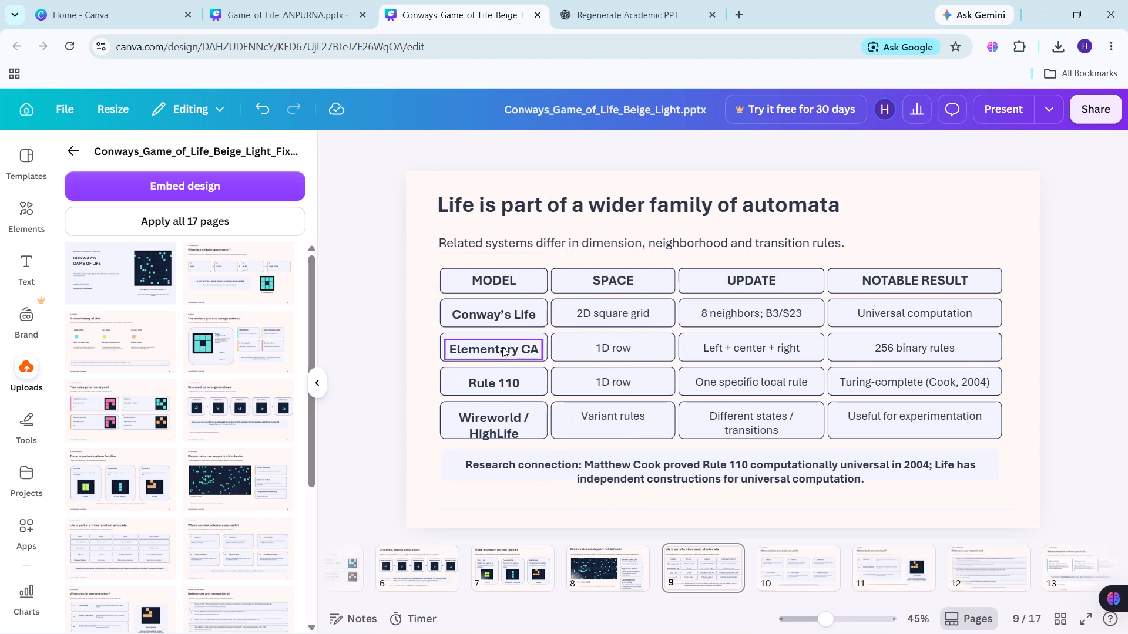
Shift the Elementary CA and Wireworld / HighLife names slightly upward so they fit inside their boxes.
{"action": "left_click", "coordinate": [496, 322]}
{"action": "left_click", "coordinate": [420, 409]}
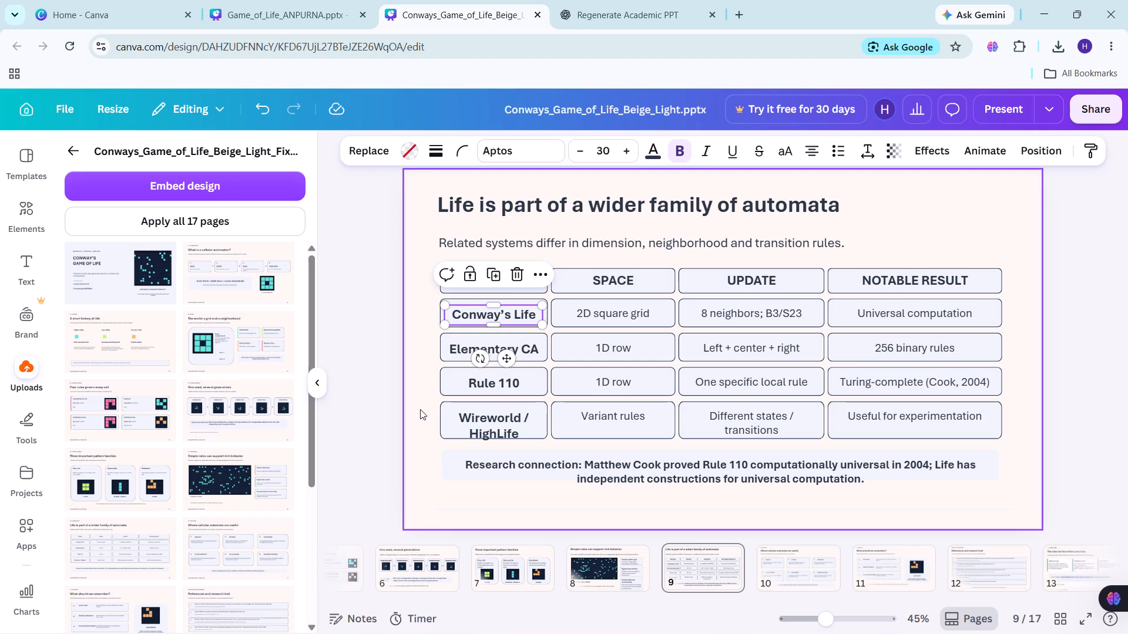
{"action": "left_click", "coordinate": [495, 319]}
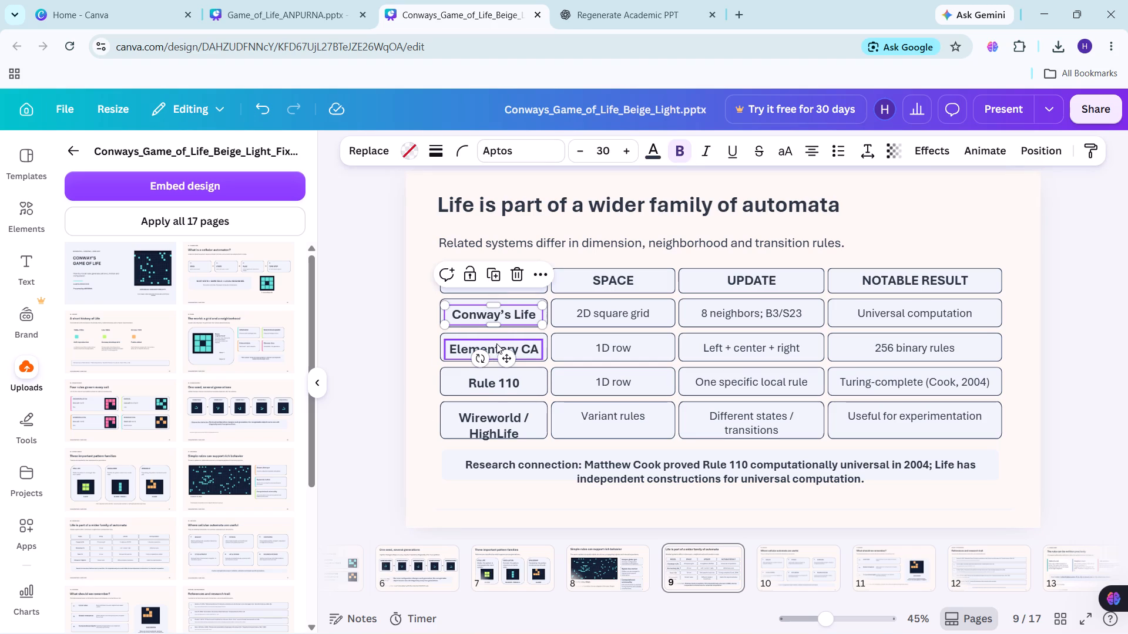
{"action": "left_click", "coordinate": [492, 348]}
{"action": "left_click", "coordinate": [492, 348]}
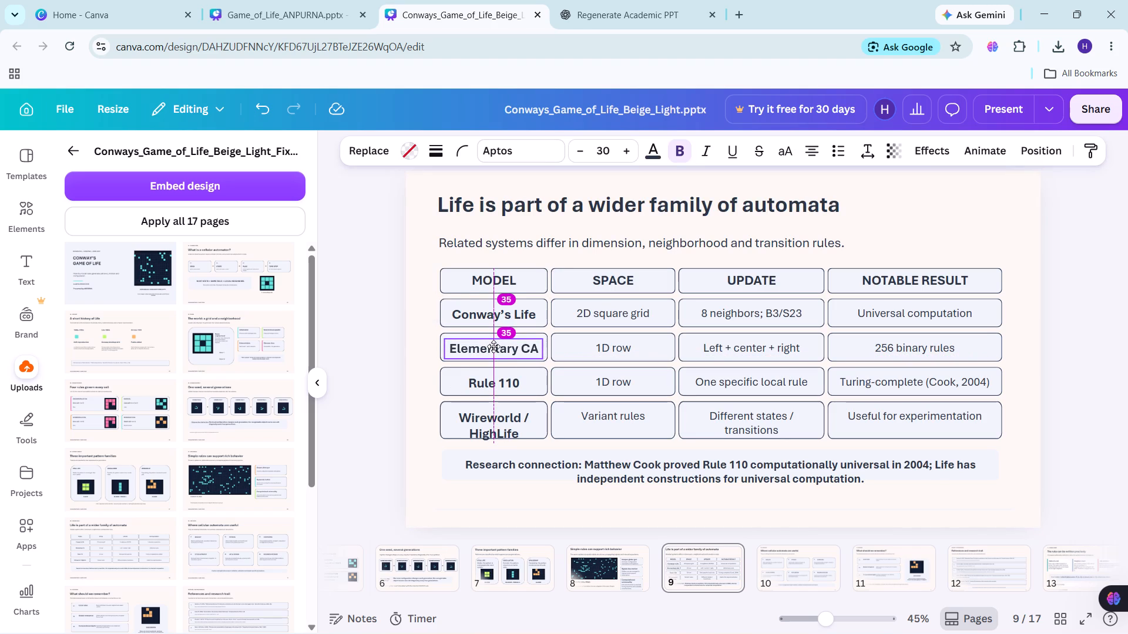
{"action": "left_click", "coordinate": [499, 379]}
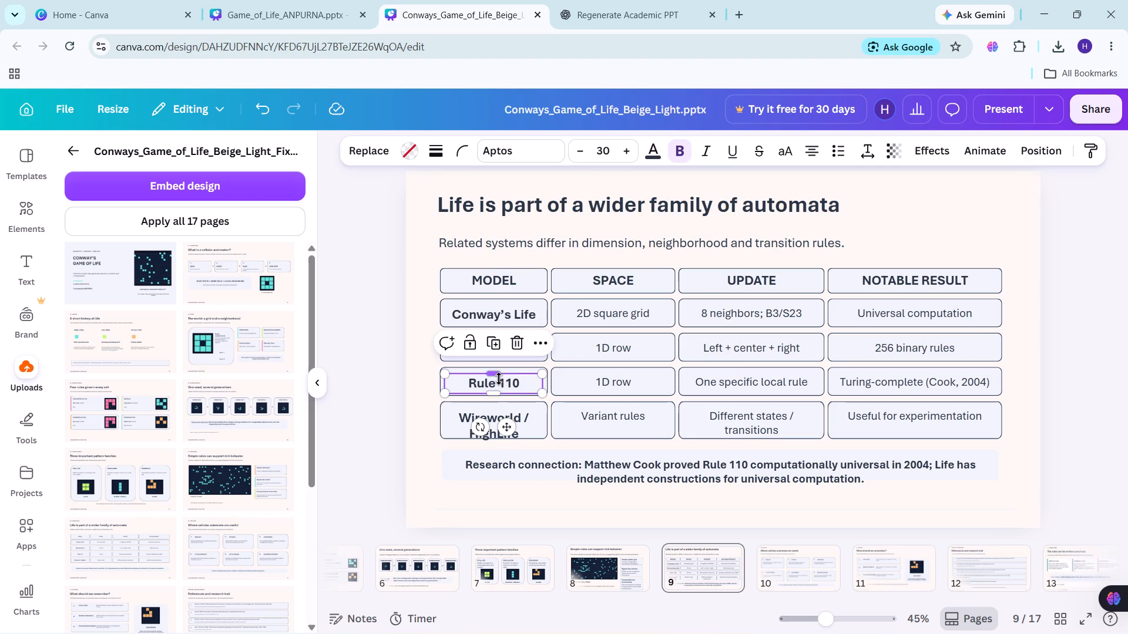
{"action": "left_click", "coordinate": [461, 419]}
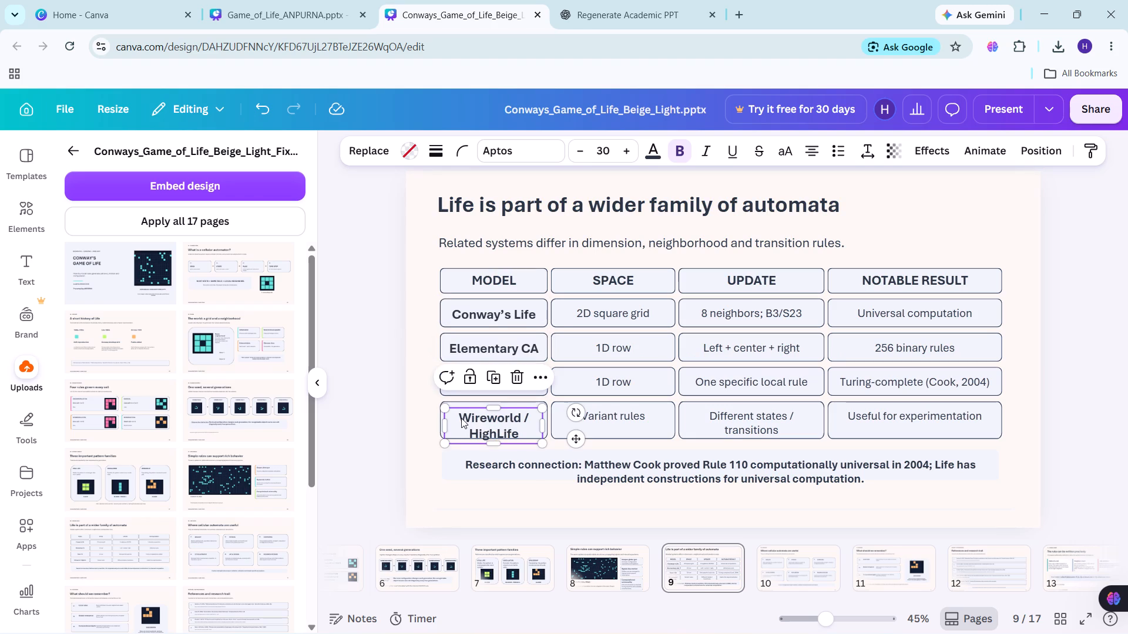
{"action": "left_click", "coordinate": [432, 425]}
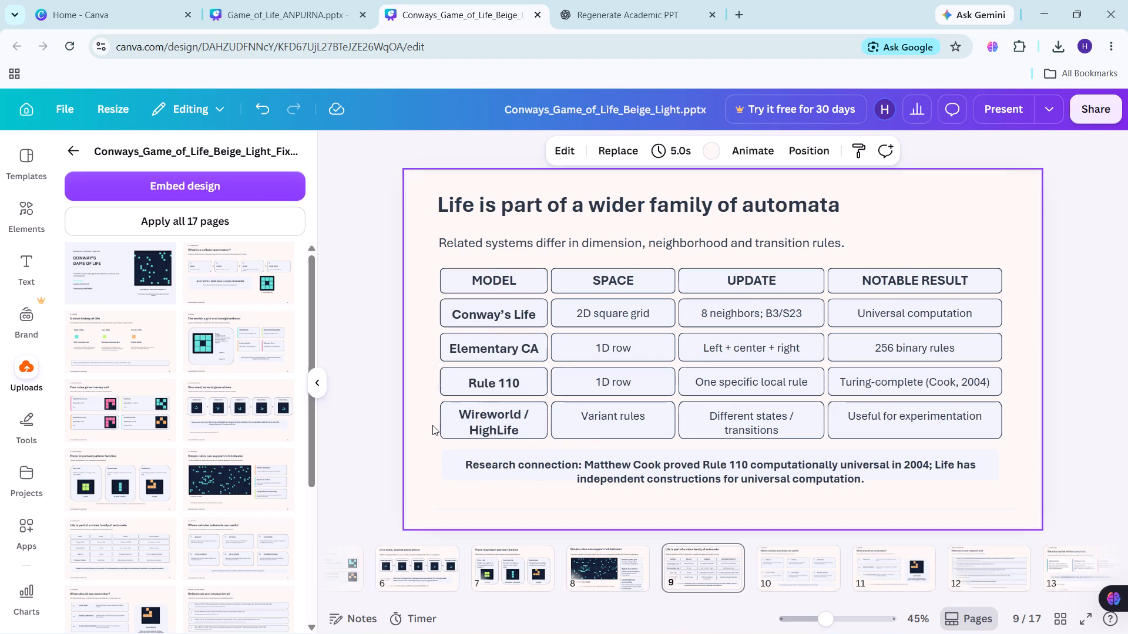
{"action": "left_click", "coordinate": [512, 424]}
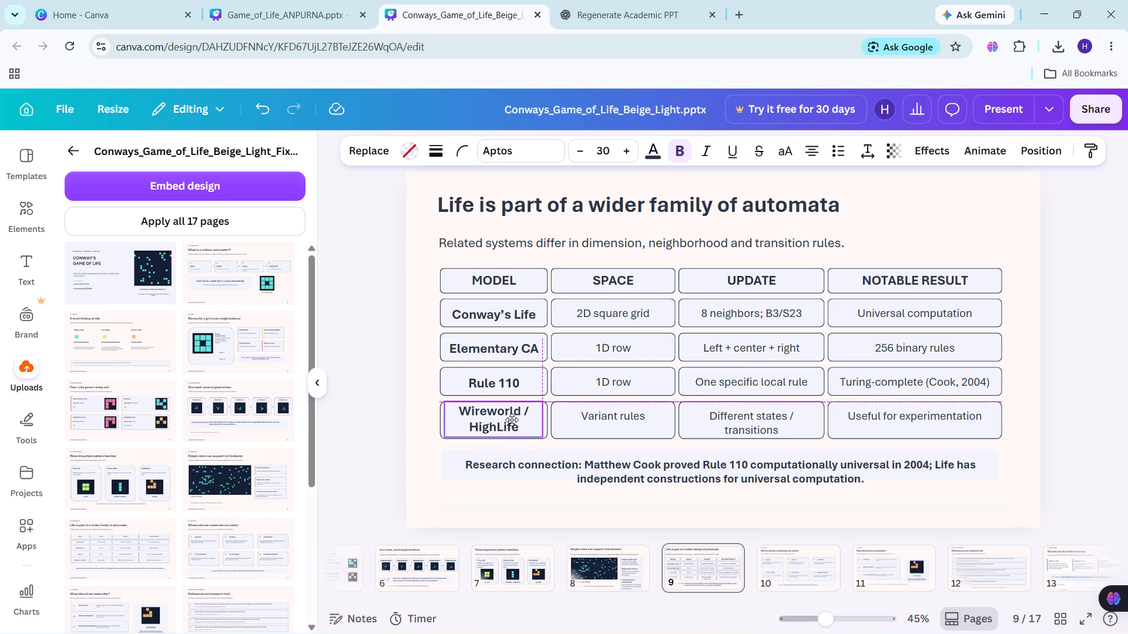
{"action": "left_click", "coordinate": [418, 463]}
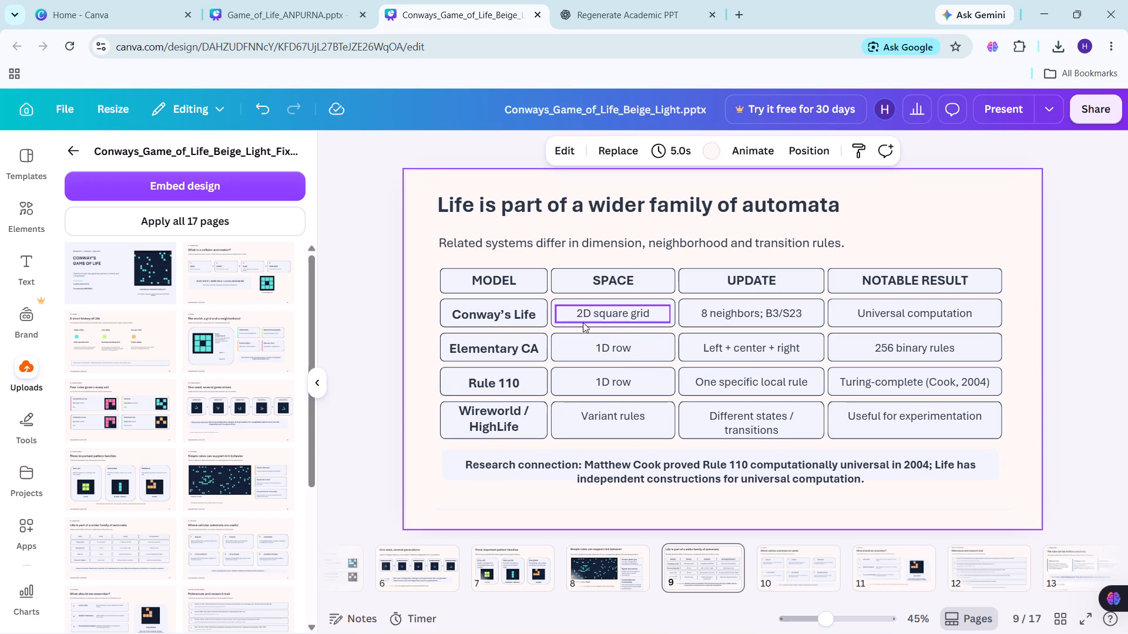
Enlarge the text in all SPACE, UPDATE and NOTABLE RESULT cells below the header row to size 30.5.
{"action": "left_click_drag", "start_coordinate": [1038, 437], "coordinate": [630, 318]}
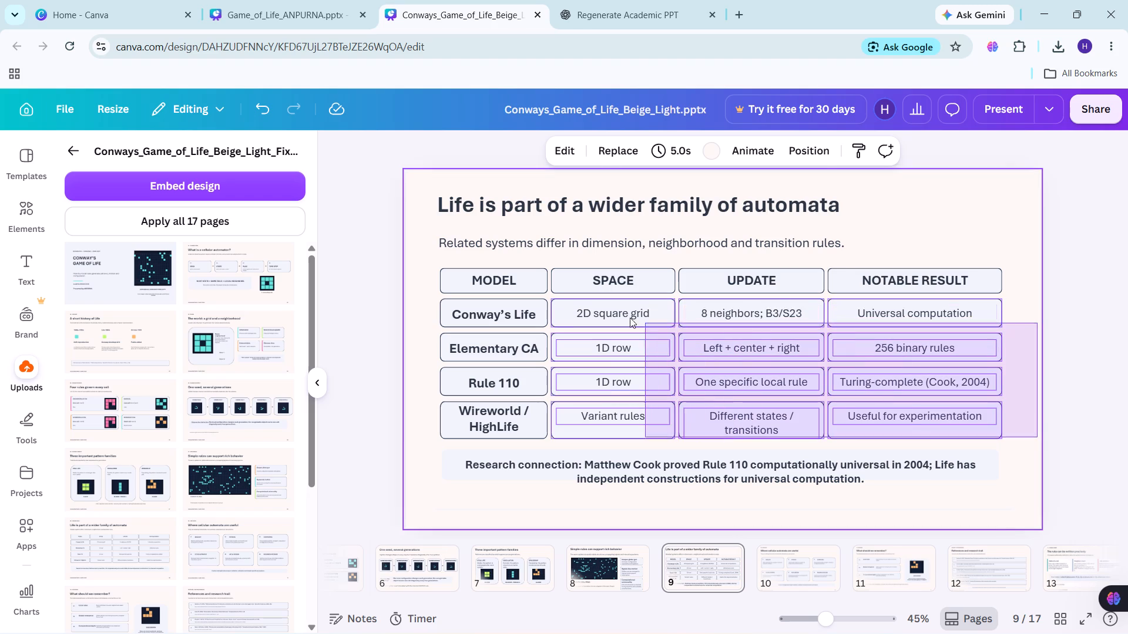
{"action": "left_click_drag", "start_coordinate": [630, 318], "coordinate": [611, 308]}
{"action": "triple_click", "coordinate": [618, 153]}
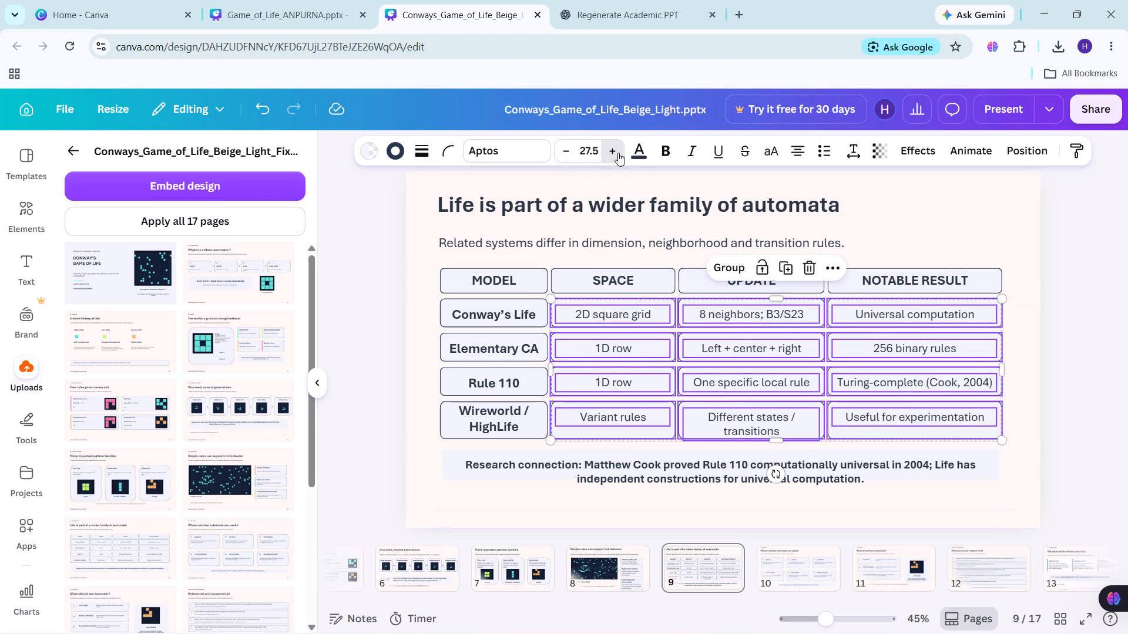
{"action": "left_click", "coordinate": [618, 153]}
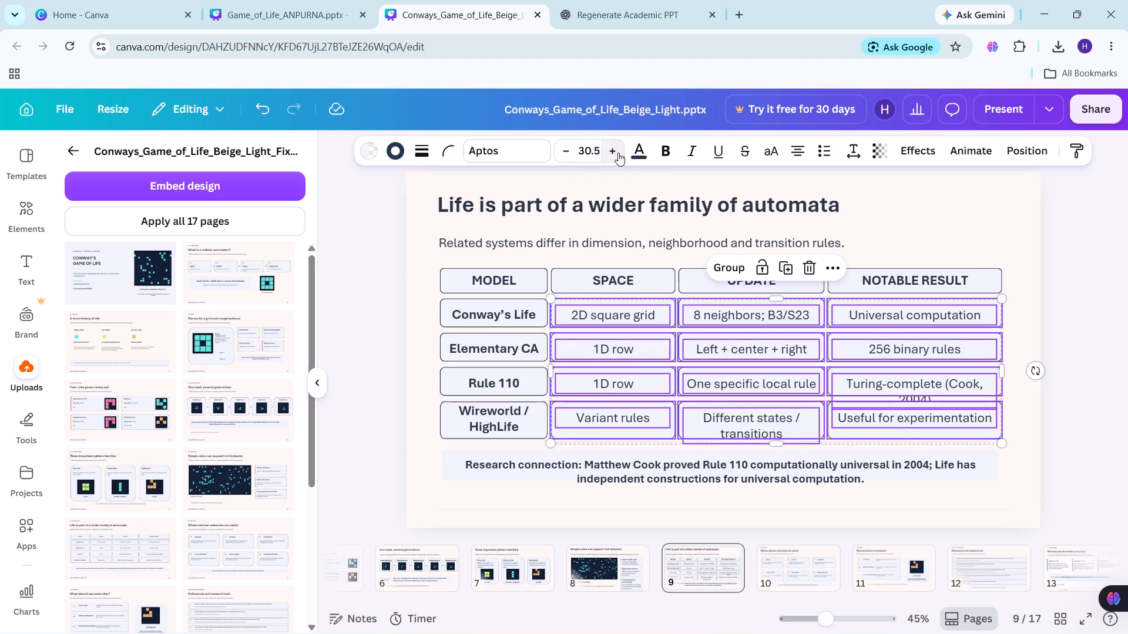
{"action": "left_click", "coordinate": [425, 374]}
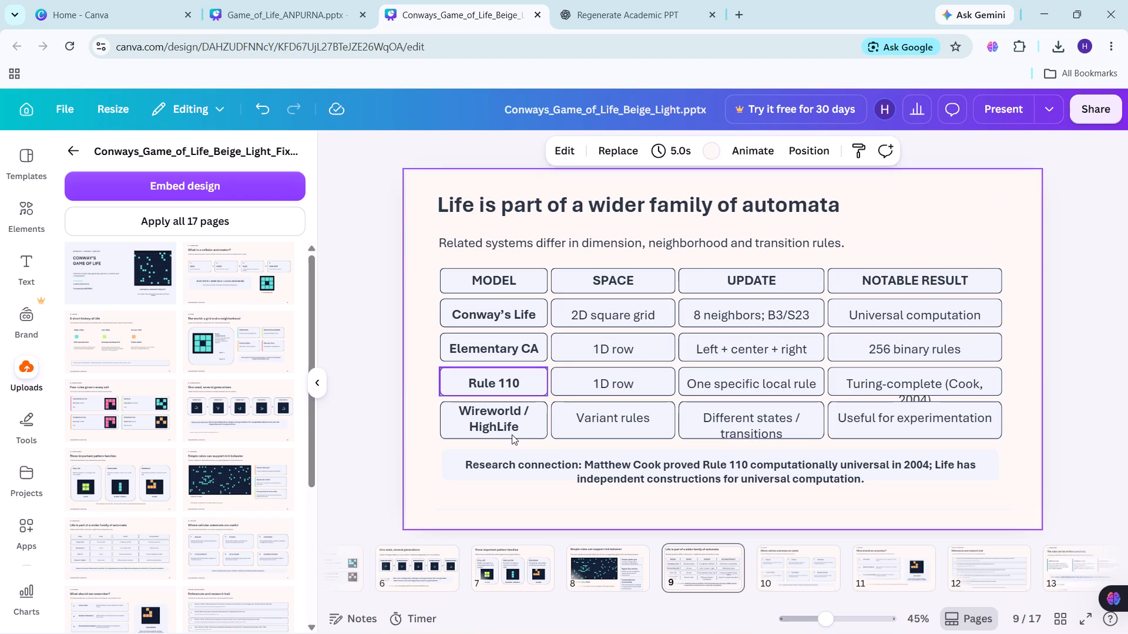
Move the two-line Turing-complete (Cook, 2004) text upward within its box in the Rule 110 row.
{"action": "left_click", "coordinate": [919, 383]}
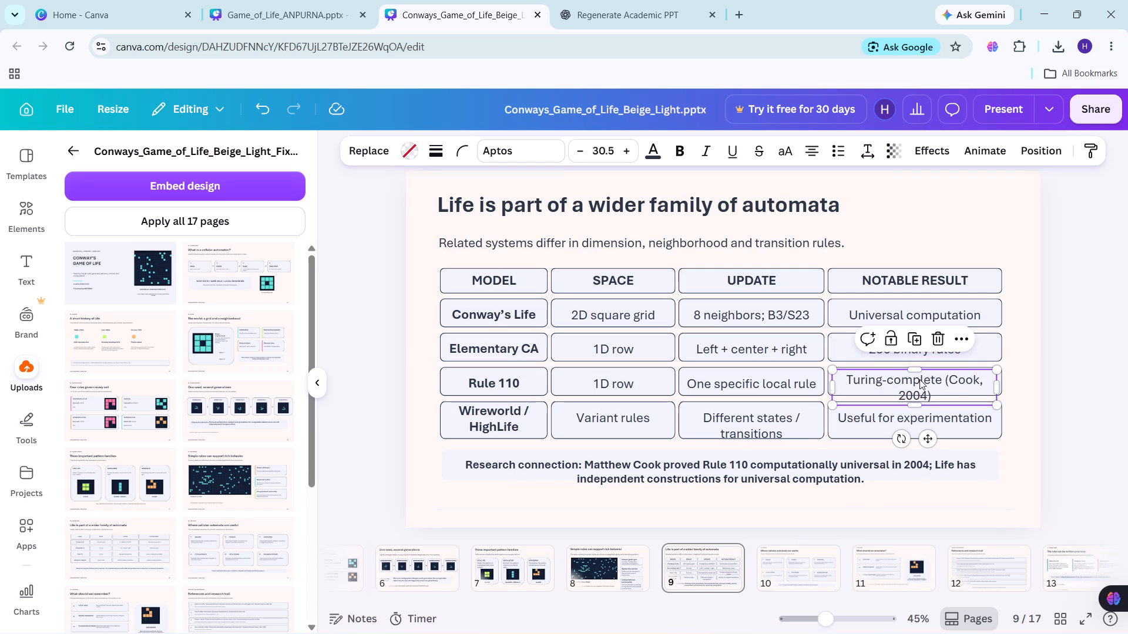
{"action": "left_click", "coordinate": [1029, 373]}
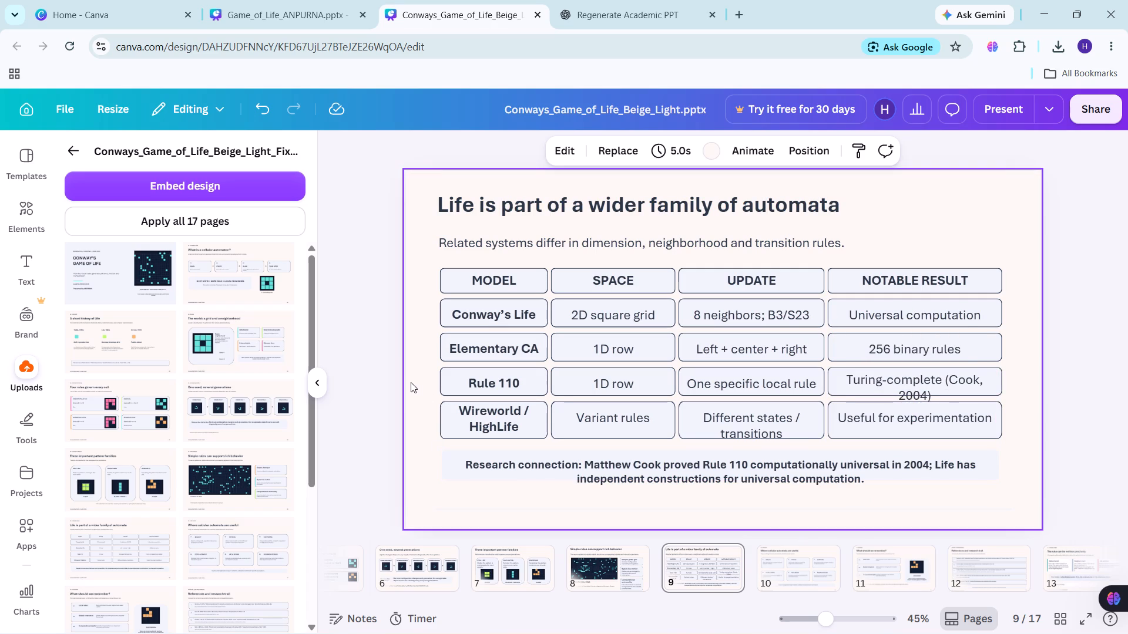
Stretch the Wireworld / HighLife row's boxes downward to make them taller for their two-line text.
{"action": "left_click_drag", "start_coordinate": [415, 400], "coordinate": [1001, 459]}
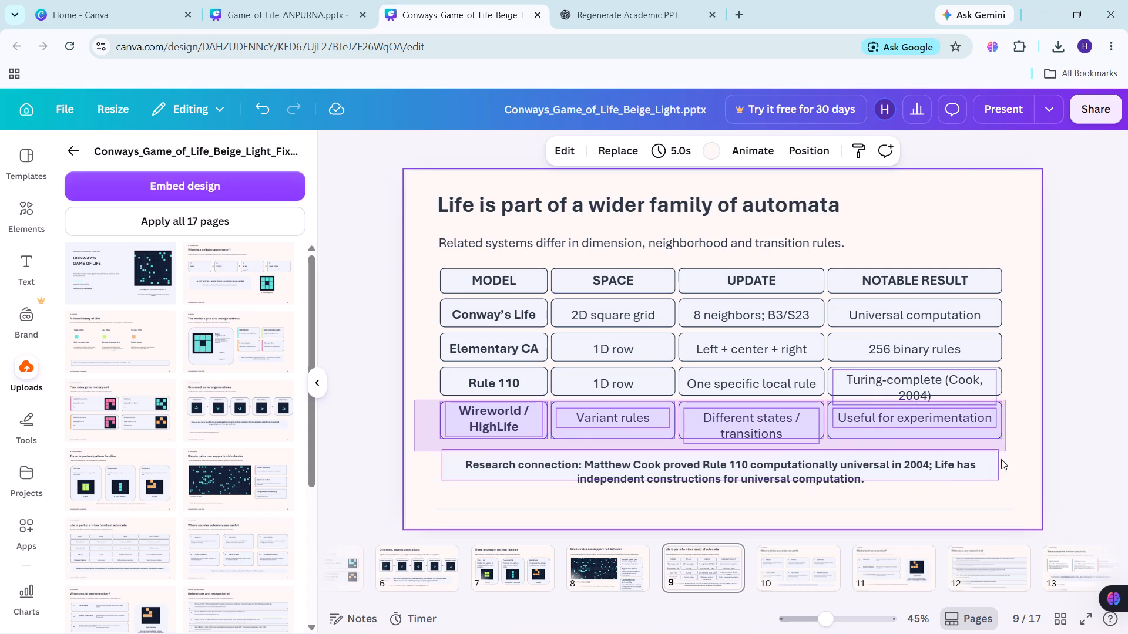
{"action": "left_click_drag", "start_coordinate": [1001, 459], "coordinate": [1005, 448]}
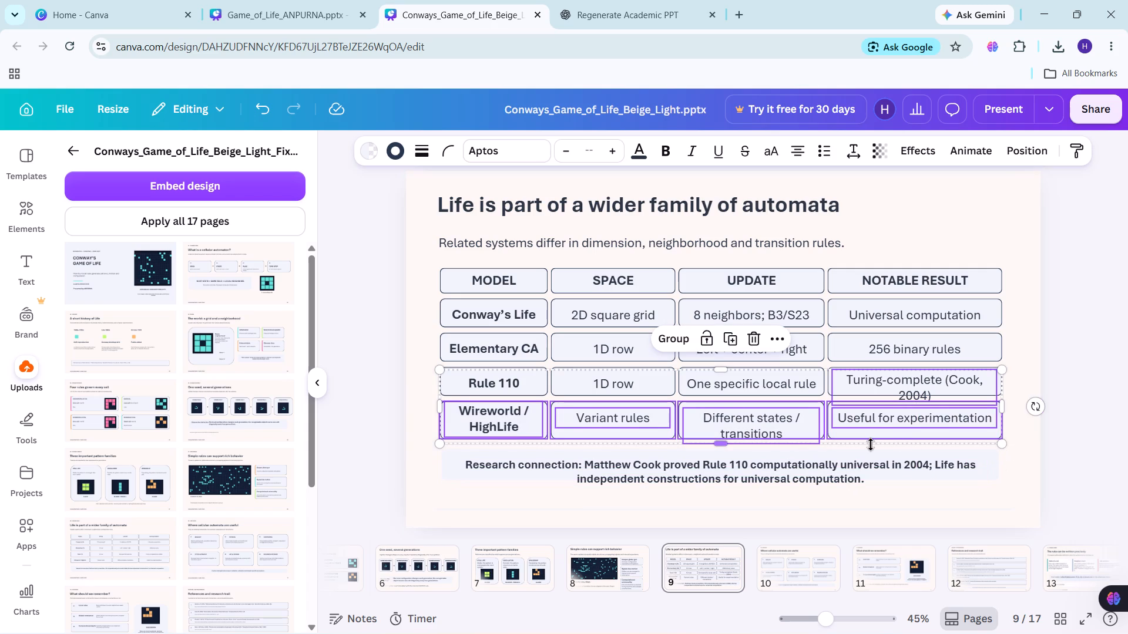
{"action": "left_click_drag", "start_coordinate": [871, 444], "coordinate": [872, 451]}
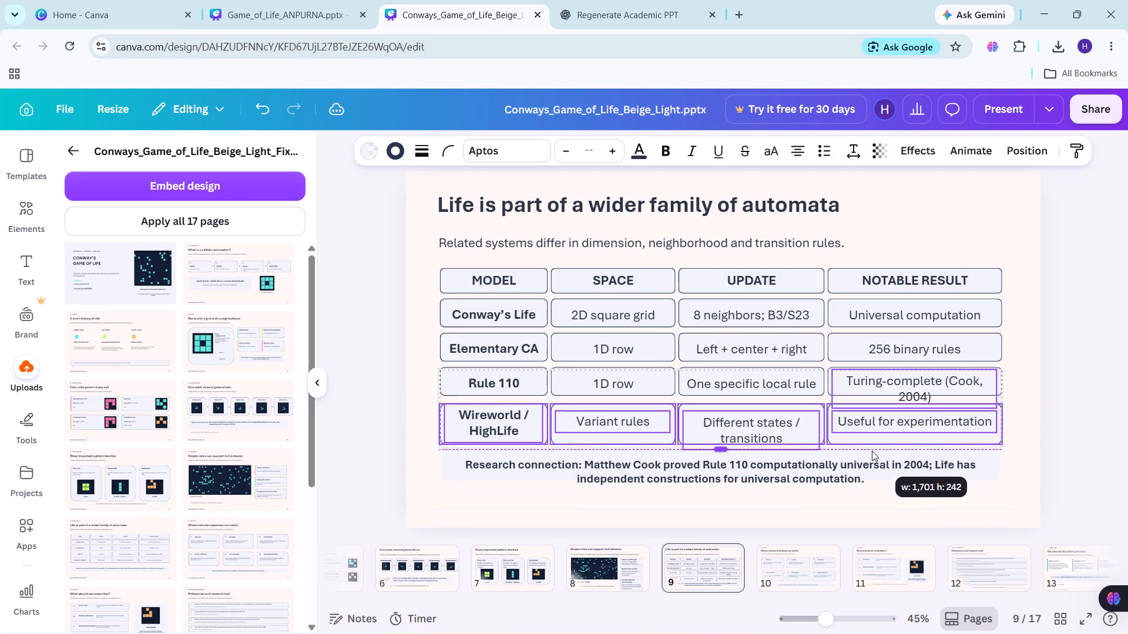
{"action": "left_click_drag", "start_coordinate": [872, 451], "coordinate": [873, 451]}
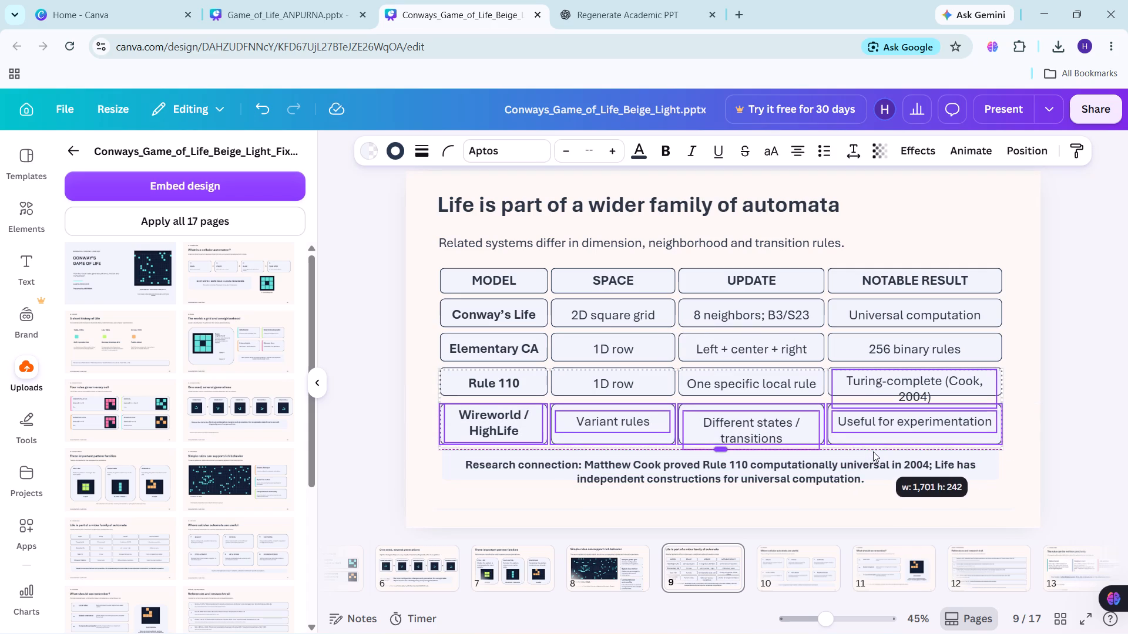
{"action": "left_click_drag", "start_coordinate": [873, 451], "coordinate": [874, 456]}
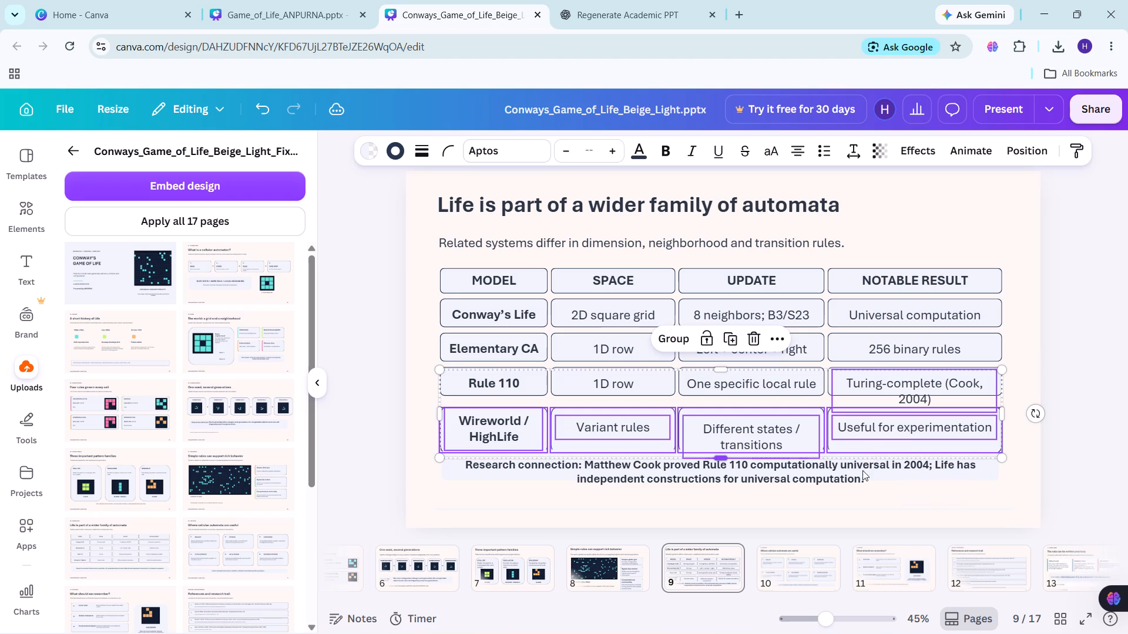
Move the Research connection note and its background band down, clear of the enlarged table row.
{"action": "left_click", "coordinate": [850, 494]}
{"action": "left_click_drag", "start_coordinate": [838, 479], "coordinate": [838, 487]}
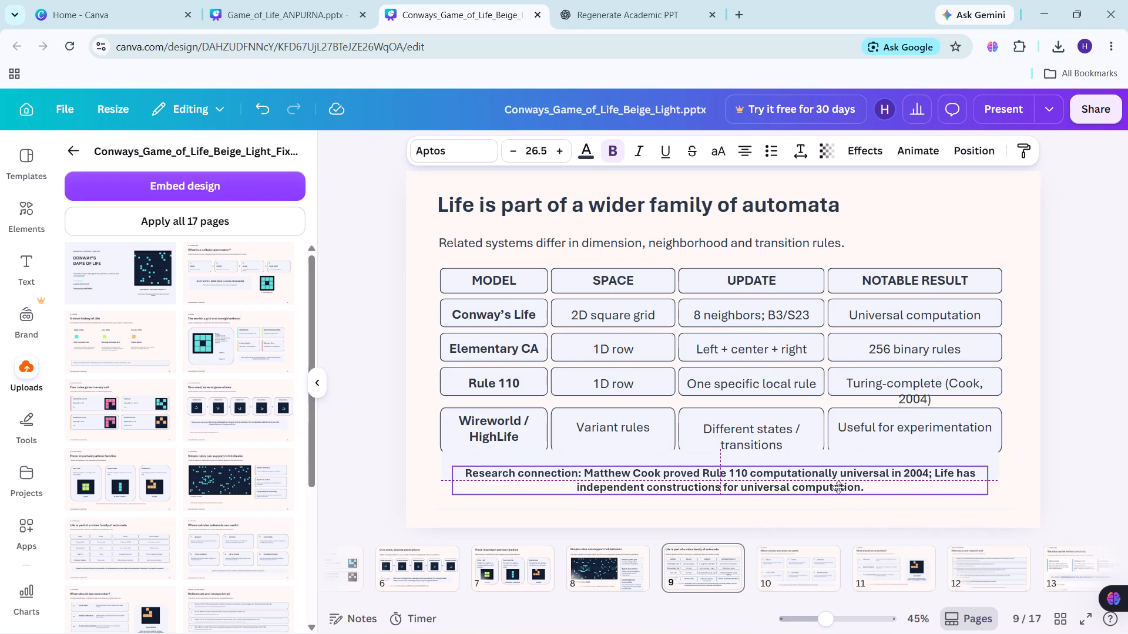
{"action": "left_click_drag", "start_coordinate": [838, 487], "coordinate": [838, 489]}
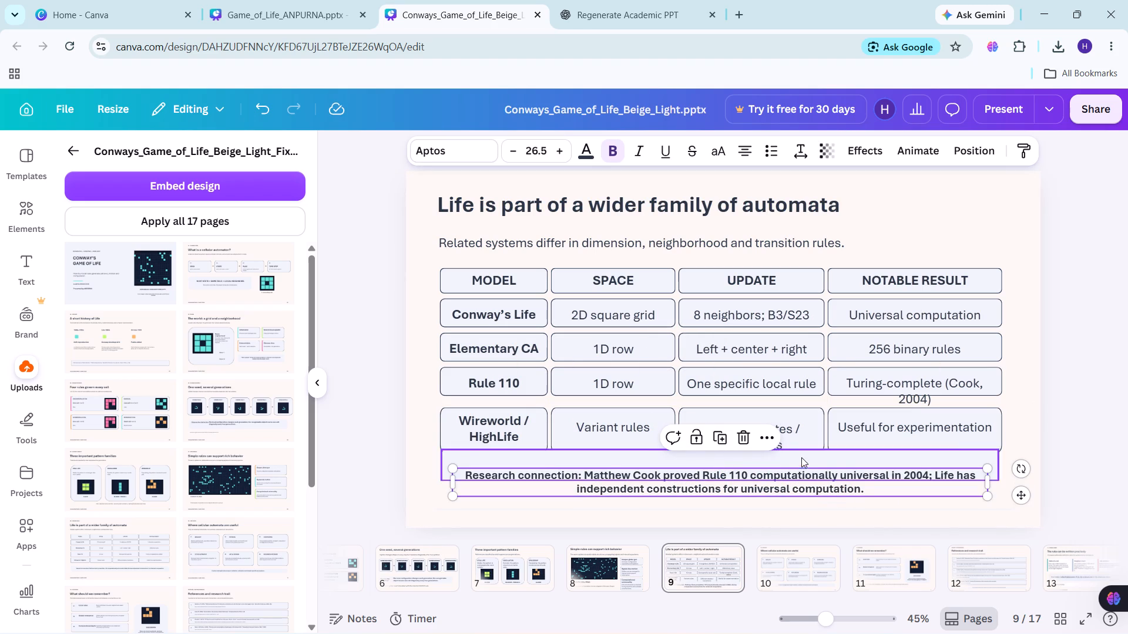
{"action": "left_click", "coordinate": [1031, 407]}
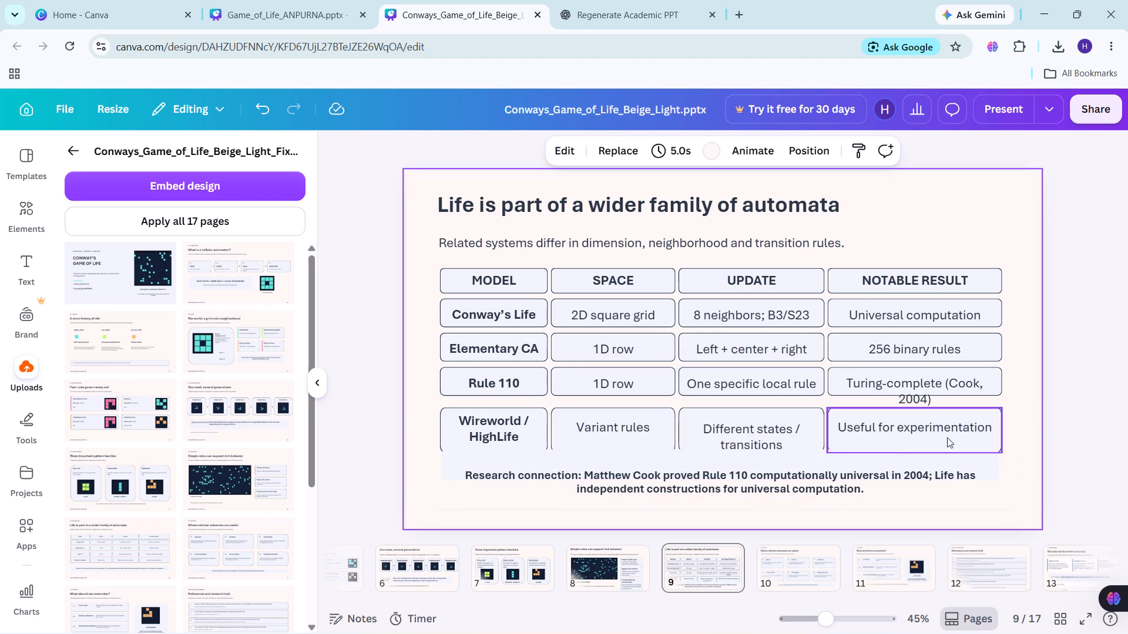
{"action": "left_click_drag", "start_coordinate": [874, 458], "coordinate": [875, 475]}
{"action": "left_click", "coordinate": [1014, 441]}
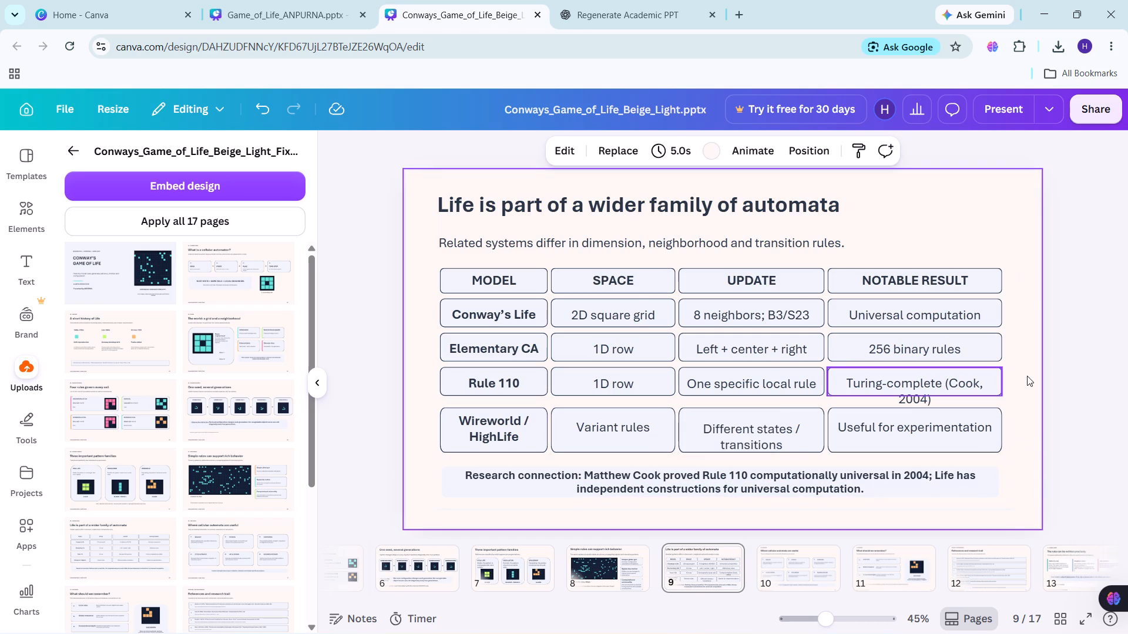
Move the whole Wireworld / HighLife row down to just above the Research connection note, leaving space below Rule 110.
{"action": "left_click", "coordinate": [998, 383]}
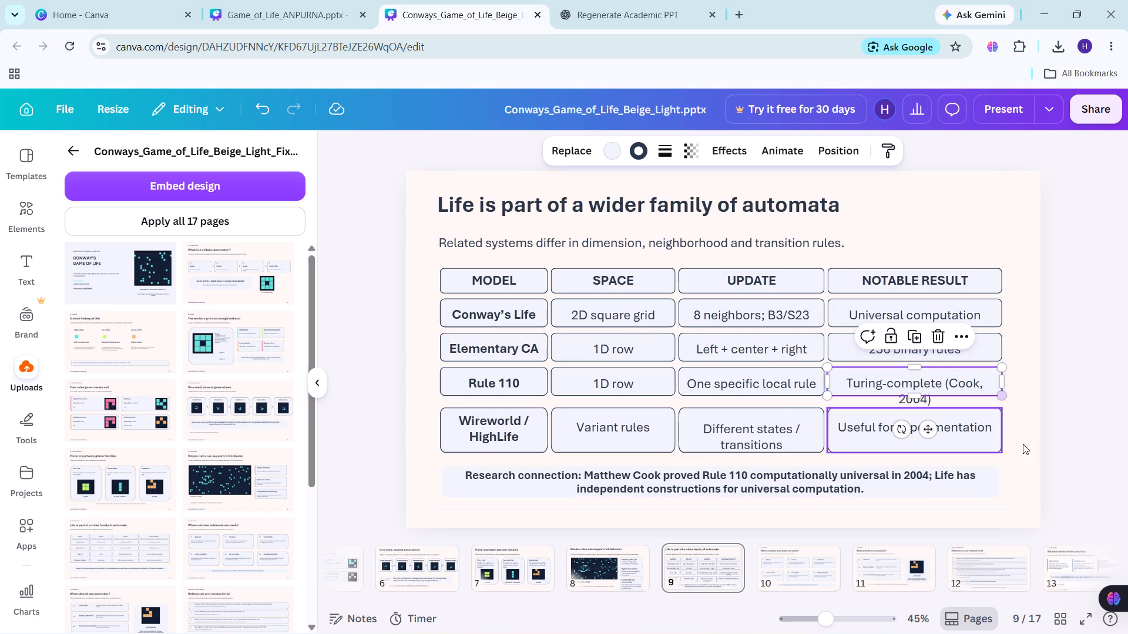
{"action": "left_click_drag", "start_coordinate": [1026, 422], "coordinate": [468, 456]}
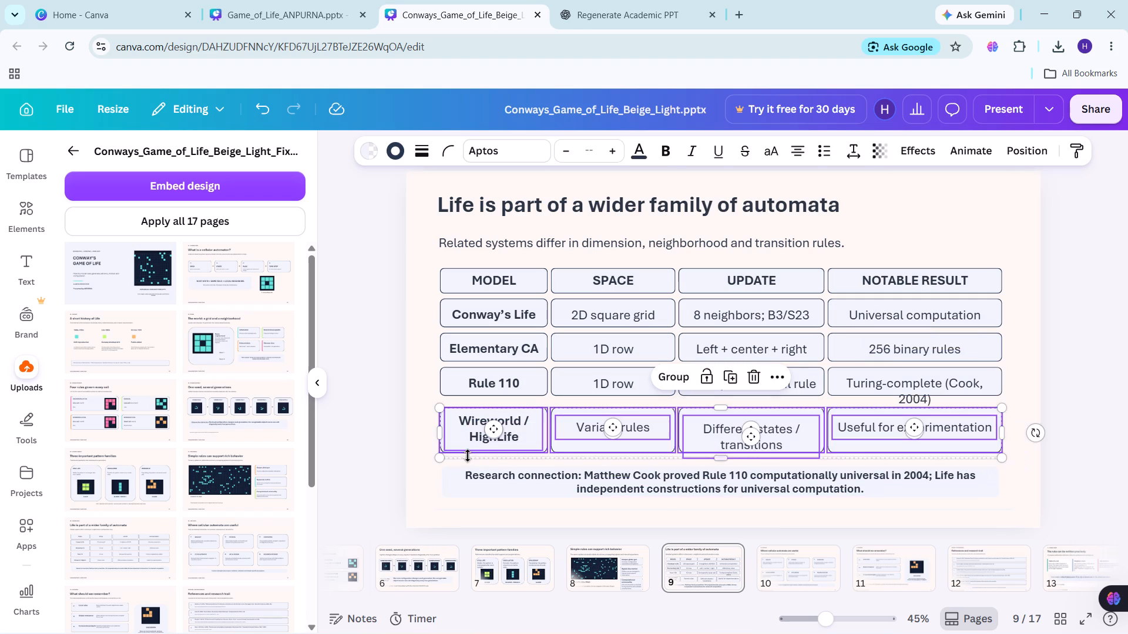
{"action": "left_click_drag", "start_coordinate": [566, 450], "coordinate": [566, 461]}
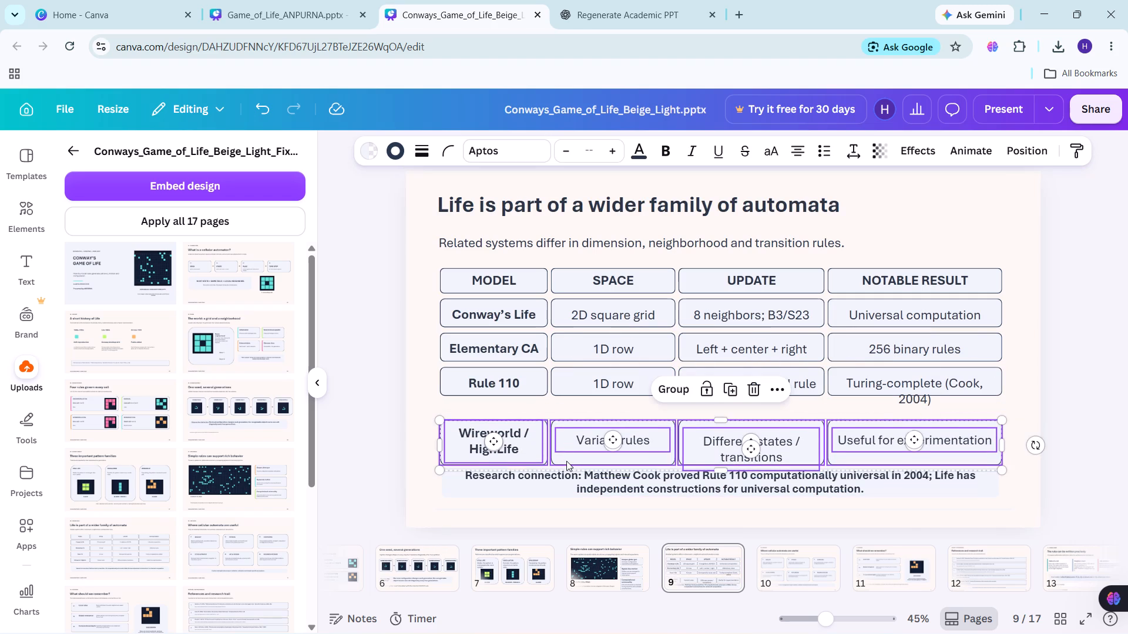
{"action": "left_click", "coordinate": [1049, 370]}
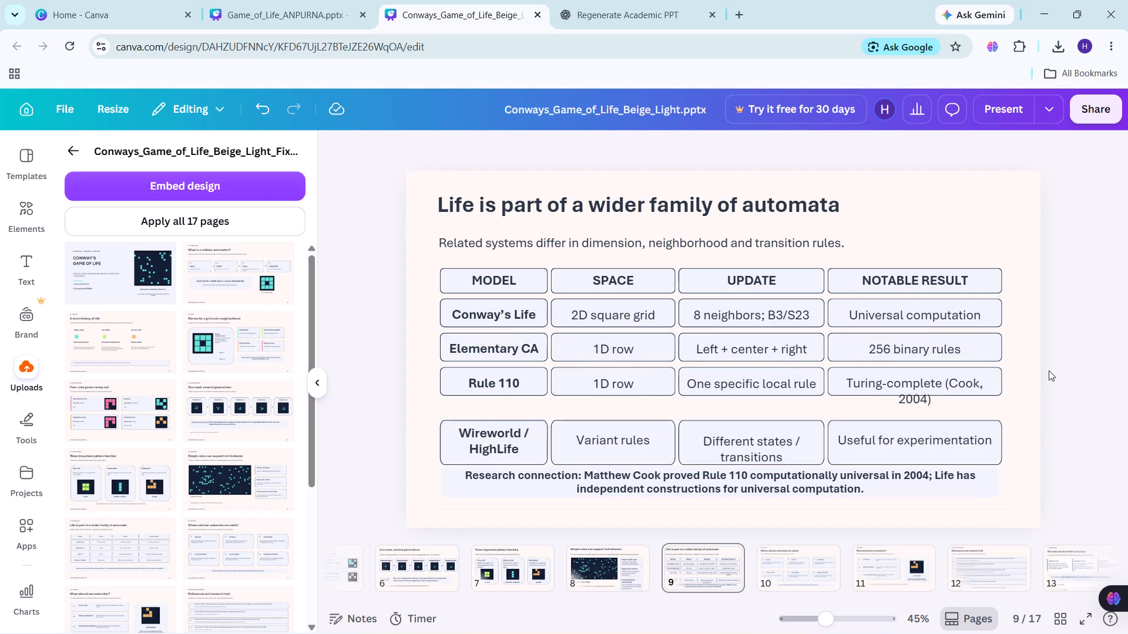
Extend the Rule 110 row's NOTABLE RESULT, UPDATE and SPACE boxes downward to a similar height that fits two lines.
{"action": "left_click", "coordinate": [999, 384]}
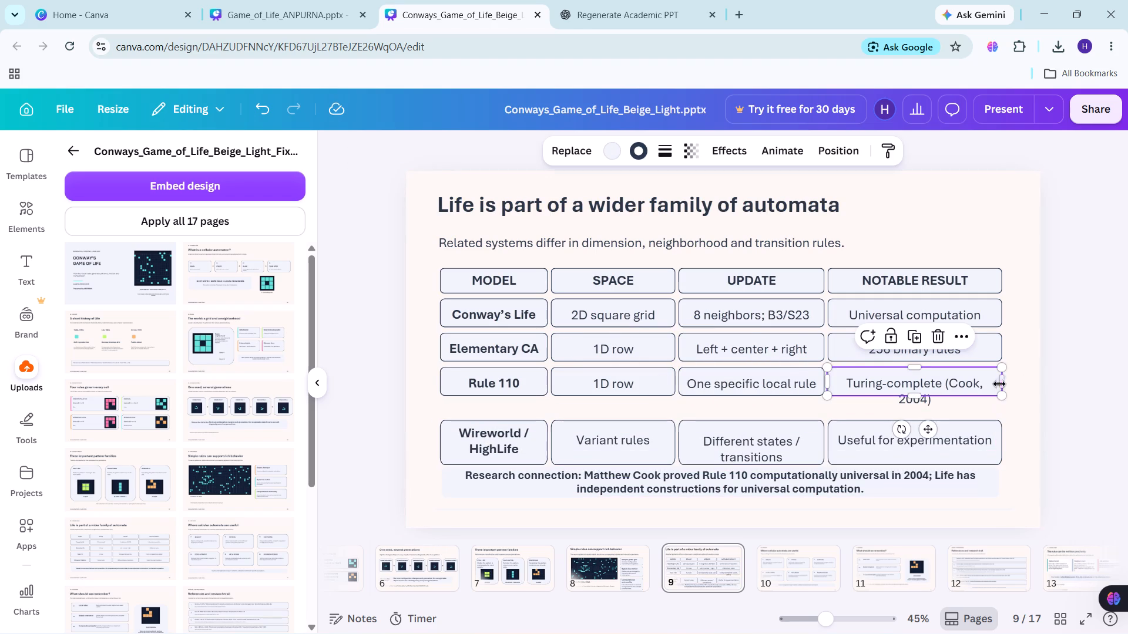
{"action": "left_click_drag", "start_coordinate": [916, 394], "coordinate": [916, 400]}
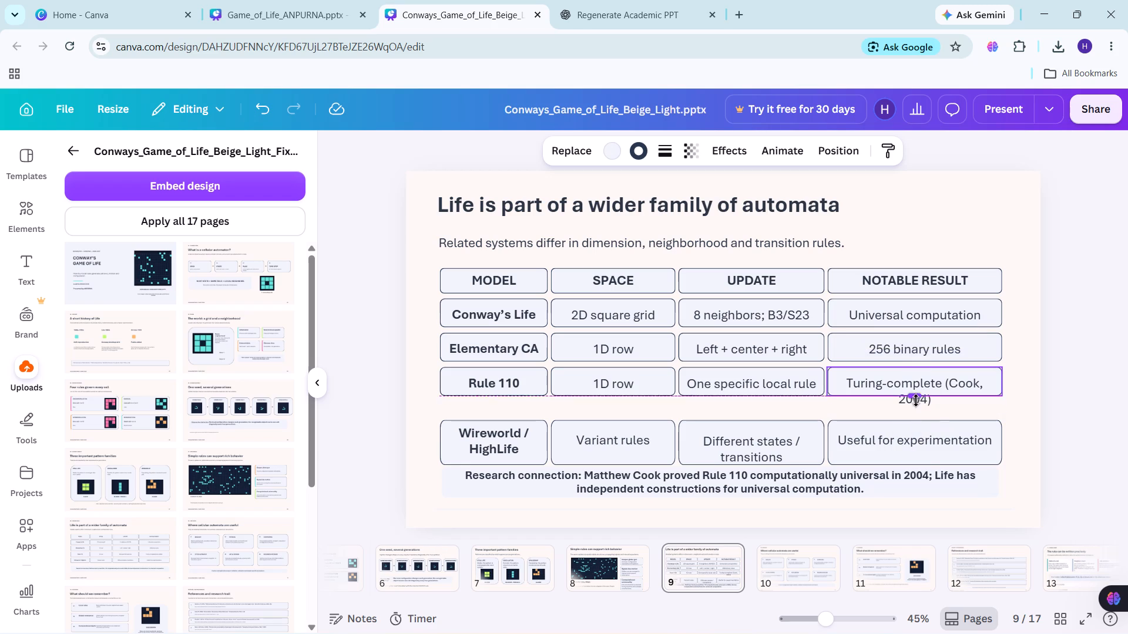
{"action": "left_click_drag", "start_coordinate": [916, 400], "coordinate": [918, 407]}
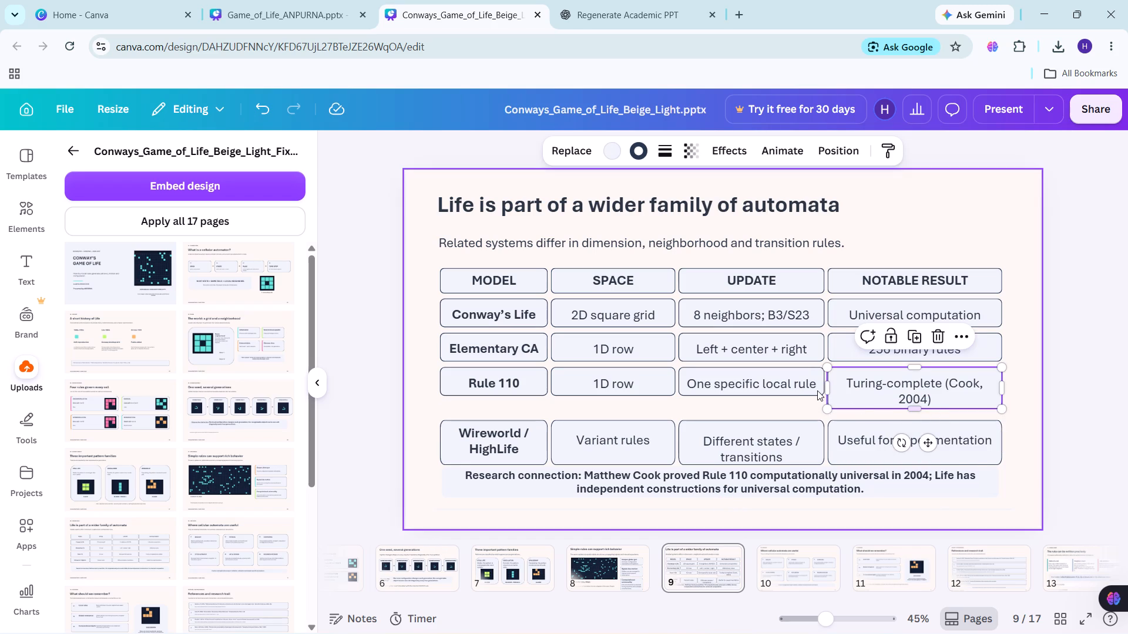
{"action": "left_click", "coordinate": [820, 390]}
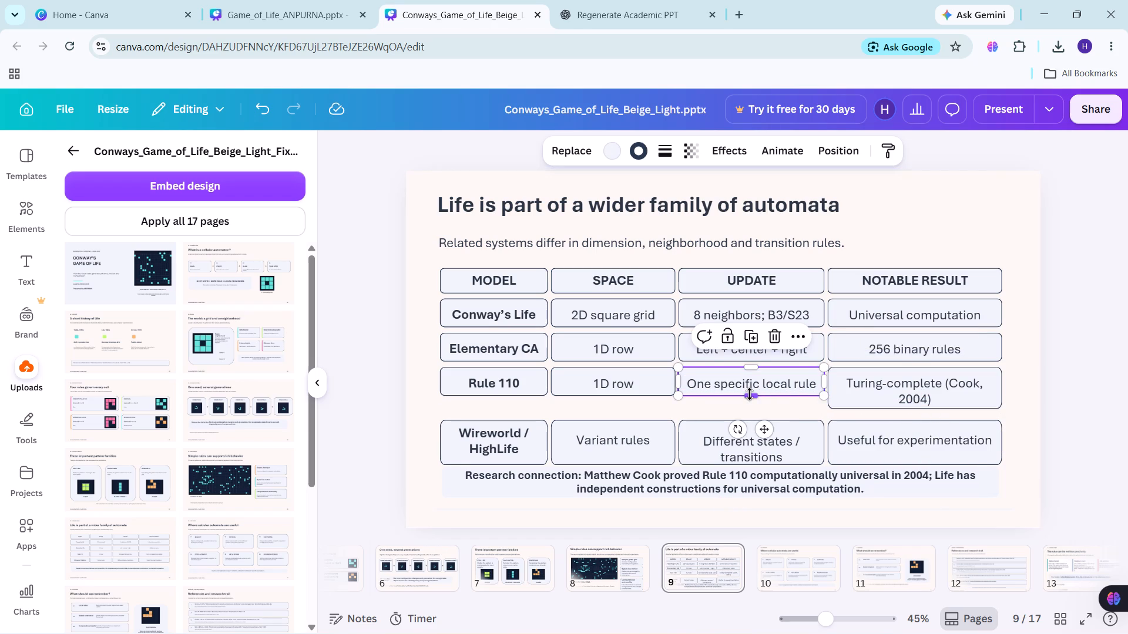
{"action": "left_click_drag", "start_coordinate": [750, 394], "coordinate": [752, 407]}
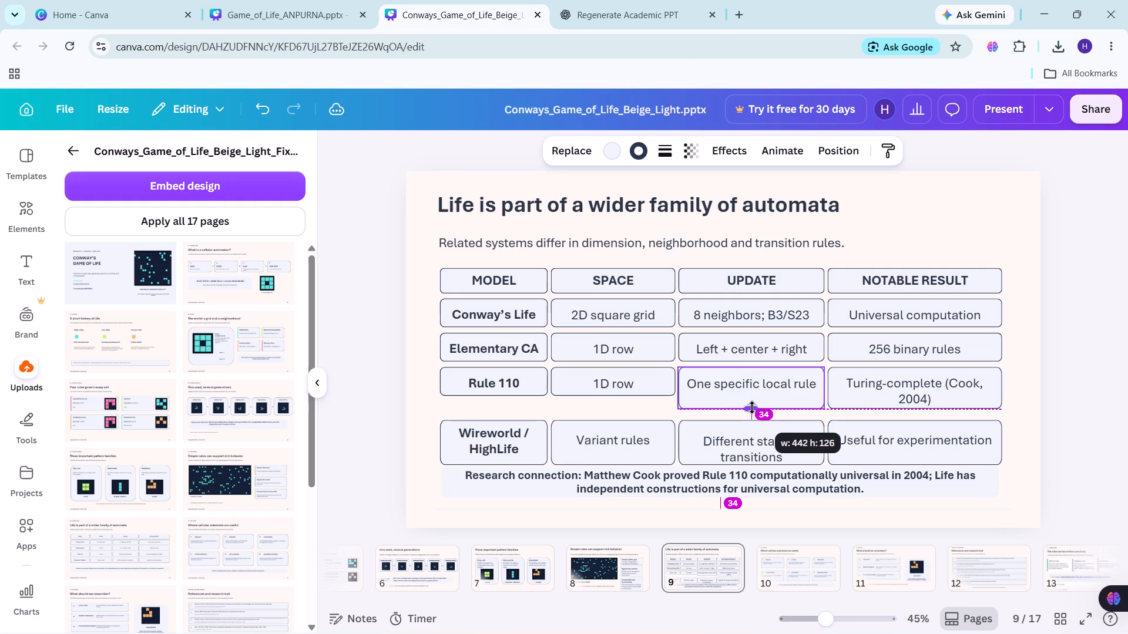
{"action": "left_click_drag", "start_coordinate": [752, 407], "coordinate": [753, 406]}
{"action": "double_click", "coordinate": [753, 406]}
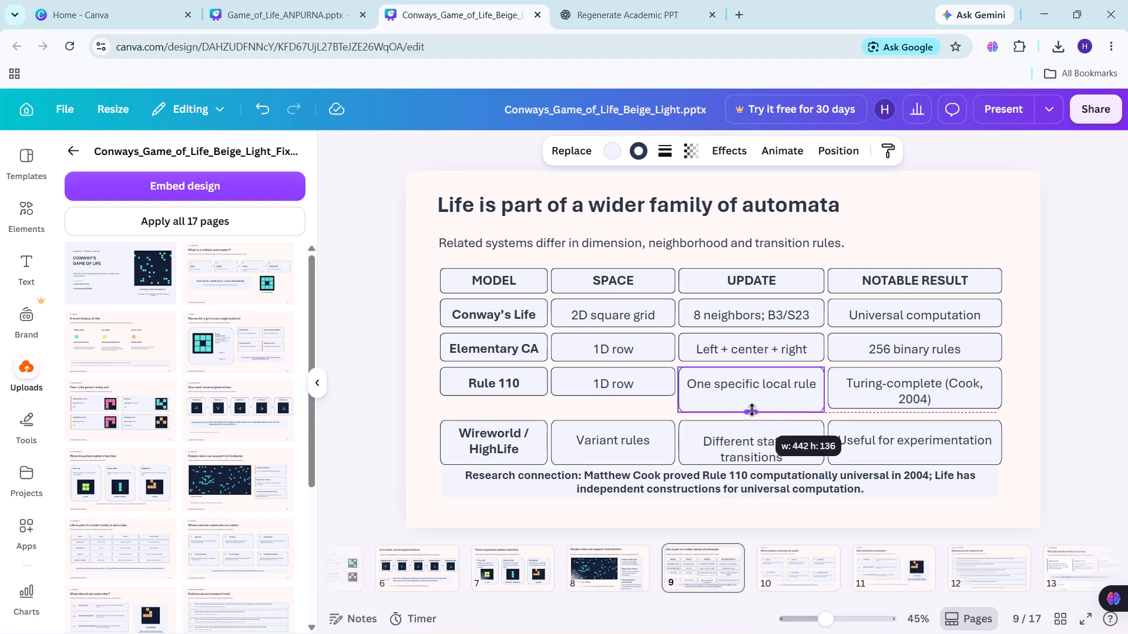
{"action": "left_click", "coordinate": [664, 385]}
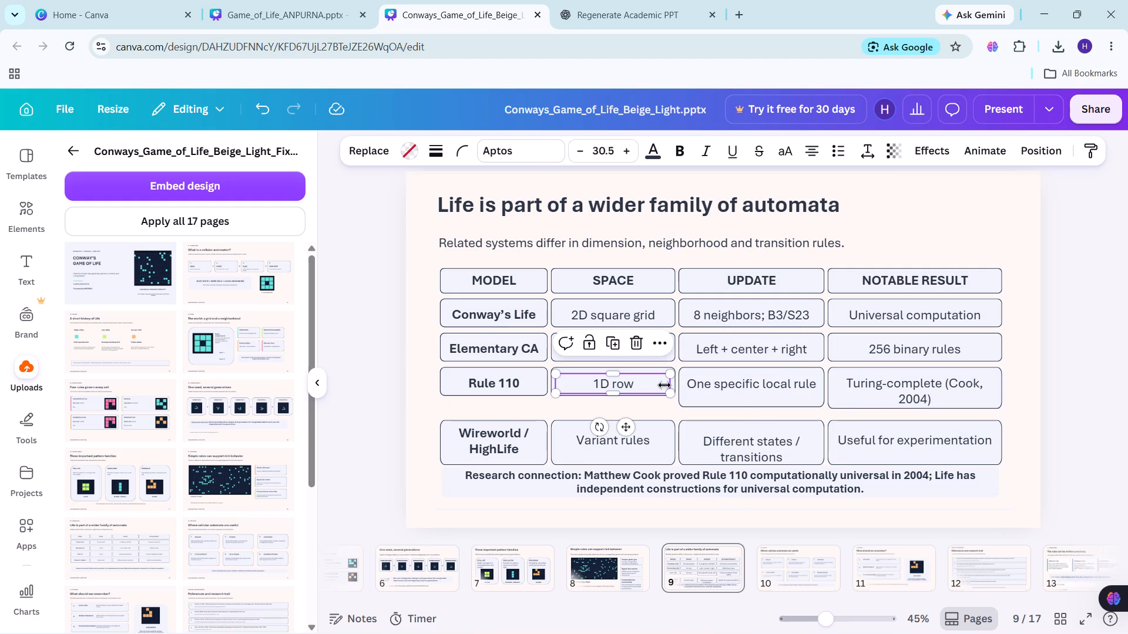
{"action": "left_click", "coordinate": [648, 370]}
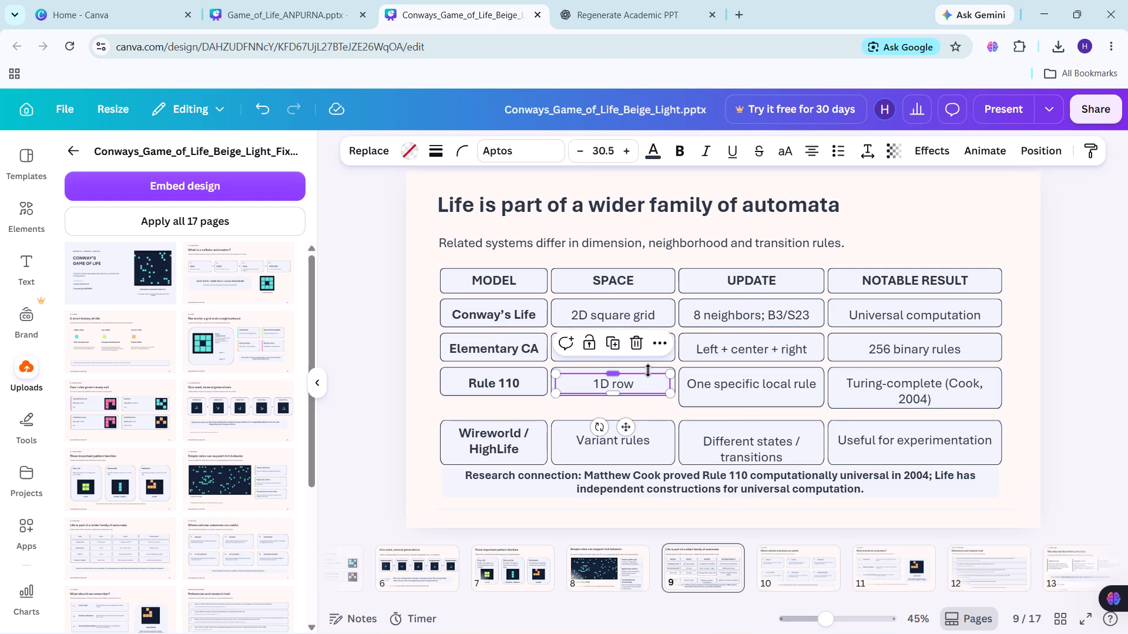
{"action": "left_click", "coordinate": [648, 365]}
{"action": "left_click", "coordinate": [648, 368]}
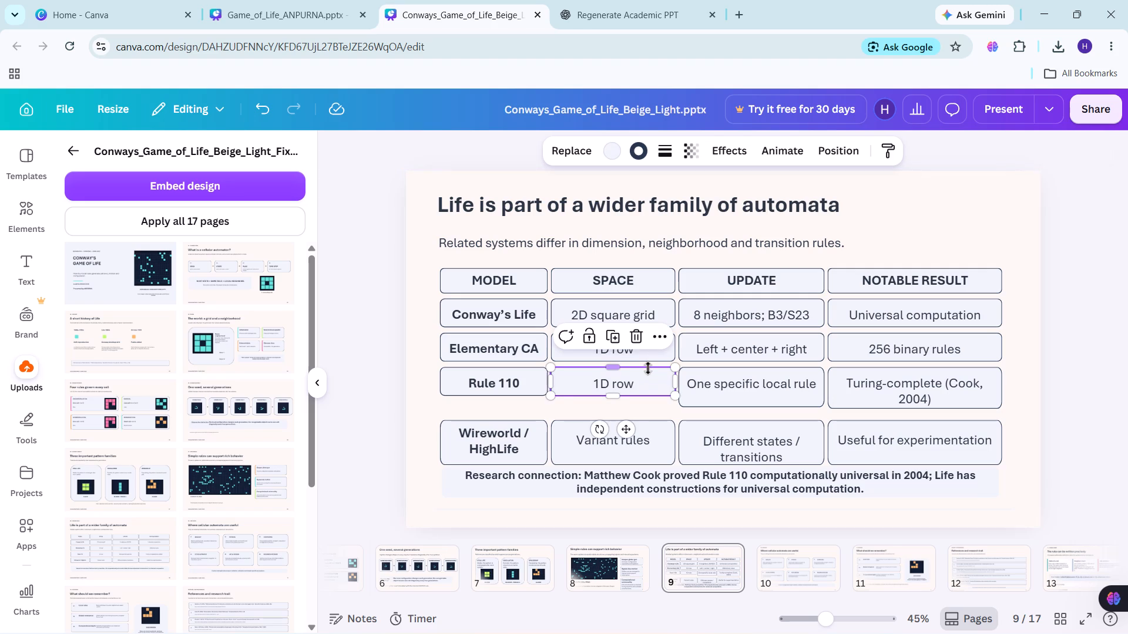
{"action": "left_click_drag", "start_coordinate": [608, 390], "coordinate": [607, 400]}
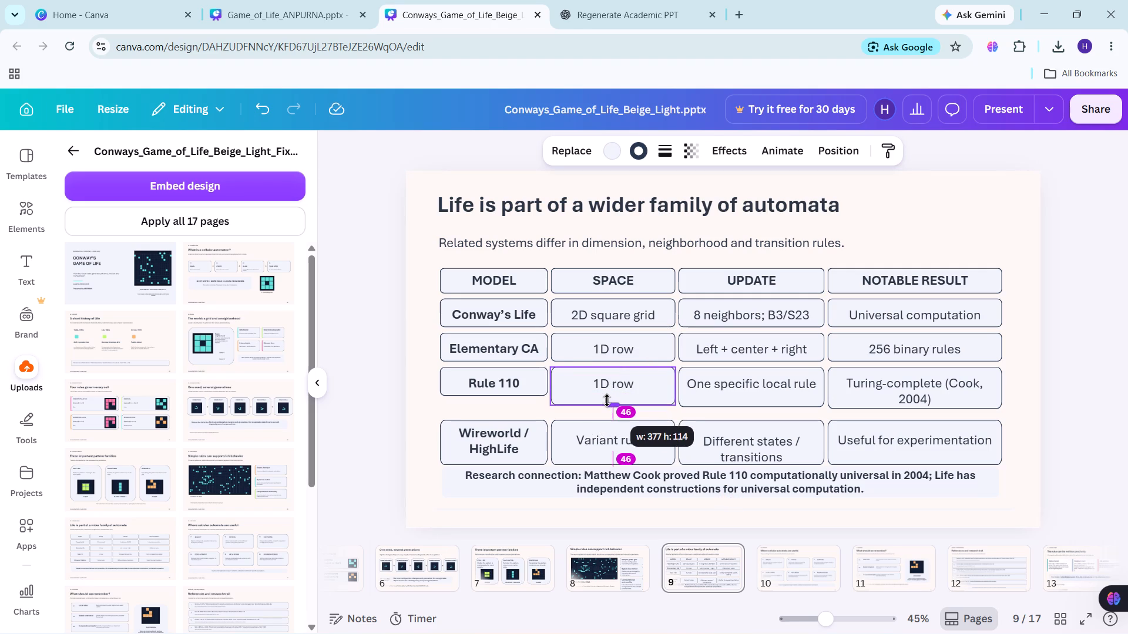
{"action": "left_click_drag", "start_coordinate": [607, 400], "coordinate": [607, 402]}
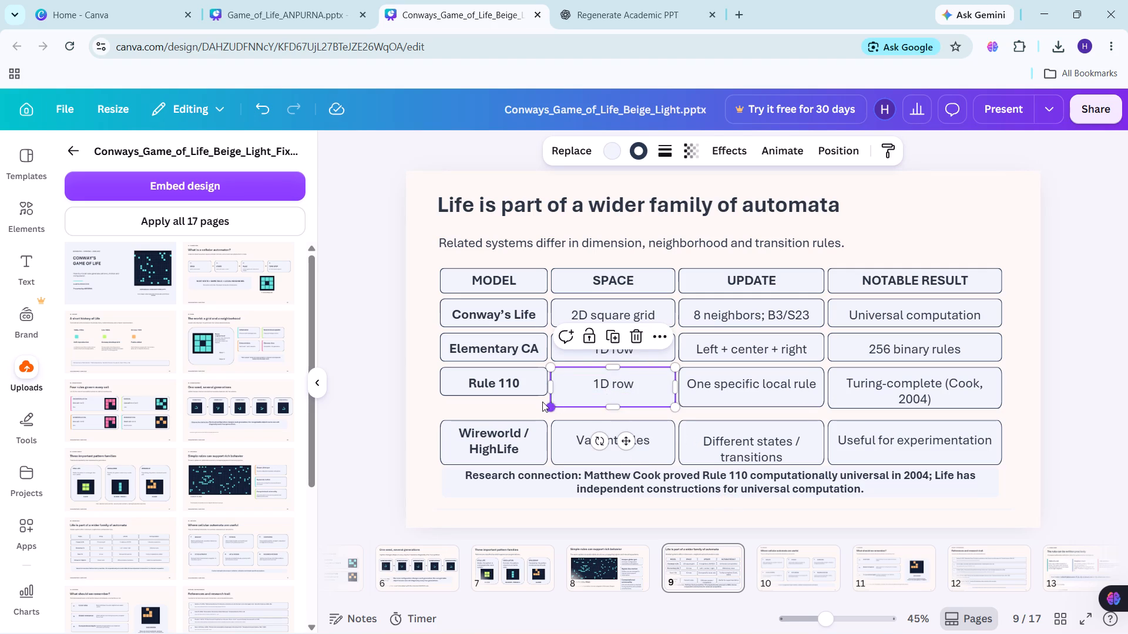
Lower the Rule 110 name slightly and extend its MODEL box downward to match the rest of the row.
{"action": "left_click", "coordinate": [540, 393]}
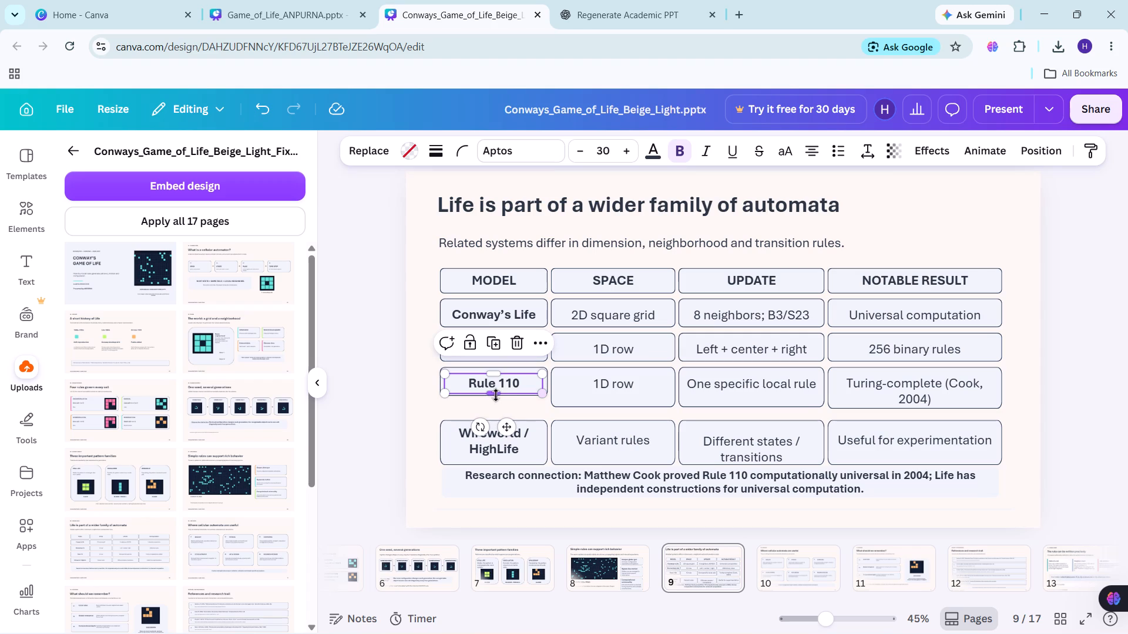
{"action": "left_click_drag", "start_coordinate": [491, 394], "coordinate": [491, 404]}
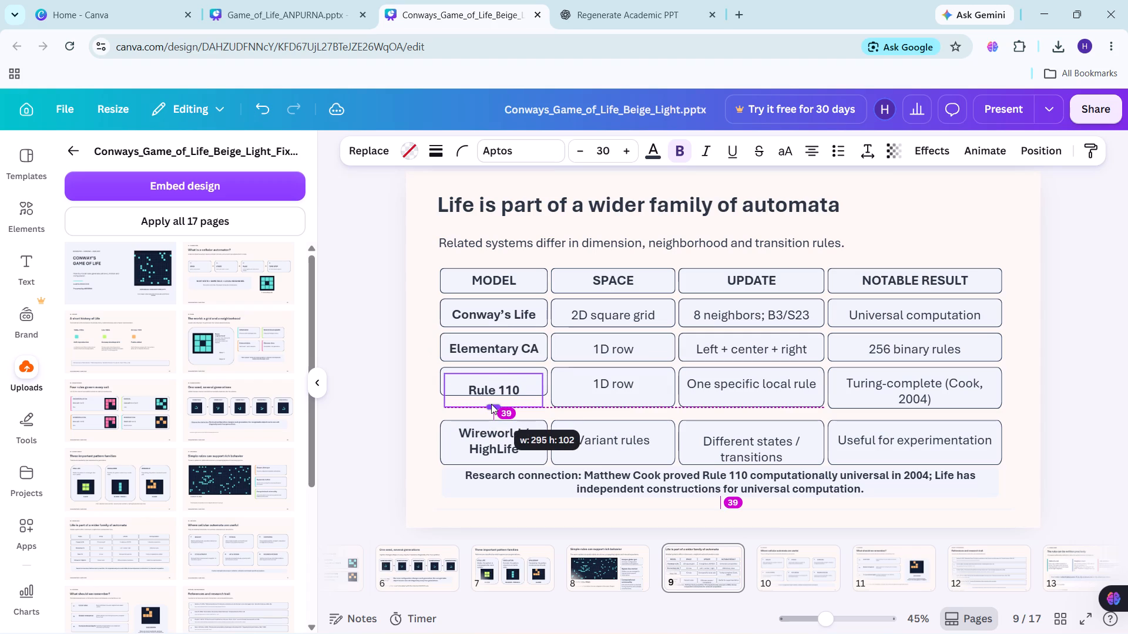
{"action": "left_click_drag", "start_coordinate": [491, 404], "coordinate": [492, 403]}
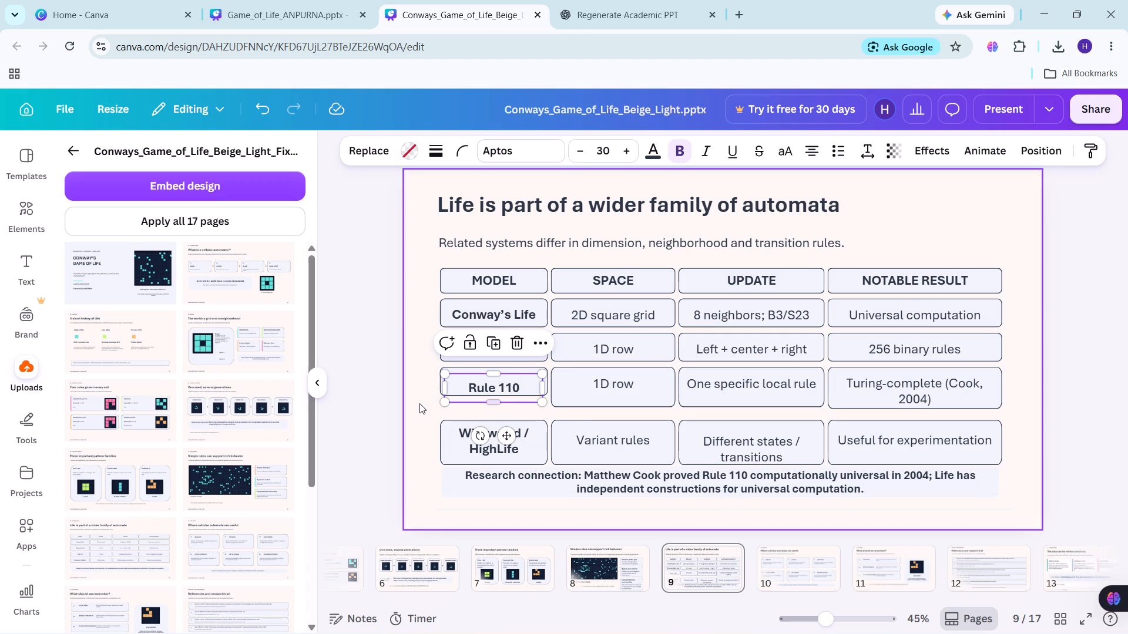
{"action": "left_click", "coordinate": [419, 403]}
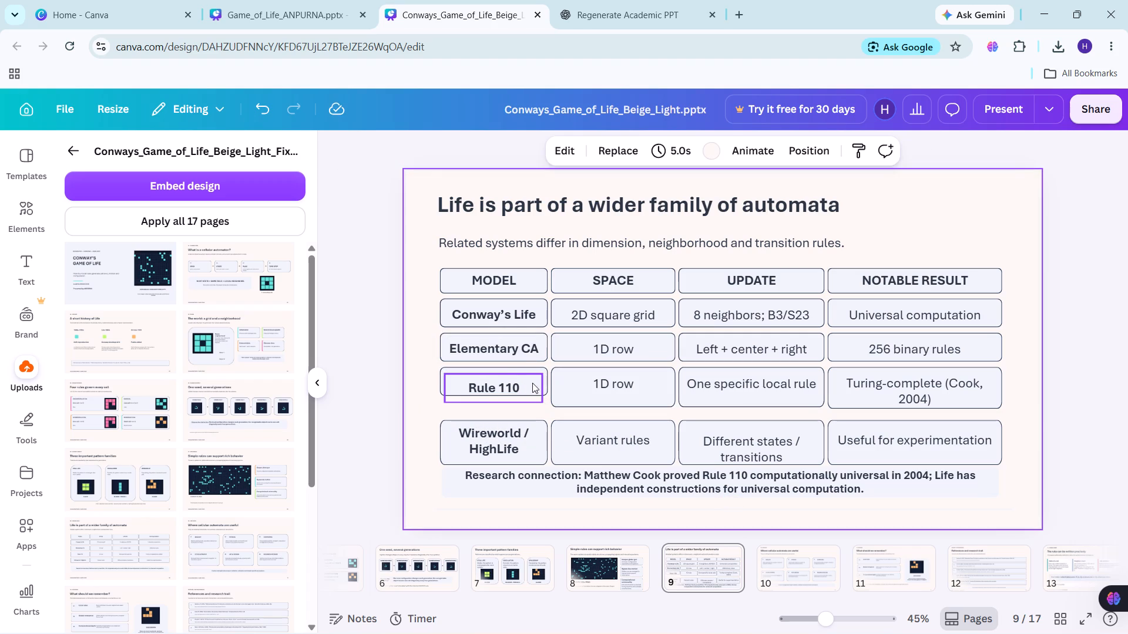
{"action": "left_click", "coordinate": [545, 381]}
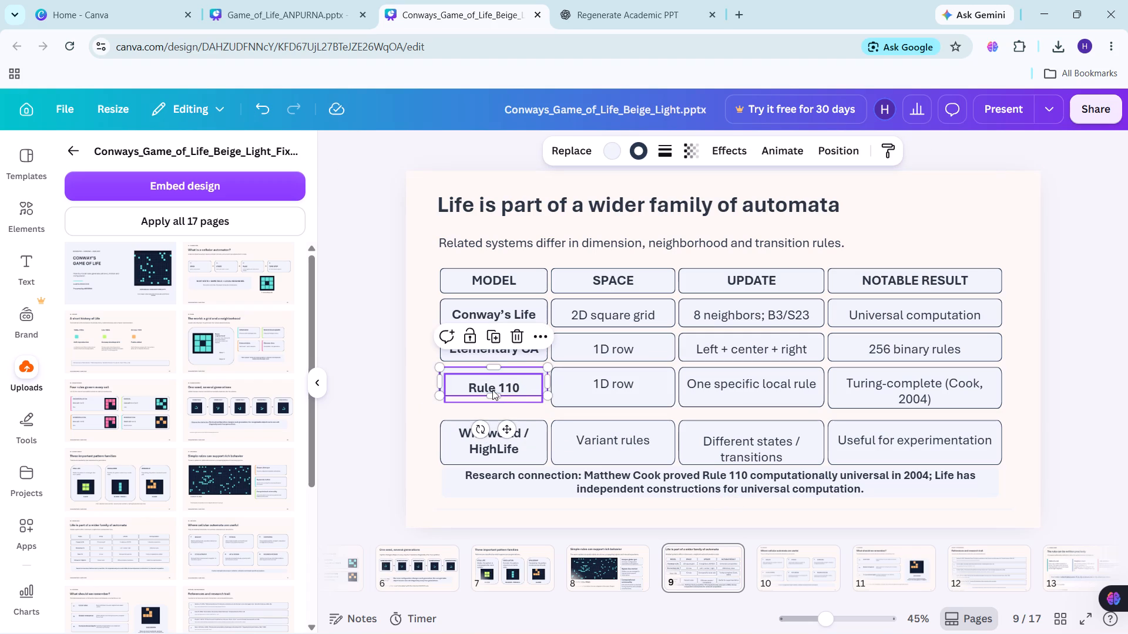
{"action": "left_click_drag", "start_coordinate": [492, 392], "coordinate": [492, 406]}
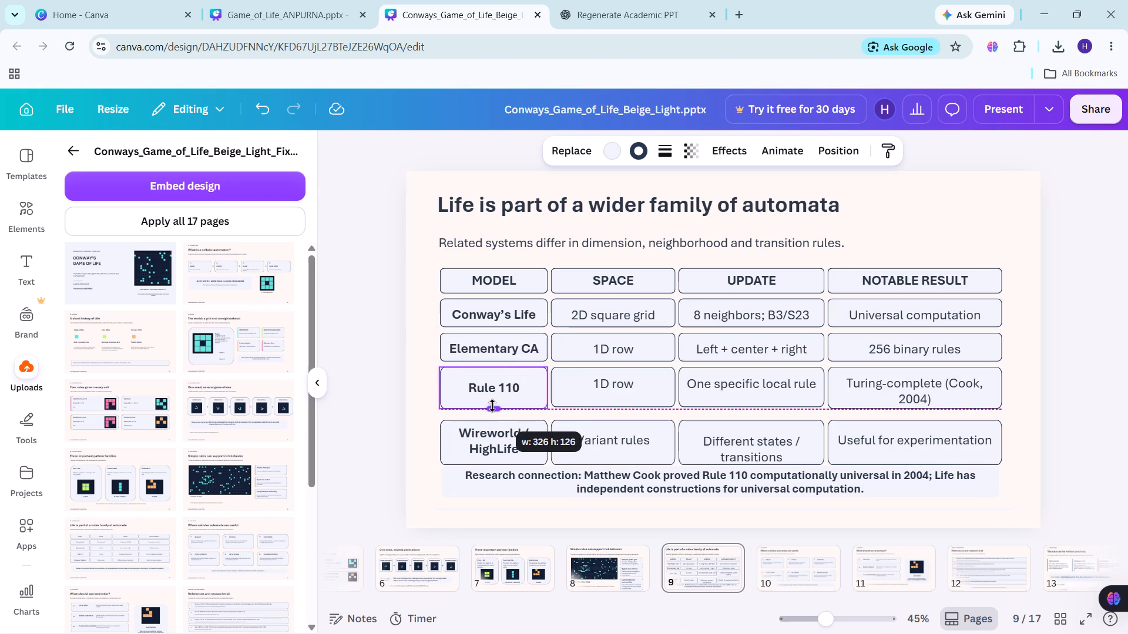
{"action": "left_click_drag", "start_coordinate": [492, 406], "coordinate": [493, 401]}
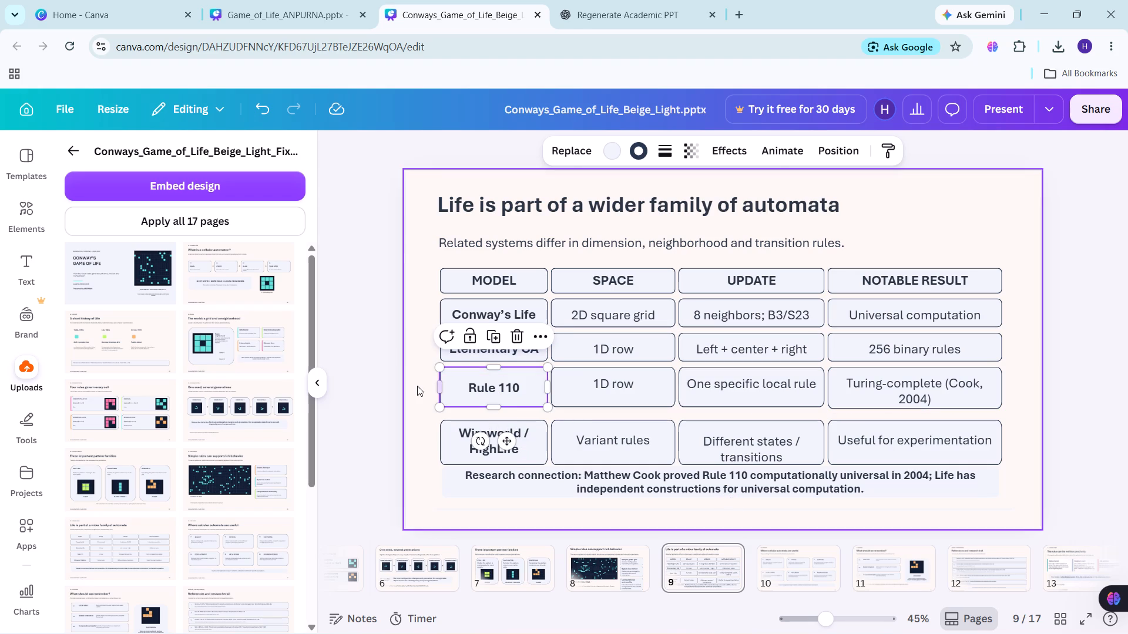
{"action": "left_click", "coordinate": [417, 386]}
Shift the 1D row and One specific local rule texts down to line up with the Rule 110 name.
{"action": "left_click_drag", "start_coordinate": [597, 382], "coordinate": [595, 386]}
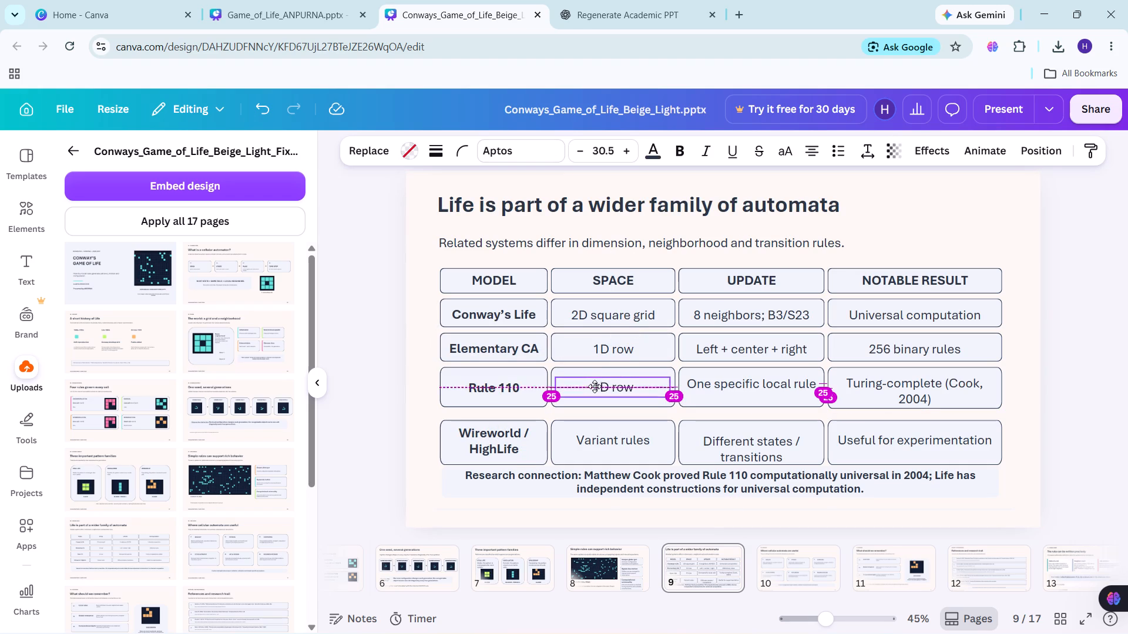
{"action": "left_click_drag", "start_coordinate": [595, 386], "coordinate": [595, 387]}
{"action": "double_click", "coordinate": [595, 387]}
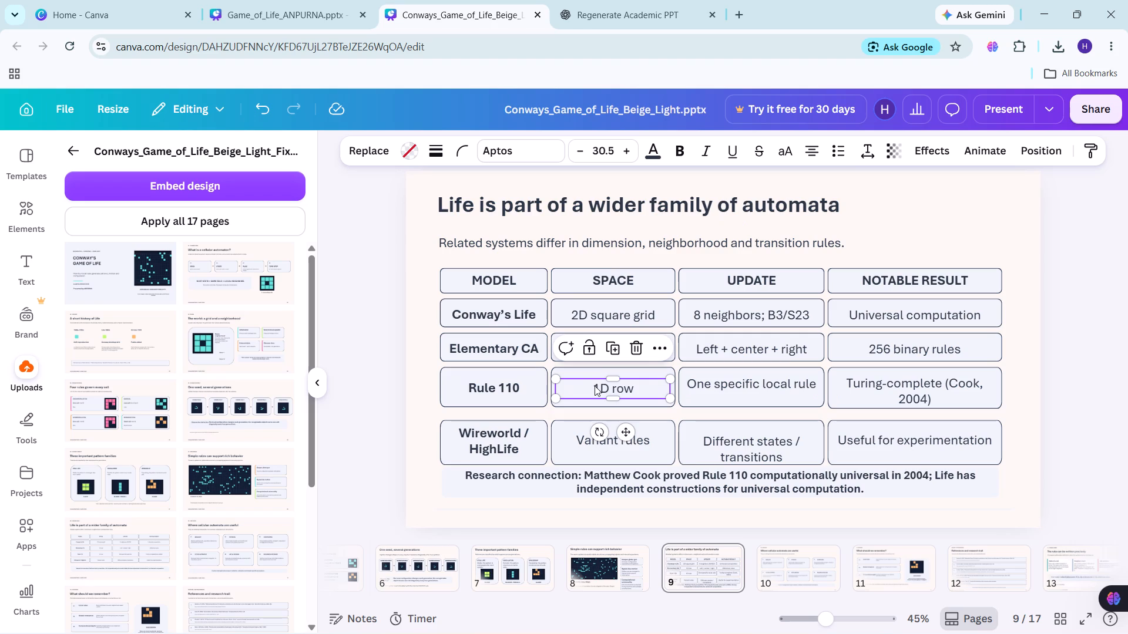
{"action": "left_click", "coordinate": [585, 389]}
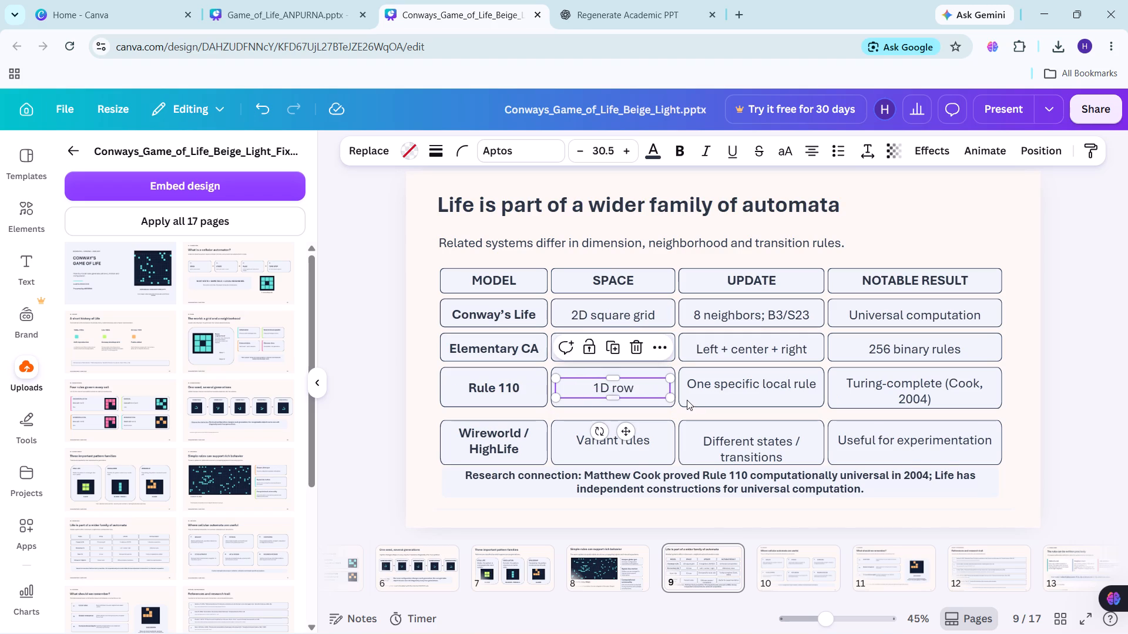
{"action": "left_click", "coordinate": [730, 389]}
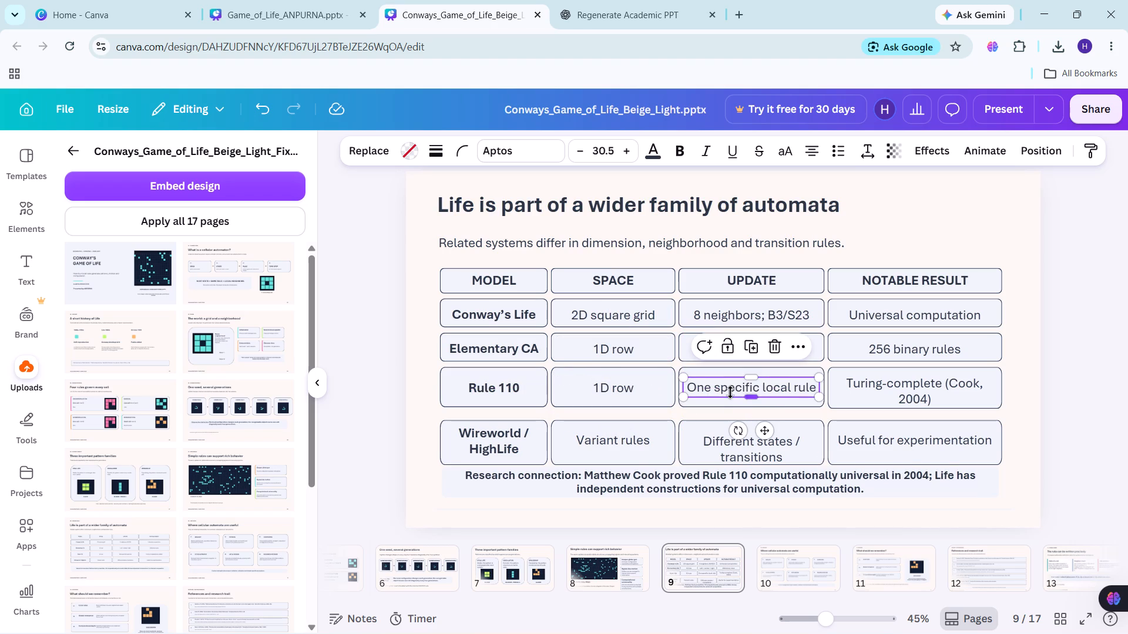
Nudge the Turing-complete (Cook, 2004) text so it sits centred vertically within the Rule 110 NOTABLE RESULT box.
{"action": "left_click_drag", "start_coordinate": [915, 396], "coordinate": [916, 393]}
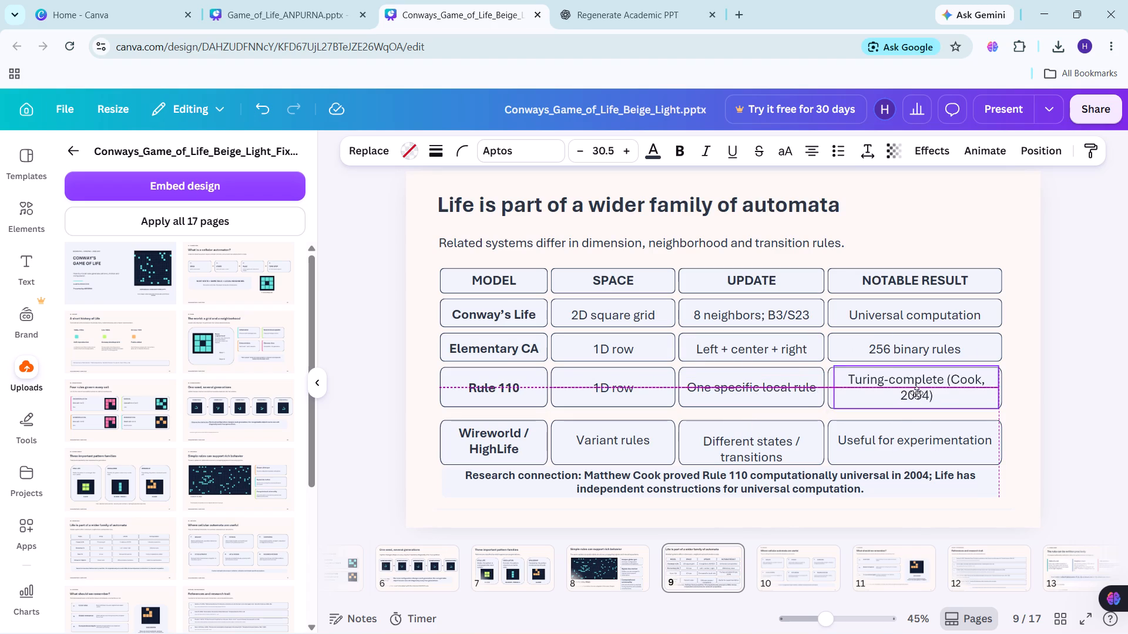
{"action": "left_click_drag", "start_coordinate": [916, 393], "coordinate": [920, 396]}
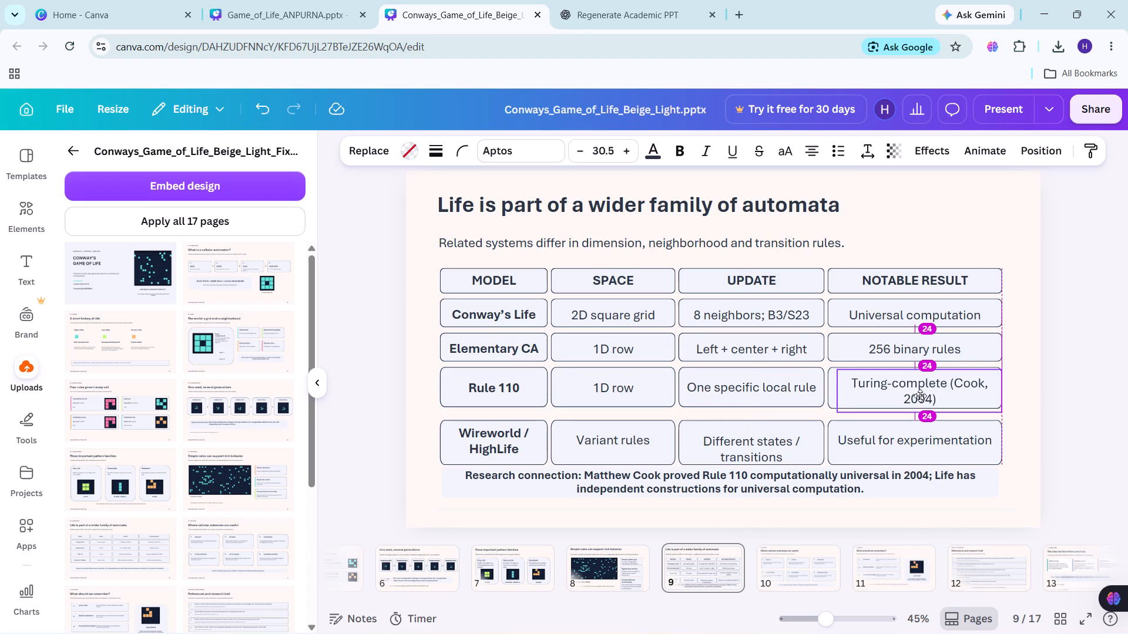
{"action": "left_click_drag", "start_coordinate": [920, 396], "coordinate": [920, 393]}
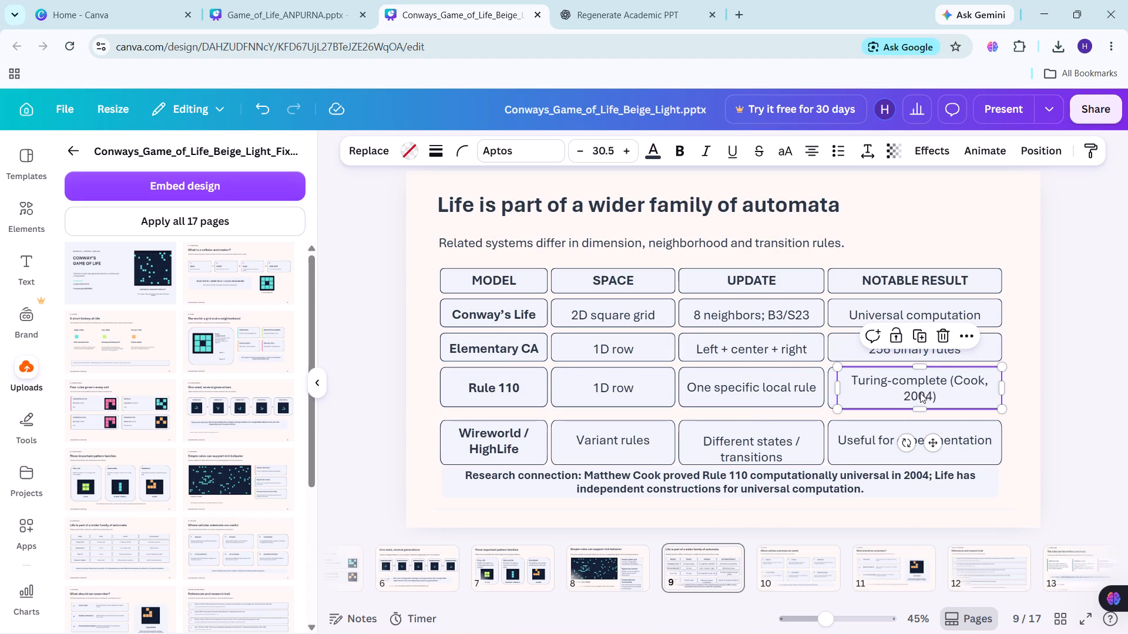
{"action": "left_click", "coordinate": [1085, 382]}
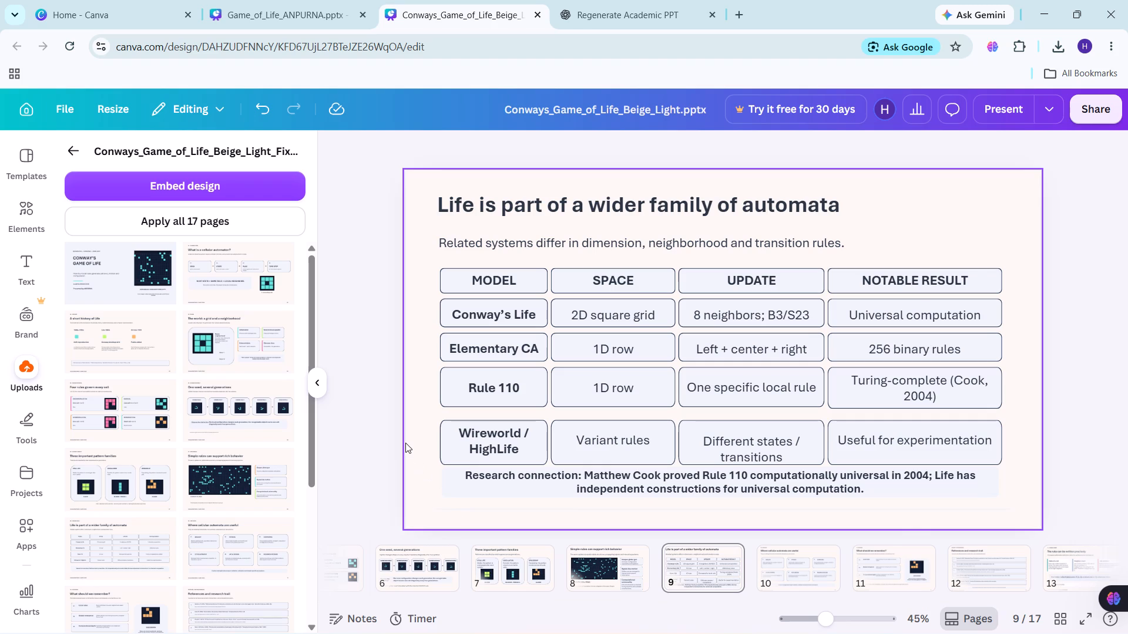
Move the whole Wireworld / HighLife row up slightly so it sits just below the Rule 110 row.
{"action": "left_click_drag", "start_coordinate": [417, 422], "coordinate": [938, 437]}
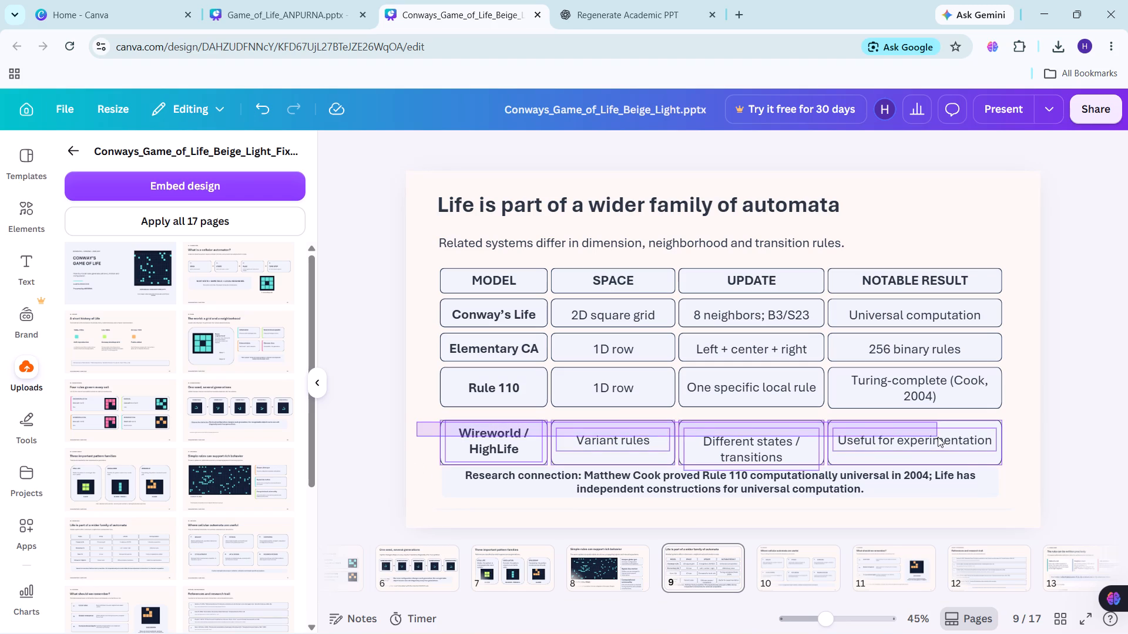
{"action": "left_click_drag", "start_coordinate": [938, 437], "coordinate": [1008, 451]}
{"action": "left_click_drag", "start_coordinate": [828, 427], "coordinate": [828, 421]}
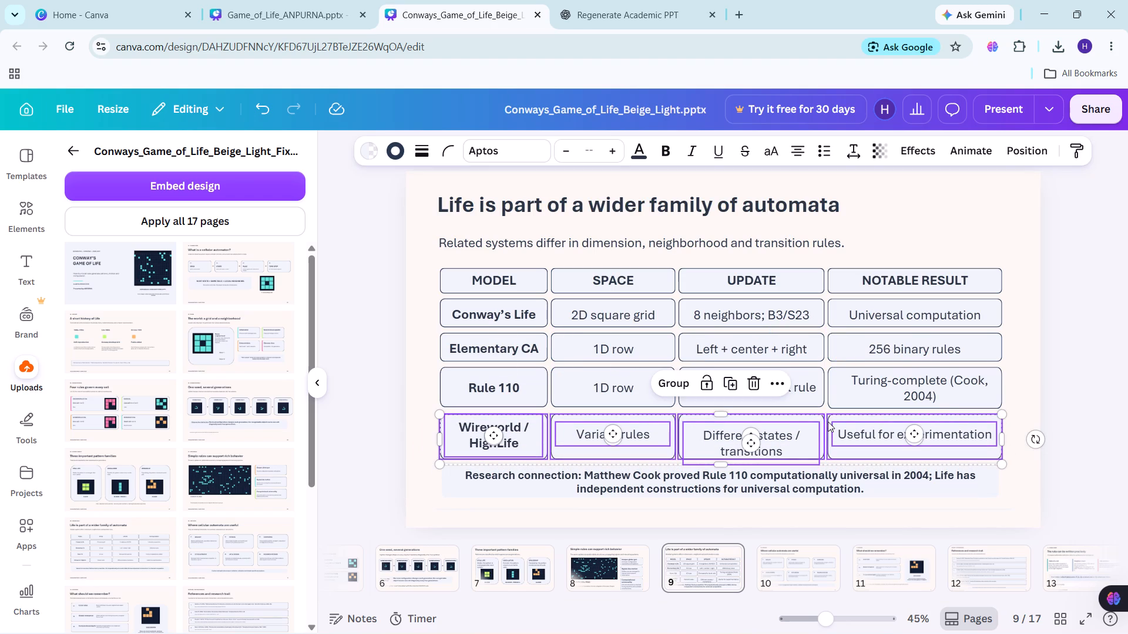
{"action": "left_click", "coordinate": [1031, 383]}
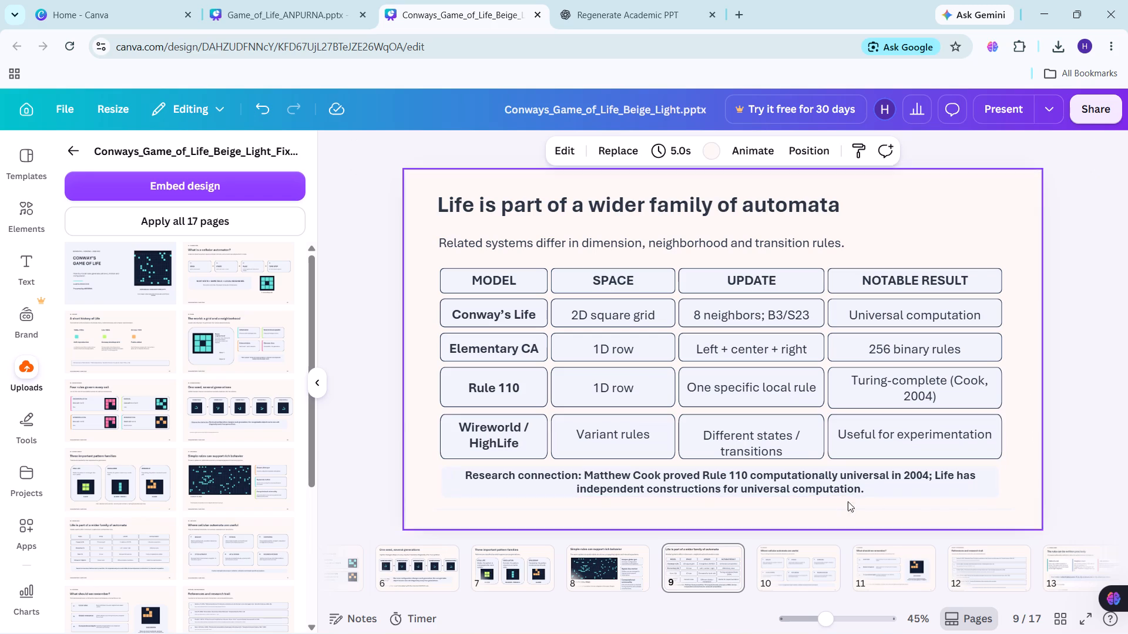
Delete the thin horizontal line below the Research connection note.
{"action": "left_click", "coordinate": [918, 485]}
{"action": "left_click", "coordinate": [1018, 494]}
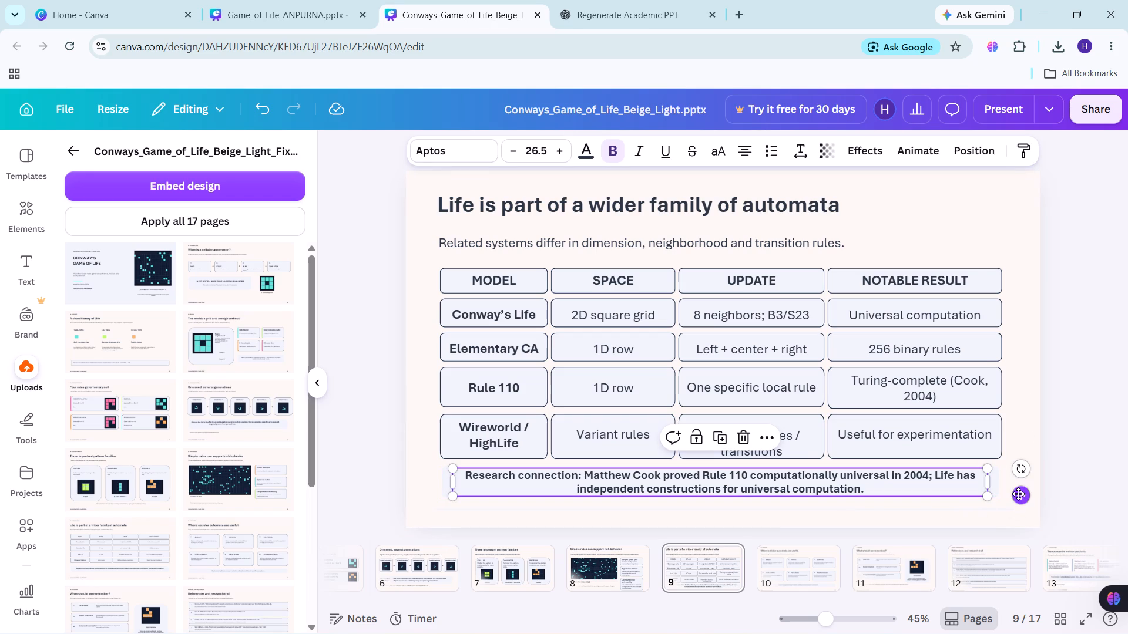
{"action": "left_click", "coordinate": [1011, 509]}
{"action": "left_click", "coordinate": [1011, 509]}
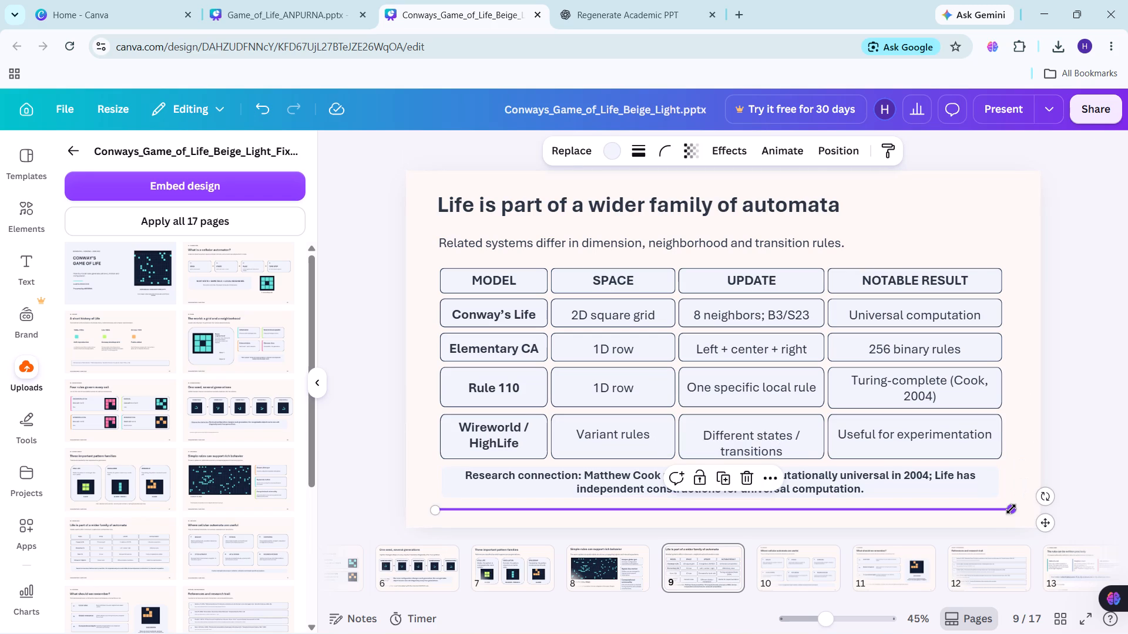
{"action": "key", "text": "Delete"}
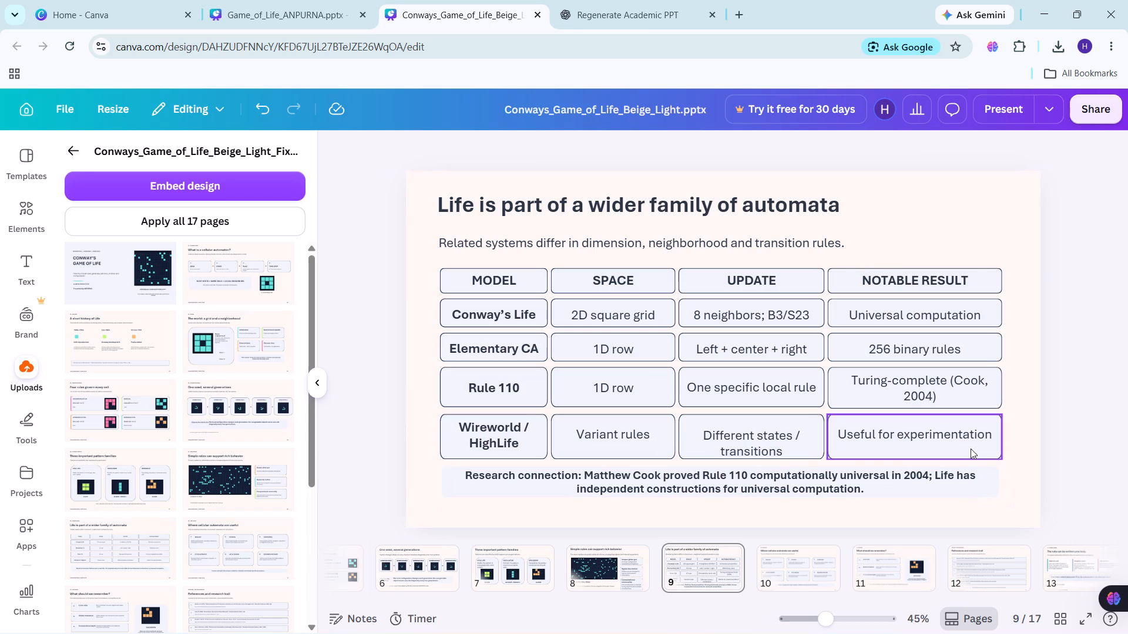
Move the Research connection note and its background down slightly, and enlarge its text to about 30.
{"action": "left_click_drag", "start_coordinate": [1017, 481], "coordinate": [648, 495]}
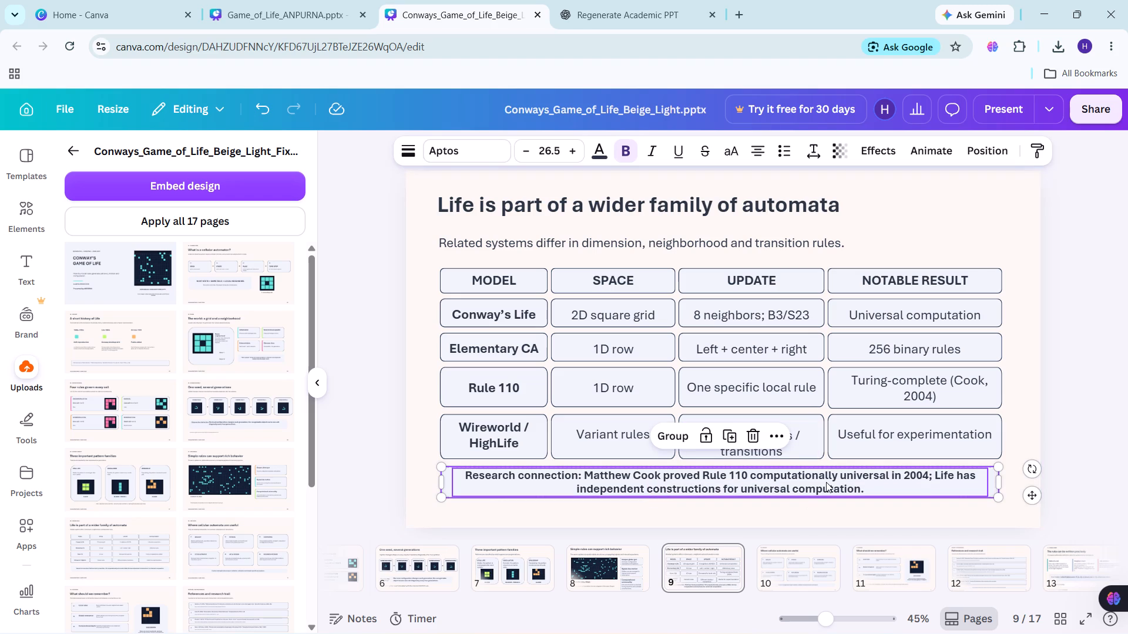
{"action": "left_click_drag", "start_coordinate": [827, 482], "coordinate": [827, 491]}
{"action": "triple_click", "coordinate": [570, 151]}
{"action": "left_click", "coordinate": [570, 151]}
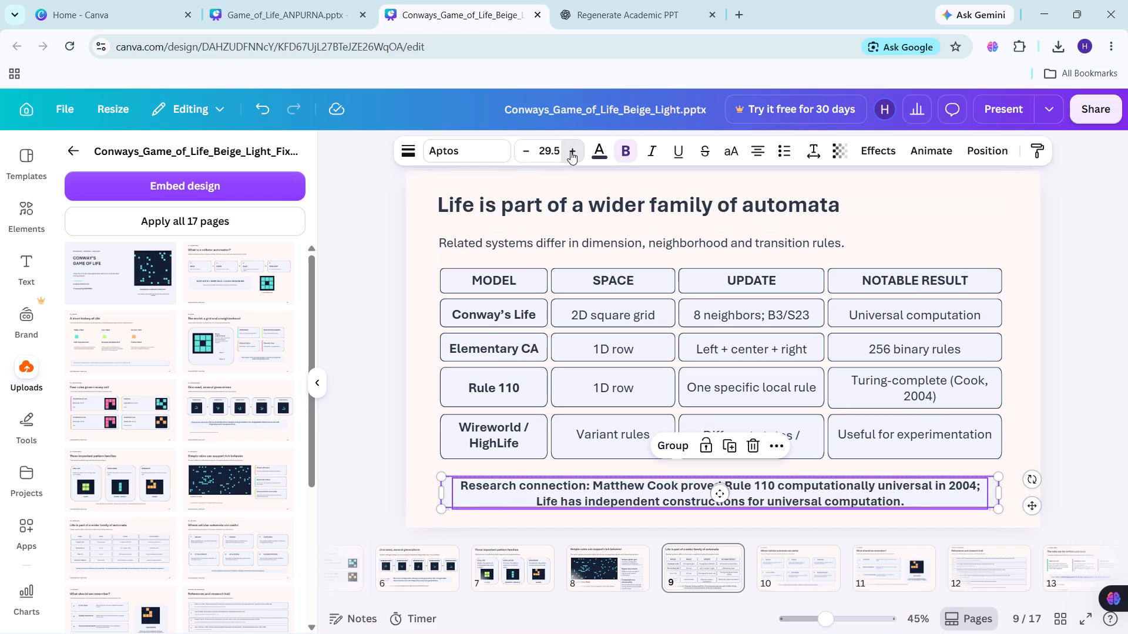
{"action": "left_click", "coordinate": [1076, 334]}
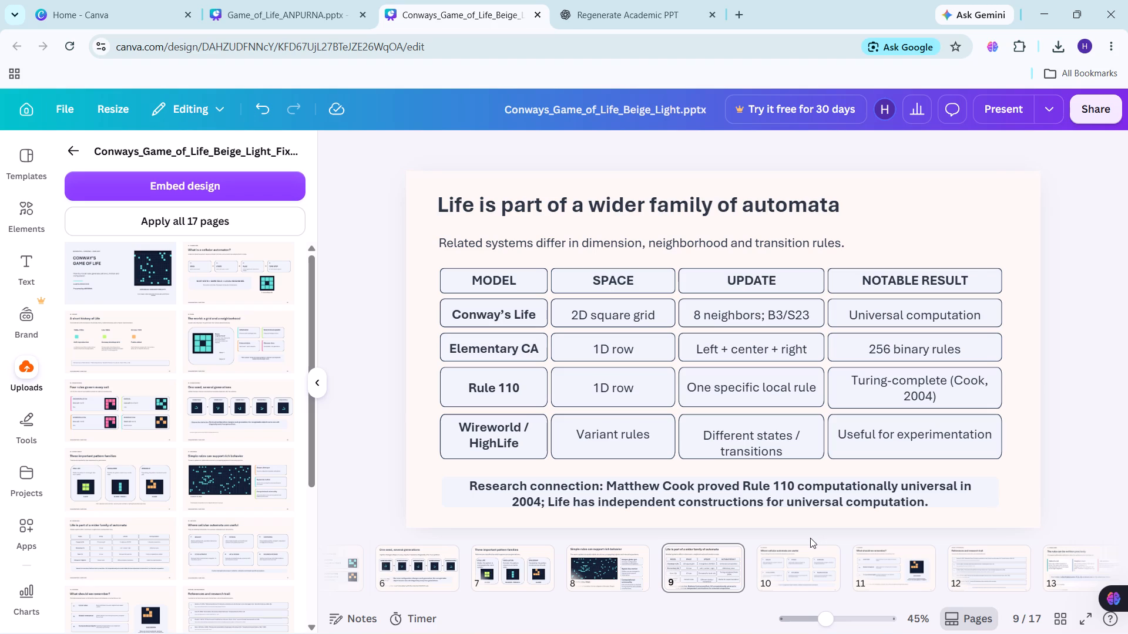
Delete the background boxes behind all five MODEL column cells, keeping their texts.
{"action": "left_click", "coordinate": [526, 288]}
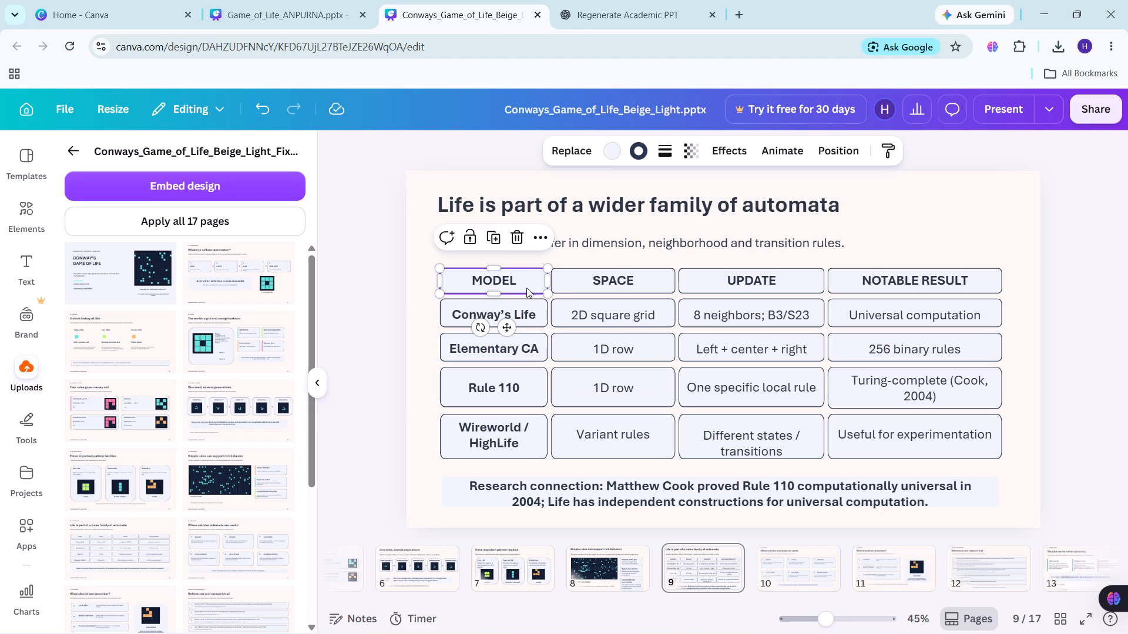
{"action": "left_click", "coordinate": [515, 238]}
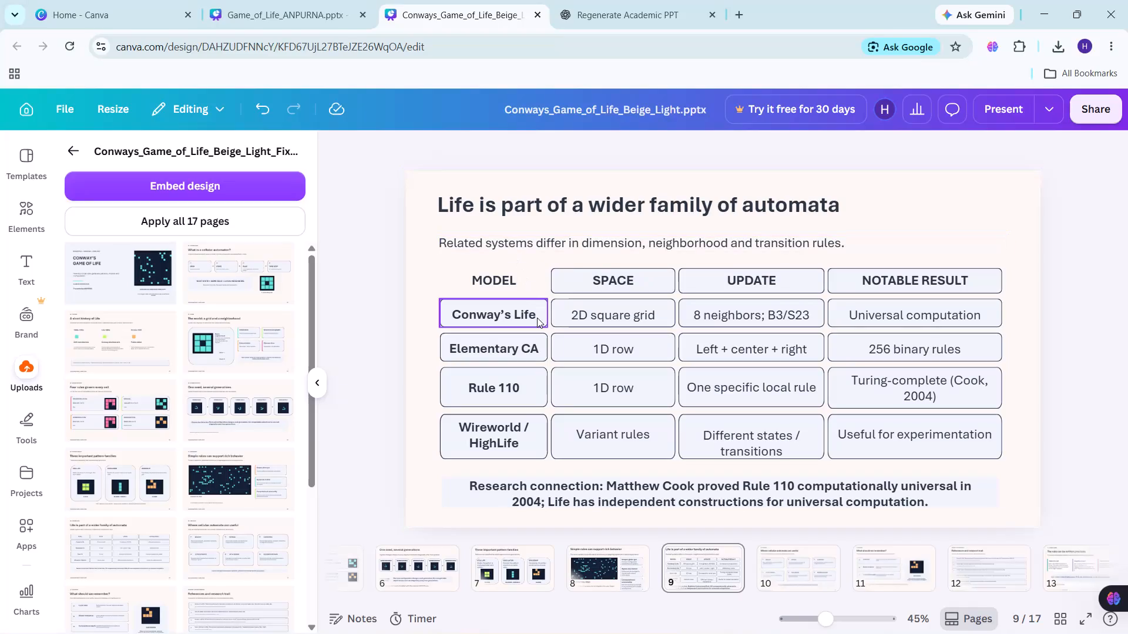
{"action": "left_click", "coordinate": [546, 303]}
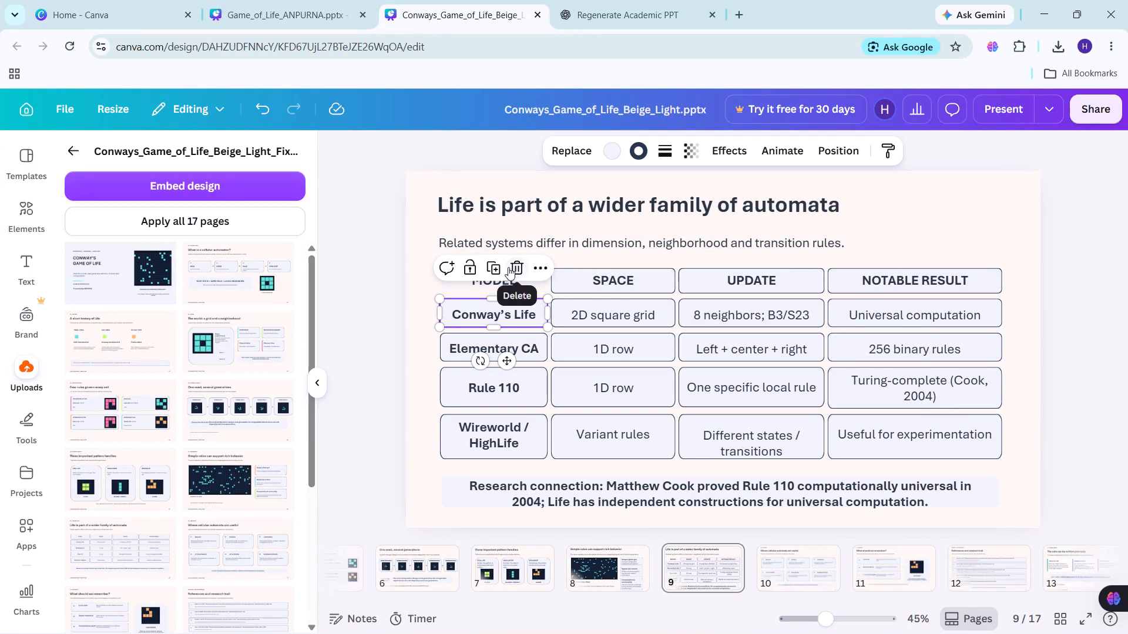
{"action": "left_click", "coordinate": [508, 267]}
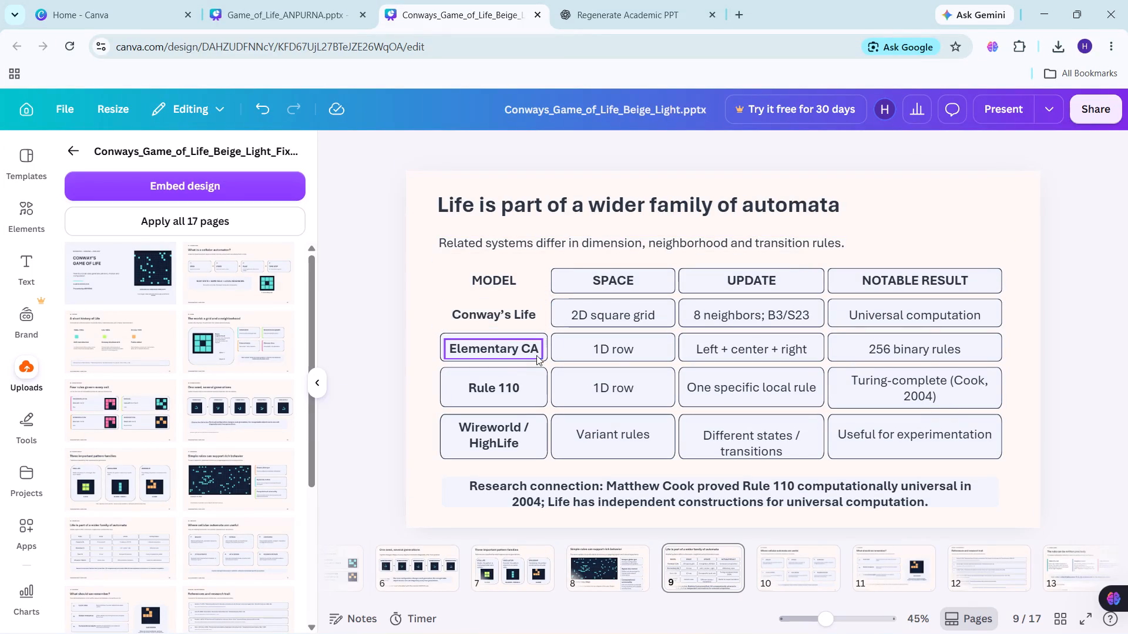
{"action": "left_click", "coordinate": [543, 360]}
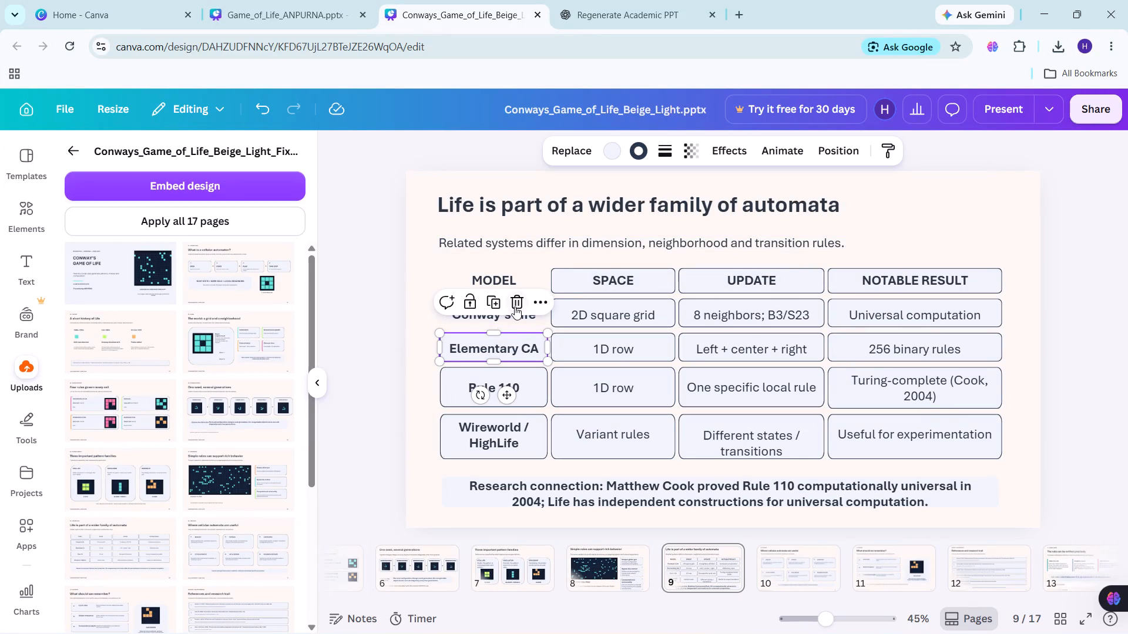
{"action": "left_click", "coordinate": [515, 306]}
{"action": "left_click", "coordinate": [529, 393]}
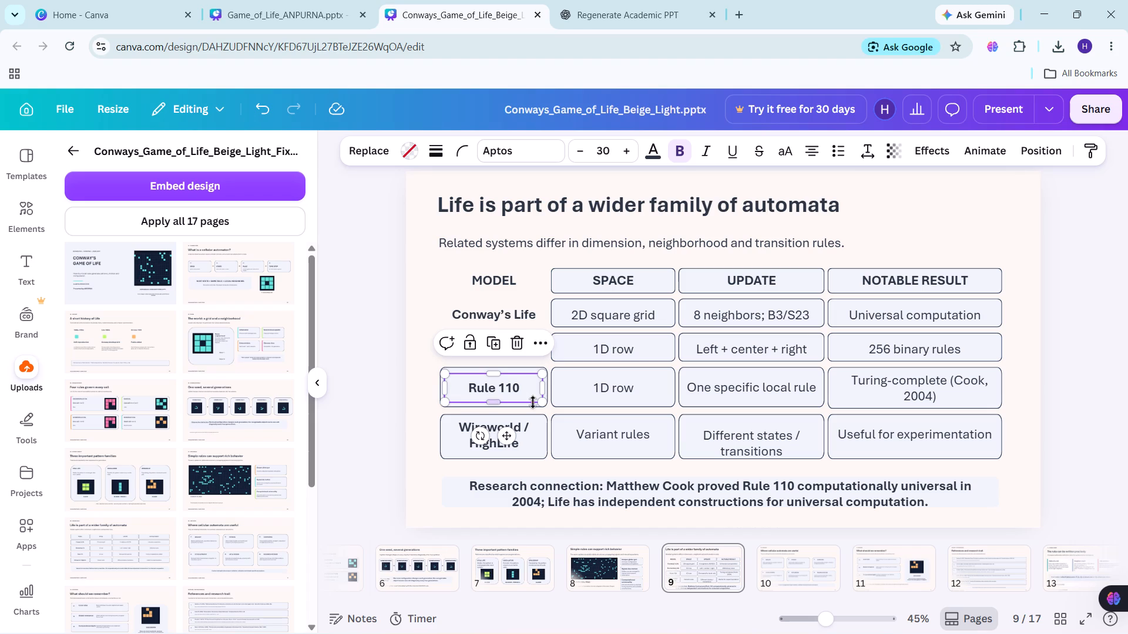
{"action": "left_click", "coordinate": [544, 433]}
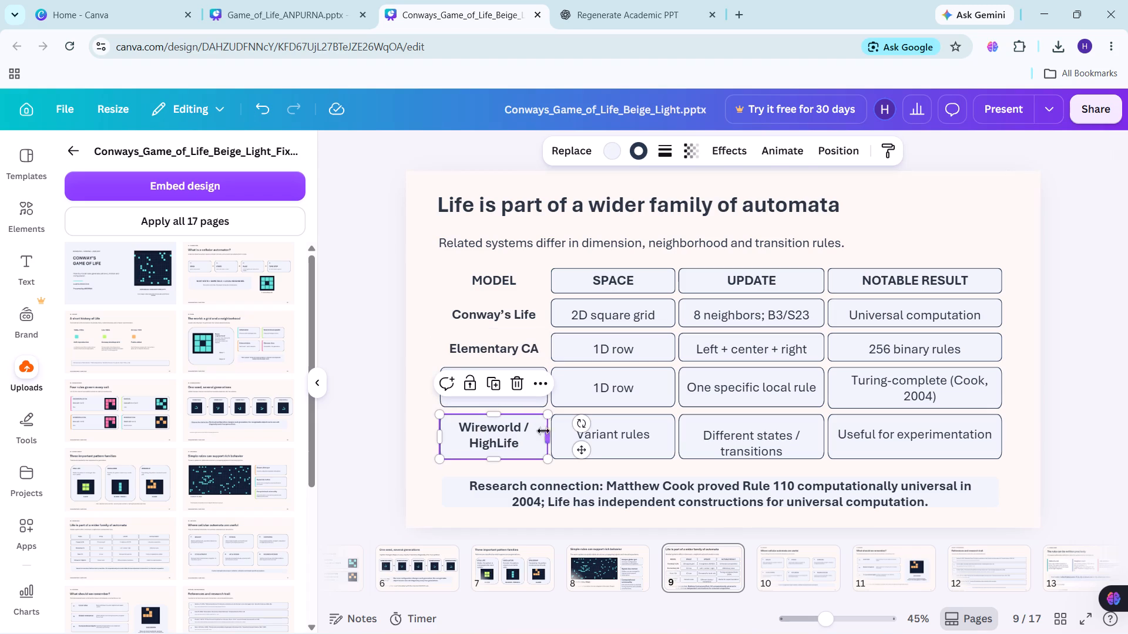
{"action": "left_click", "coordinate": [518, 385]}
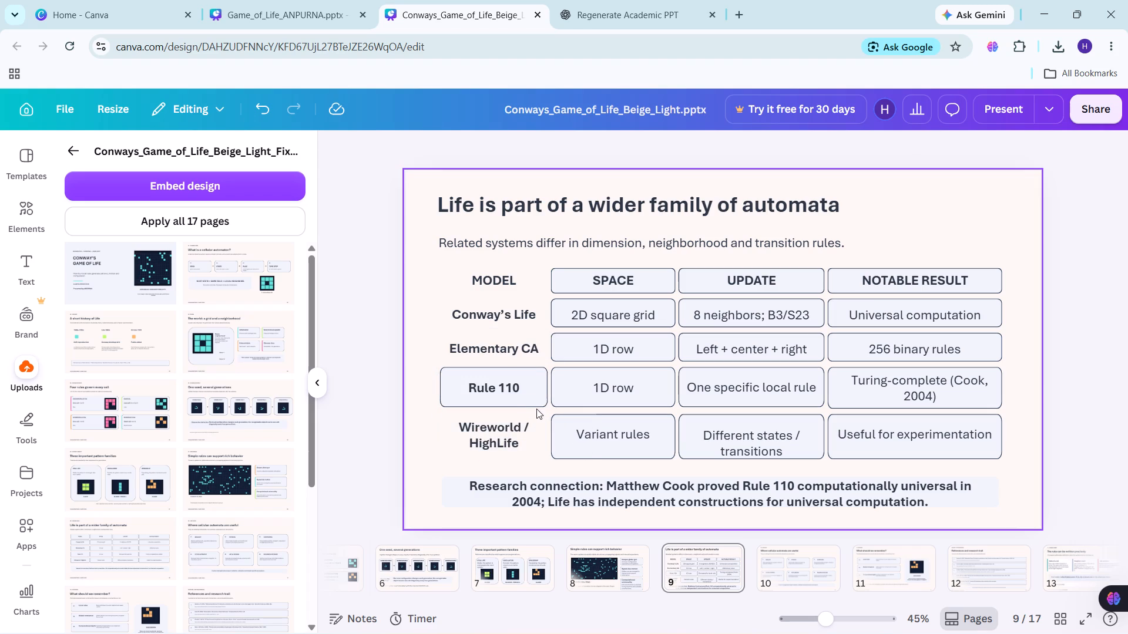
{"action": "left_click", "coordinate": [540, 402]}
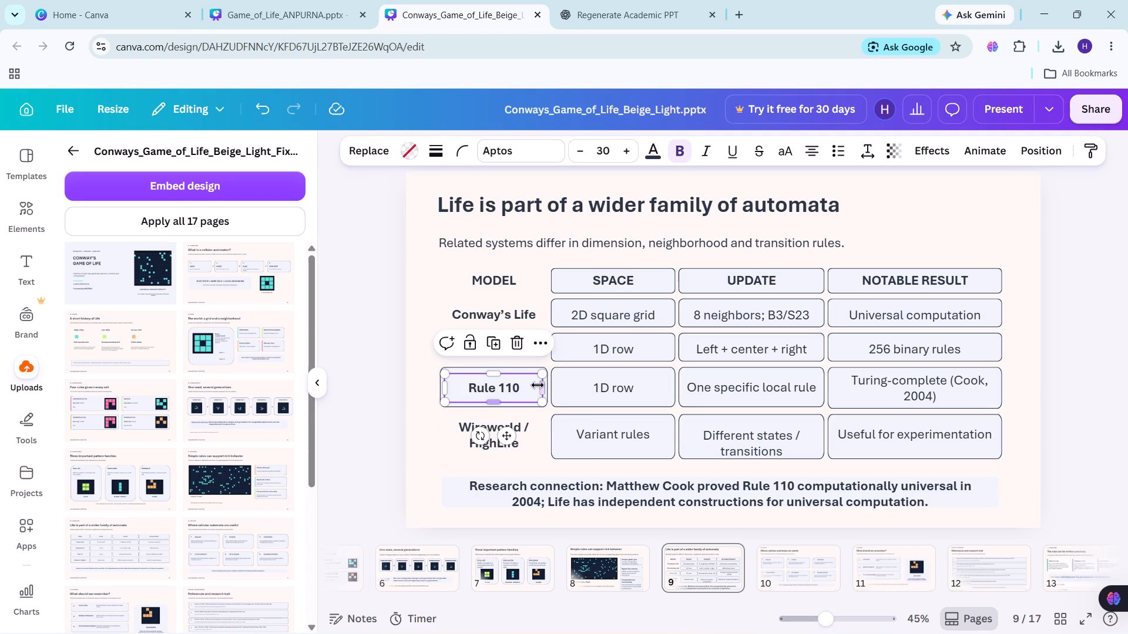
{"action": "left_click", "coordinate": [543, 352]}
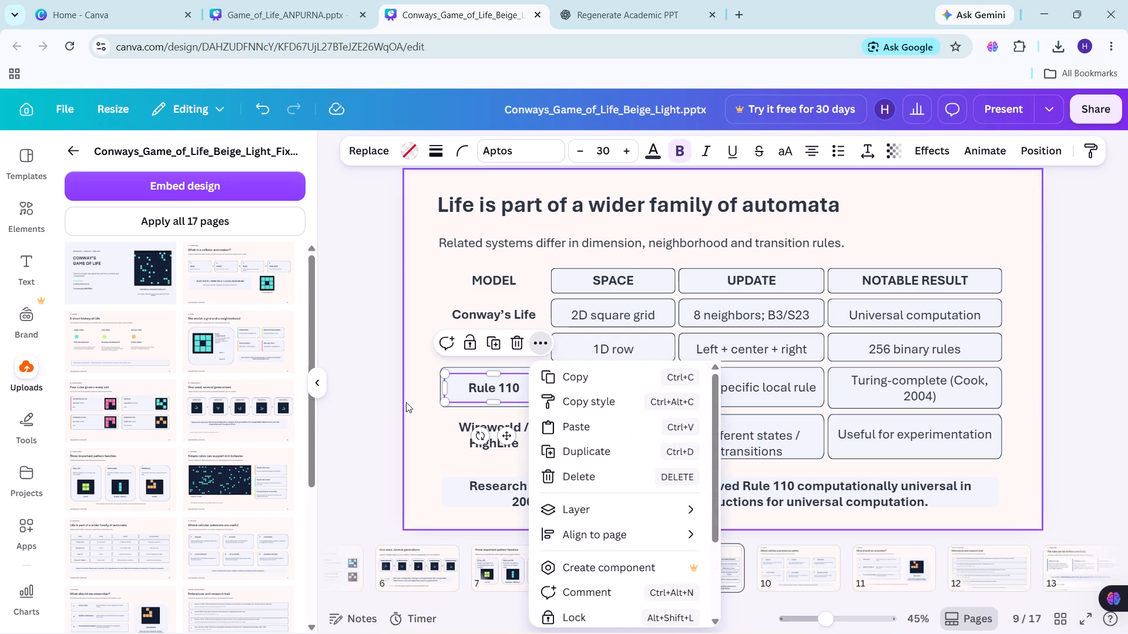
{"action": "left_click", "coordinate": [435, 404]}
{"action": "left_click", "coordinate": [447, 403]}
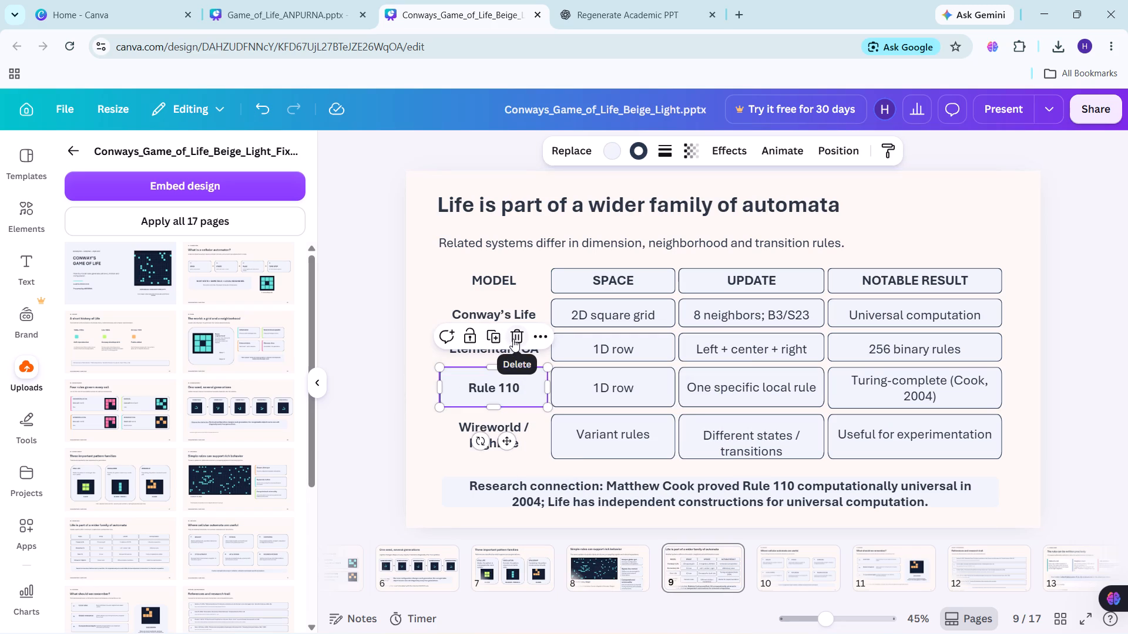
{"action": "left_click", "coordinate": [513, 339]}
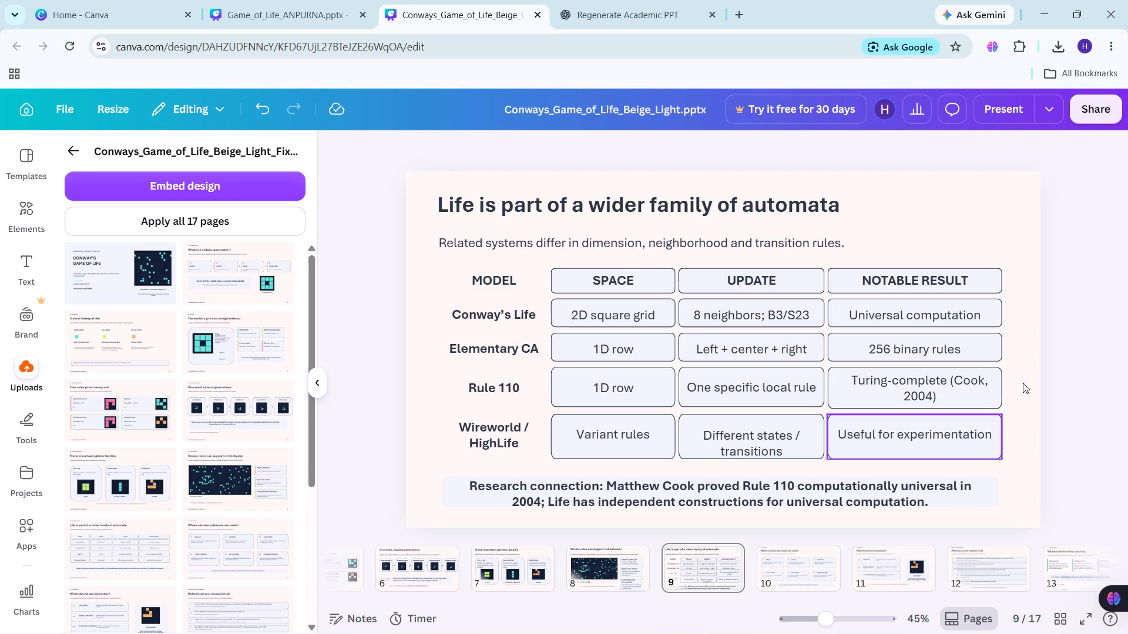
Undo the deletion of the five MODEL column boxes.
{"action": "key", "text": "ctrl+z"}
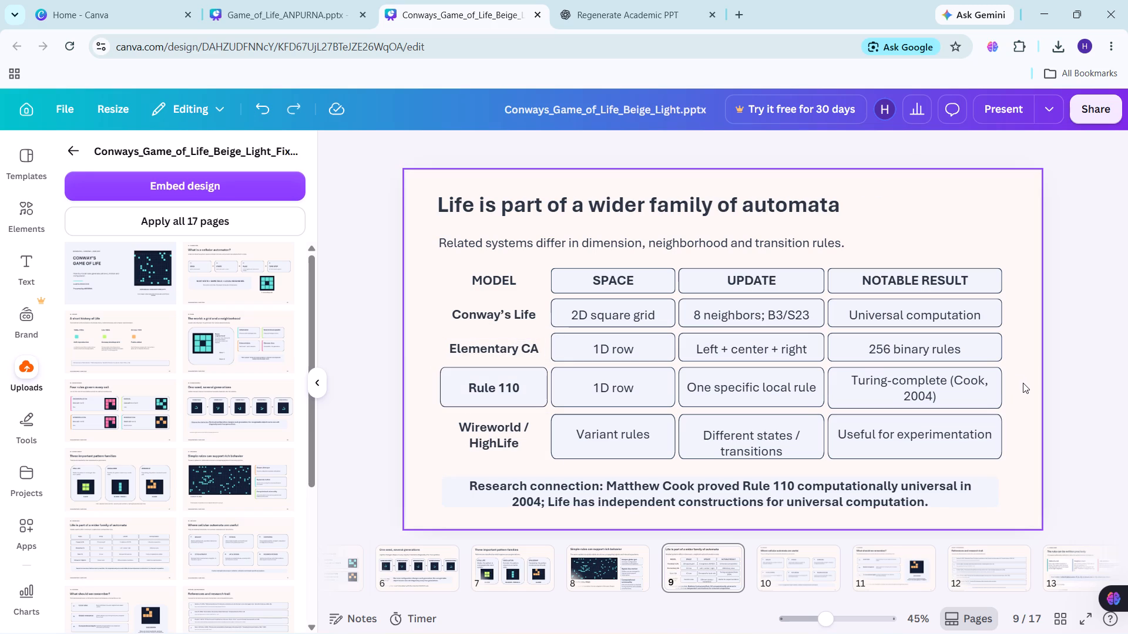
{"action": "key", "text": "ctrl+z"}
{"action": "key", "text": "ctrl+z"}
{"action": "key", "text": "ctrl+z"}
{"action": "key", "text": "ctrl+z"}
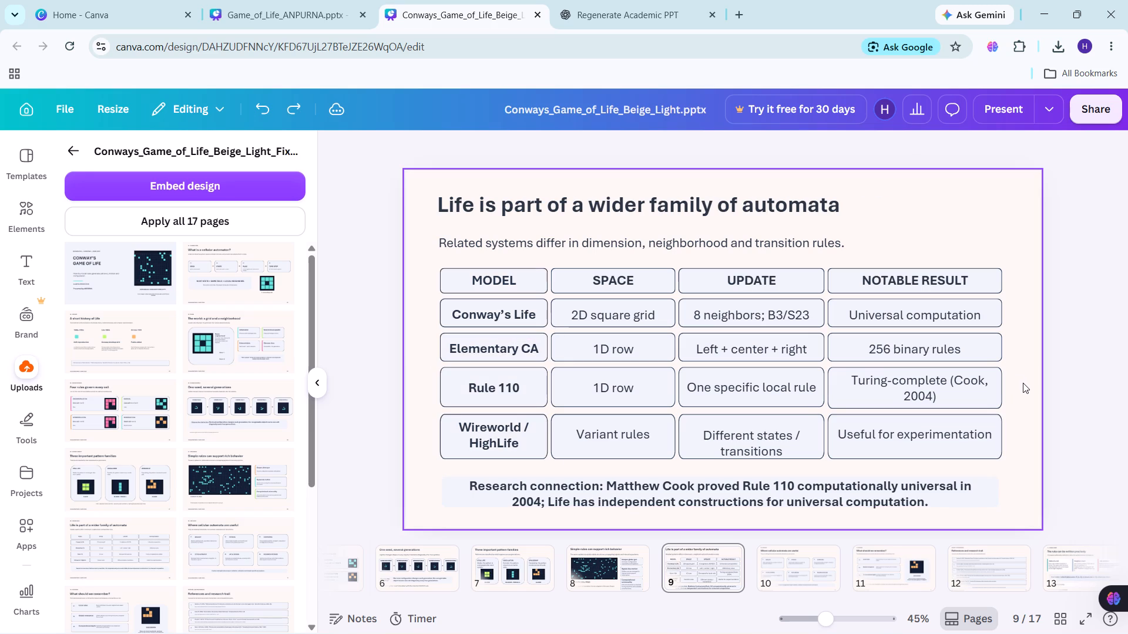
Delete the background boxes behind all five NOTABLE RESULT column cells, from the Wireworld / HighLife row up to the header, keeping their texts.
{"action": "left_click", "coordinate": [984, 455]}
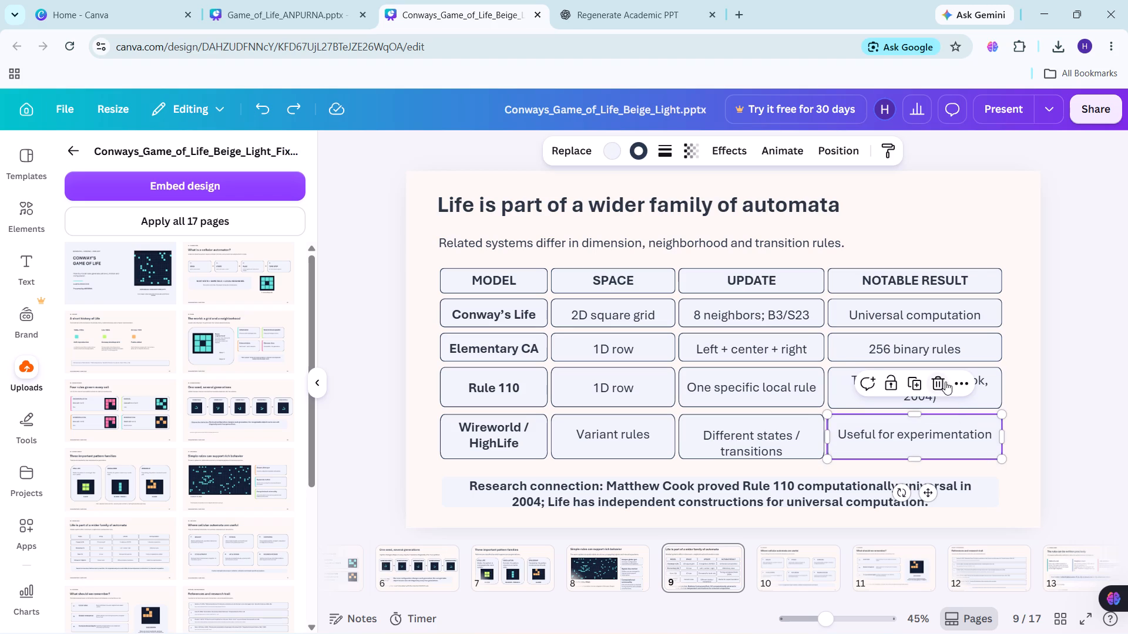
{"action": "left_click", "coordinate": [944, 382]}
{"action": "left_click", "coordinate": [993, 406]}
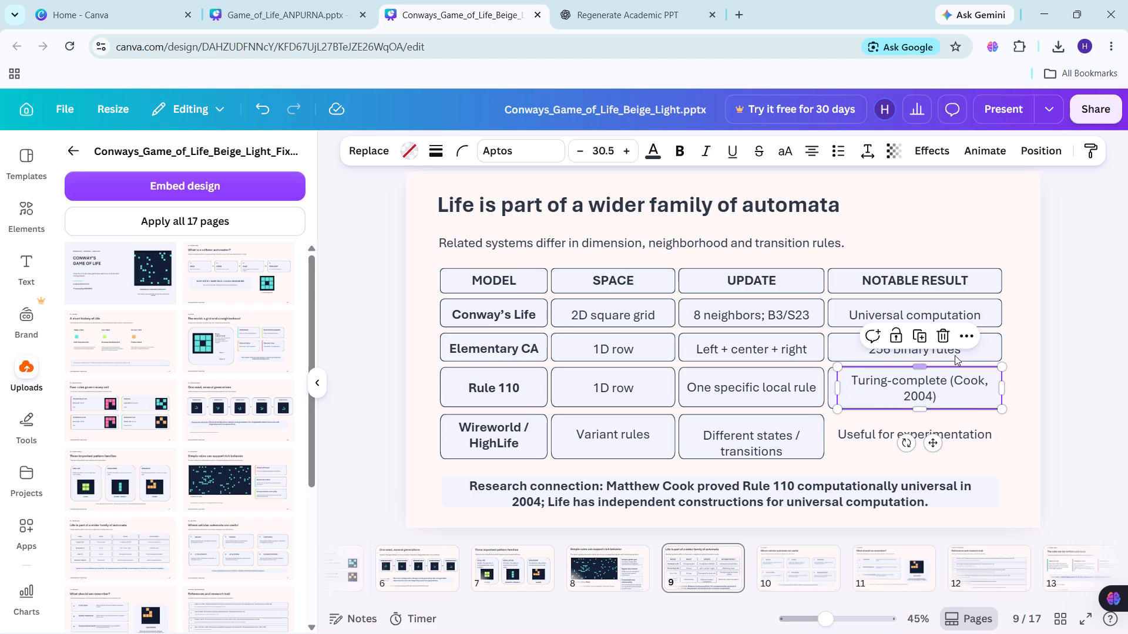
{"action": "left_click", "coordinate": [1009, 379]}
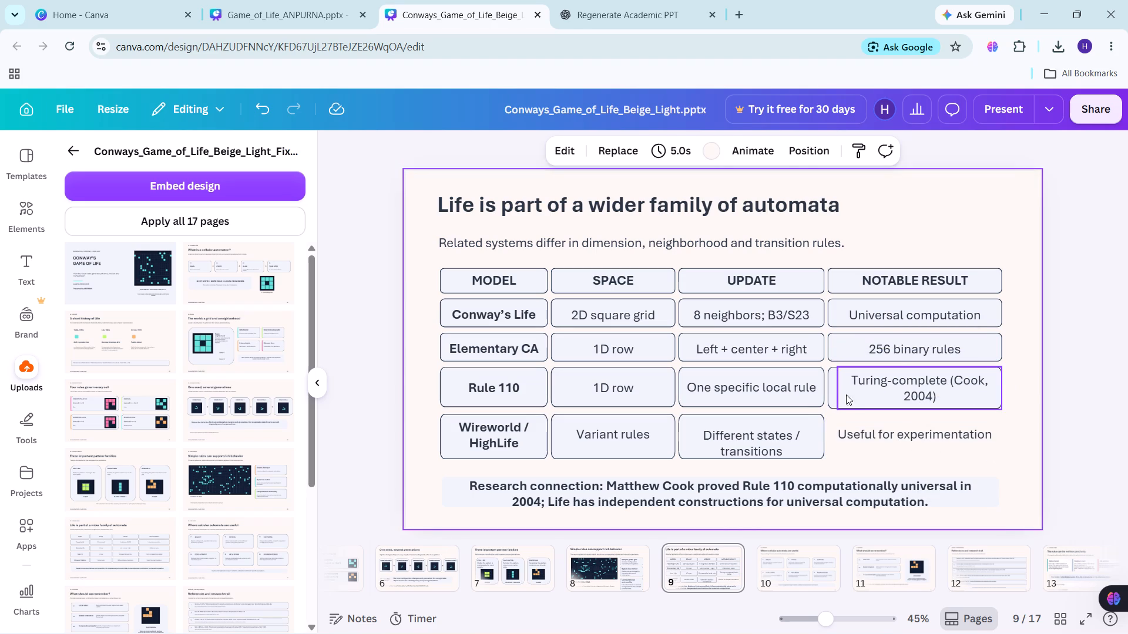
{"action": "left_click", "coordinate": [832, 393]}
{"action": "left_click", "coordinate": [941, 335]}
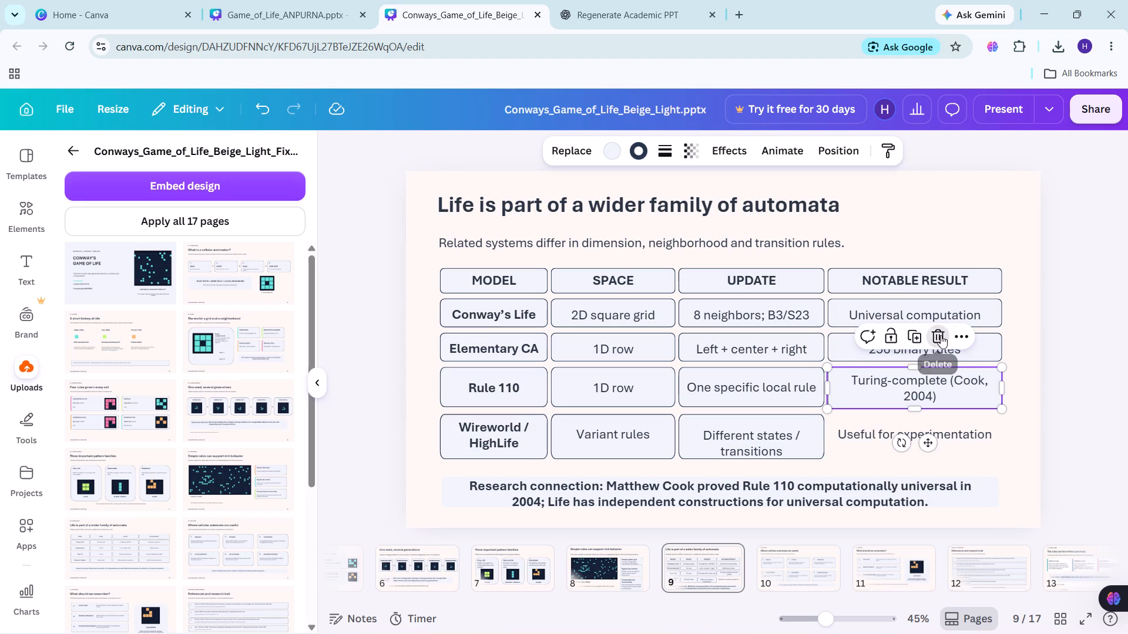
{"action": "left_click", "coordinate": [846, 338]}
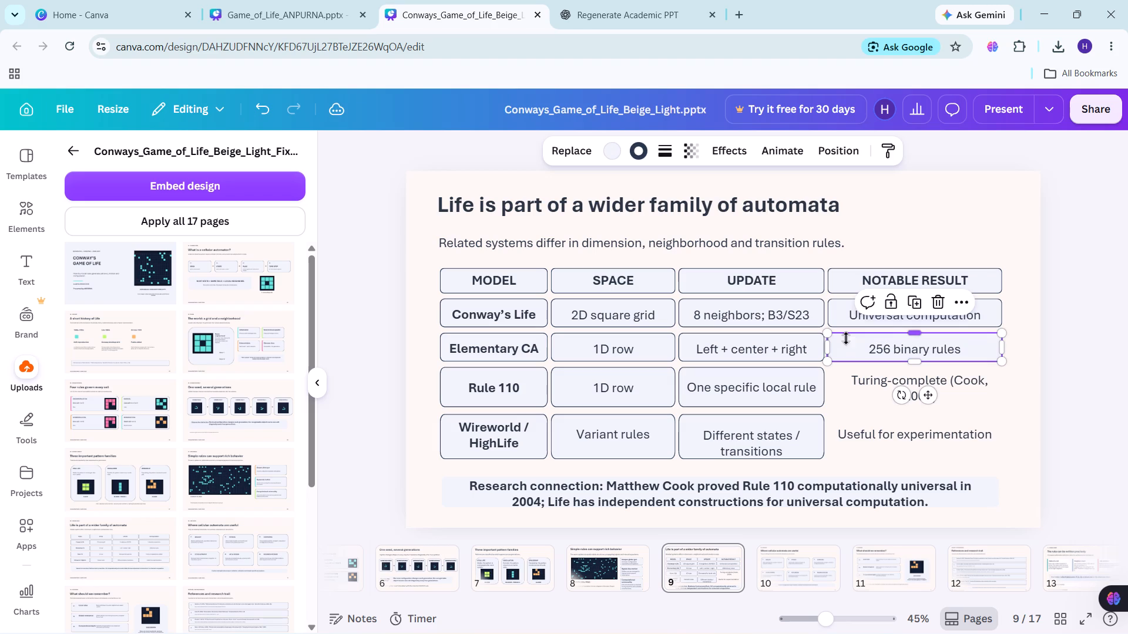
{"action": "left_click", "coordinate": [947, 306]}
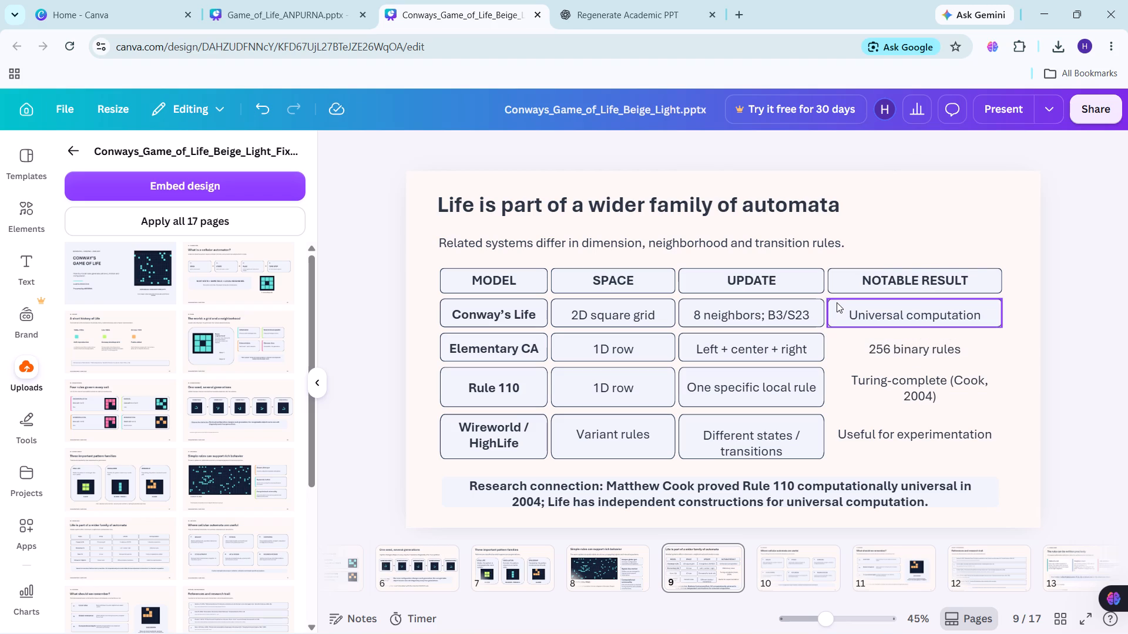
{"action": "left_click", "coordinate": [837, 302]}
{"action": "left_click", "coordinate": [945, 267]}
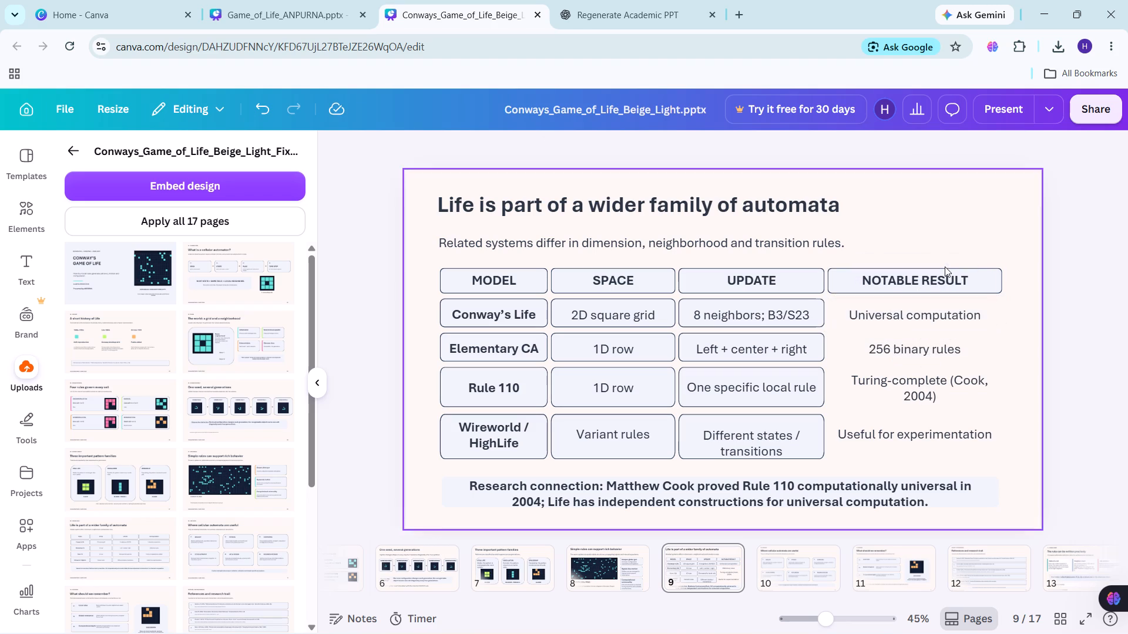
{"action": "left_click", "coordinate": [995, 276]}
{"action": "left_click", "coordinate": [932, 245]}
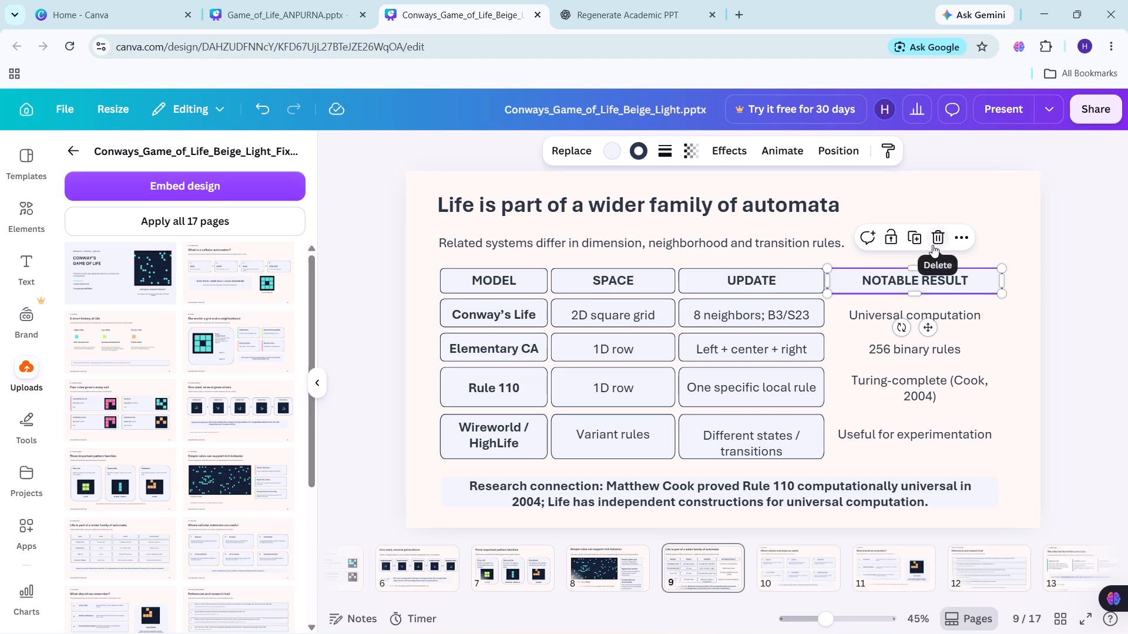
Delete the background boxes behind the UPDATE and SPACE cells in the header row and the Wireworld / HighLife row, keeping their texts.
{"action": "left_click", "coordinate": [818, 279]}
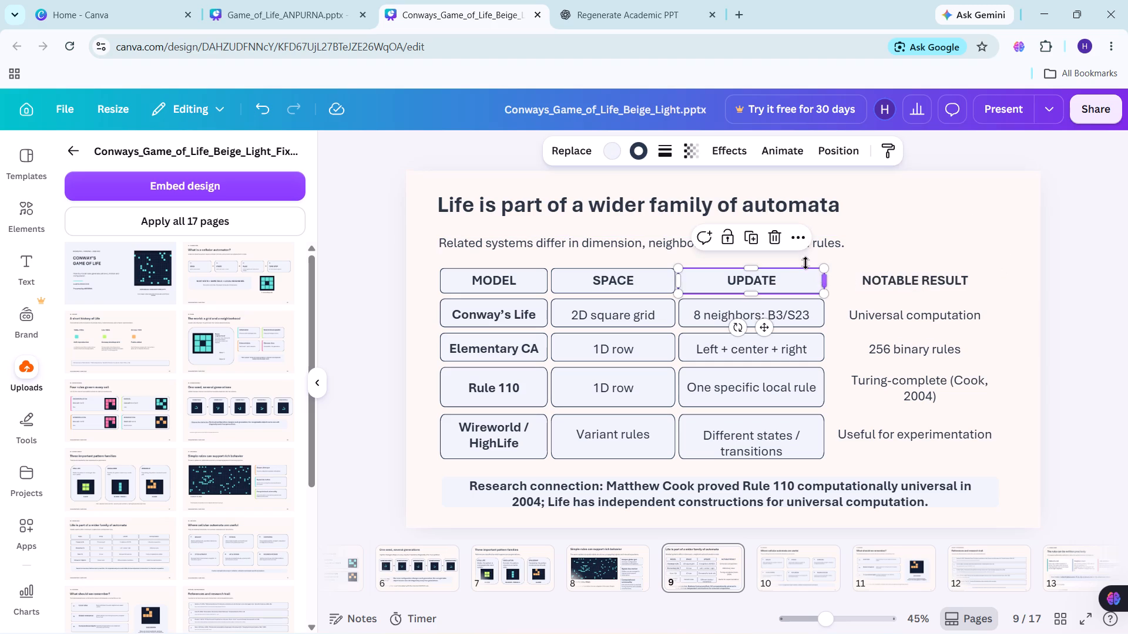
{"action": "left_click", "coordinate": [771, 239]}
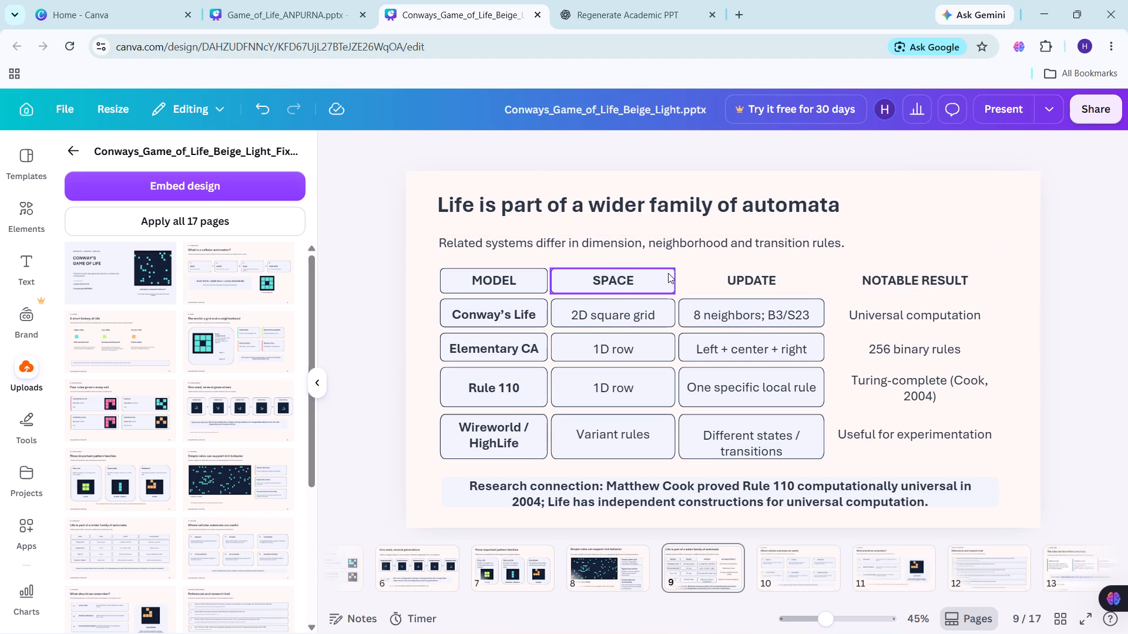
{"action": "left_click", "coordinate": [668, 273]}
{"action": "left_click", "coordinate": [639, 242]}
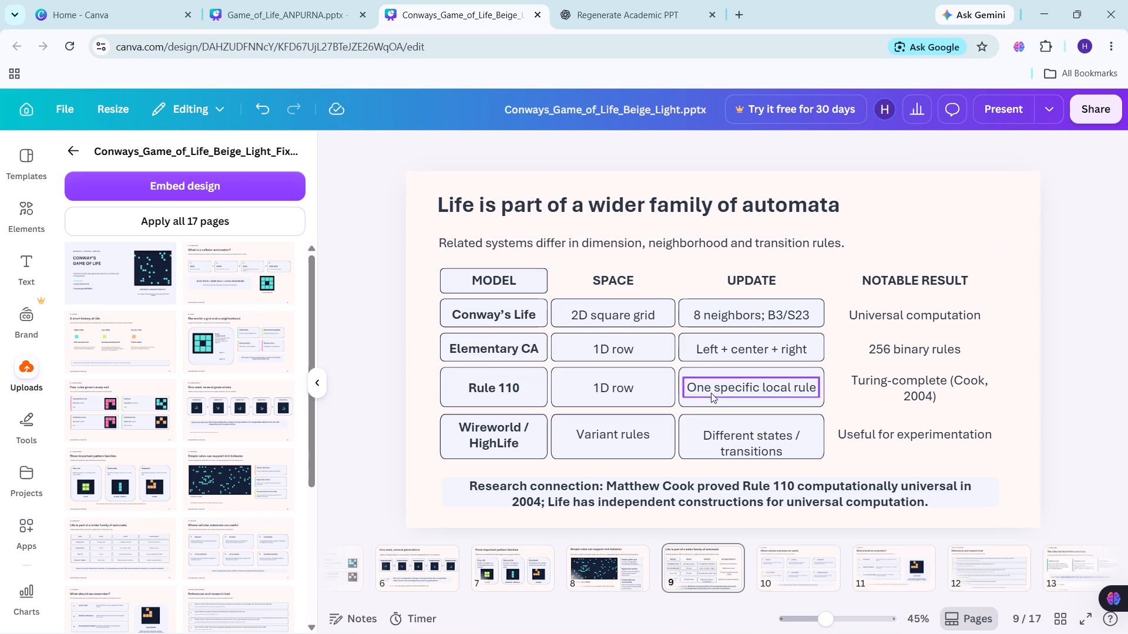
{"action": "left_click", "coordinate": [685, 415]}
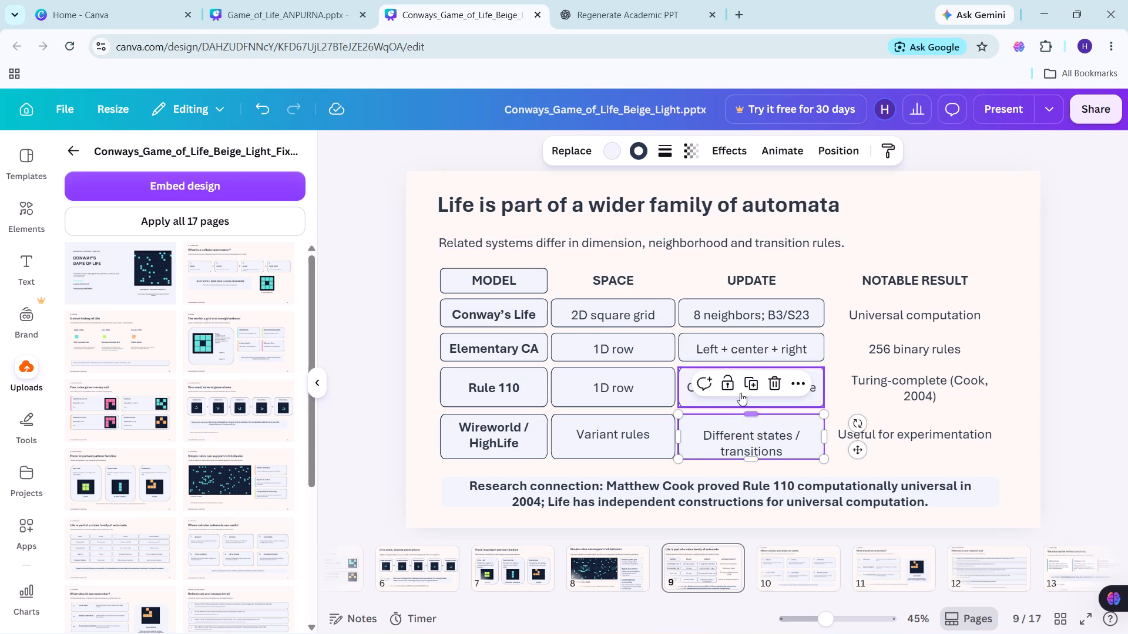
{"action": "left_click", "coordinate": [775, 383]}
{"action": "left_click", "coordinate": [670, 419]}
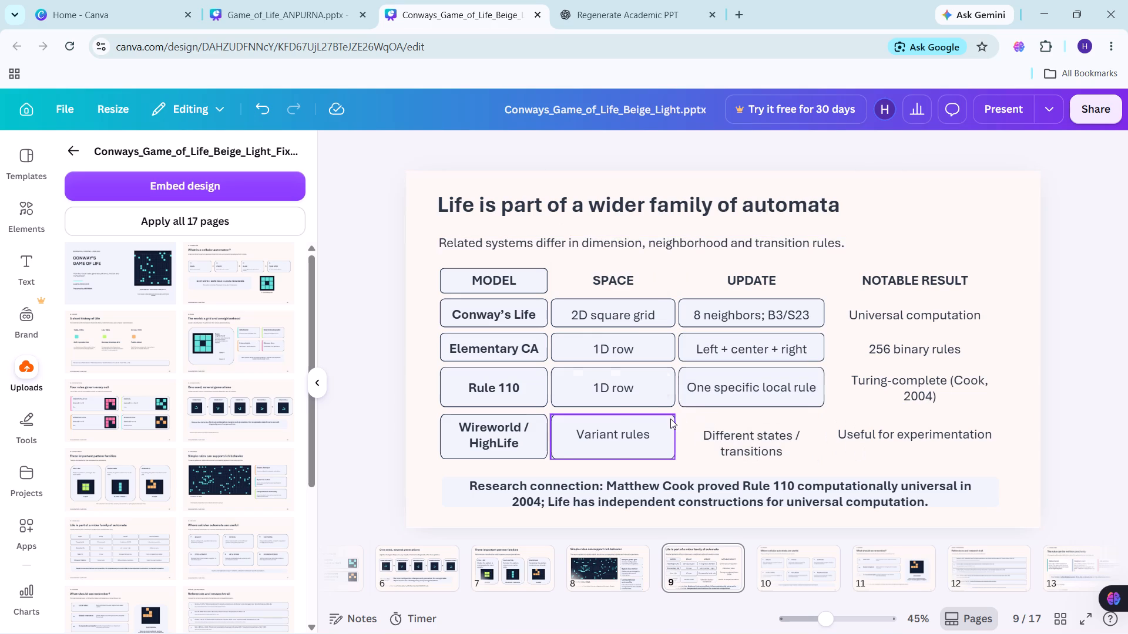
{"action": "left_click", "coordinate": [638, 383]}
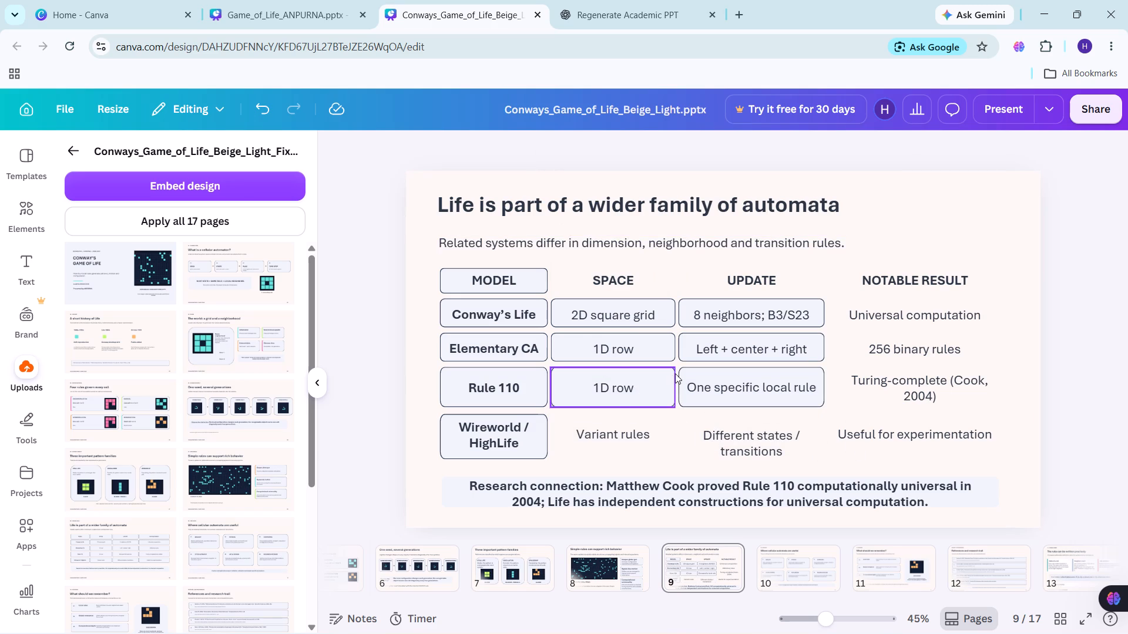
Delete the remaining SPACE column boxes in the Rule 110, Elementary CA and Conway's Life rows, keeping their texts.
{"action": "left_click", "coordinate": [675, 373]}
{"action": "left_click", "coordinate": [636, 346]}
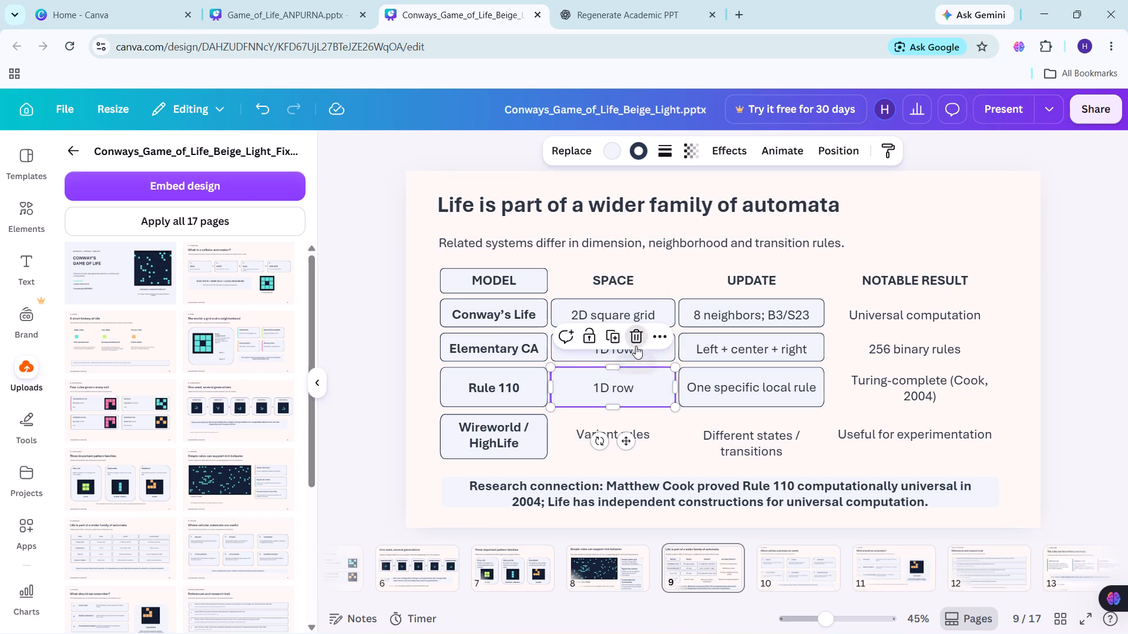
{"action": "left_click", "coordinate": [663, 337]}
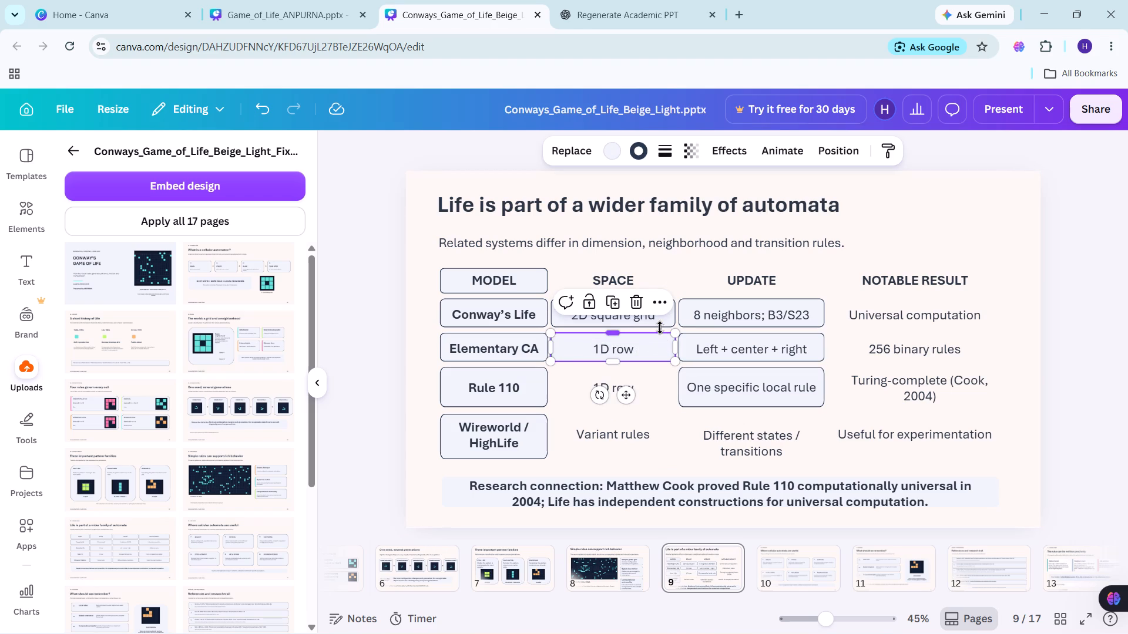
{"action": "left_click", "coordinate": [638, 306]}
{"action": "left_click", "coordinate": [656, 302]}
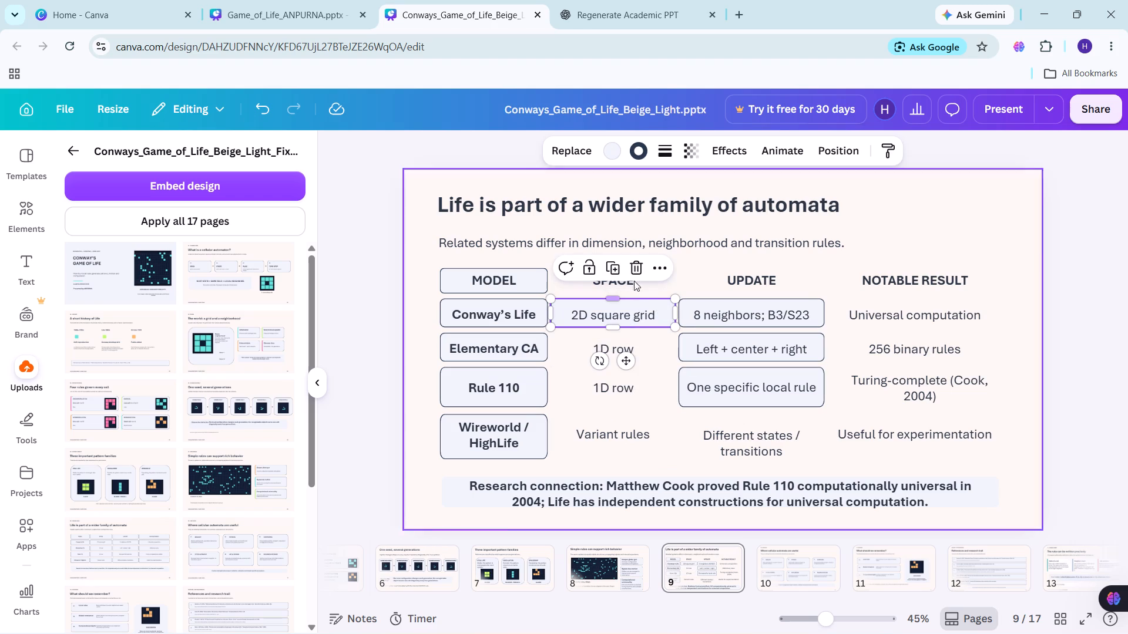
{"action": "left_click", "coordinate": [633, 277]}
Delete the remaining UPDATE column boxes in the Conway's Life, Elementary CA and Rule 110 rows, keeping their texts.
{"action": "left_click", "coordinate": [680, 311]}
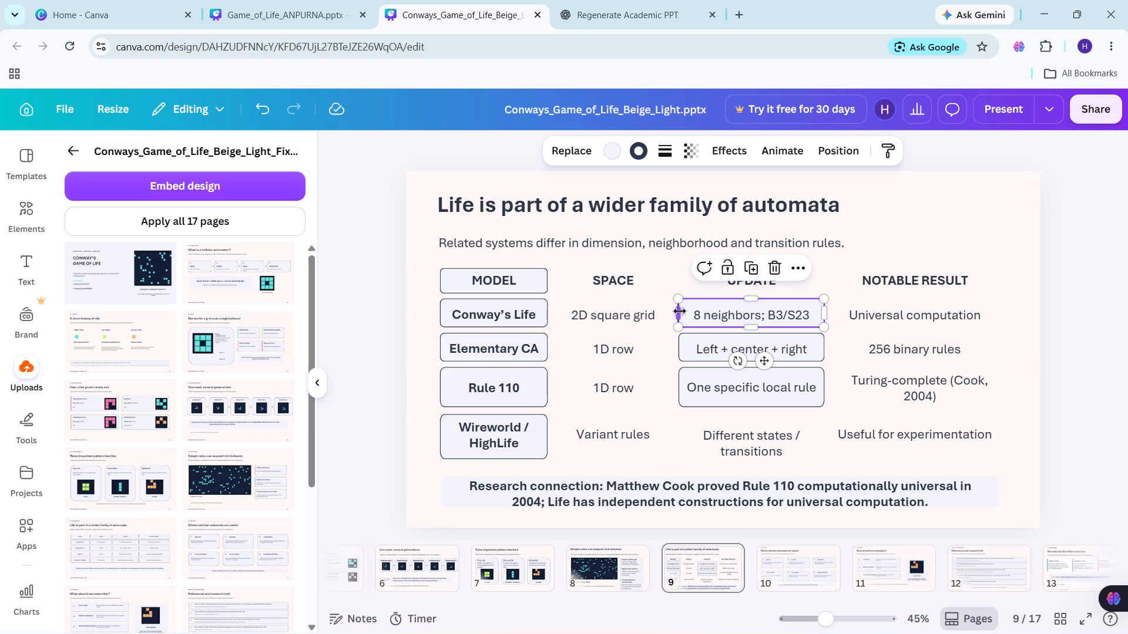
{"action": "left_click", "coordinate": [778, 261]}
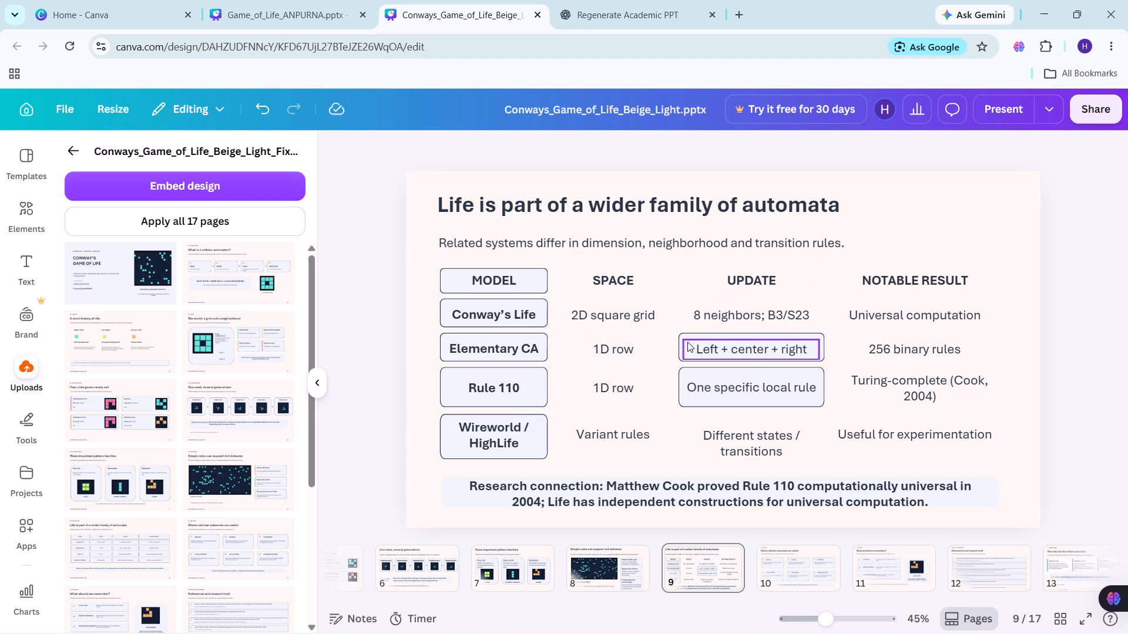
{"action": "left_click", "coordinate": [684, 339]}
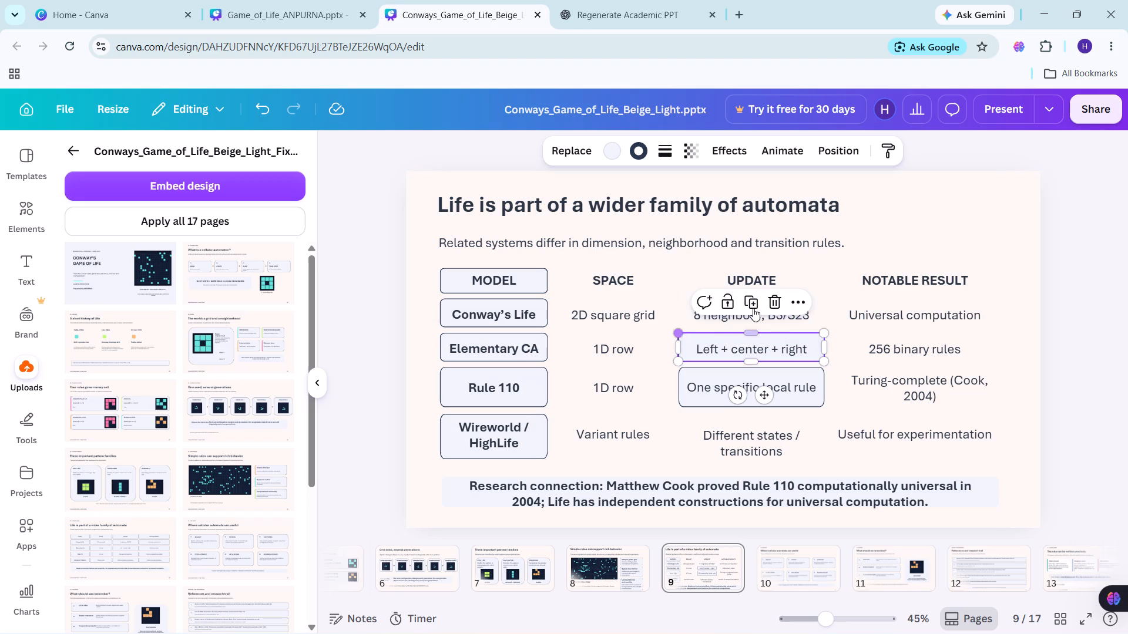
{"action": "left_click", "coordinate": [774, 296]}
{"action": "left_click", "coordinate": [687, 372]}
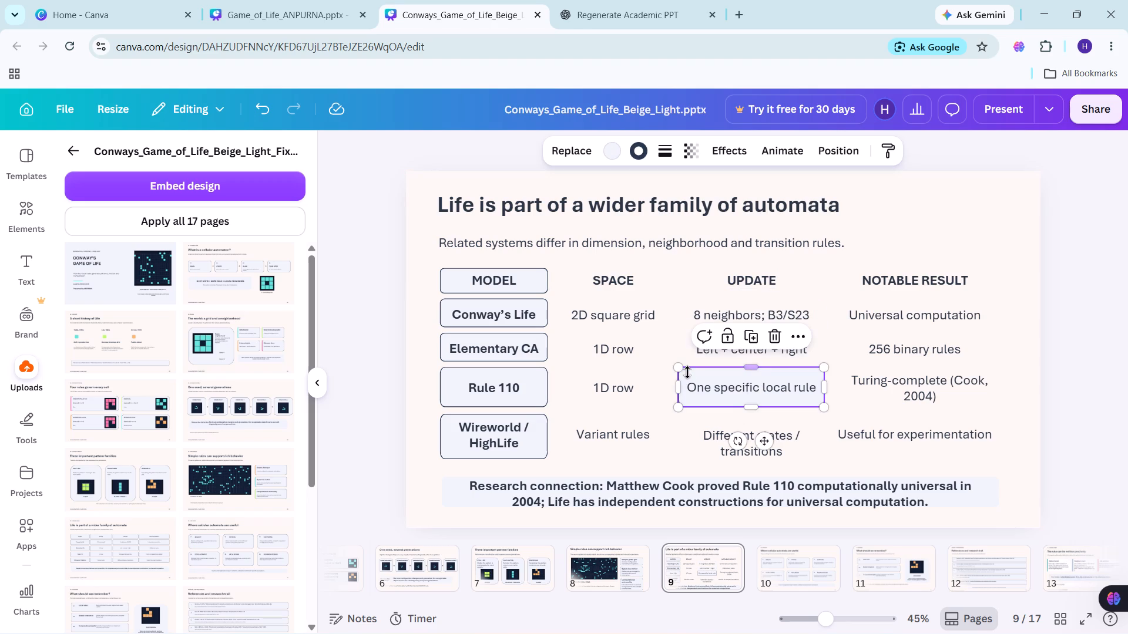
{"action": "left_click", "coordinate": [769, 339]}
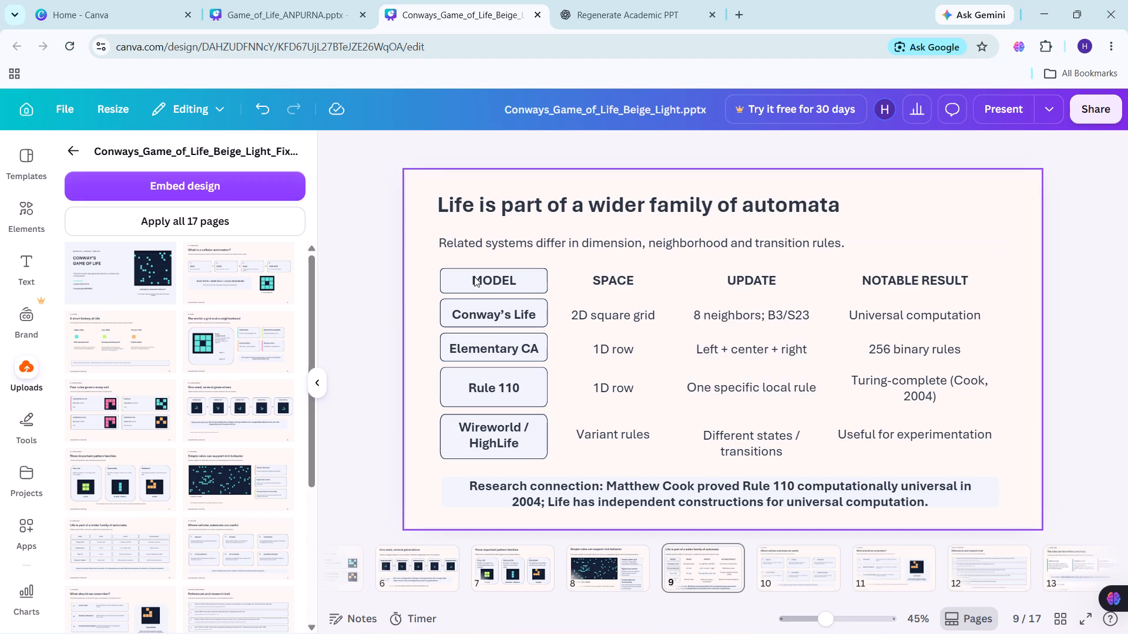
Add the recently used thick black line element to the automata table slide.
{"action": "left_click", "coordinate": [23, 213]}
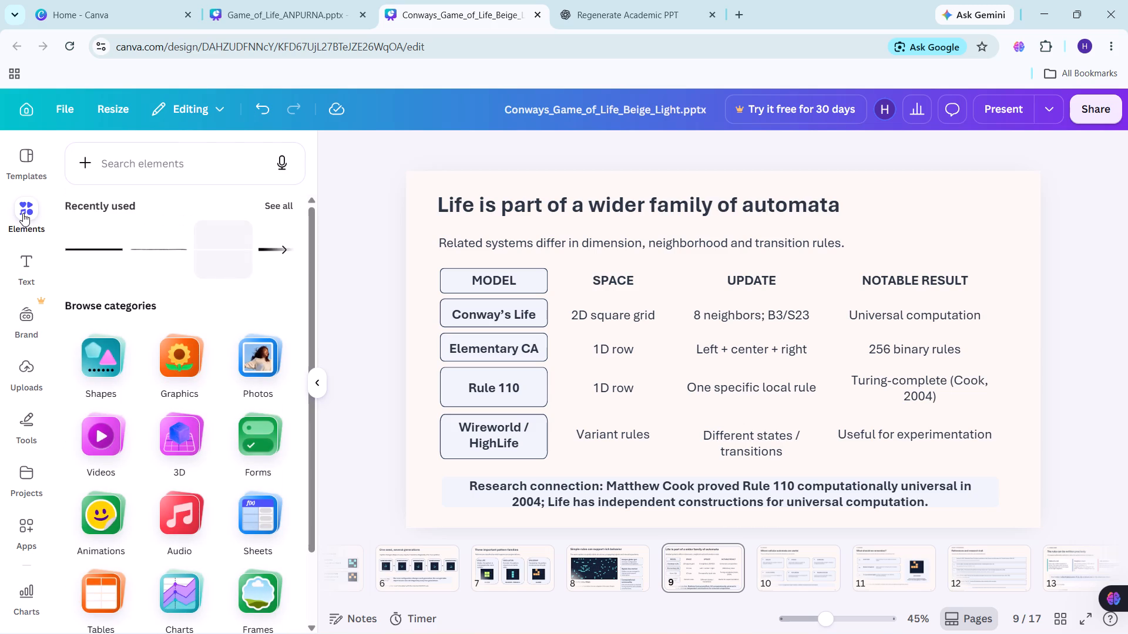
{"action": "left_click", "coordinate": [95, 252]}
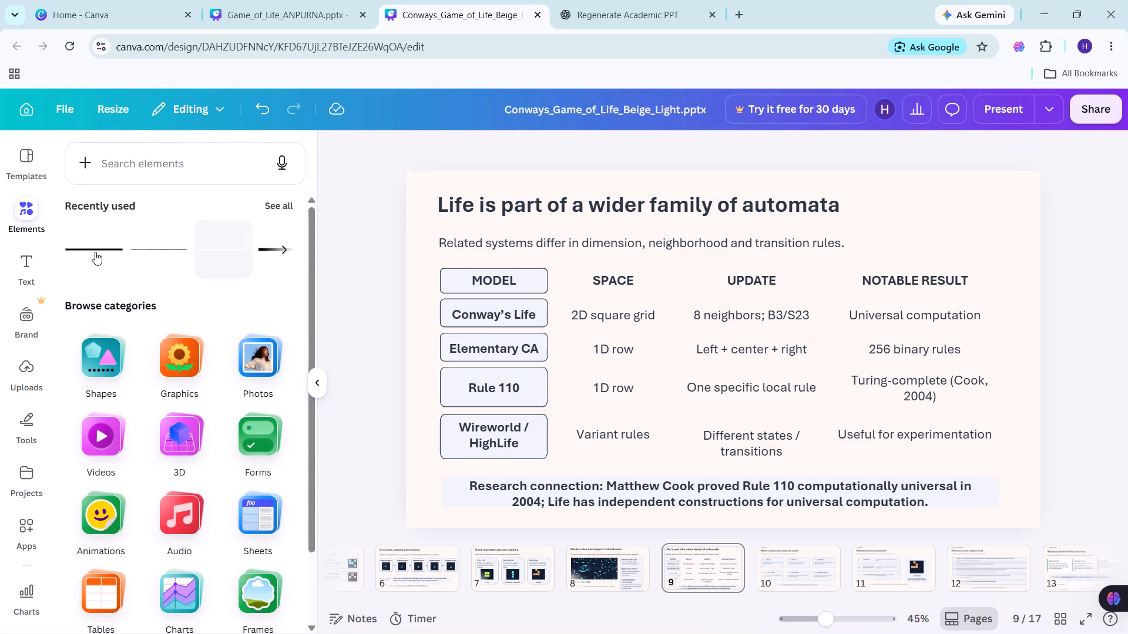
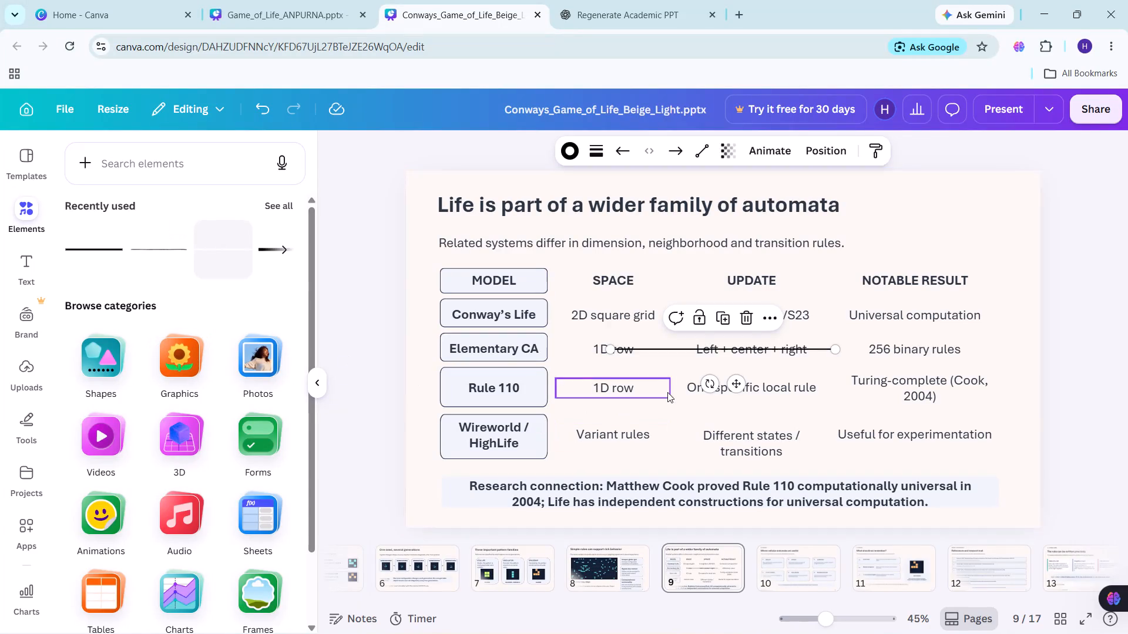
Rotate the added black line to 90° so that it stands vertically on the automata slide.
{"action": "left_click_drag", "start_coordinate": [709, 382], "coordinate": [640, 427]}
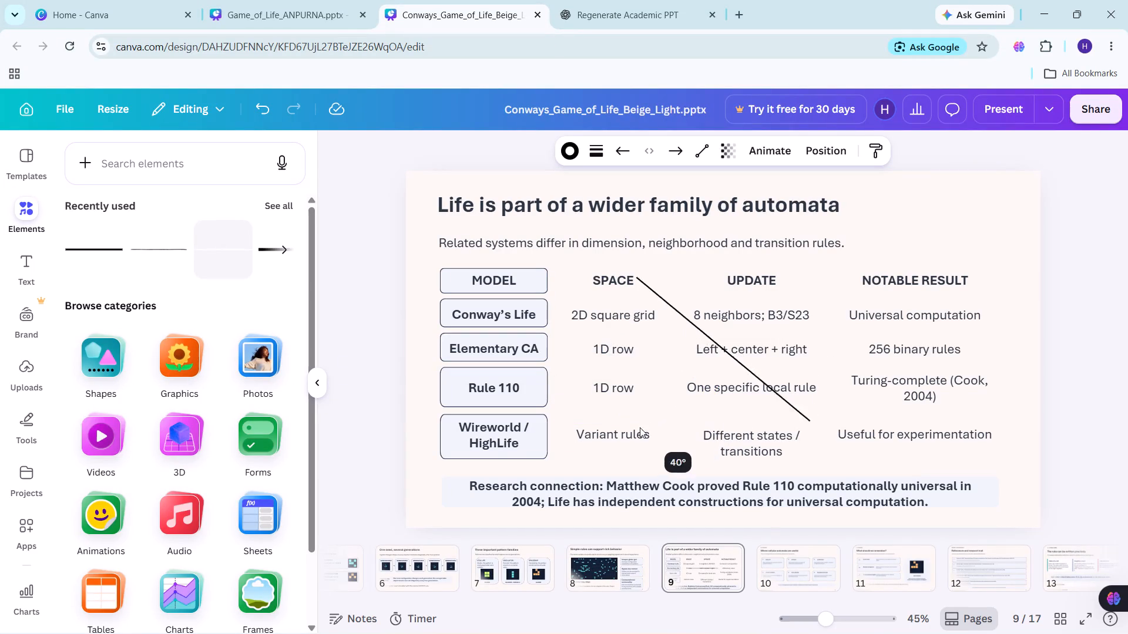
{"action": "left_click_drag", "start_coordinate": [640, 427], "coordinate": [383, 389]}
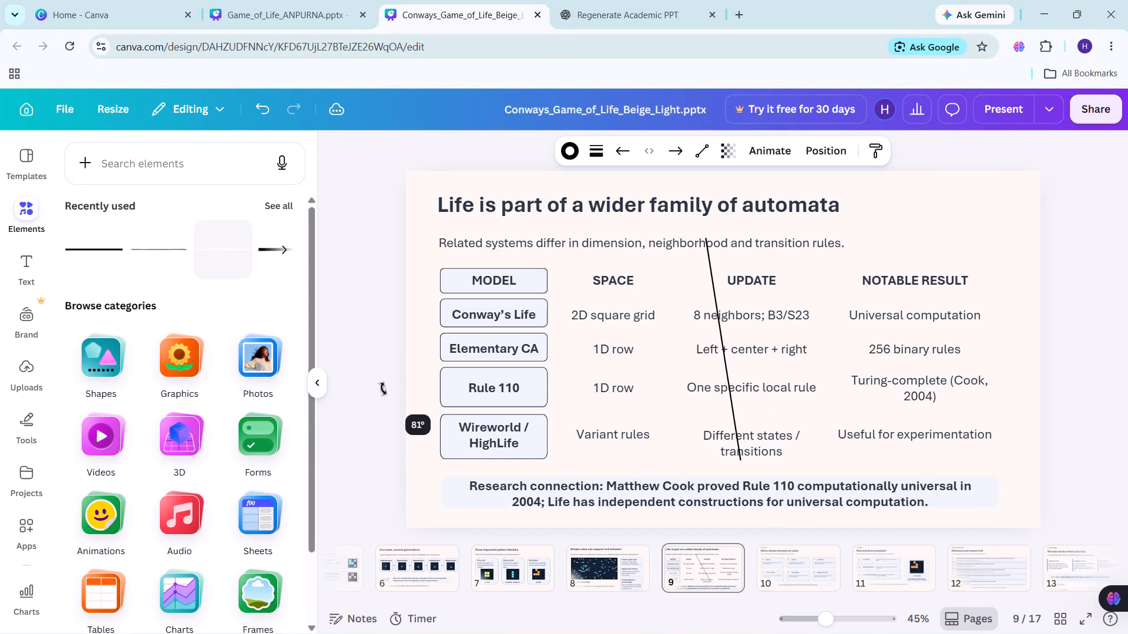
{"action": "left_click_drag", "start_coordinate": [383, 389], "coordinate": [402, 336]}
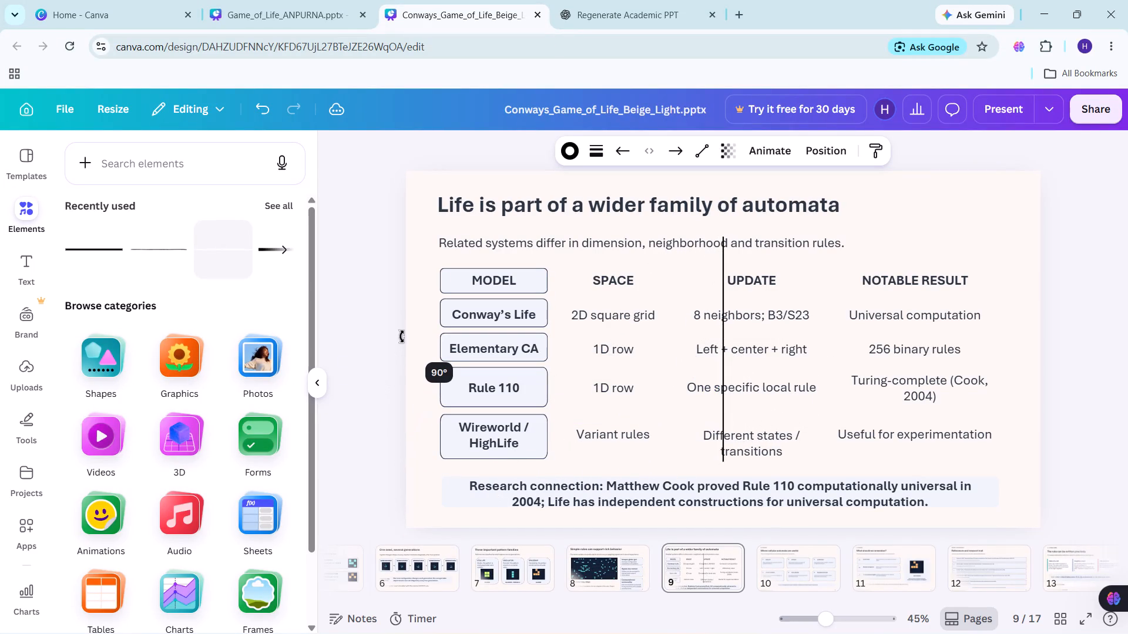
{"action": "left_click_drag", "start_coordinate": [402, 336], "coordinate": [402, 337]}
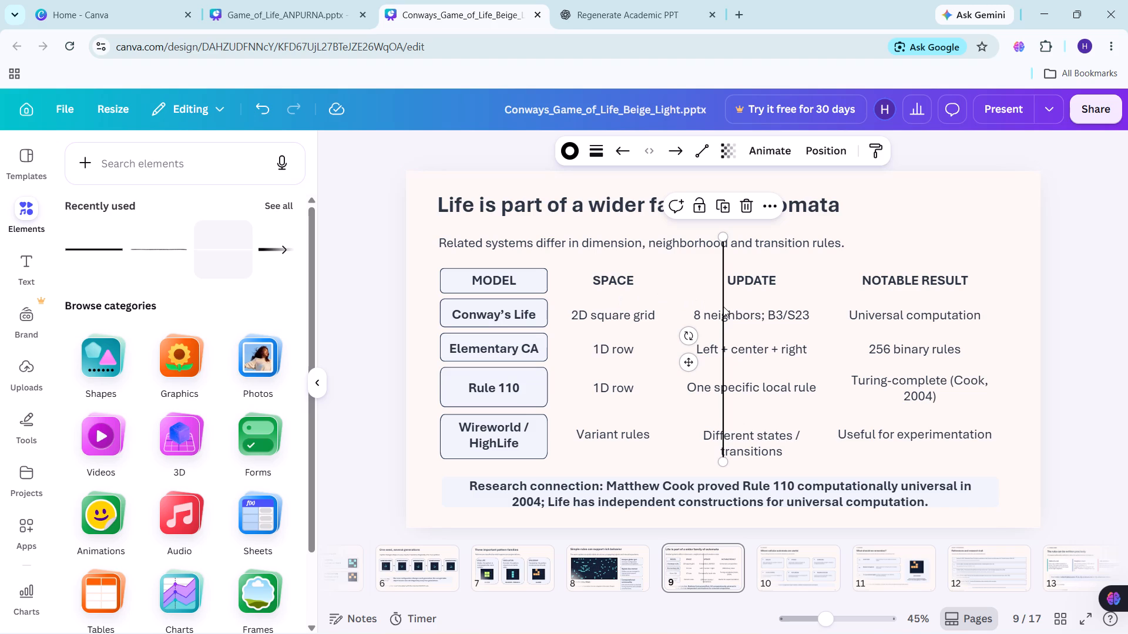
Move the vertical line into the gap between the MODEL and SPACE columns.
{"action": "left_click_drag", "start_coordinate": [721, 306], "coordinate": [587, 325]}
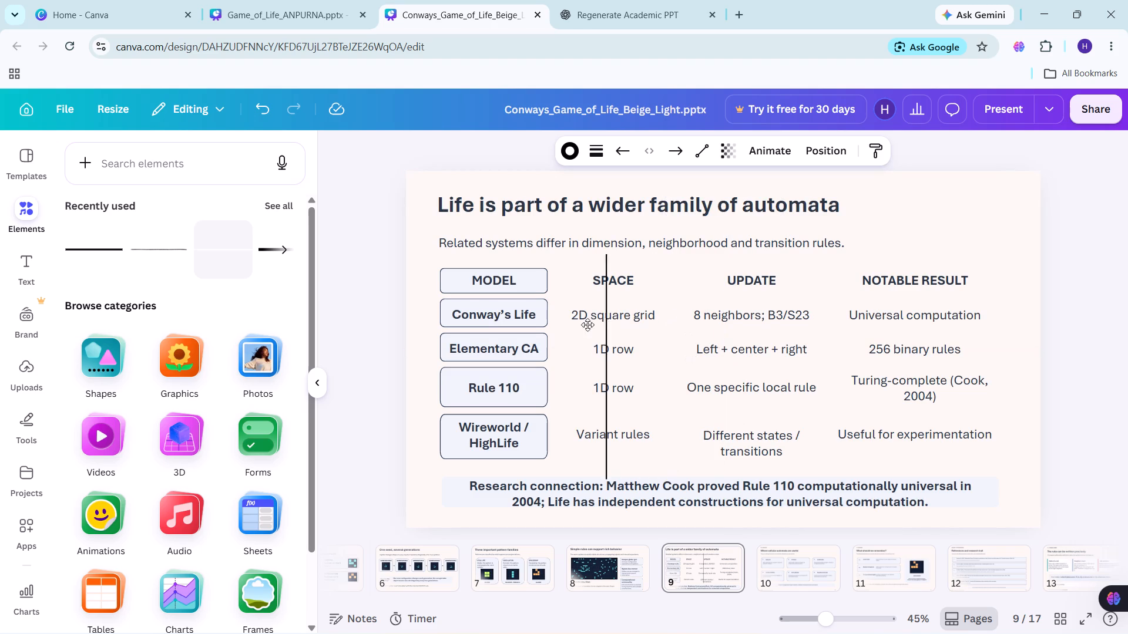
{"action": "left_click_drag", "start_coordinate": [587, 325], "coordinate": [561, 325]}
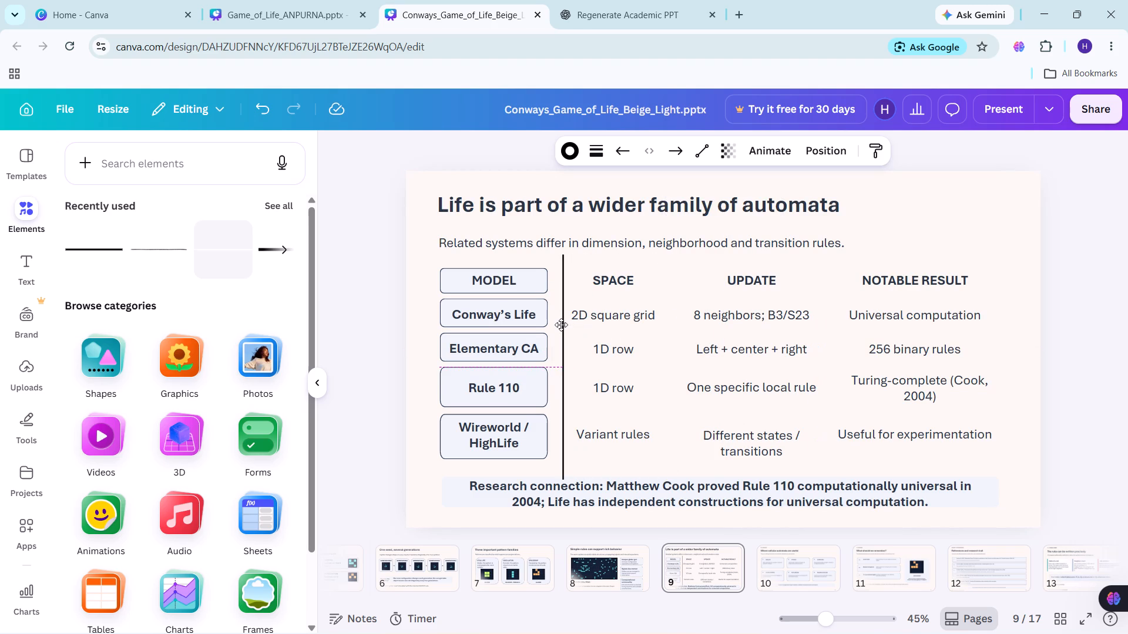
{"action": "left_click_drag", "start_coordinate": [561, 325], "coordinate": [560, 325]}
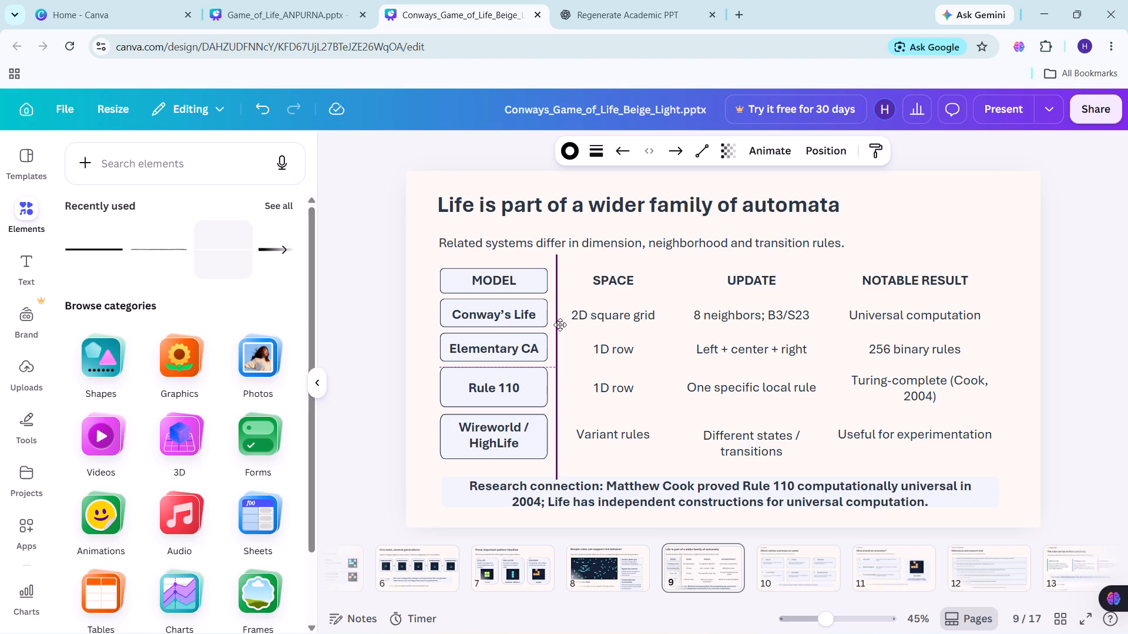
{"action": "left_click_drag", "start_coordinate": [560, 325], "coordinate": [563, 326]}
{"action": "left_click", "coordinate": [563, 326]}
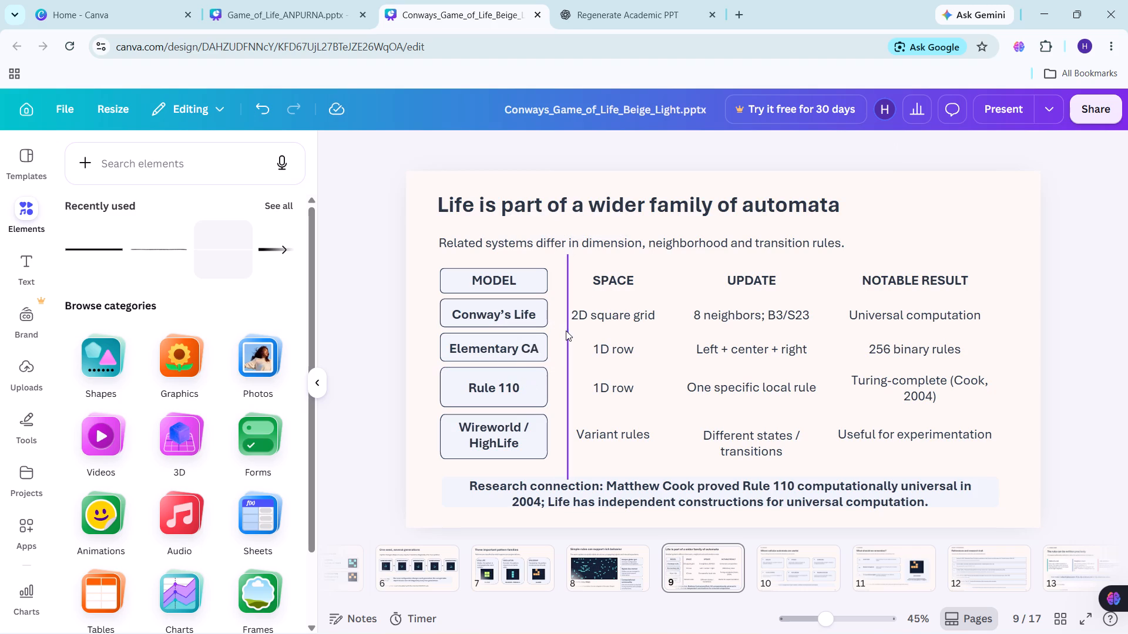
{"action": "left_click", "coordinate": [567, 333]}
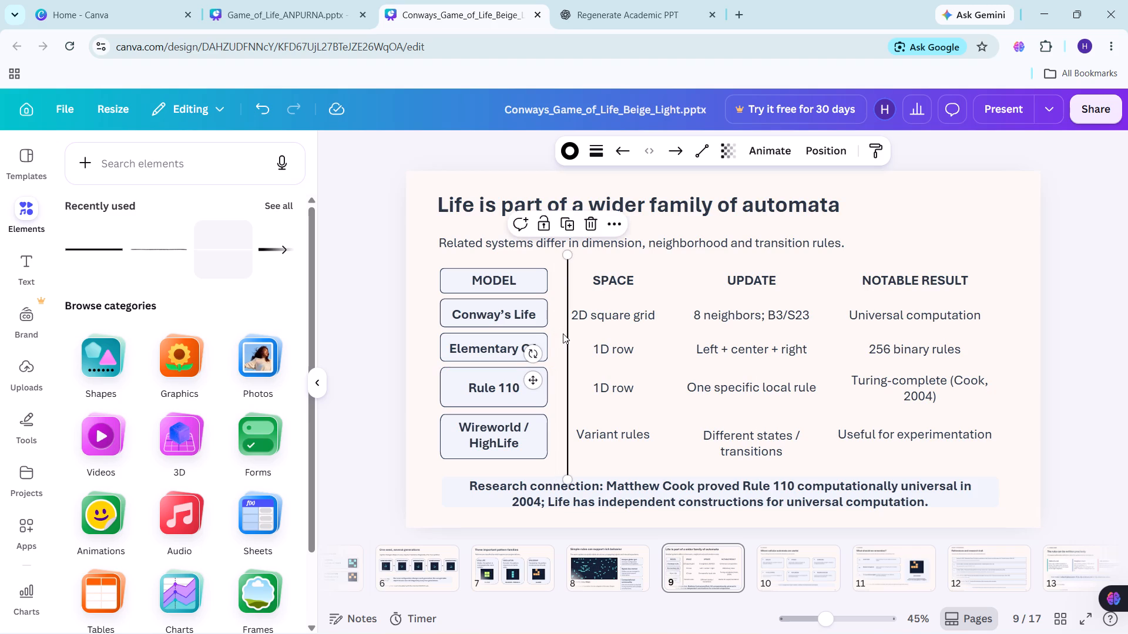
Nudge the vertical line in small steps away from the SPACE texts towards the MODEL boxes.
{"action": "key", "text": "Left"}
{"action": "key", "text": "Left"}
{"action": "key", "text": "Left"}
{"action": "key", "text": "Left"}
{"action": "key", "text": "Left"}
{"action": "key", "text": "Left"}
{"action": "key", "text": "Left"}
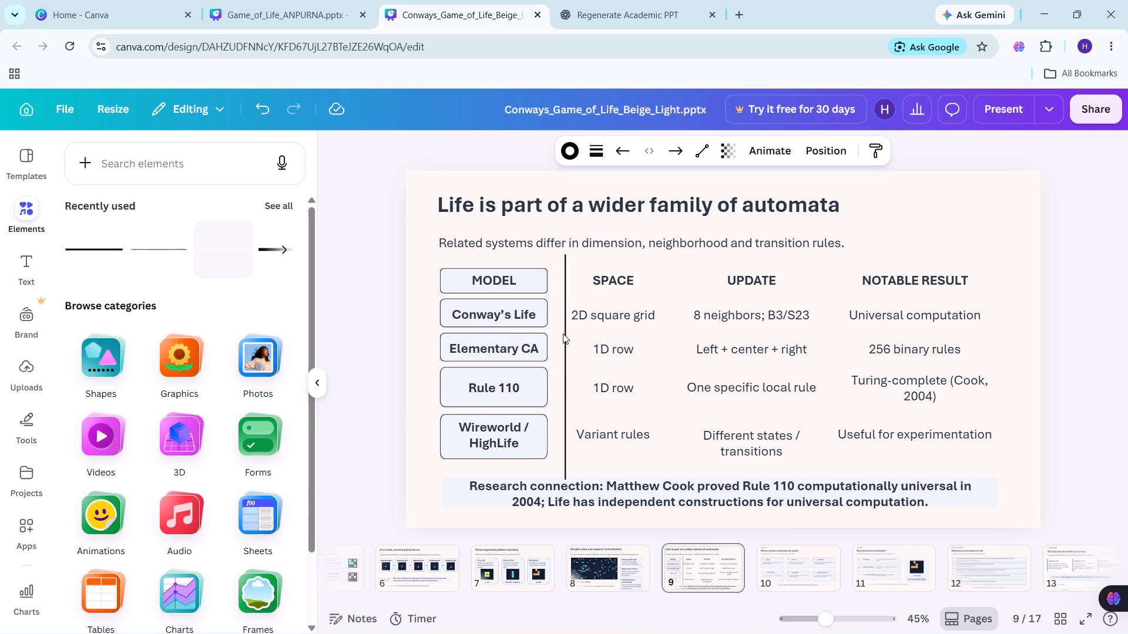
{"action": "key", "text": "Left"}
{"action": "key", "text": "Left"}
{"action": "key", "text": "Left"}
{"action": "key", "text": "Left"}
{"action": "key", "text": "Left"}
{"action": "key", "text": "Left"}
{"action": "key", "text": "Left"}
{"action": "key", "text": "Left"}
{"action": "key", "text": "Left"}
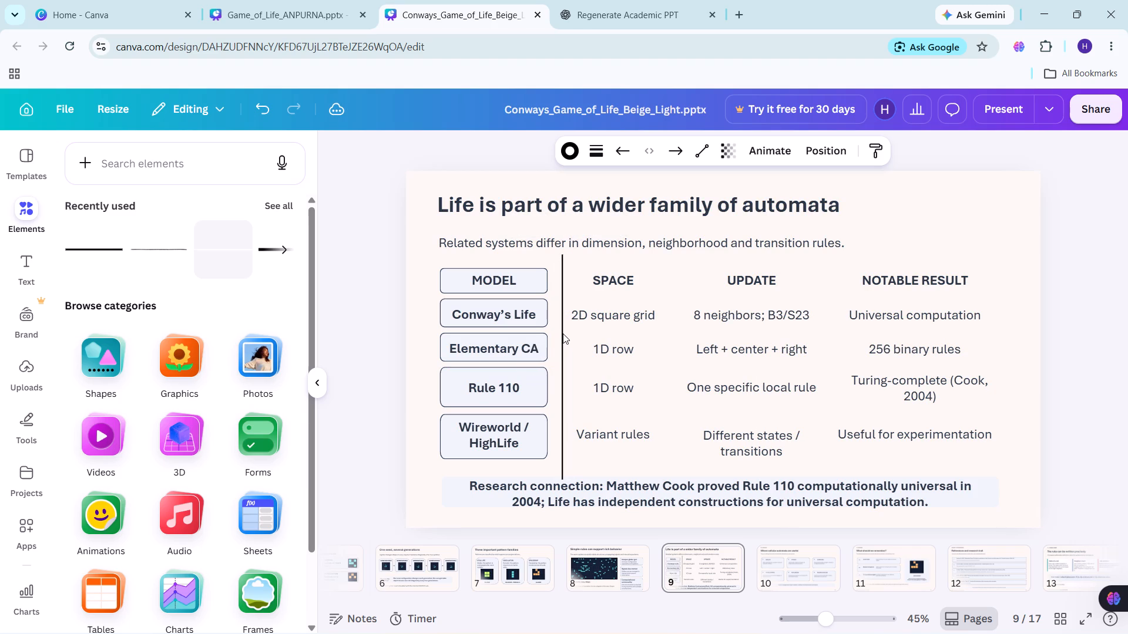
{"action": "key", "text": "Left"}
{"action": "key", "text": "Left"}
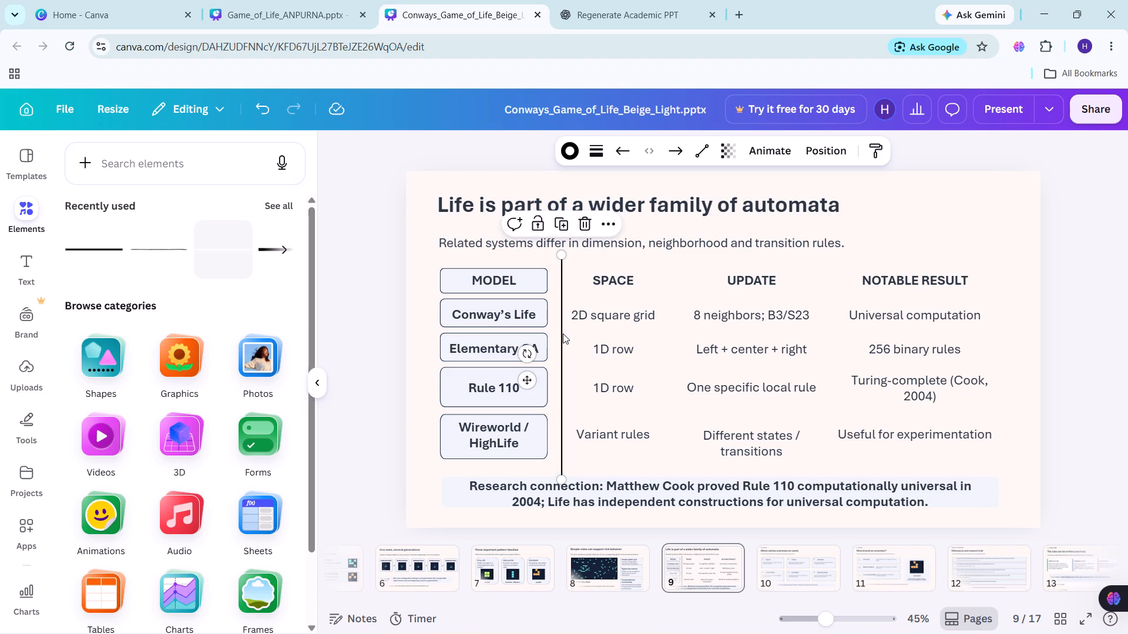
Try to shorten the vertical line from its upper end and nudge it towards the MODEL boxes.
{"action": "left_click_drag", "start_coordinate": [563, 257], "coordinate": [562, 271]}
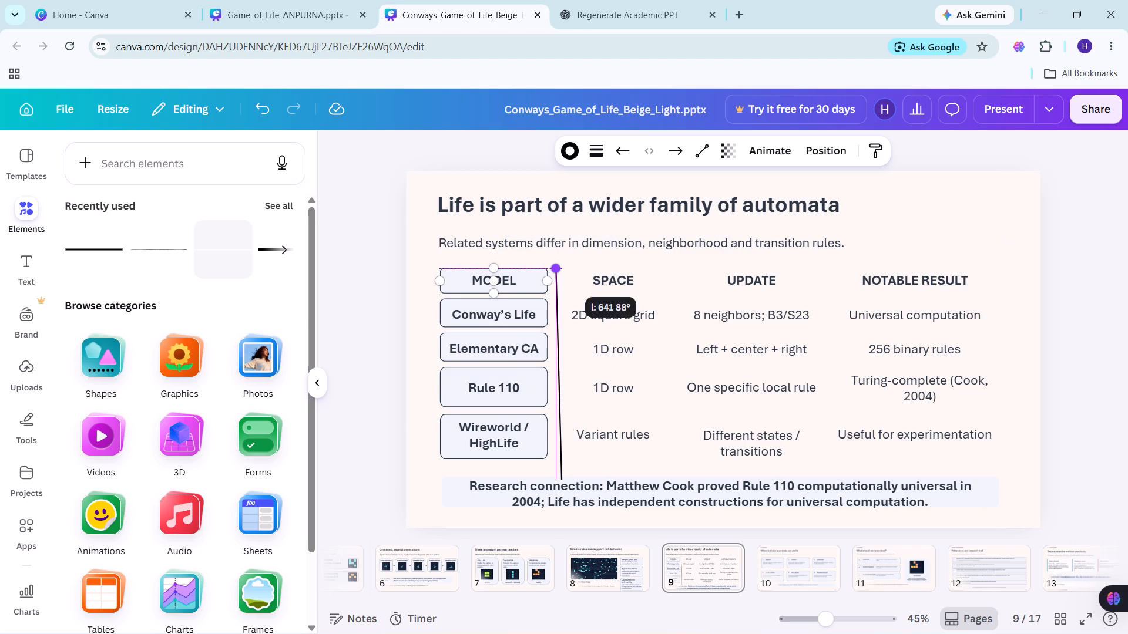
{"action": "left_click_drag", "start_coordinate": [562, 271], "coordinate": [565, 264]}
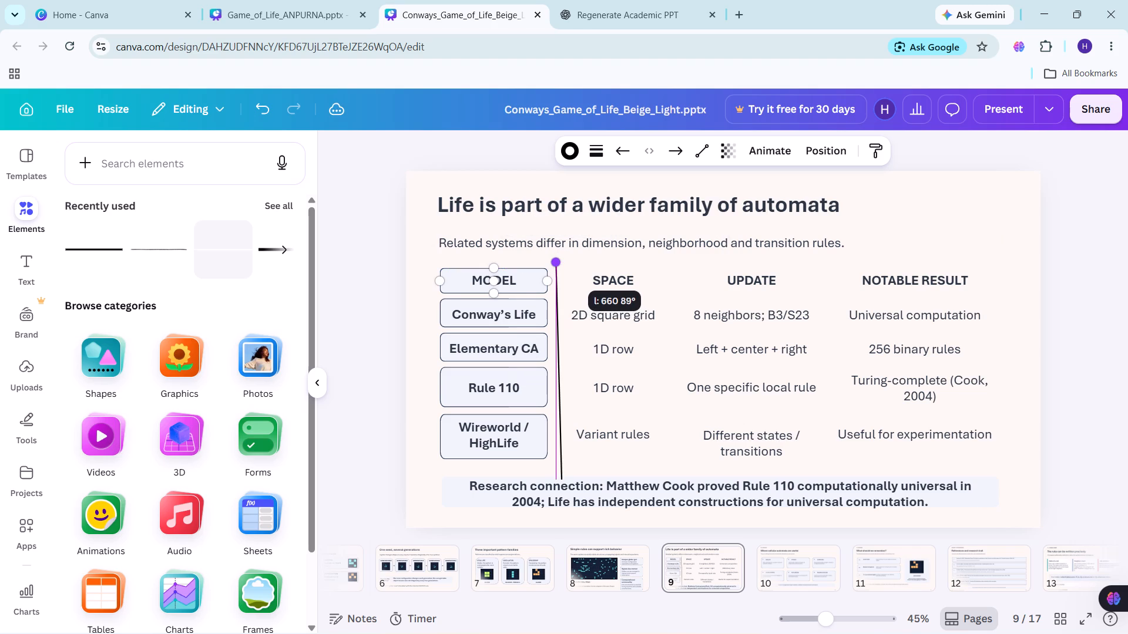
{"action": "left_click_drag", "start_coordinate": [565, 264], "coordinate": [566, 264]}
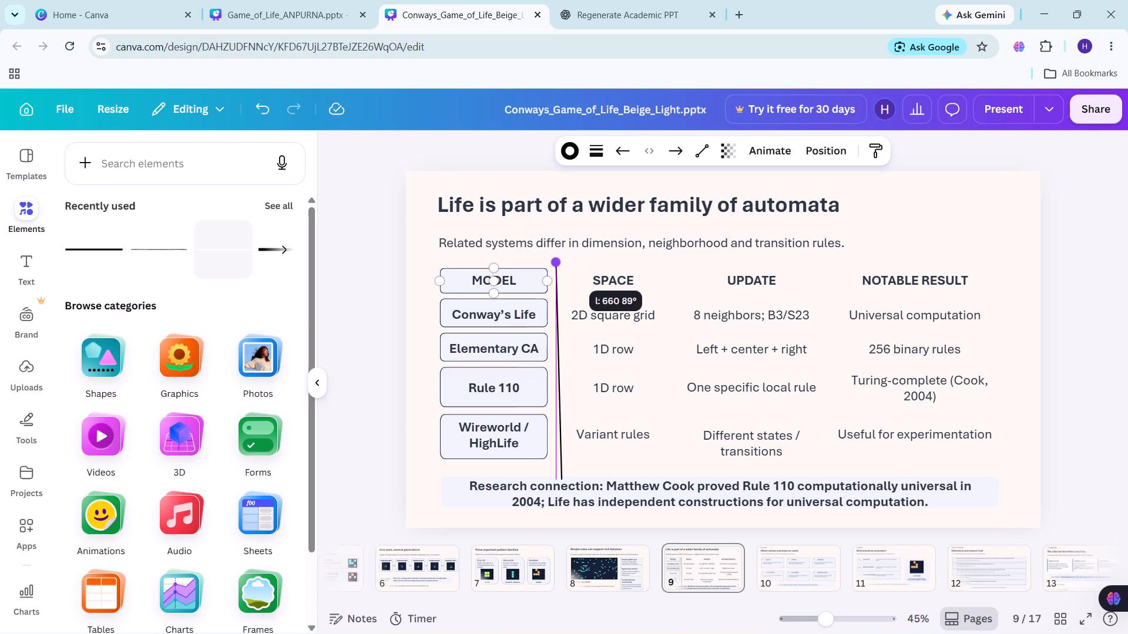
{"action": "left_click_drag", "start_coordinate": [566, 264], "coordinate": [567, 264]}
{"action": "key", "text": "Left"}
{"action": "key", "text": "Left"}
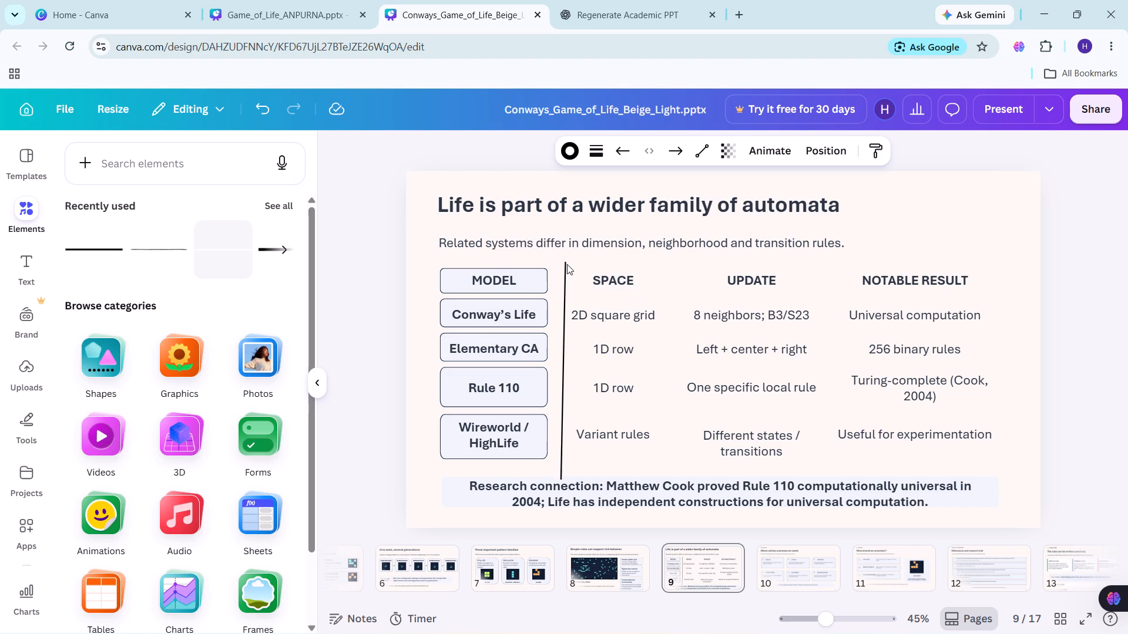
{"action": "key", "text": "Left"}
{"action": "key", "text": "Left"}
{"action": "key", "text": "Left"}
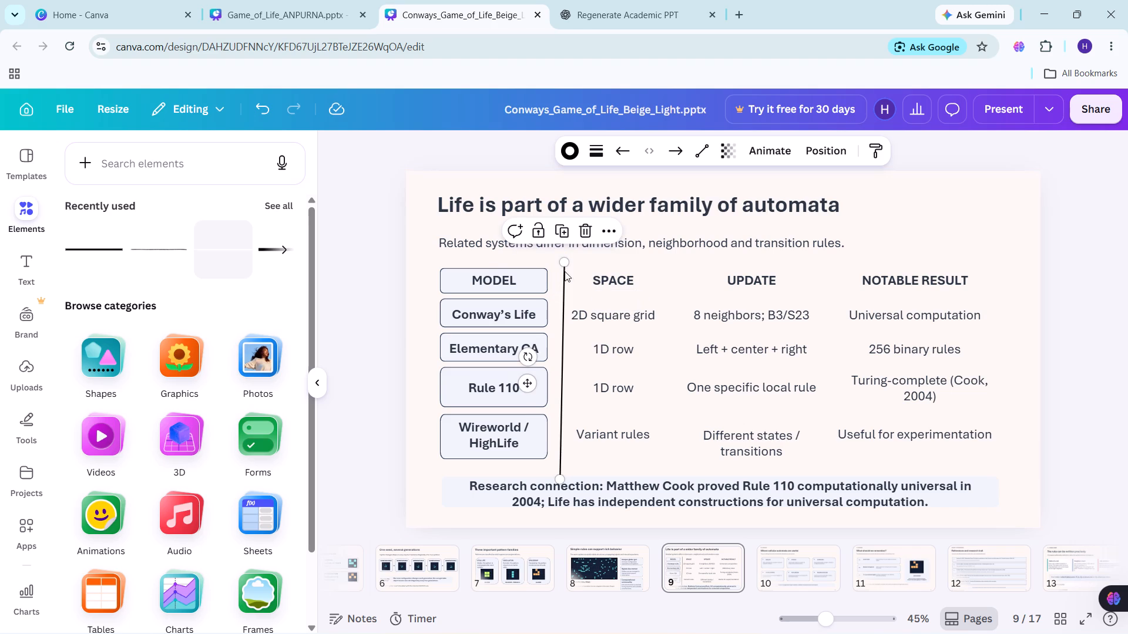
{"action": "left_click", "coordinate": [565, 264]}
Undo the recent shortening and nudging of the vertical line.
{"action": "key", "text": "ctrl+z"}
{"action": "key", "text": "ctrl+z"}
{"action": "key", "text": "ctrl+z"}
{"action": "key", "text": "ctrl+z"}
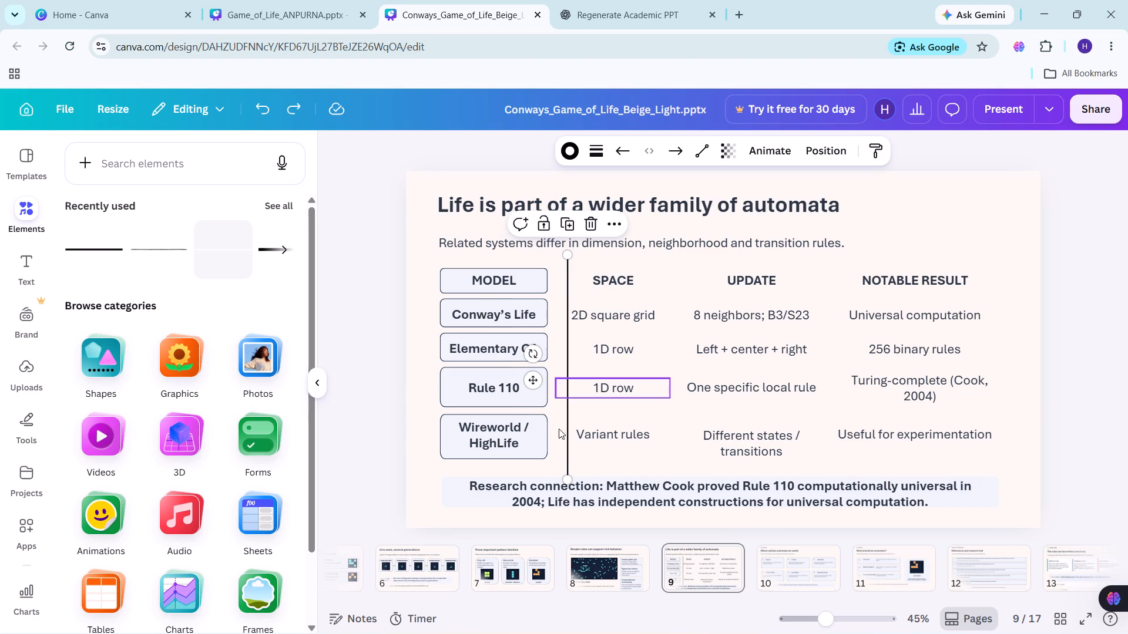
Shorten the vertical line at both ends to span from the MODEL box's top edge to the Wireworld / HighLife box's bottom edge.
{"action": "left_click_drag", "start_coordinate": [566, 479], "coordinate": [568, 468]}
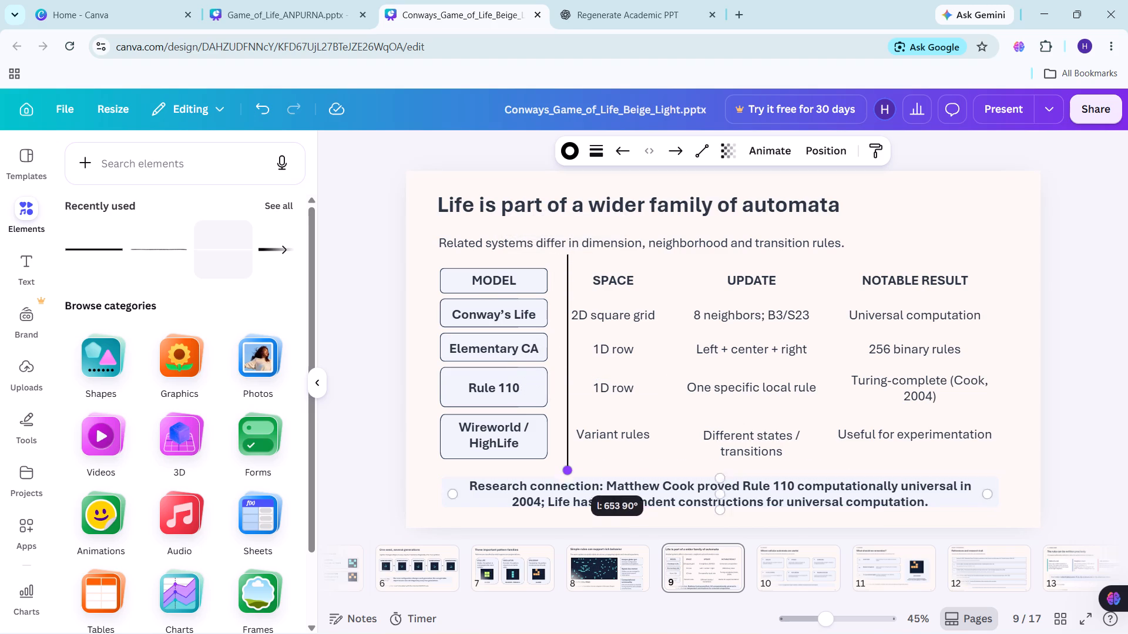
{"action": "left_click_drag", "start_coordinate": [568, 468], "coordinate": [568, 458]}
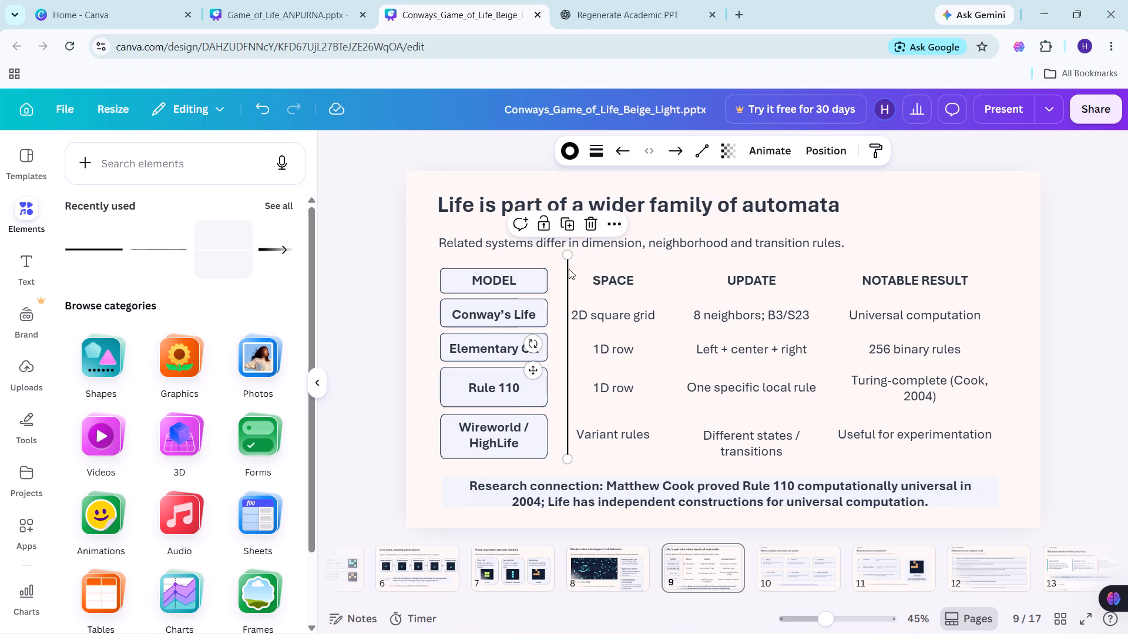
{"action": "left_click_drag", "start_coordinate": [569, 257], "coordinate": [569, 264]}
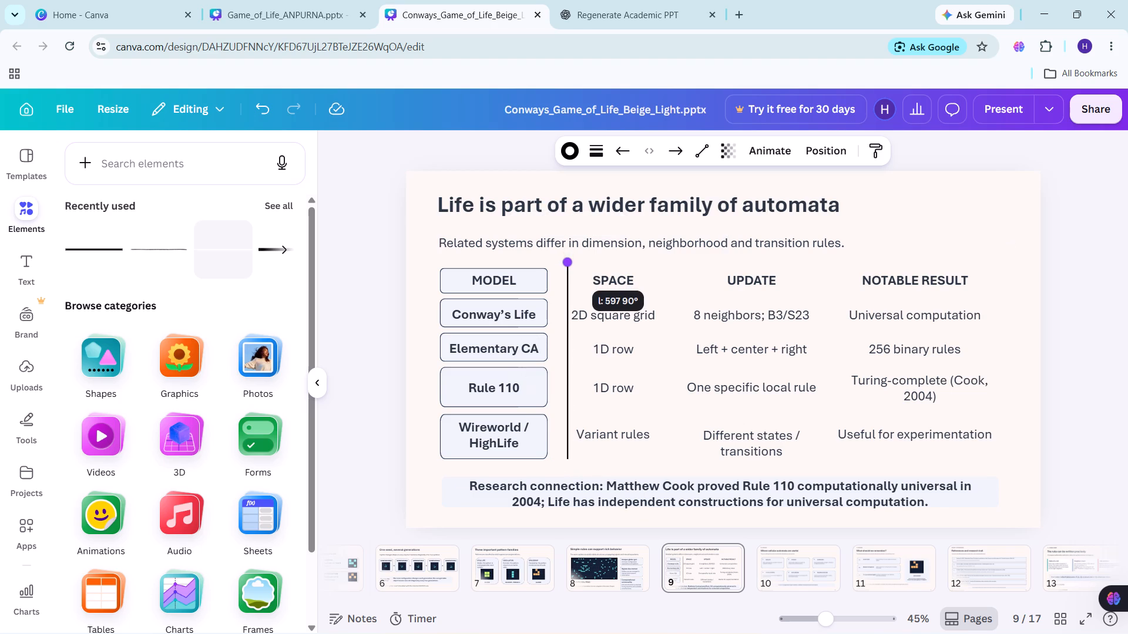
{"action": "left_click_drag", "start_coordinate": [569, 264], "coordinate": [569, 268]}
{"action": "left_click", "coordinate": [673, 264]}
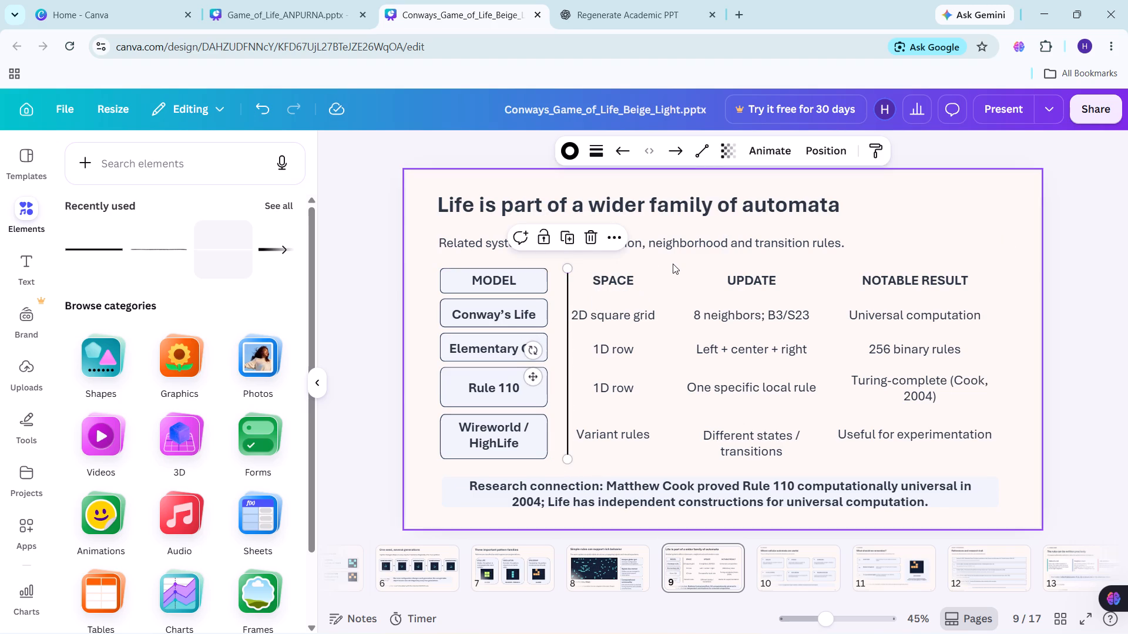
Nudge the shortened line towards the MODEL boxes, clear of the SPACE column's texts.
{"action": "left_click", "coordinate": [568, 339]}
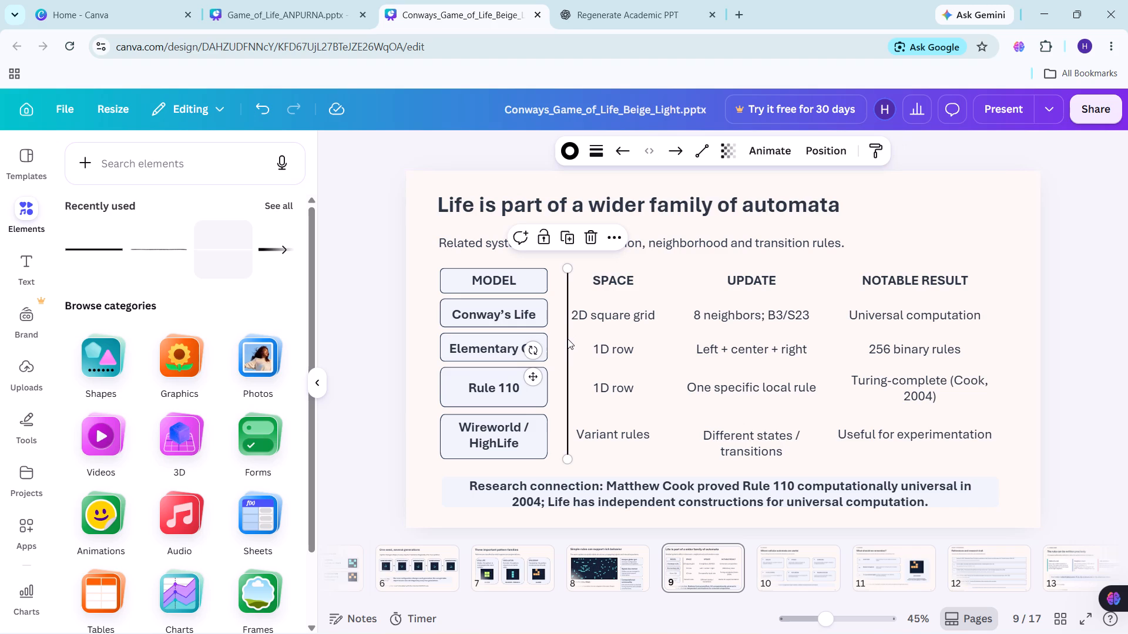
{"action": "key", "text": "Left"}
{"action": "key", "text": "Left"}
{"action": "key", "text": "Left"}
{"action": "key", "text": "Left"}
{"action": "key", "text": "Left"}
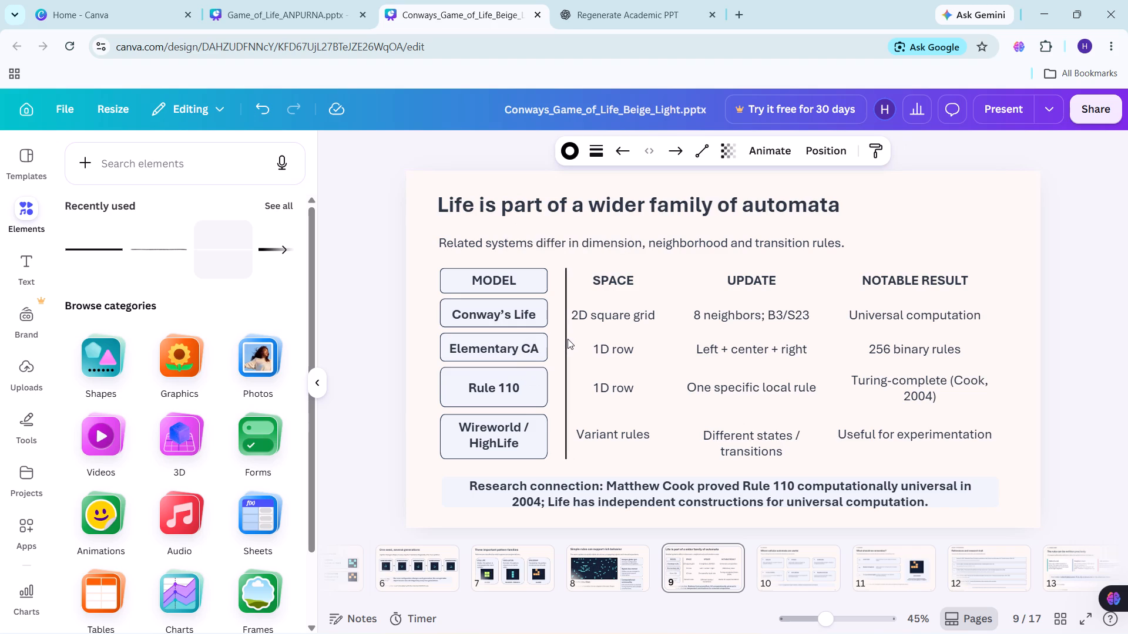
{"action": "key", "text": "Left"}
{"action": "key", "text": "Left"}
{"action": "key", "text": "Left"}
{"action": "key", "text": "Left"}
{"action": "key", "text": "Left"}
{"action": "key", "text": "Left"}
{"action": "key", "text": "Left"}
{"action": "key", "text": "Left"}
{"action": "key", "text": "Left"}
{"action": "key", "text": "Left"}
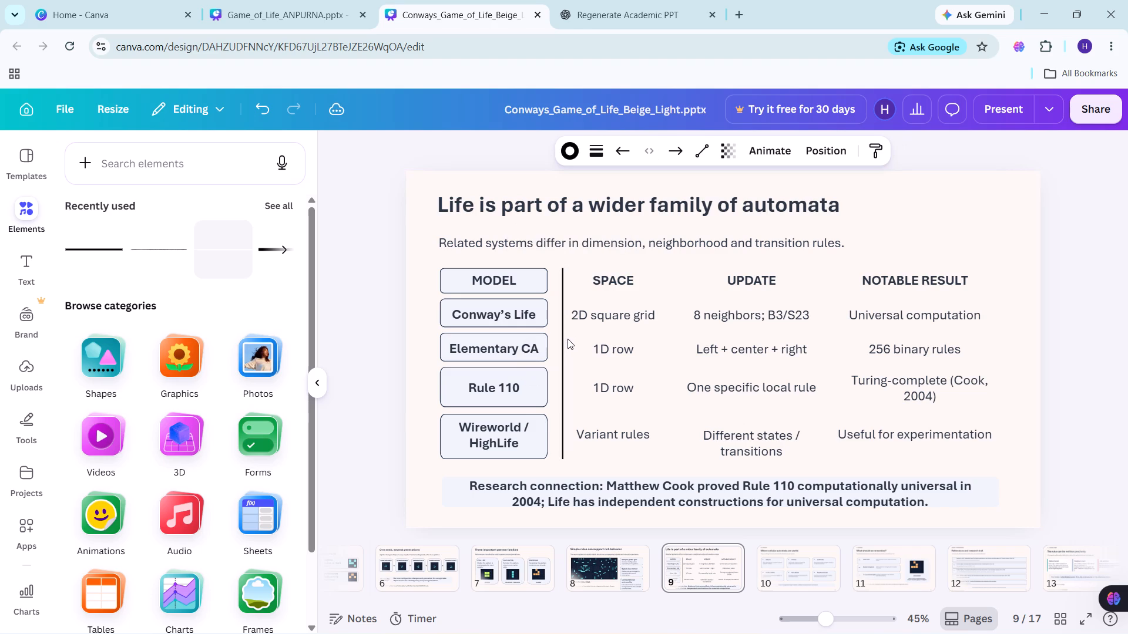
{"action": "key", "text": "Left"}
Duplicate the vertical line and place the copy between the SPACE and UPDATE columns, level with the original.
{"action": "left_click", "coordinate": [562, 359]}
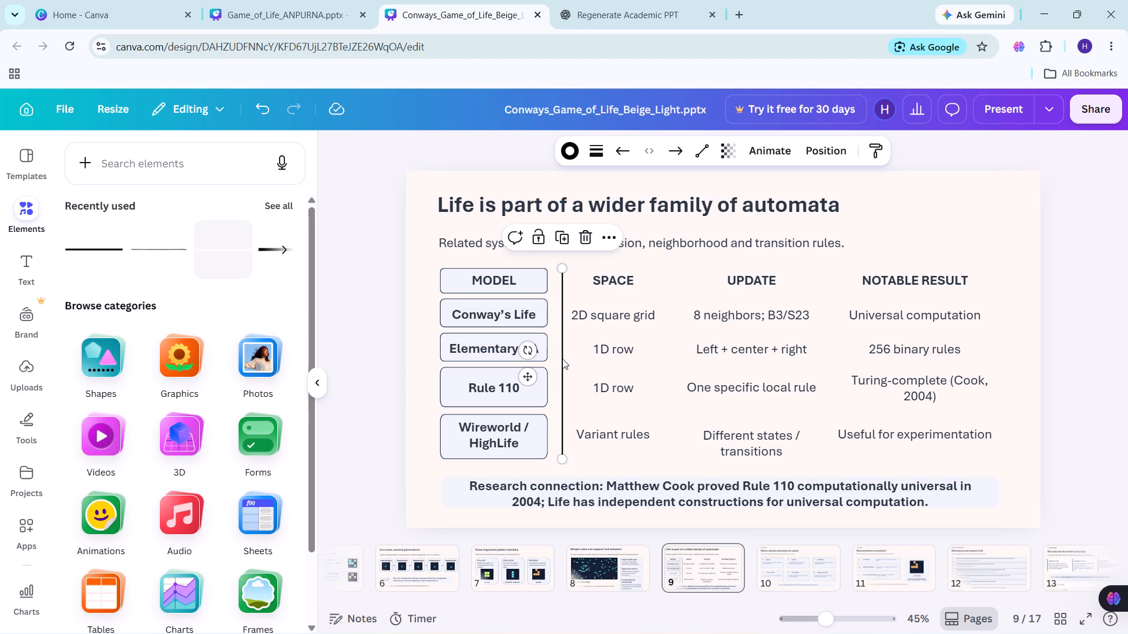
{"action": "left_click", "coordinate": [562, 335]}
{"action": "left_click", "coordinate": [562, 237]}
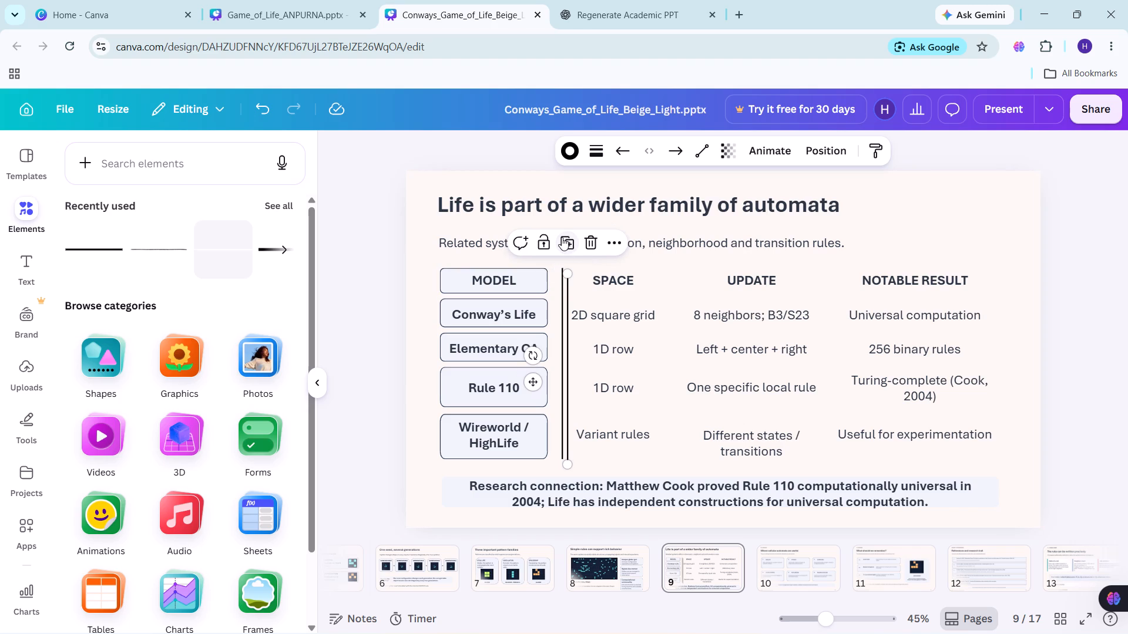
{"action": "left_click_drag", "start_coordinate": [567, 310], "coordinate": [673, 308]}
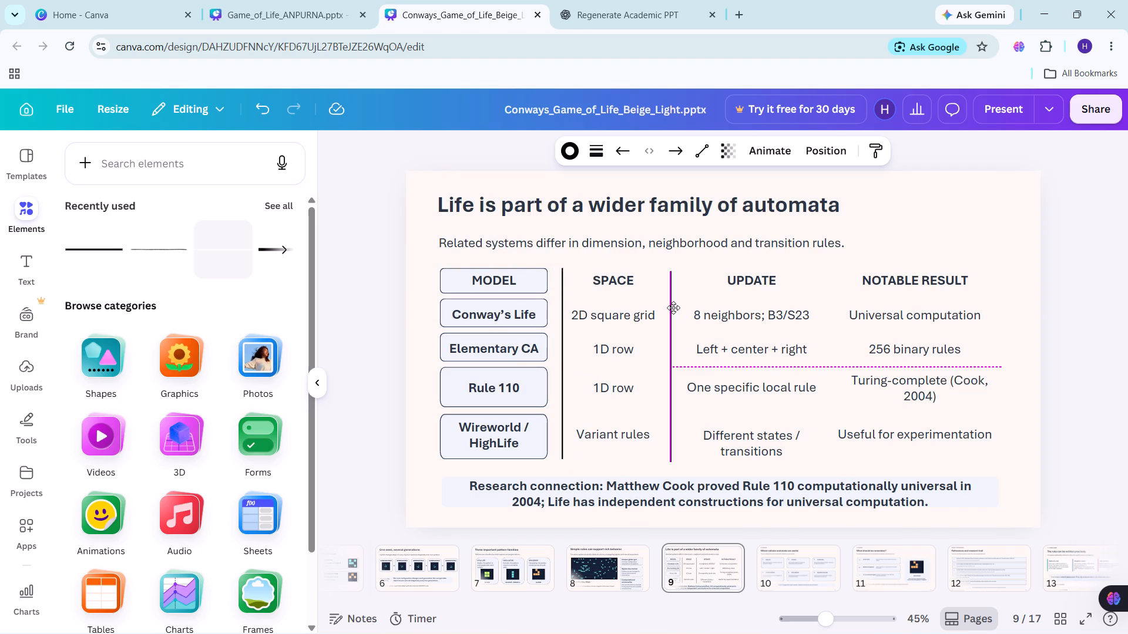
{"action": "left_click_drag", "start_coordinate": [673, 308], "coordinate": [672, 305]}
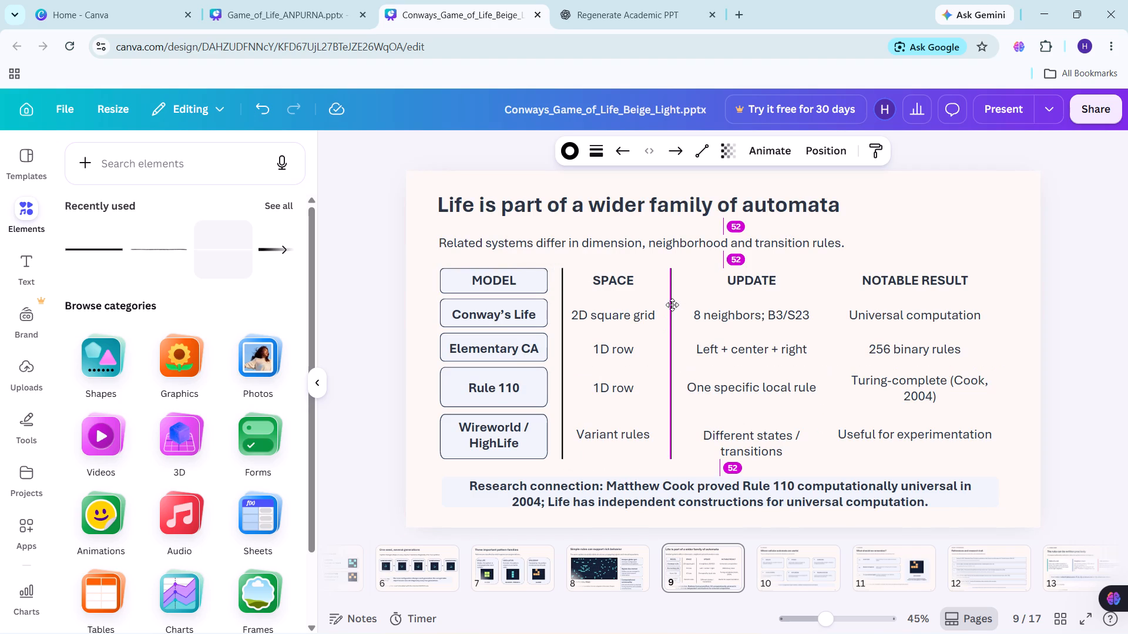
{"action": "left_click_drag", "start_coordinate": [672, 305], "coordinate": [672, 305]}
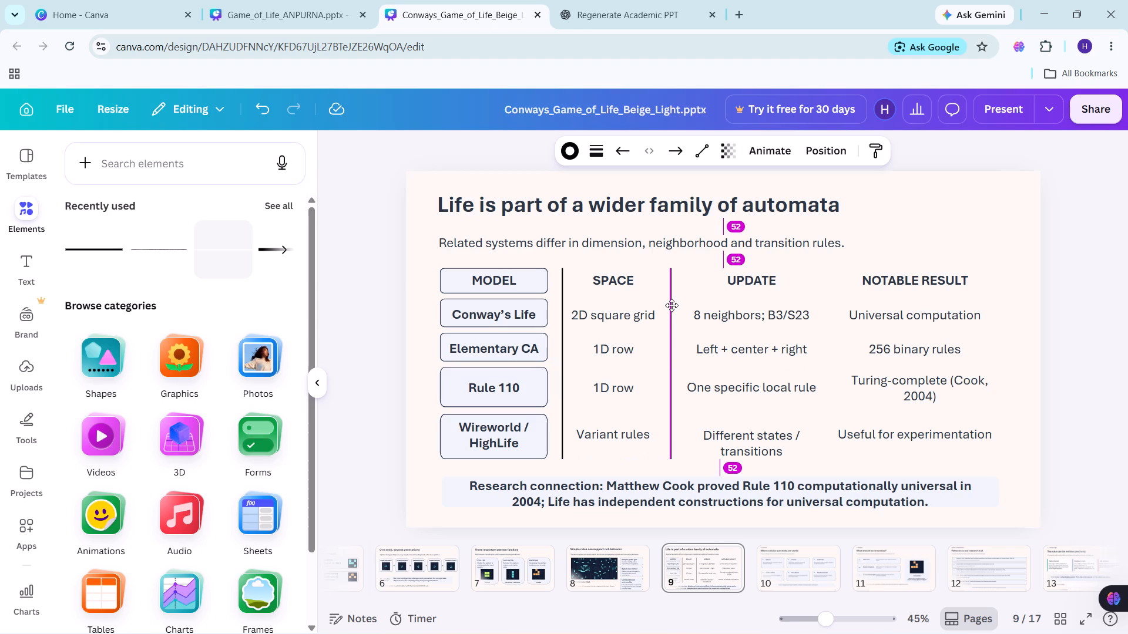
{"action": "left_click_drag", "start_coordinate": [672, 305], "coordinate": [672, 304]}
Nudge the second vertical line slightly towards the UPDATE column so it sits evenly between the SPACE and UPDATE texts.
{"action": "key", "text": "Right"}
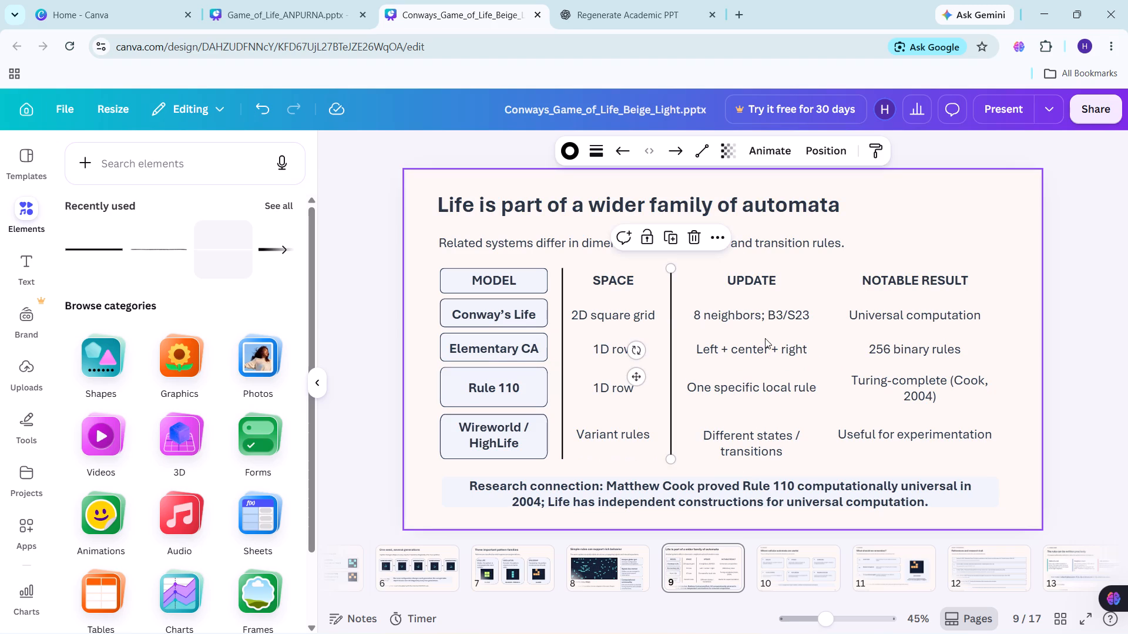
{"action": "key", "text": "Right"}
{"action": "key", "text": "Right"}
{"action": "key", "text": "Right"}
{"action": "key", "text": "Right"}
{"action": "key", "text": "Right"}
{"action": "key", "text": "Right"}
{"action": "key", "text": "Right"}
{"action": "key", "text": "Right"}
{"action": "key", "text": "Right"}
{"action": "key", "text": "Right"}
{"action": "key", "text": "Right"}
{"action": "key", "text": "Right"}
{"action": "key", "text": "Right"}
{"action": "key", "text": "Right"}
{"action": "key", "text": "Right"}
{"action": "key", "text": "Right"}
{"action": "key", "text": "Right"}
{"action": "key", "text": "Right"}
{"action": "key", "text": "Right"}
{"action": "key", "text": "Right"}
{"action": "key", "text": "Right"}
{"action": "key", "text": "Right"}
{"action": "key", "text": "Right"}
{"action": "key", "text": "Right"}
{"action": "key", "text": "Right"}
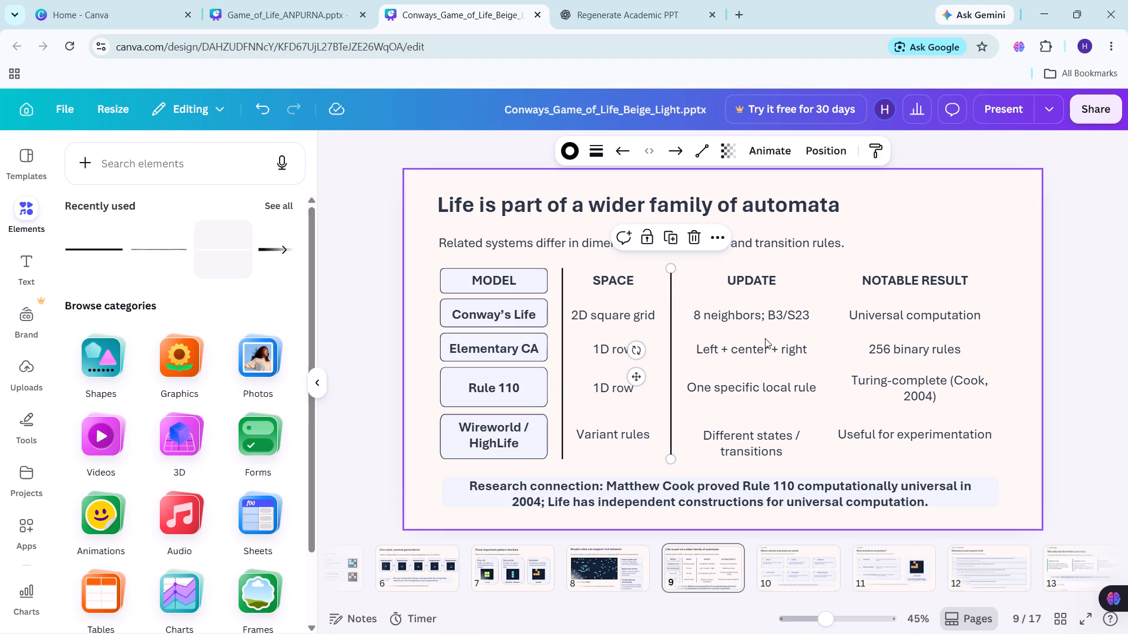
{"action": "key", "text": "Right"}
{"action": "key", "text": "Right"}
{"action": "key", "text": "Right"}
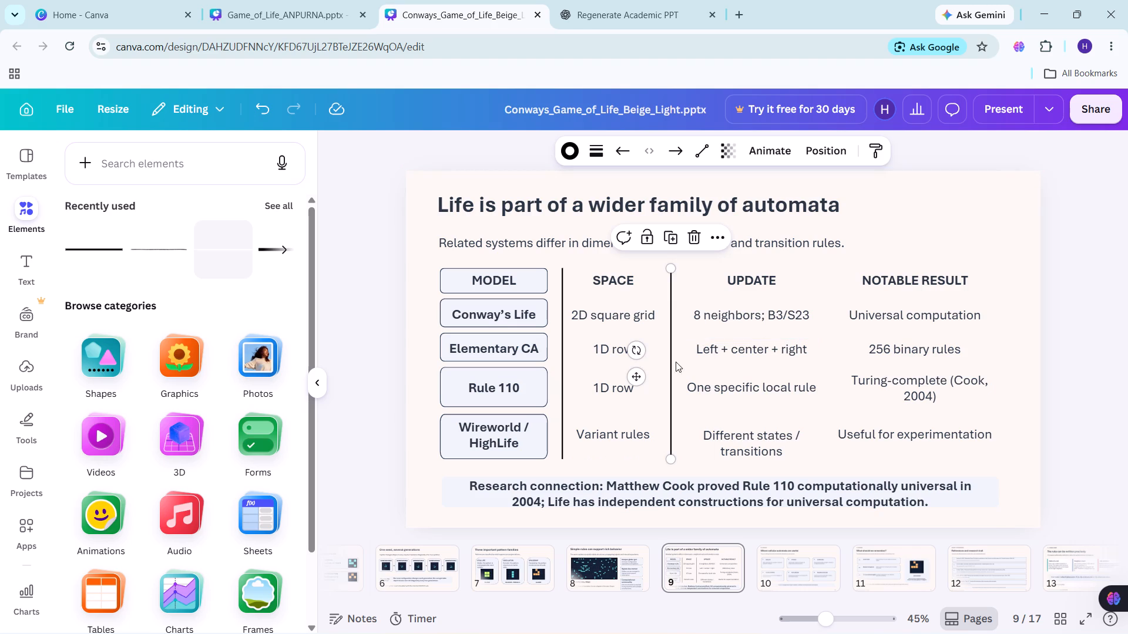
{"action": "left_click", "coordinate": [669, 363]}
{"action": "left_click", "coordinate": [671, 363]}
{"action": "key", "text": "Right"}
{"action": "key", "text": "Right"}
{"action": "key", "text": "Right"}
{"action": "key", "text": "Right"}
{"action": "key", "text": "Right"}
{"action": "key", "text": "Right"}
{"action": "key", "text": "Right"}
{"action": "key", "text": "Right"}
{"action": "key", "text": "Right"}
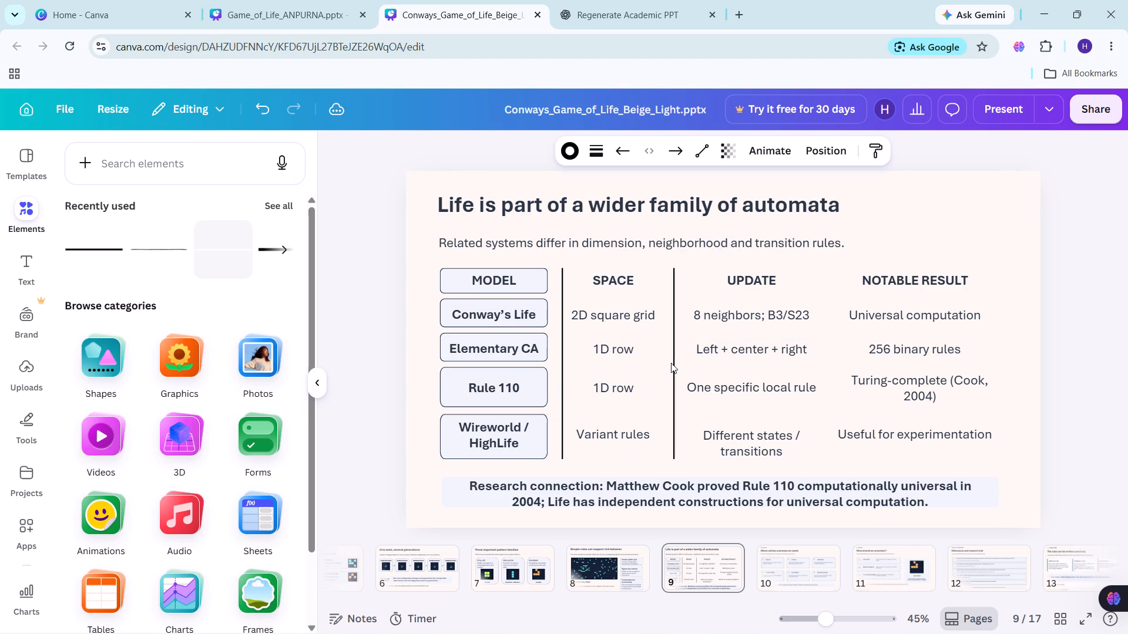
{"action": "key", "text": "Right"}
{"action": "key", "text": "Right"}
{"action": "key", "text": "Right"}
{"action": "key", "text": "Right"}
{"action": "key", "text": "Right"}
{"action": "key", "text": "Right"}
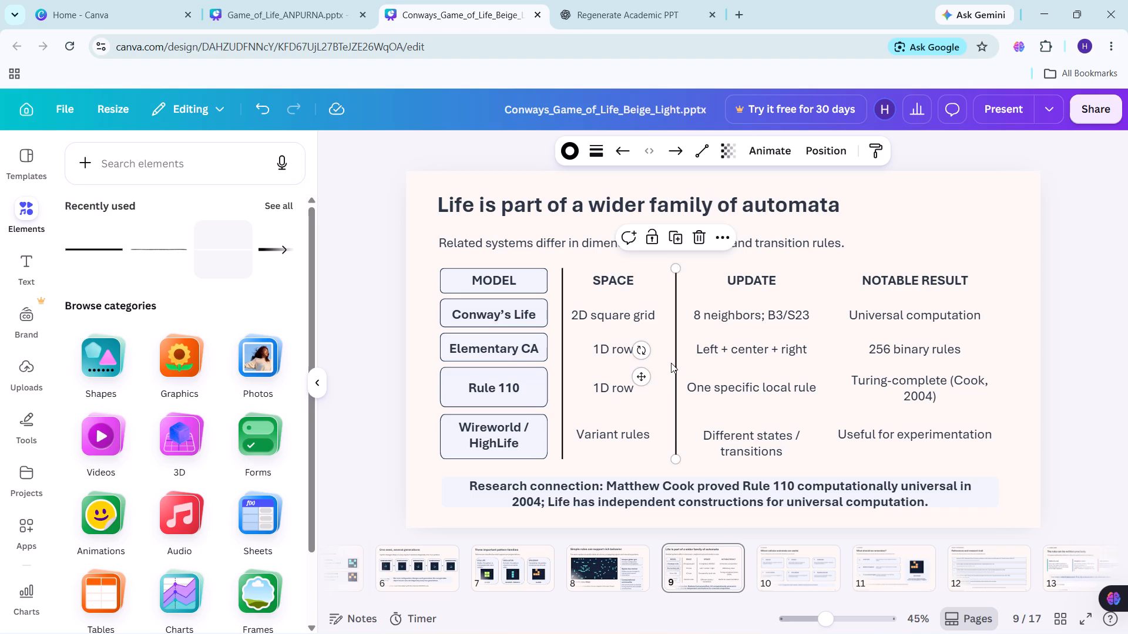
{"action": "key", "text": "Right"}
{"action": "key", "text": "Right"}
{"action": "key", "text": "Right"}
{"action": "key", "text": "Right"}
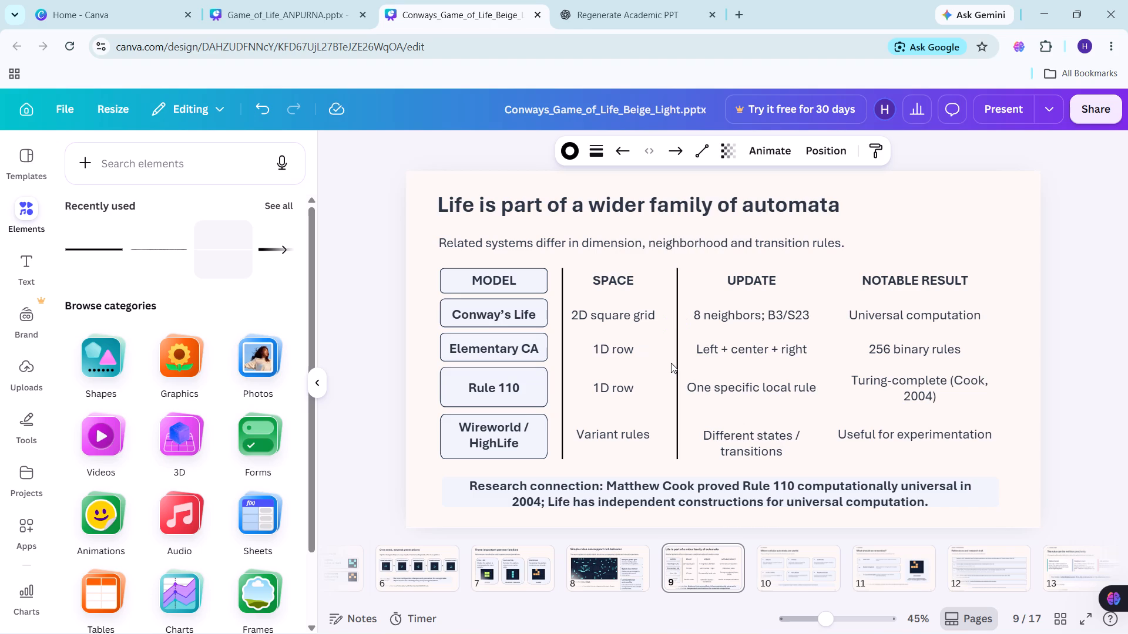
{"action": "key", "text": "Left"}
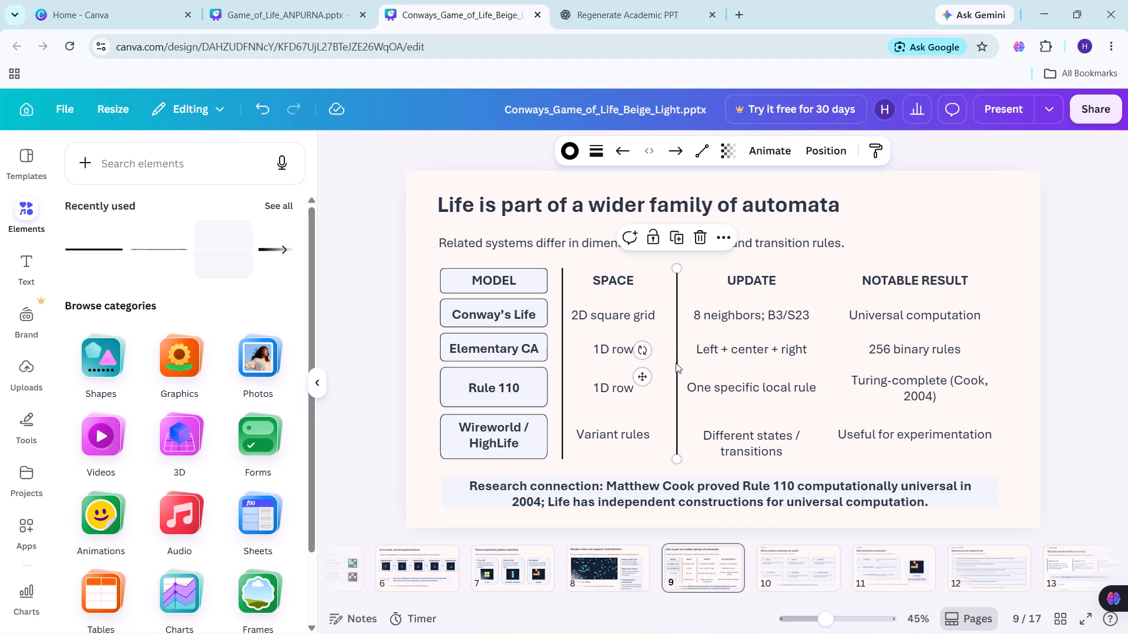
Duplicate the second vertical line and place the copy between the UPDATE and NOTABLE RESULT columns.
{"action": "left_click", "coordinate": [674, 240]}
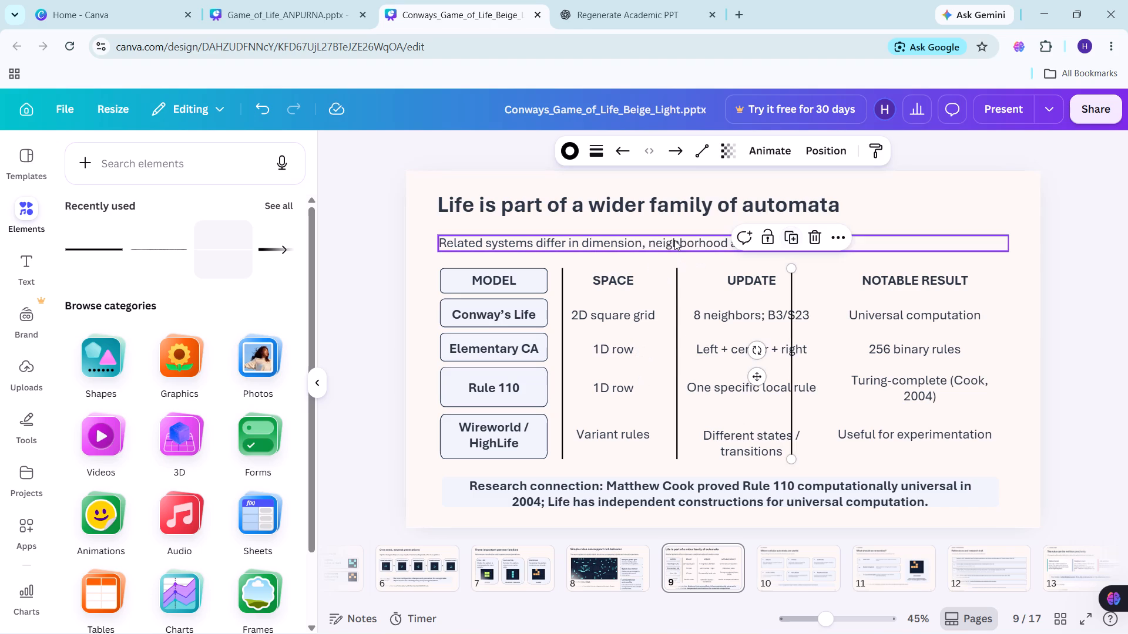
{"action": "left_click", "coordinate": [674, 240]}
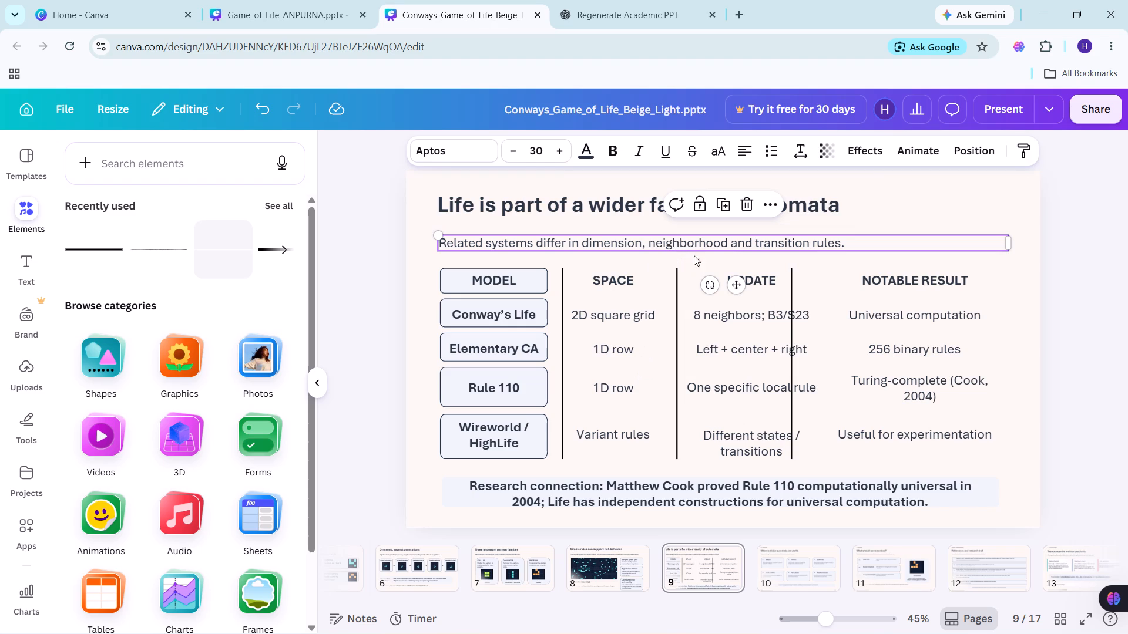
{"action": "left_click_drag", "start_coordinate": [789, 340], "coordinate": [818, 339]}
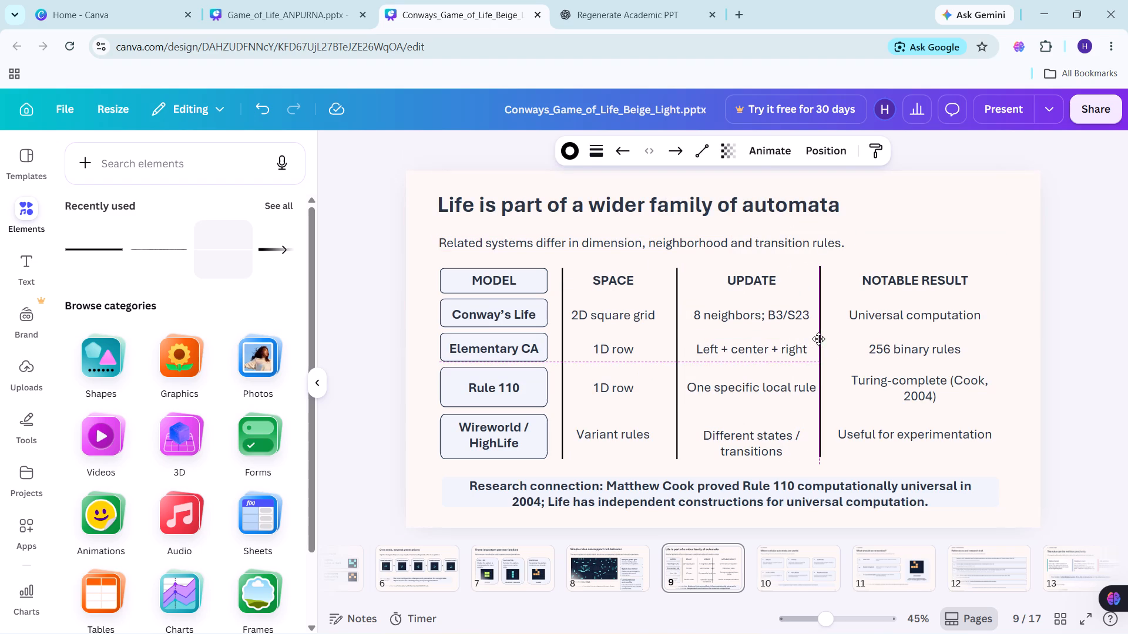
{"action": "left_click_drag", "start_coordinate": [818, 339], "coordinate": [824, 339]}
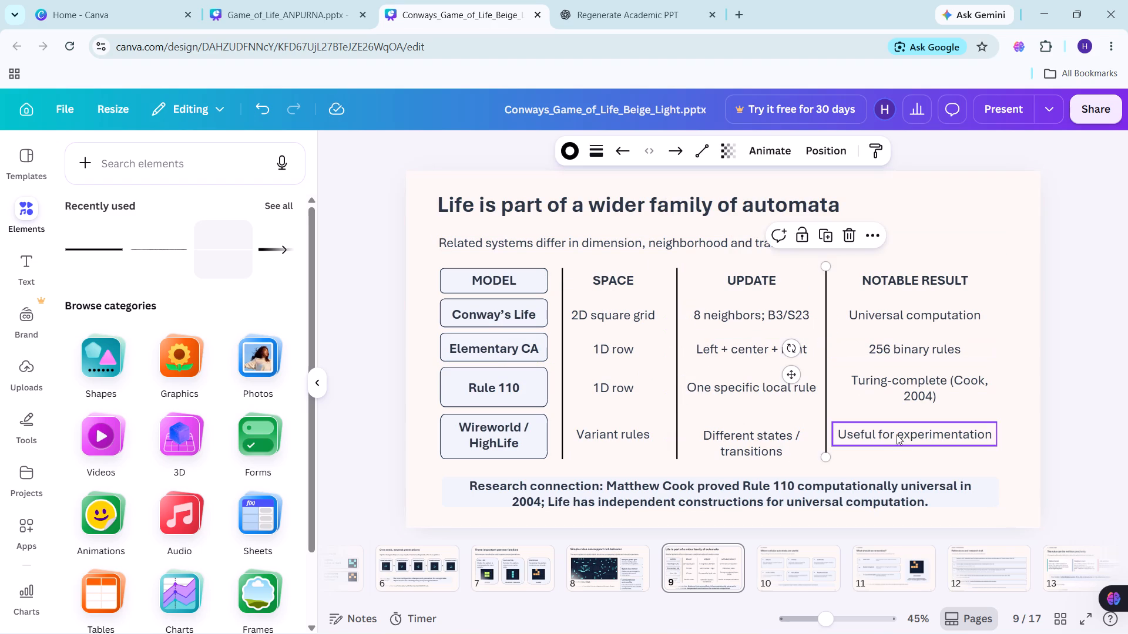
{"action": "left_click", "coordinate": [909, 453]}
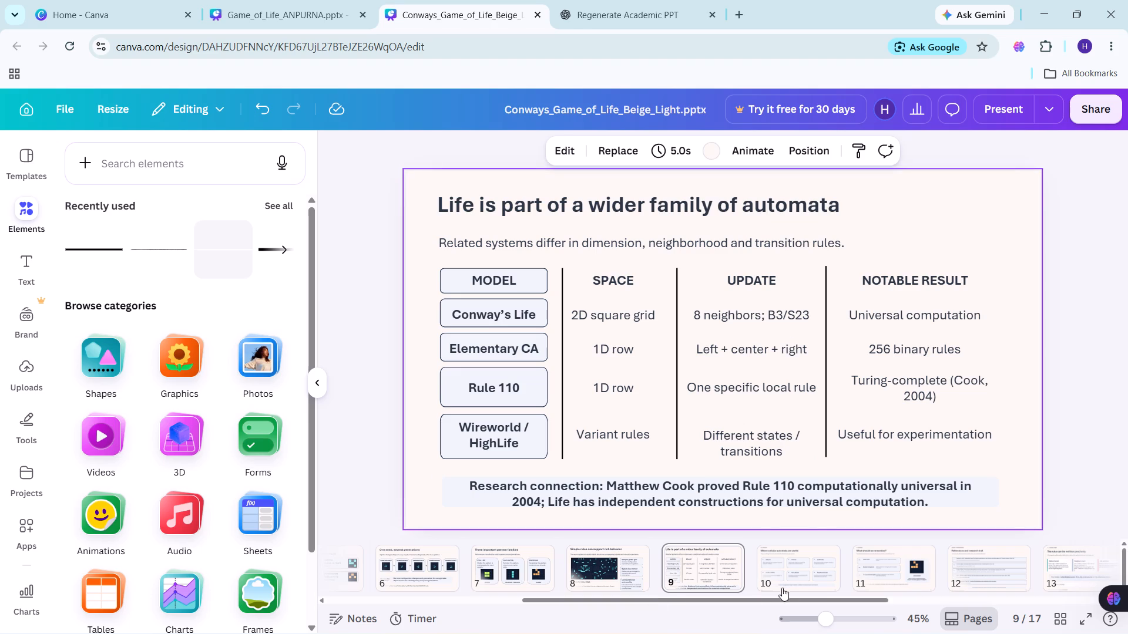
On slide 10, delete the "09 · USE CASES" label, the "CELLULAR AUTOMATA / GAME OF LIFE" footer and the page number.
{"action": "left_click", "coordinate": [820, 584]}
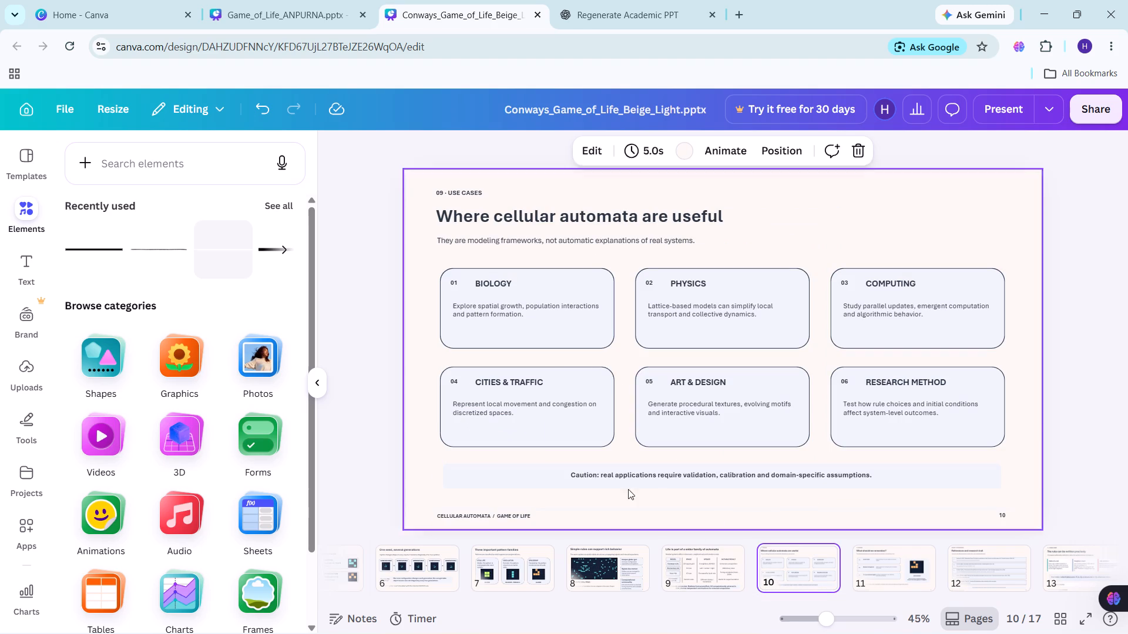
{"action": "left_click", "coordinate": [464, 192]}
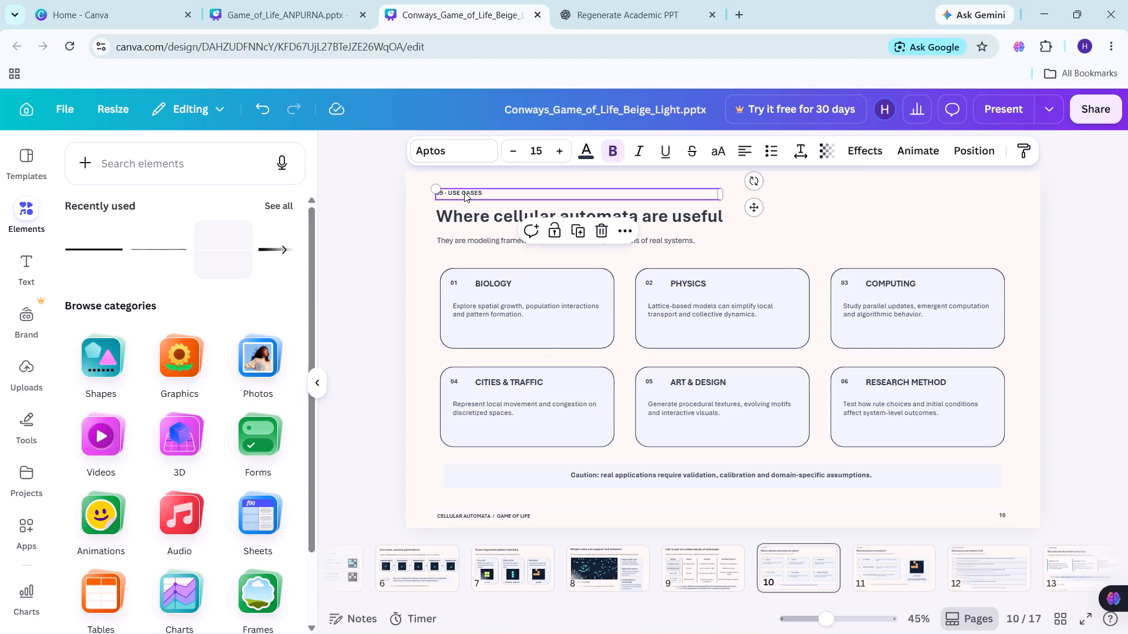
{"action": "left_click", "coordinate": [600, 225]}
{"action": "left_click", "coordinate": [473, 514]}
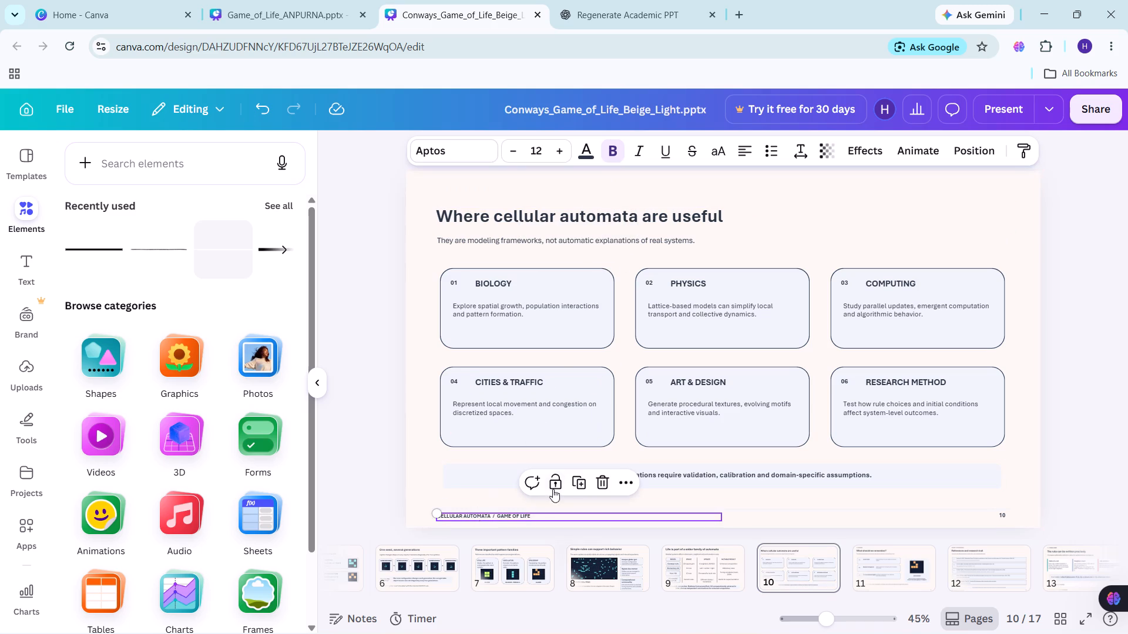
{"action": "left_click", "coordinate": [598, 482]}
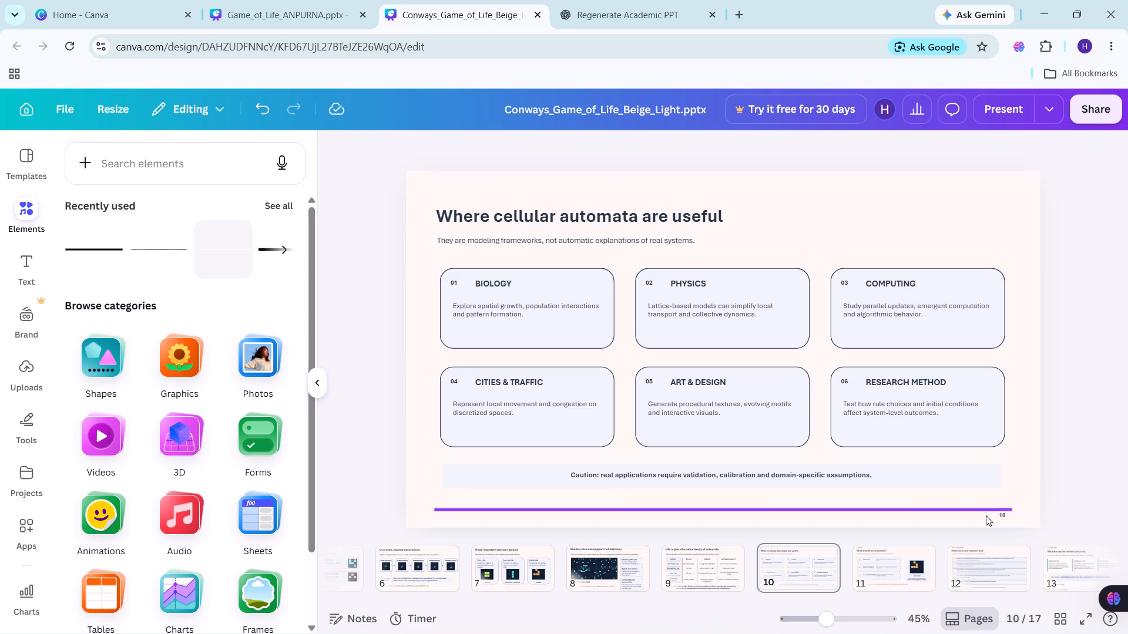
{"action": "left_click", "coordinate": [1005, 519]}
{"action": "left_click", "coordinate": [1013, 481]}
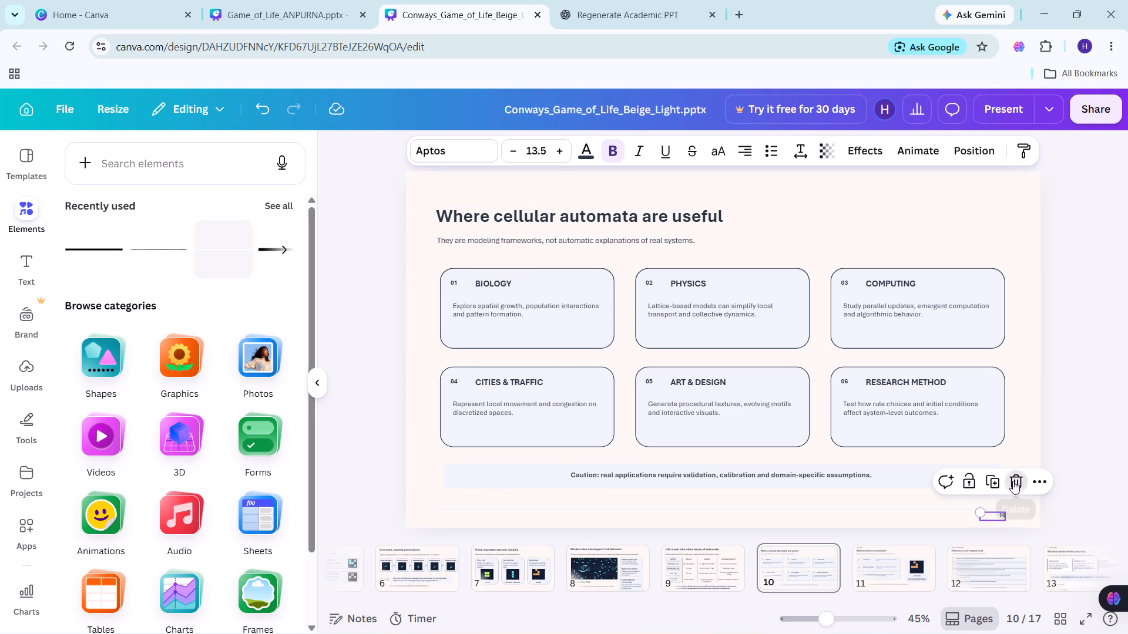
Enlarge all of slide 10's text together until the title reaches size 50.5 and the subtitle 28, keeping RESEARCH METHOD on one line.
{"action": "left_click", "coordinate": [722, 576]}
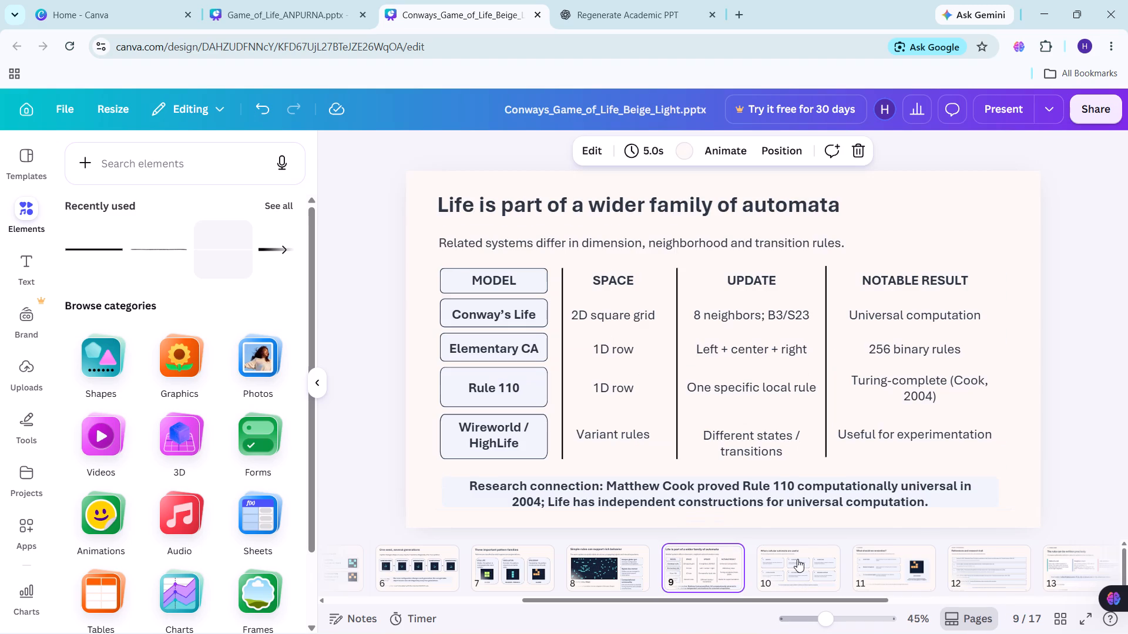
{"action": "left_click", "coordinate": [803, 560]}
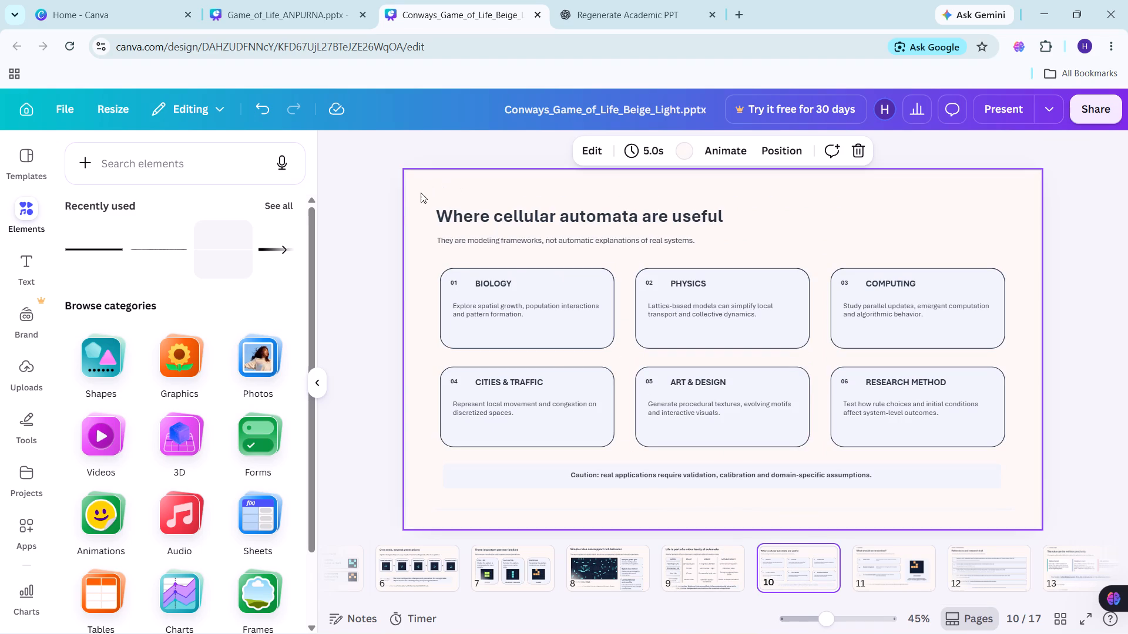
{"action": "left_click_drag", "start_coordinate": [421, 193], "coordinate": [939, 504]}
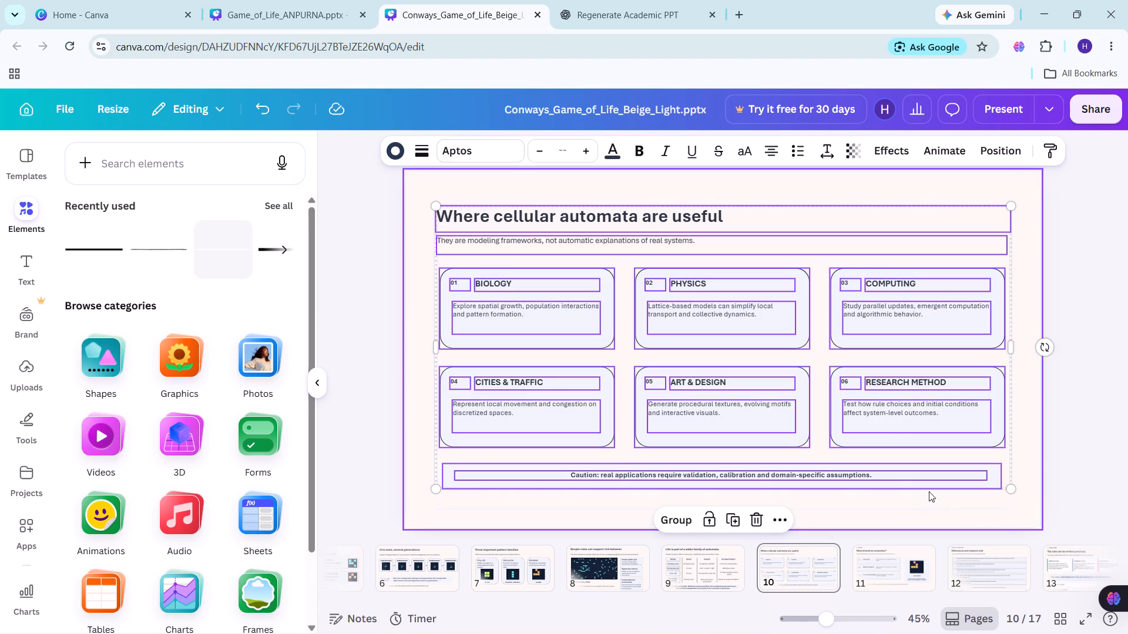
{"action": "triple_click", "coordinate": [583, 149]}
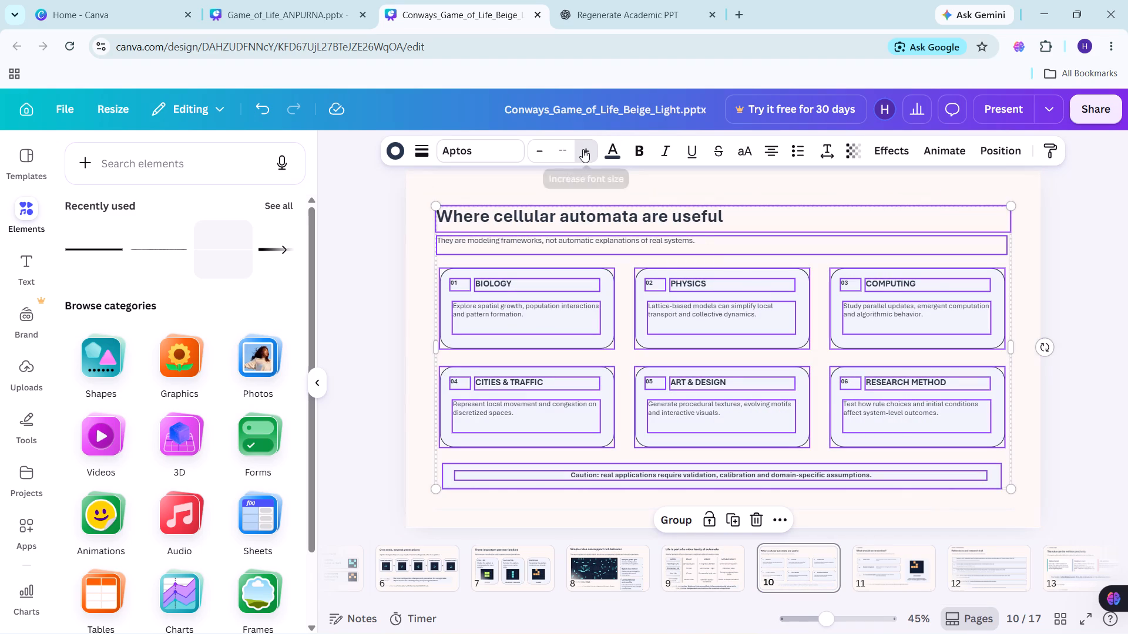
{"action": "triple_click", "coordinate": [583, 149]}
{"action": "double_click", "coordinate": [583, 149]}
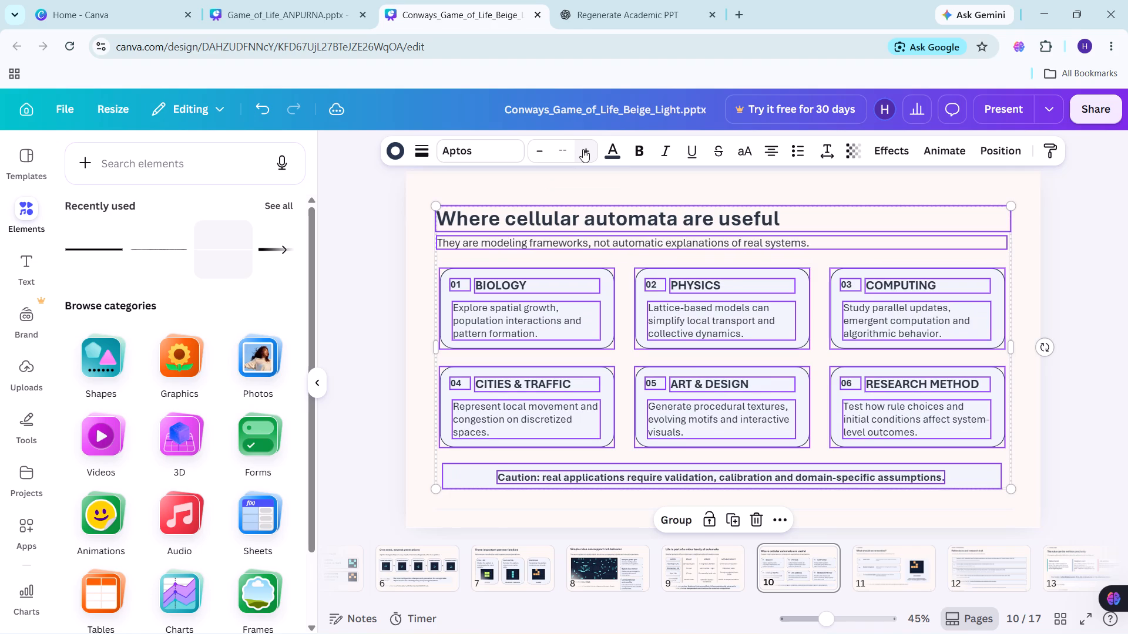
{"action": "triple_click", "coordinate": [583, 149]}
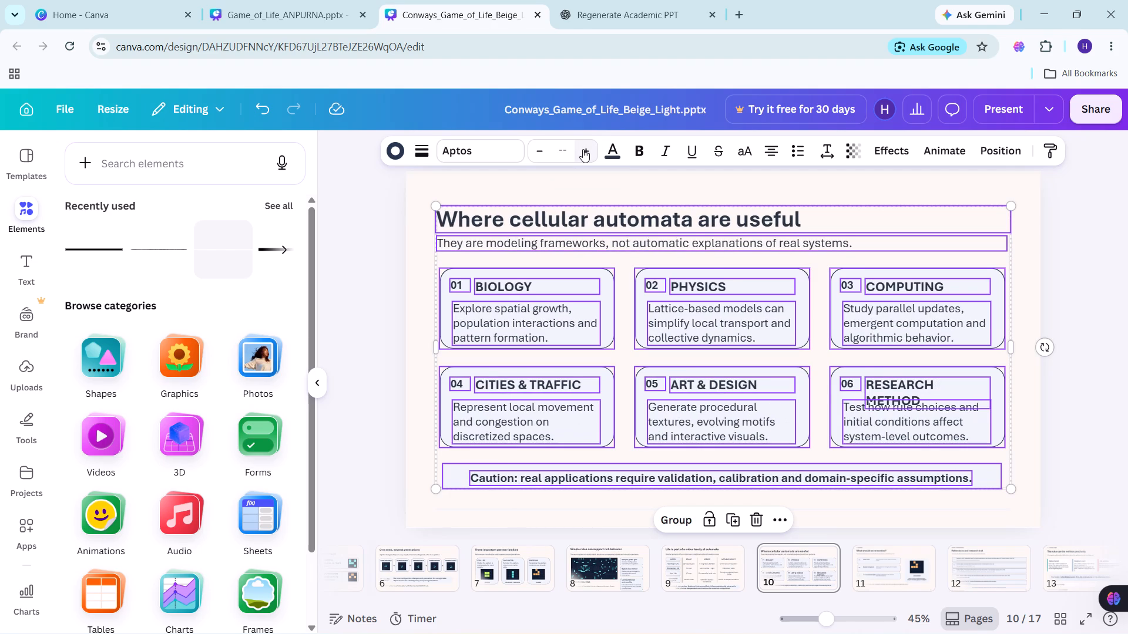
{"action": "left_click", "coordinate": [534, 148]}
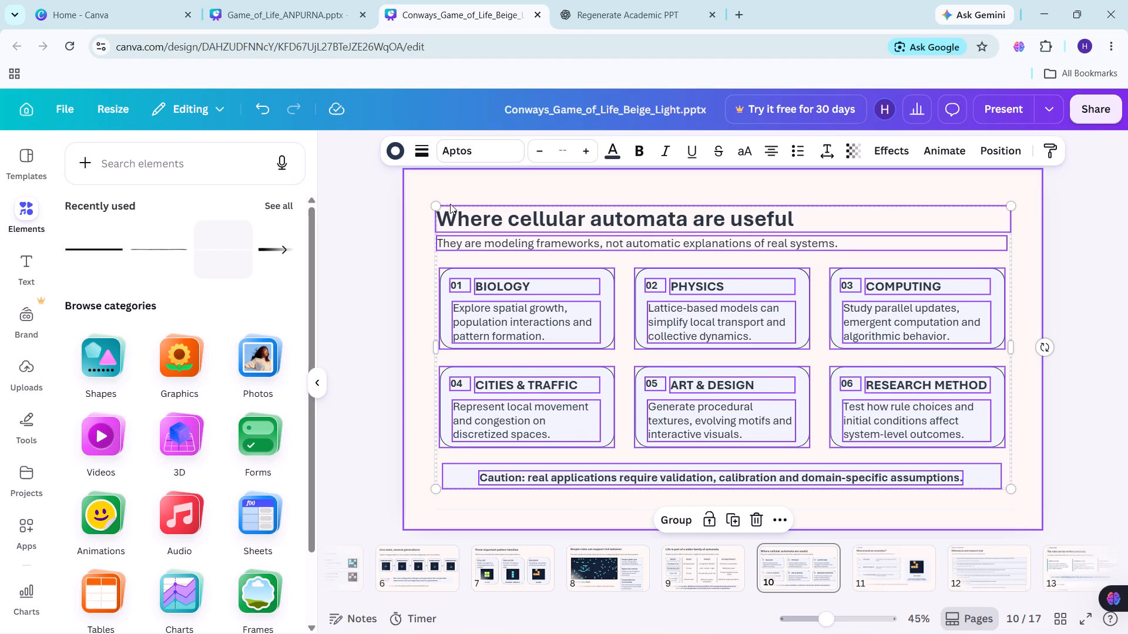
{"action": "left_click", "coordinate": [479, 187]}
Move the title "Where cellular automata are useful" up towards the slide's top edge, keeping its left alignment.
{"action": "left_click", "coordinate": [489, 210]}
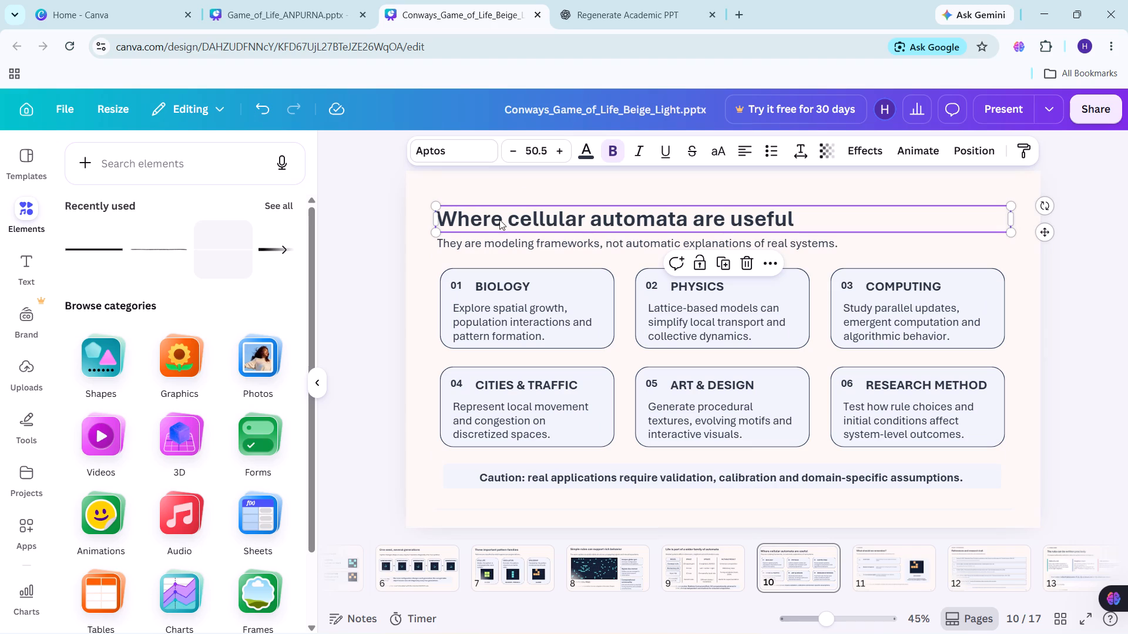
{"action": "left_click_drag", "start_coordinate": [499, 220], "coordinate": [498, 205]}
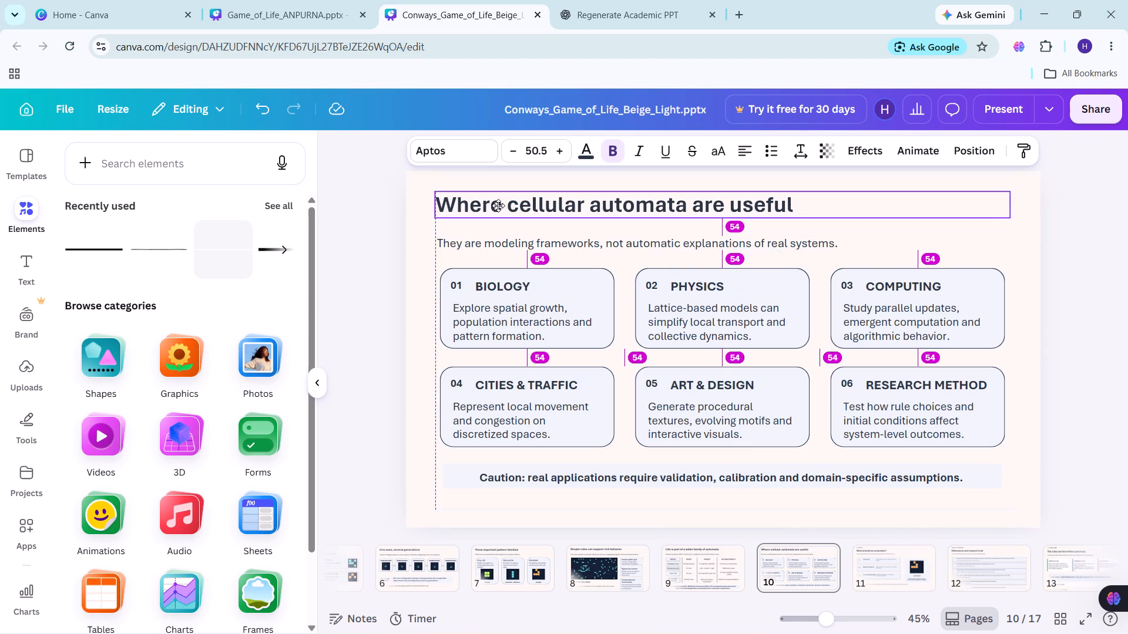
{"action": "left_click_drag", "start_coordinate": [498, 205], "coordinate": [500, 202]}
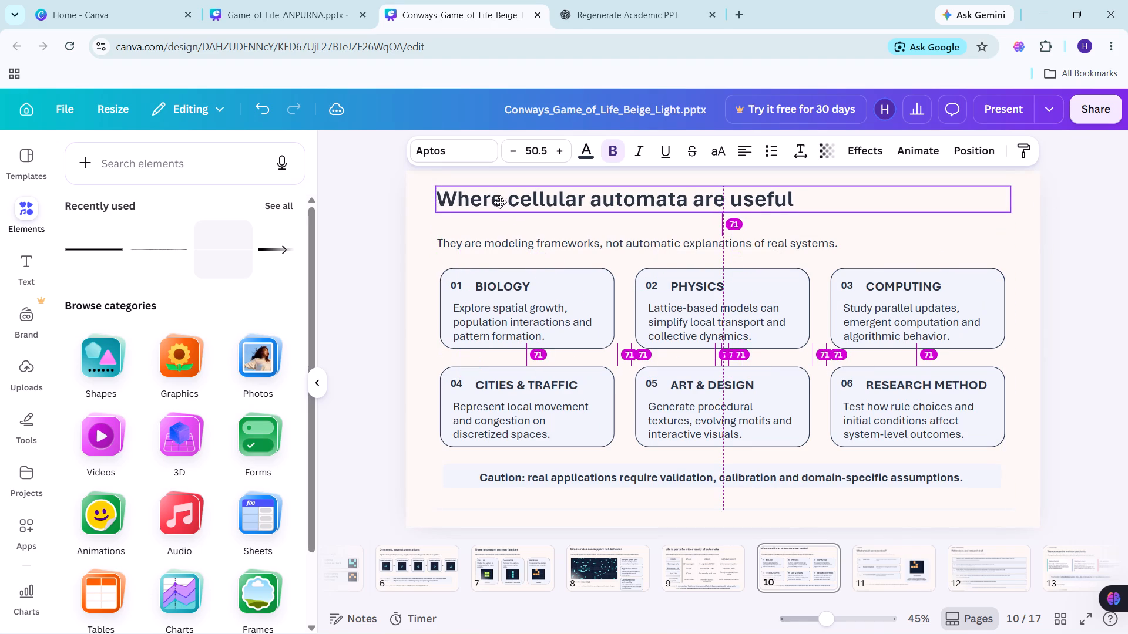
{"action": "left_click_drag", "start_coordinate": [500, 202], "coordinate": [500, 203]}
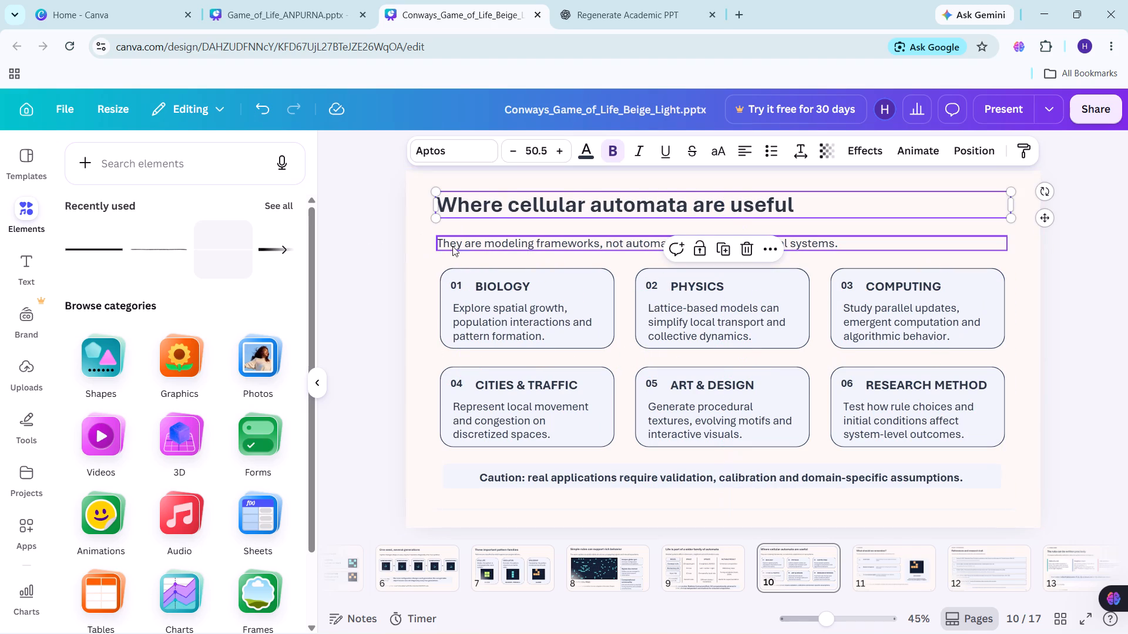
Set the "They are modeling frameworks" subtitle to font size 30 and move it slightly up towards the title.
{"action": "left_click", "coordinate": [463, 244]}
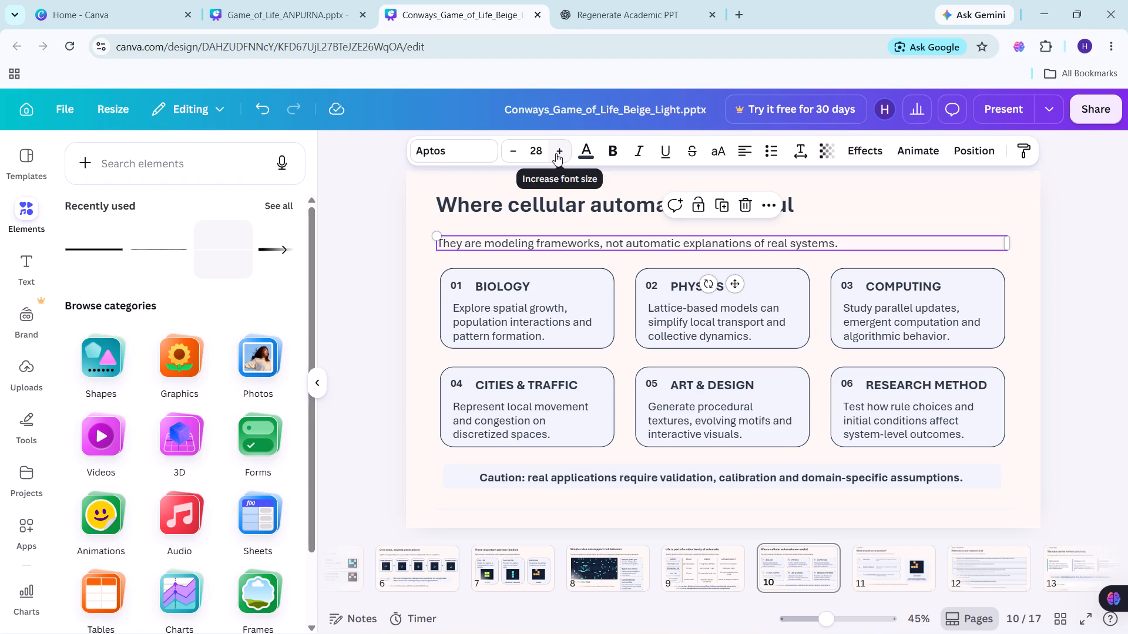
{"action": "left_click", "coordinate": [556, 153]}
{"action": "left_click", "coordinate": [556, 153]}
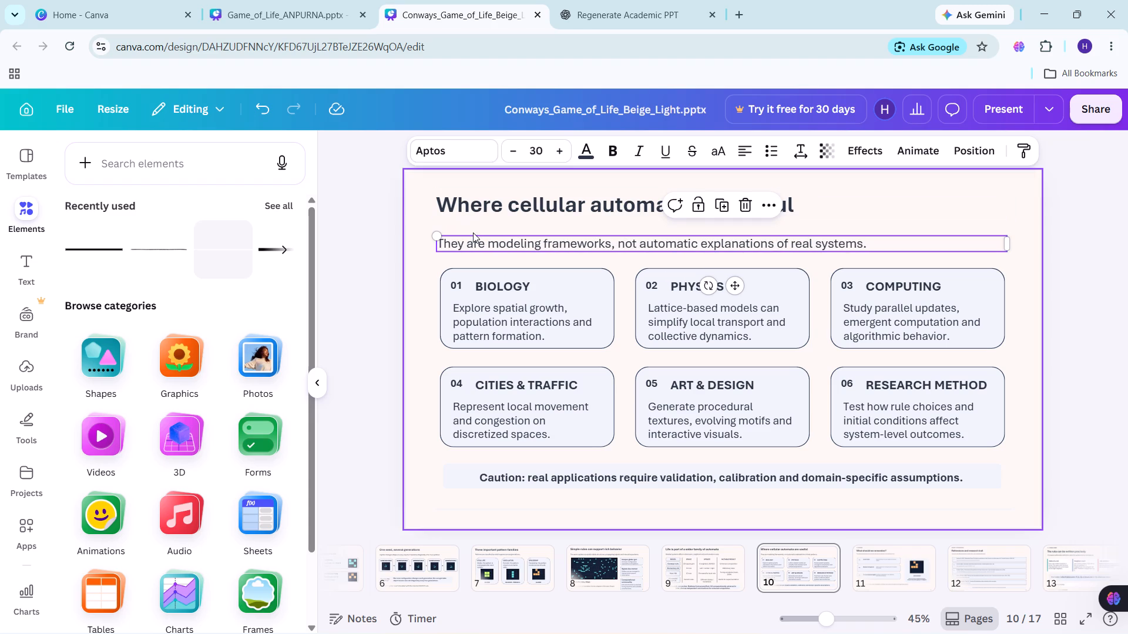
{"action": "left_click_drag", "start_coordinate": [479, 238], "coordinate": [481, 233]}
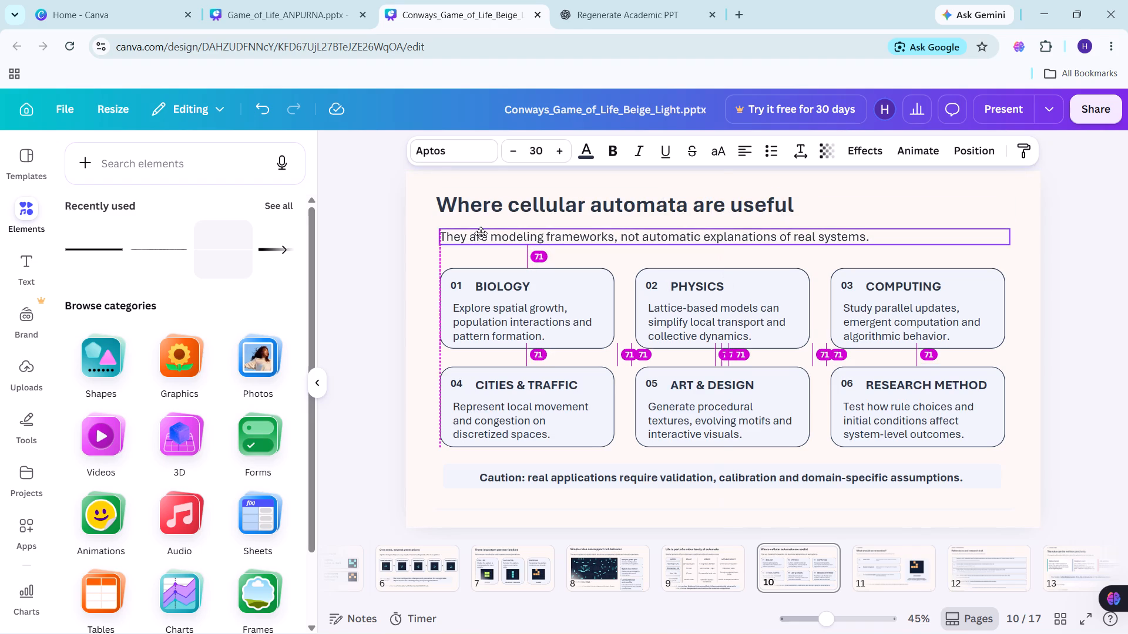
{"action": "left_click_drag", "start_coordinate": [481, 233], "coordinate": [480, 231]}
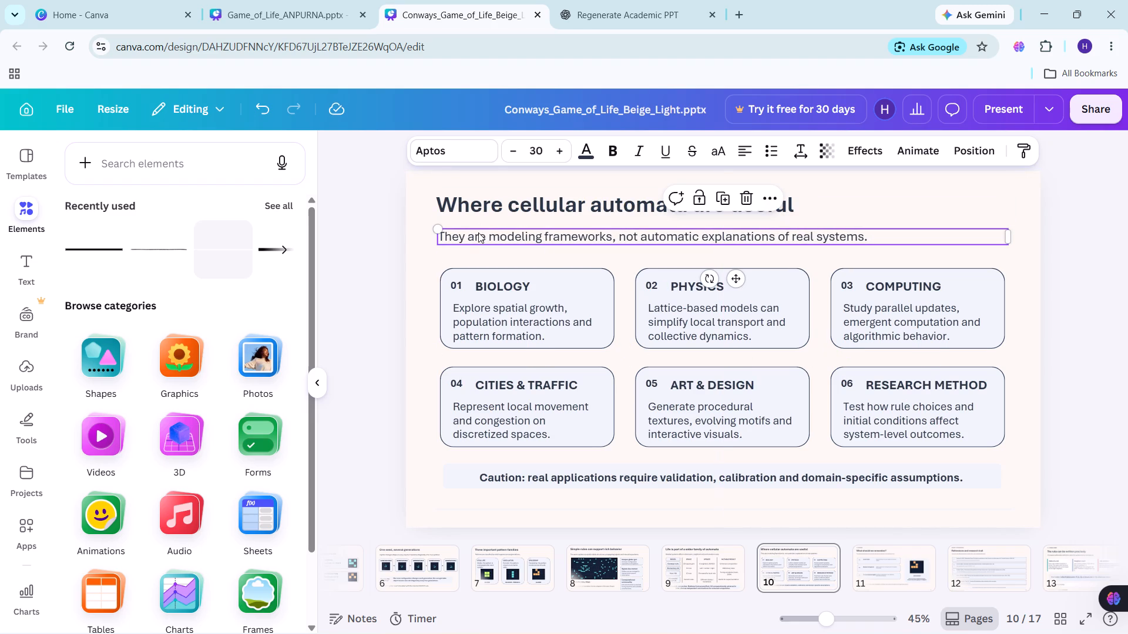
{"action": "left_click", "coordinate": [414, 281]}
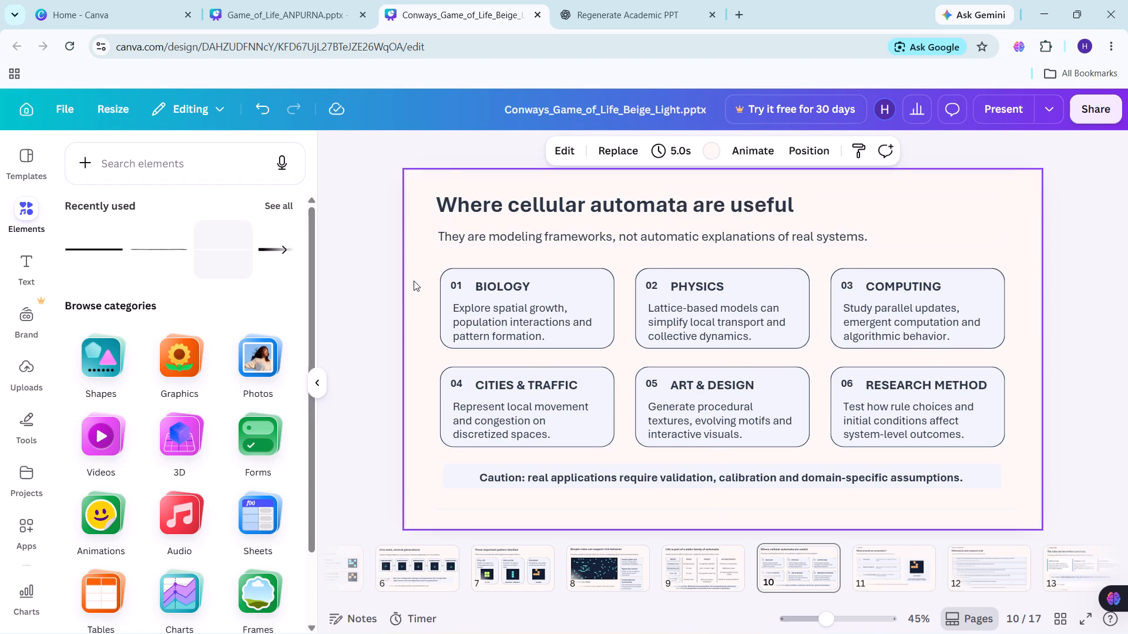
Enlarge the top-row card text together, bringing numbers 01–03 to size 28 and headings BIOLOGY, PHYSICS and COMPUTING to 32.5.
{"action": "left_click", "coordinate": [505, 286]}
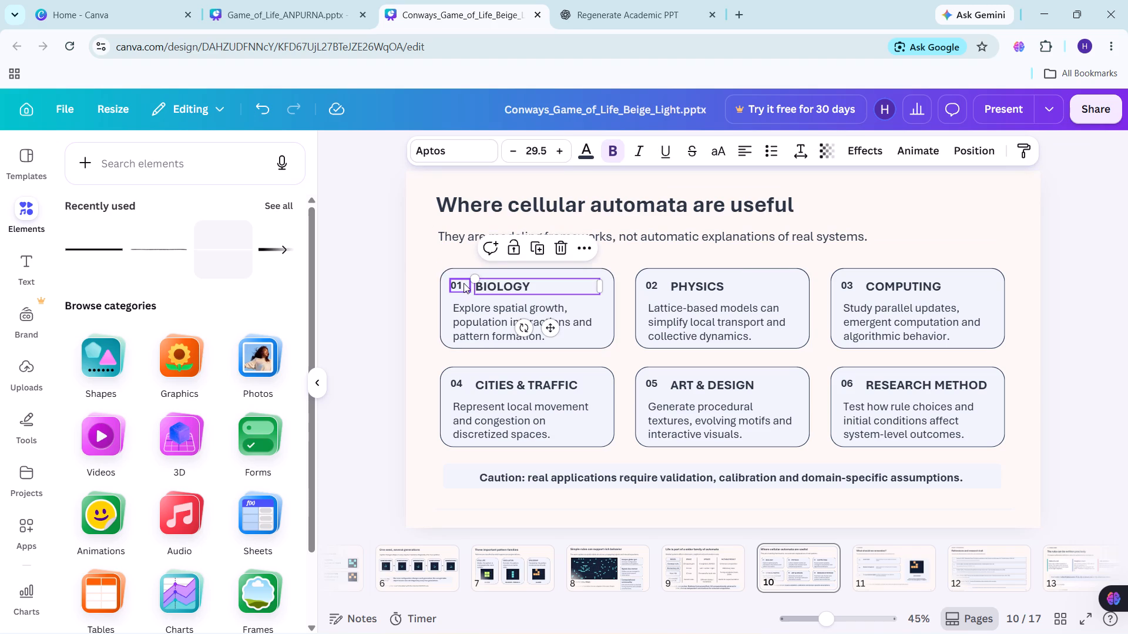
{"action": "left_click", "coordinate": [464, 283]}
{"action": "left_click", "coordinate": [431, 283]}
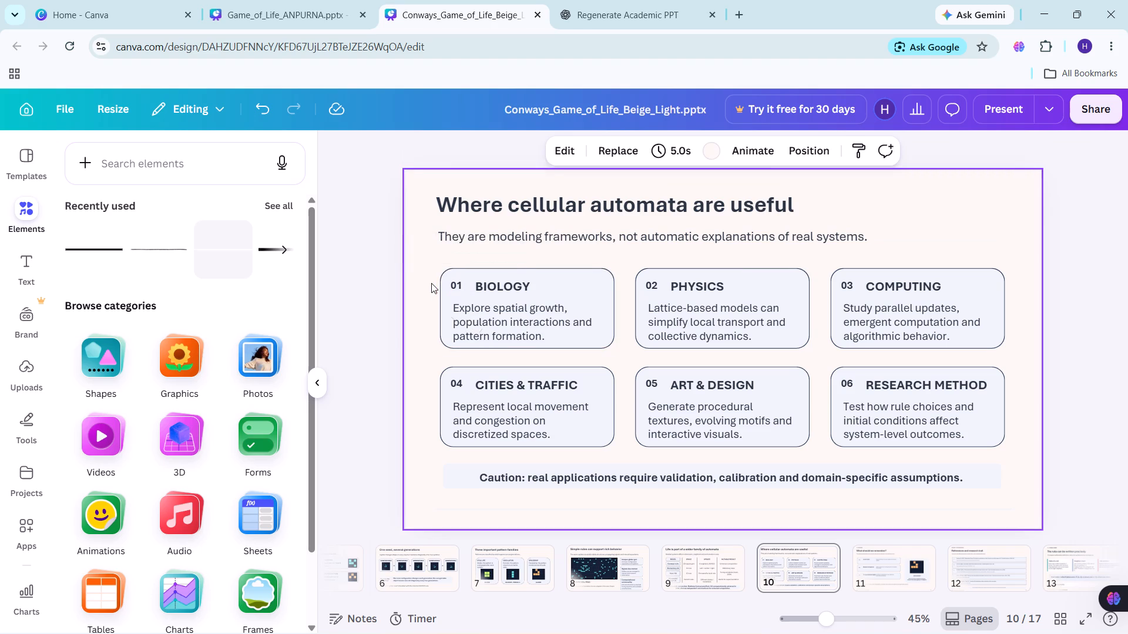
{"action": "left_click_drag", "start_coordinate": [430, 276], "coordinate": [619, 276]}
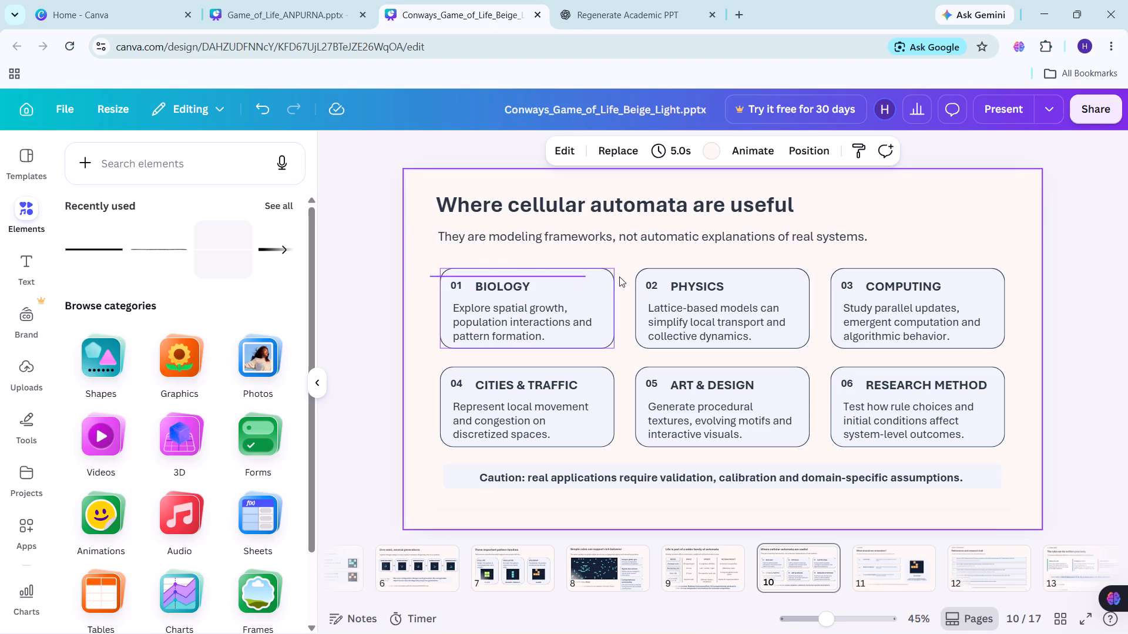
{"action": "left_click_drag", "start_coordinate": [619, 276], "coordinate": [971, 288]}
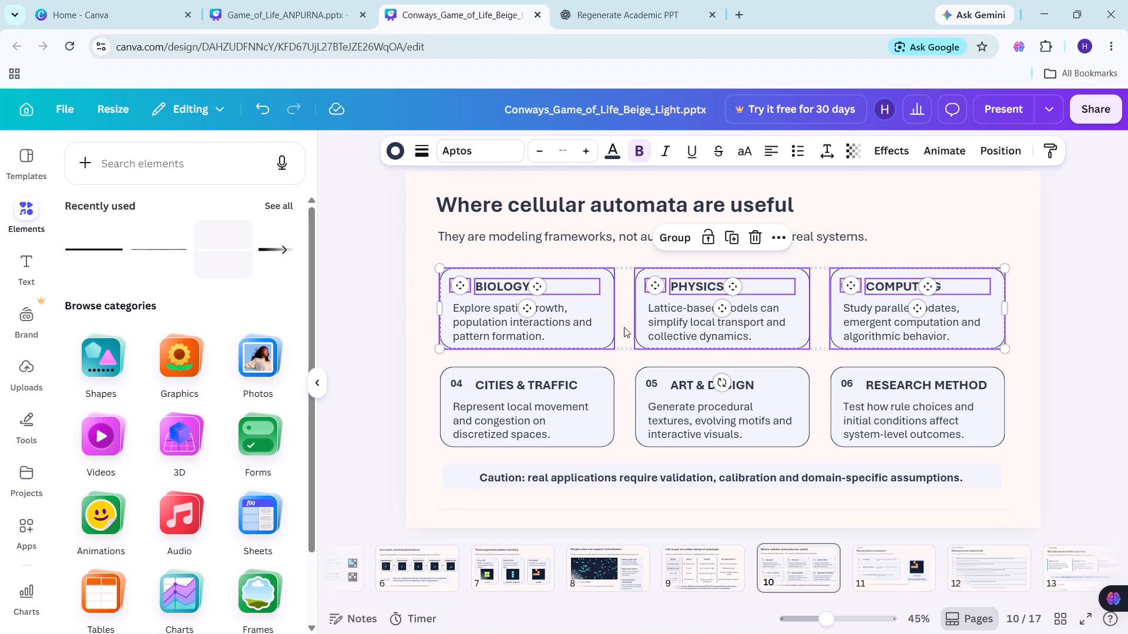
{"action": "left_click", "coordinate": [587, 154]}
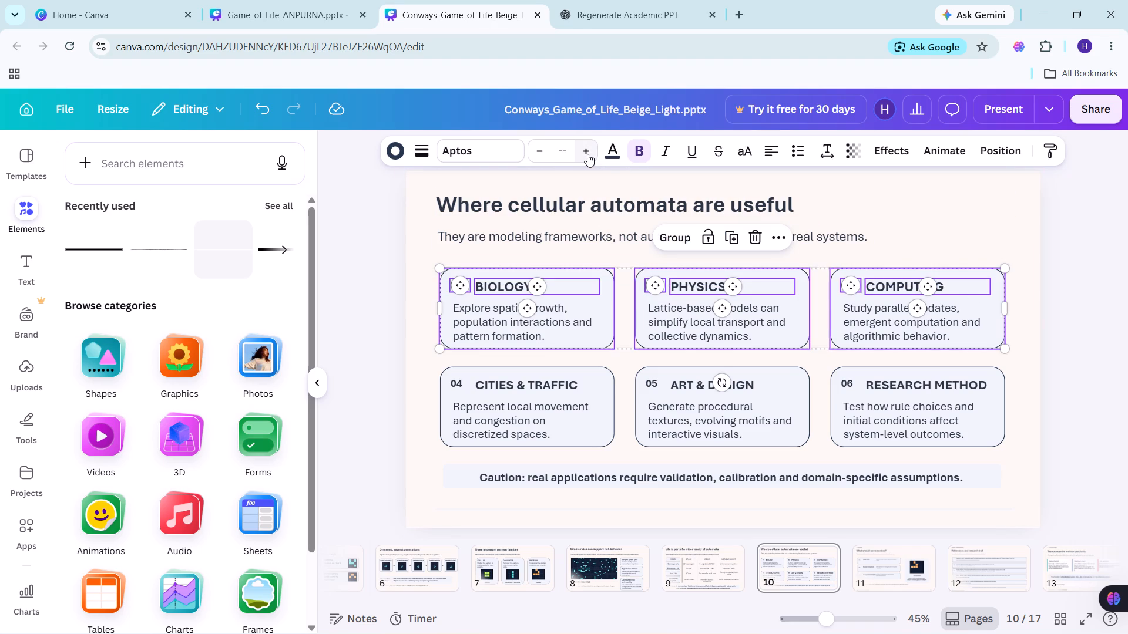
{"action": "left_click", "coordinate": [587, 154]}
{"action": "left_click", "coordinate": [587, 154]}
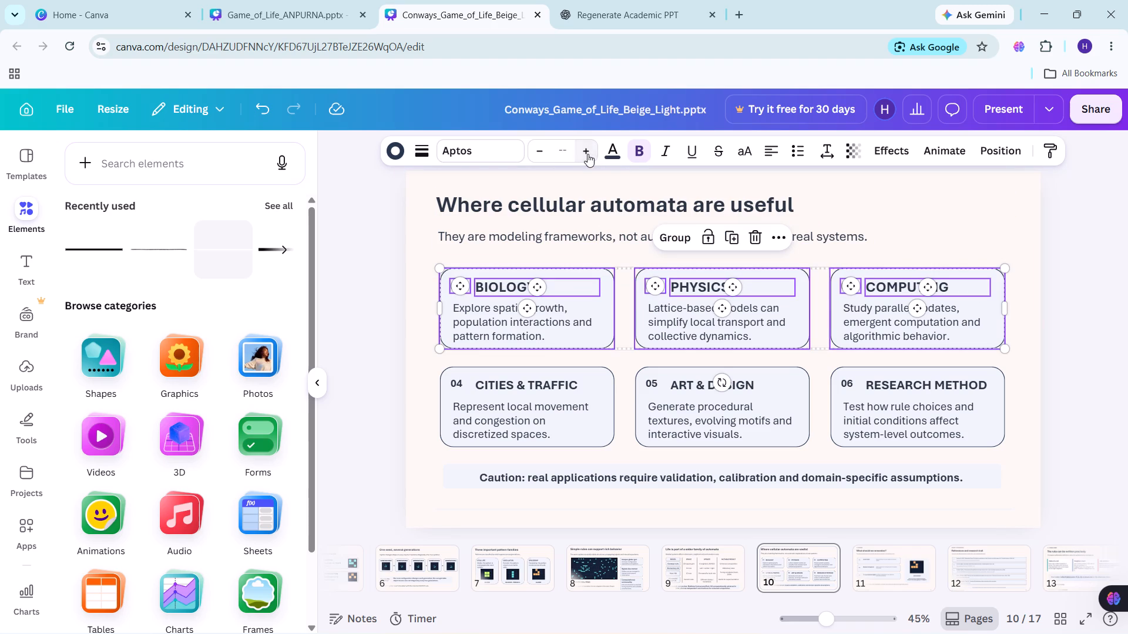
{"action": "left_click", "coordinate": [428, 247]}
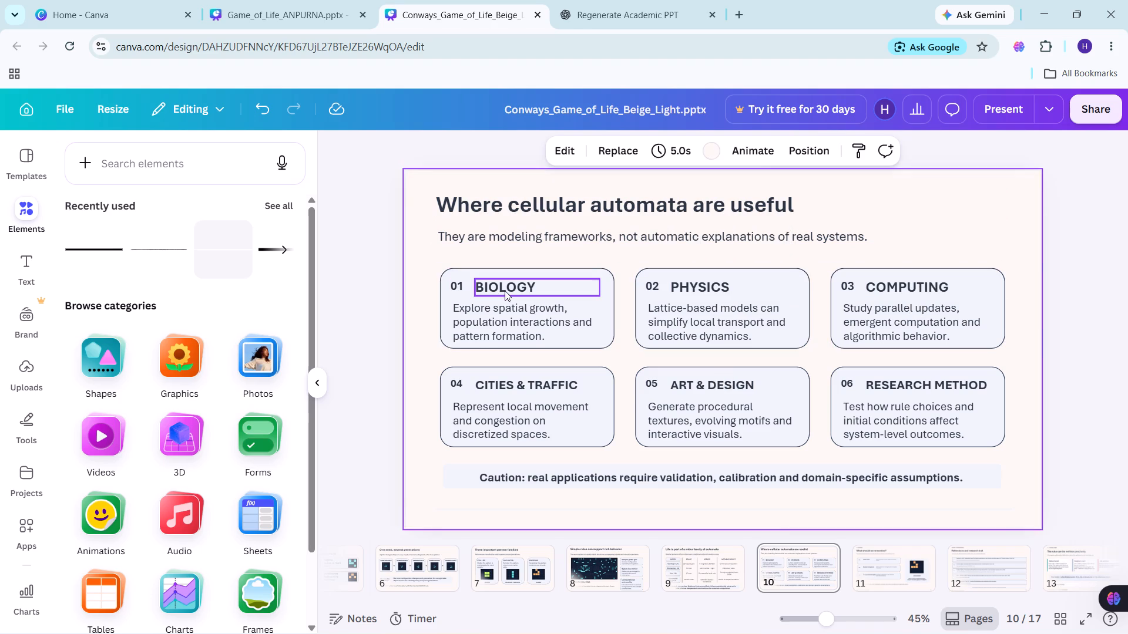
Set the top-row card numbers 01, 02 and 03 to font size 30 and their headings BIOLOGY, PHYSICS and COMPUTING to 30.5.
{"action": "left_click", "coordinate": [505, 291]}
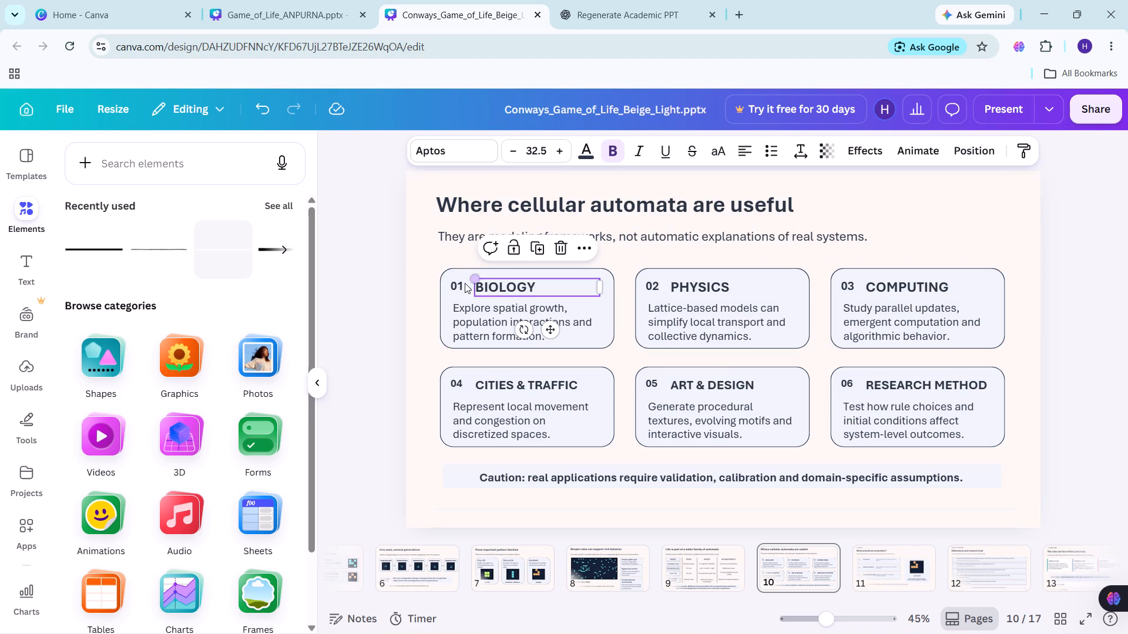
{"action": "left_click", "coordinate": [465, 283]}
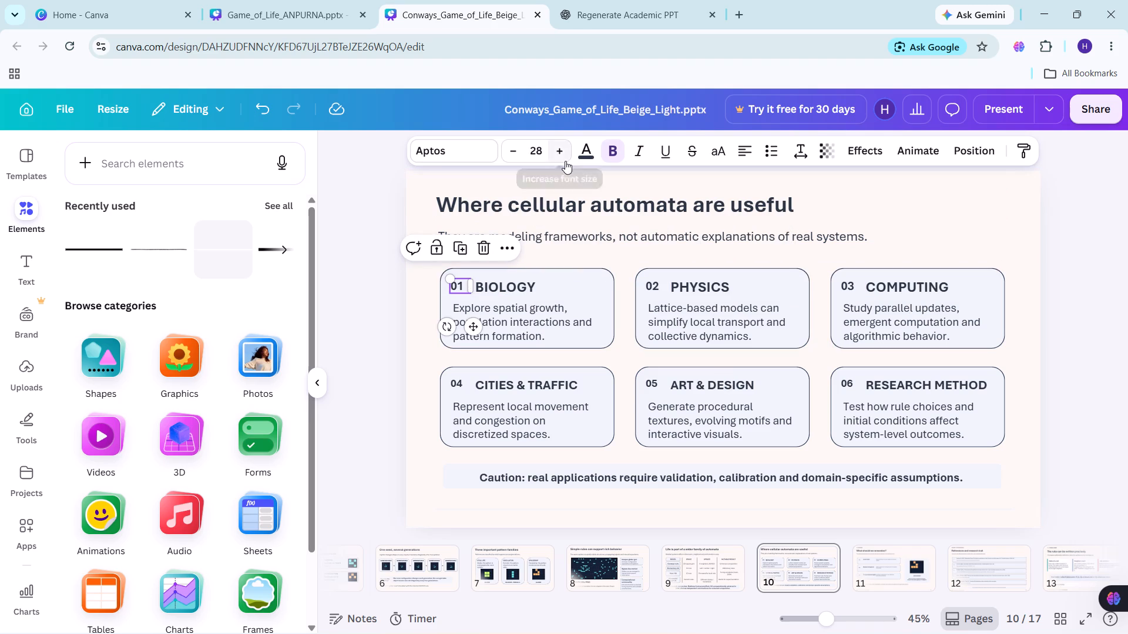
{"action": "double_click", "coordinate": [565, 161]}
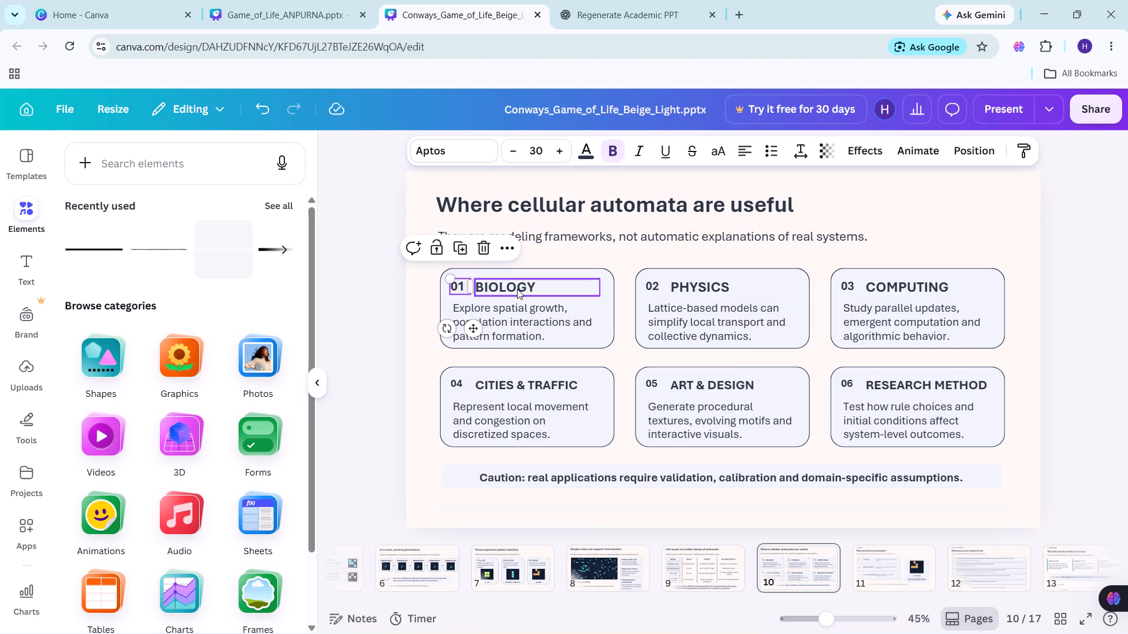
{"action": "left_click", "coordinate": [517, 289]}
{"action": "double_click", "coordinate": [518, 156]}
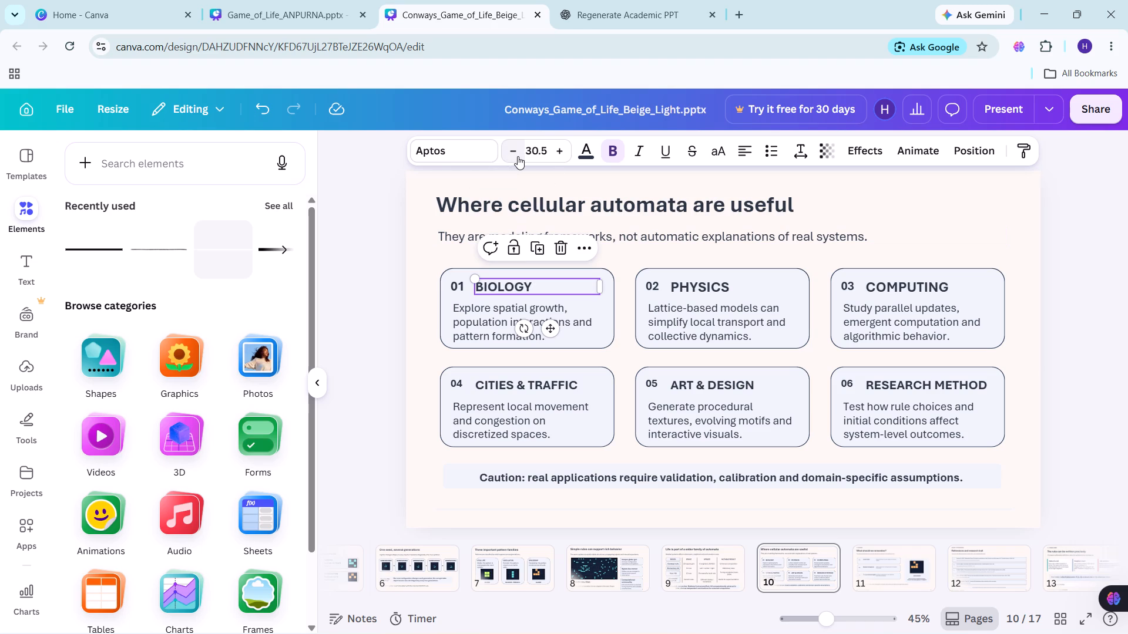
{"action": "left_click", "coordinate": [649, 286]}
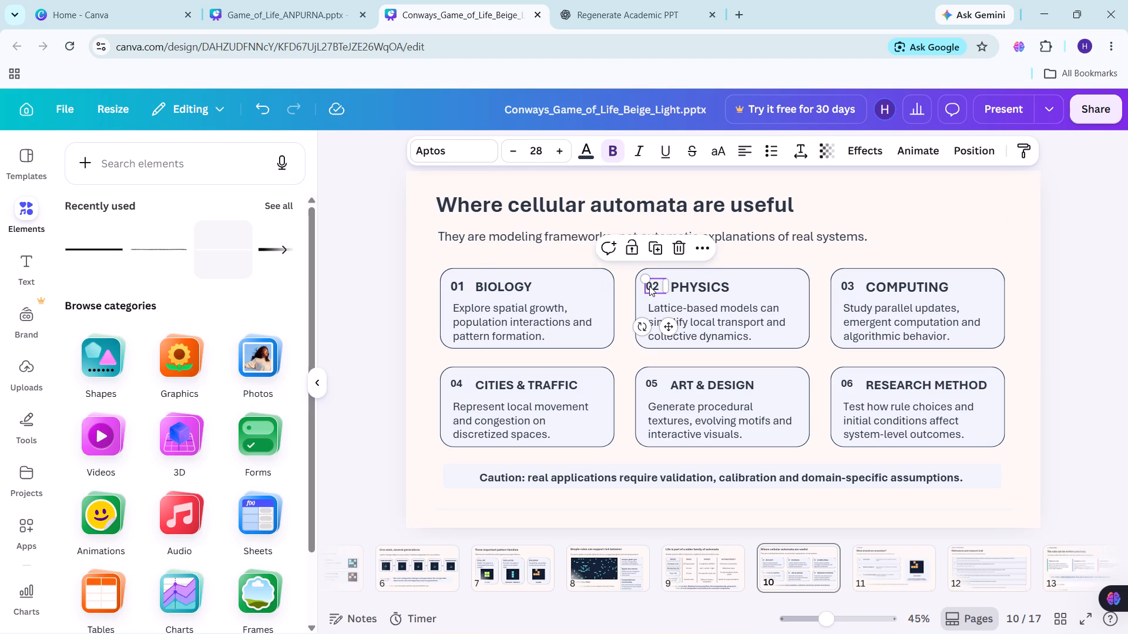
{"action": "double_click", "coordinate": [553, 154]}
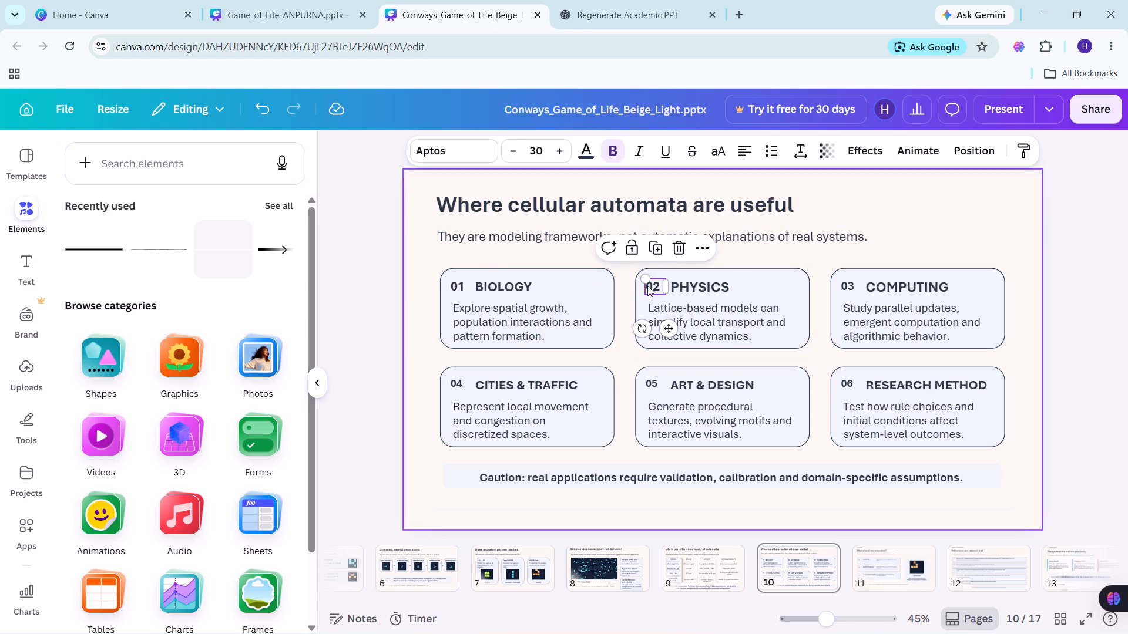
{"action": "left_click", "coordinate": [693, 286]}
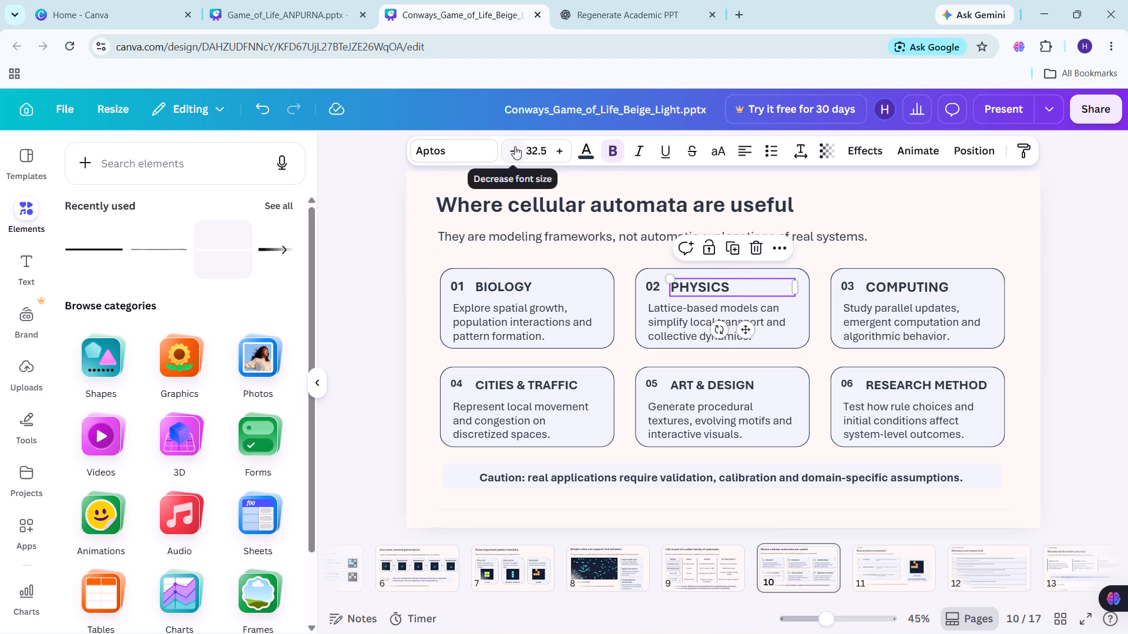
{"action": "double_click", "coordinate": [515, 146]}
{"action": "left_click", "coordinate": [847, 293]}
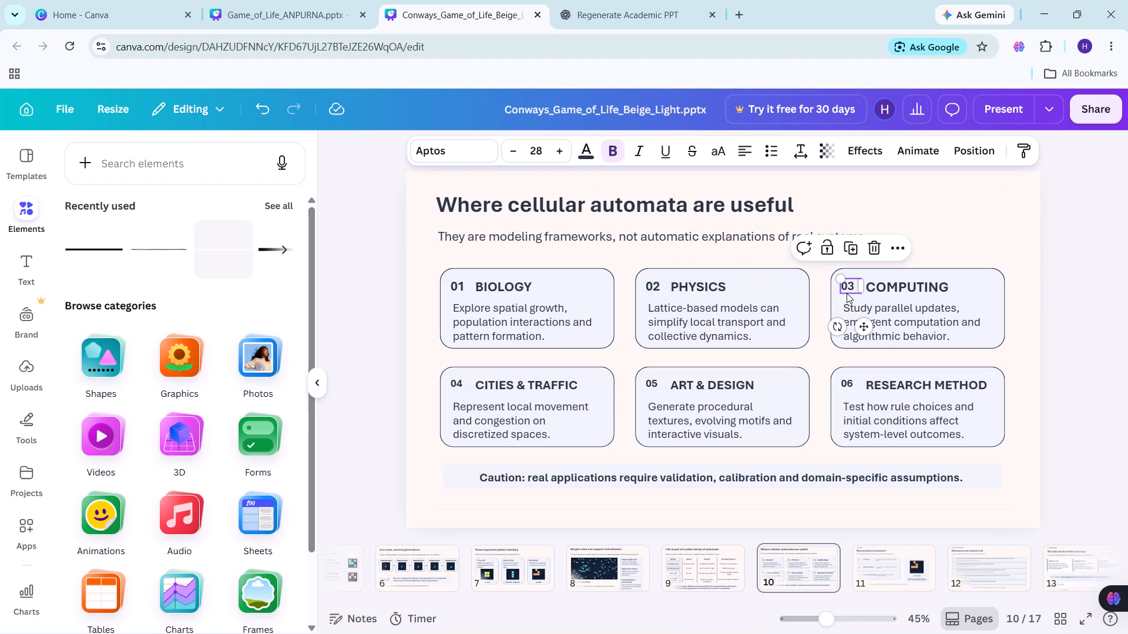
{"action": "double_click", "coordinate": [557, 158]}
{"action": "left_click", "coordinate": [889, 291]}
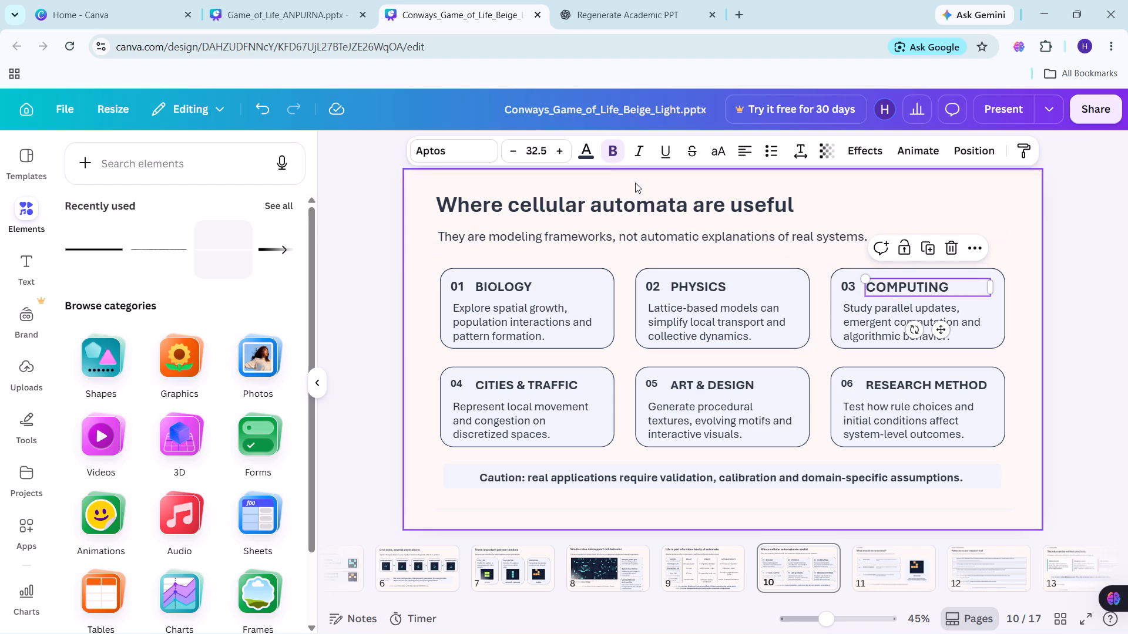
{"action": "double_click", "coordinate": [519, 153]}
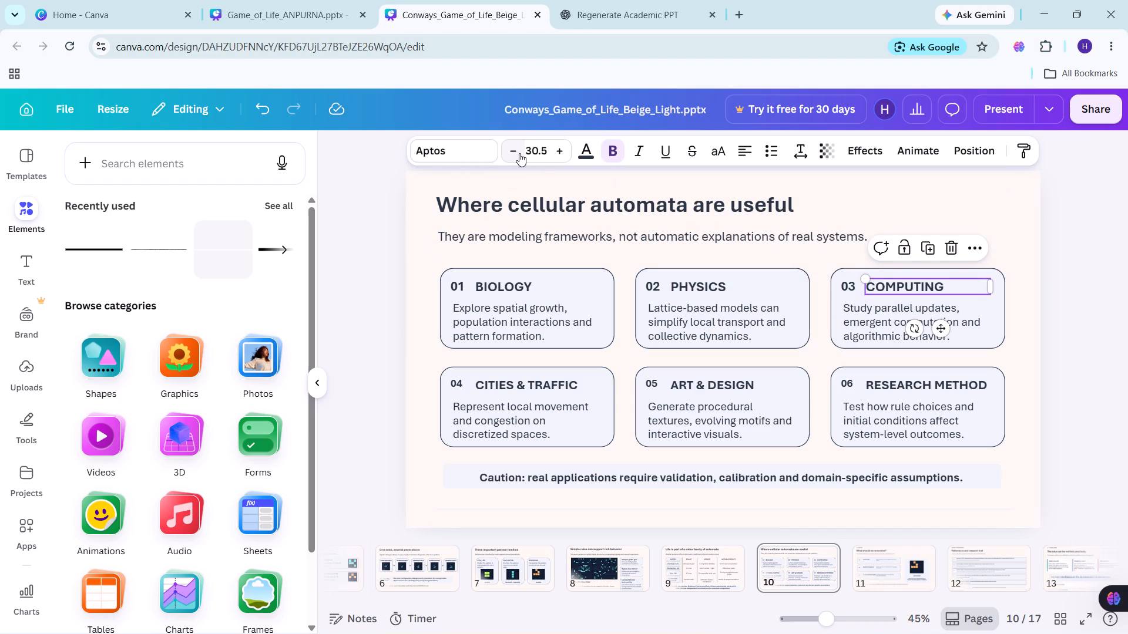
Set the description texts of the BIOLOGY, PHYSICS and COMPUTING cards to font size 29.5, keeping each on three lines.
{"action": "left_click", "coordinate": [509, 319]}
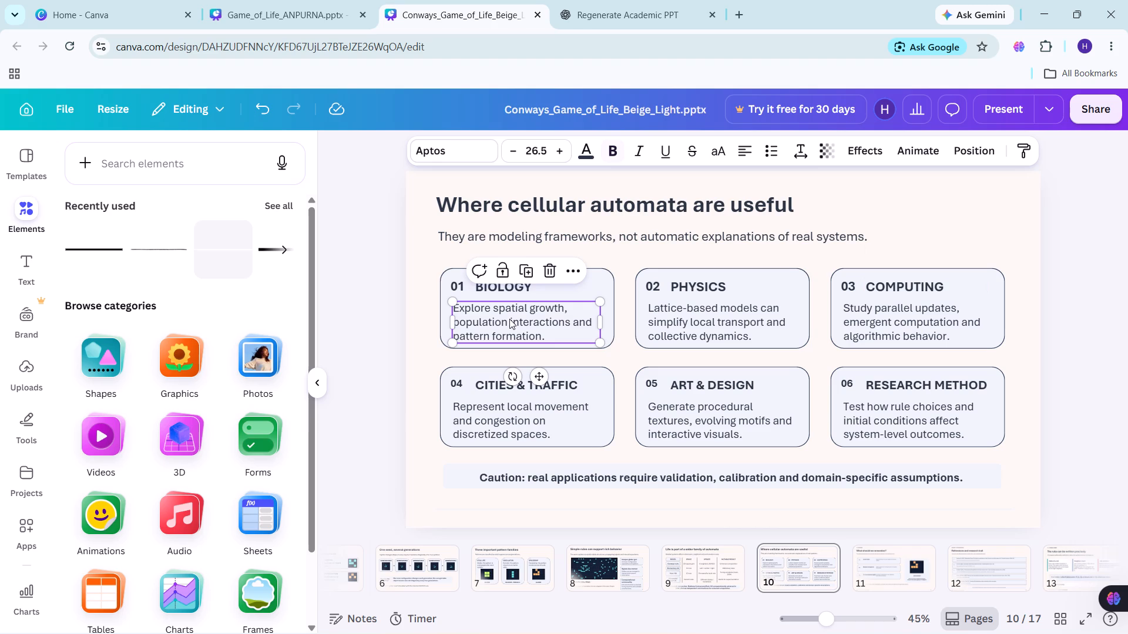
{"action": "left_click", "coordinate": [411, 298]}
{"action": "left_click_drag", "start_coordinate": [411, 298], "coordinate": [747, 359]}
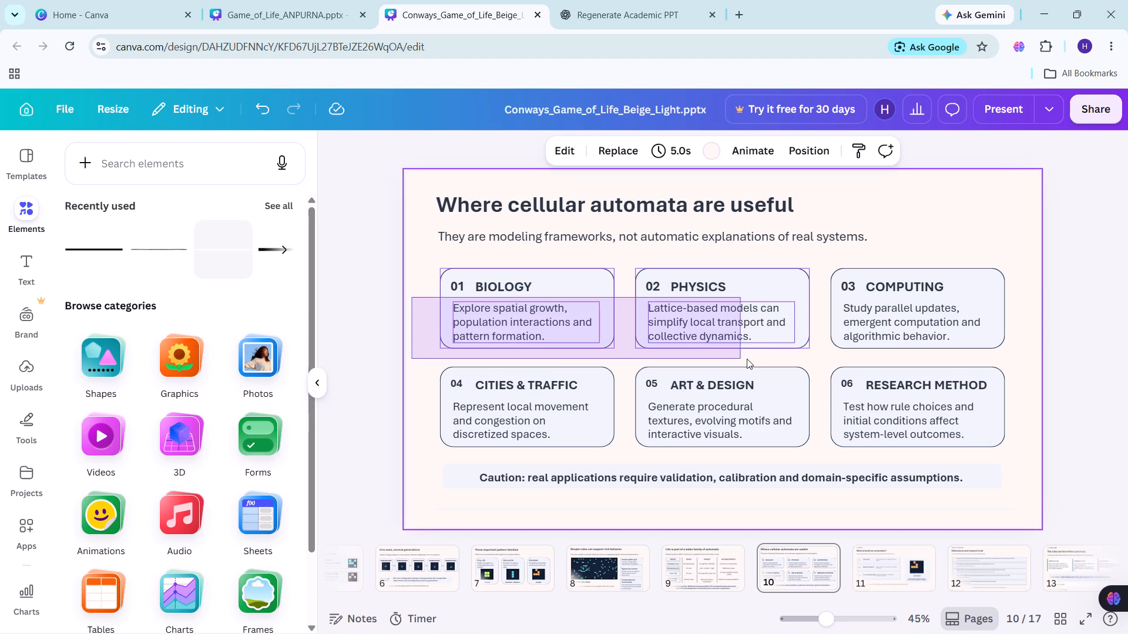
{"action": "left_click_drag", "start_coordinate": [747, 359], "coordinate": [878, 342]}
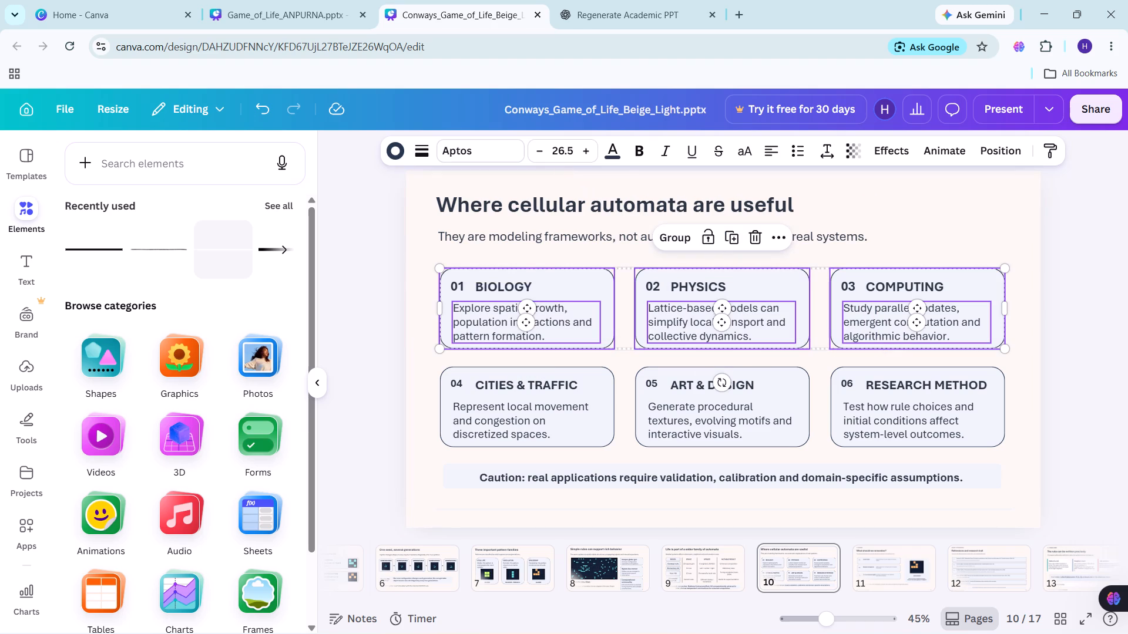
{"action": "triple_click", "coordinate": [583, 150]}
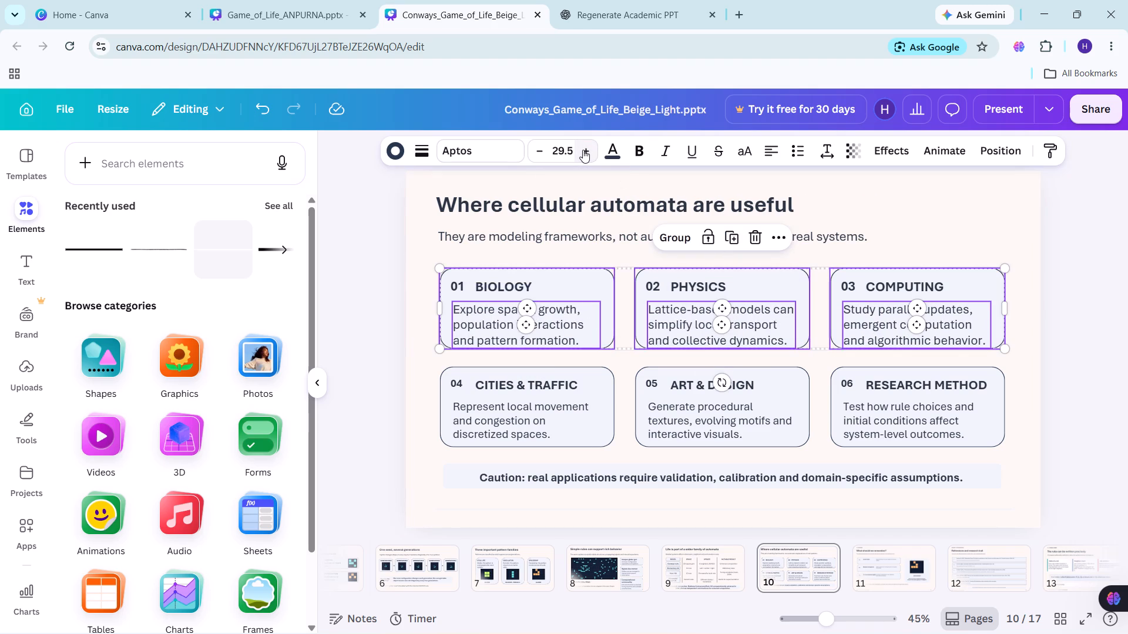
{"action": "left_click", "coordinate": [583, 150]}
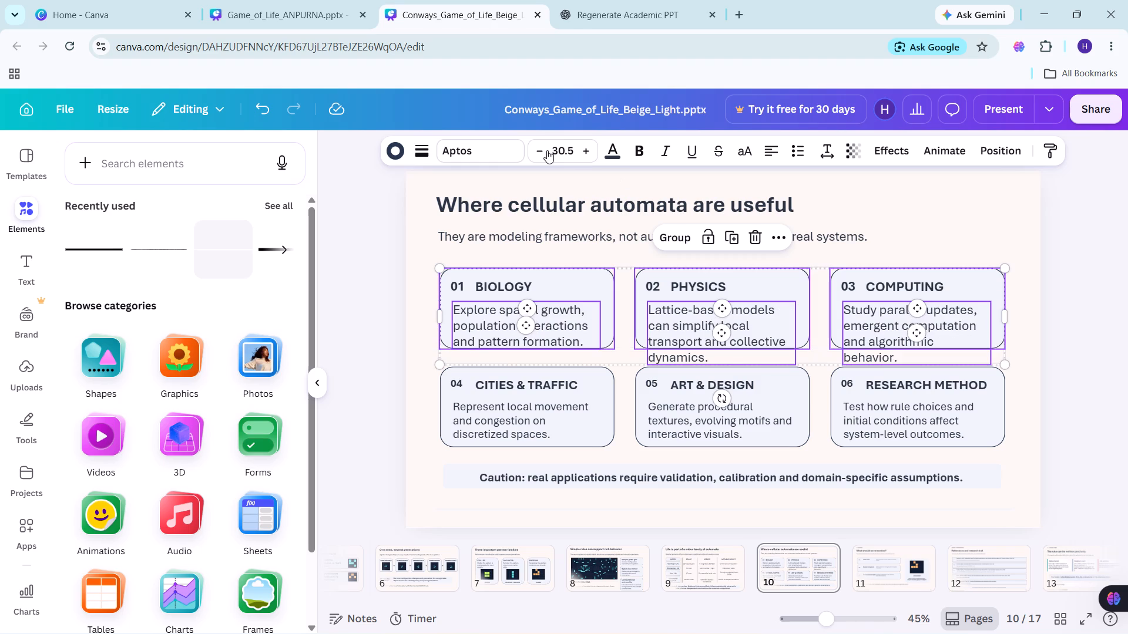
{"action": "left_click", "coordinate": [545, 150]}
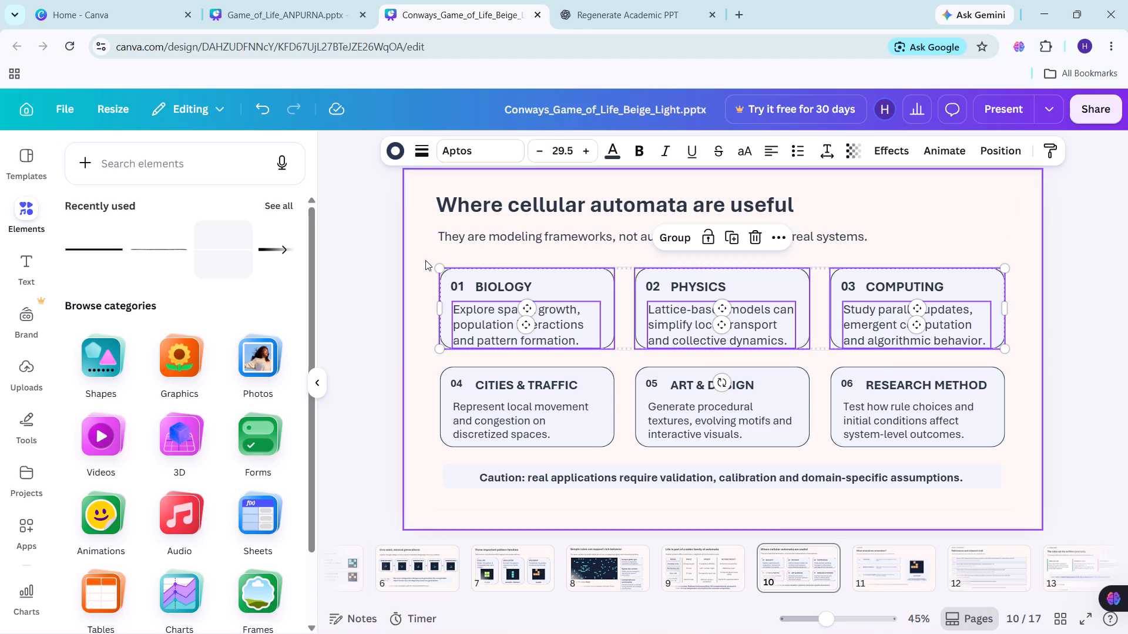
{"action": "left_click", "coordinate": [425, 260]}
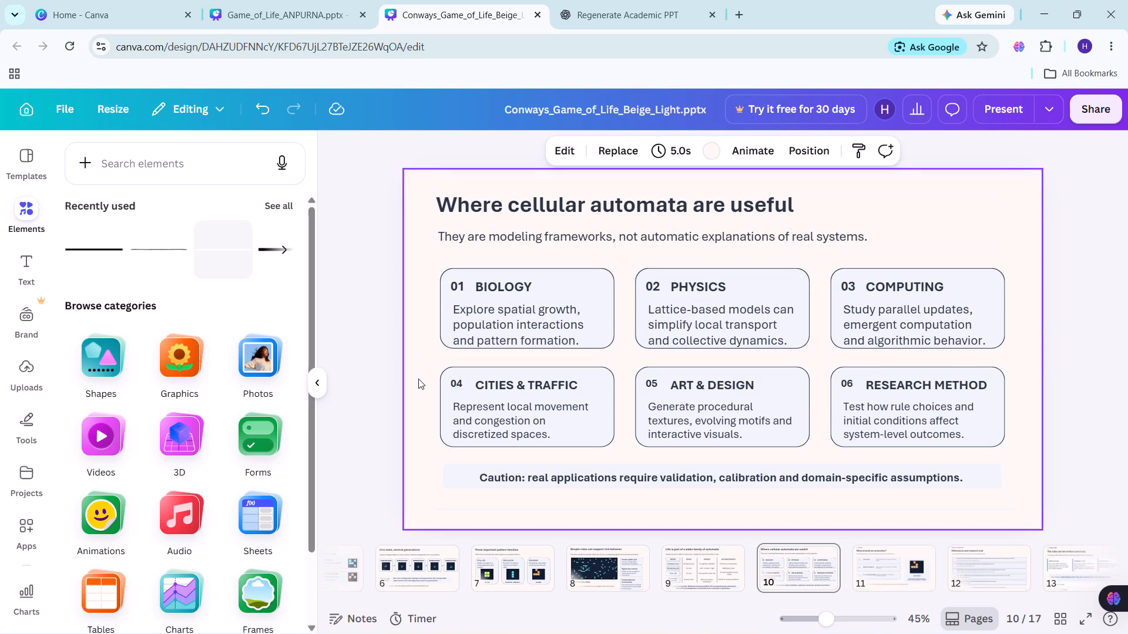
Extend the bottom edges of the three top-row card boxes slightly downward to an equal height, giving their descriptions more room.
{"action": "left_click", "coordinate": [603, 332]}
{"action": "left_click_drag", "start_coordinate": [529, 347], "coordinate": [529, 352]}
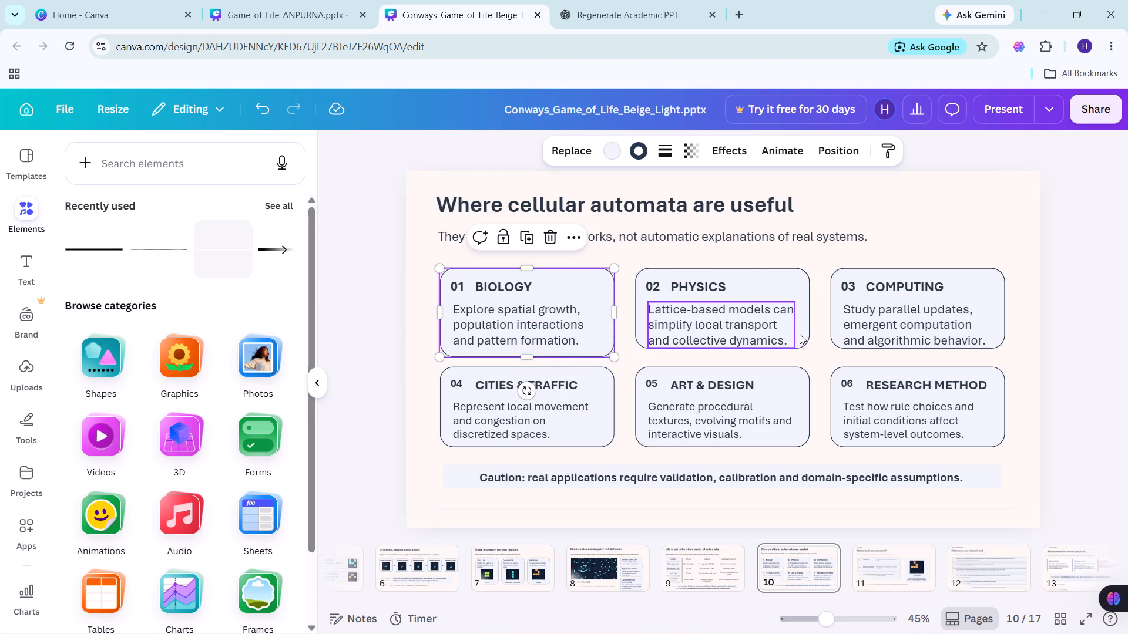
{"action": "left_click", "coordinate": [800, 333]}
{"action": "left_click_drag", "start_coordinate": [724, 349], "coordinate": [724, 358]}
{"action": "left_click", "coordinate": [1003, 322]}
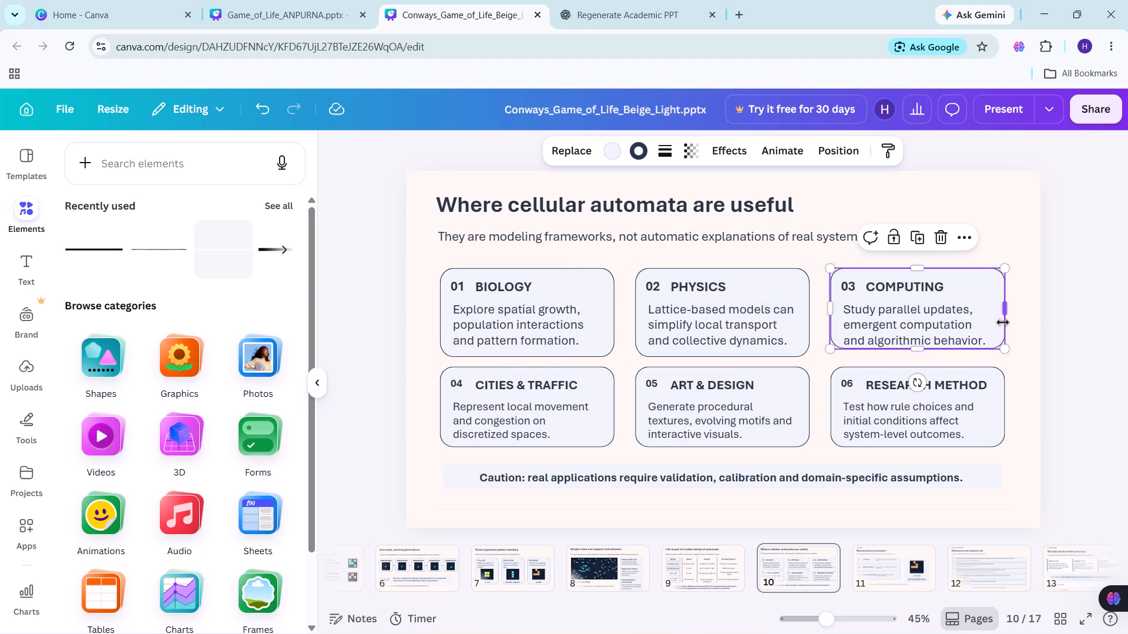
{"action": "left_click_drag", "start_coordinate": [914, 350], "coordinate": [914, 354]}
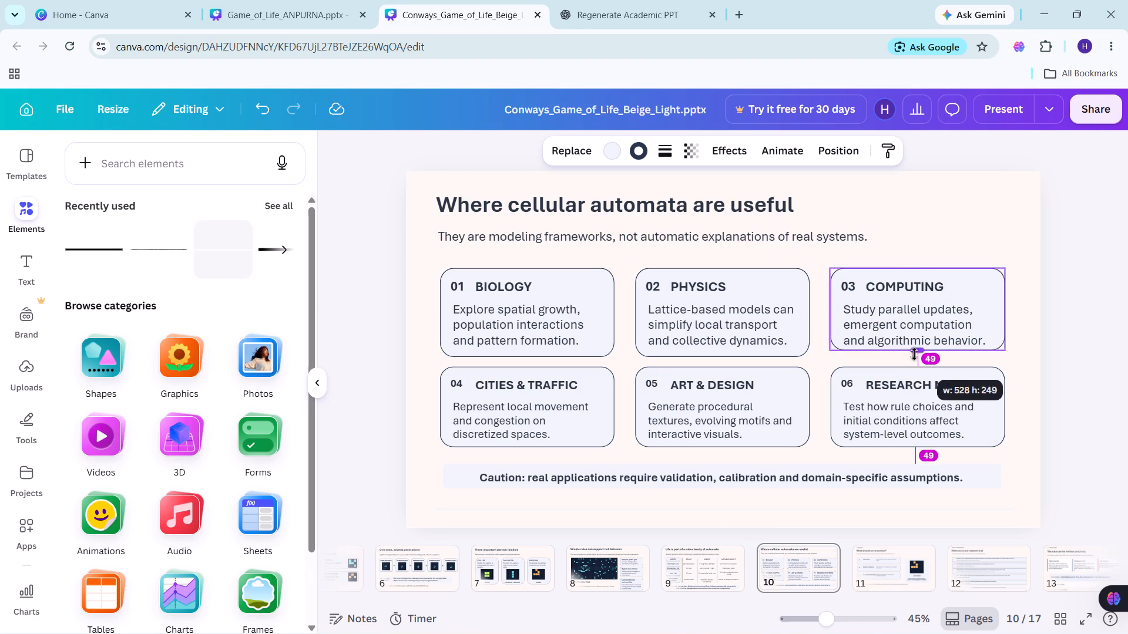
{"action": "left_click_drag", "start_coordinate": [914, 354], "coordinate": [914, 357]}
{"action": "left_click", "coordinate": [1036, 352]}
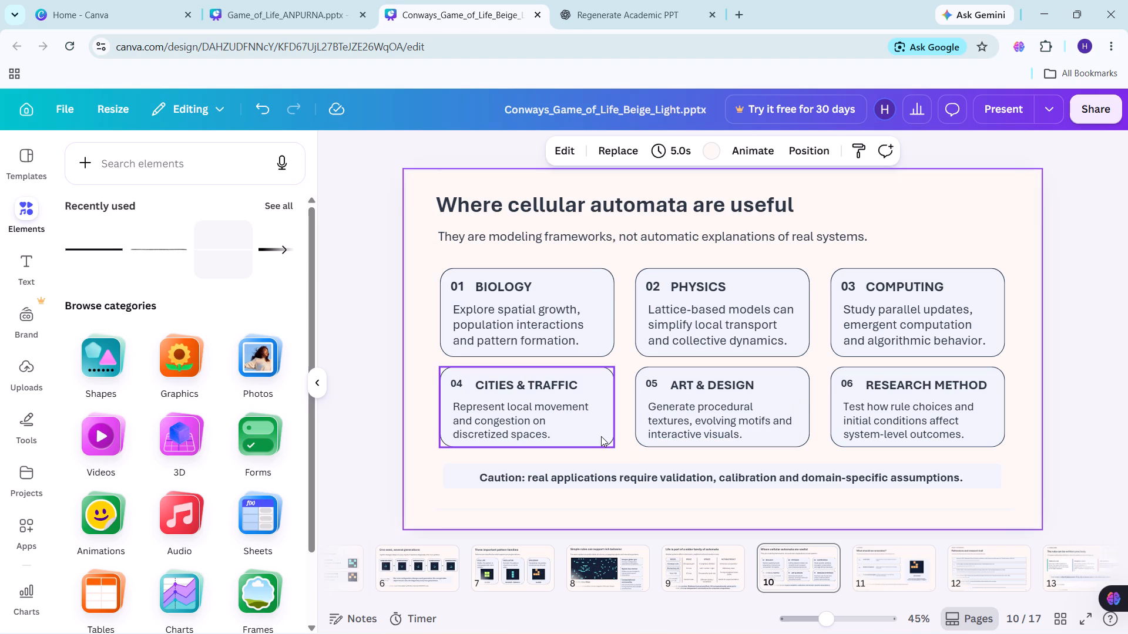
On the fourth card, set the number 04 to font size 30 and the heading CITIES & TRAFFIC to 30.5.
{"action": "left_click", "coordinate": [458, 380]}
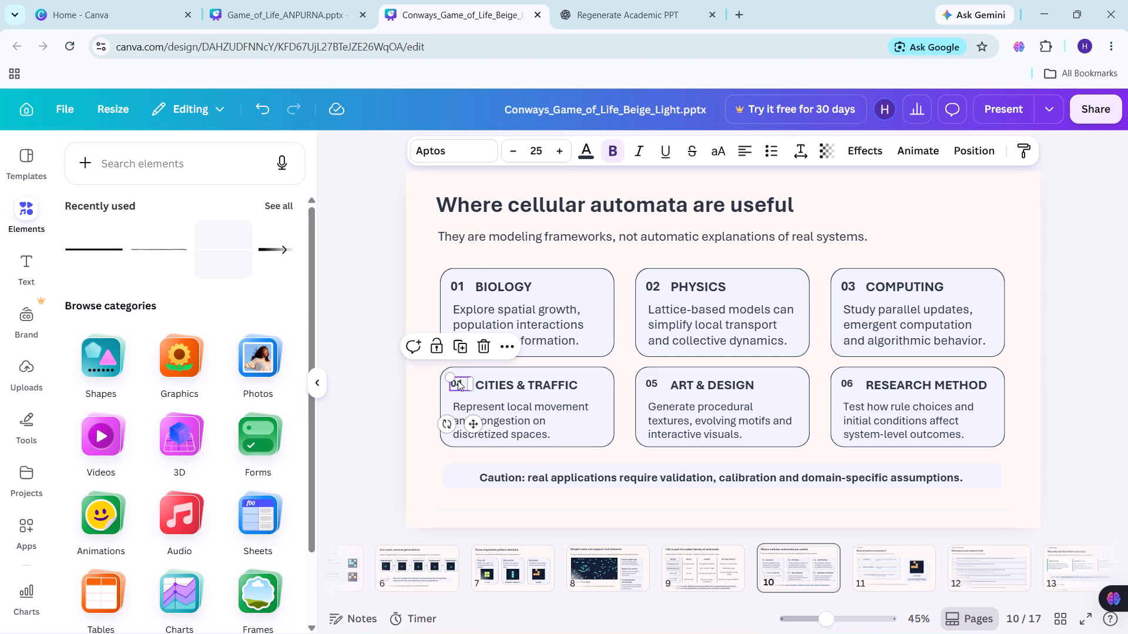
{"action": "triple_click", "coordinate": [557, 148]}
{"action": "left_click", "coordinate": [557, 148]}
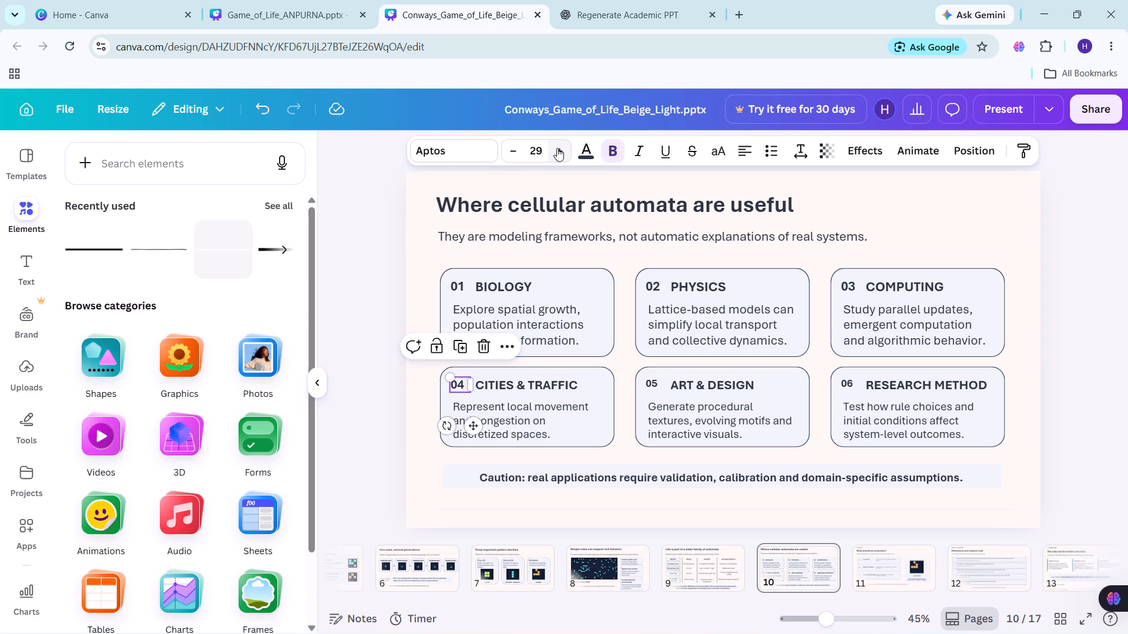
{"action": "left_click", "coordinate": [557, 148]}
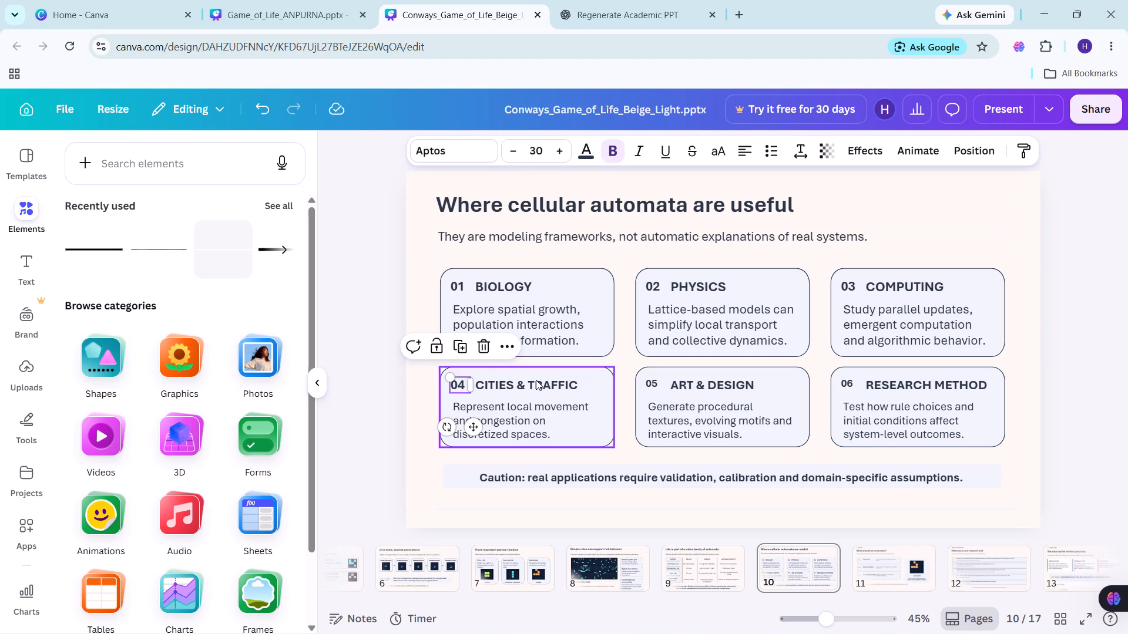
{"action": "left_click", "coordinate": [536, 380]}
{"action": "left_click", "coordinate": [558, 144]}
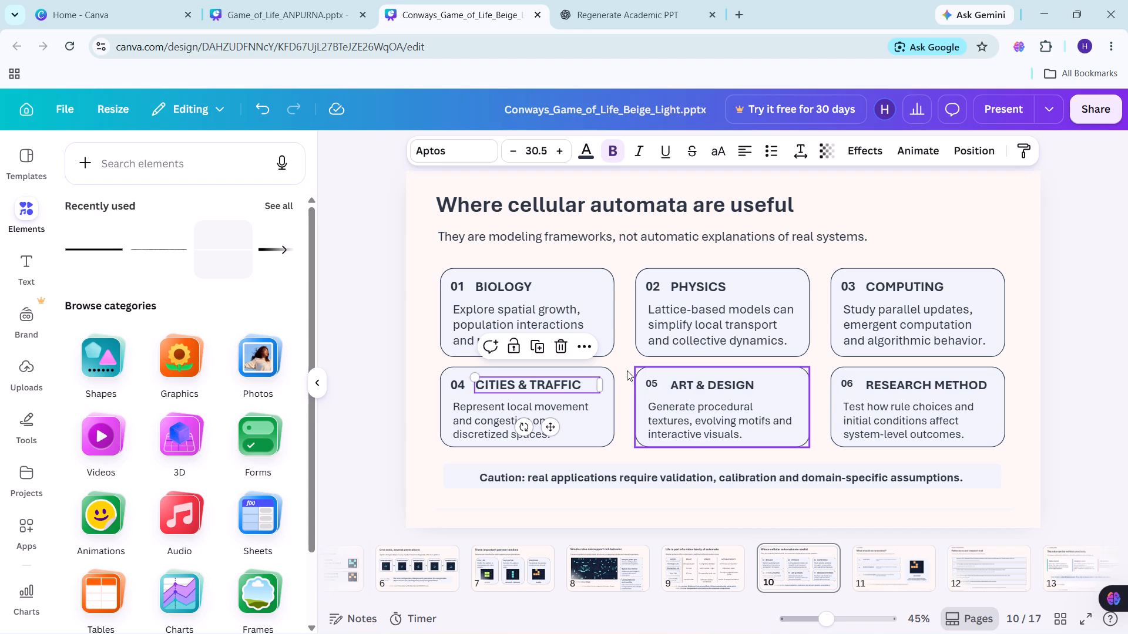
On the fifth and sixth cards, set numbers 05 and 06 to font size 30 and headings ART & DESIGN and RESEARCH METHOD to 30.5.
{"action": "left_click_drag", "start_coordinate": [623, 376], "coordinate": [878, 390]}
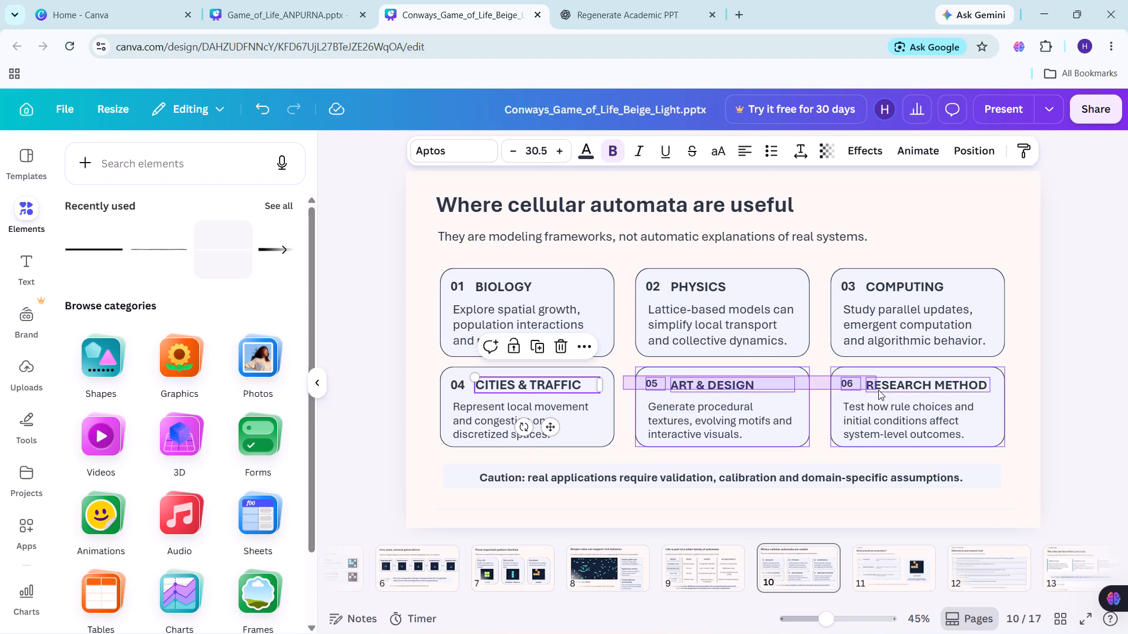
{"action": "left_click", "coordinate": [585, 148]}
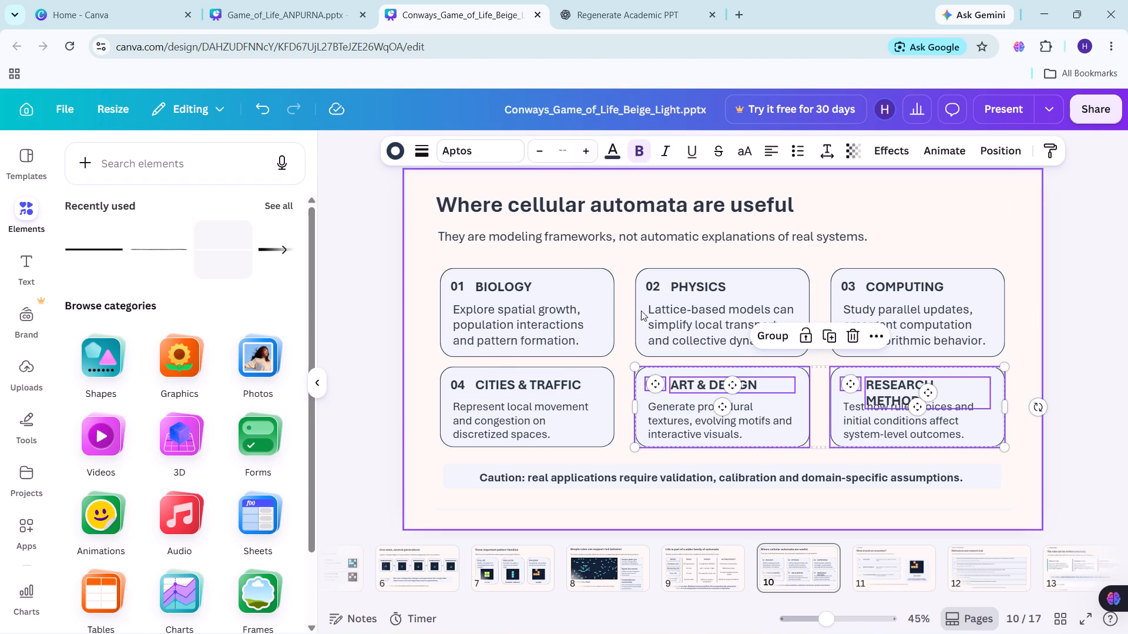
{"action": "left_click", "coordinate": [626, 359]}
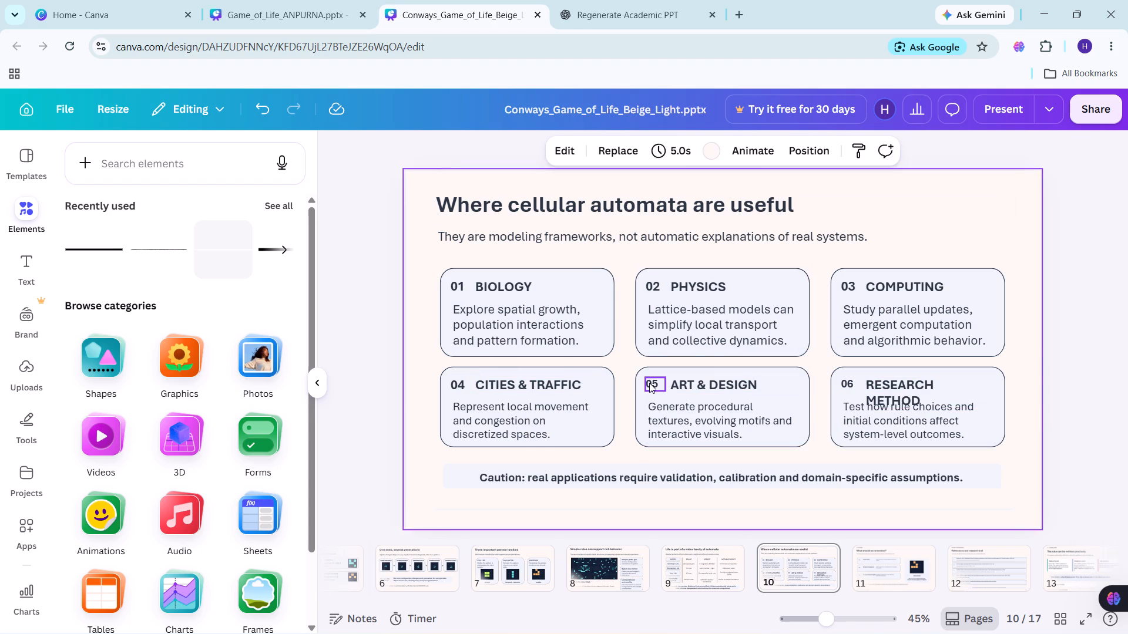
{"action": "left_click", "coordinate": [649, 383]}
{"action": "triple_click", "coordinate": [560, 154]}
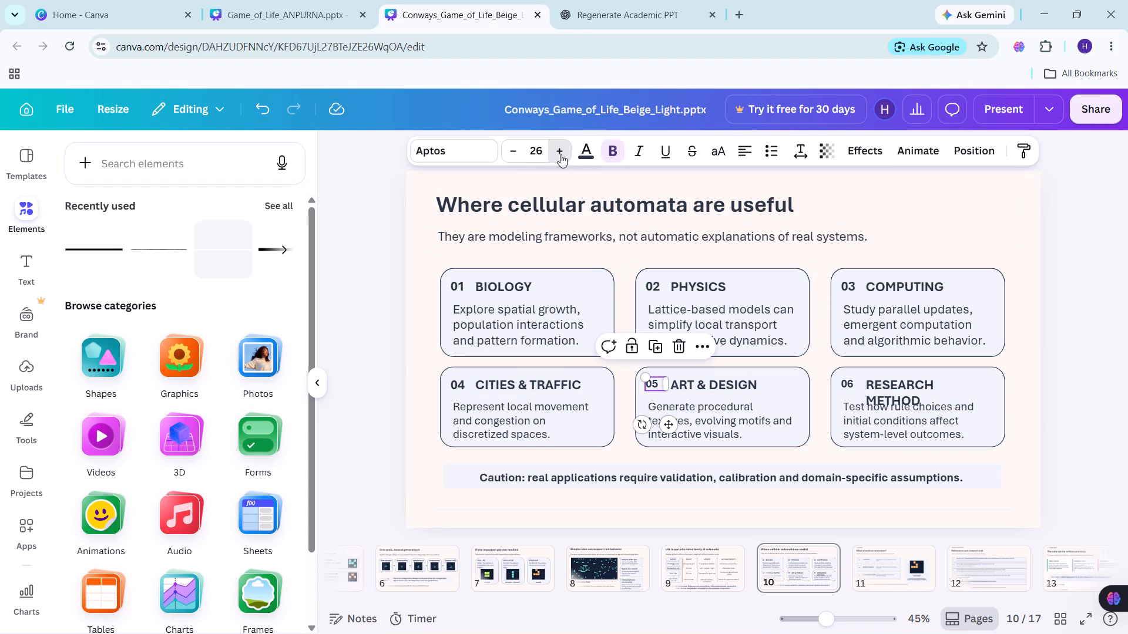
{"action": "left_click", "coordinate": [560, 154]}
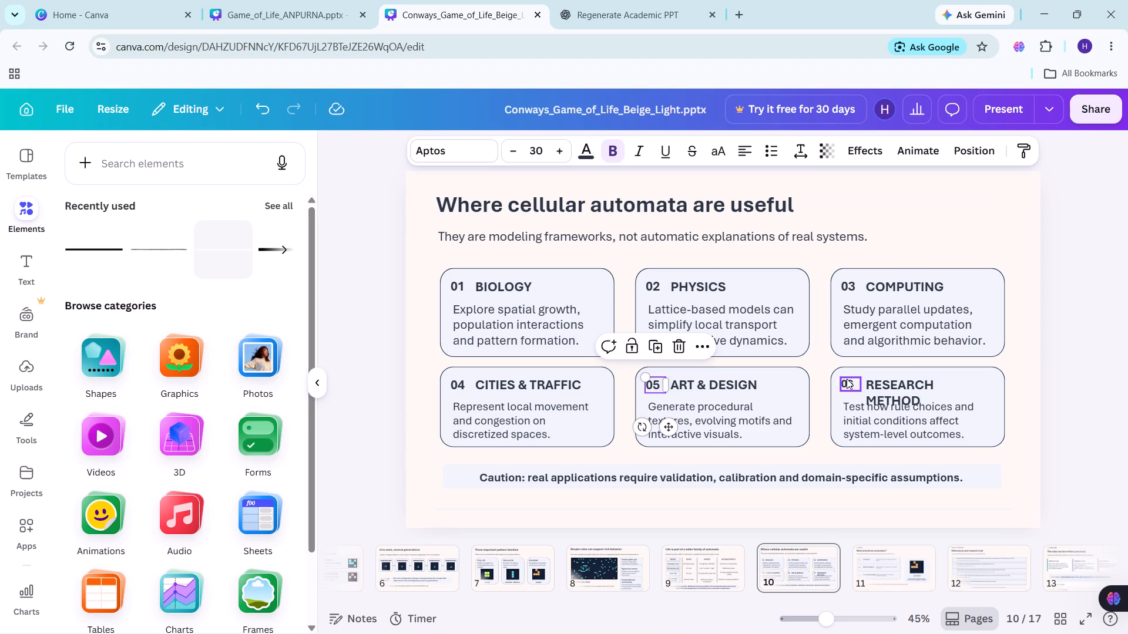
{"action": "left_click", "coordinate": [849, 380]}
{"action": "triple_click", "coordinate": [559, 148]}
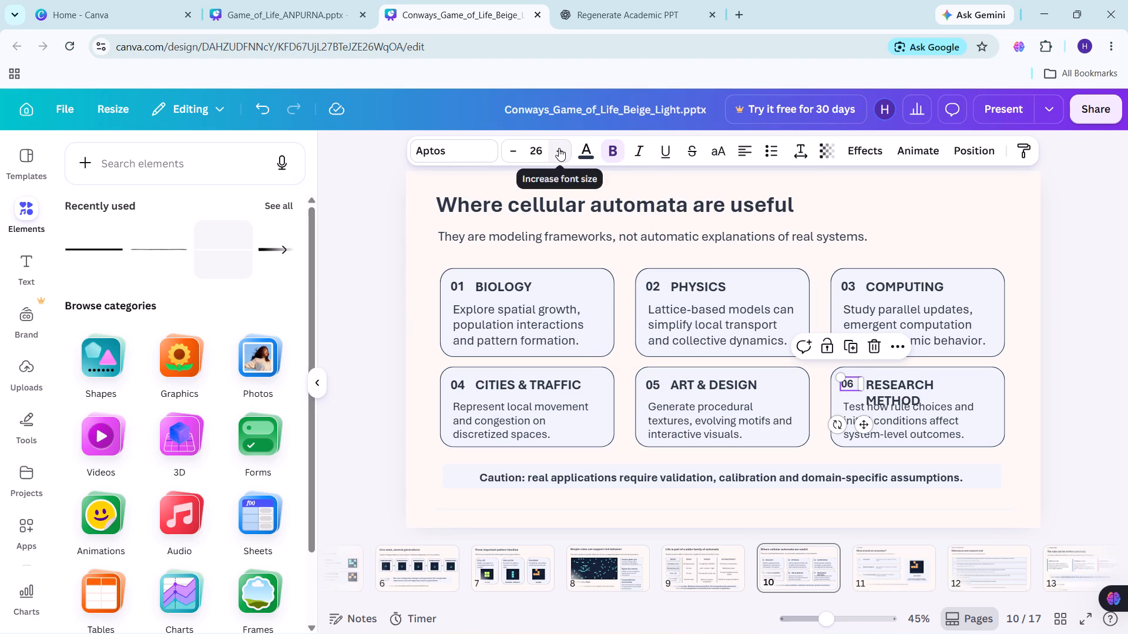
{"action": "left_click", "coordinate": [559, 148]}
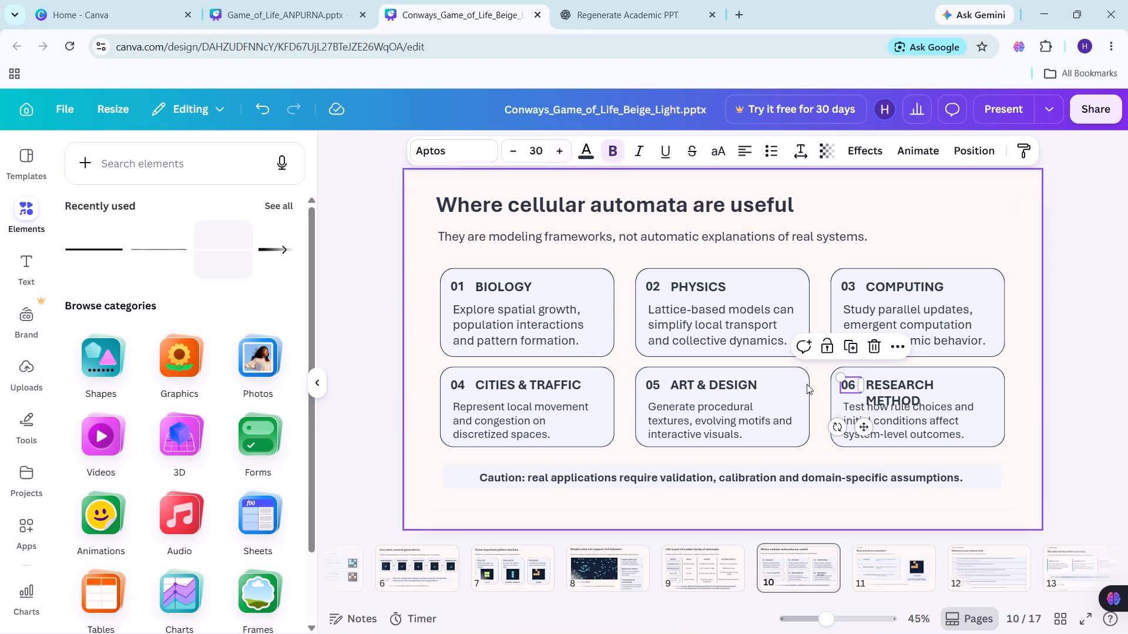
{"action": "left_click", "coordinate": [908, 394]}
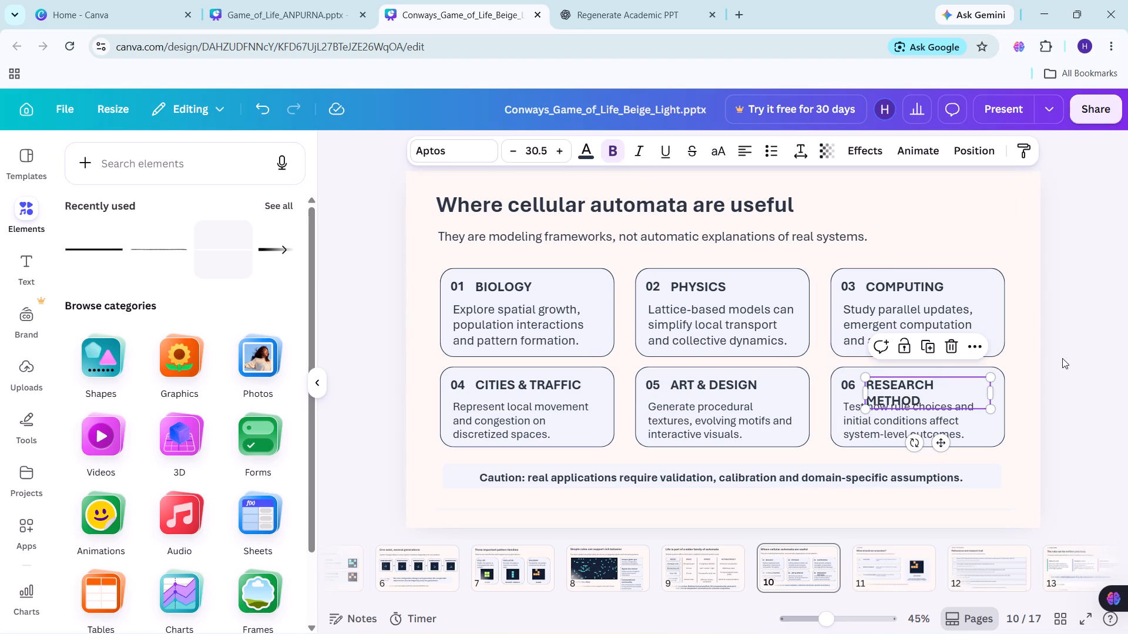
{"action": "left_click", "coordinate": [1062, 358]}
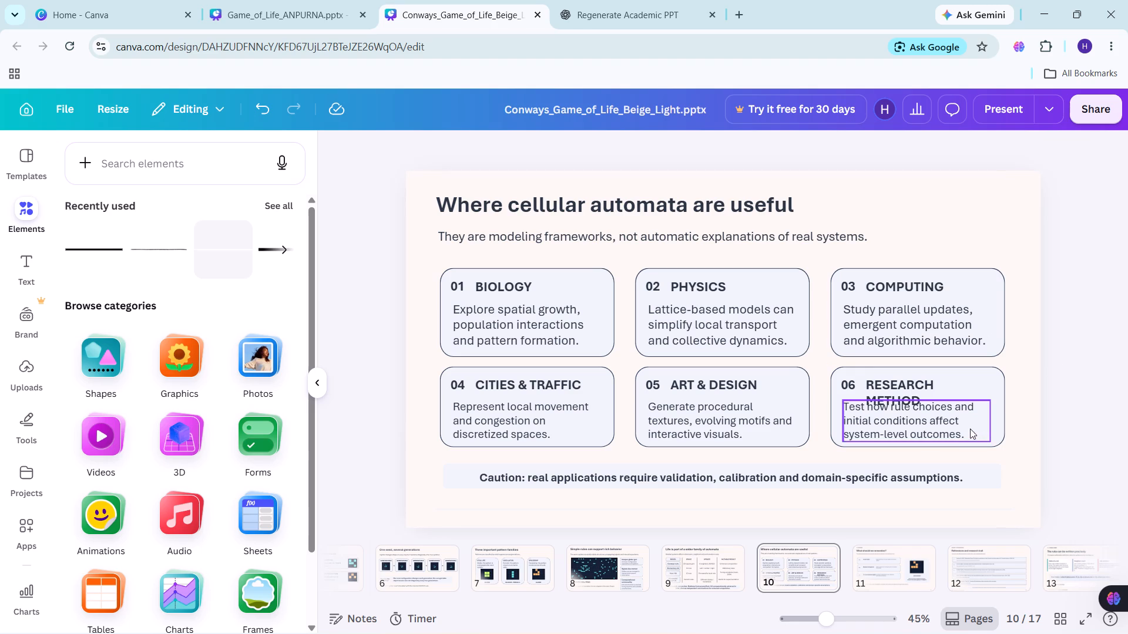
Extend the bottom edges of the three bottom-row card boxes to an equal height, reaching the top of the caution banner.
{"action": "left_click", "coordinate": [587, 435]}
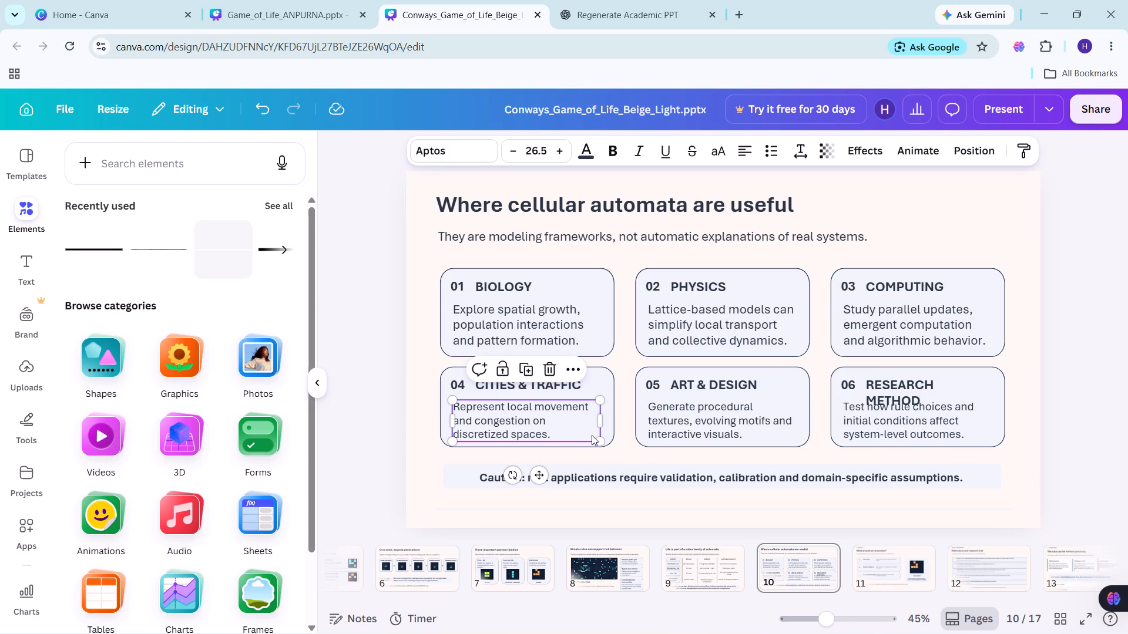
{"action": "left_click", "coordinate": [610, 434]}
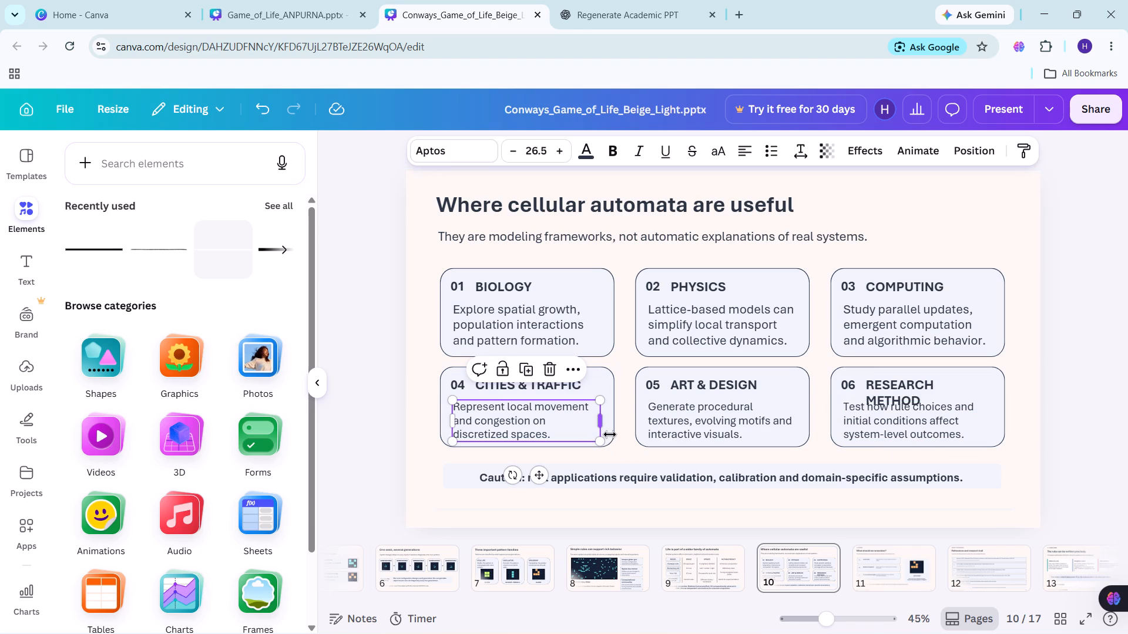
{"action": "left_click", "coordinate": [610, 436]}
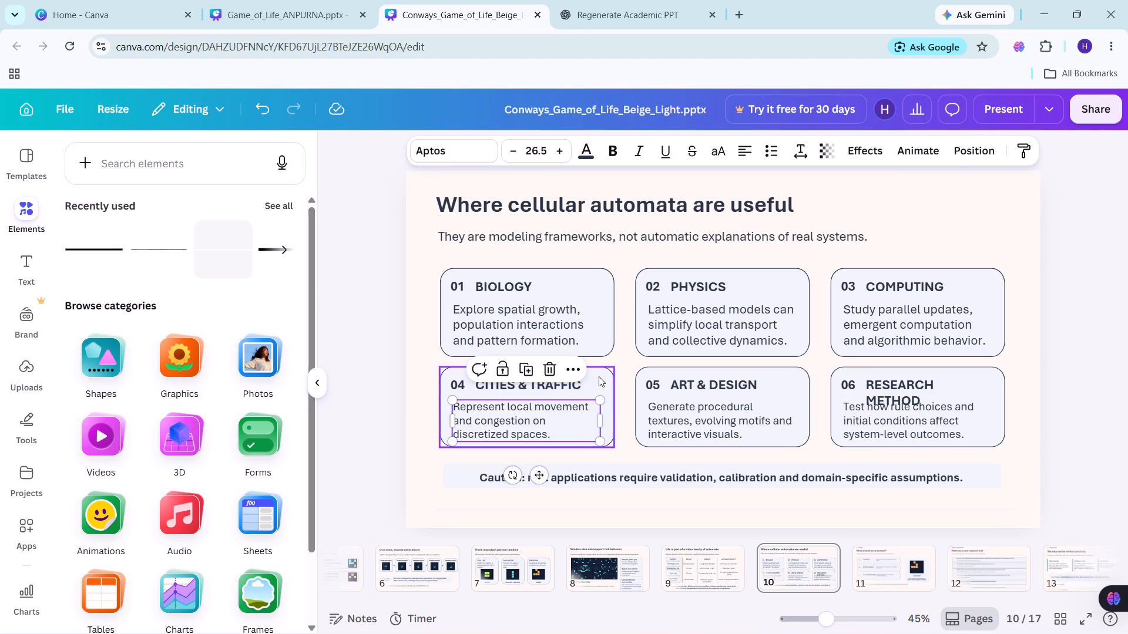
{"action": "left_click", "coordinate": [599, 376]}
{"action": "left_click_drag", "start_coordinate": [531, 446], "coordinate": [532, 451]}
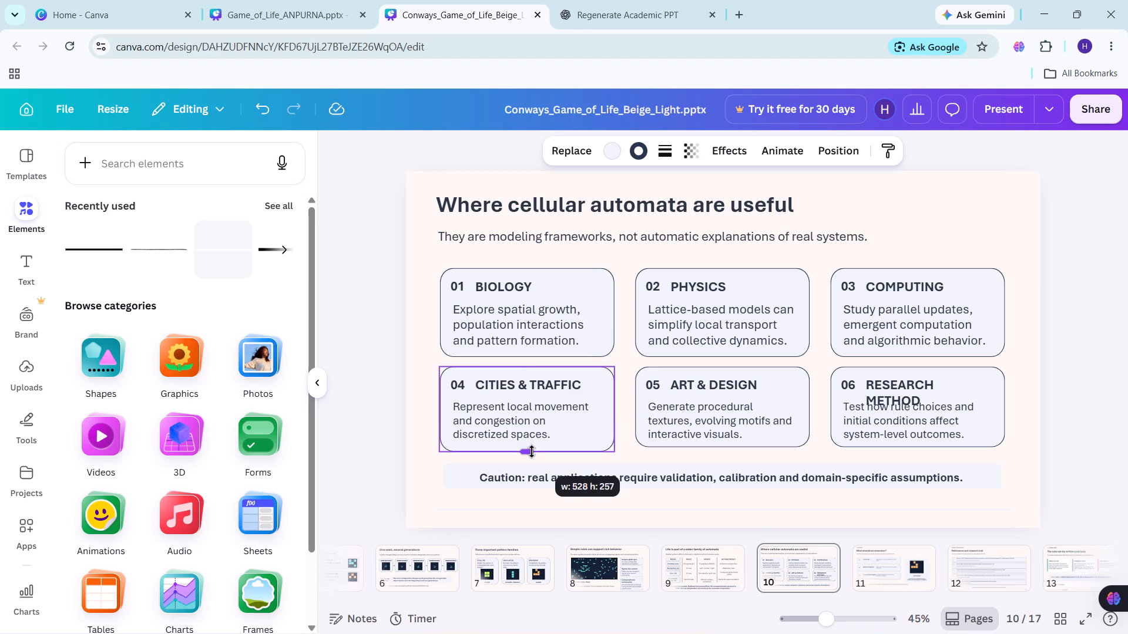
{"action": "left_click_drag", "start_coordinate": [532, 451], "coordinate": [532, 456]}
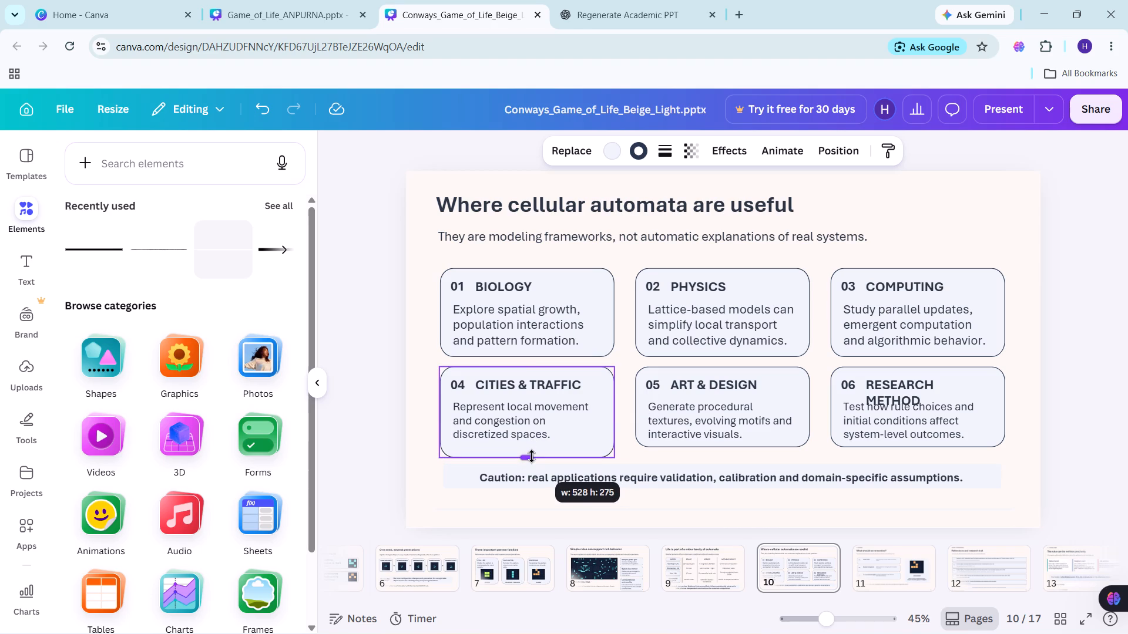
{"action": "left_click_drag", "start_coordinate": [532, 456], "coordinate": [533, 458]}
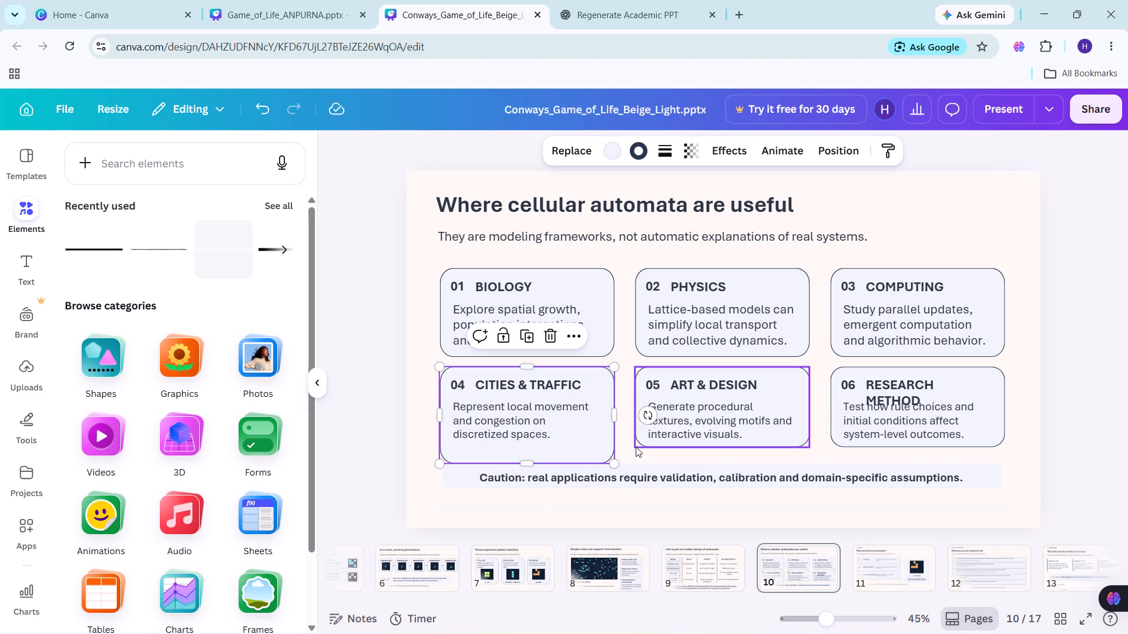
{"action": "left_click", "coordinate": [636, 447]}
{"action": "left_click_drag", "start_coordinate": [727, 447], "coordinate": [727, 456]}
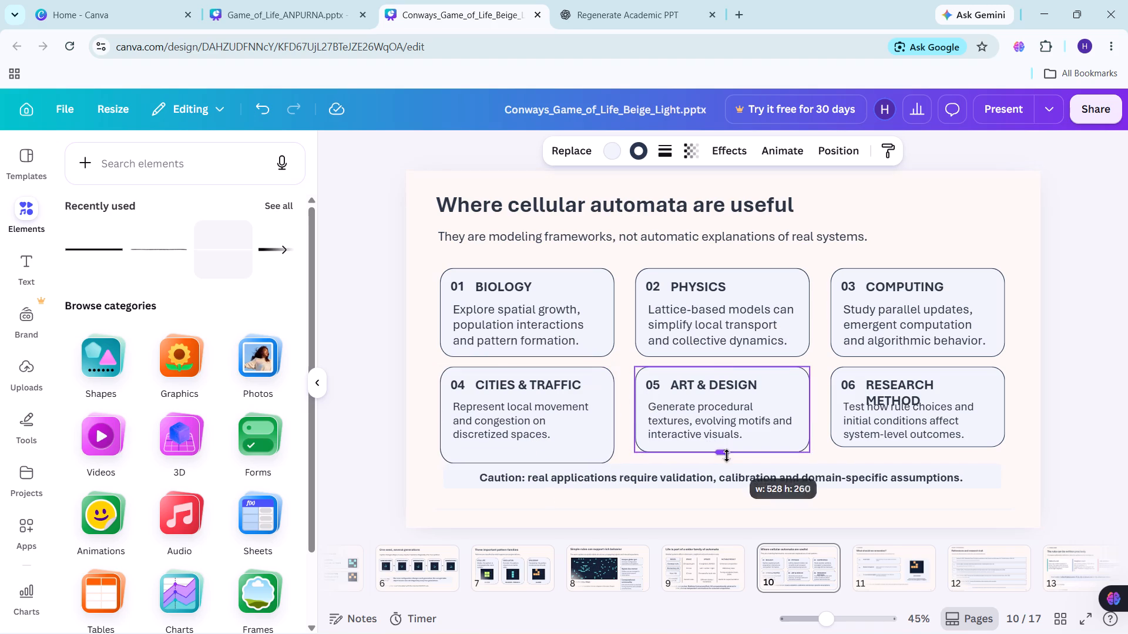
{"action": "left_click_drag", "start_coordinate": [727, 456], "coordinate": [728, 460]}
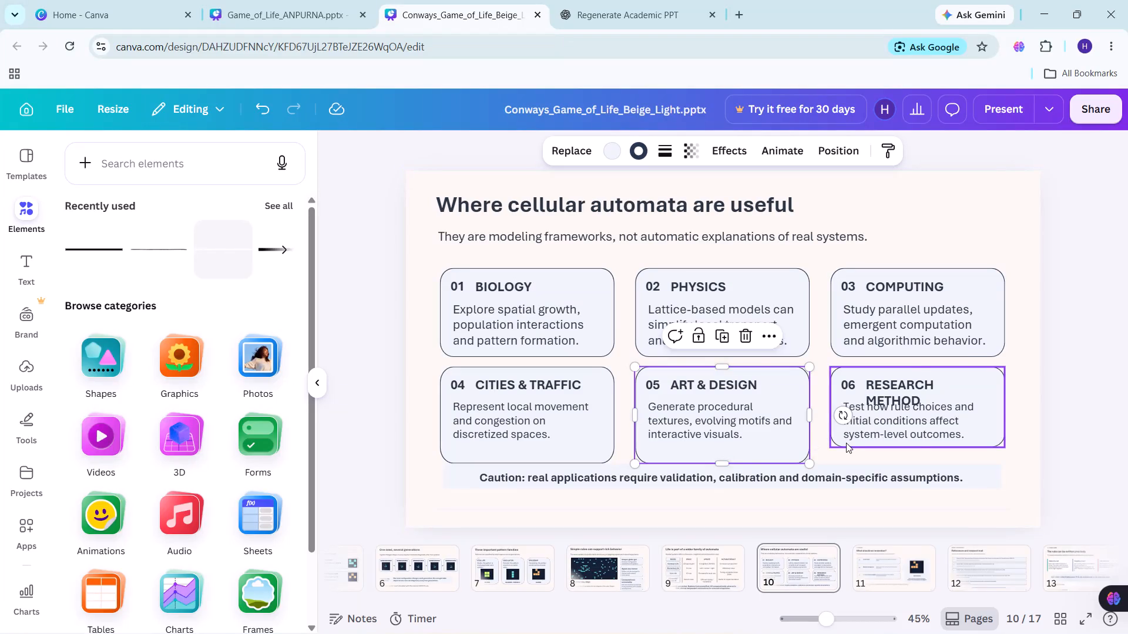
{"action": "left_click", "coordinate": [846, 443]}
{"action": "left_click_drag", "start_coordinate": [915, 450], "coordinate": [914, 463]}
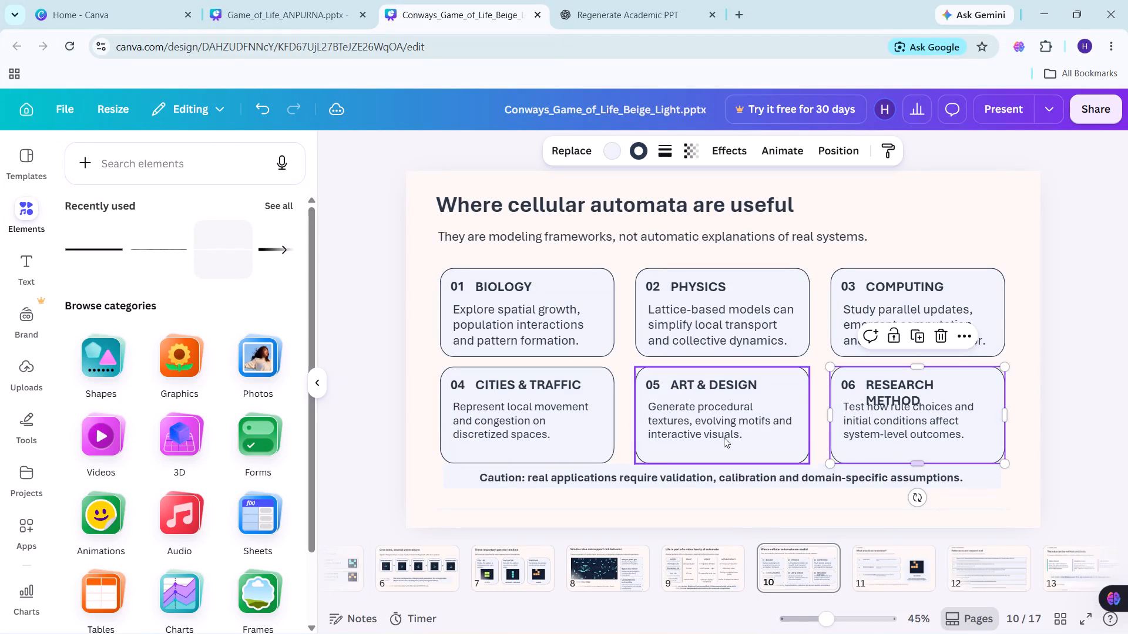
Set the description texts of the CITIES & TRAFFIC, ART & DESIGN and RESEARCH METHOD cards to font size 29.5.
{"action": "left_click_drag", "start_coordinate": [402, 414], "coordinate": [841, 448]}
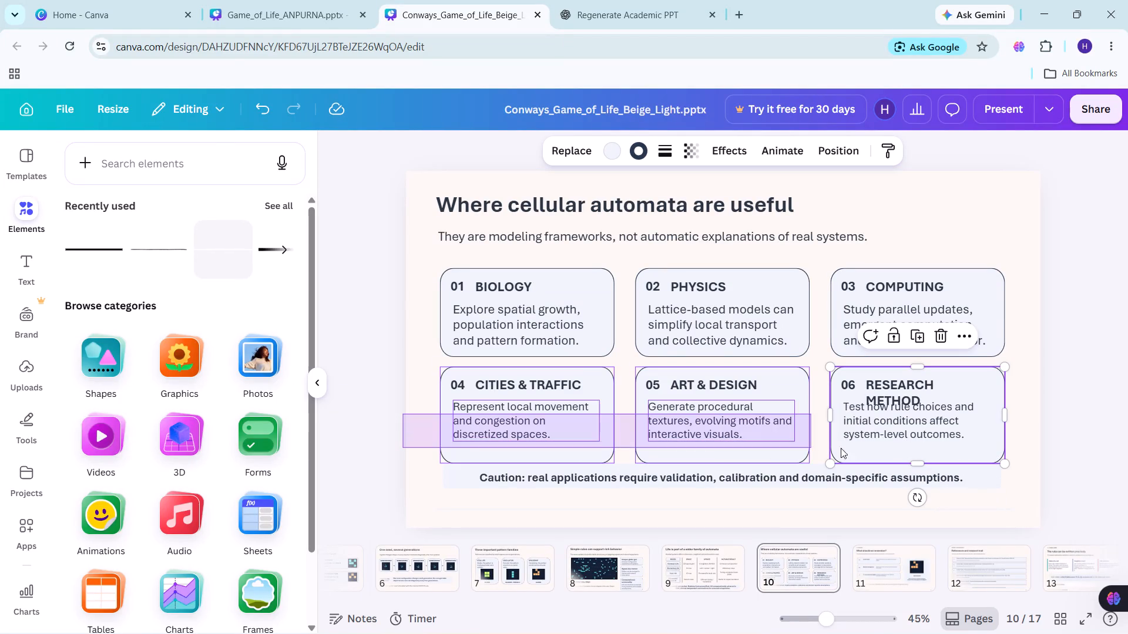
{"action": "left_click_drag", "start_coordinate": [841, 448], "coordinate": [866, 447]}
{"action": "triple_click", "coordinate": [590, 151]}
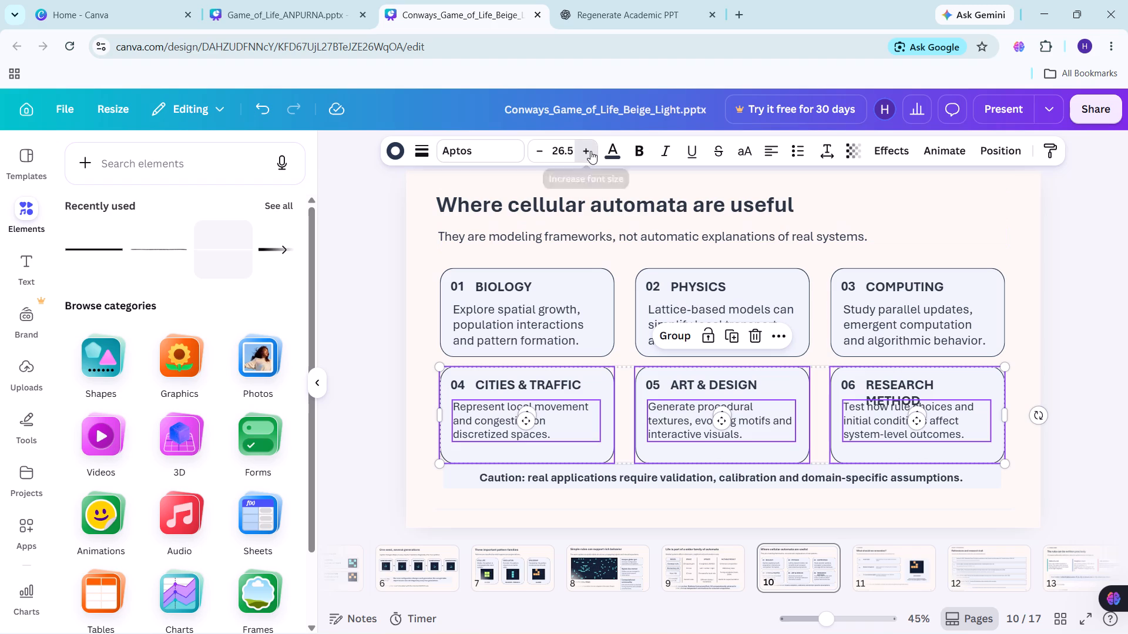
{"action": "left_click", "coordinate": [590, 151]}
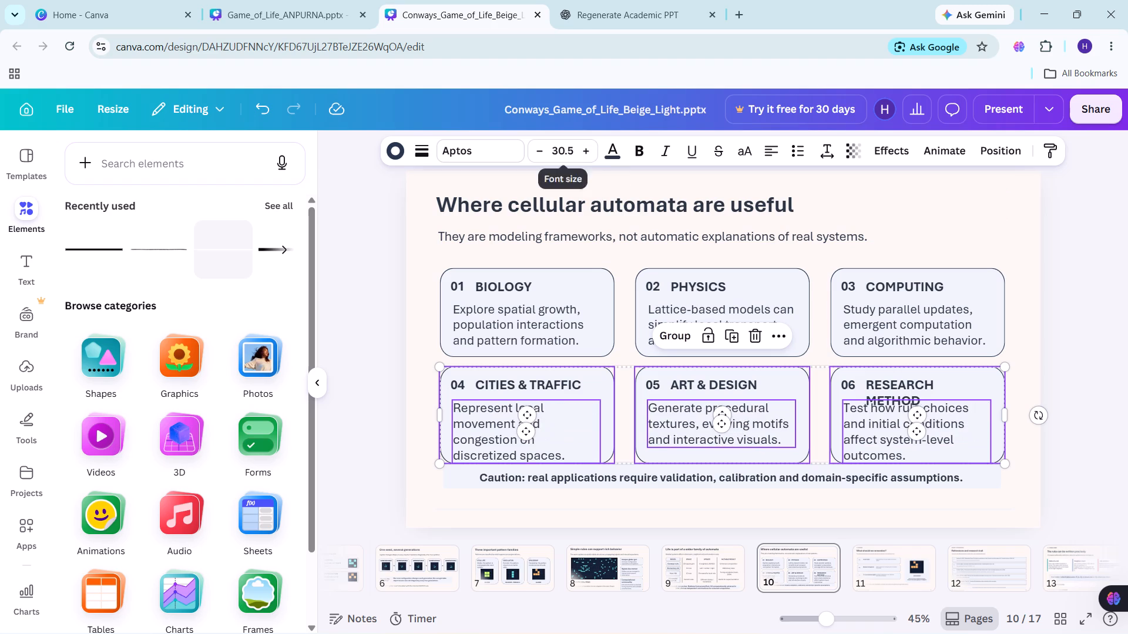
{"action": "left_click", "coordinate": [548, 151]}
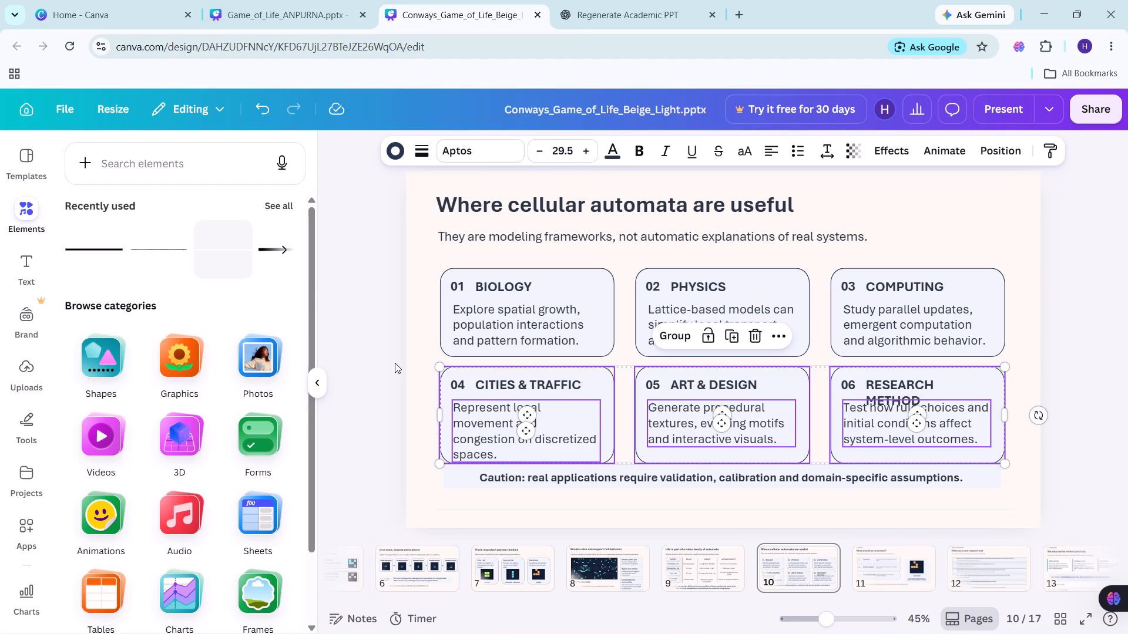
{"action": "left_click", "coordinate": [395, 363]}
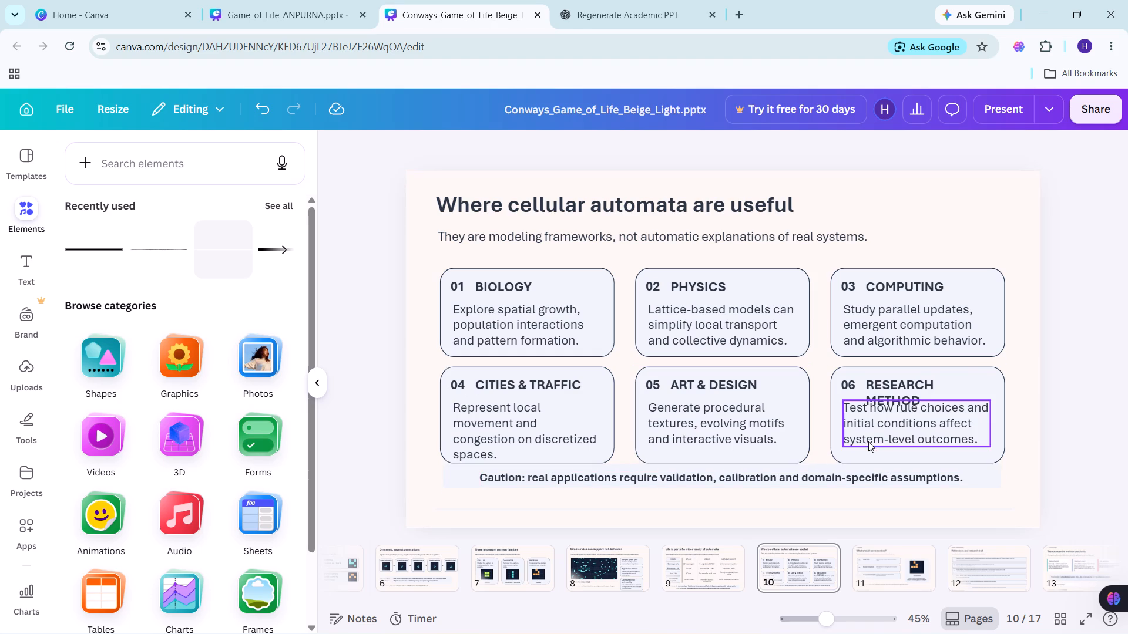
Widen the RESEARCH METHOD heading box to fit on one line and position its description just beneath, level with the neighbouring card's description.
{"action": "left_click_drag", "start_coordinate": [881, 436], "coordinate": [882, 443]}
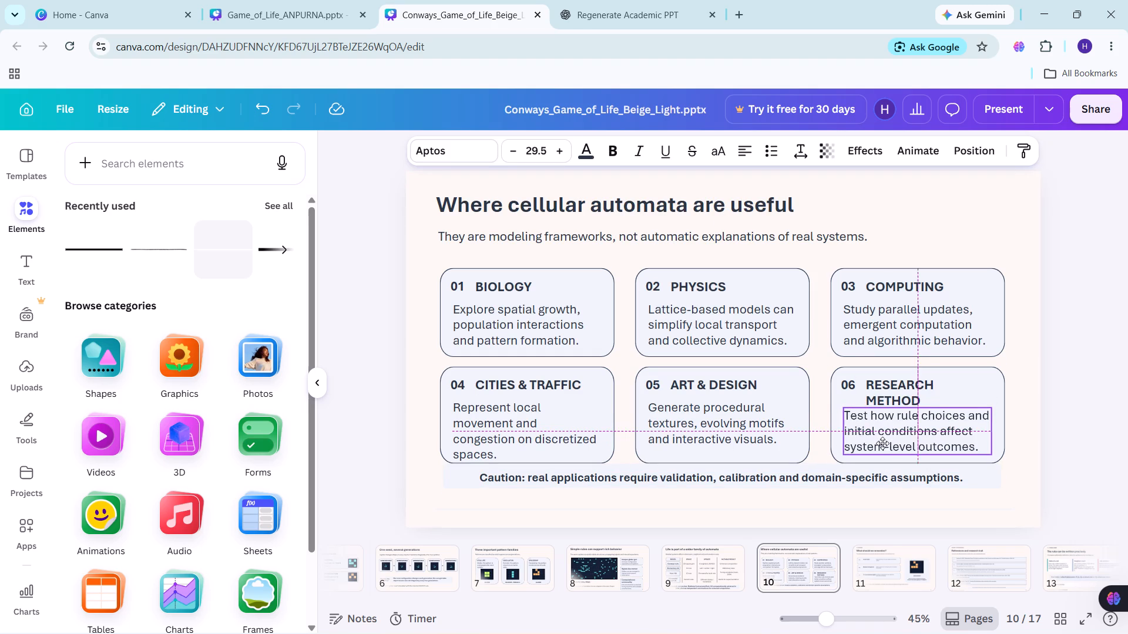
{"action": "left_click_drag", "start_coordinate": [882, 443], "coordinate": [879, 444]}
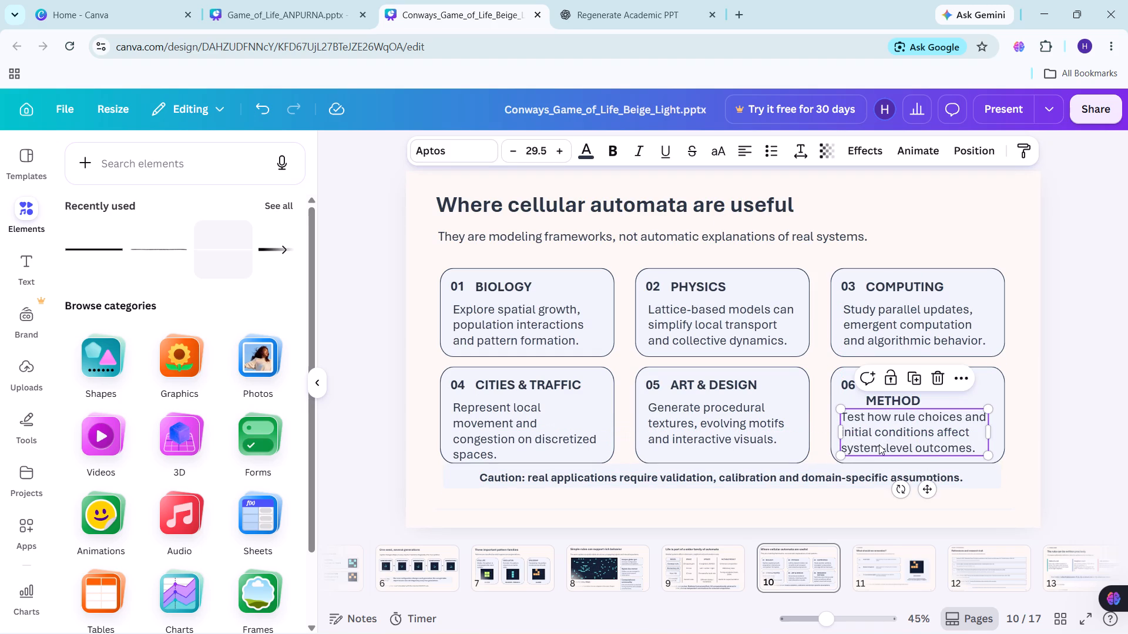
{"action": "left_click", "coordinate": [1022, 457]}
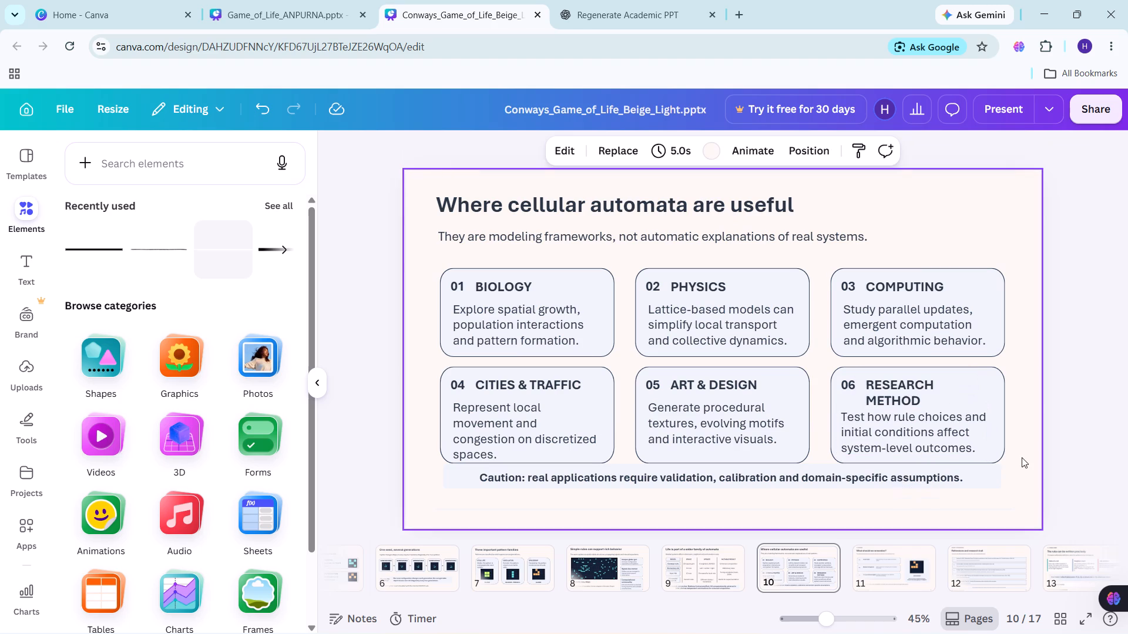
{"action": "left_click", "coordinate": [918, 394]}
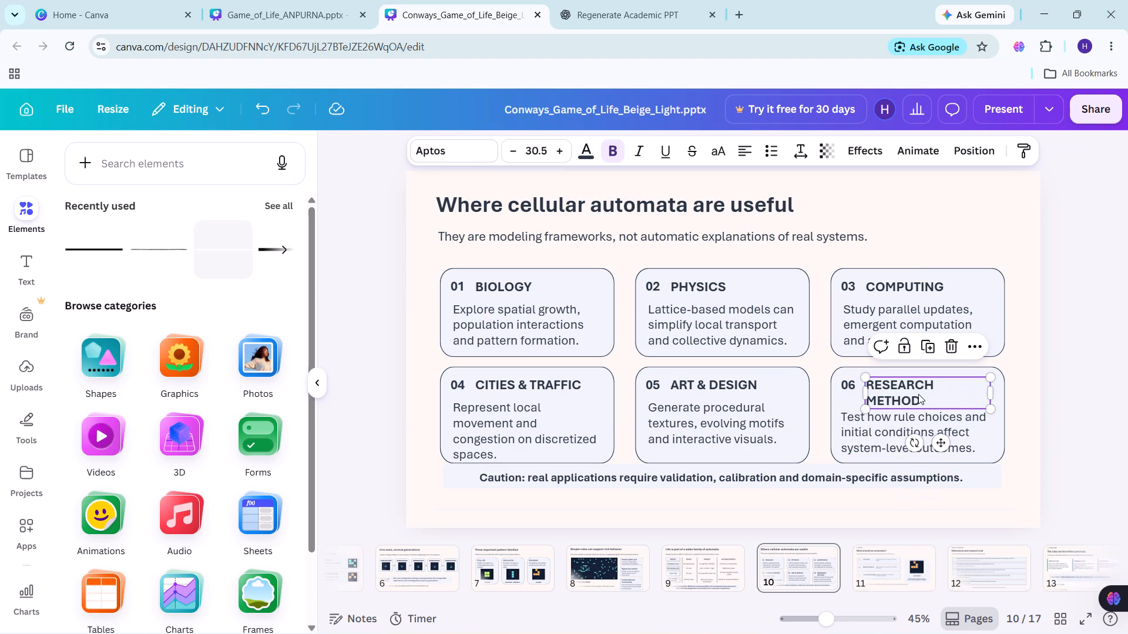
{"action": "left_click_drag", "start_coordinate": [995, 394], "coordinate": [1009, 394]}
{"action": "left_click", "coordinate": [1023, 424]}
{"action": "left_click_drag", "start_coordinate": [934, 433], "coordinate": [932, 426]}
{"action": "left_click", "coordinate": [1051, 418]}
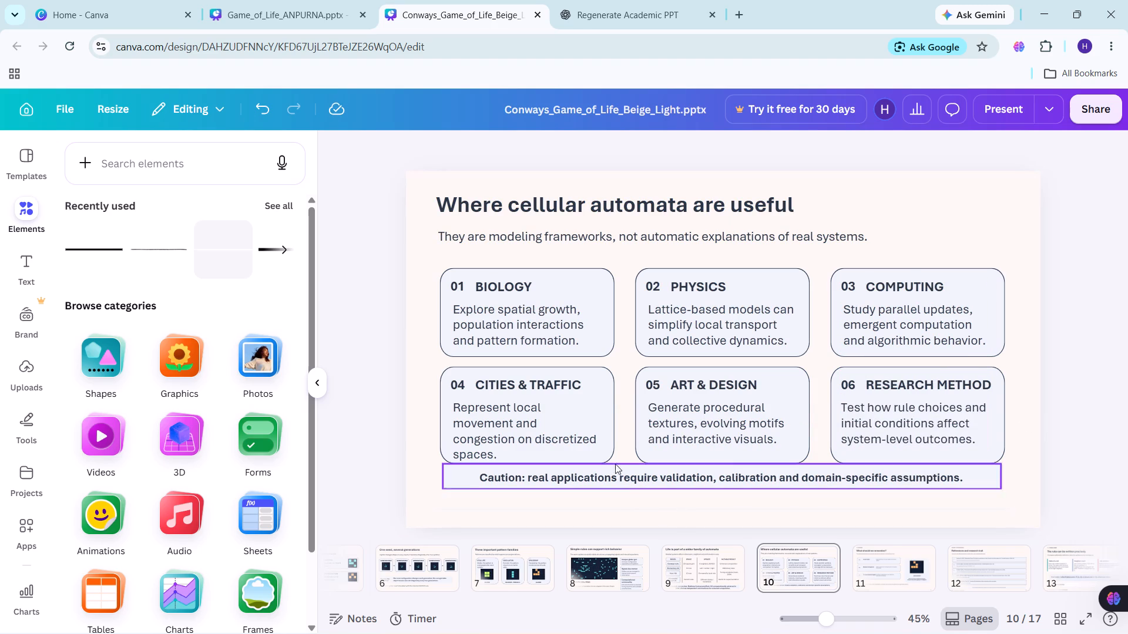
Nudge the four-line CITIES & TRAFFIC description slightly up so it sits inside its card.
{"action": "left_click", "coordinate": [563, 434]}
{"action": "key", "text": "Up"}
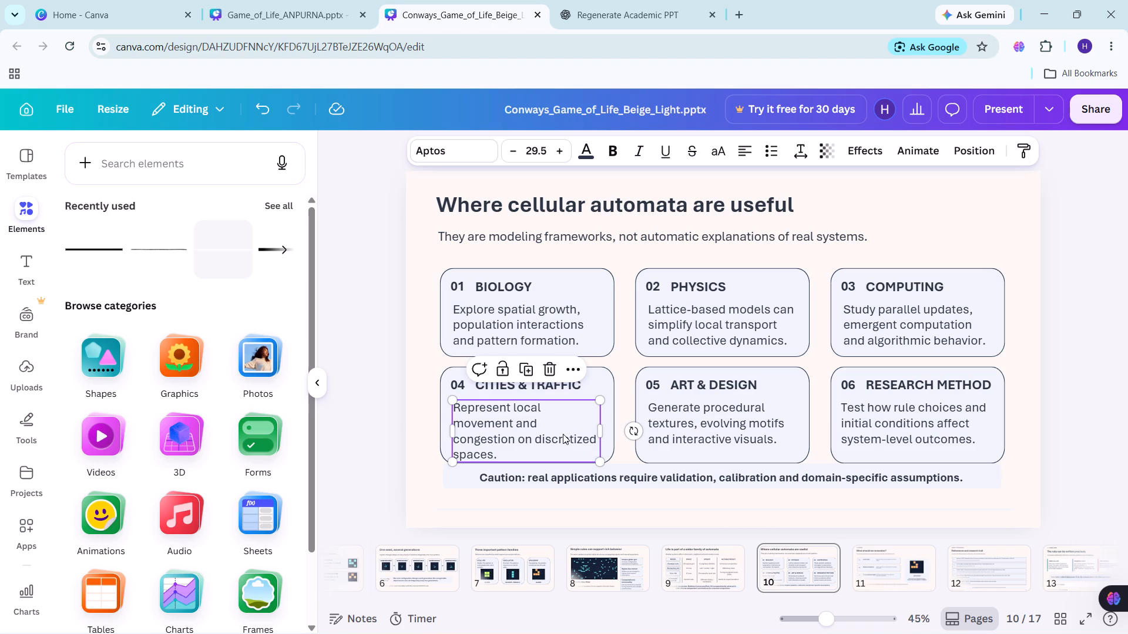
{"action": "key", "text": "Up"}
{"action": "key", "text": "Up"}
{"action": "key", "text": "Up"}
{"action": "key", "text": "Up"}
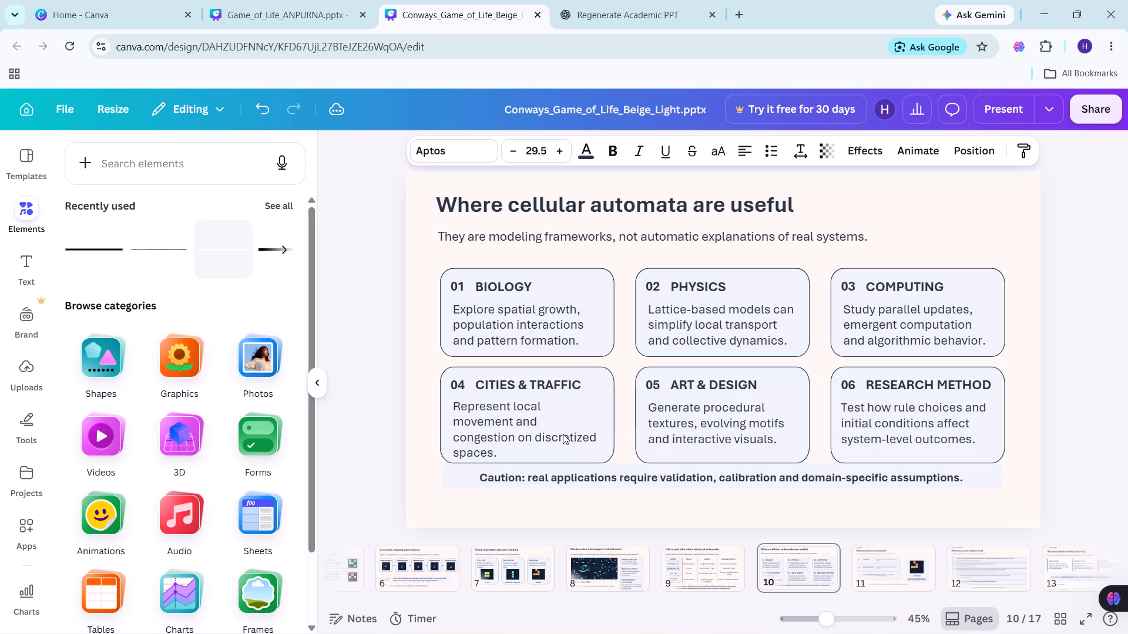
{"action": "key", "text": "Up"}
{"action": "left_click", "coordinate": [421, 448]}
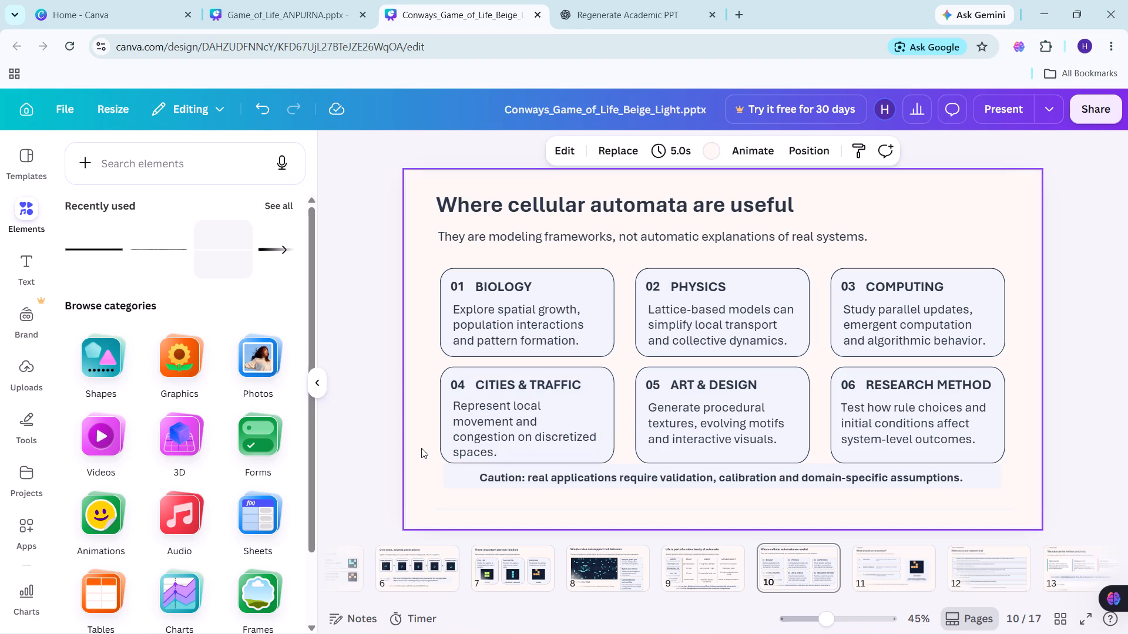
Move the caution banner and its text down to leave a gap below the cards, and set the text to font size 30.5.
{"action": "left_click_drag", "start_coordinate": [434, 493], "coordinate": [773, 472]}
{"action": "left_click_drag", "start_coordinate": [784, 472], "coordinate": [785, 487]}
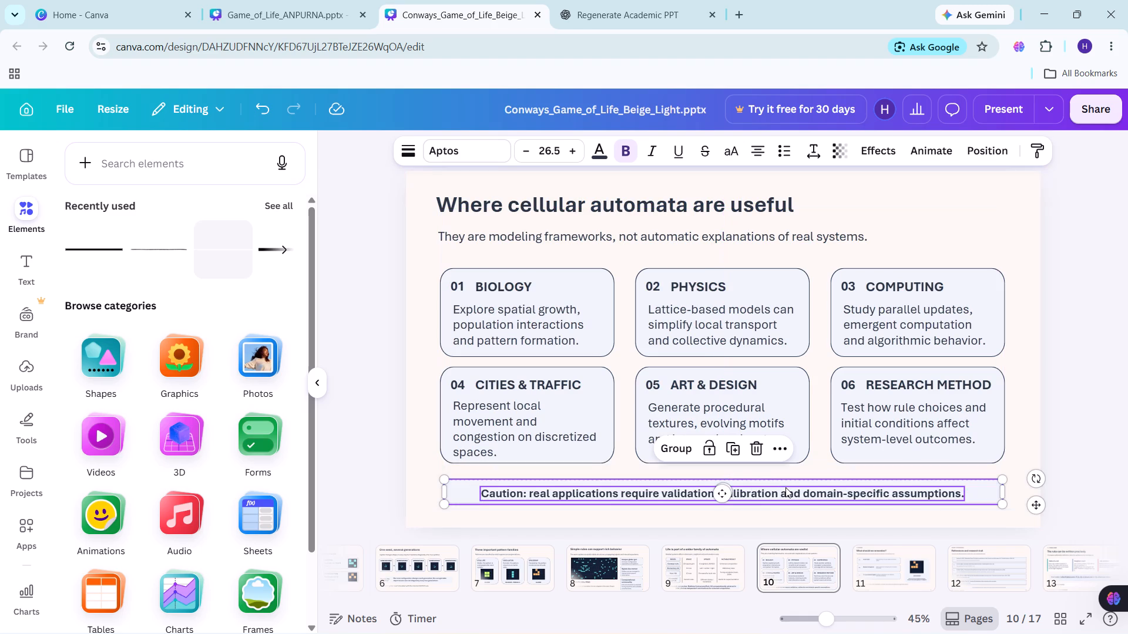
{"action": "triple_click", "coordinate": [566, 155]}
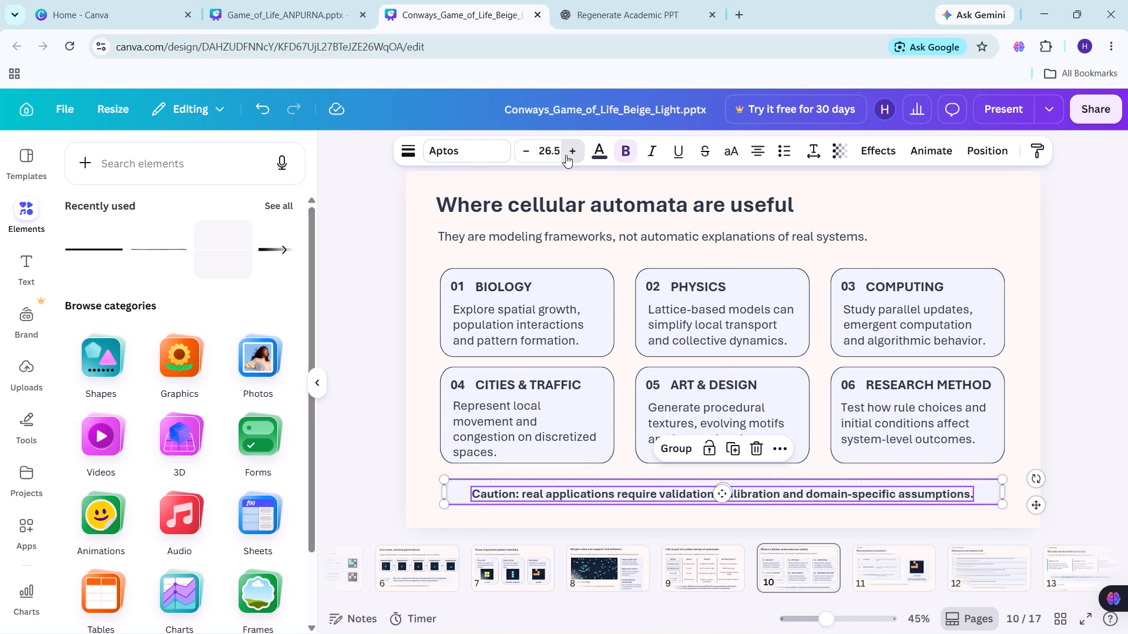
{"action": "left_click", "coordinate": [566, 155]}
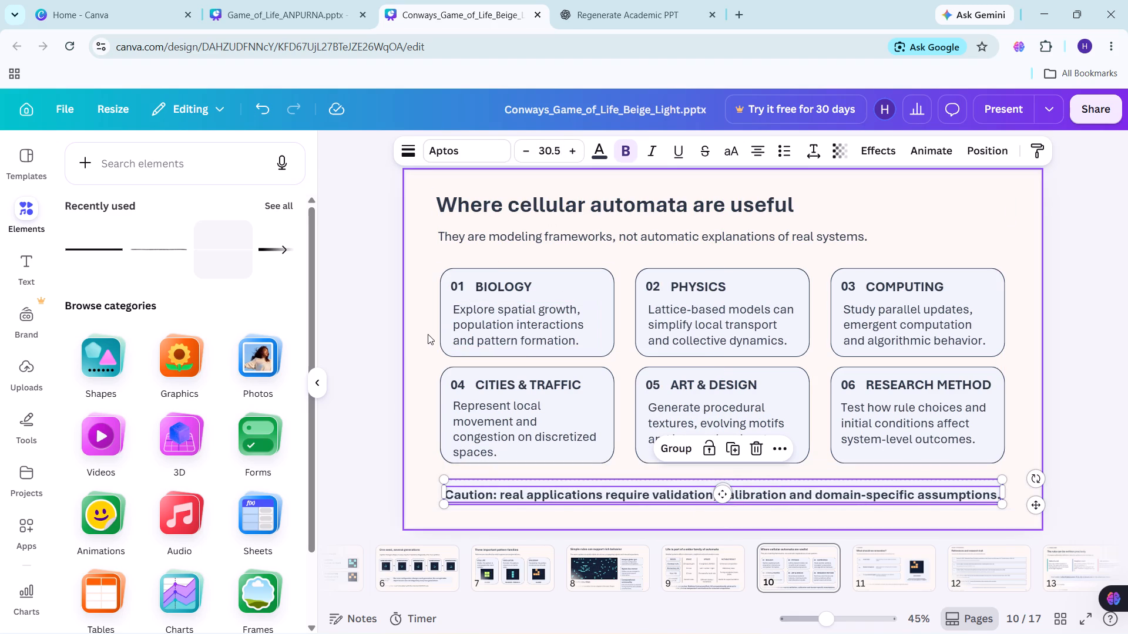
{"action": "left_click", "coordinate": [428, 334]}
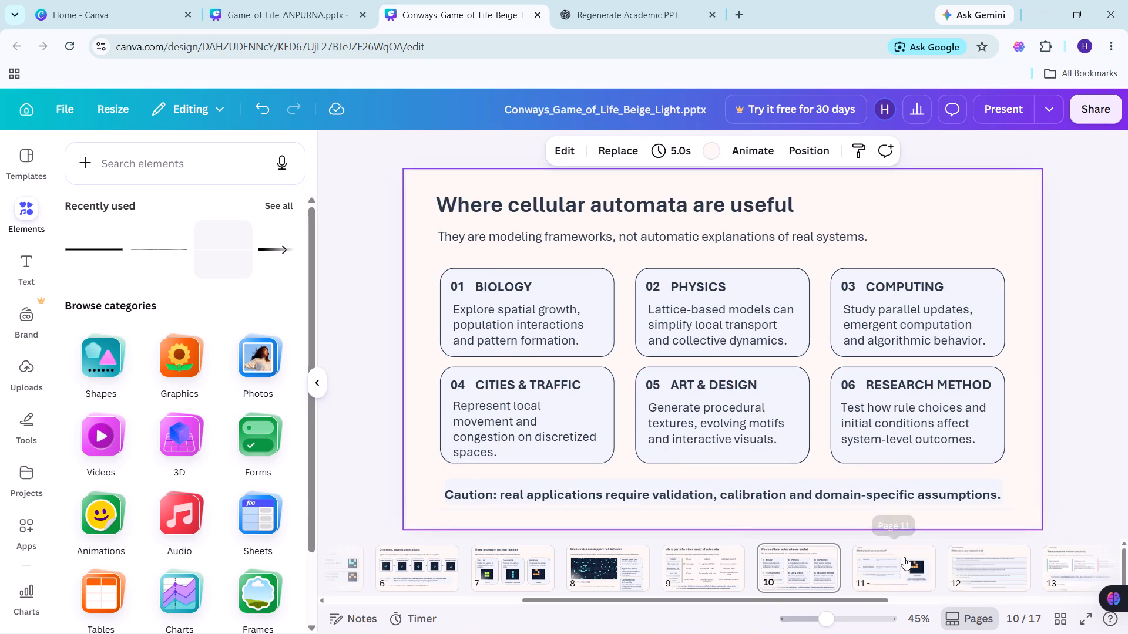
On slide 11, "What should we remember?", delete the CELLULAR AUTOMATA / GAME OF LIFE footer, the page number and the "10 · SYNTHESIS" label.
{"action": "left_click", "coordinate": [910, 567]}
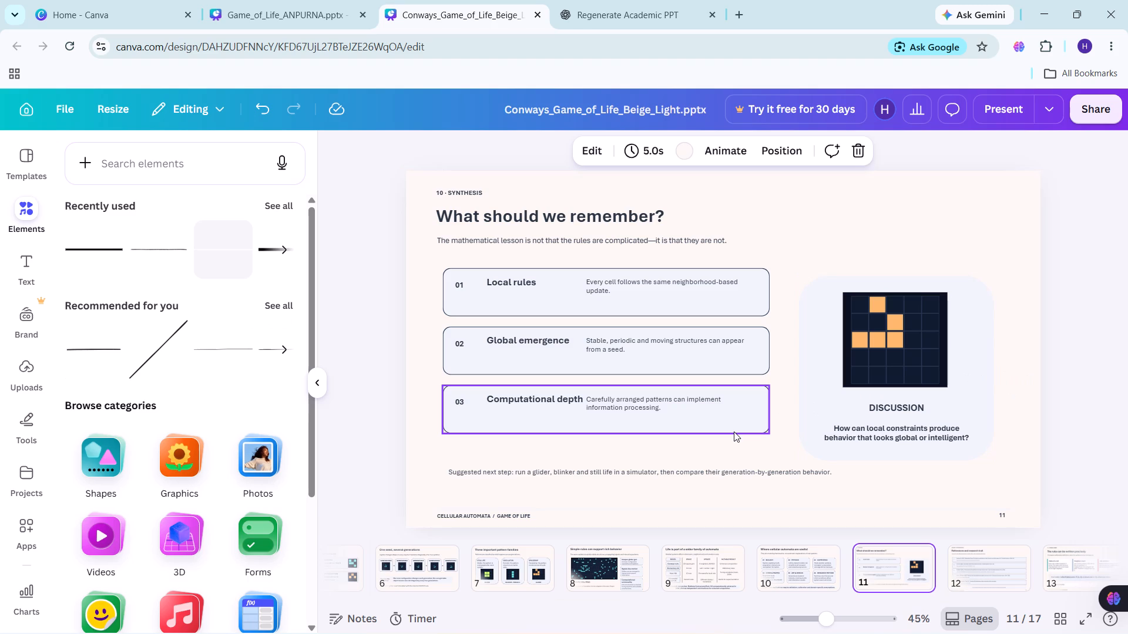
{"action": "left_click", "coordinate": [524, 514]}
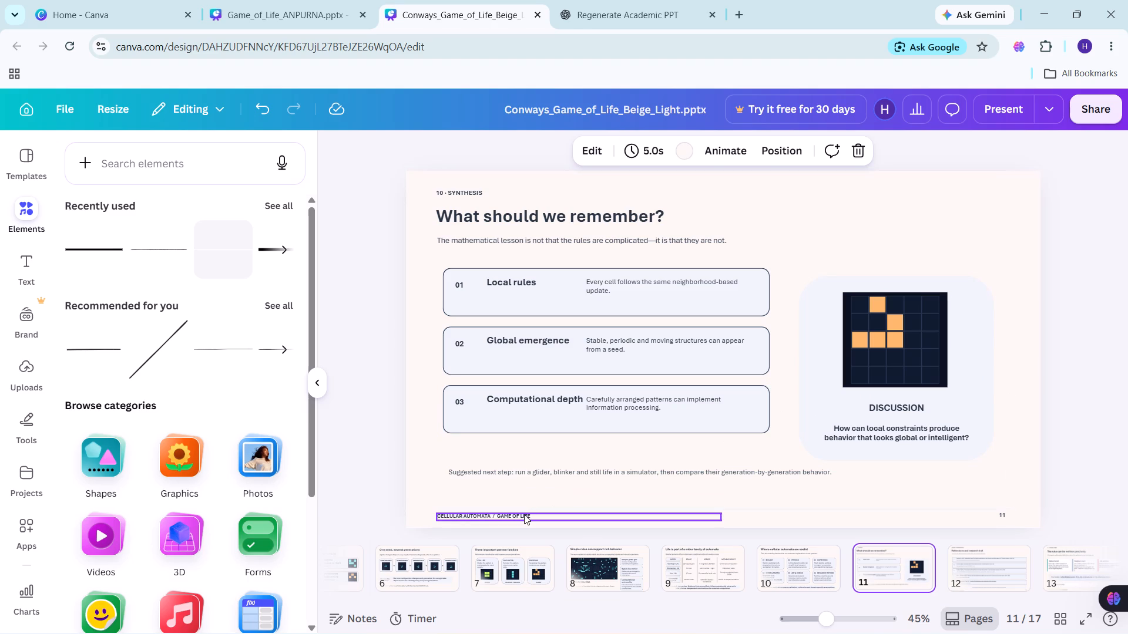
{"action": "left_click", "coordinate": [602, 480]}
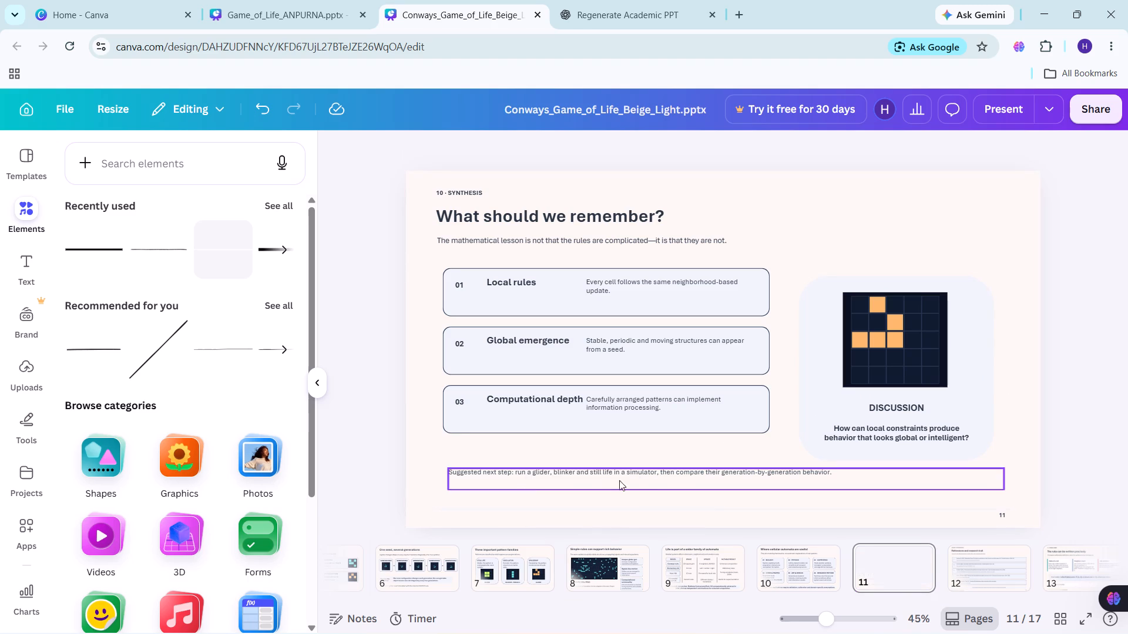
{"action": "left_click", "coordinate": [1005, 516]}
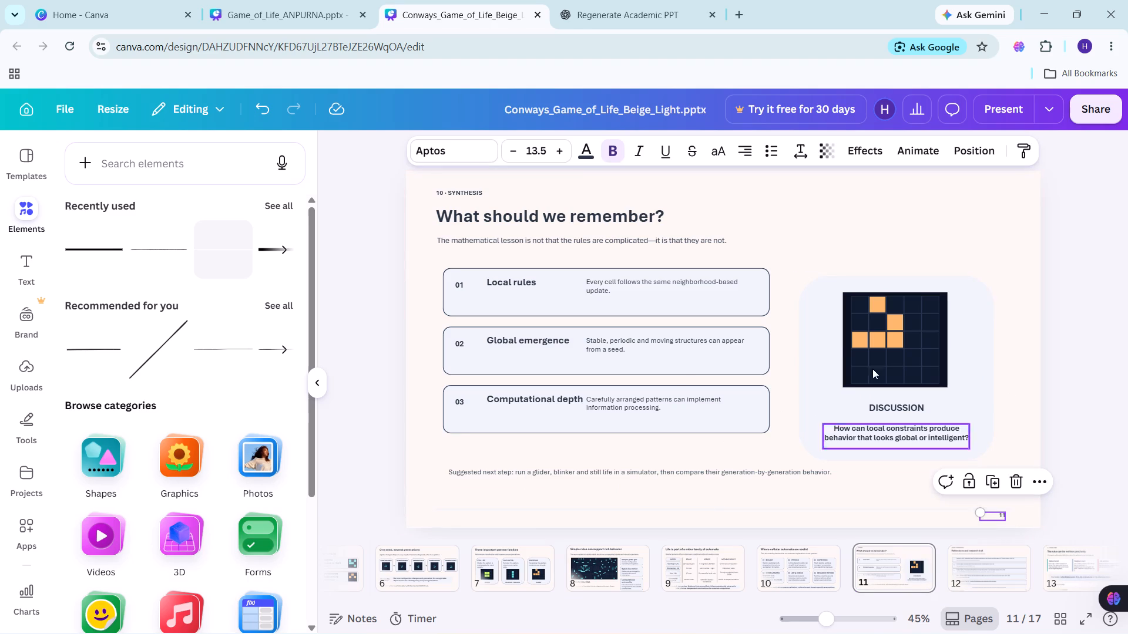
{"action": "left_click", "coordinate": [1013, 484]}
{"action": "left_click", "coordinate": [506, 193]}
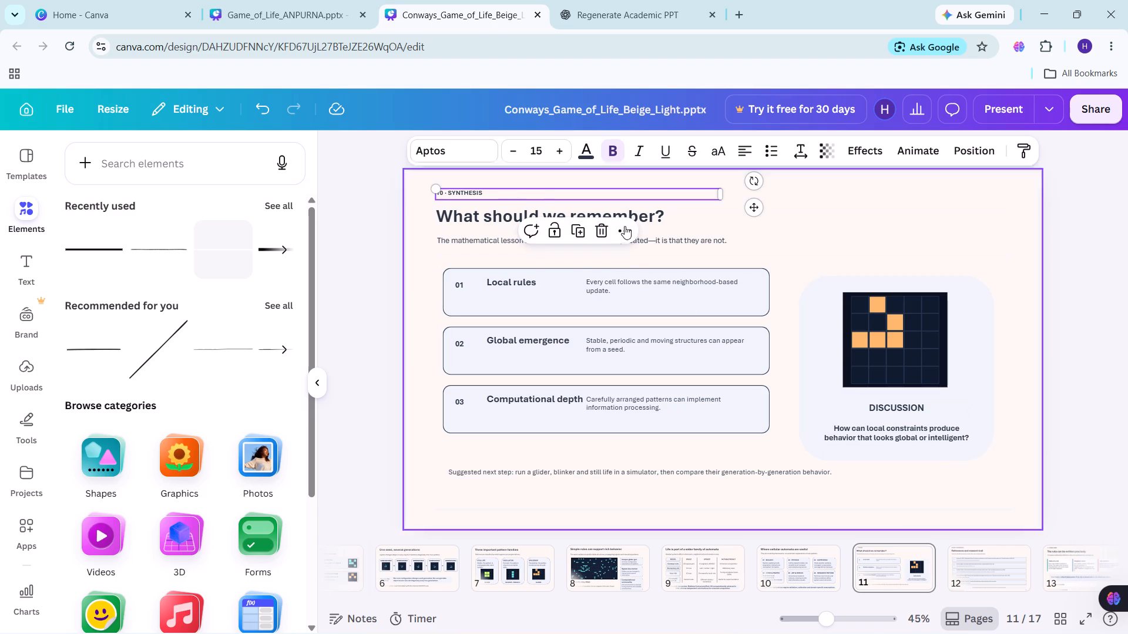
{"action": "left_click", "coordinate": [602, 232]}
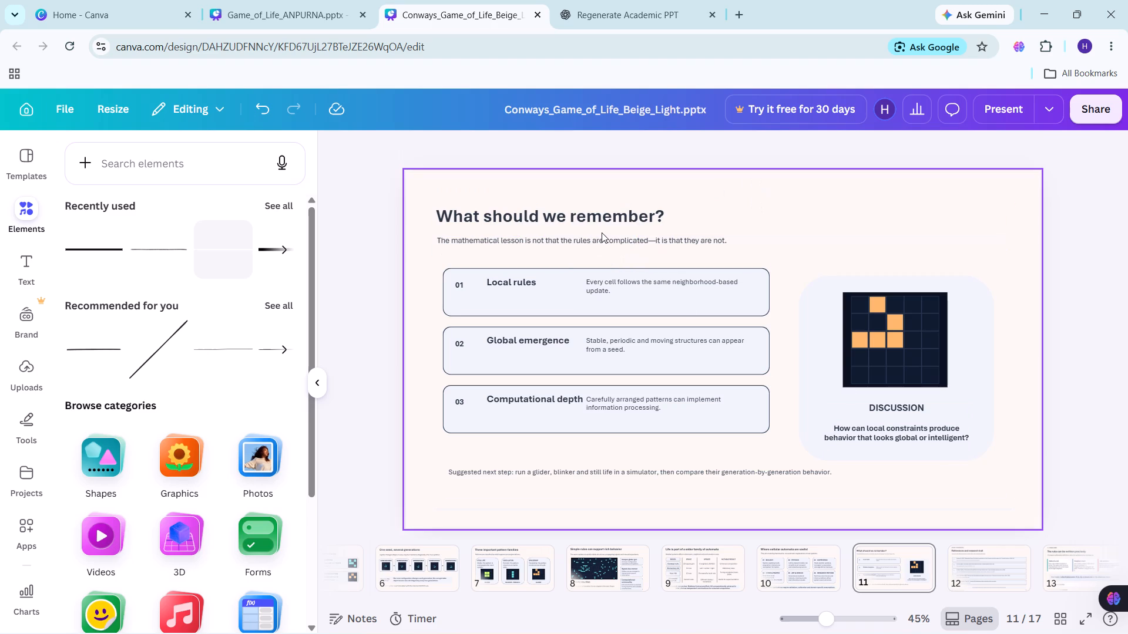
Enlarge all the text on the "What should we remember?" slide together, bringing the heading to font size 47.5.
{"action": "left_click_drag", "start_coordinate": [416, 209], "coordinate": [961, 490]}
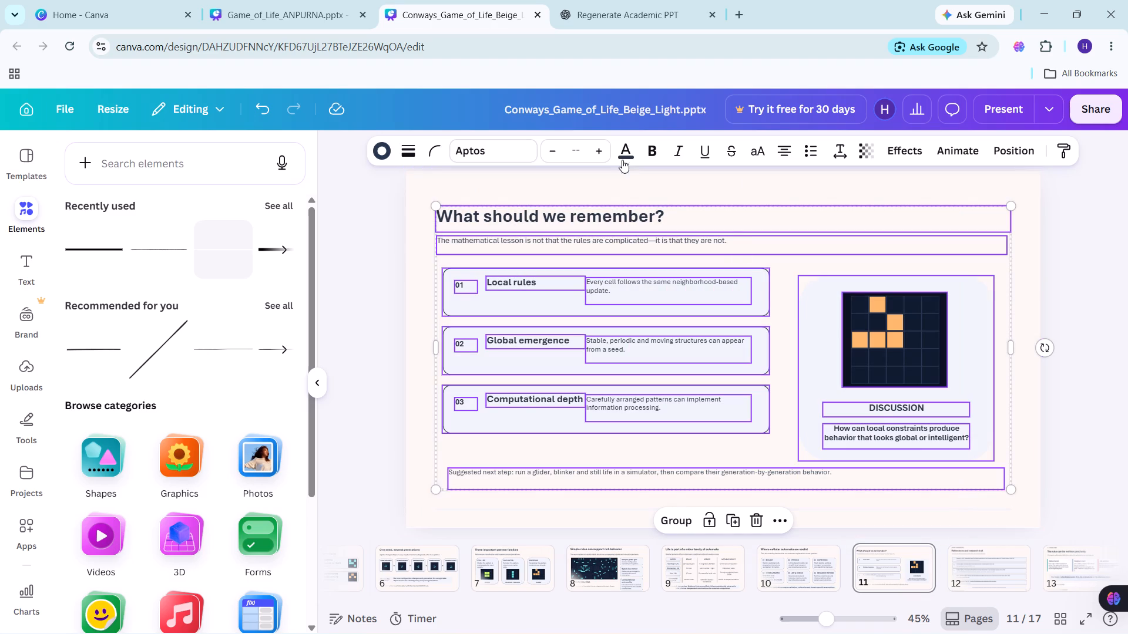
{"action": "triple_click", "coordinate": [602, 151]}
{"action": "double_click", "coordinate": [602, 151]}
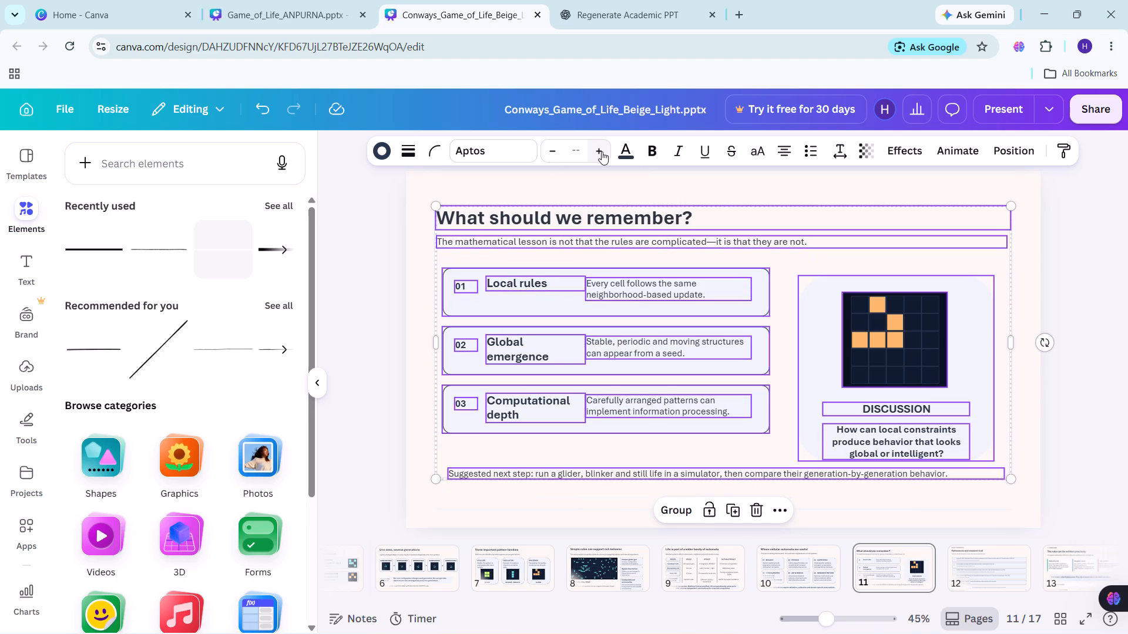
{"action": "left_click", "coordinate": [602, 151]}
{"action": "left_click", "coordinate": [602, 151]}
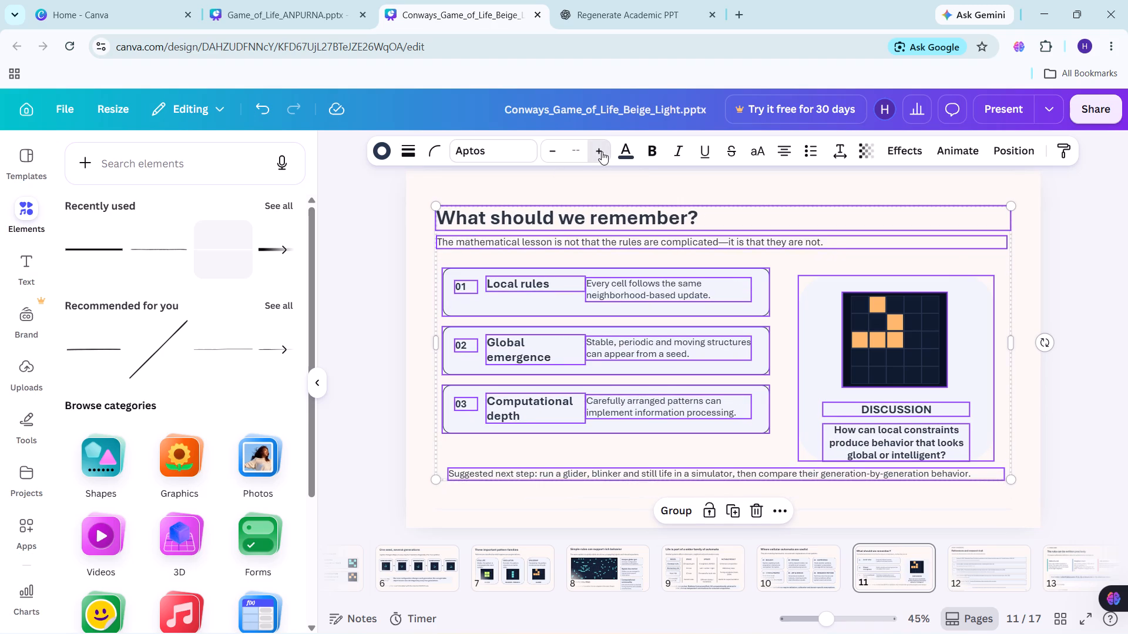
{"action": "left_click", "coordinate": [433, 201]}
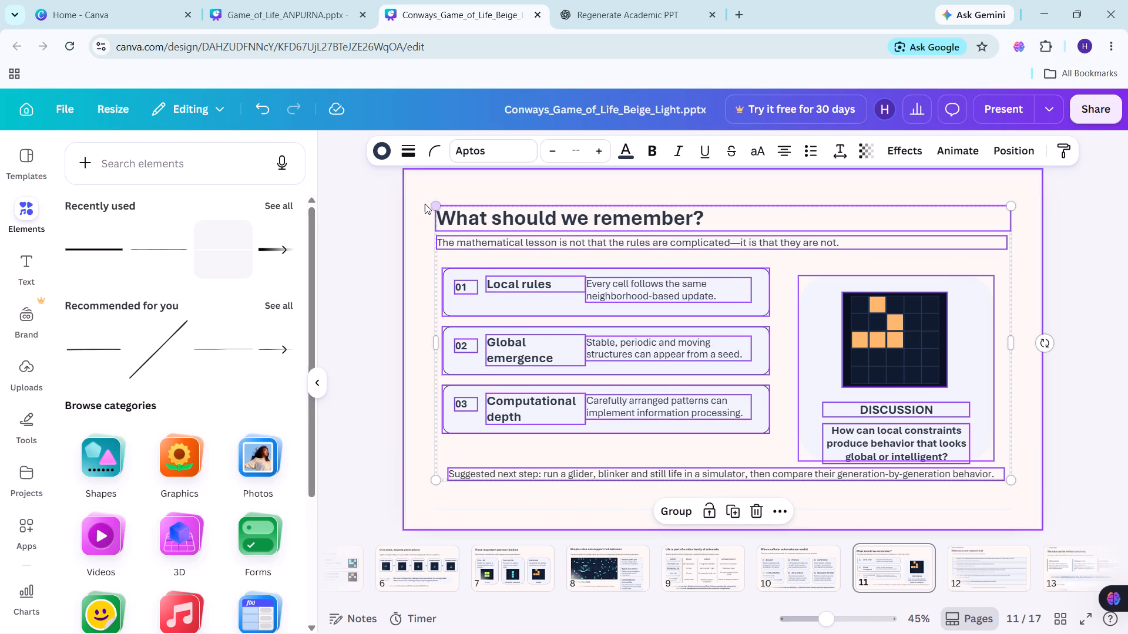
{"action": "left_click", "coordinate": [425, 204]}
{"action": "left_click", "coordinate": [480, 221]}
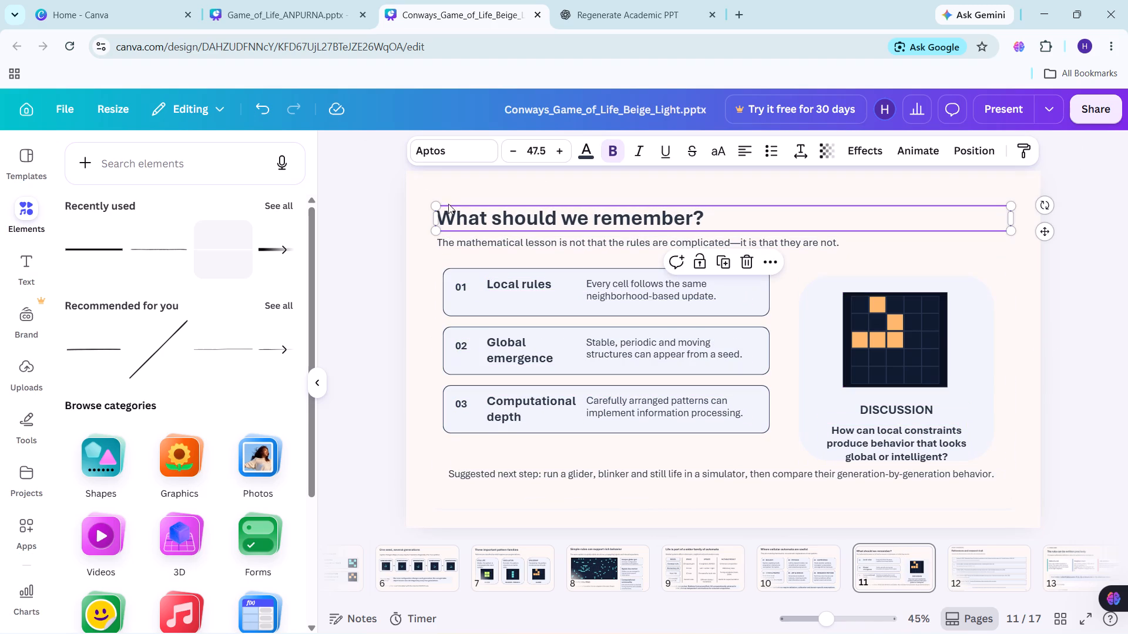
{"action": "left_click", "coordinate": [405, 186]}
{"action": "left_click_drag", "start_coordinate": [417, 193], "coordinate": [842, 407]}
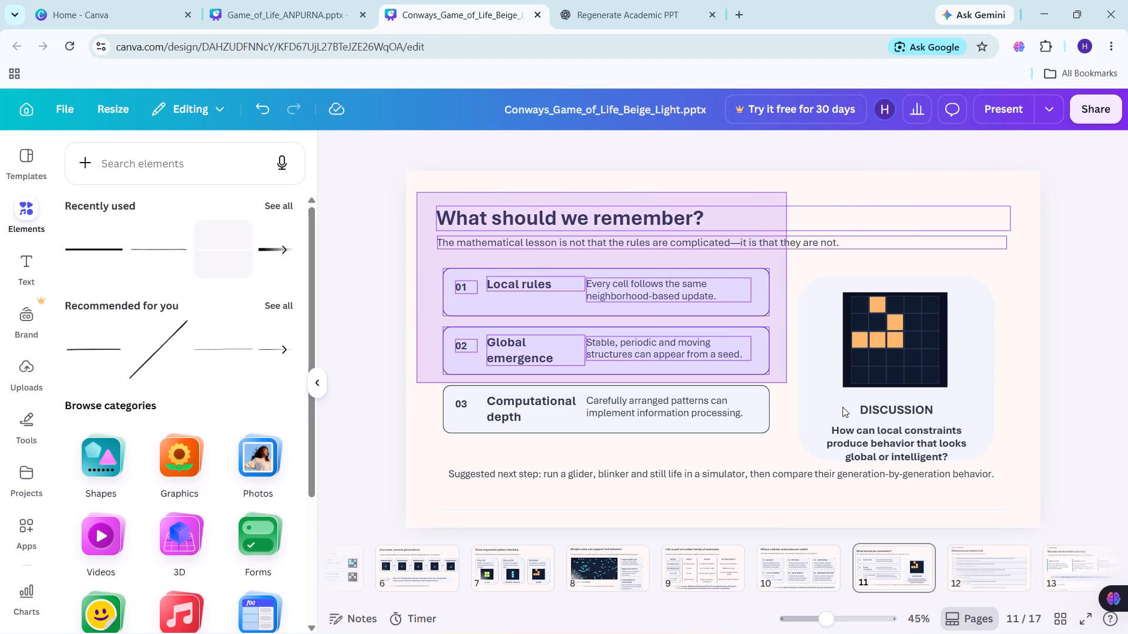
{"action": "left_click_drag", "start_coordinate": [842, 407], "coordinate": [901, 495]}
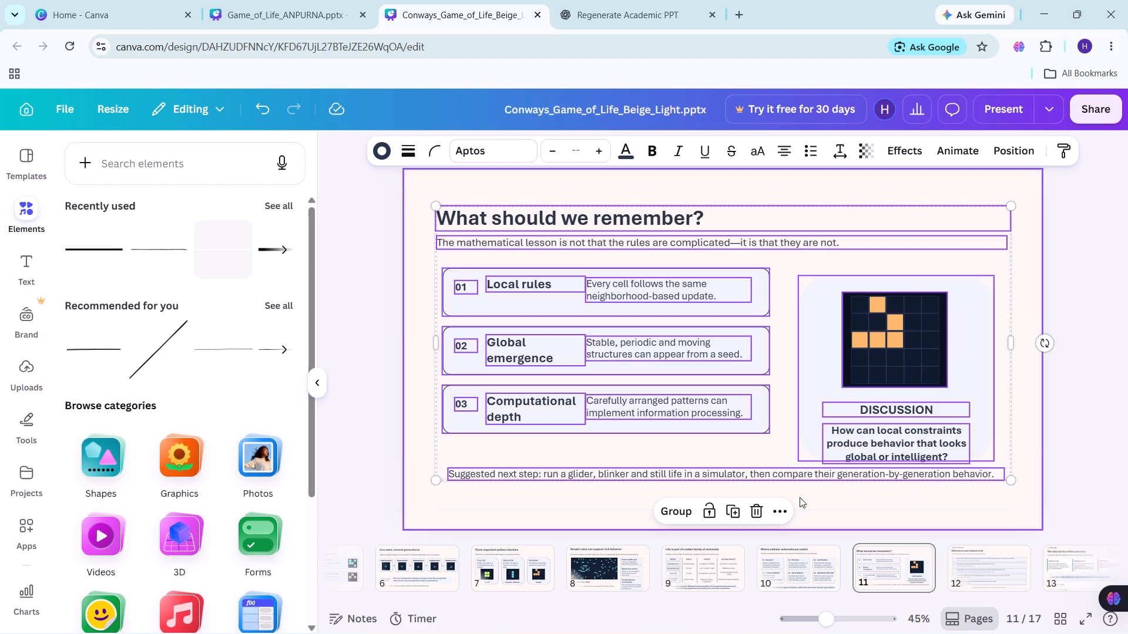
Delete the entire "What should we remember?" slide from the presentation.
{"action": "right_click", "coordinate": [874, 565]}
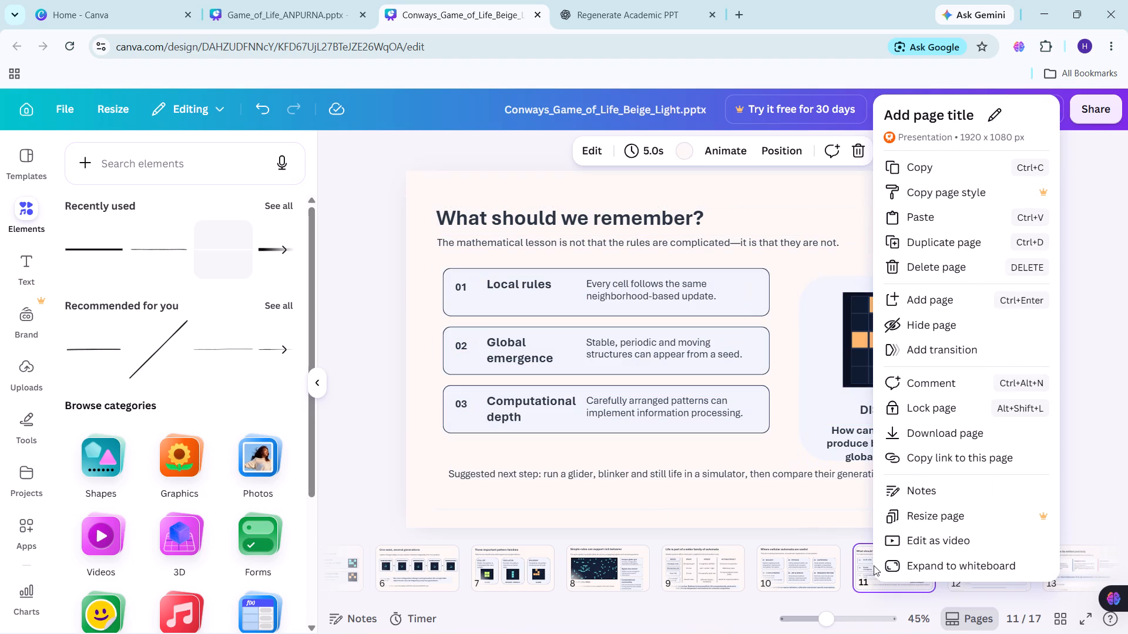
{"action": "left_click", "coordinate": [857, 527]}
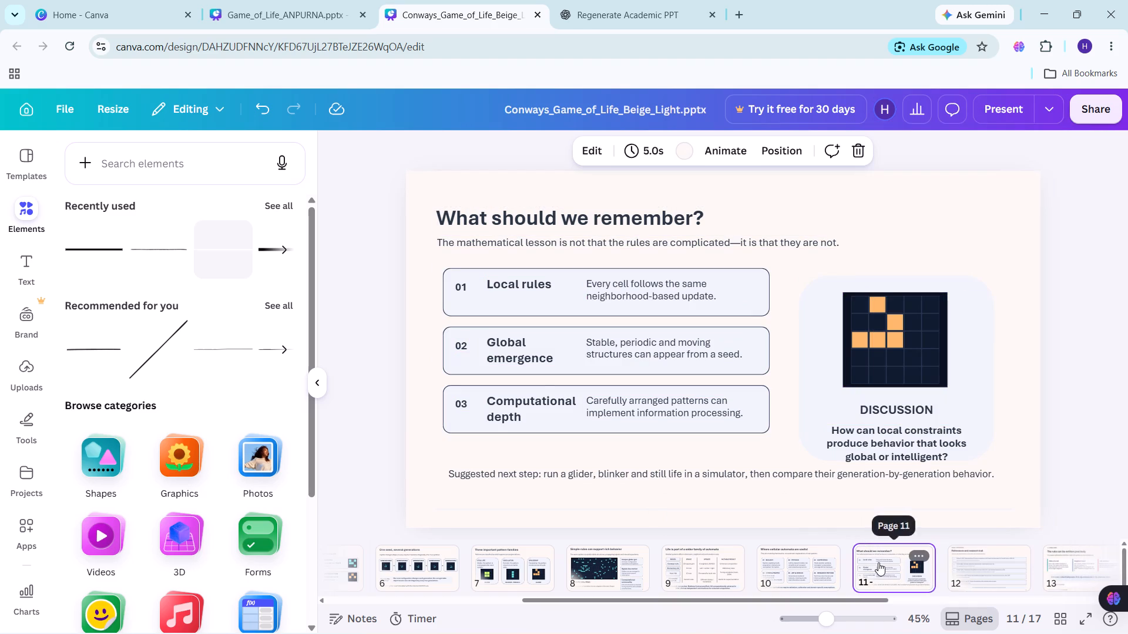
{"action": "left_click", "coordinate": [878, 562]}
{"action": "right_click", "coordinate": [878, 562]}
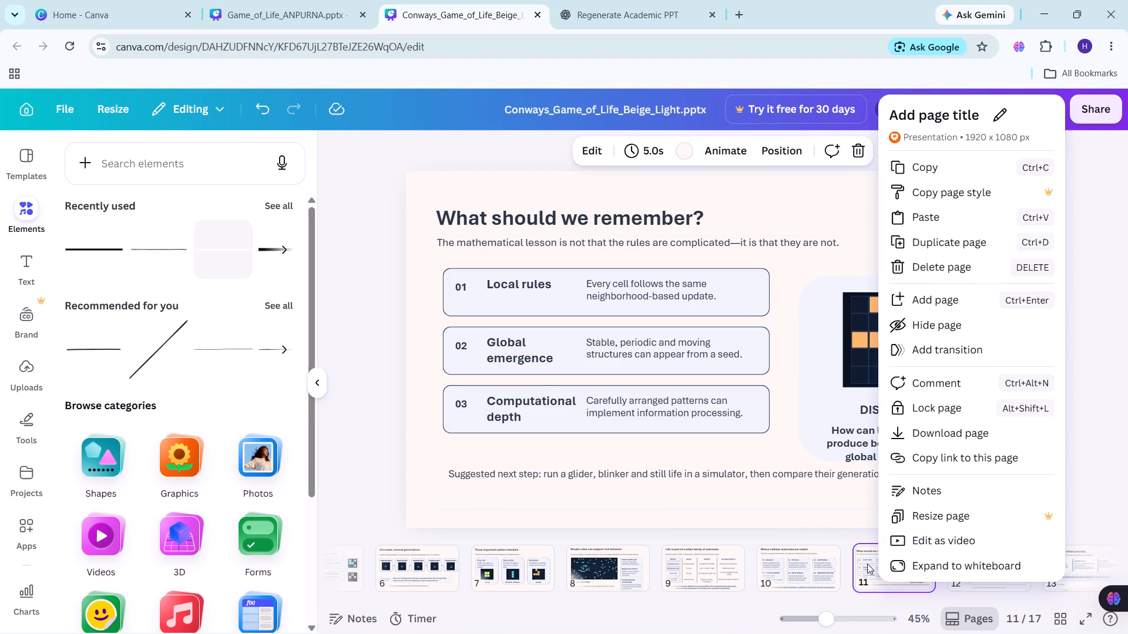
{"action": "left_click", "coordinate": [947, 267]}
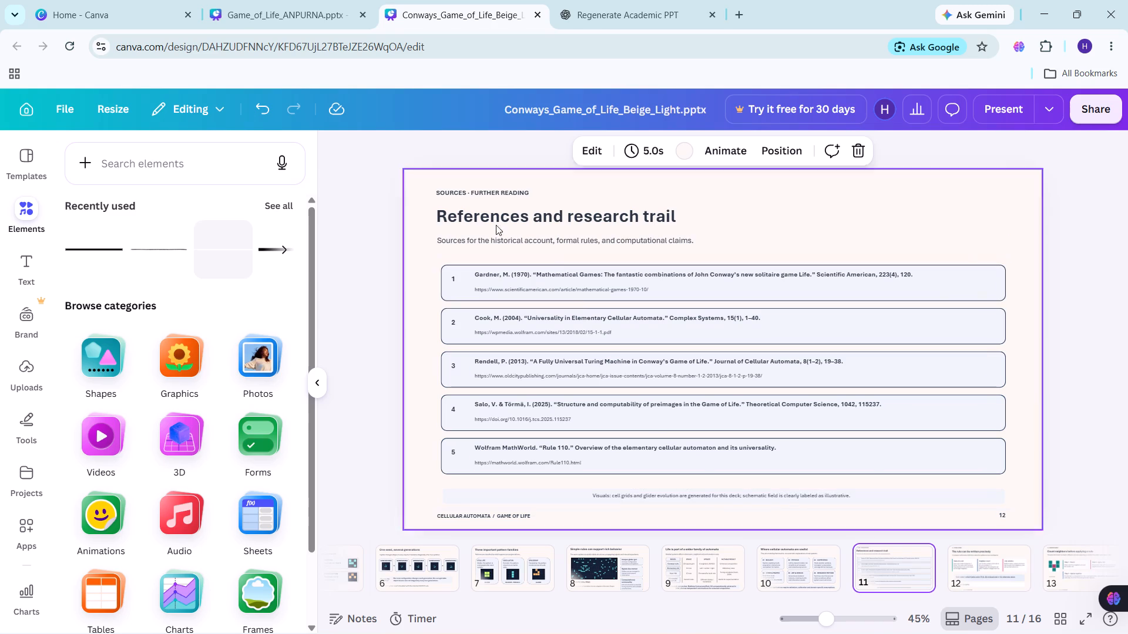
On the "References and research trail" slide, delete the "SOURCES · FURTHER READING" label, the CELLULAR AUTOMATA / GAME OF LIFE footer and the page number.
{"action": "left_click_drag", "start_coordinate": [425, 183], "coordinate": [890, 506]}
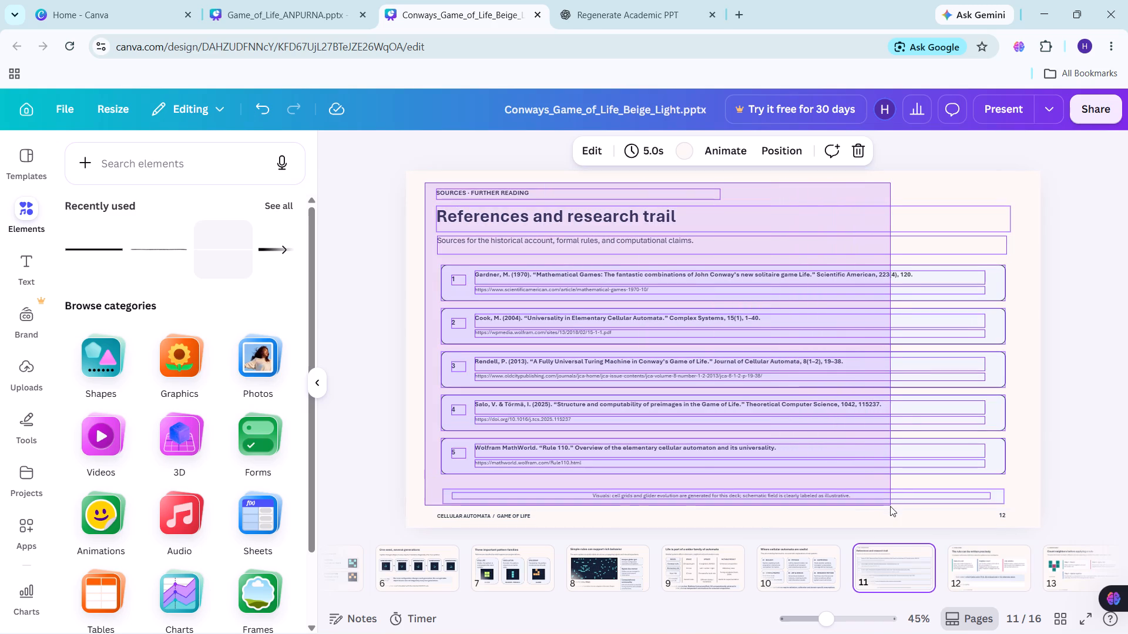
{"action": "left_click_drag", "start_coordinate": [890, 506], "coordinate": [898, 483]}
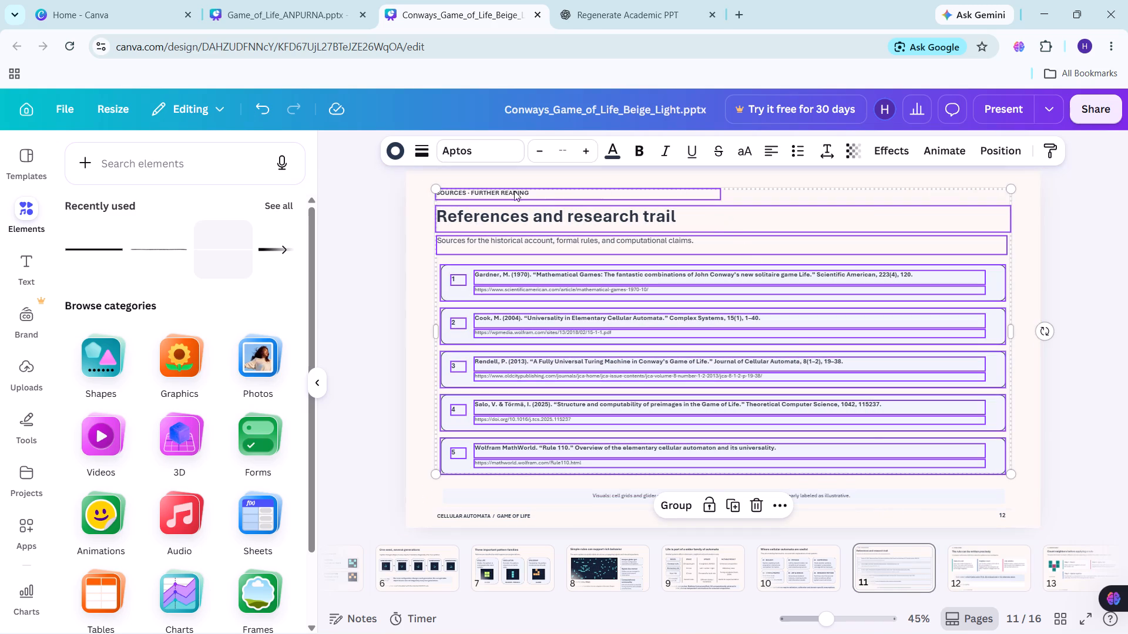
{"action": "left_click", "coordinate": [465, 191]}
{"action": "left_click", "coordinate": [465, 191]}
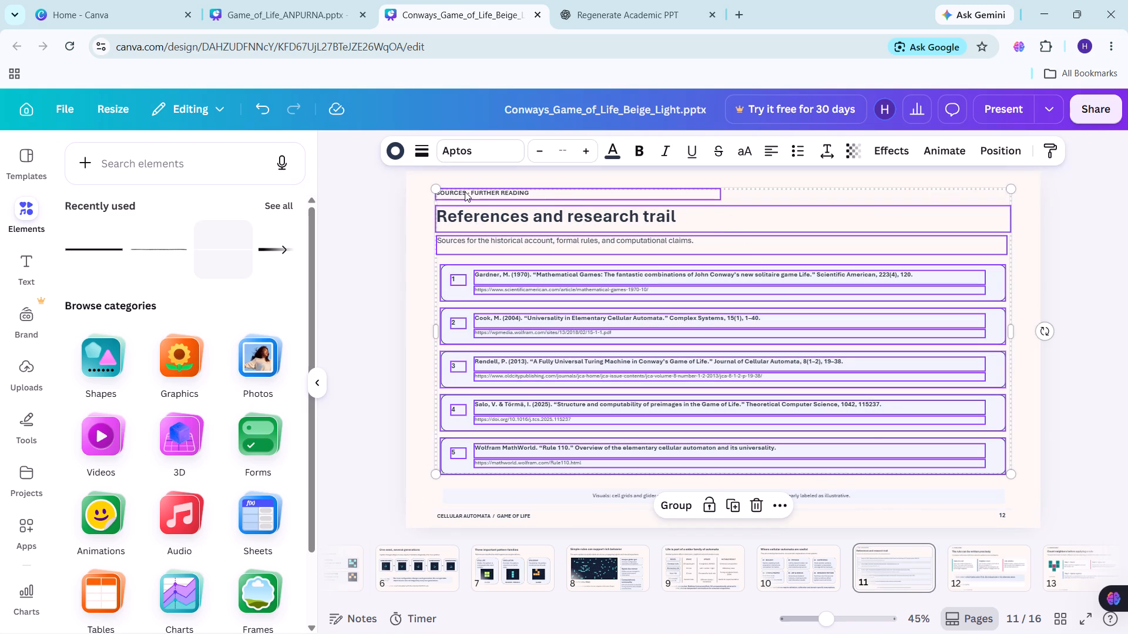
{"action": "left_click", "coordinate": [427, 201]}
{"action": "left_click", "coordinate": [468, 198]}
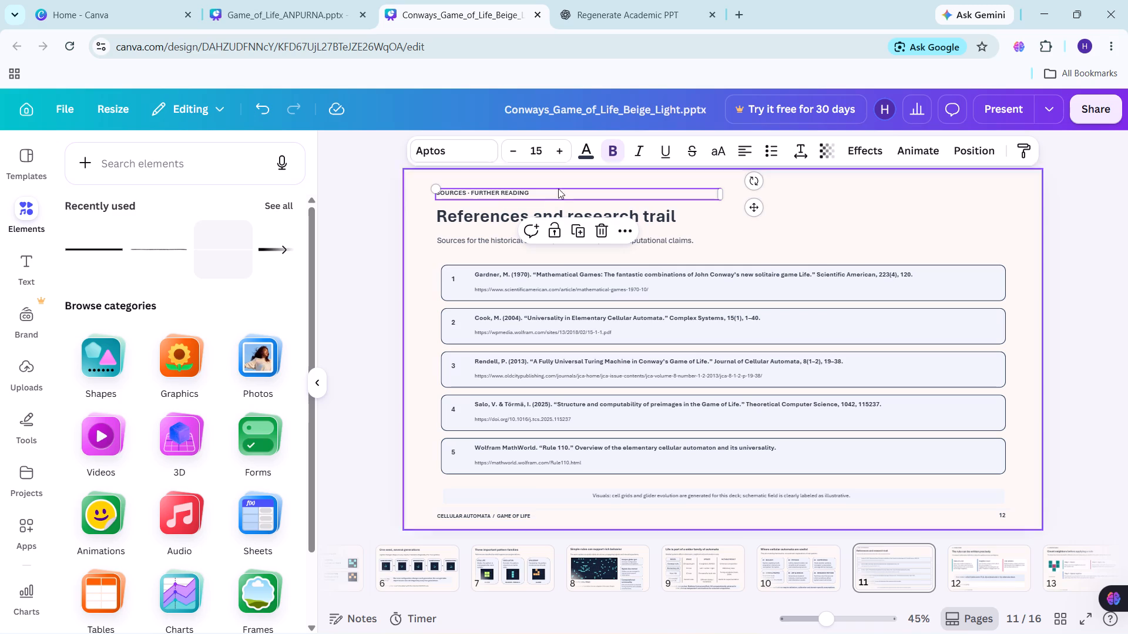
{"action": "left_click", "coordinate": [602, 226]}
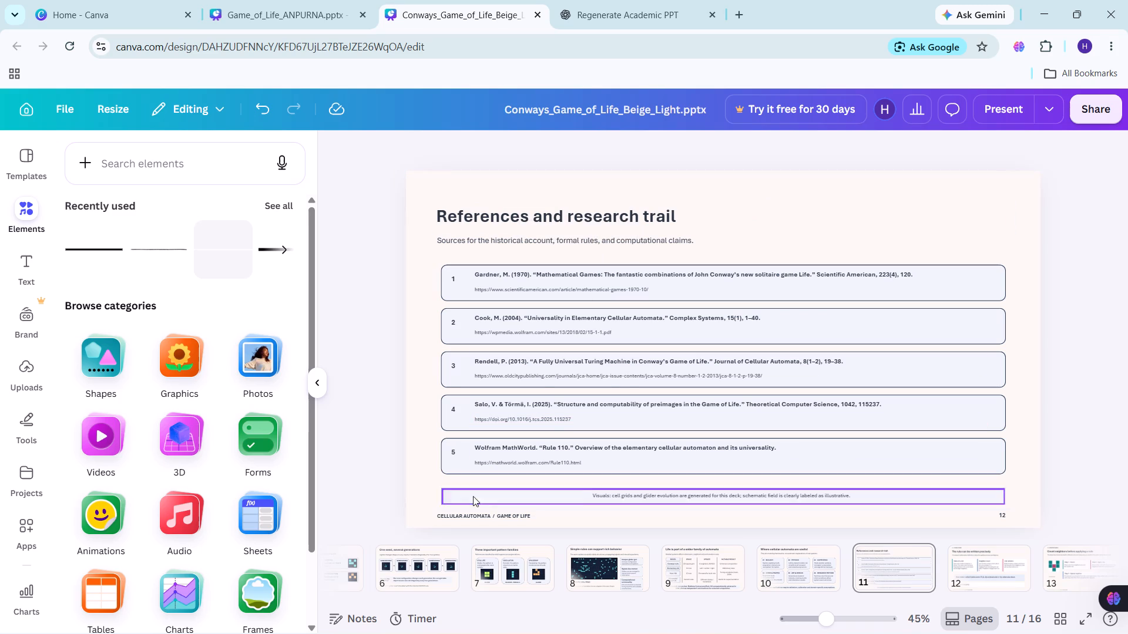
{"action": "left_click", "coordinate": [473, 512]}
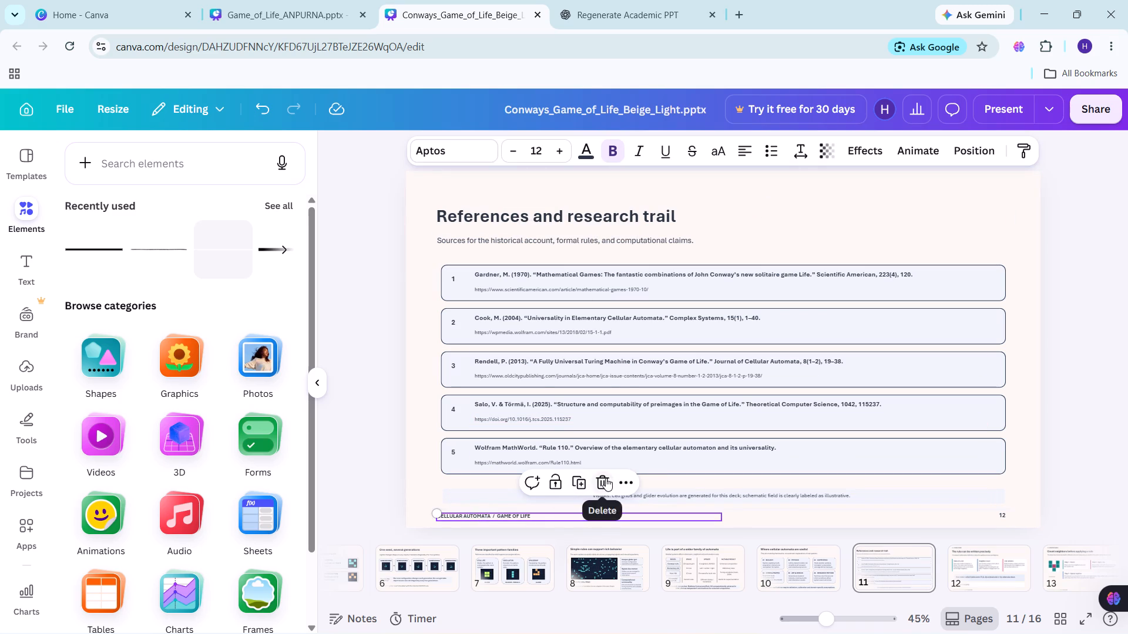
{"action": "left_click", "coordinate": [606, 478]}
{"action": "left_click", "coordinate": [1001, 519]}
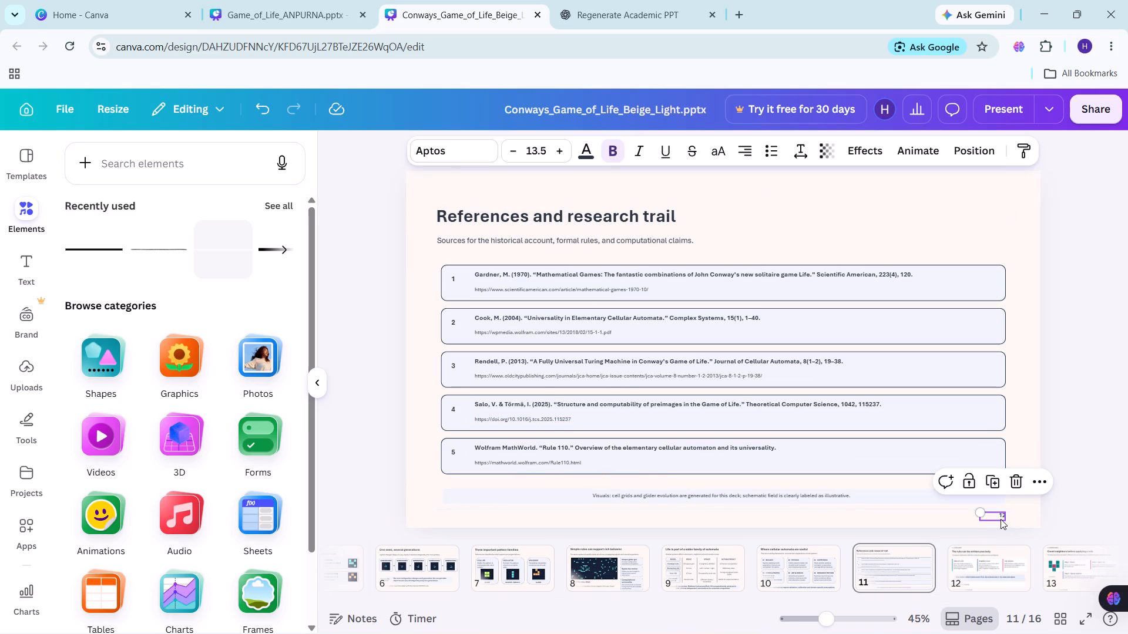
{"action": "left_click", "coordinate": [1014, 481]}
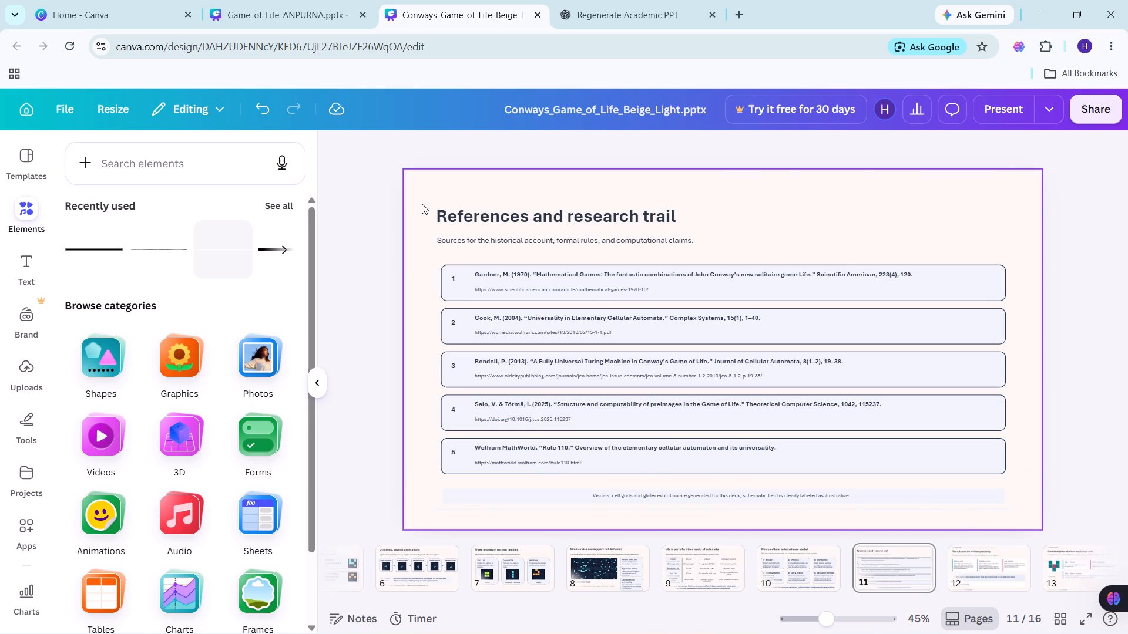
Enlarge all the text on the references slide together, bringing the heading to font size 50.5 and the subtitle to 28.
{"action": "left_click_drag", "start_coordinate": [422, 204], "coordinate": [1033, 515]}
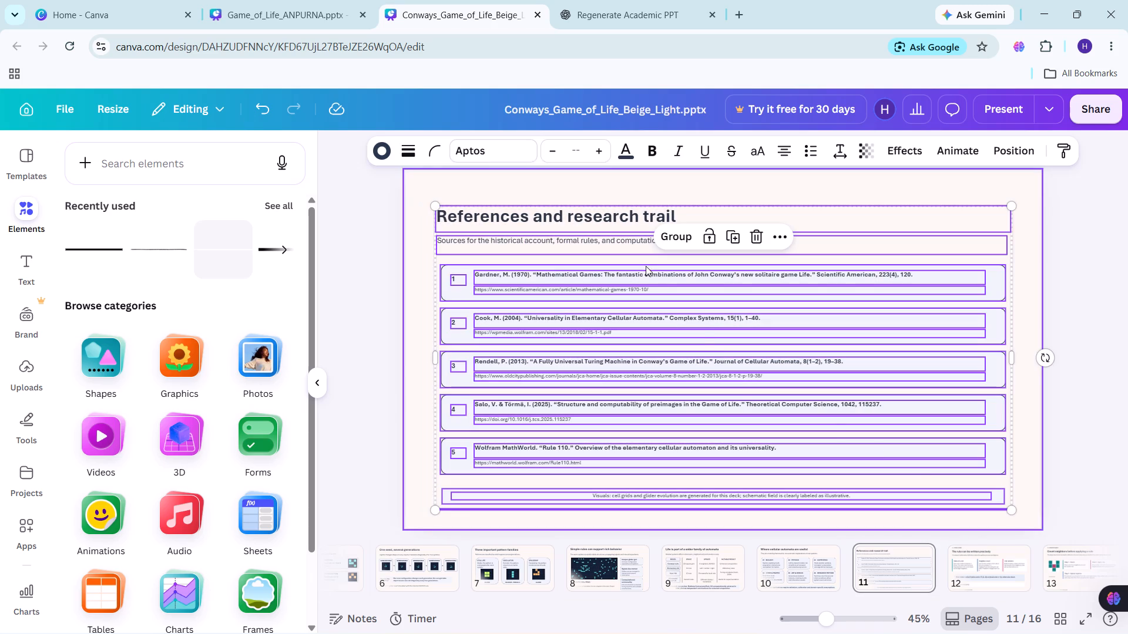
{"action": "triple_click", "coordinate": [600, 151]}
{"action": "triple_click", "coordinate": [600, 151]}
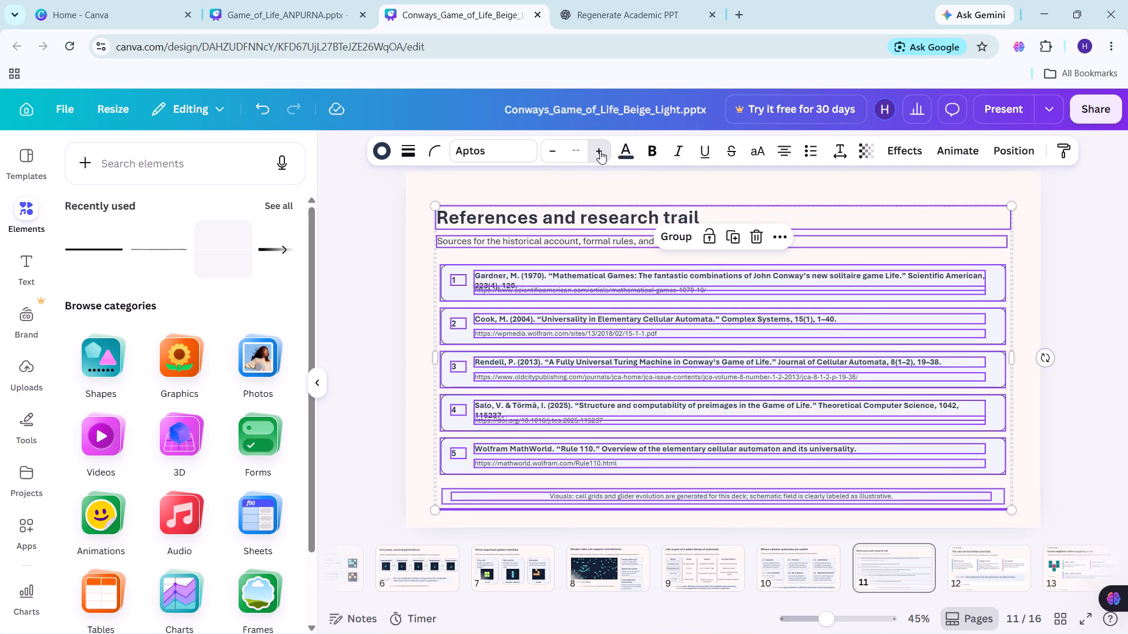
{"action": "left_click", "coordinate": [600, 151]}
{"action": "double_click", "coordinate": [600, 151]}
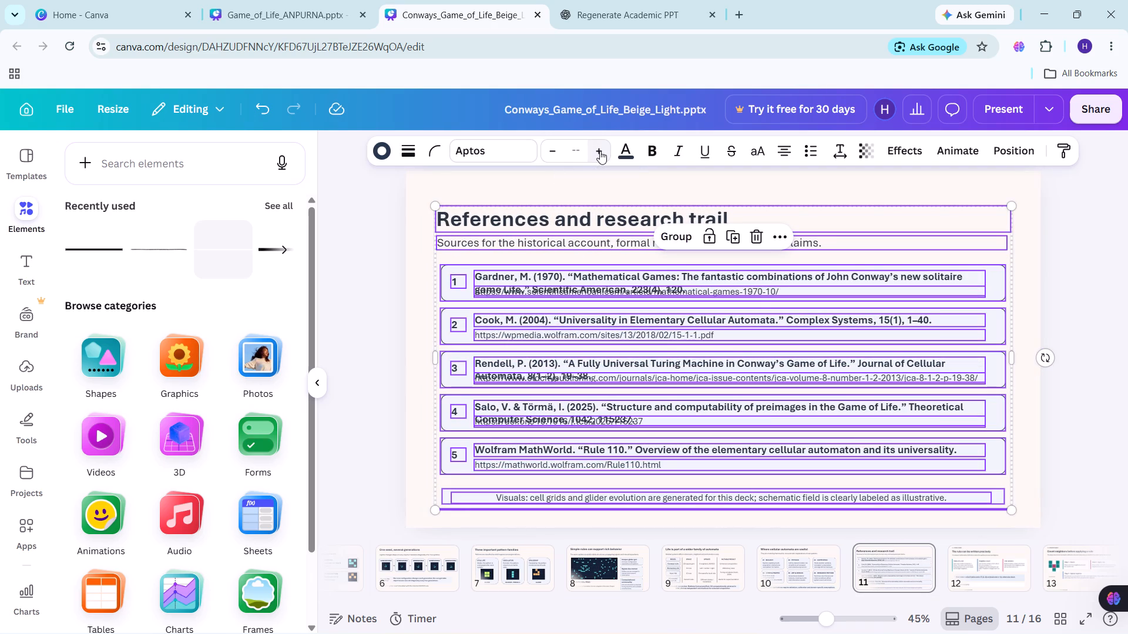
{"action": "left_click", "coordinate": [600, 151]}
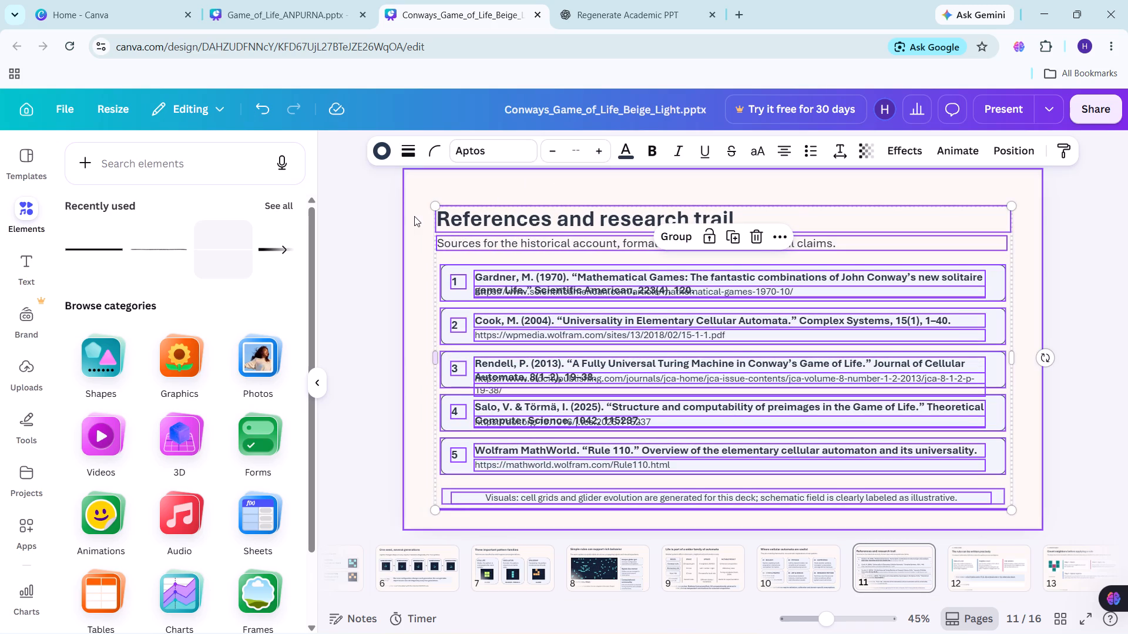
{"action": "left_click", "coordinate": [414, 216]}
Move the "References and research trail" heading up and place its subtitle closely beneath it, about 81 px above the first reference card.
{"action": "left_click", "coordinate": [514, 217]}
{"action": "left_click_drag", "start_coordinate": [514, 217], "coordinate": [516, 195]}
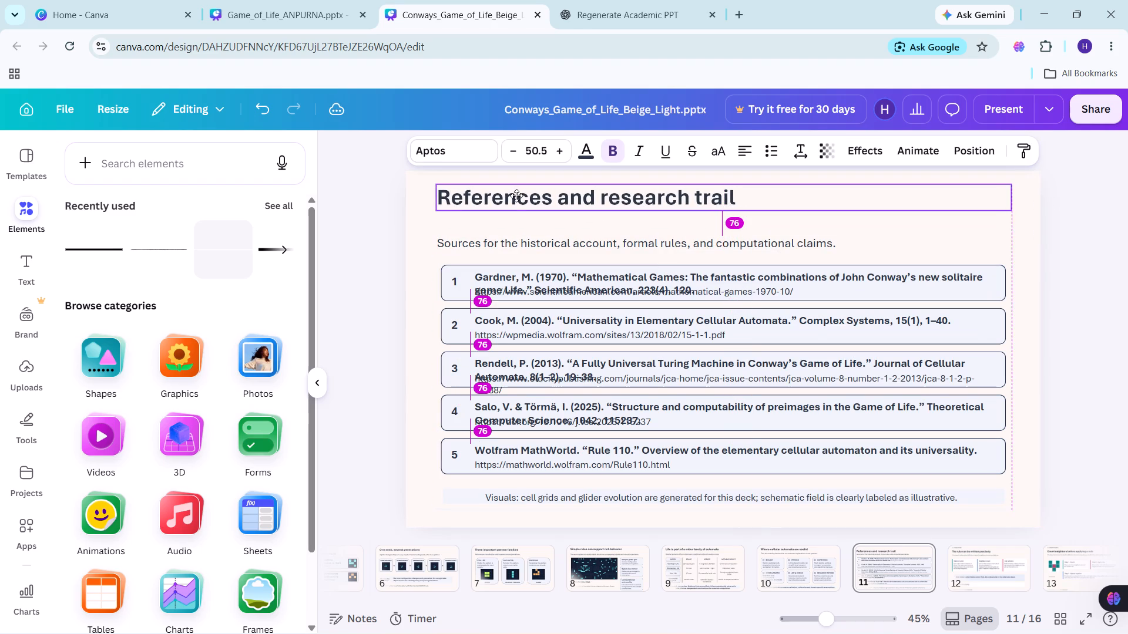
{"action": "left_click_drag", "start_coordinate": [516, 195], "coordinate": [516, 195]}
{"action": "left_click", "coordinate": [408, 250]}
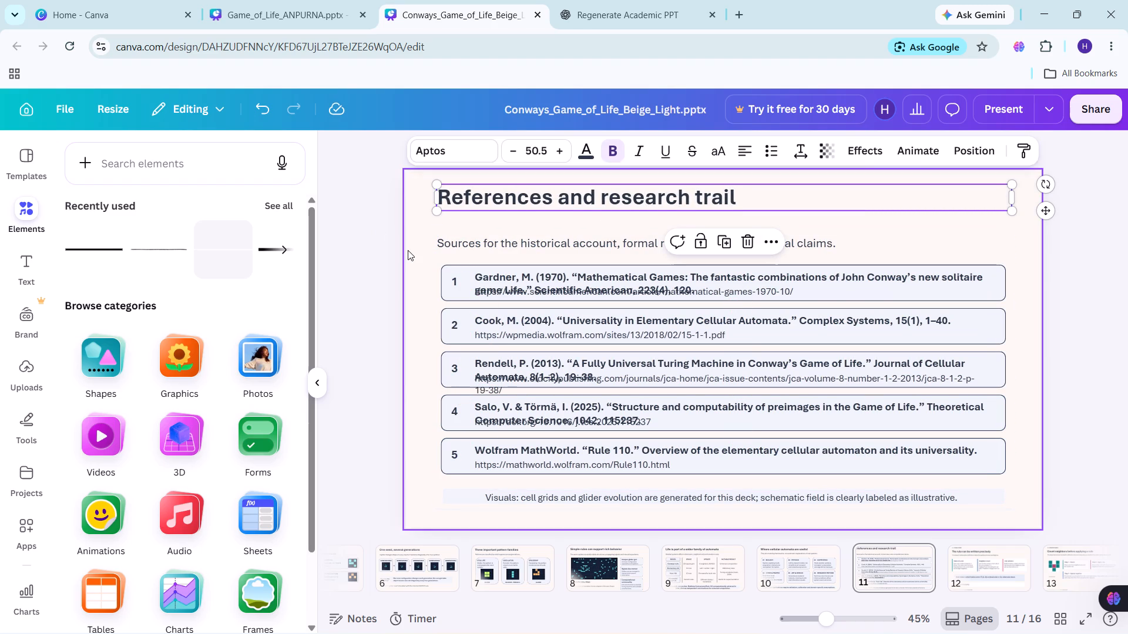
{"action": "left_click", "coordinate": [536, 205]}
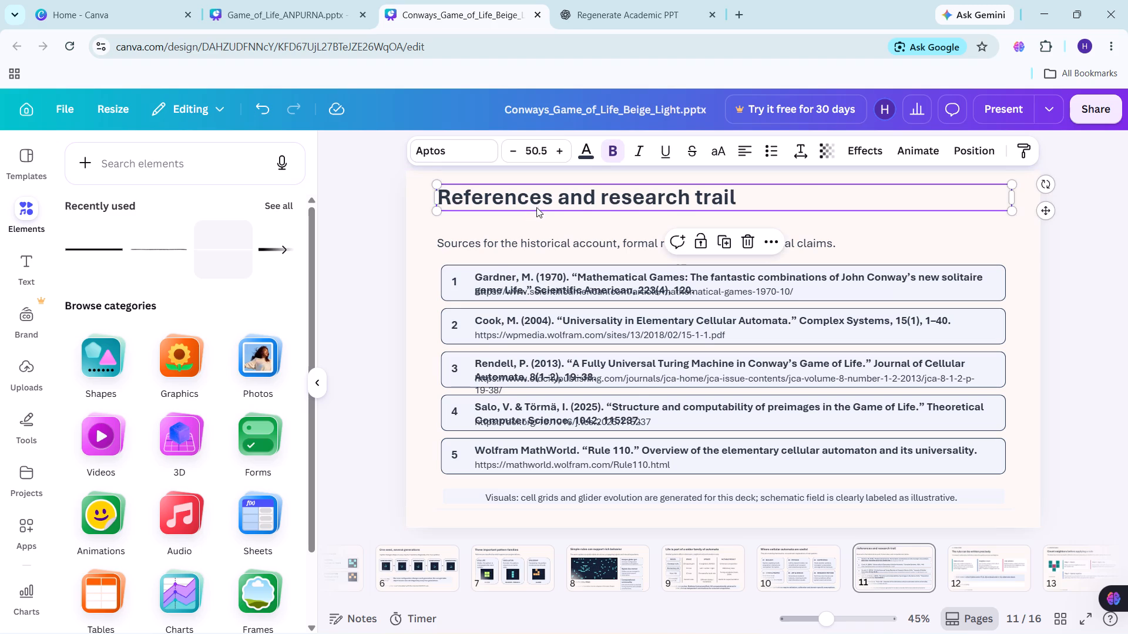
{"action": "left_click_drag", "start_coordinate": [496, 243], "coordinate": [498, 241]}
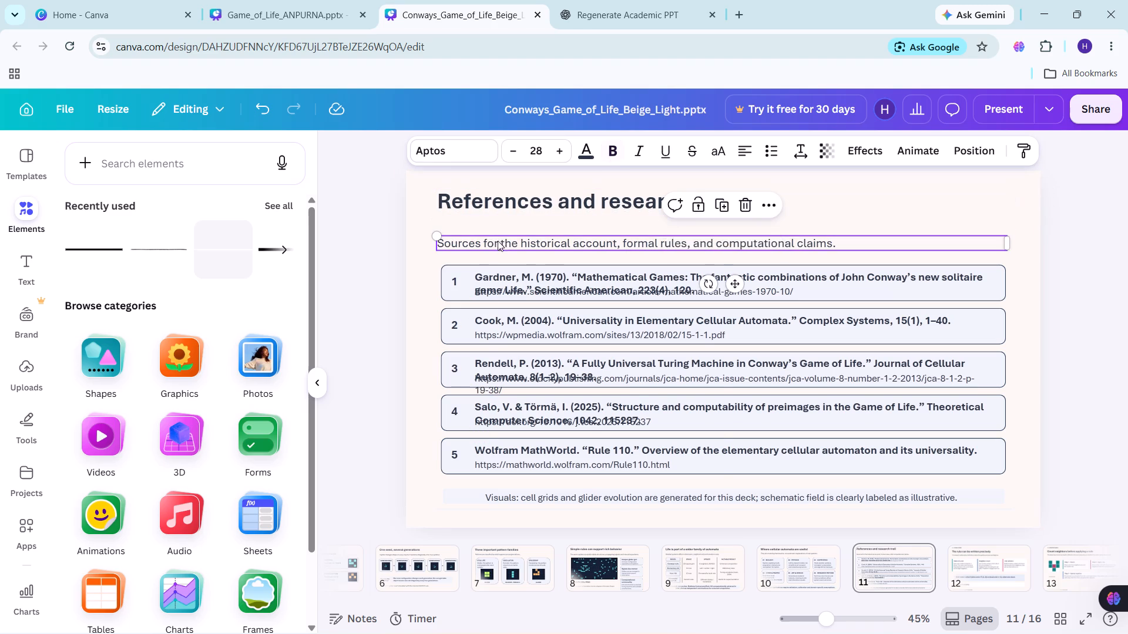
{"action": "left_click_drag", "start_coordinate": [498, 241], "coordinate": [498, 231]}
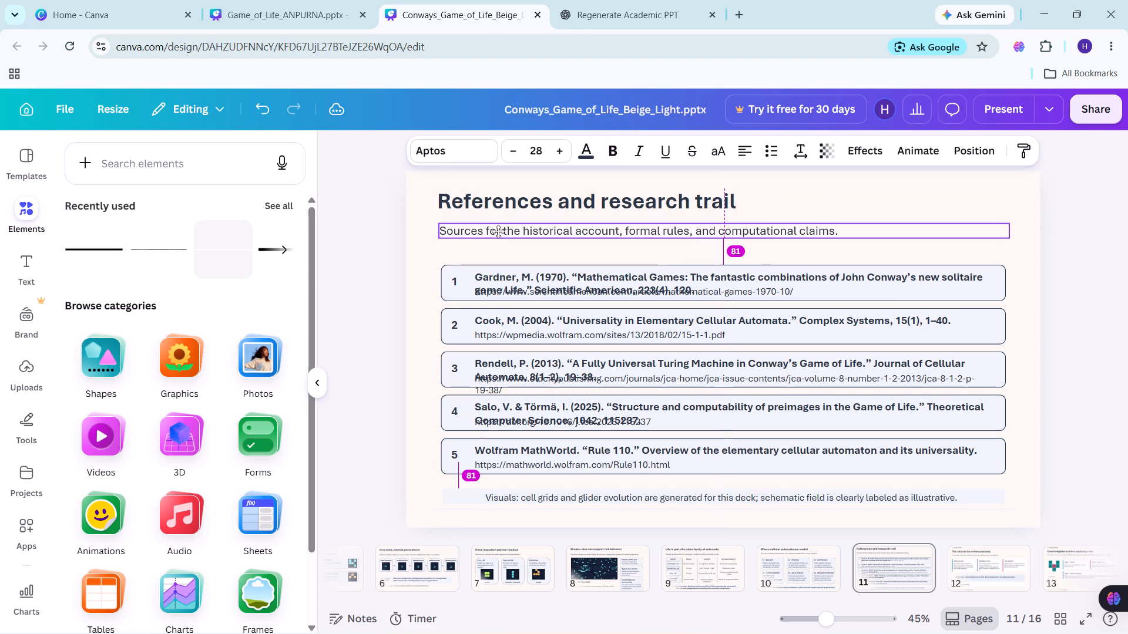
{"action": "left_click_drag", "start_coordinate": [498, 231], "coordinate": [496, 231]}
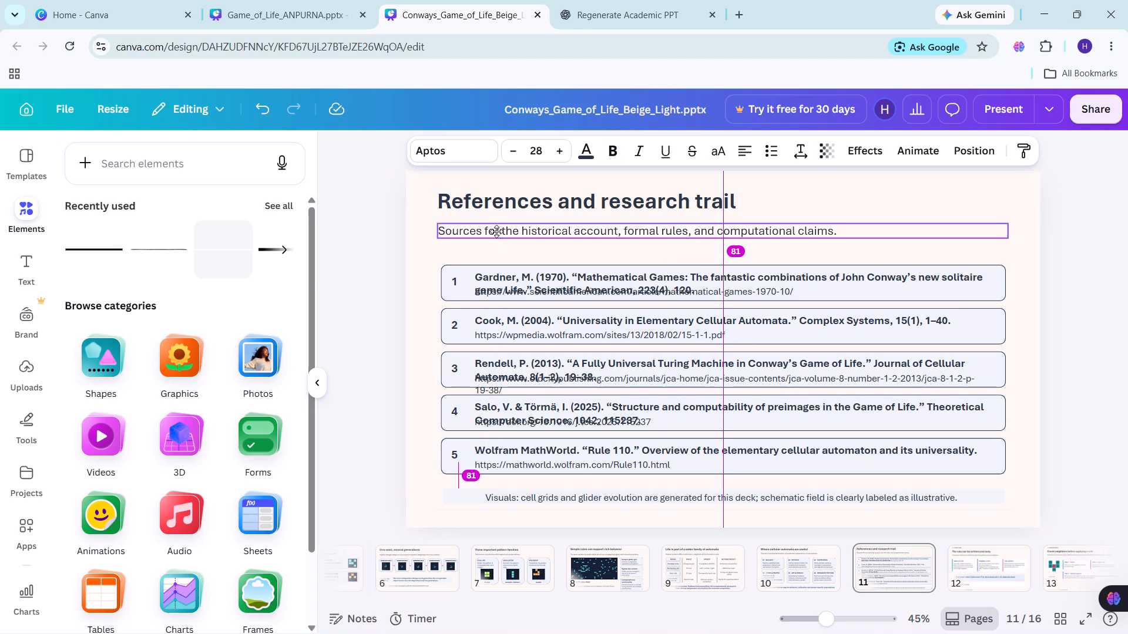
Shift the references slide's subtitle slightly sideways so its left edge lines up with the heading above it.
{"action": "left_click_drag", "start_coordinate": [496, 231], "coordinate": [495, 231]}
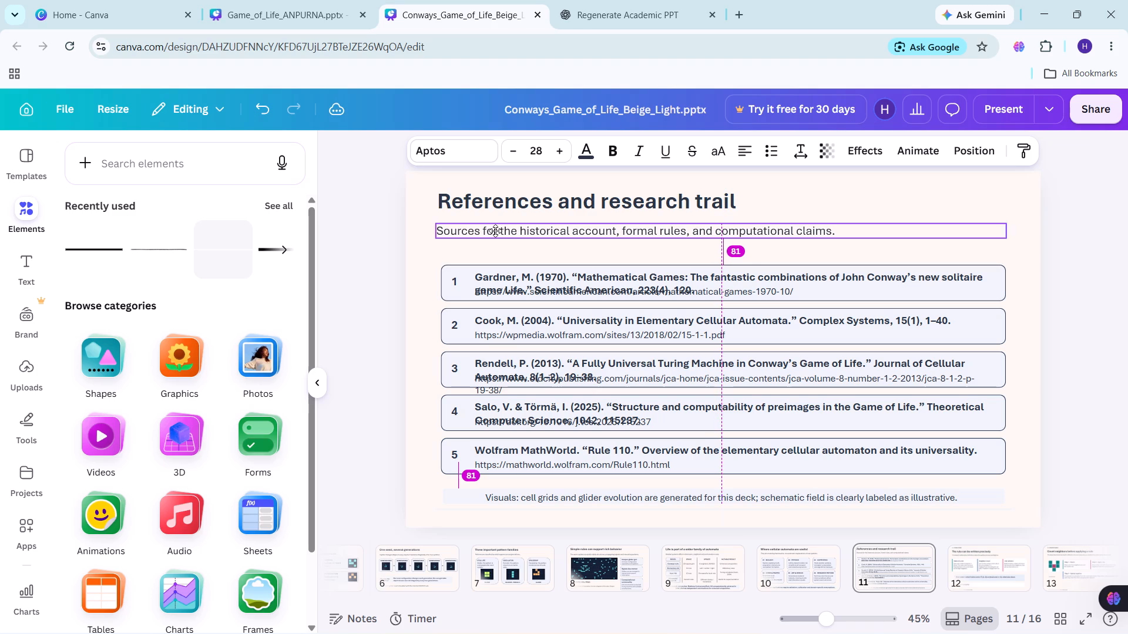
{"action": "left_click_drag", "start_coordinate": [495, 231], "coordinate": [496, 231]}
{"action": "left_click", "coordinate": [412, 245]}
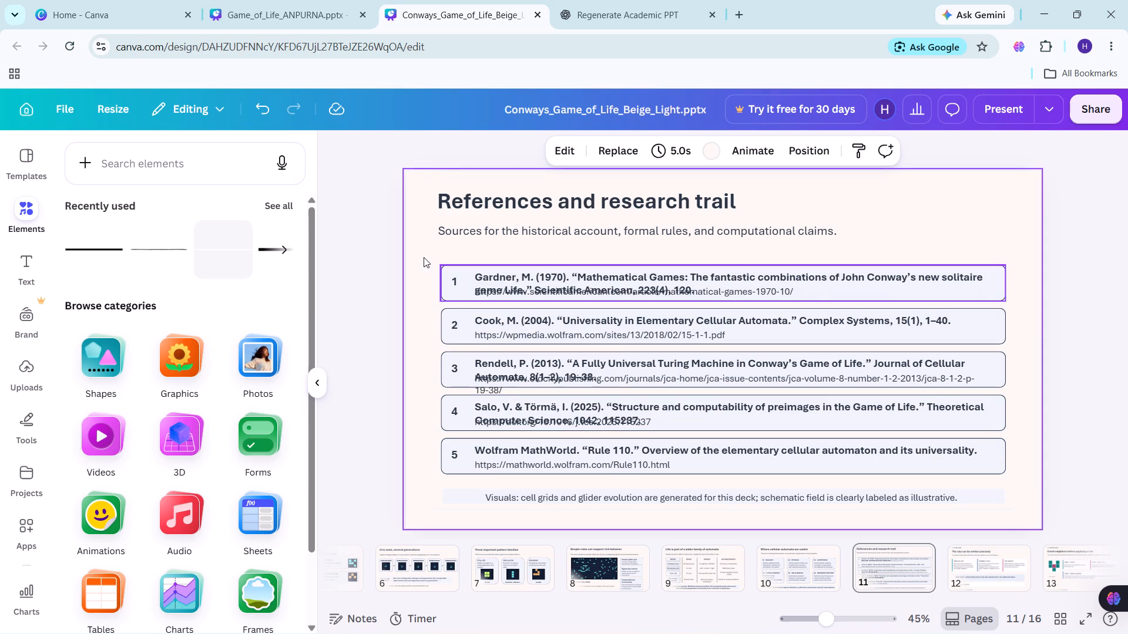
Move the whole first reference card, with its number, citation and URL, up to just beneath the subtitle.
{"action": "left_click_drag", "start_coordinate": [424, 257], "coordinate": [920, 288]}
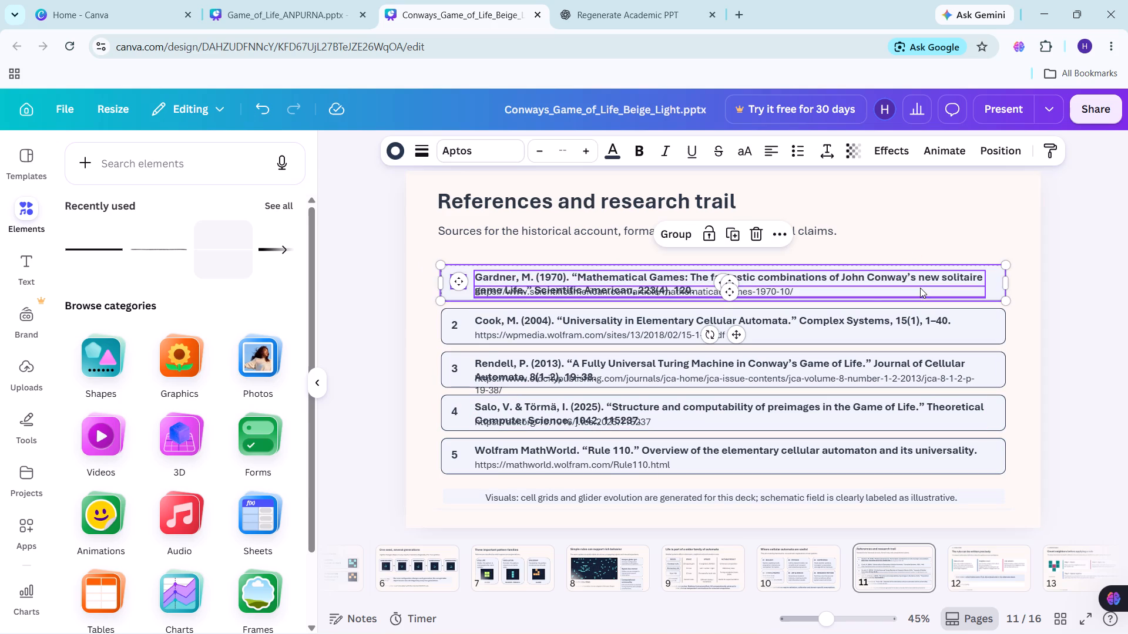
{"action": "left_click_drag", "start_coordinate": [994, 279], "coordinate": [992, 262]}
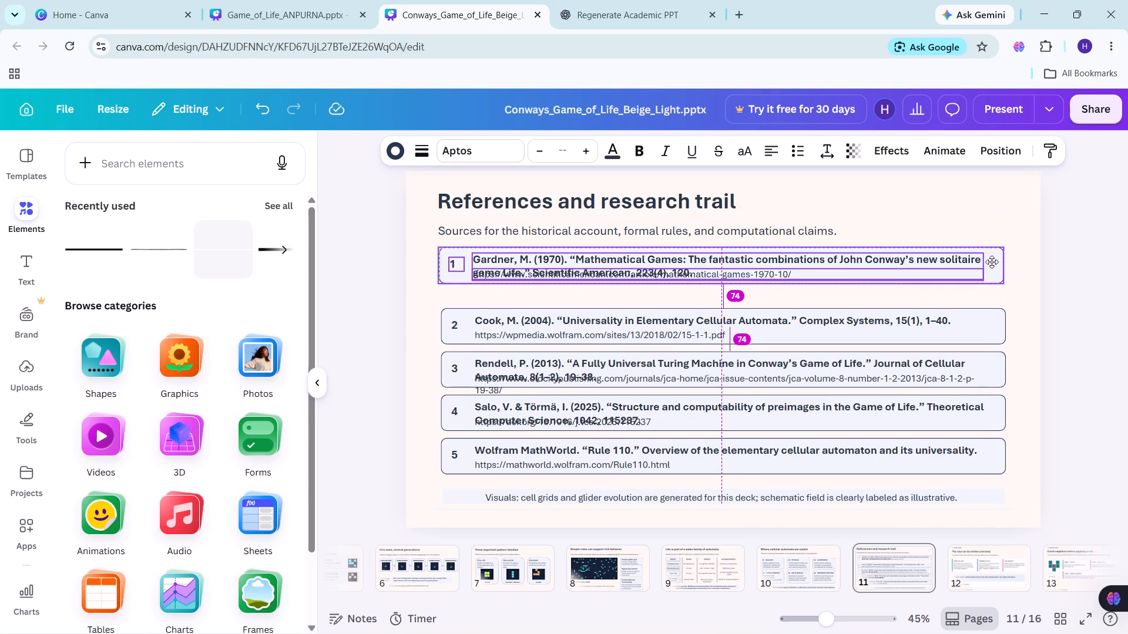
{"action": "left_click_drag", "start_coordinate": [992, 262], "coordinate": [993, 261]}
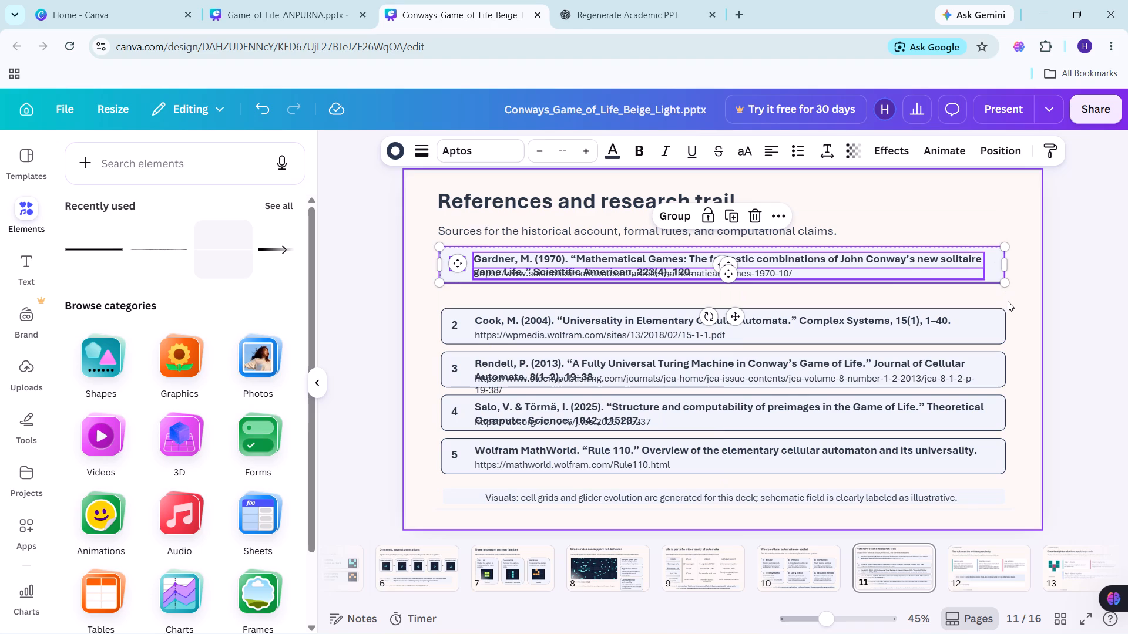
{"action": "left_click", "coordinate": [1008, 301]}
Extend the first reference card's bottom edge and move its URL down below the two-line Gardner citation.
{"action": "left_click", "coordinate": [986, 273]}
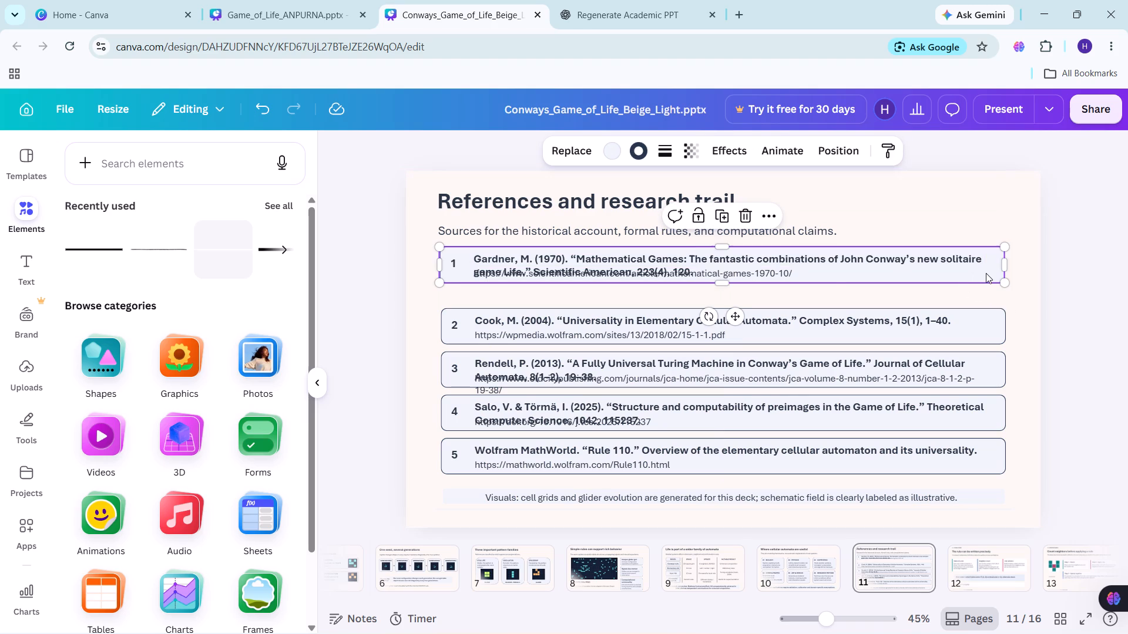
{"action": "left_click_drag", "start_coordinate": [727, 280], "coordinate": [727, 286]}
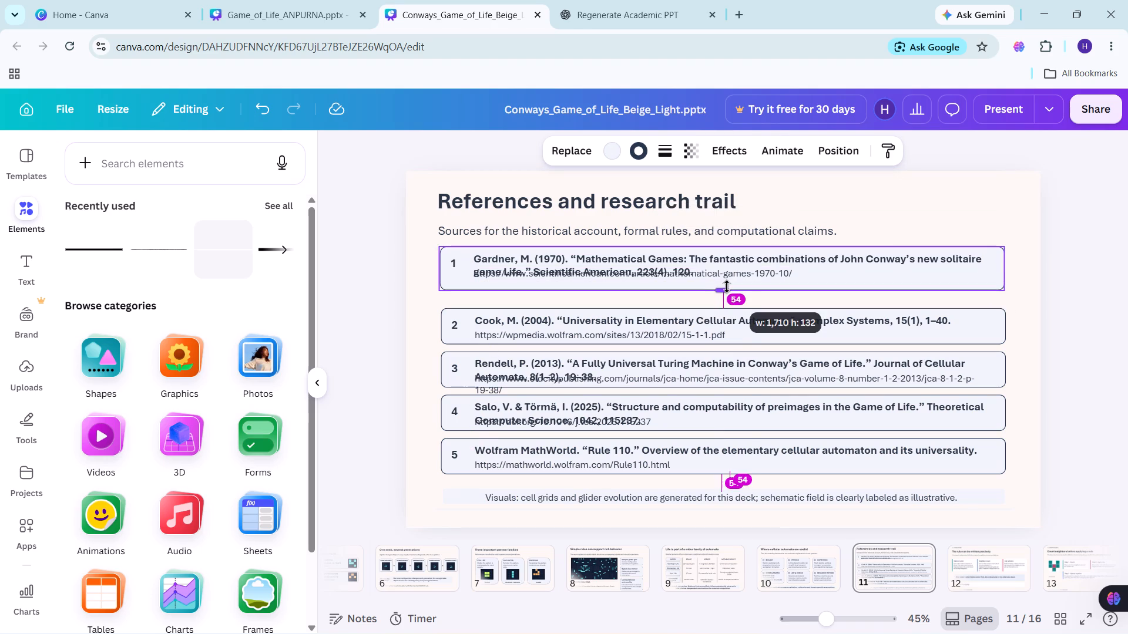
{"action": "left_click_drag", "start_coordinate": [727, 286], "coordinate": [727, 290]}
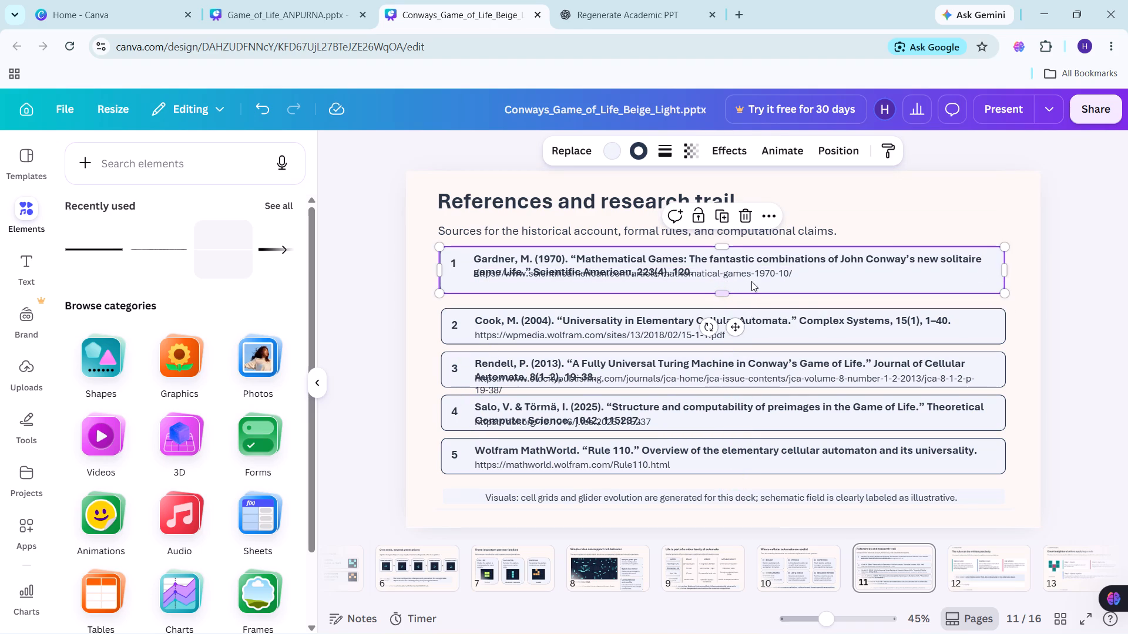
{"action": "left_click_drag", "start_coordinate": [756, 275], "coordinate": [756, 284]}
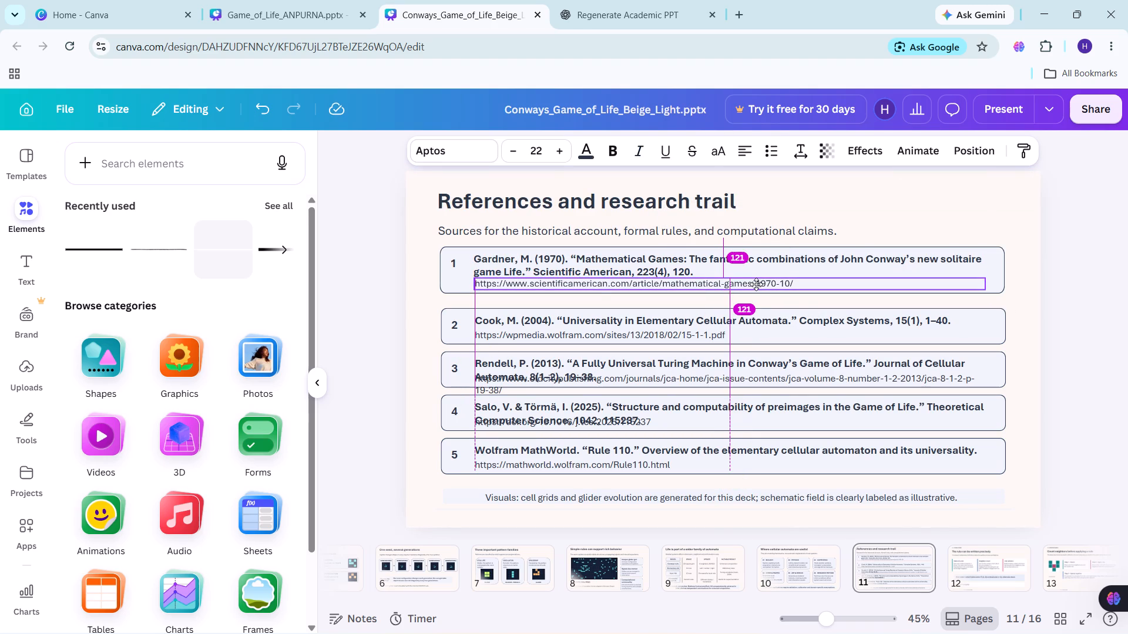
{"action": "left_click_drag", "start_coordinate": [756, 284], "coordinate": [755, 284]}
{"action": "left_click", "coordinate": [755, 284]}
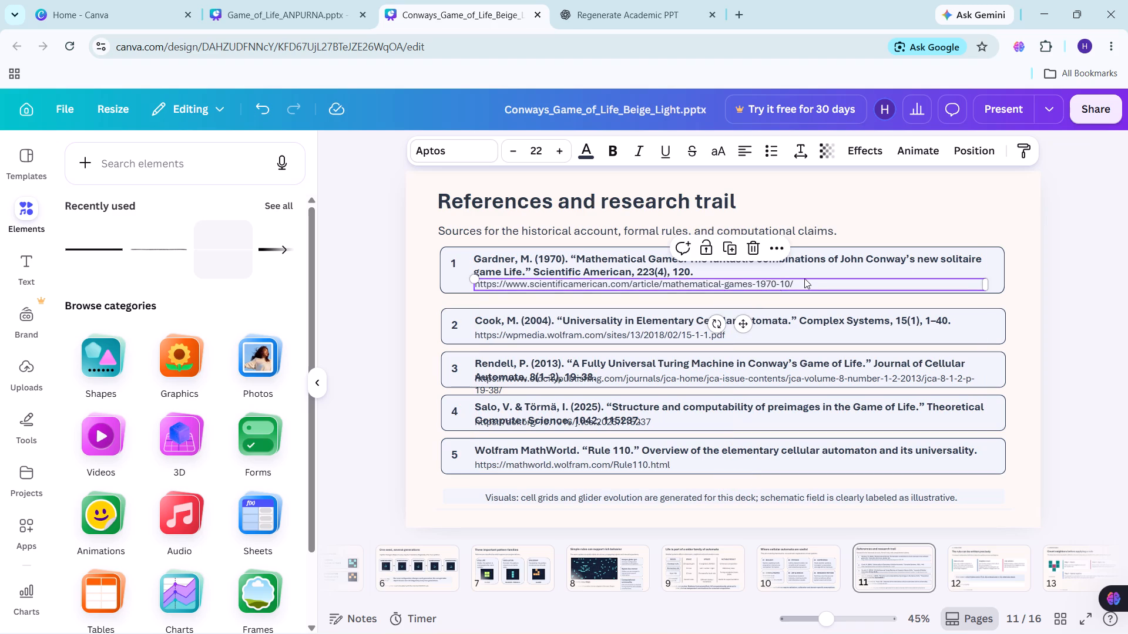
{"action": "left_click", "coordinate": [937, 218]}
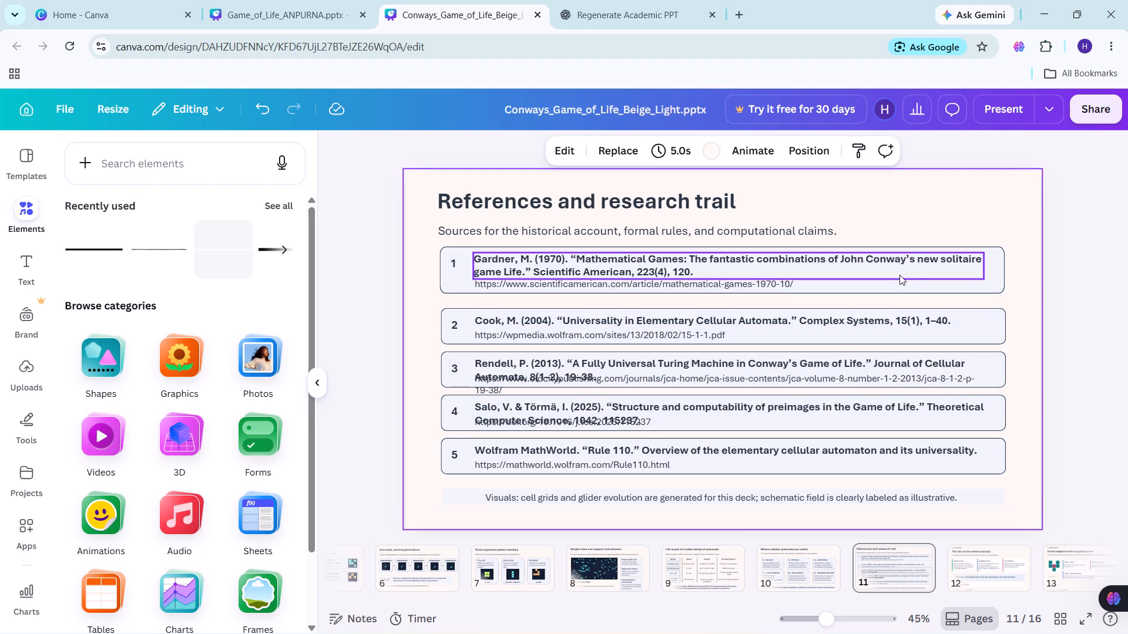
Delete the "Visuals: cell grids and glider evolution…" note text at the foot of the references slide.
{"action": "left_click", "coordinate": [840, 498]}
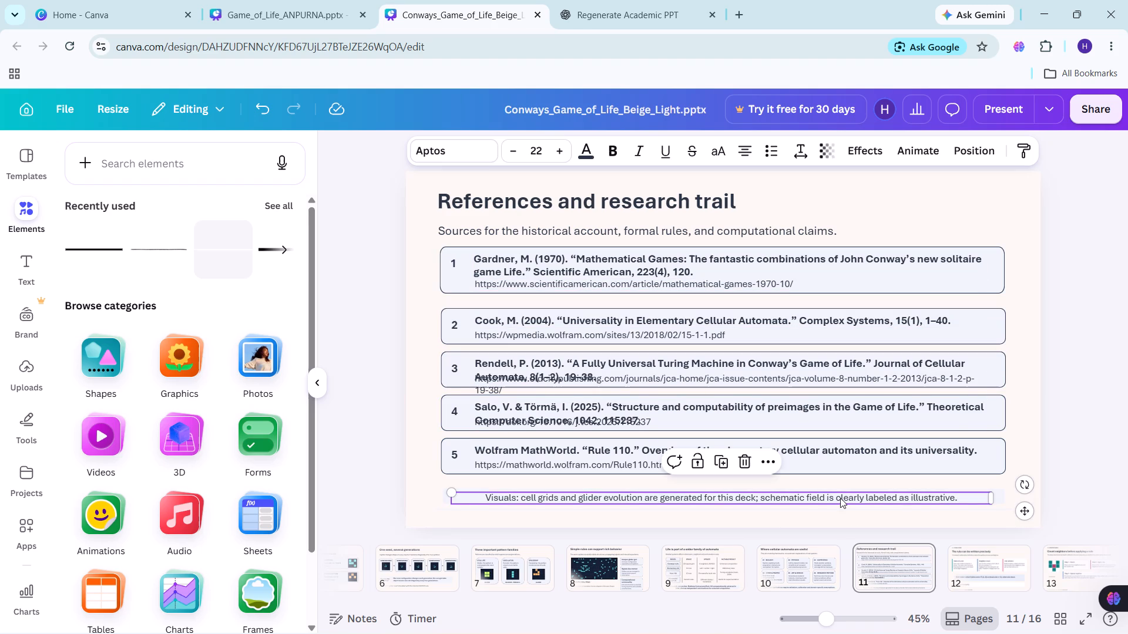
{"action": "left_click", "coordinate": [738, 462]}
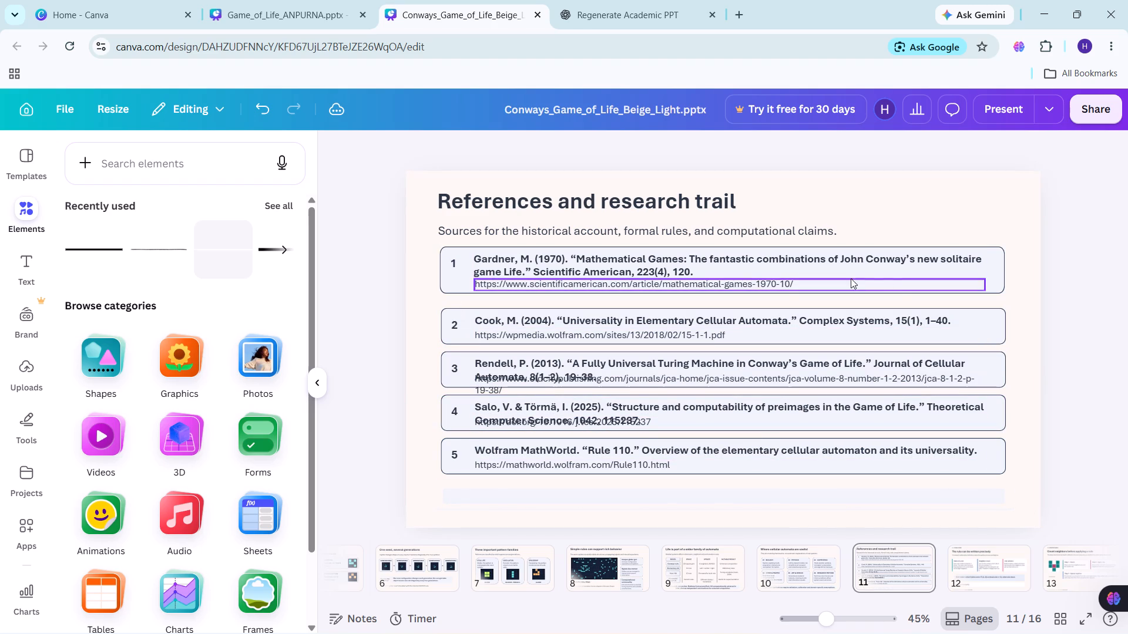
Extend the first reference card slightly further down and lower its URL to leave a gap under the citation.
{"action": "left_click", "coordinate": [995, 261]}
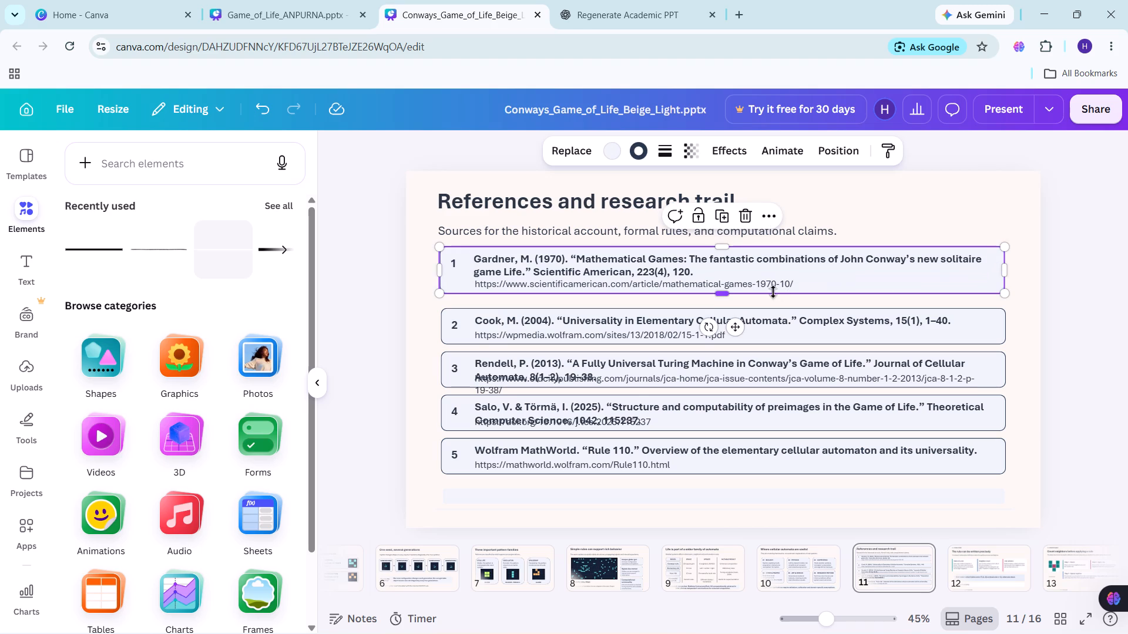
{"action": "left_click_drag", "start_coordinate": [720, 294], "coordinate": [721, 300]}
{"action": "left_click", "coordinate": [749, 287]}
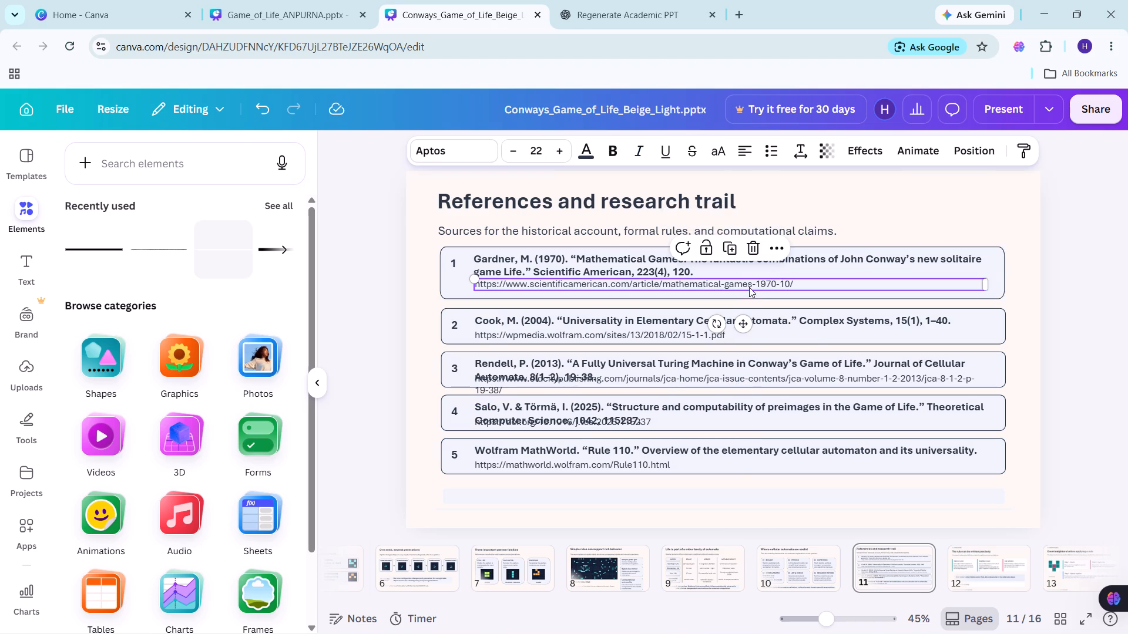
{"action": "left_click", "coordinate": [750, 292]}
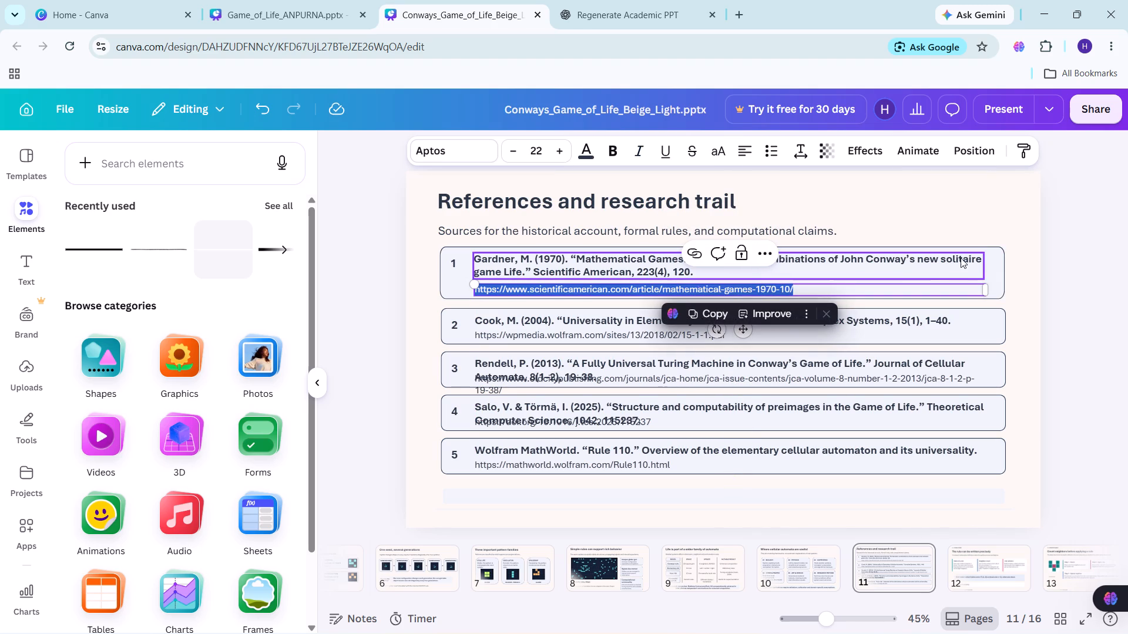
{"action": "left_click", "coordinate": [978, 221]}
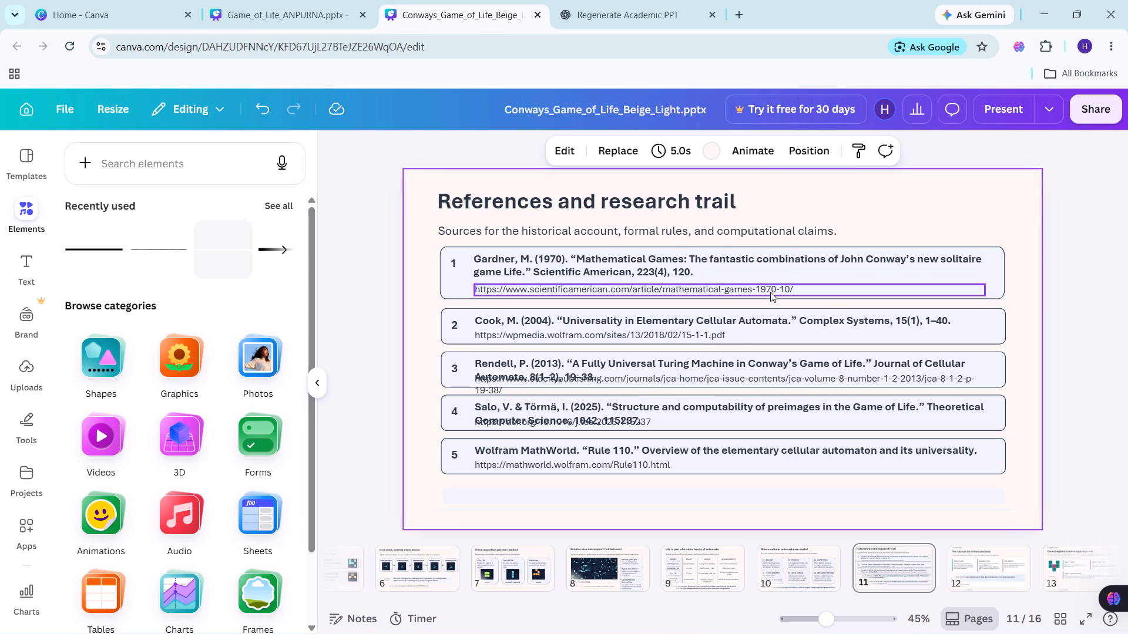
Set the scientificamerican.com URL in the first card to font size 25, matching the Gardner citation.
{"action": "left_click", "coordinate": [770, 292]}
{"action": "left_click", "coordinate": [556, 150]}
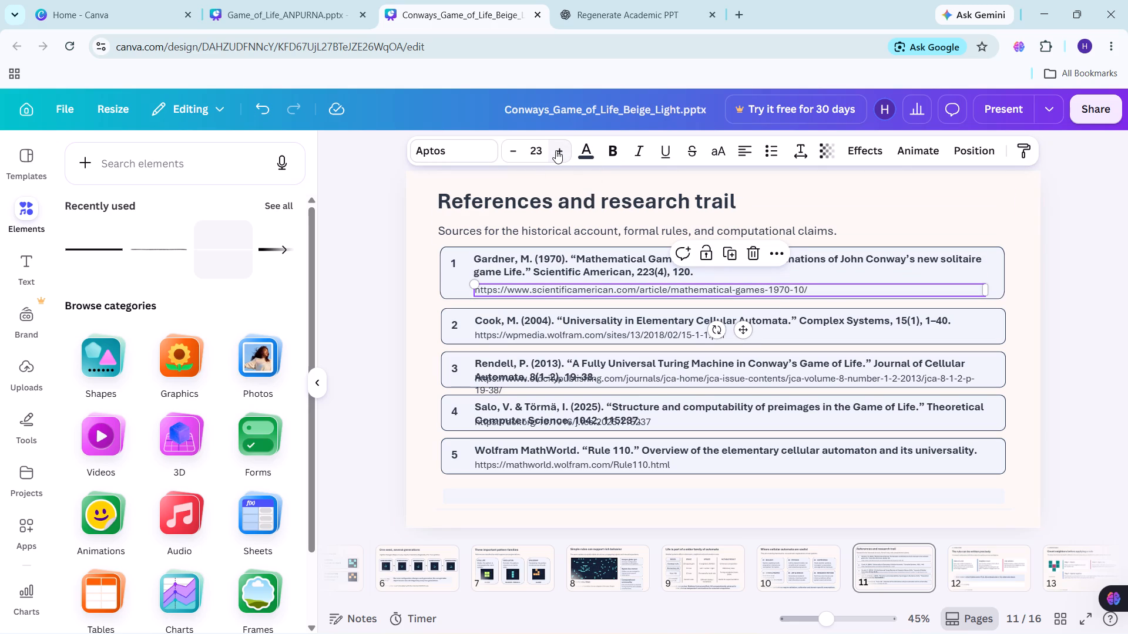
{"action": "left_click", "coordinate": [567, 263]}
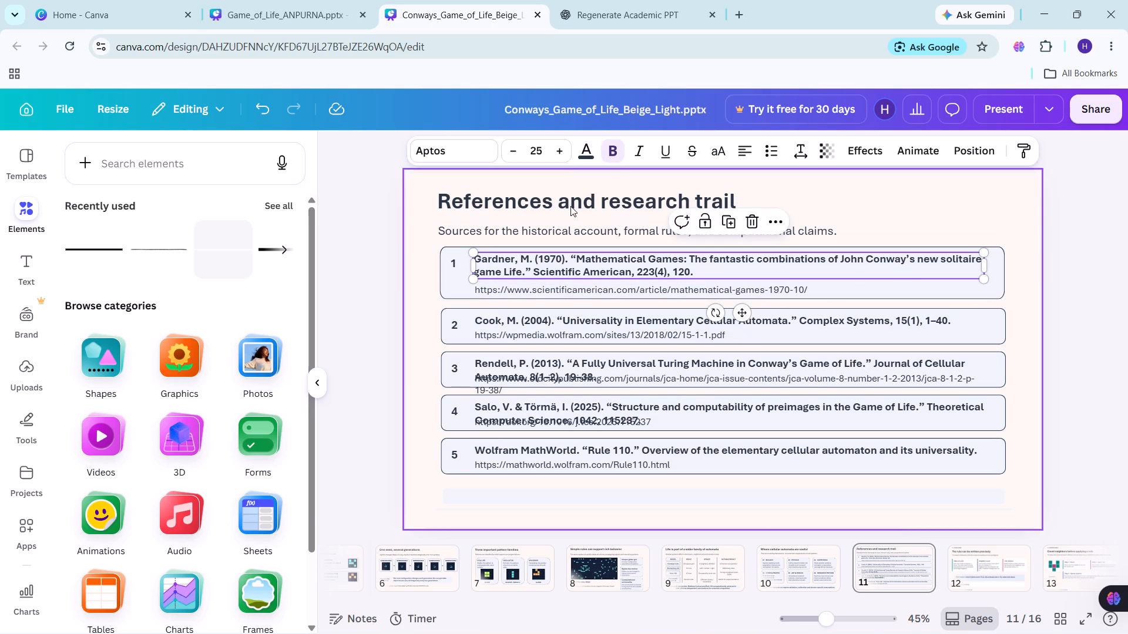
{"action": "left_click", "coordinate": [428, 276]}
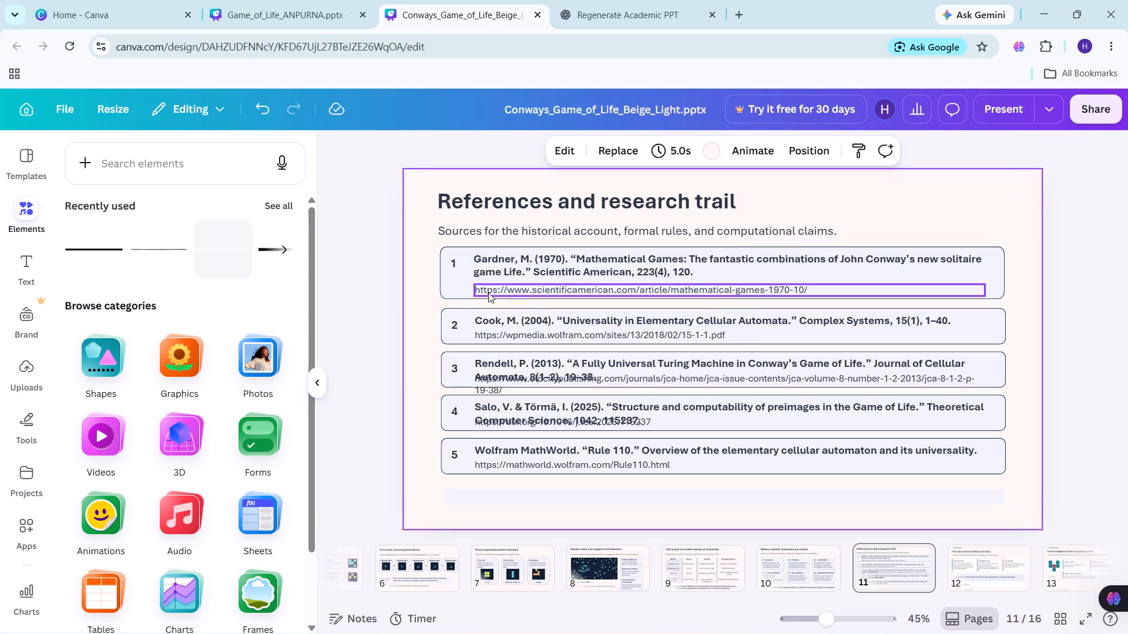
{"action": "left_click", "coordinate": [532, 294]}
{"action": "left_click", "coordinate": [562, 147]}
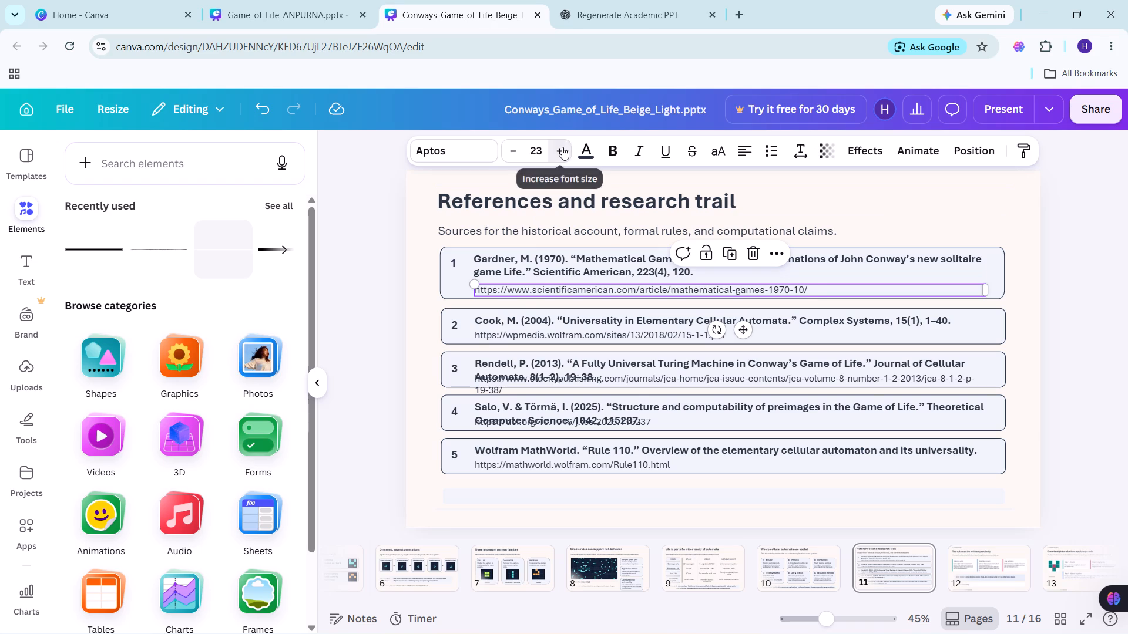
{"action": "left_click", "coordinate": [562, 147]}
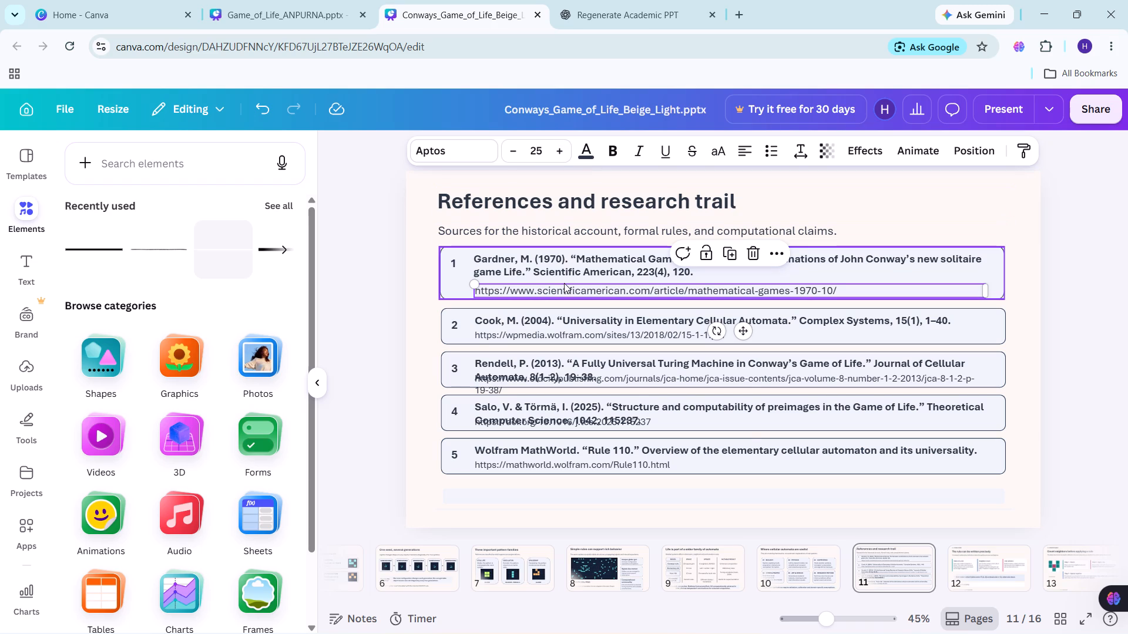
Nudge the first card's URL slightly up and left so it lines up with the Gardner citation's left edge.
{"action": "key", "text": "Up"}
{"action": "key", "text": "Up"}
{"action": "key", "text": "Up"}
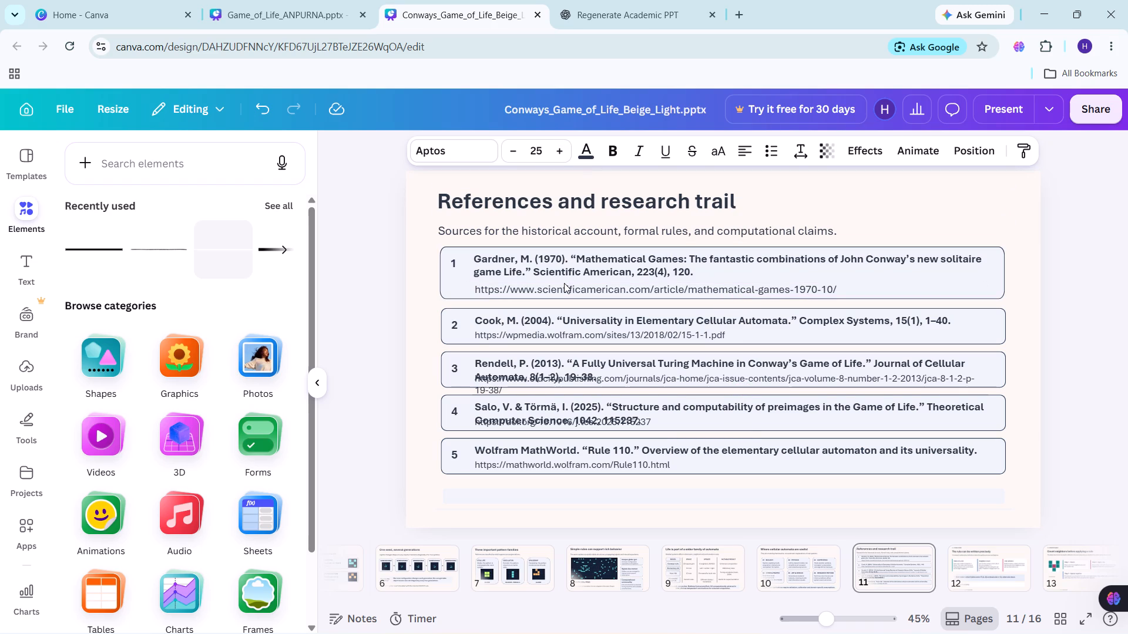
{"action": "key", "text": "Up"}
{"action": "key", "text": "Left"}
{"action": "key", "text": "Left"}
{"action": "key", "text": "Left"}
{"action": "key", "text": "Left"}
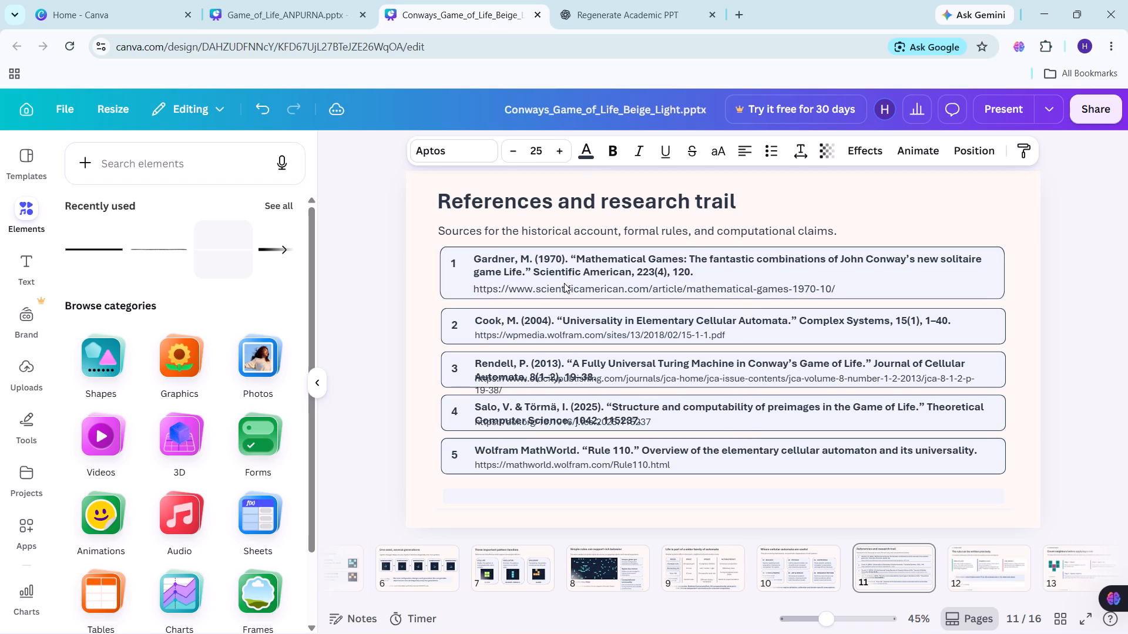
{"action": "key", "text": "Right"}
{"action": "left_click", "coordinate": [564, 283]}
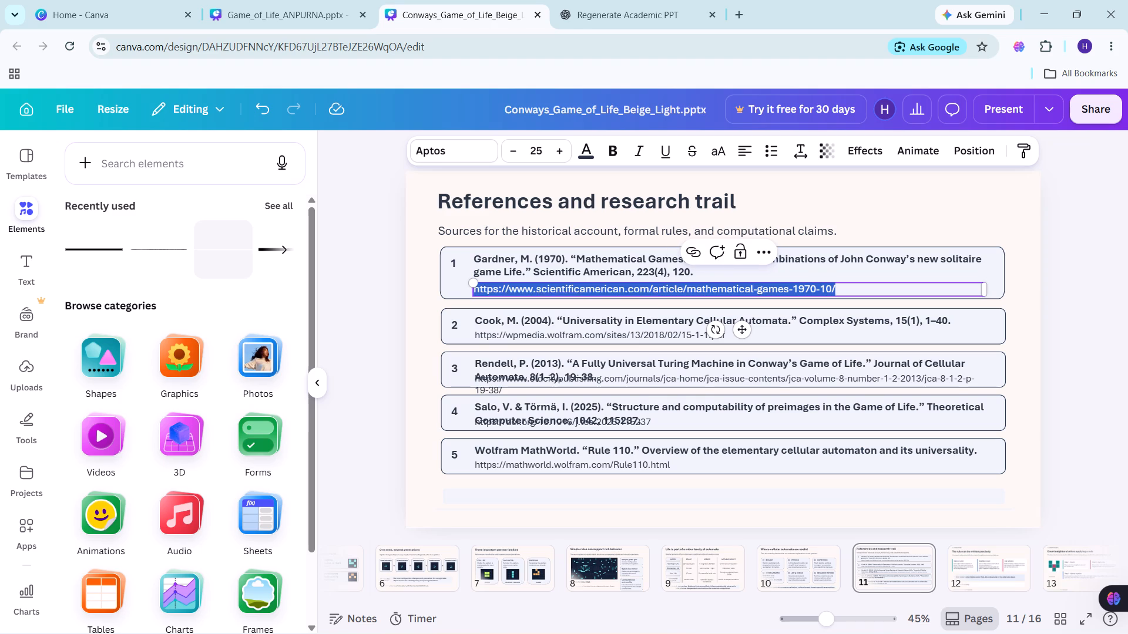
{"action": "left_click", "coordinate": [411, 335]}
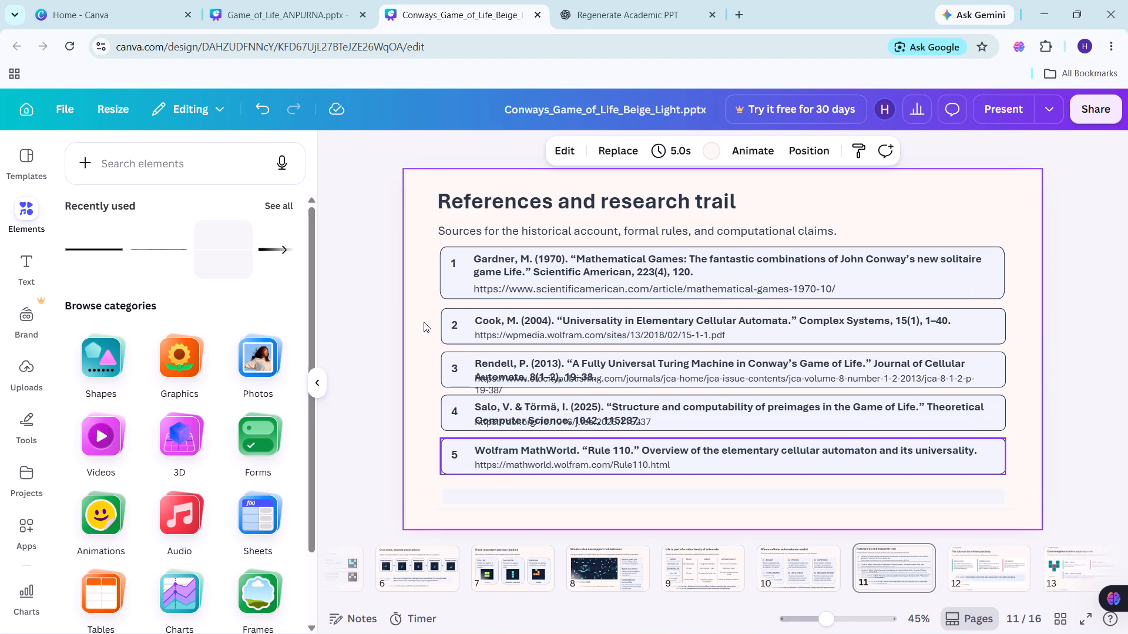
Move reference cards 2 to 5 and the empty note bar down together, keeping them aligned with the first card.
{"action": "left_click_drag", "start_coordinate": [424, 322], "coordinate": [581, 508]}
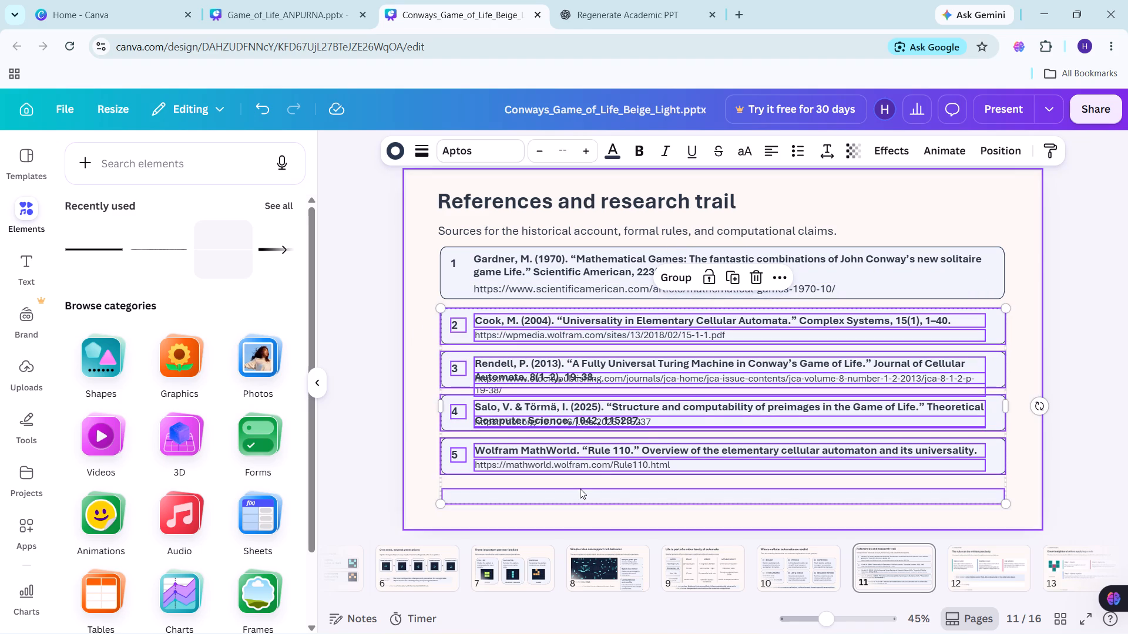
{"action": "left_click_drag", "start_coordinate": [647, 430], "coordinate": [649, 459]}
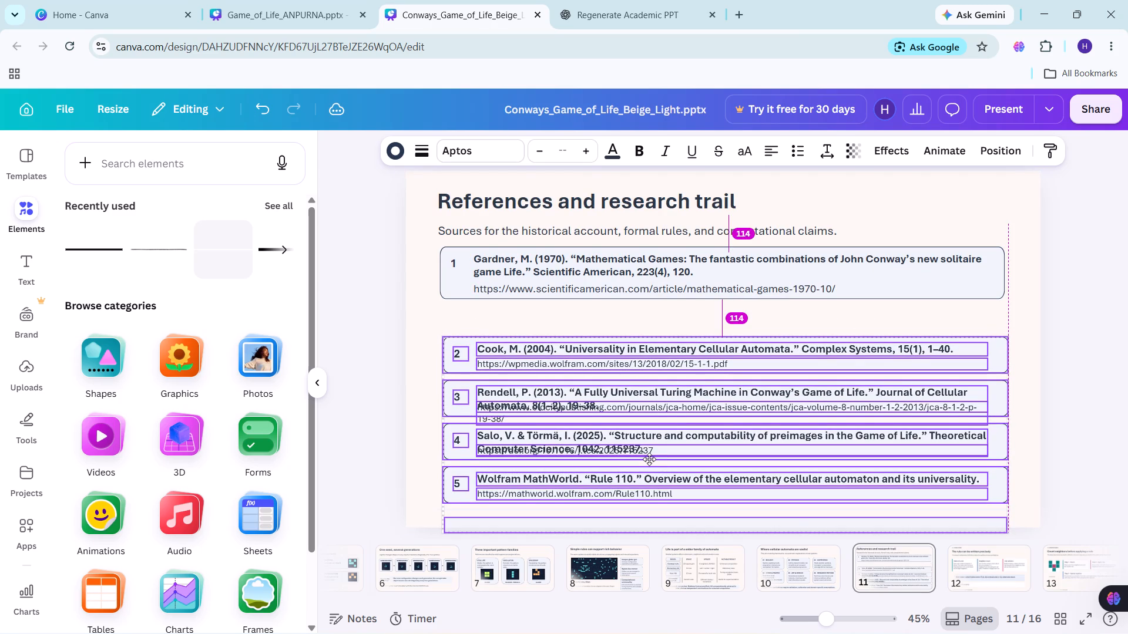
{"action": "left_click_drag", "start_coordinate": [649, 459], "coordinate": [648, 469]}
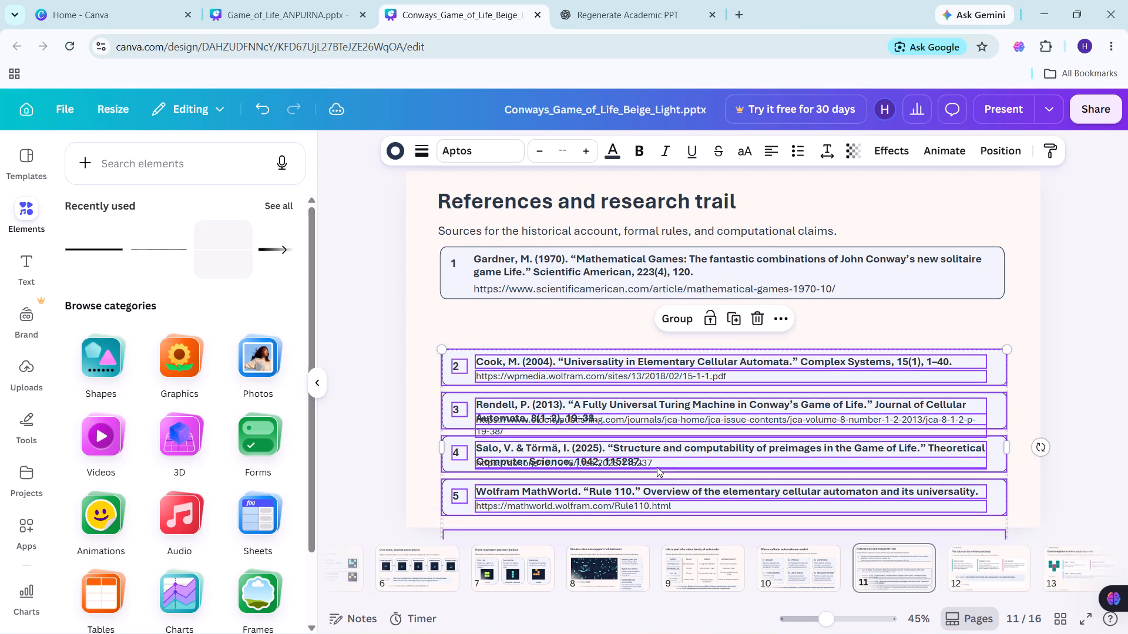
{"action": "left_click", "coordinate": [659, 466]}
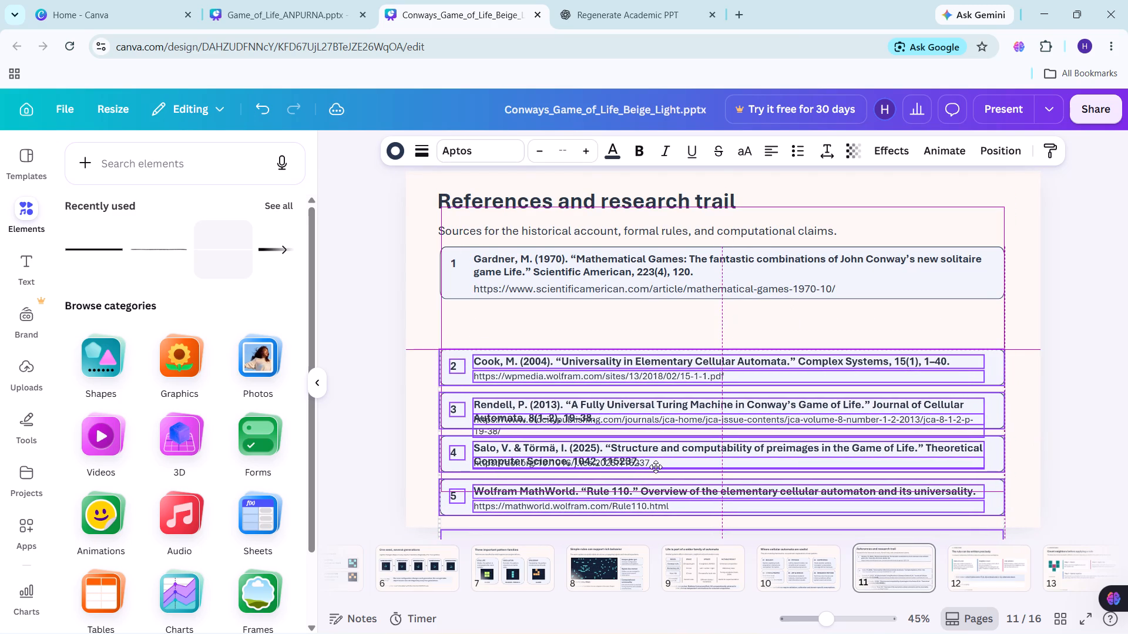
{"action": "left_click", "coordinate": [1014, 329]}
Move the second card's box, Cook citation and URL up to just below the first card, aligned with its edges.
{"action": "left_click_drag", "start_coordinate": [1026, 339], "coordinate": [828, 382]}
{"action": "left_click_drag", "start_coordinate": [843, 369], "coordinate": [844, 331]}
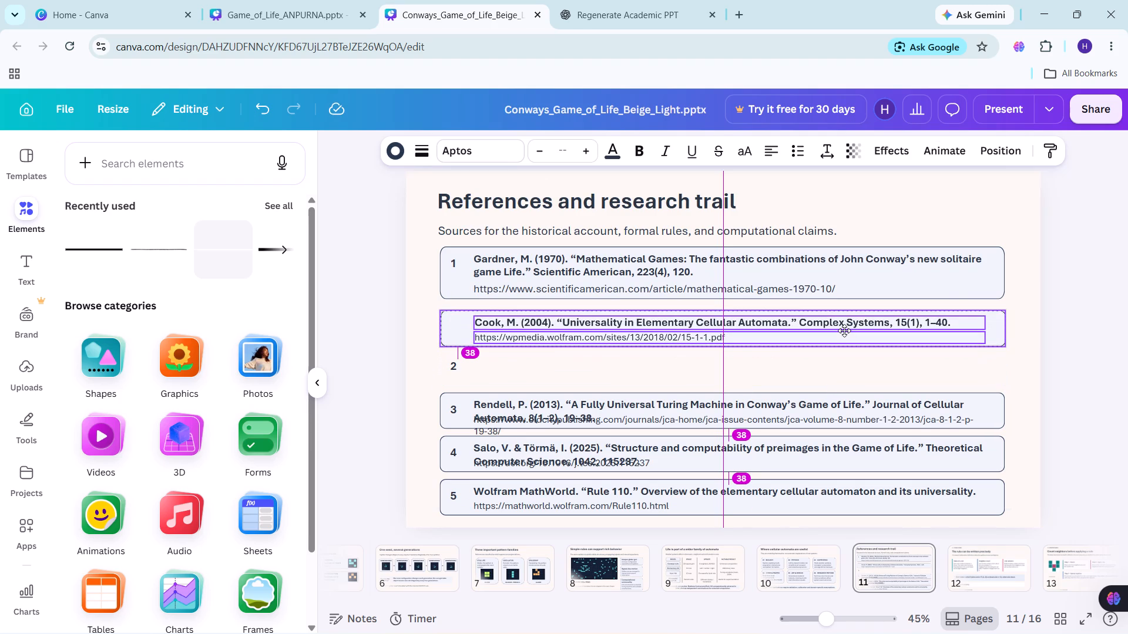
{"action": "left_click_drag", "start_coordinate": [844, 331], "coordinate": [845, 326]}
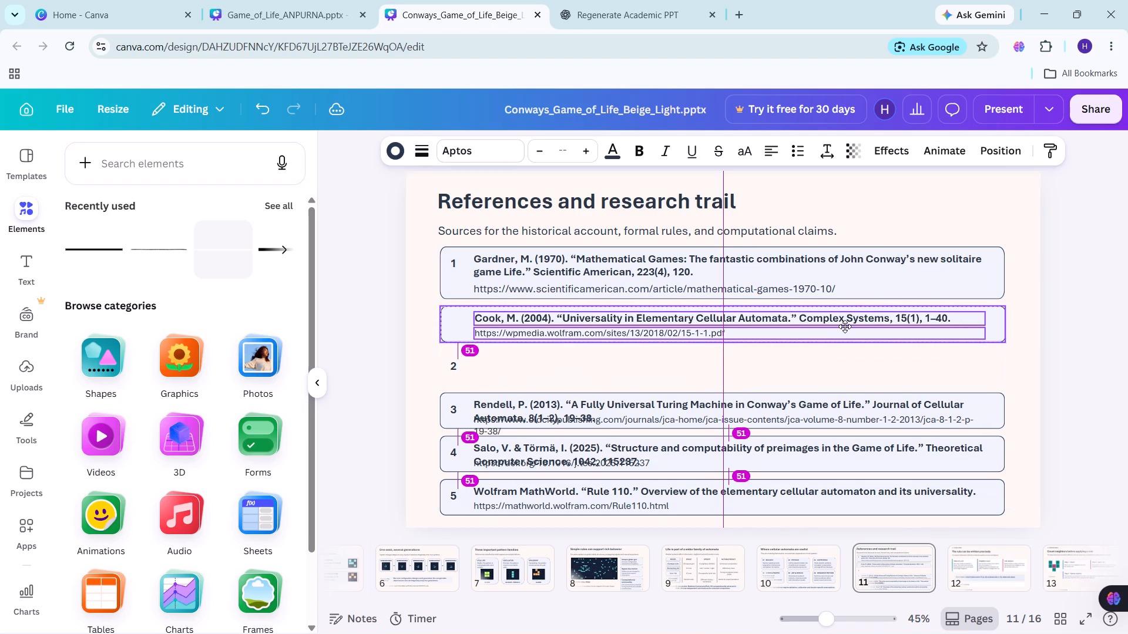
{"action": "left_click_drag", "start_coordinate": [845, 326], "coordinate": [843, 328]}
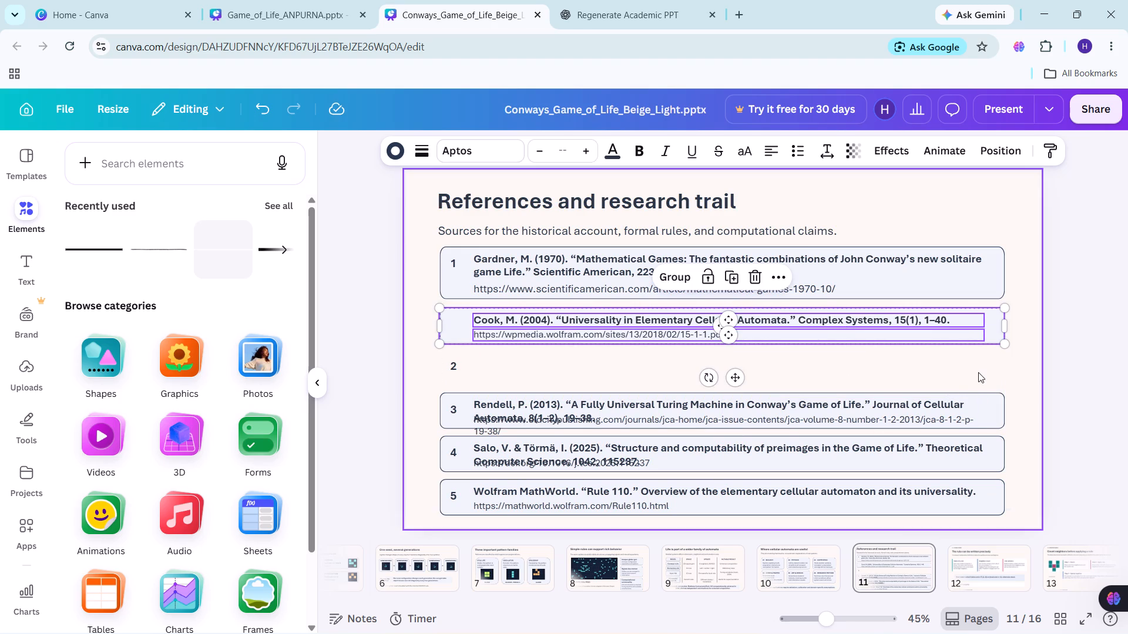
{"action": "left_click", "coordinate": [996, 369]}
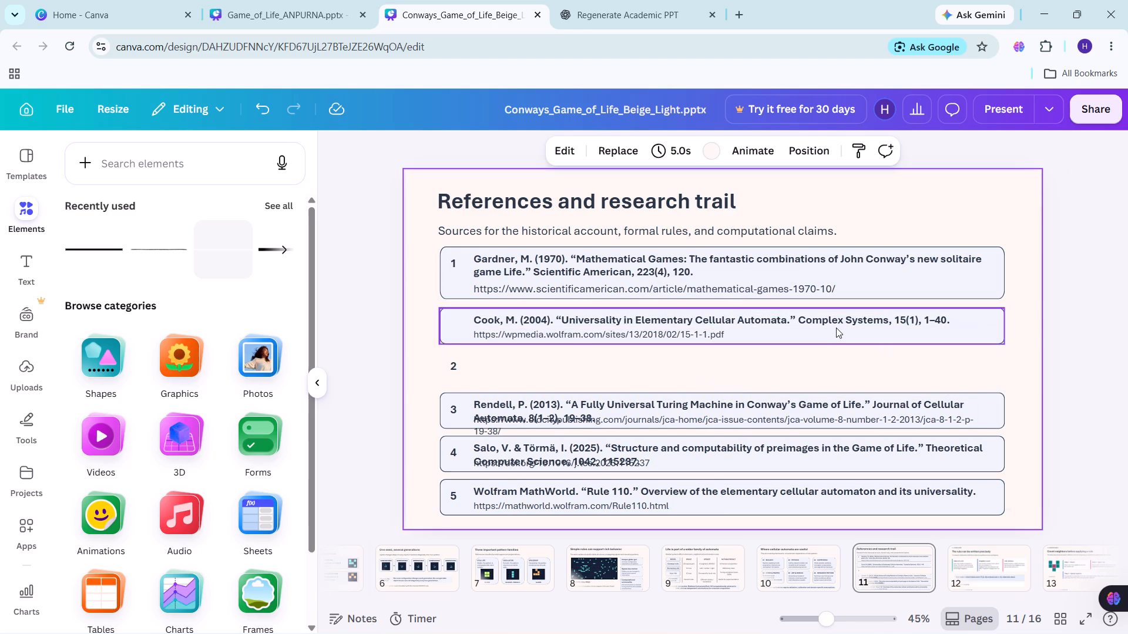
Set the wpmedia.wolfram.com URL in the second card to font size 25, matching the Cook citation.
{"action": "left_click", "coordinate": [825, 319]}
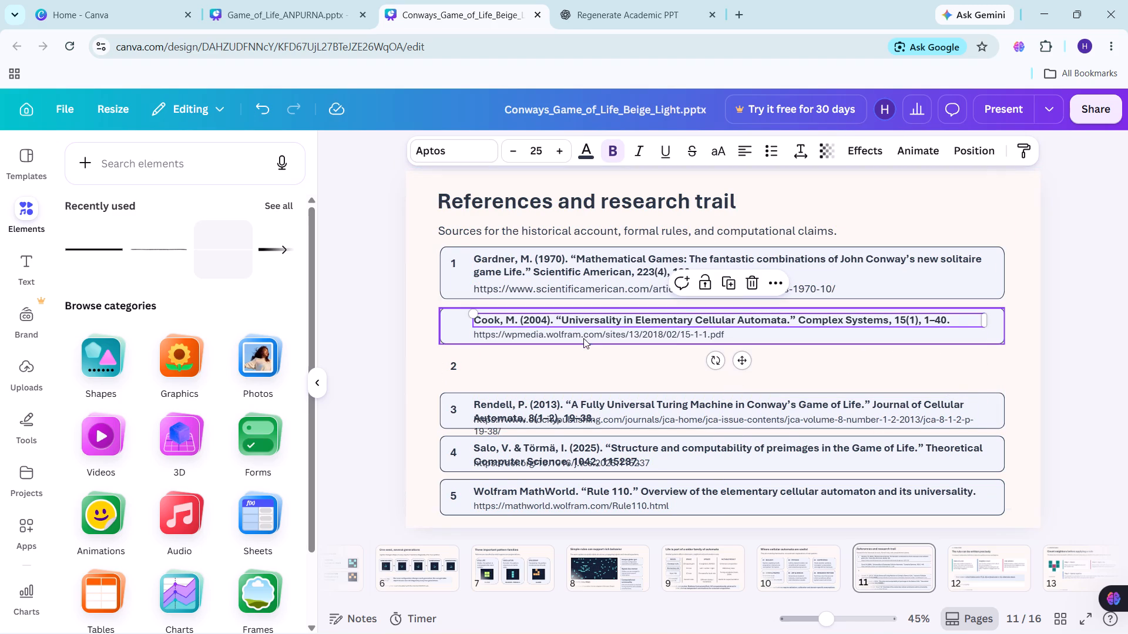
{"action": "left_click", "coordinate": [584, 336]}
{"action": "triple_click", "coordinate": [559, 149]}
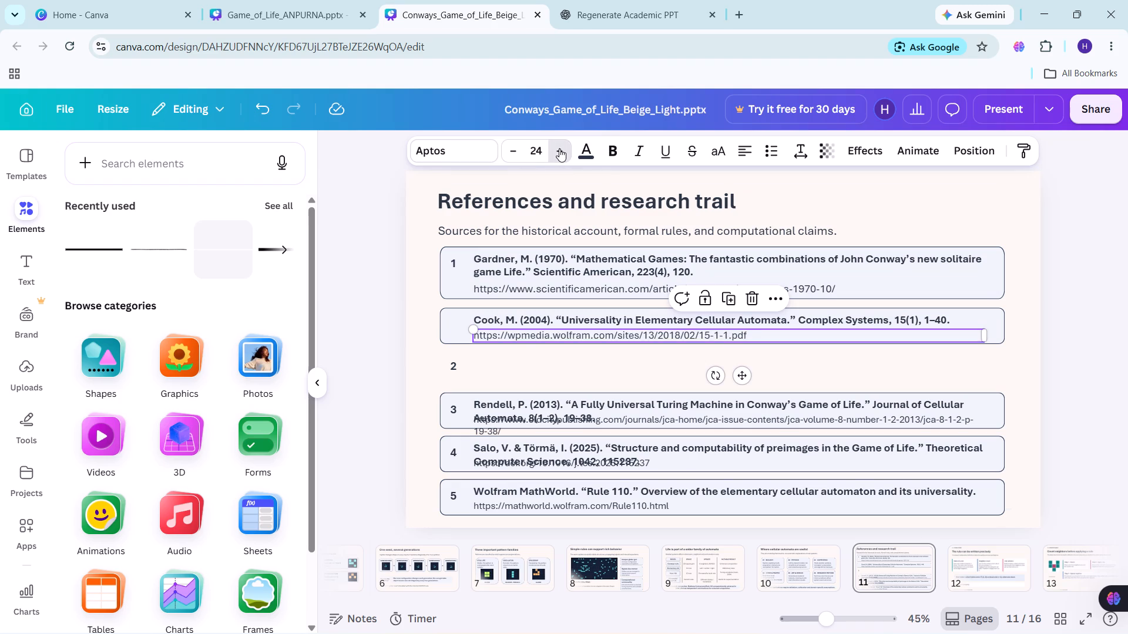
{"action": "left_click", "coordinate": [619, 380]}
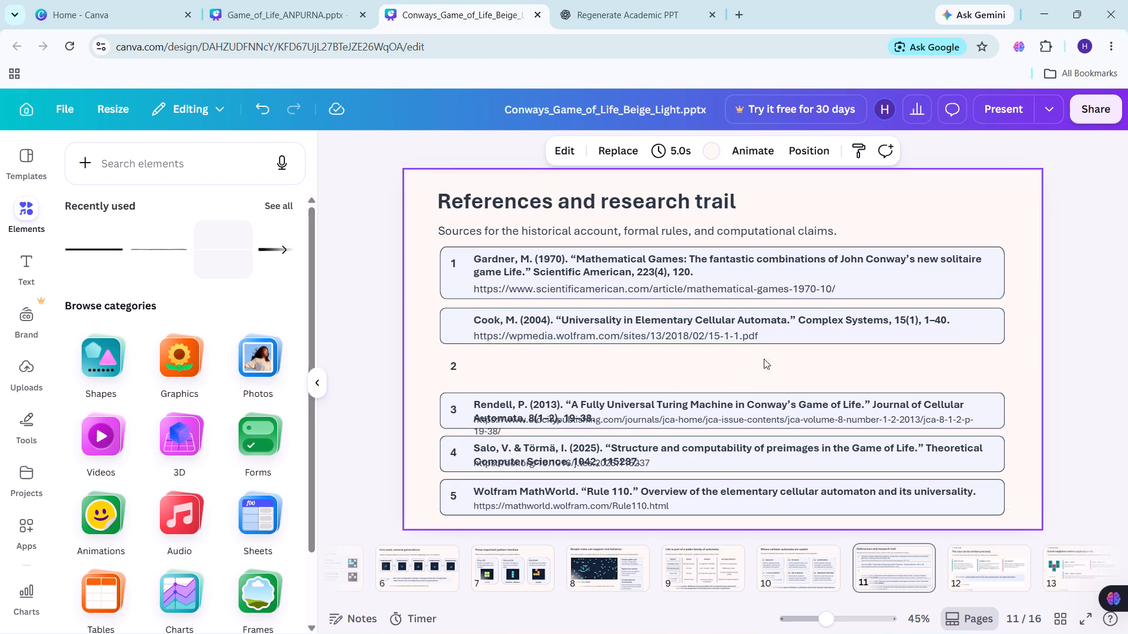
Stretch the second card's box slightly downward to leave a small margin below its URL.
{"action": "left_click", "coordinate": [1000, 328]}
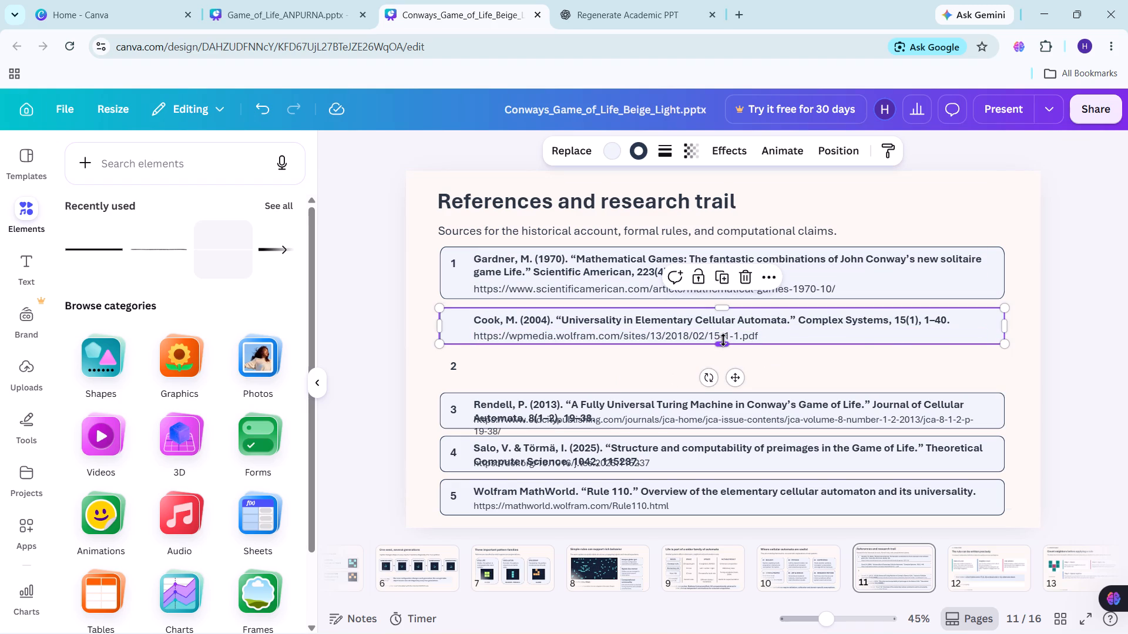
{"action": "left_click_drag", "start_coordinate": [723, 340], "coordinate": [726, 347]}
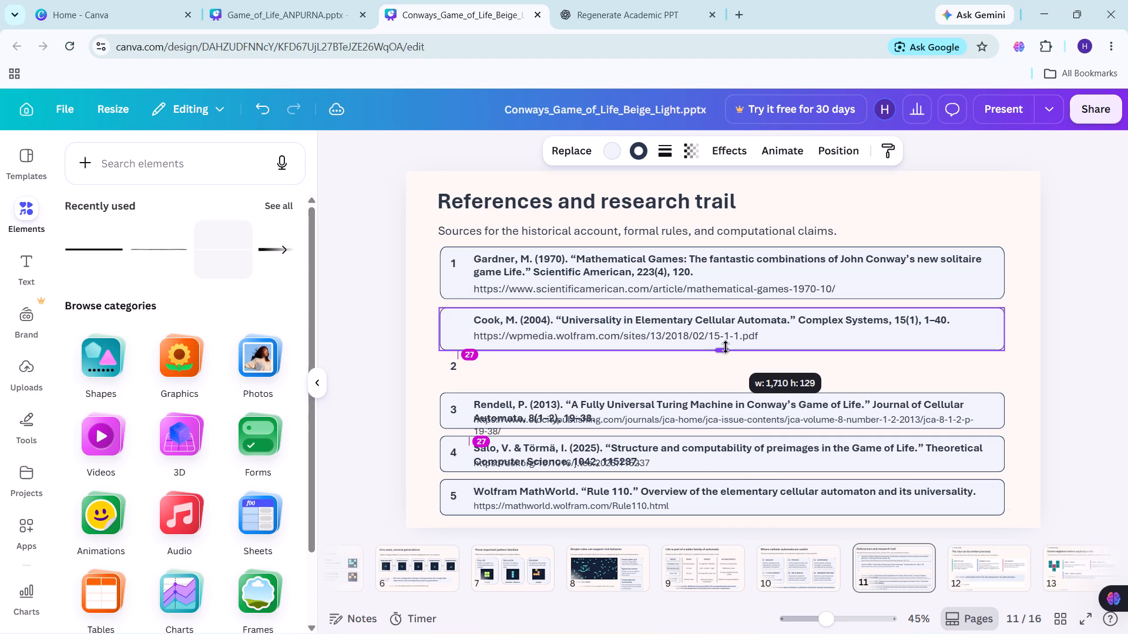
{"action": "left_click_drag", "start_coordinate": [726, 347], "coordinate": [726, 346]}
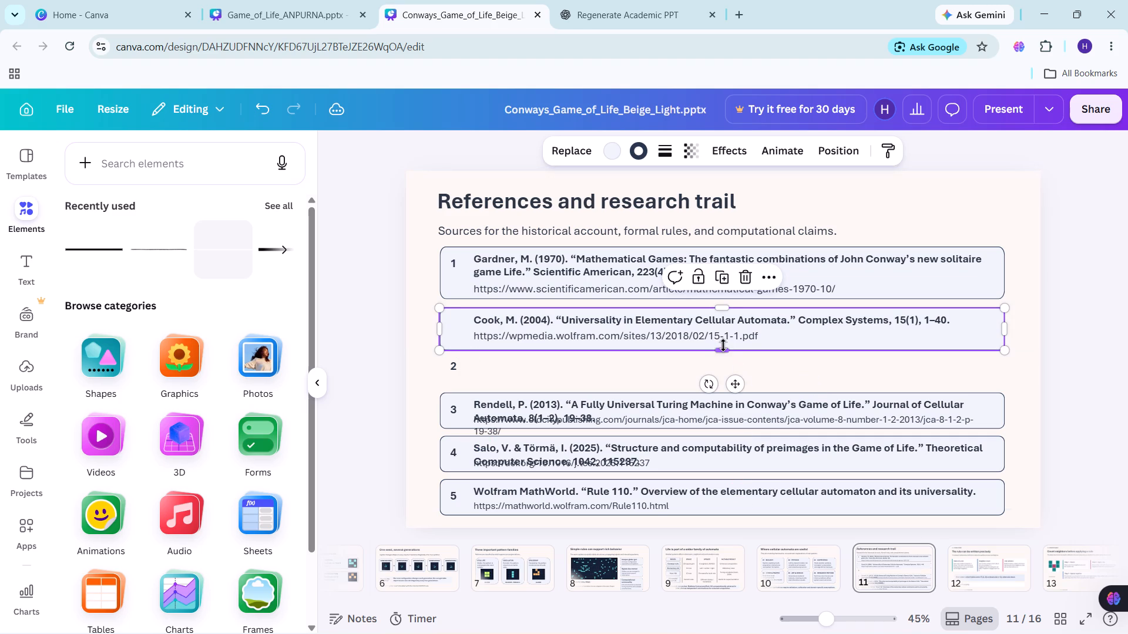
{"action": "left_click", "coordinate": [723, 349]}
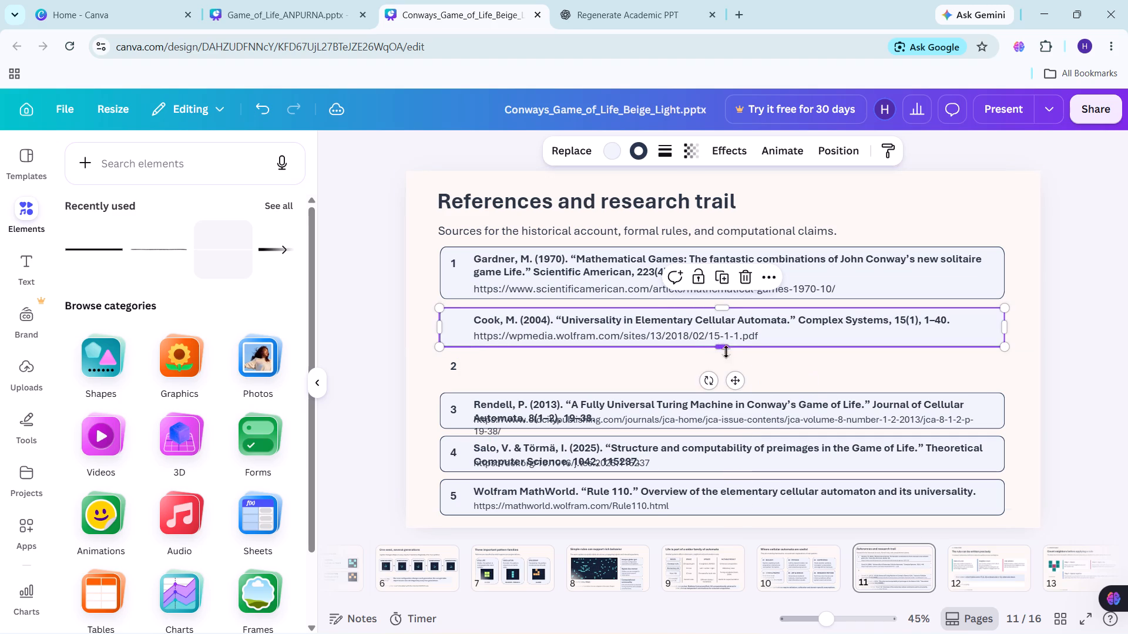
{"action": "left_click", "coordinate": [935, 387]}
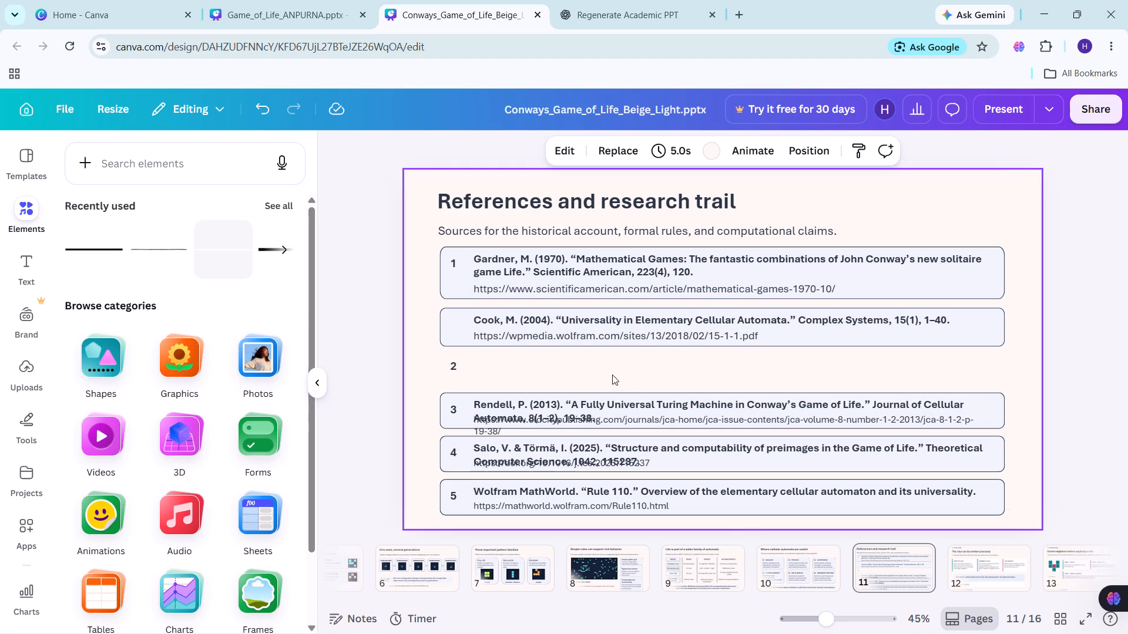
Move the number 2 up into the second card, centred vertically and aligned with the other card numbers.
{"action": "left_click_drag", "start_coordinate": [454, 367], "coordinate": [454, 330]}
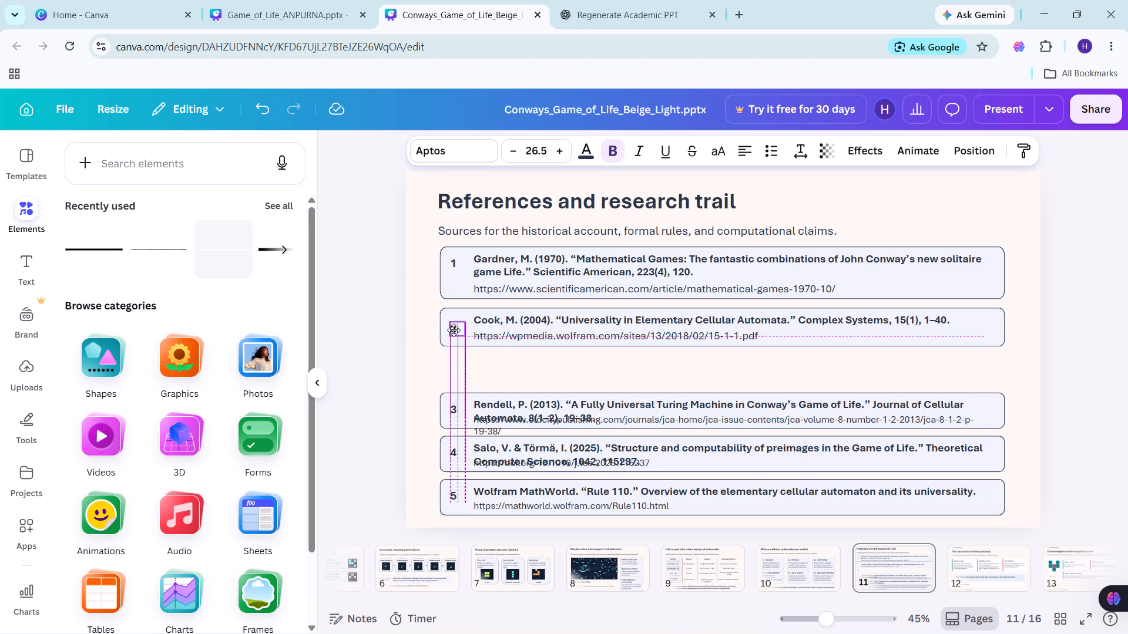
{"action": "left_click_drag", "start_coordinate": [454, 330], "coordinate": [453, 331]}
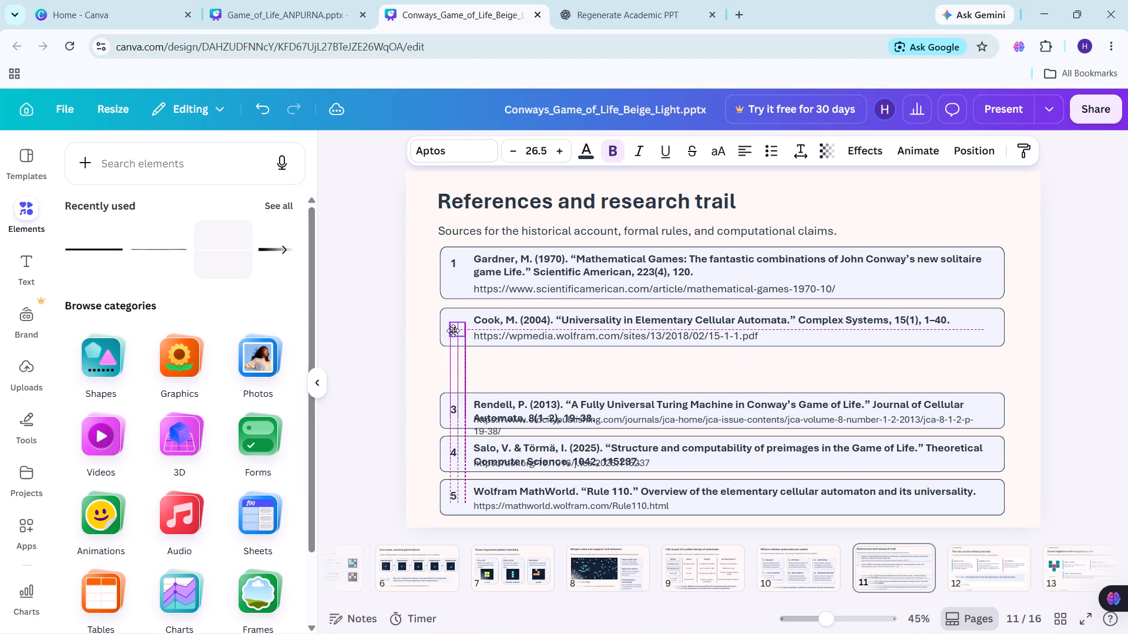
{"action": "left_click_drag", "start_coordinate": [453, 331], "coordinate": [451, 328]}
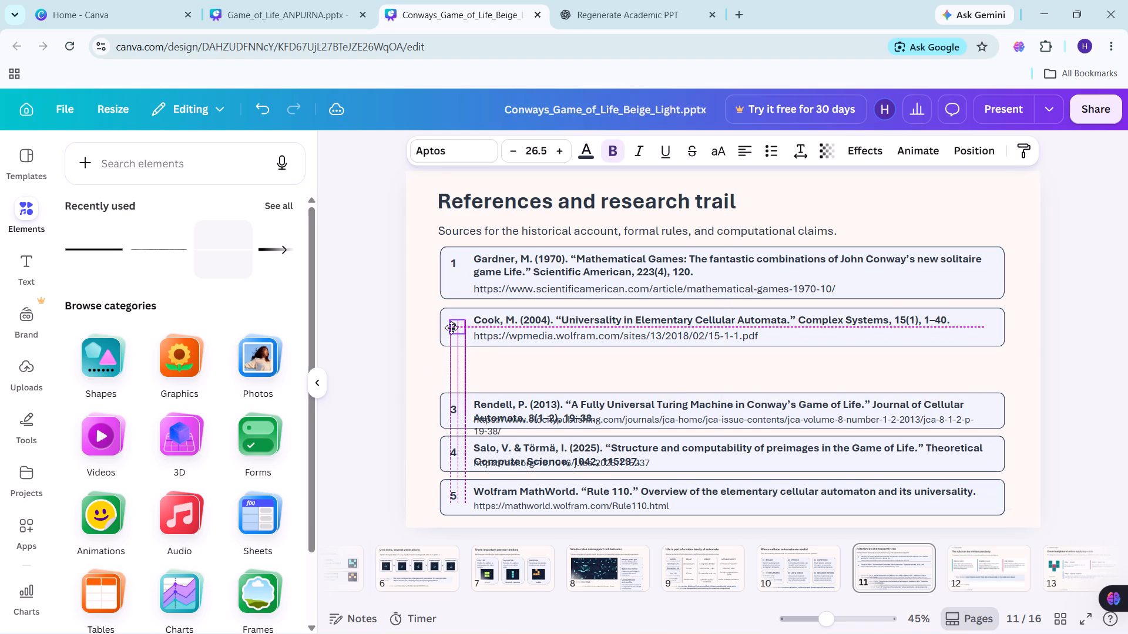
{"action": "left_click_drag", "start_coordinate": [451, 328], "coordinate": [451, 328]}
{"action": "left_click", "coordinate": [414, 340]}
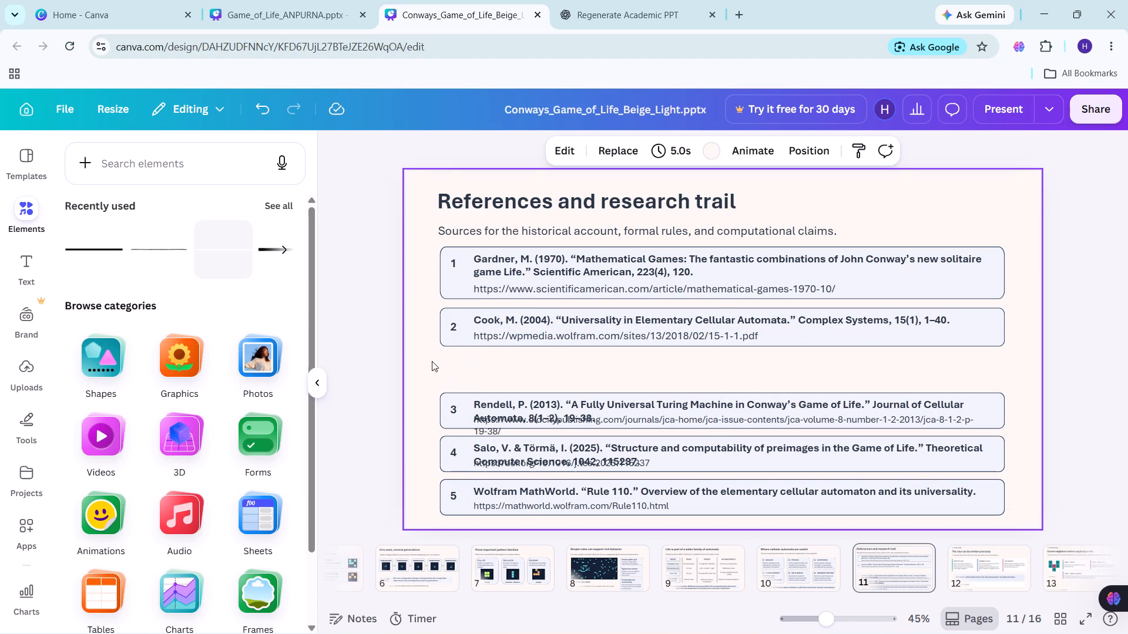
Move the third card's box, number, Rendell citation and URL up together, leaving a gap below the second card like the one above it.
{"action": "left_click_drag", "start_coordinate": [429, 386], "coordinate": [685, 426]}
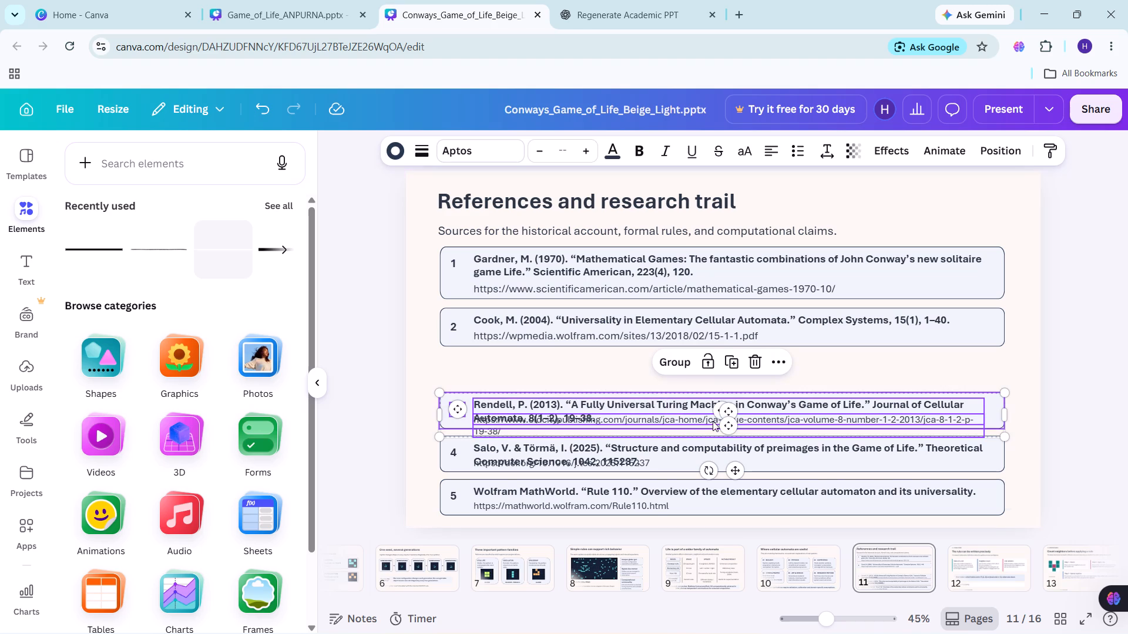
{"action": "left_click_drag", "start_coordinate": [778, 410], "coordinate": [779, 371]}
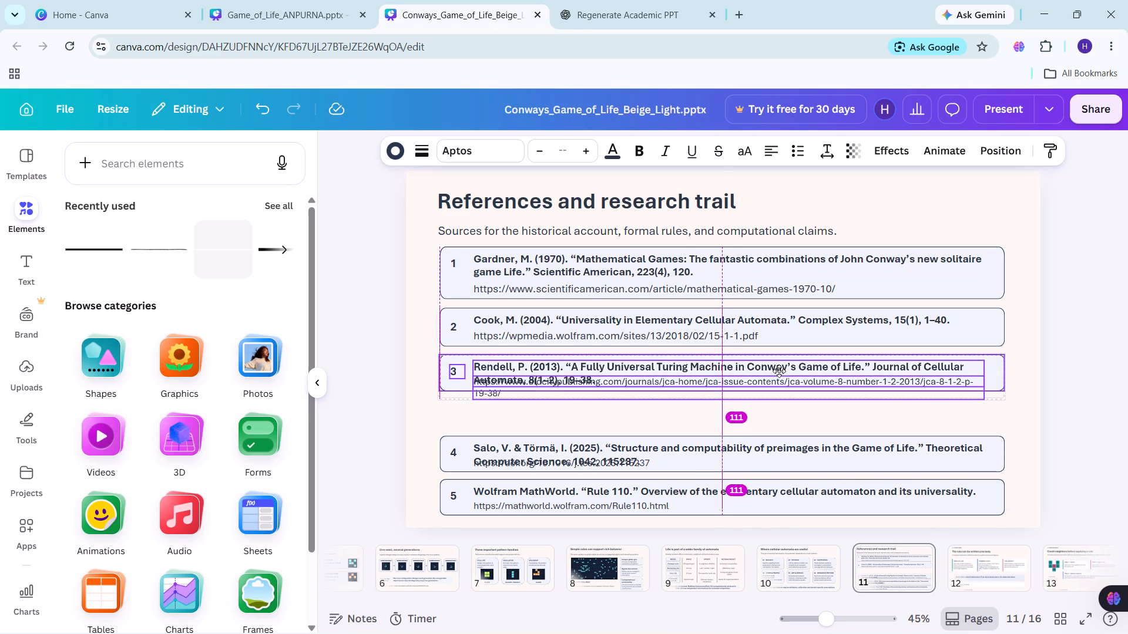
{"action": "left_click_drag", "start_coordinate": [779, 371], "coordinate": [779, 366]}
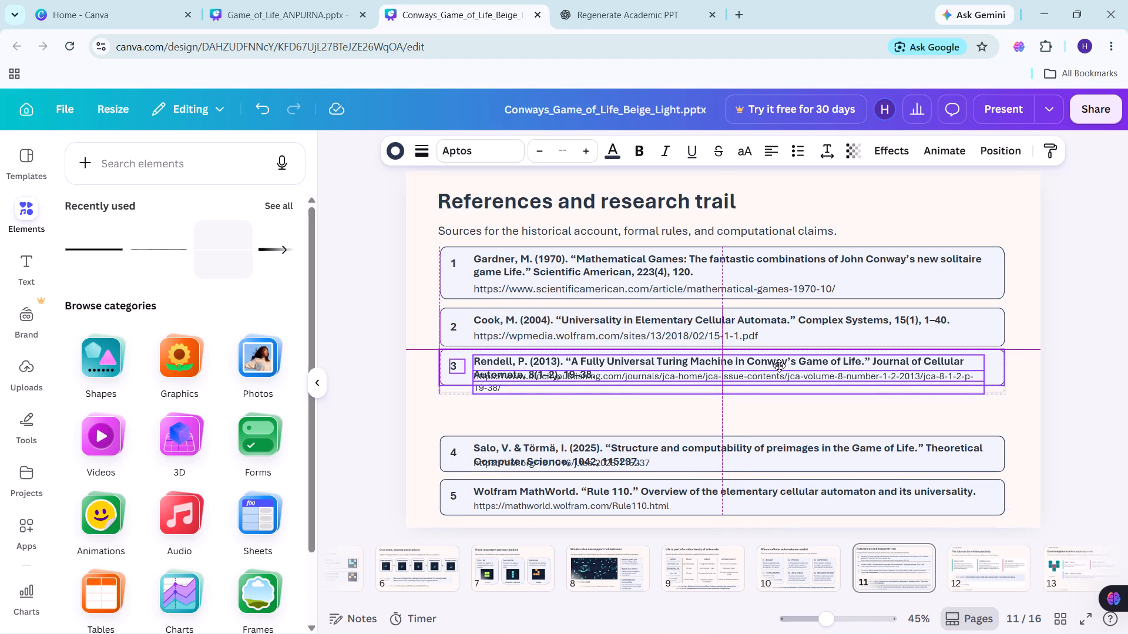
{"action": "left_click_drag", "start_coordinate": [779, 366], "coordinate": [780, 367]}
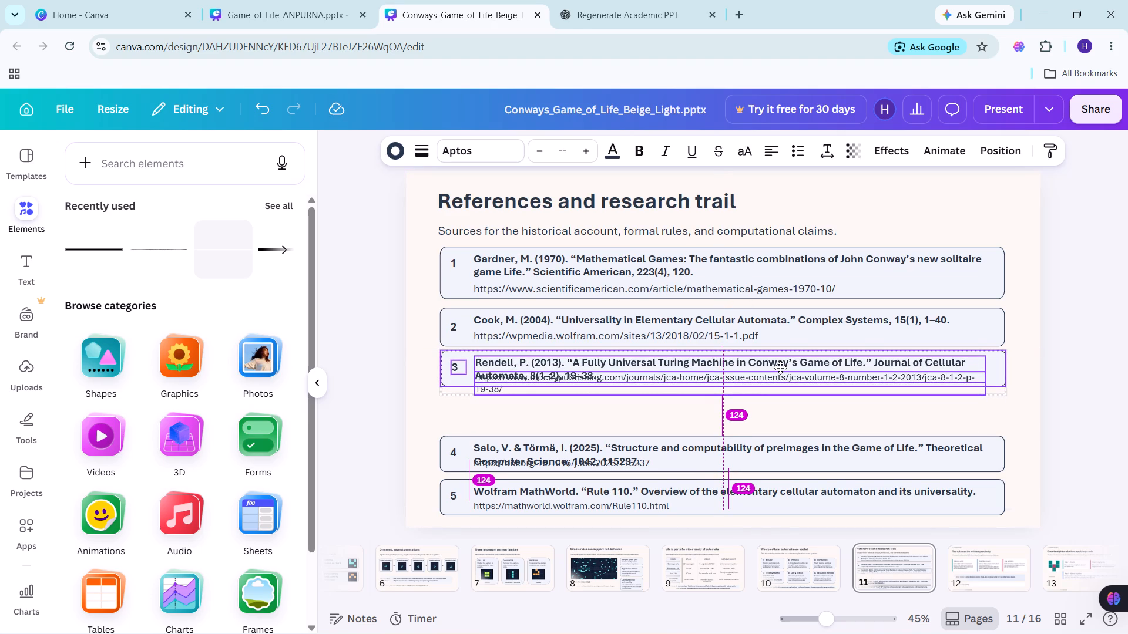
{"action": "left_click_drag", "start_coordinate": [780, 367], "coordinate": [779, 366]}
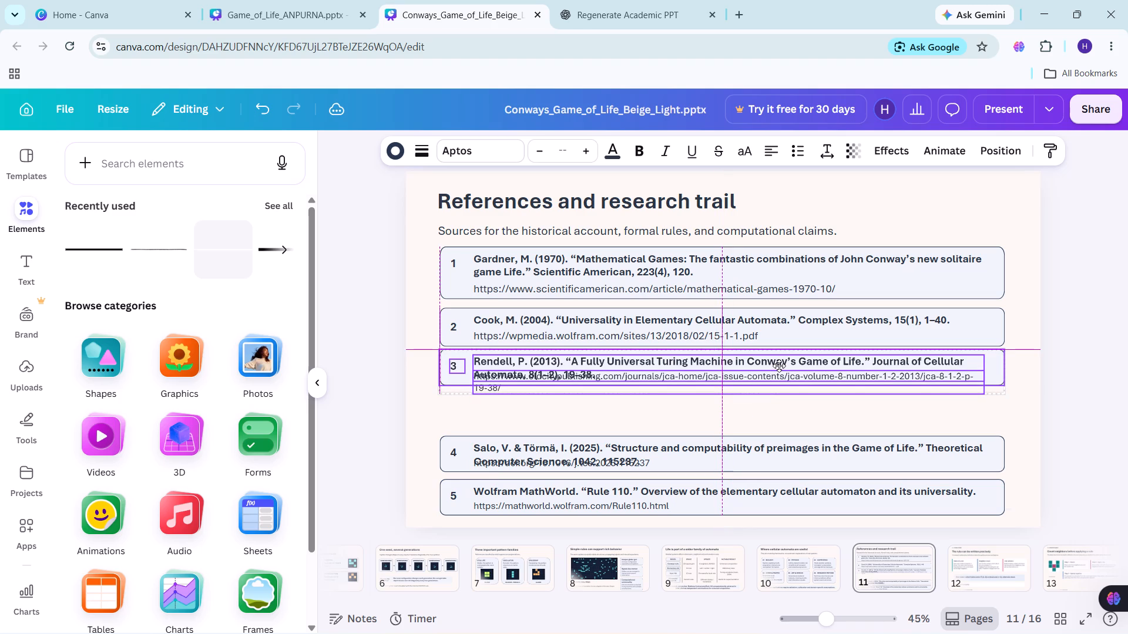
{"action": "left_click_drag", "start_coordinate": [779, 366], "coordinate": [778, 370]}
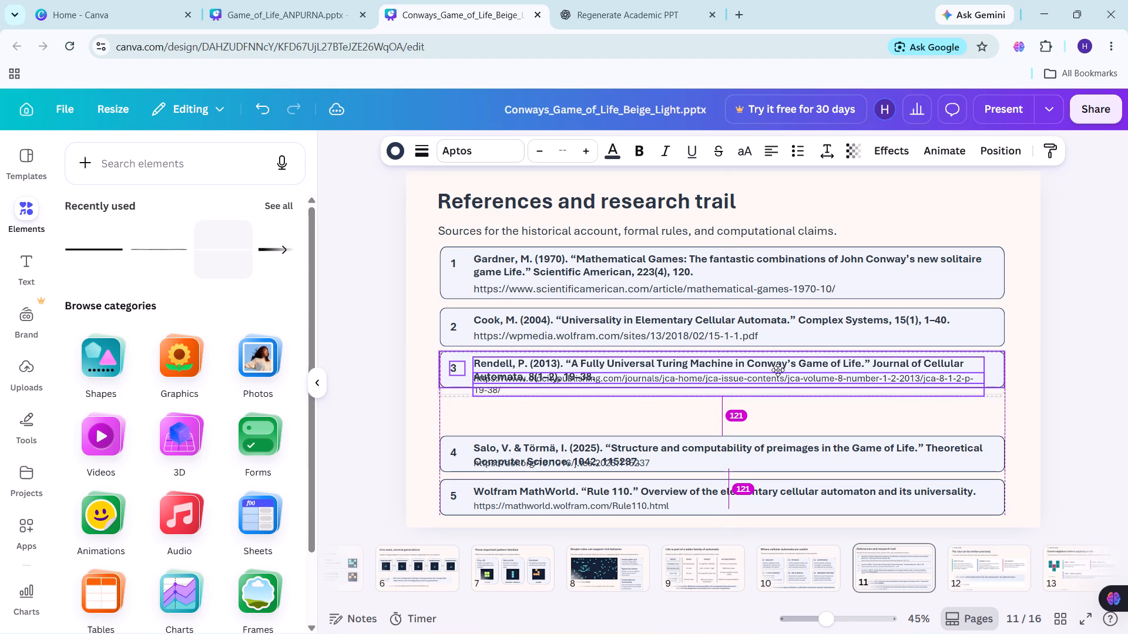
{"action": "left_click_drag", "start_coordinate": [778, 370], "coordinate": [778, 368]}
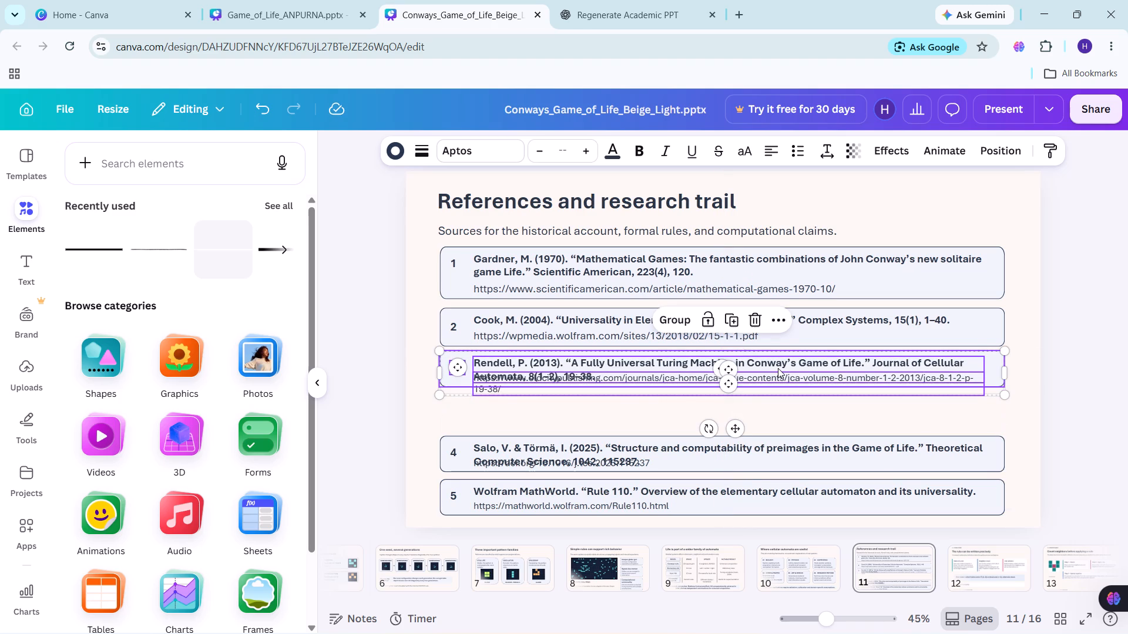
{"action": "left_click", "coordinate": [801, 414]}
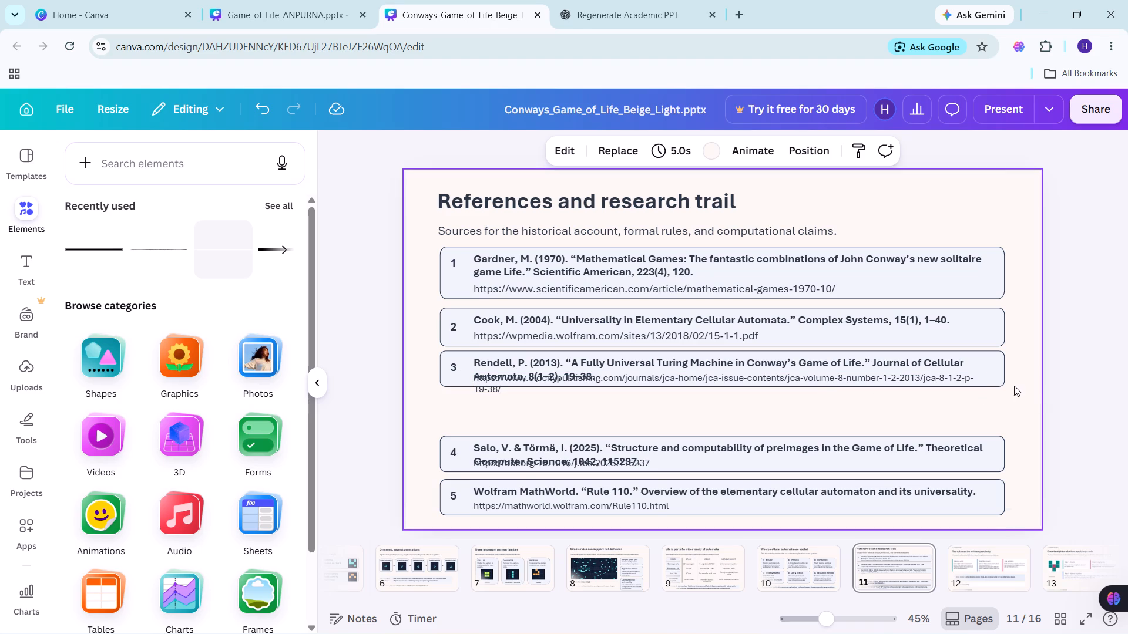
{"action": "left_click_drag", "start_coordinate": [1025, 359], "coordinate": [858, 385]}
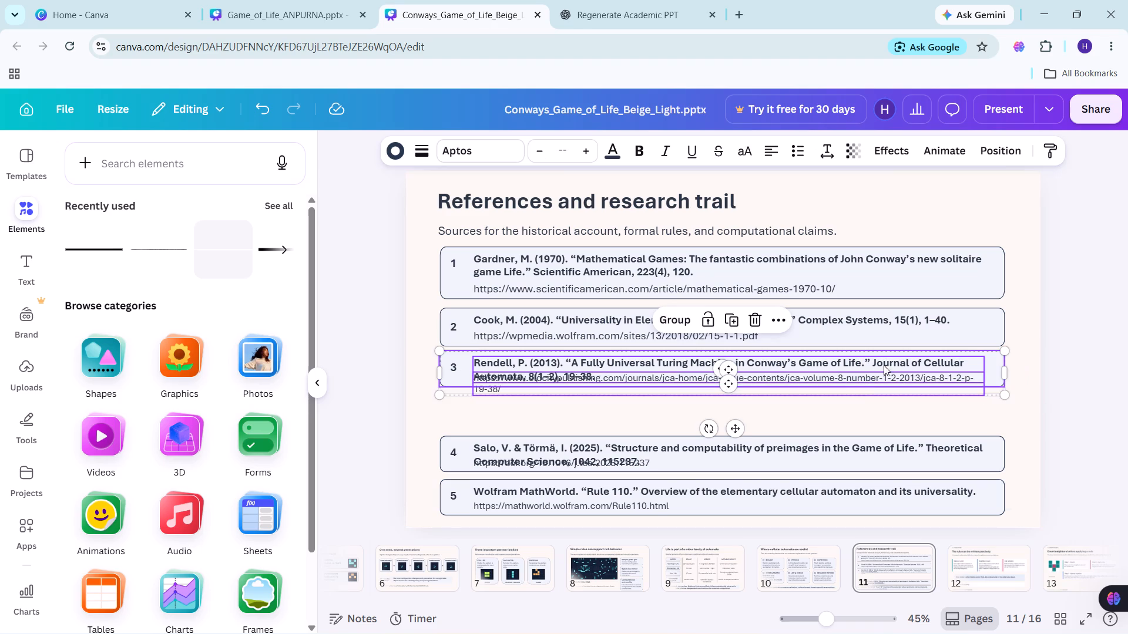
{"action": "left_click_drag", "start_coordinate": [991, 365], "coordinate": [991, 370]}
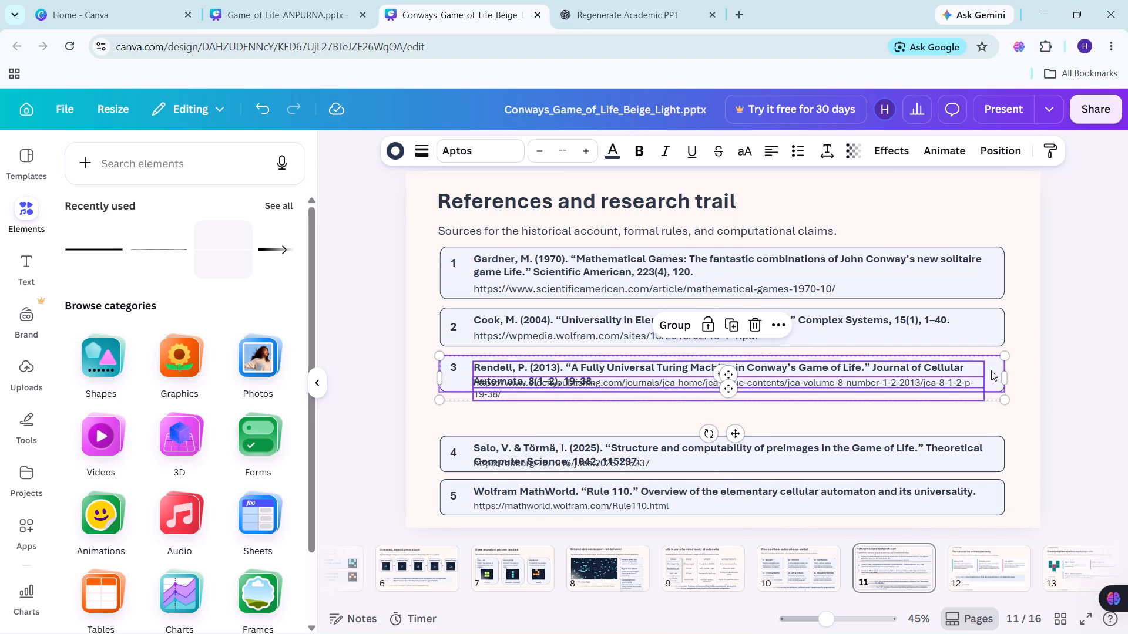
{"action": "left_click", "coordinate": [1016, 342]}
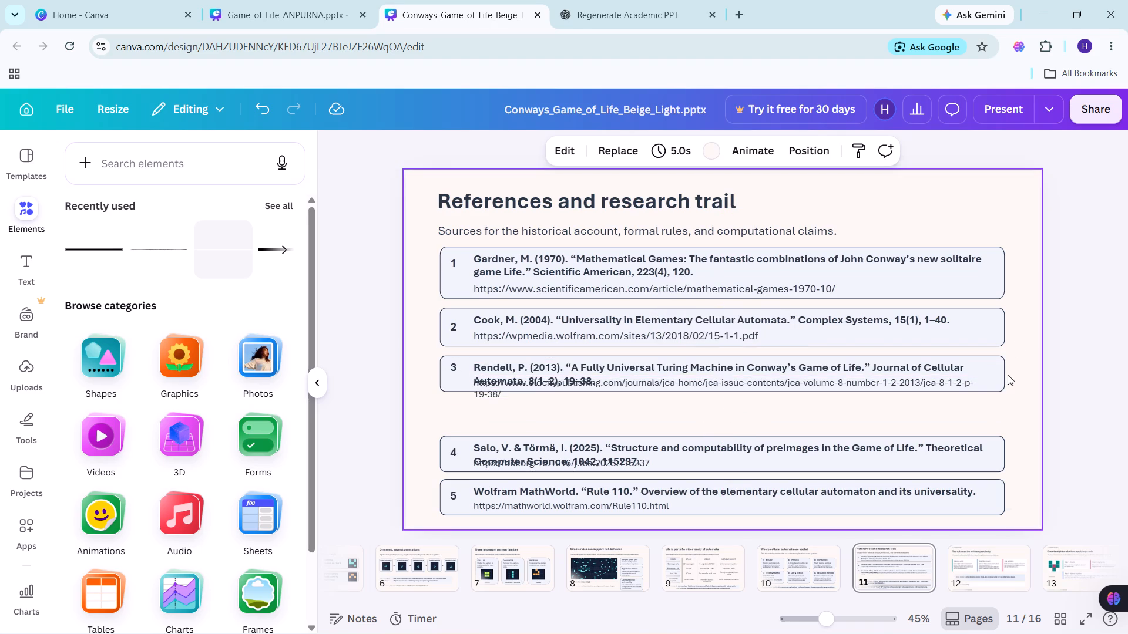
Stretch the third card's box downward to a height of about 167 so it encloses the two-line URL.
{"action": "left_click", "coordinate": [992, 389]}
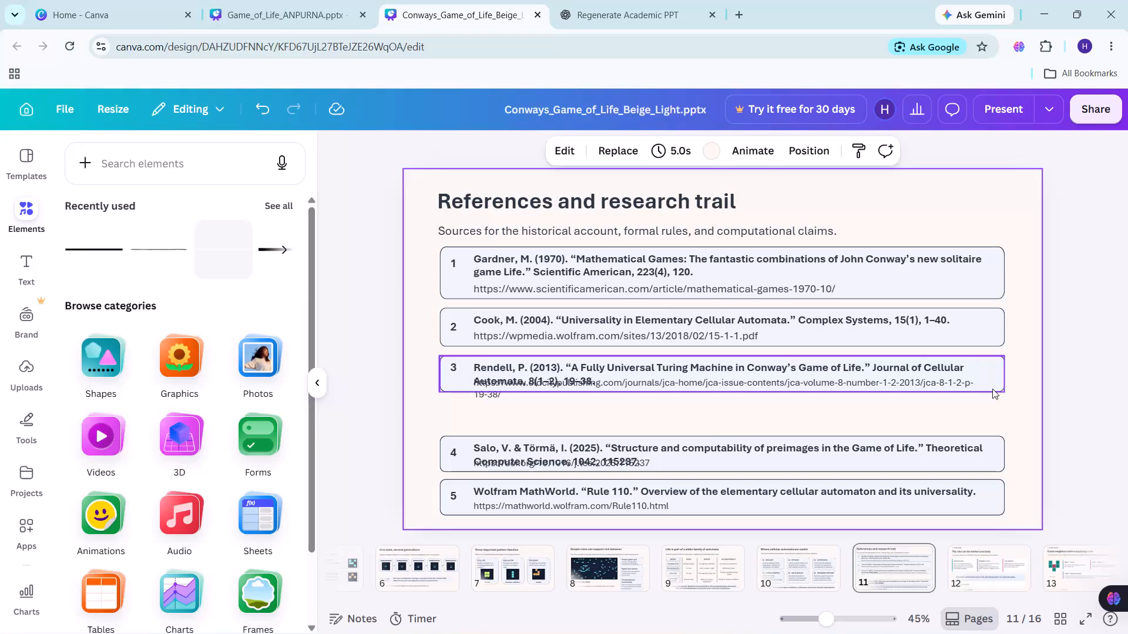
{"action": "left_click_drag", "start_coordinate": [721, 393], "coordinate": [721, 399]}
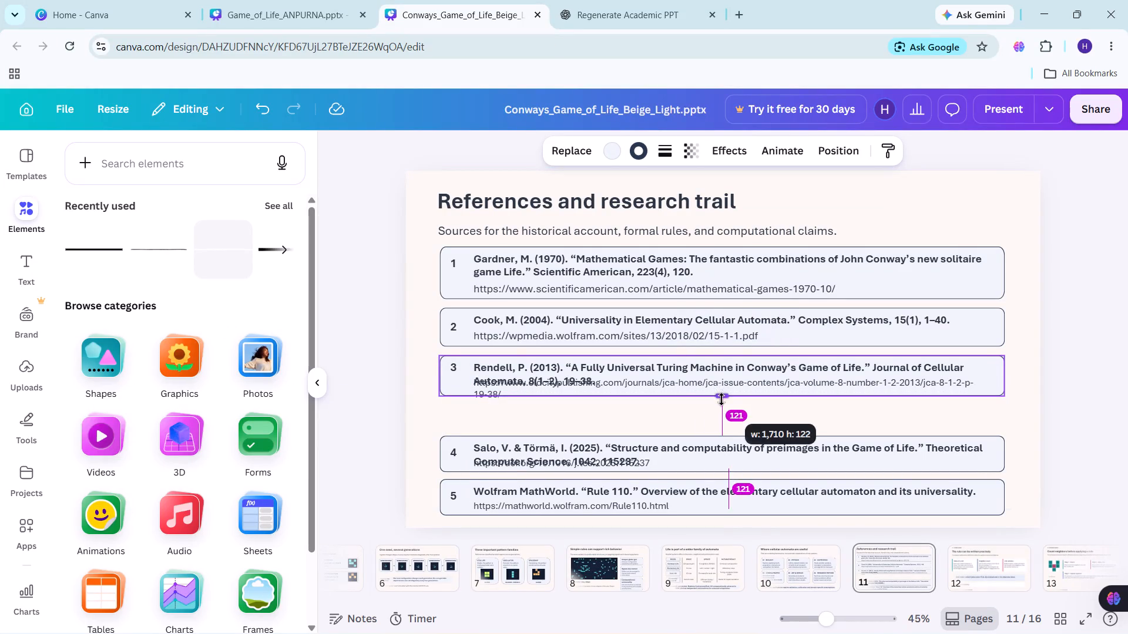
{"action": "left_click_drag", "start_coordinate": [721, 399], "coordinate": [726, 412]}
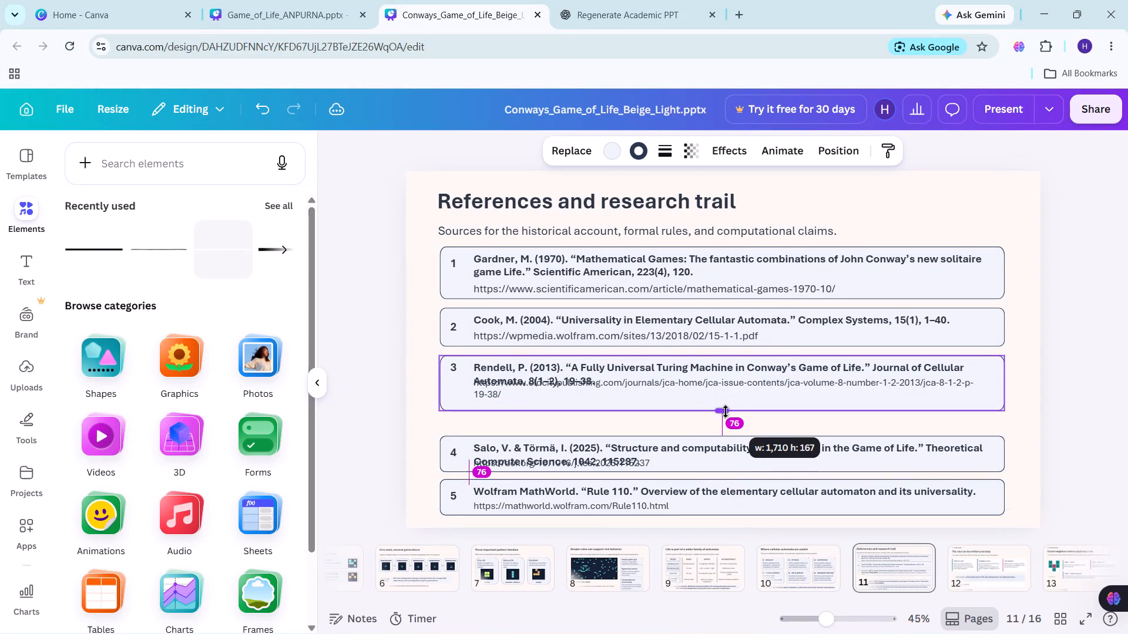
{"action": "left_click_drag", "start_coordinate": [726, 412], "coordinate": [724, 410]}
{"action": "left_click", "coordinate": [764, 402]}
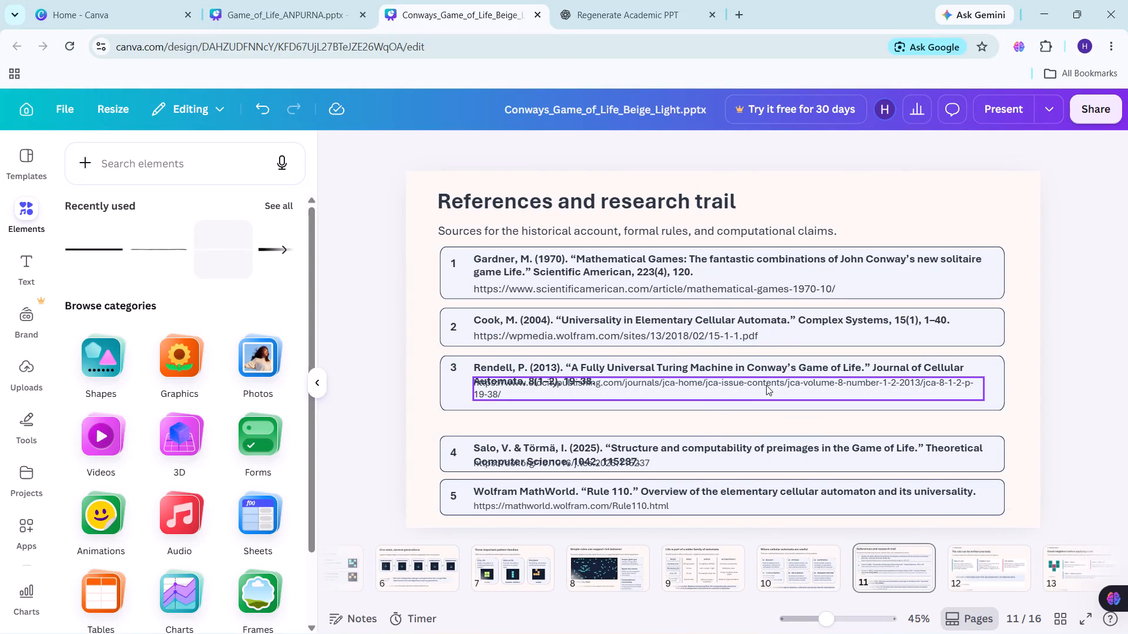
Lower the third card's URL clear of the Rendell citation and extend the box's bottom edge slightly to fit it.
{"action": "left_click_drag", "start_coordinate": [766, 385], "coordinate": [766, 393]}
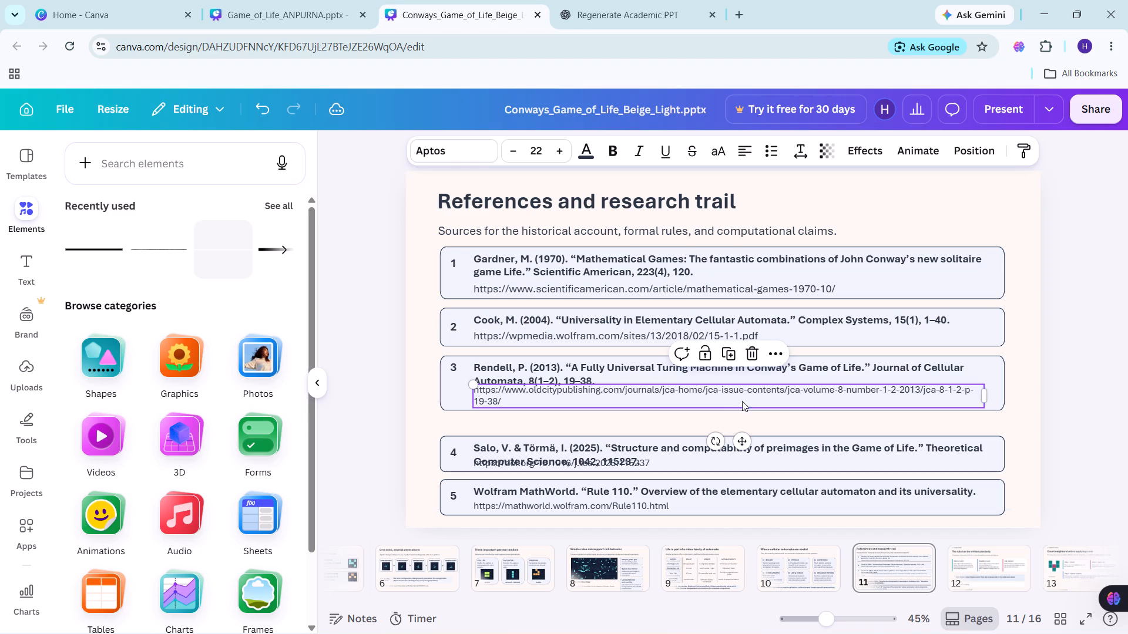
{"action": "left_click", "coordinate": [999, 373]}
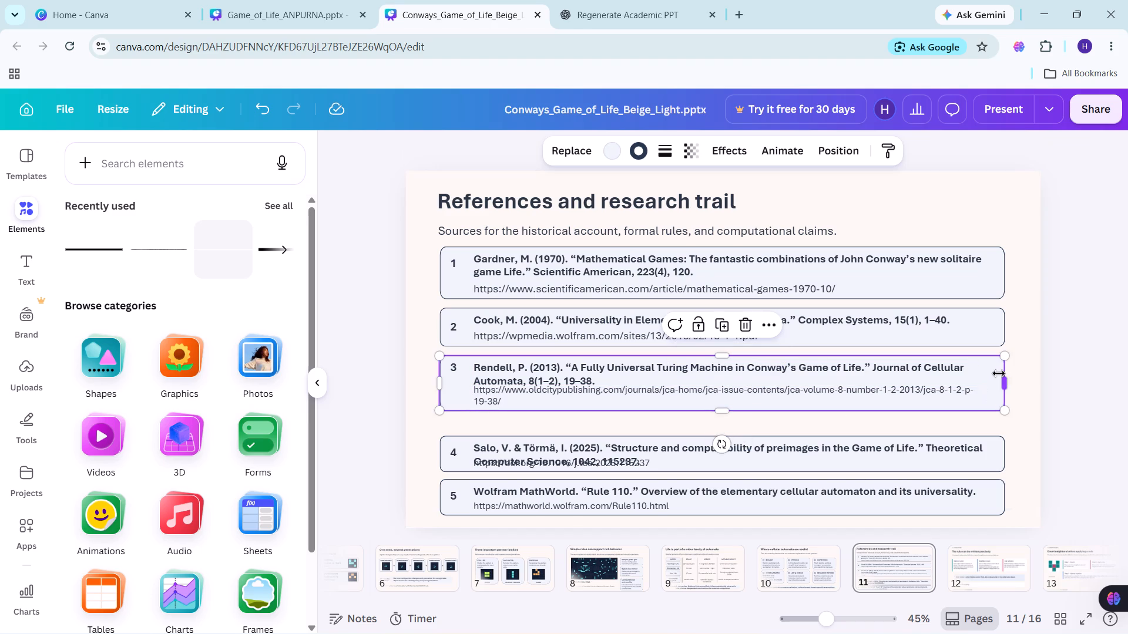
{"action": "left_click", "coordinate": [995, 374]}
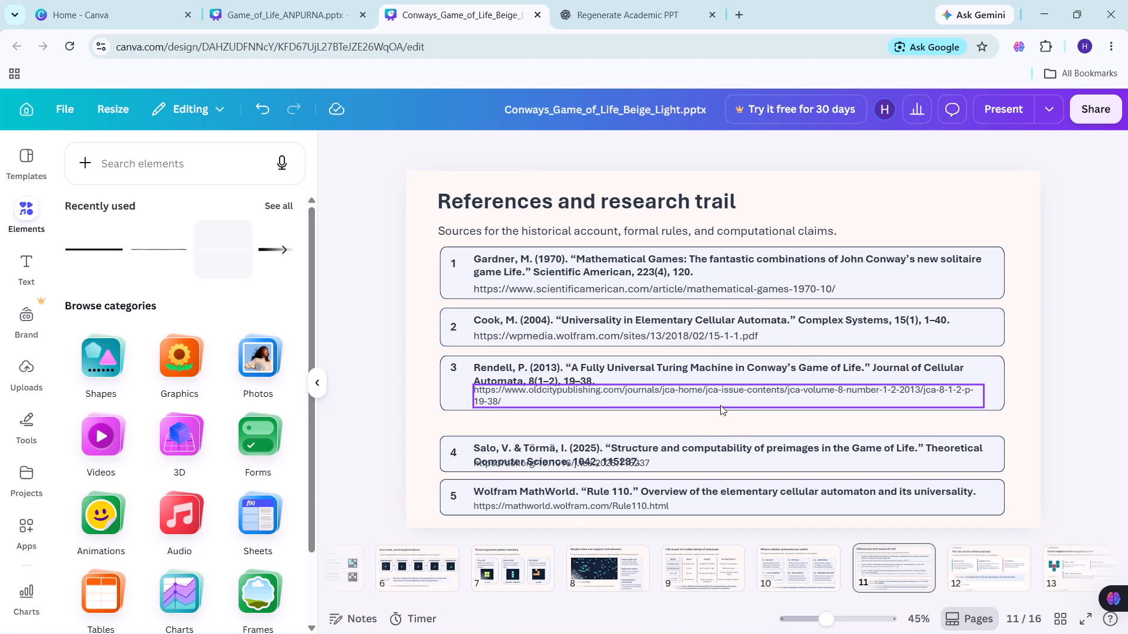
{"action": "left_click", "coordinate": [991, 370]}
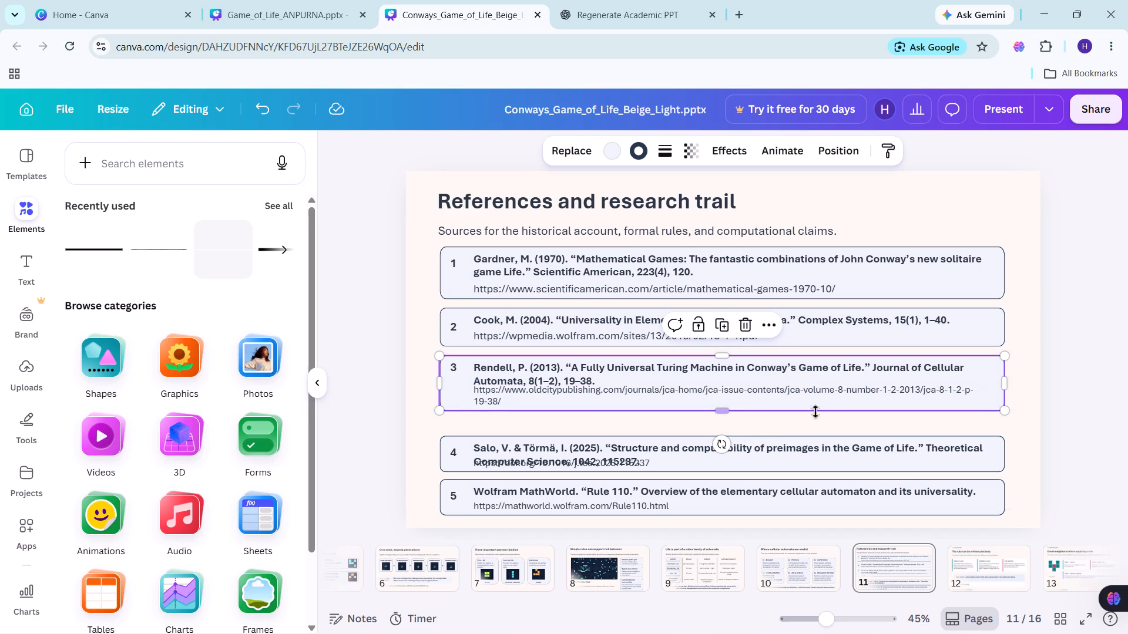
{"action": "left_click_drag", "start_coordinate": [724, 411], "coordinate": [726, 417]}
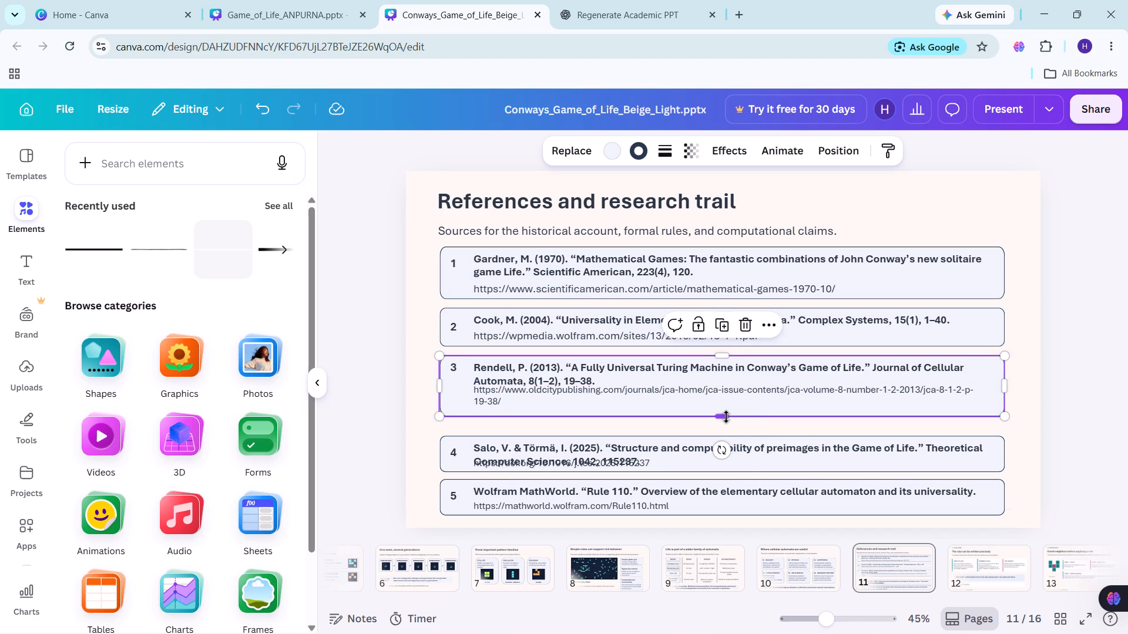
{"action": "left_click_drag", "start_coordinate": [751, 396], "coordinate": [751, 402]}
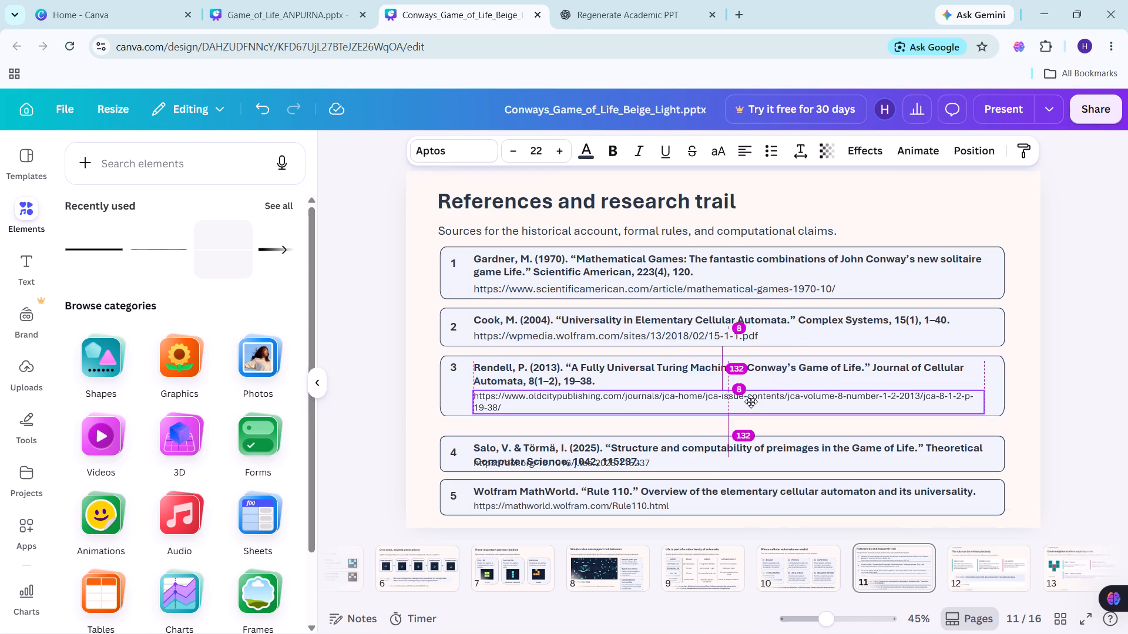
{"action": "left_click_drag", "start_coordinate": [751, 402], "coordinate": [751, 402]}
Set the third card's URL font size to 25 to match the Rendell citation.
{"action": "left_click", "coordinate": [813, 372]}
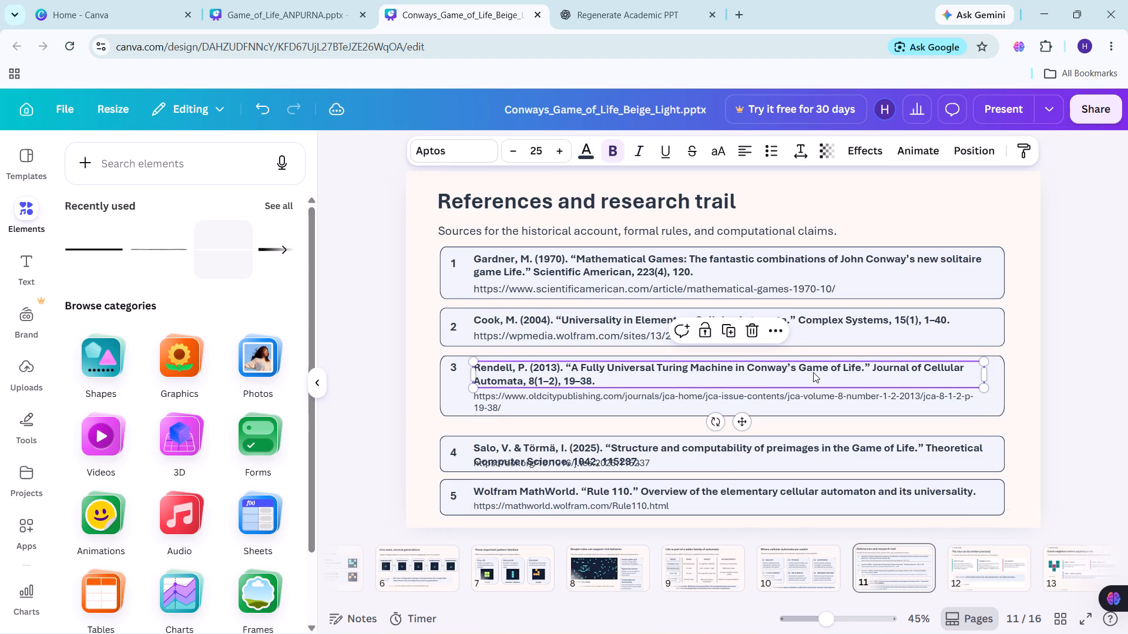
{"action": "left_click", "coordinate": [732, 402]}
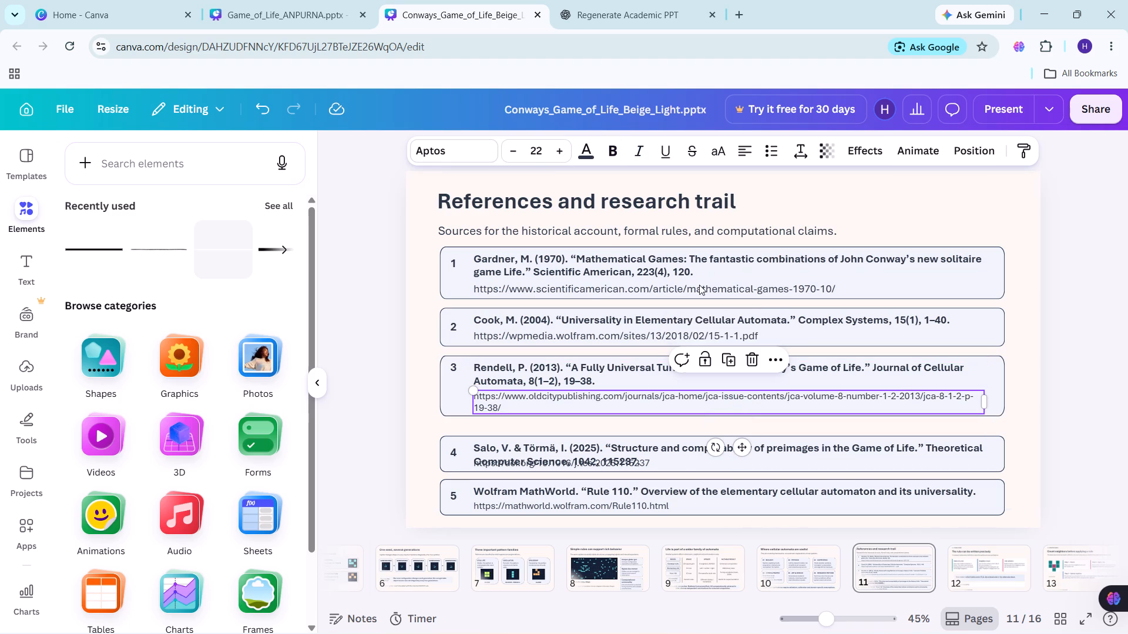
{"action": "triple_click", "coordinate": [558, 149]}
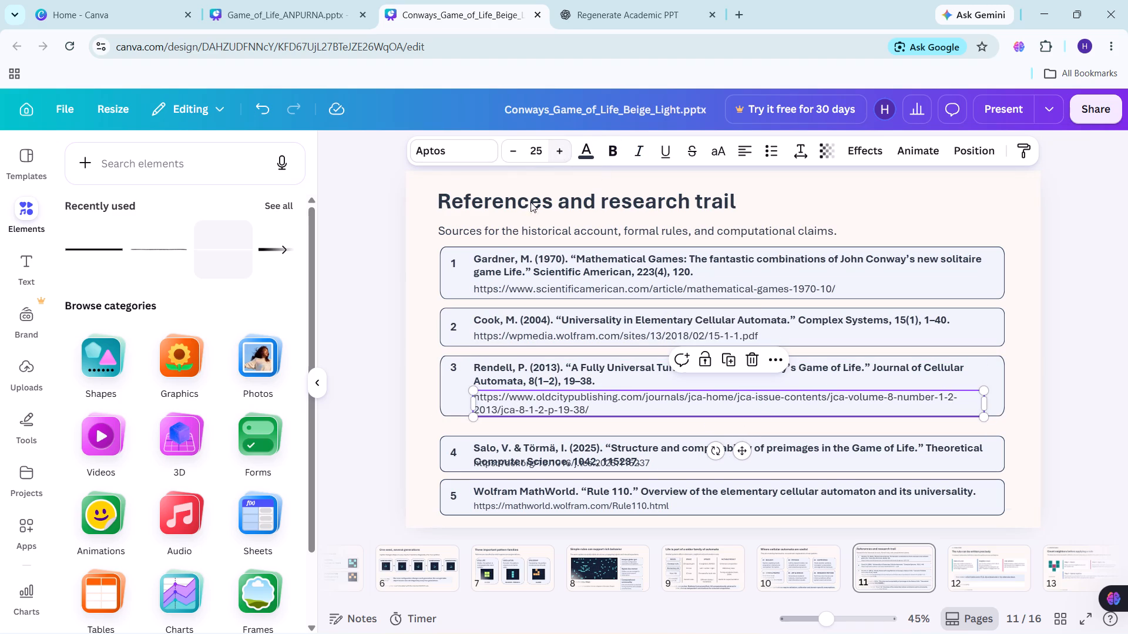
{"action": "left_click", "coordinate": [416, 357]}
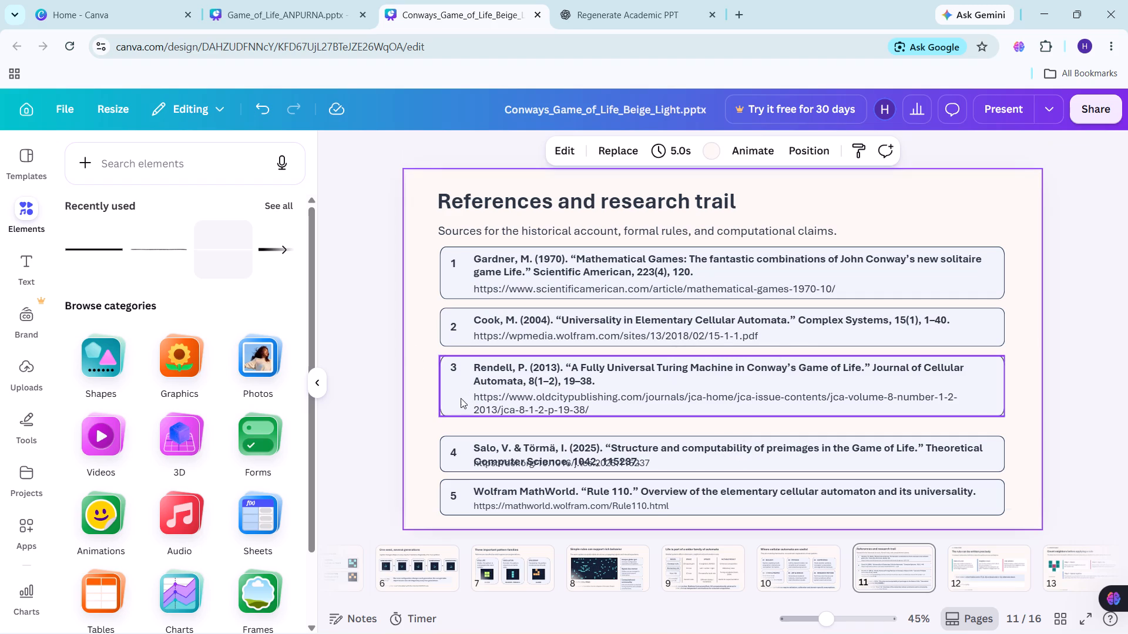
Nudge the third card's two-line URL up slightly so it clears the bottom edge of its box.
{"action": "left_click", "coordinate": [493, 400]}
{"action": "key", "text": "Up"}
{"action": "key", "text": "Up"}
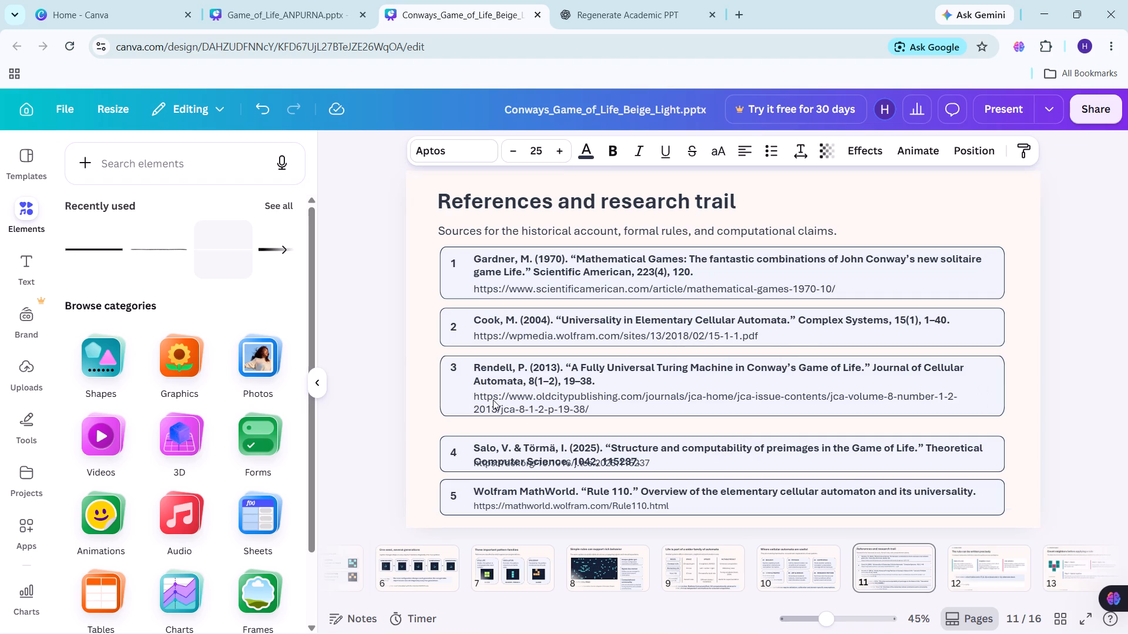
{"action": "key", "text": "Up"}
{"action": "key", "text": "Up"}
{"action": "key", "text": "Up"}
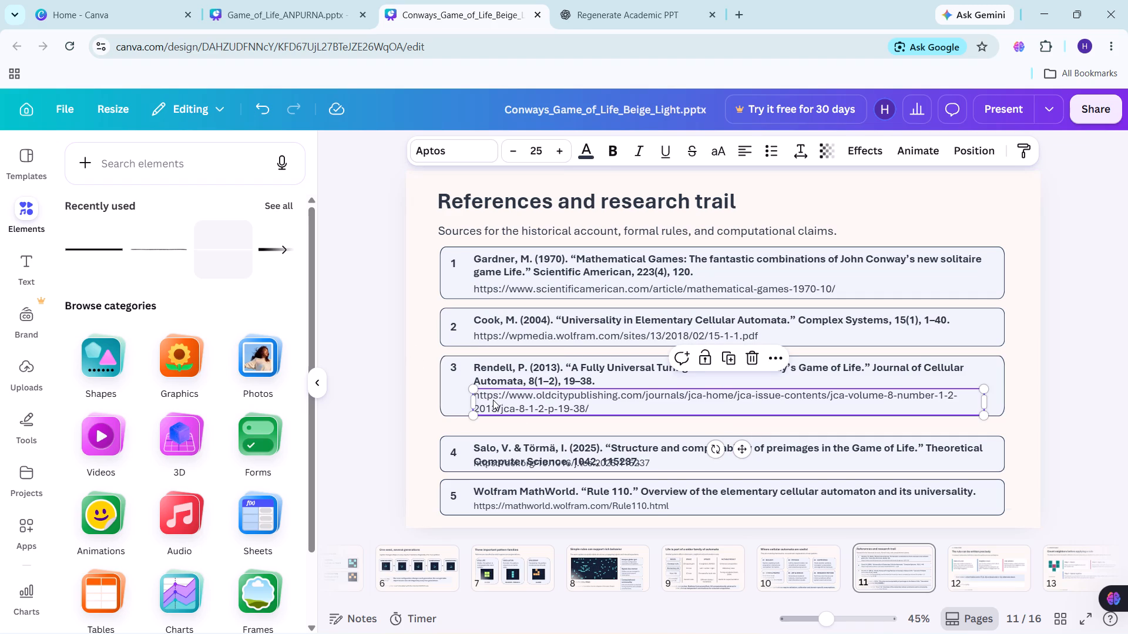
{"action": "key", "text": "Up"}
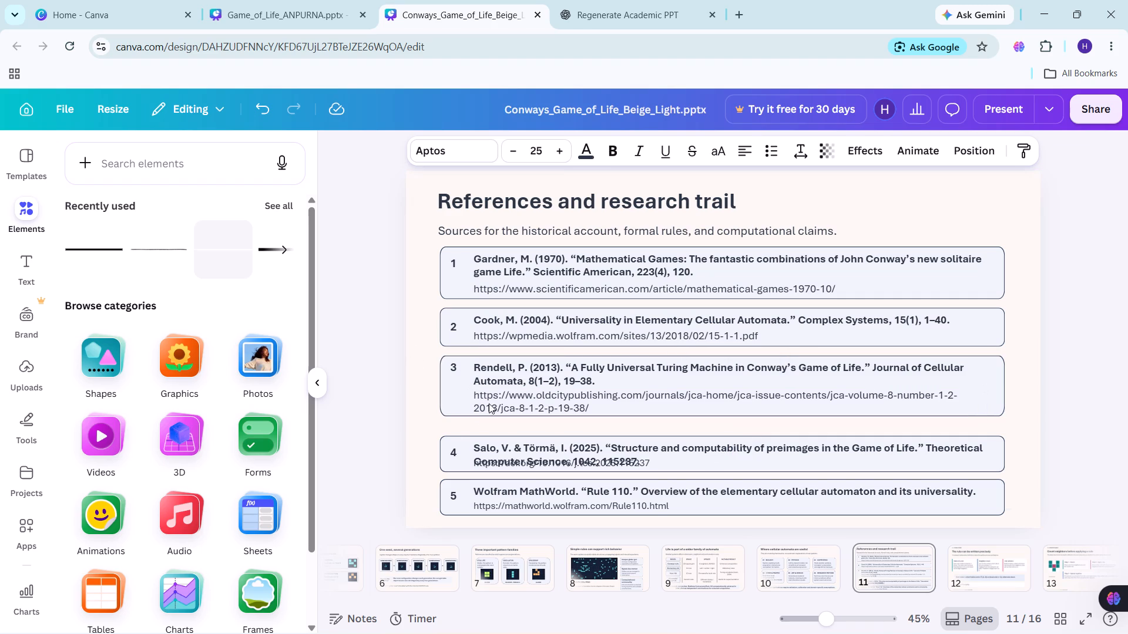
{"action": "key", "text": "Up"}
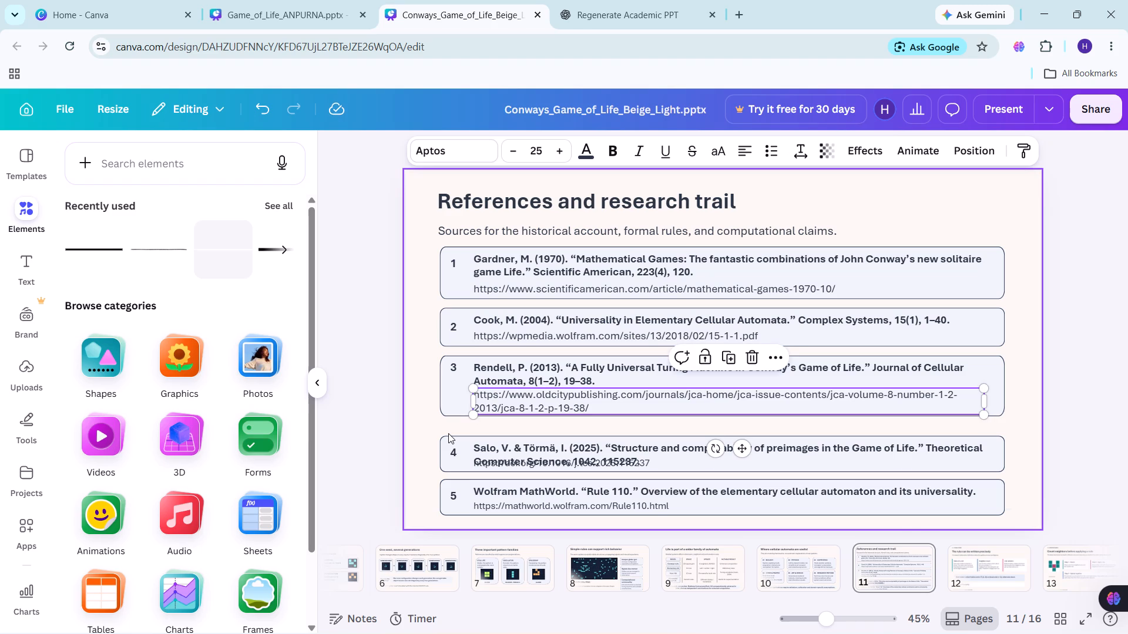
{"action": "key", "text": "Up"}
{"action": "key", "text": "Up"}
{"action": "left_click", "coordinate": [467, 431]}
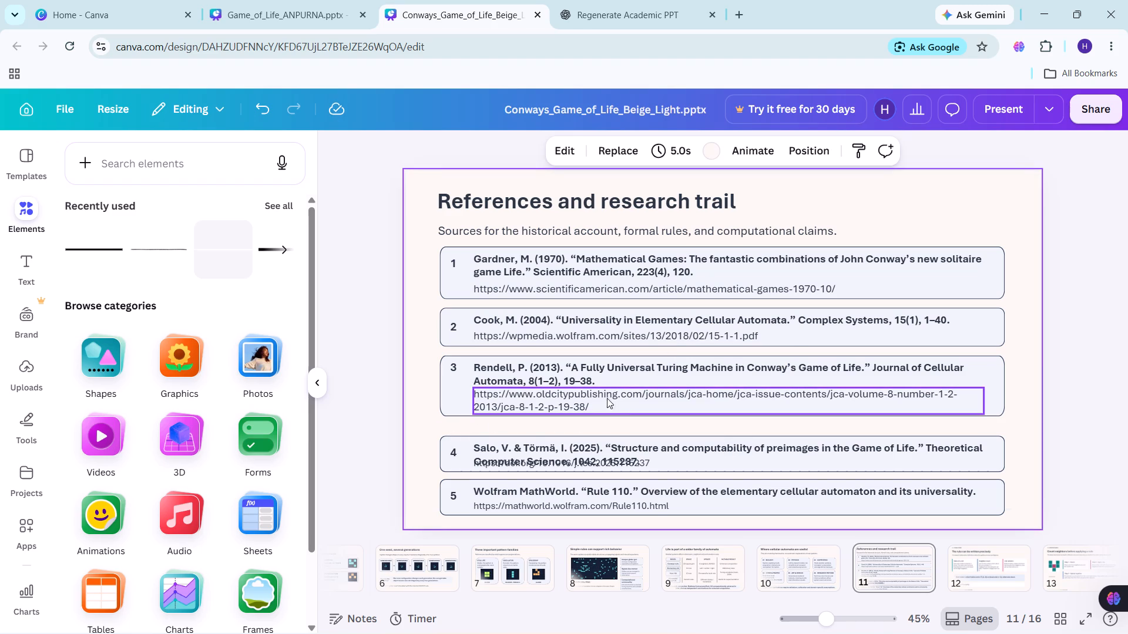
Nudge the Rendell citation in the third card up slightly to leave room above the URL.
{"action": "left_click", "coordinate": [548, 380]}
{"action": "key", "text": "Up"}
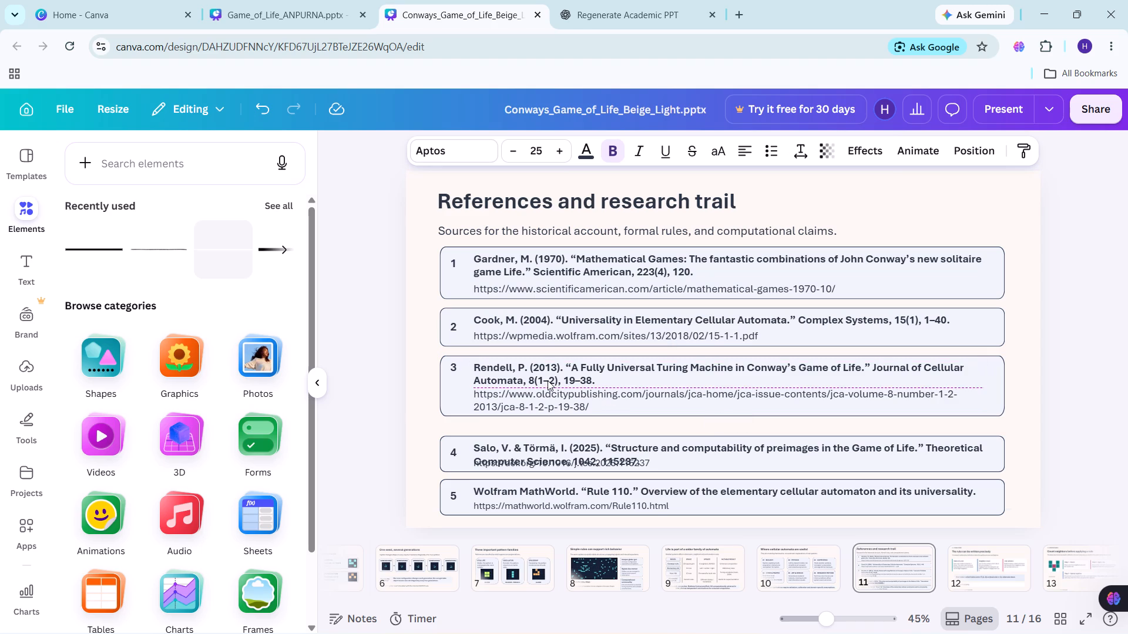
{"action": "key", "text": "Up"}
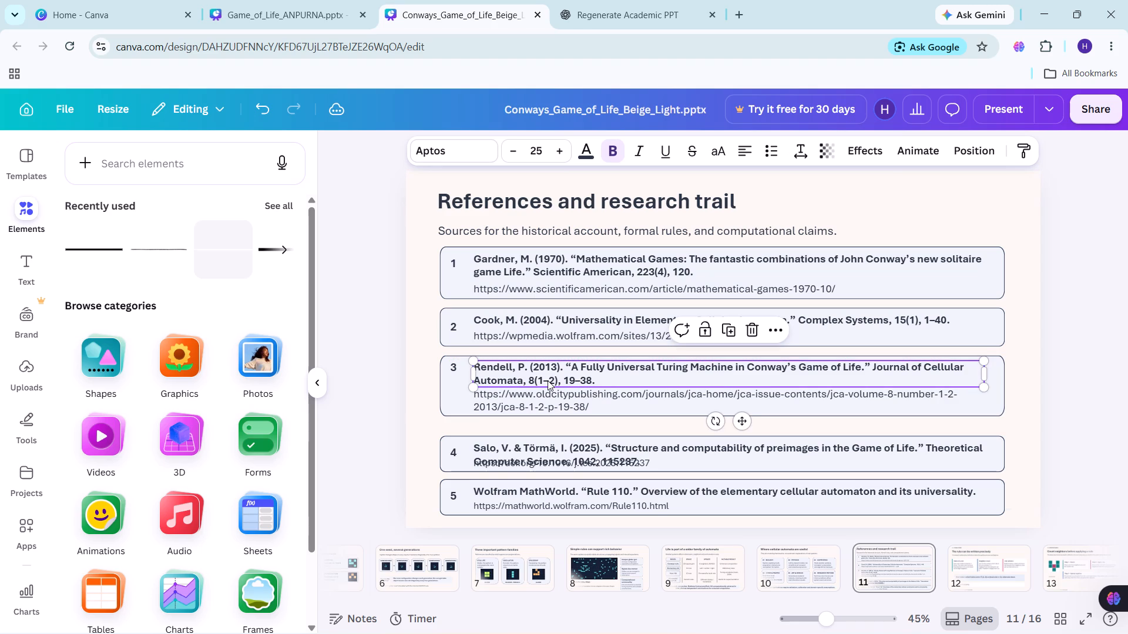
{"action": "key", "text": "Up"}
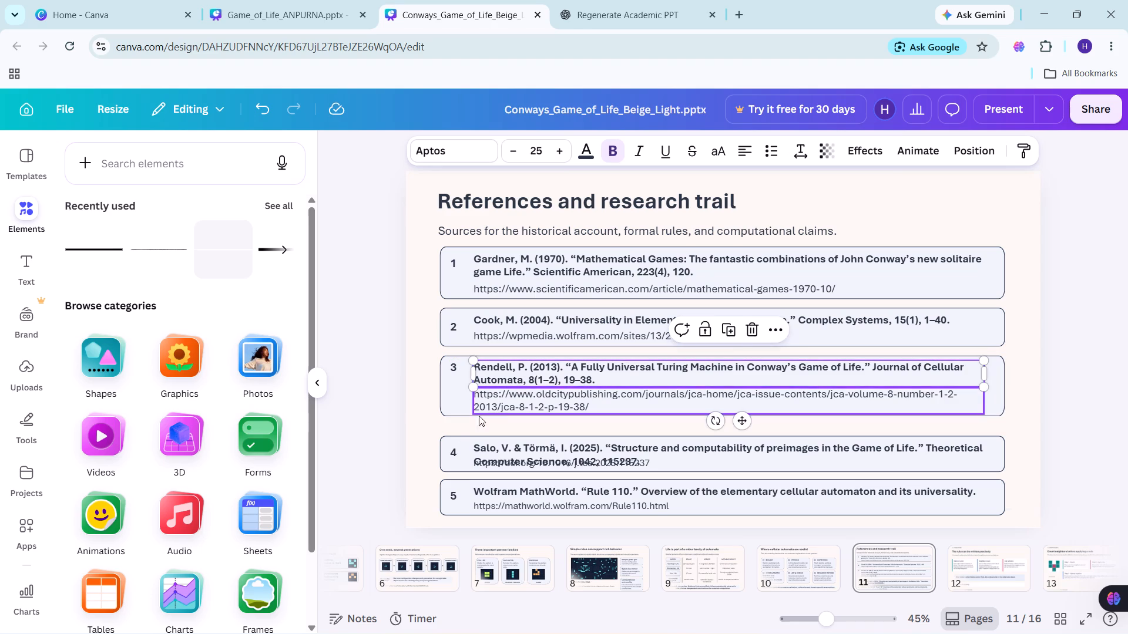
{"action": "left_click", "coordinate": [422, 434]}
Move the fourth card's box, number, Salo & Törmä citation and URL up together, closer to the third card.
{"action": "left_click_drag", "start_coordinate": [432, 429], "coordinate": [697, 462]}
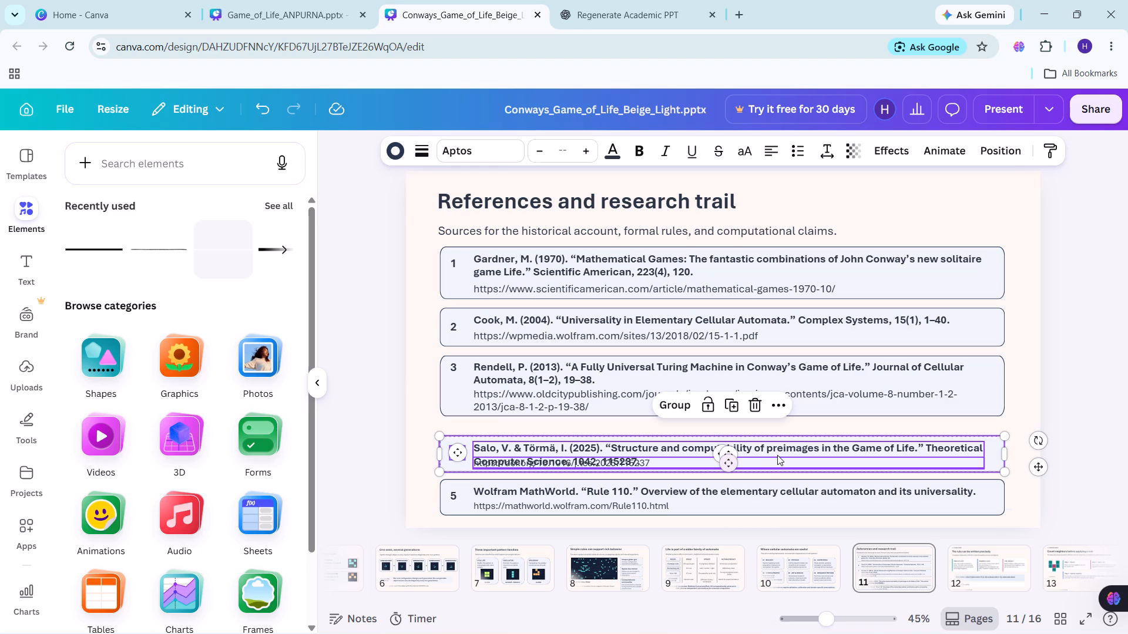
{"action": "left_click_drag", "start_coordinate": [777, 456], "coordinate": [777, 444]}
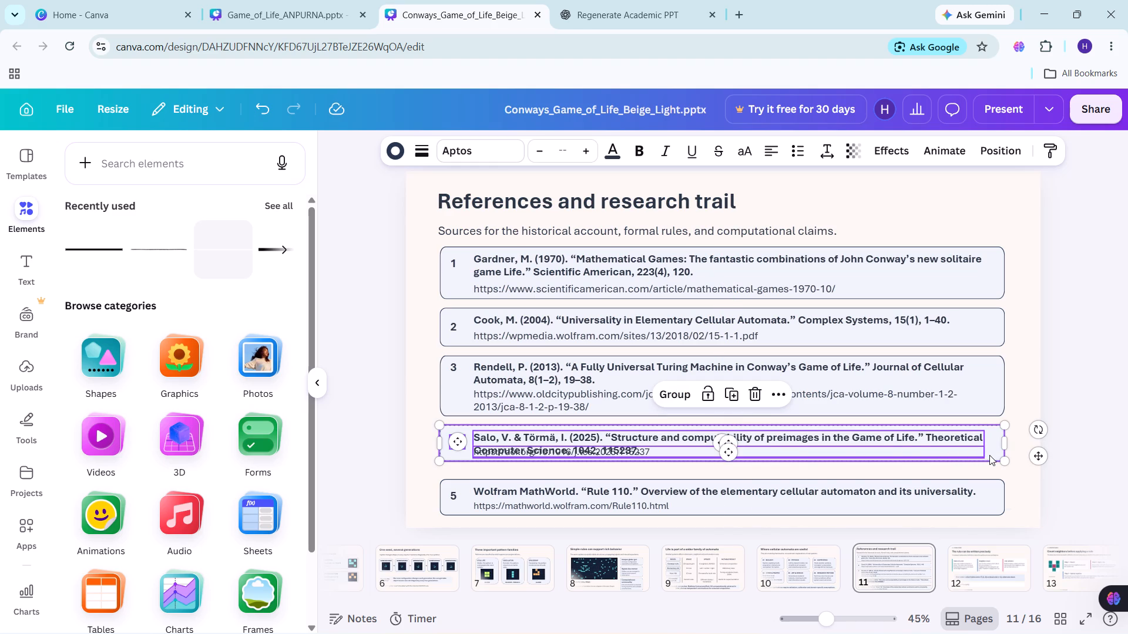
Stretch the fourth card's box downward to make room for a two-line citation and its URL.
{"action": "left_click", "coordinate": [989, 455]}
{"action": "left_click", "coordinate": [989, 455]}
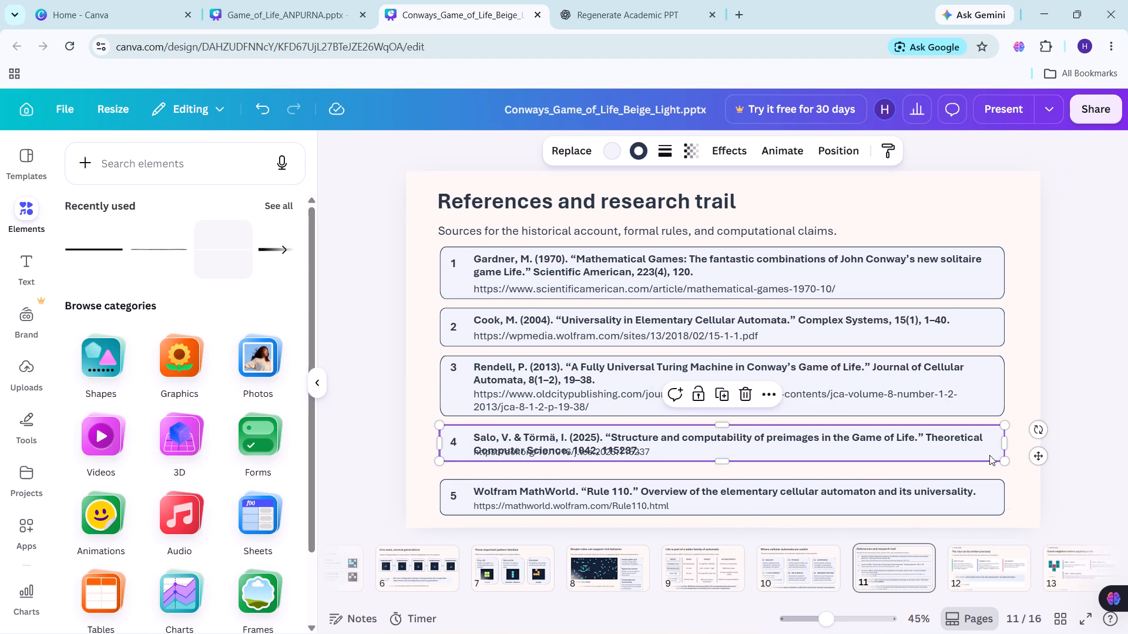
{"action": "left_click_drag", "start_coordinate": [720, 462], "coordinate": [723, 472]}
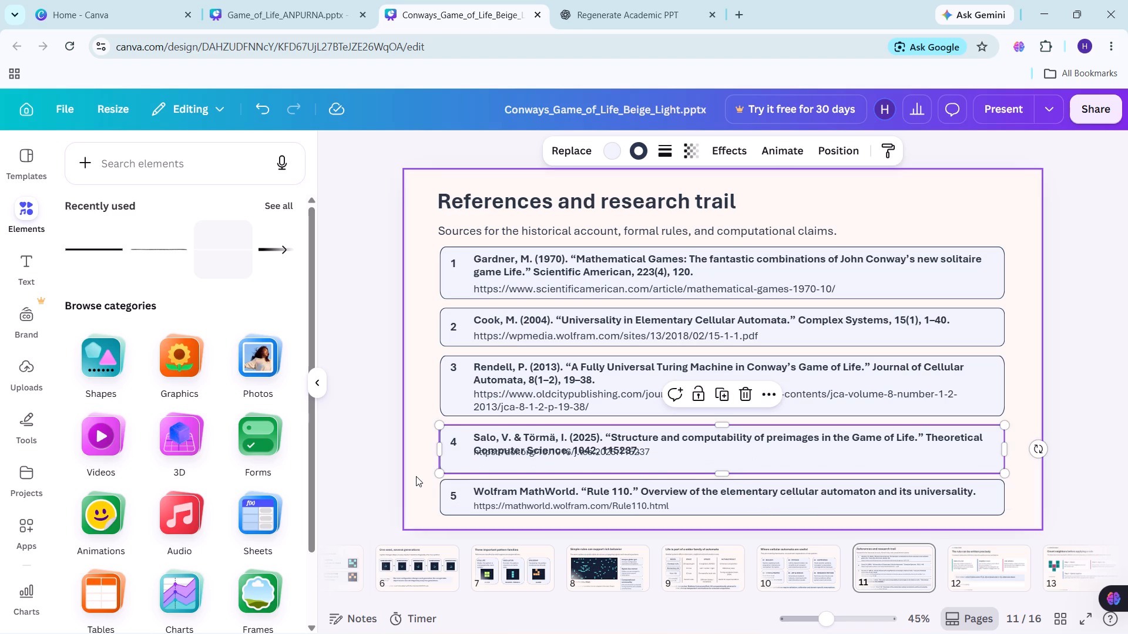
{"action": "left_click", "coordinate": [416, 476]}
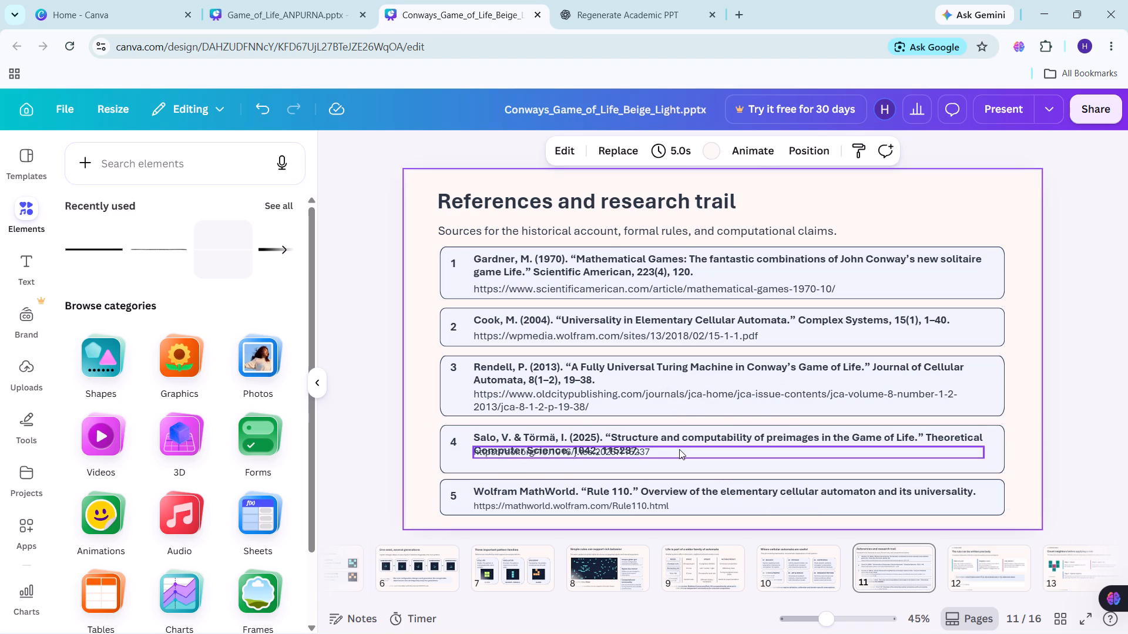
Lower the fourth card's DOI link so it sits clear below the Salo & Törmä citation.
{"action": "left_click_drag", "start_coordinate": [679, 449], "coordinate": [679, 463]}
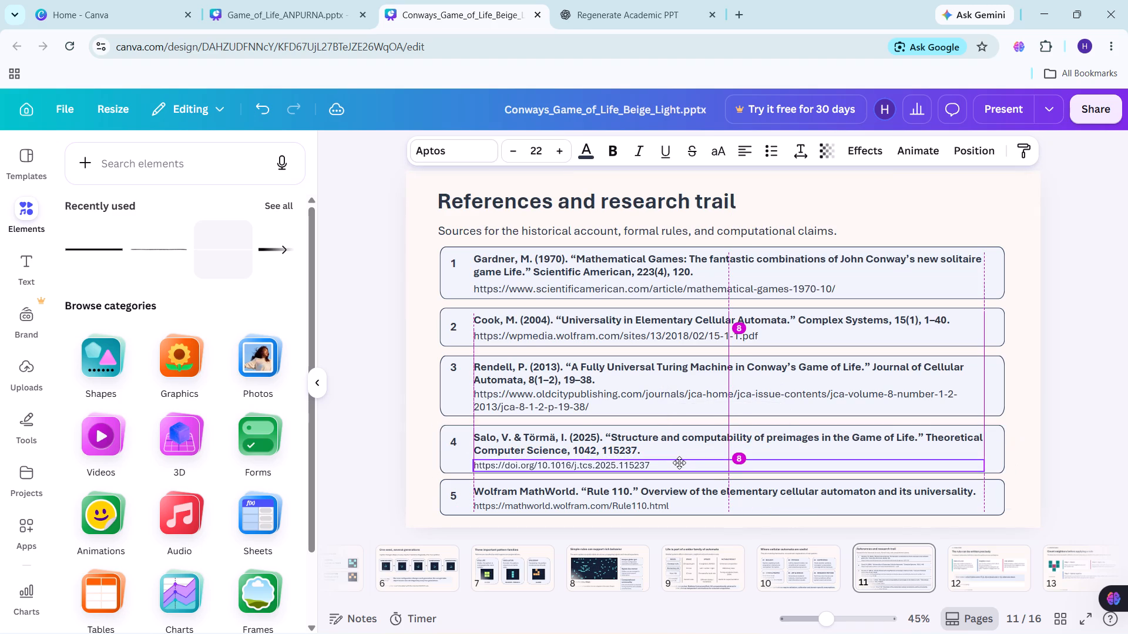
{"action": "left_click_drag", "start_coordinate": [679, 463], "coordinate": [679, 462]}
{"action": "left_click", "coordinate": [387, 461]}
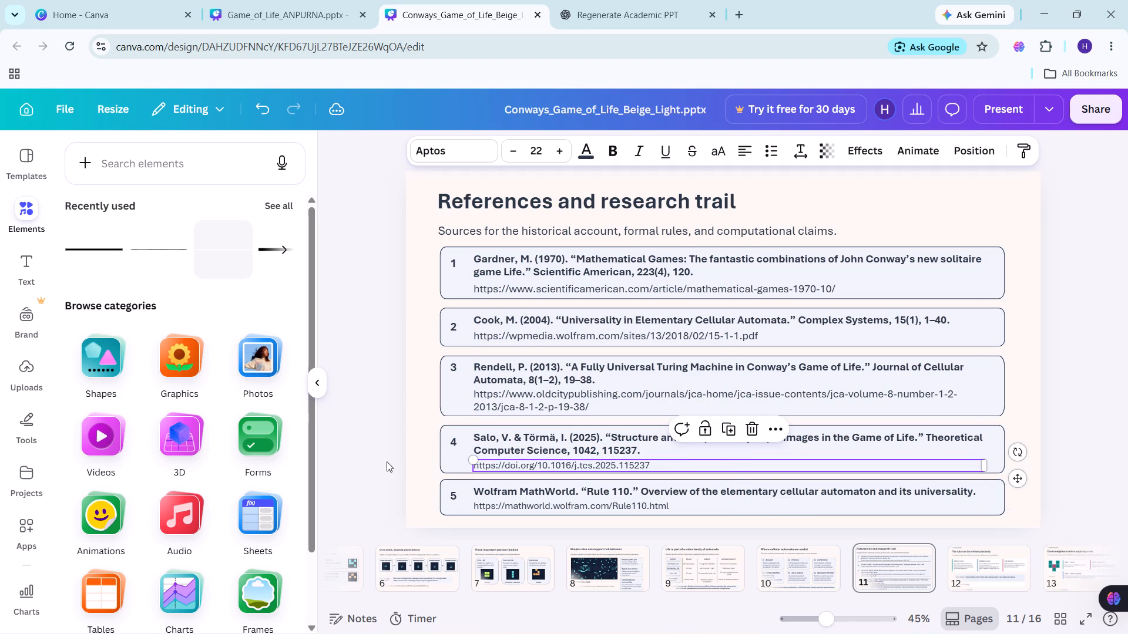
Set the fourth card's DOI link font size to 25.
{"action": "double_click", "coordinate": [559, 467]}
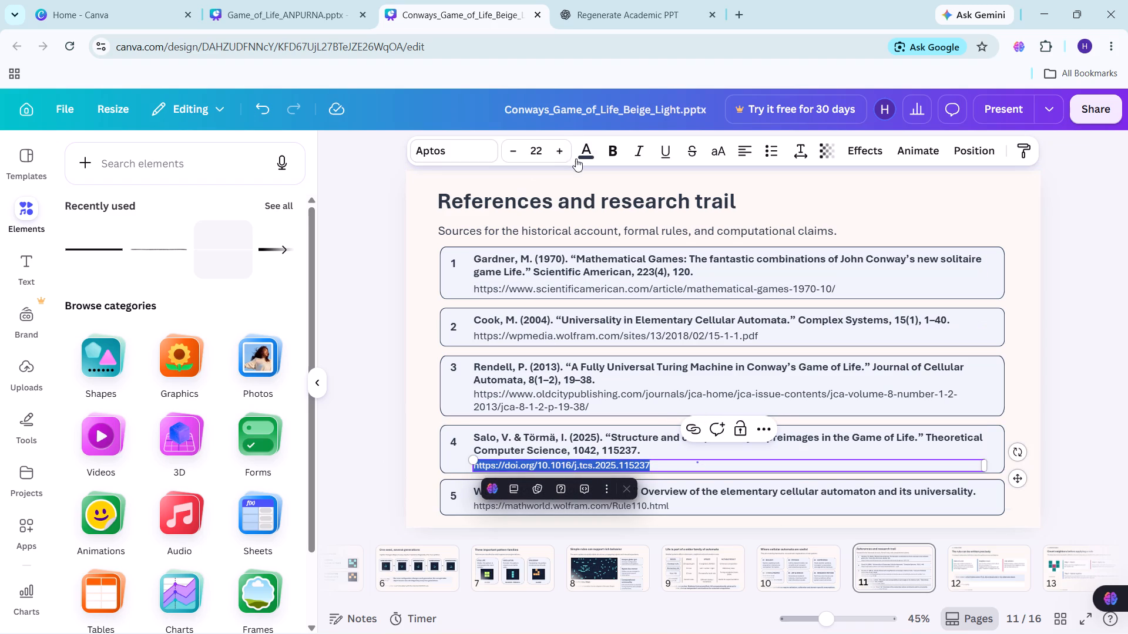
{"action": "triple_click", "coordinate": [558, 150]}
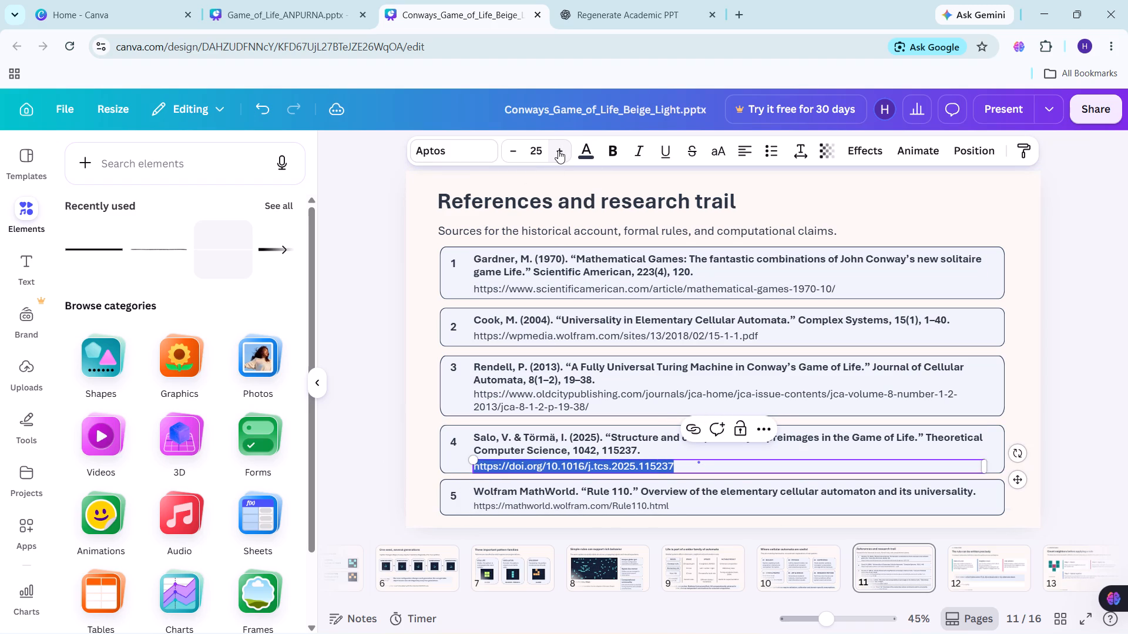
{"action": "left_click", "coordinate": [421, 376]}
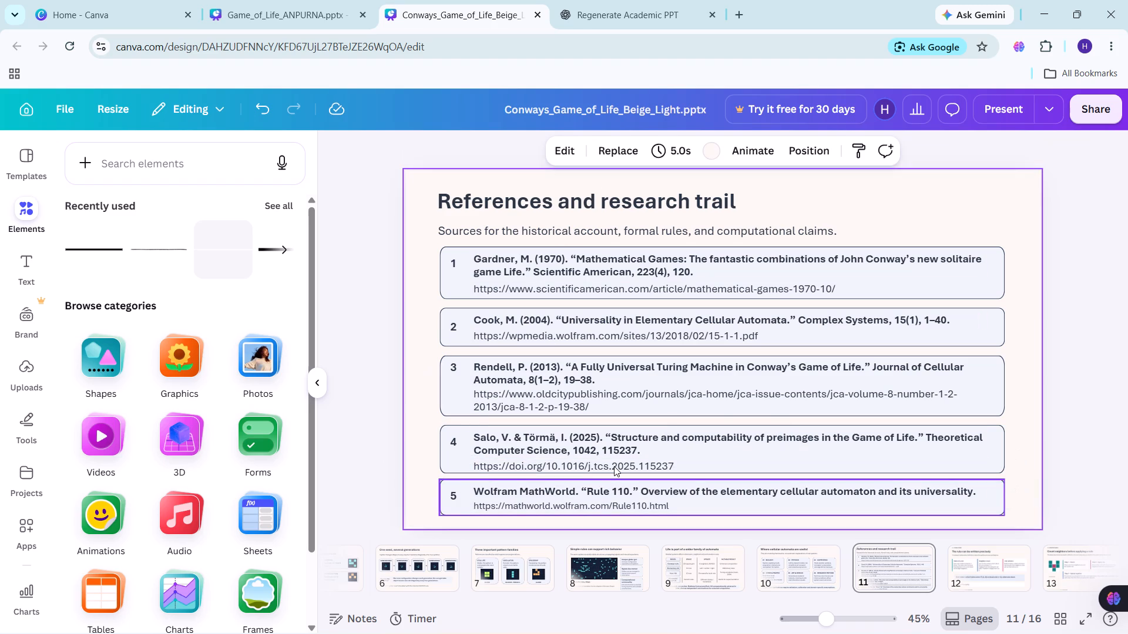
Nudge the fourth card's DOI link up slightly so it sits clear of the box's bottom edge.
{"action": "left_click", "coordinate": [614, 466]}
{"action": "key", "text": "Up"}
{"action": "key", "text": "Up"}
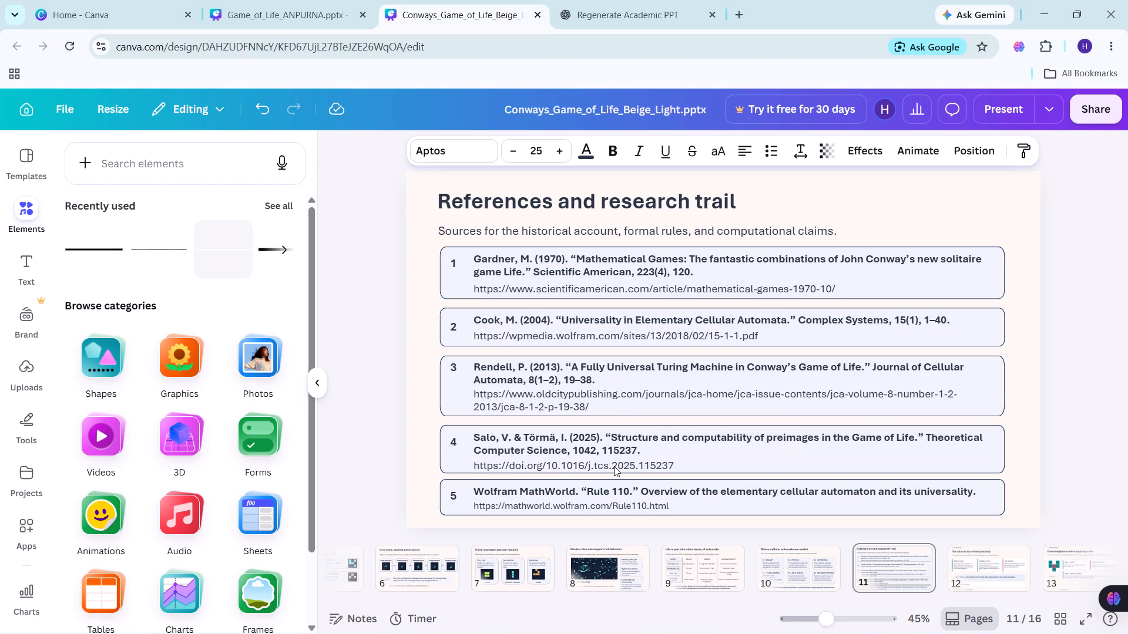
{"action": "key", "text": "Up"}
{"action": "key", "text": "Up"}
{"action": "key", "text": "Up"}
{"action": "key", "text": "Up"}
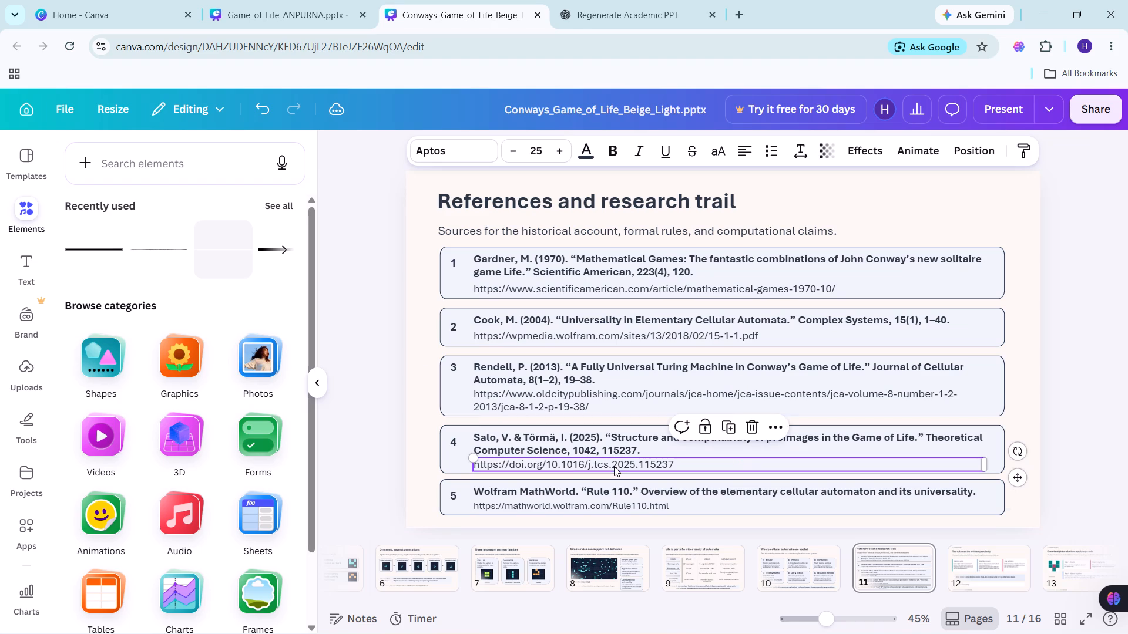
{"action": "left_click", "coordinate": [415, 464]}
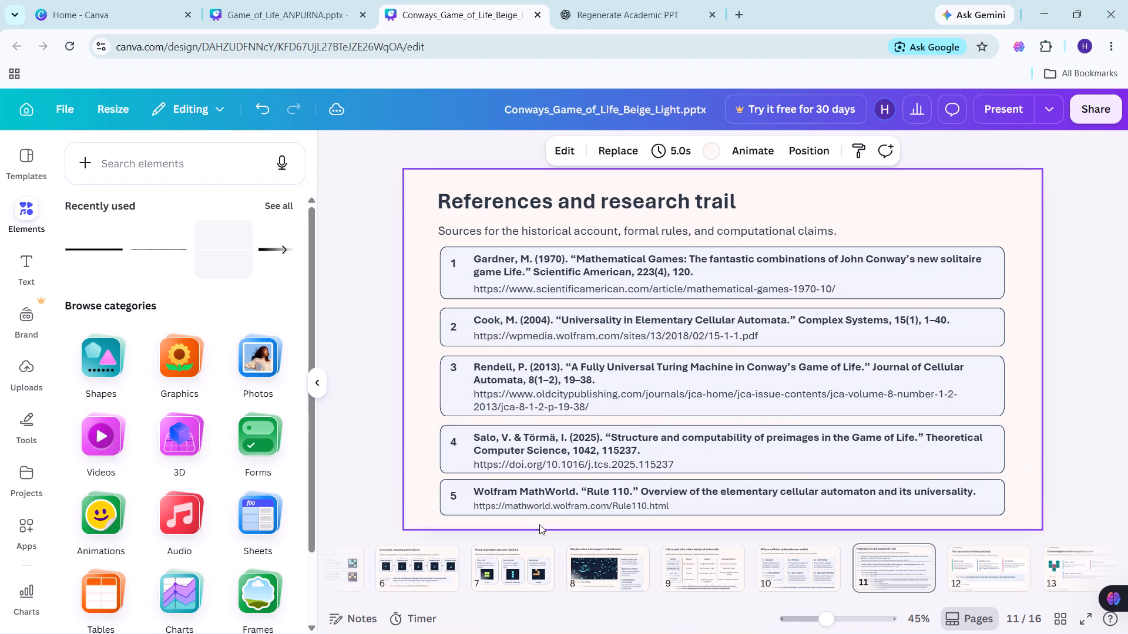
Set the font size of the fifth card's MathWorld URL to 25.
{"action": "left_click", "coordinate": [663, 505]}
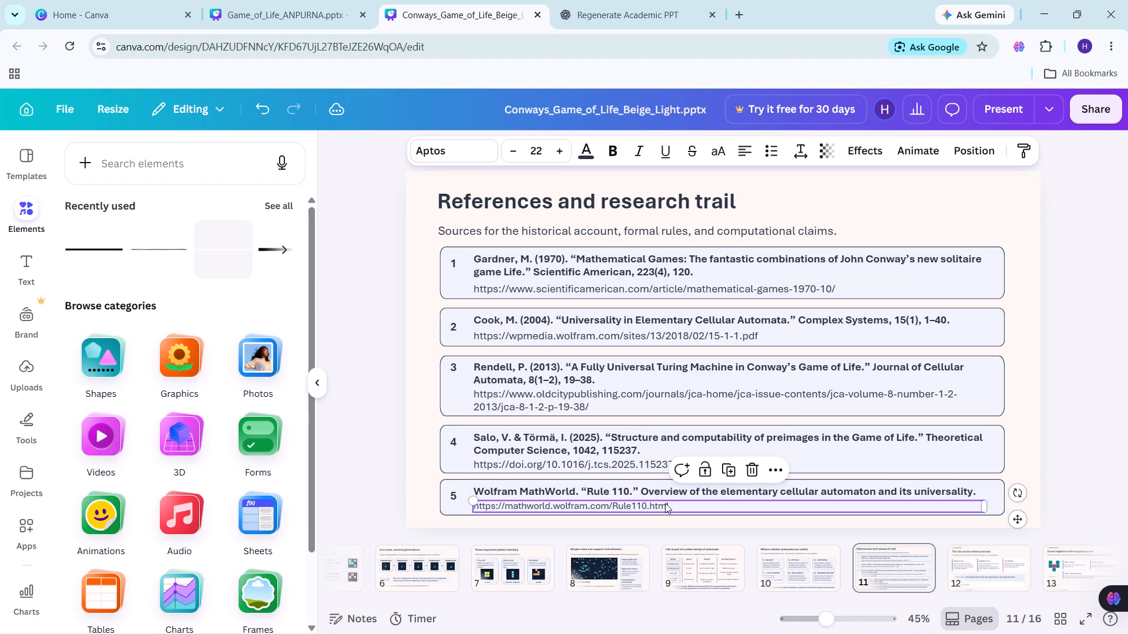
{"action": "double_click", "coordinate": [561, 150]}
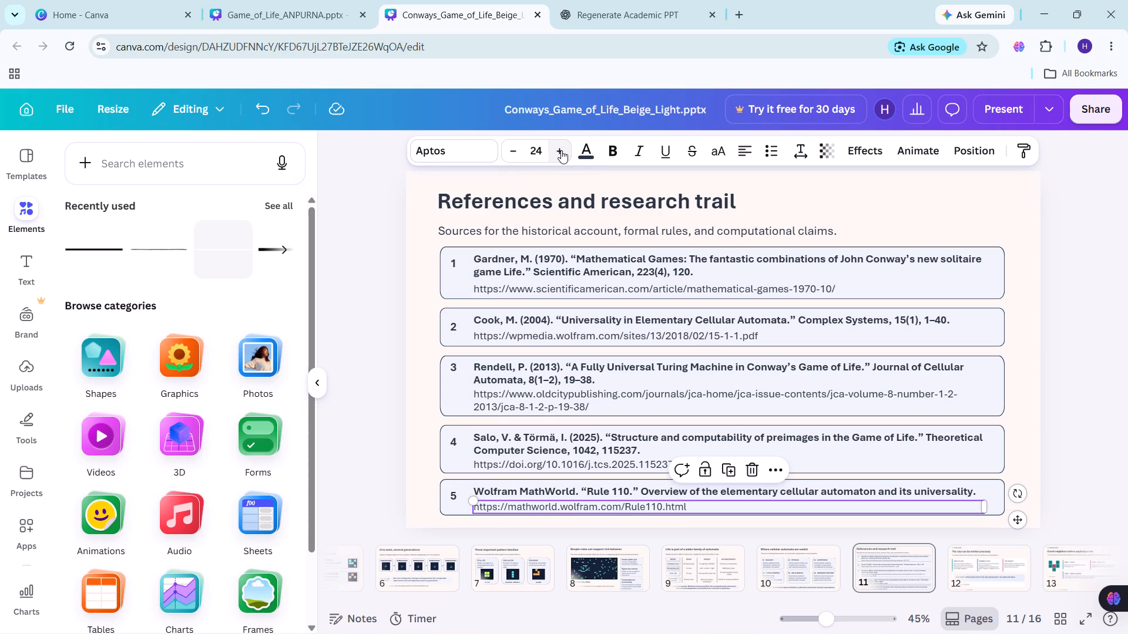
{"action": "left_click", "coordinate": [561, 150]}
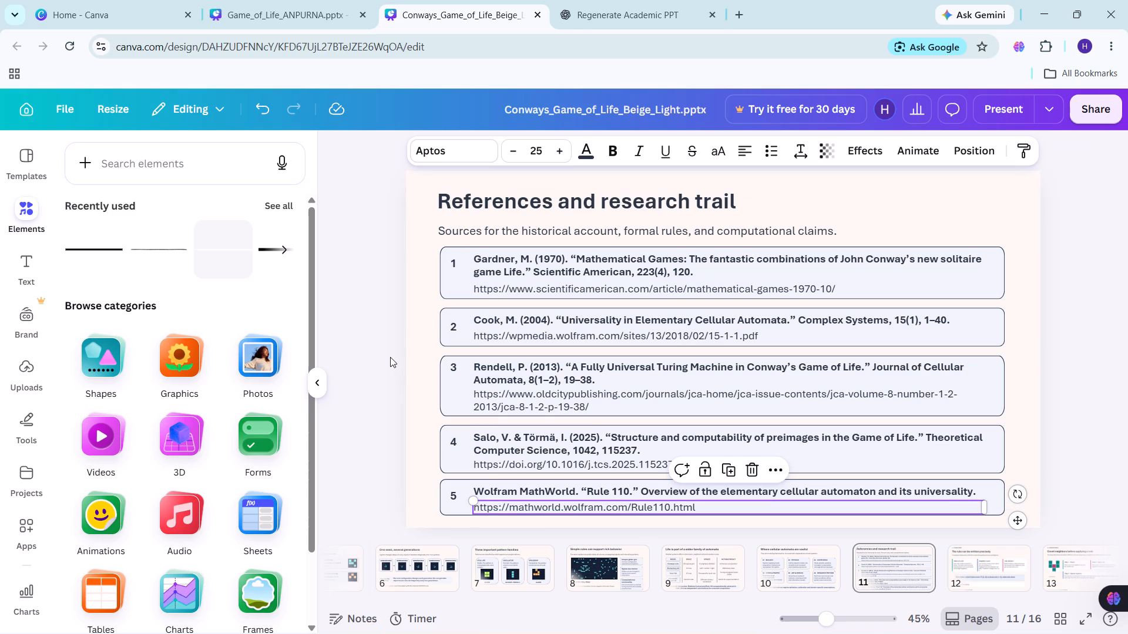
{"action": "left_click", "coordinate": [398, 366]}
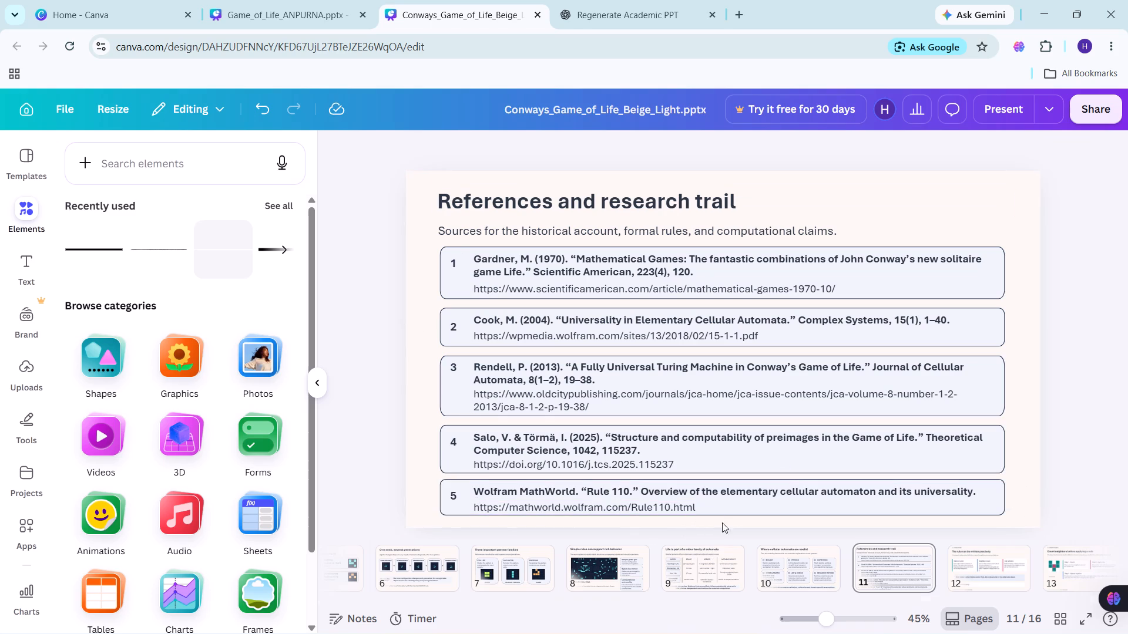
Stretch the fifth card's box slightly downward to leave more space beneath the MathWorld URL.
{"action": "left_click", "coordinate": [731, 508]}
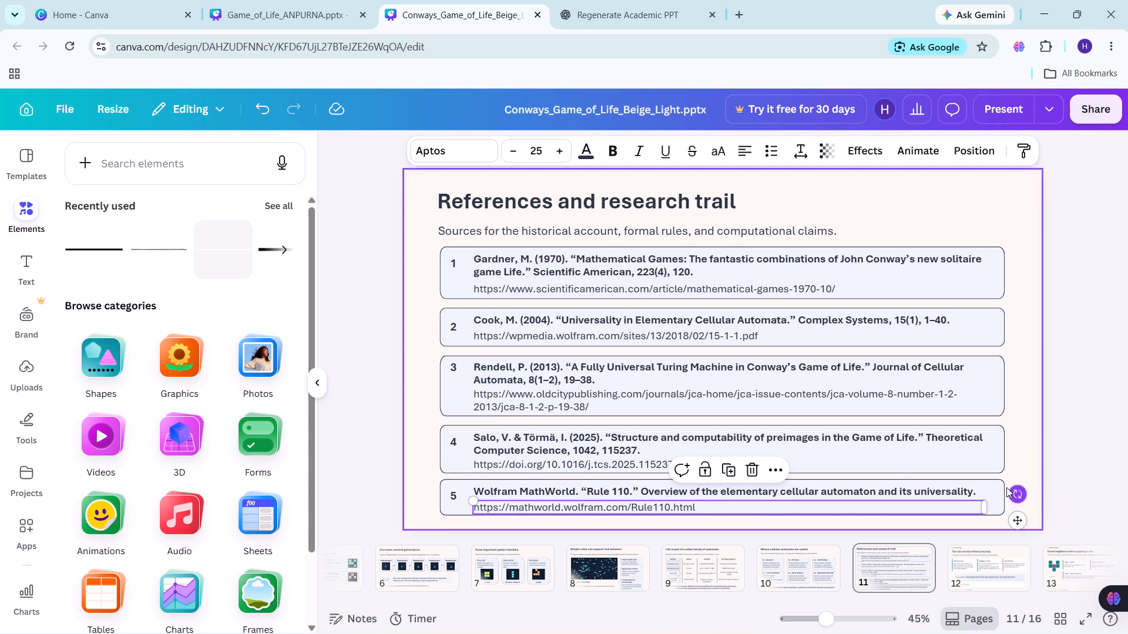
{"action": "left_click", "coordinate": [1001, 493]}
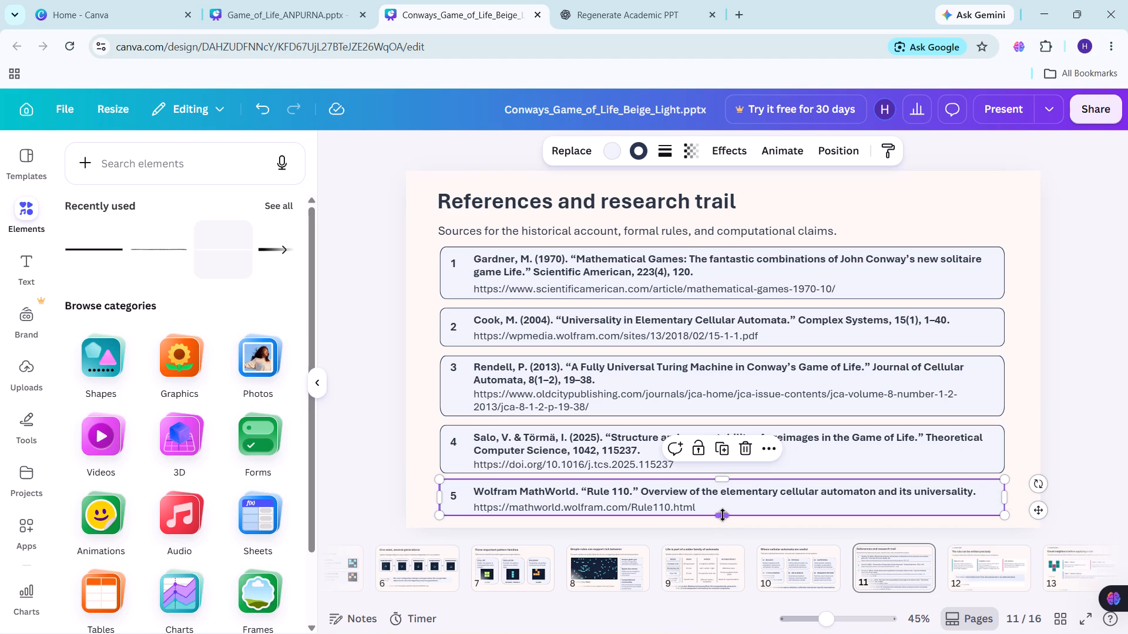
{"action": "left_click", "coordinate": [723, 515]}
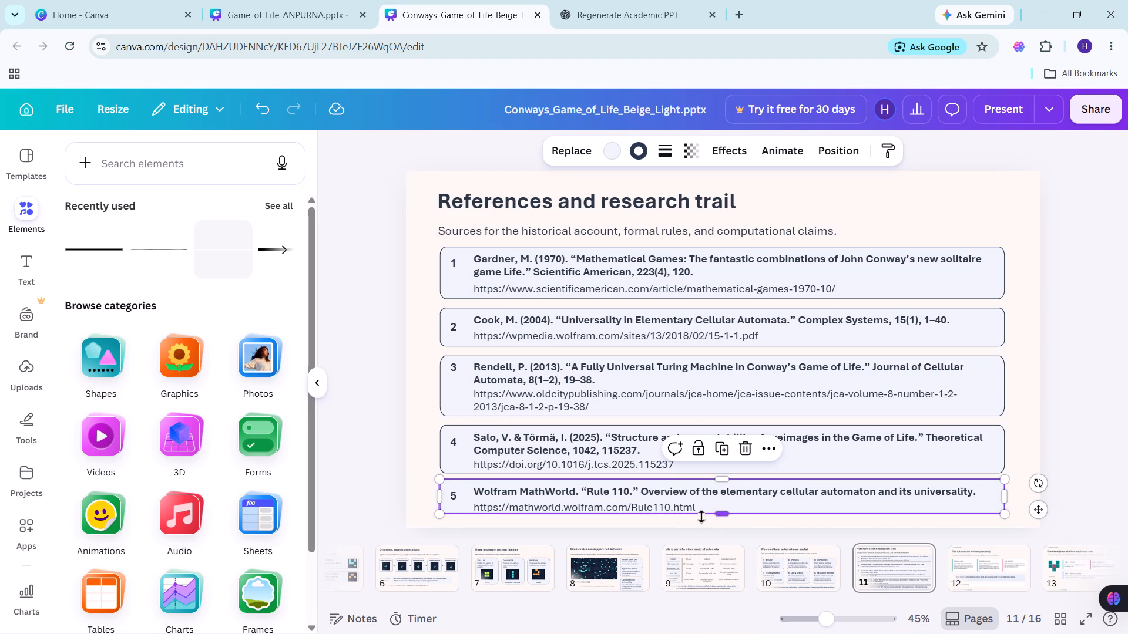
{"action": "left_click", "coordinate": [729, 515]}
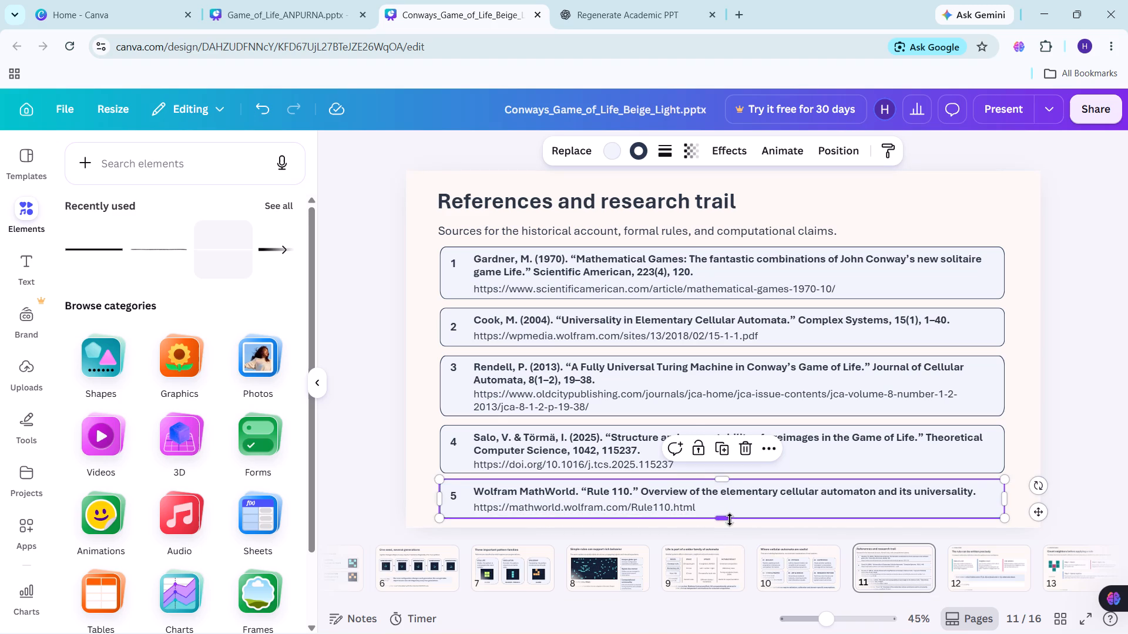
{"action": "left_click", "coordinate": [1045, 391]}
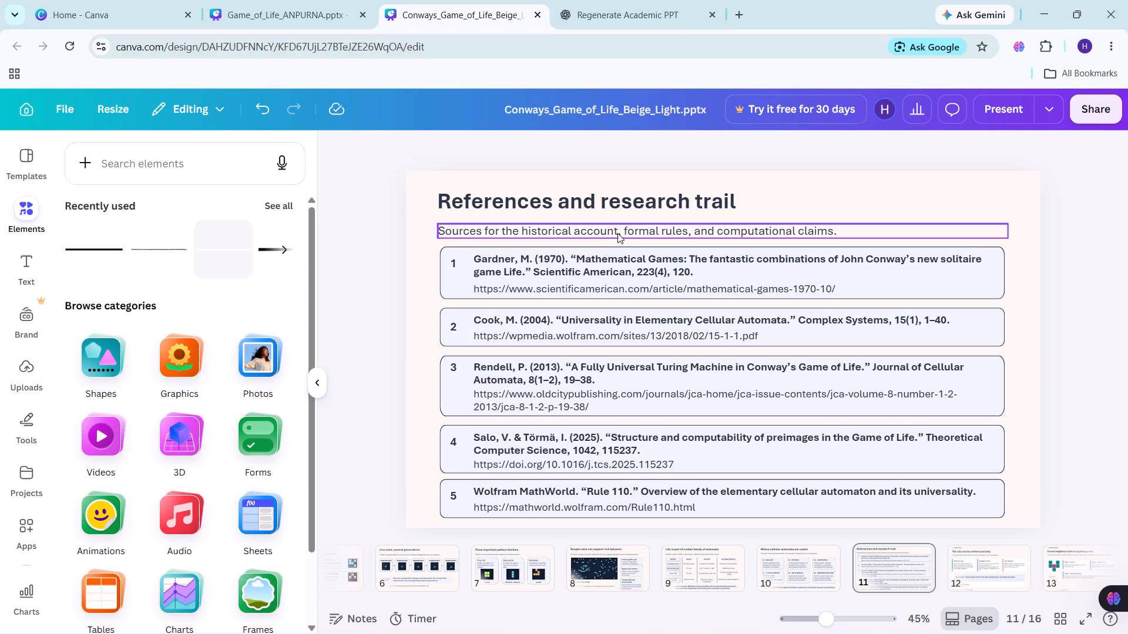
Nudge the references slide's title and its subtitle up slightly, away from the first card.
{"action": "left_click", "coordinate": [625, 212]}
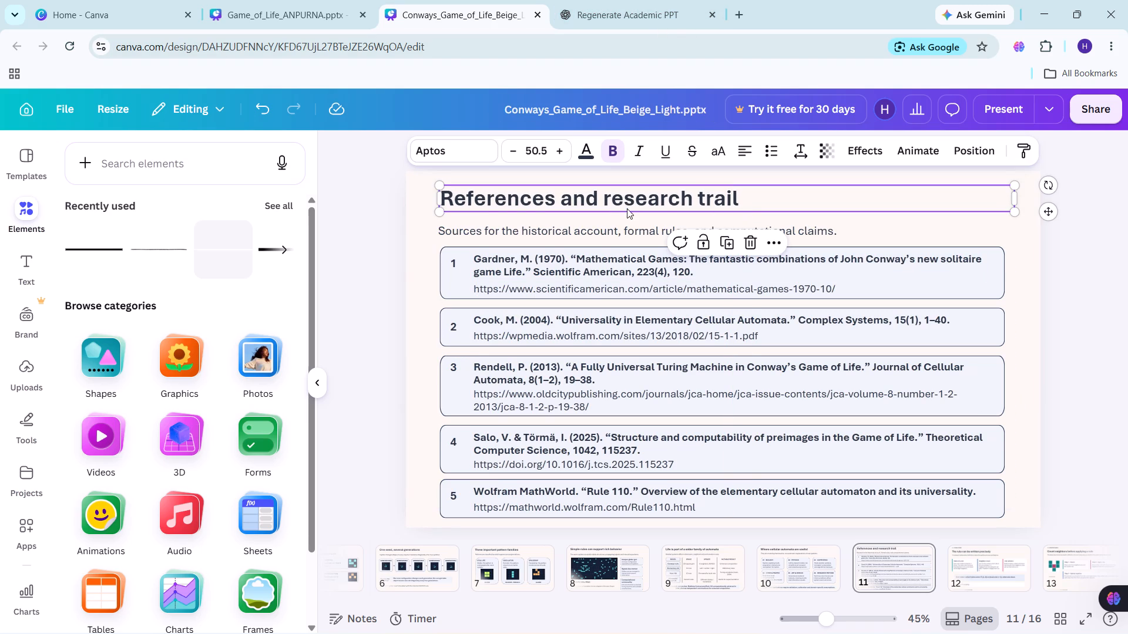
{"action": "left_click", "coordinate": [633, 226]}
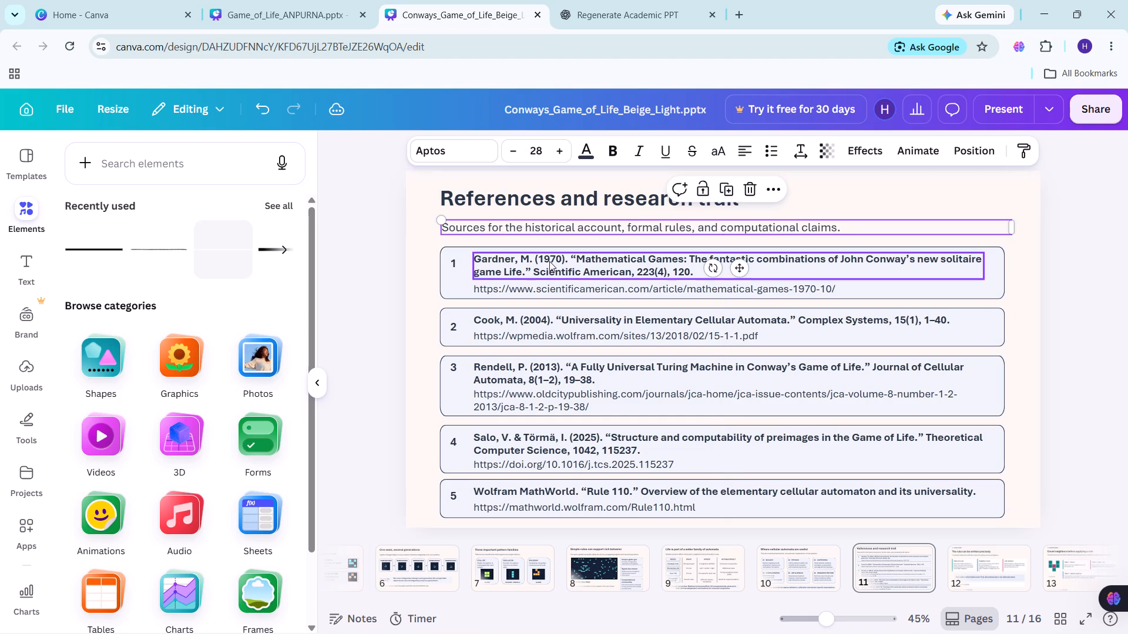
Move all five reference cards, with their numbers and URLs, up slightly together on the references slide.
{"action": "left_click", "coordinate": [420, 244]}
{"action": "left_click_drag", "start_coordinate": [420, 244], "coordinate": [717, 456]}
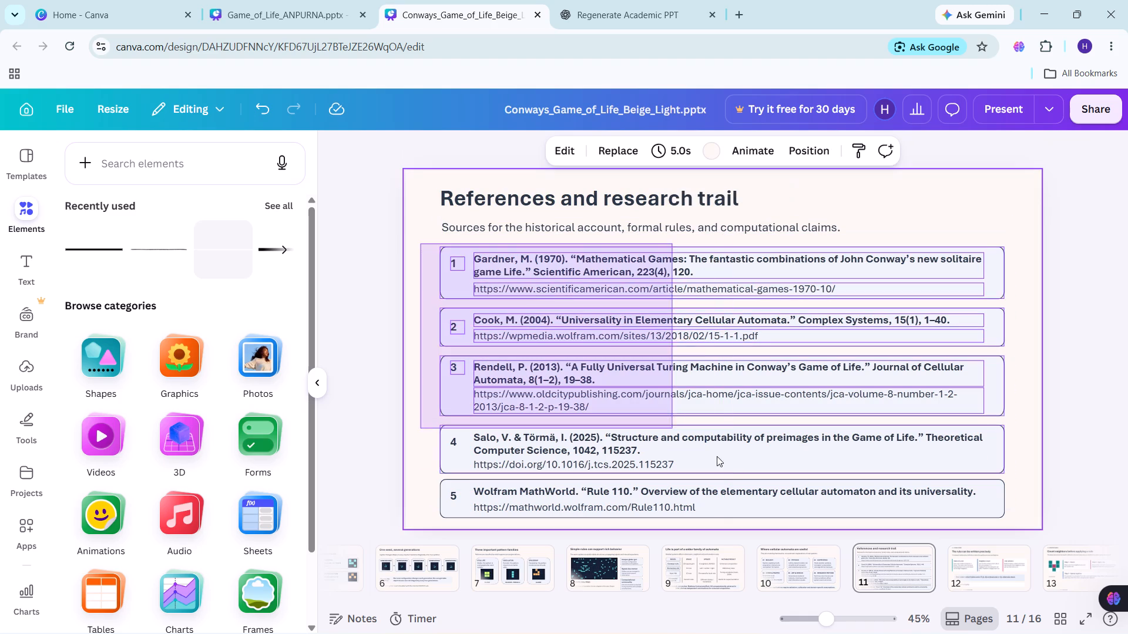
{"action": "left_click_drag", "start_coordinate": [717, 456], "coordinate": [768, 511]}
{"action": "left_click", "coordinate": [790, 450]}
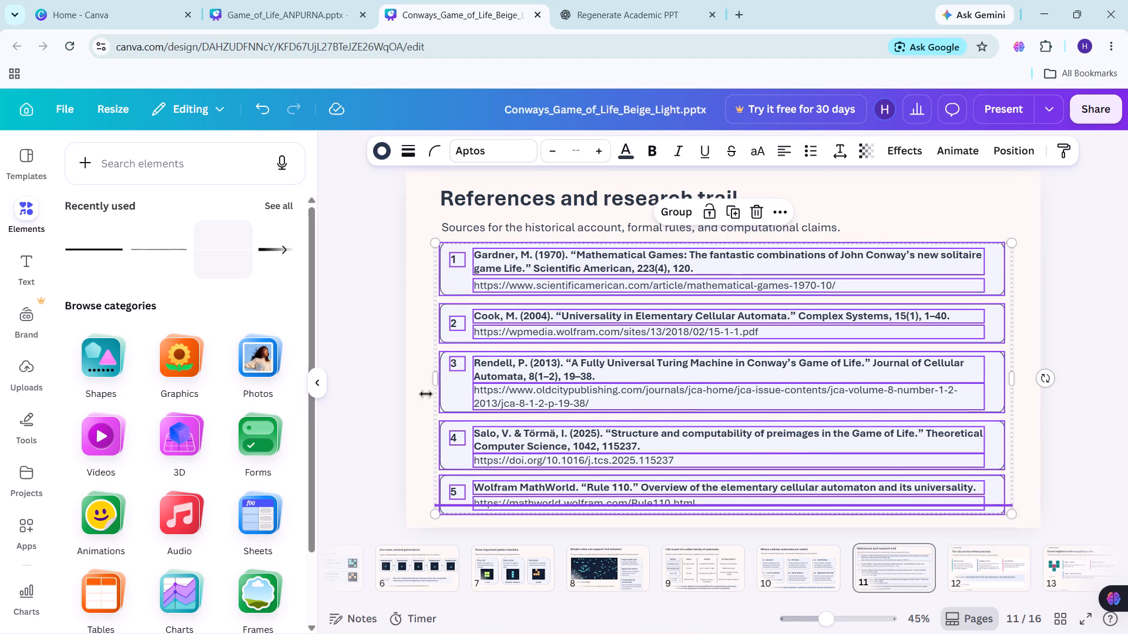
{"action": "left_click", "coordinate": [372, 397]}
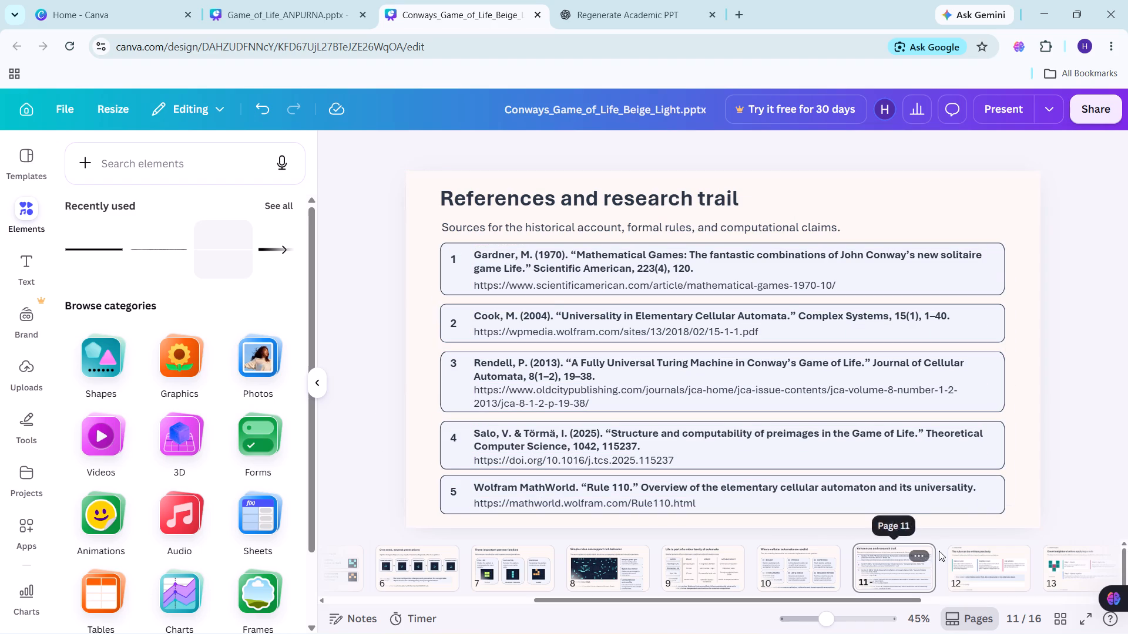
Move the references slide from page 11 to the end of the presentation, as page 16.
{"action": "left_click", "coordinate": [982, 561]}
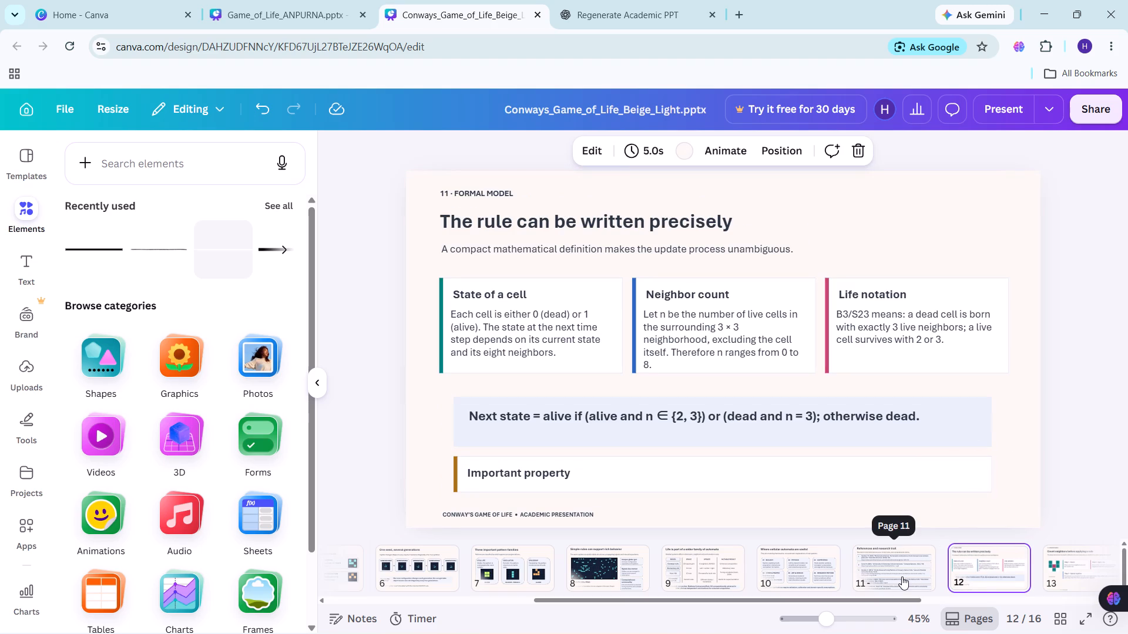
{"action": "left_click_drag", "start_coordinate": [902, 576], "coordinate": [1048, 581]}
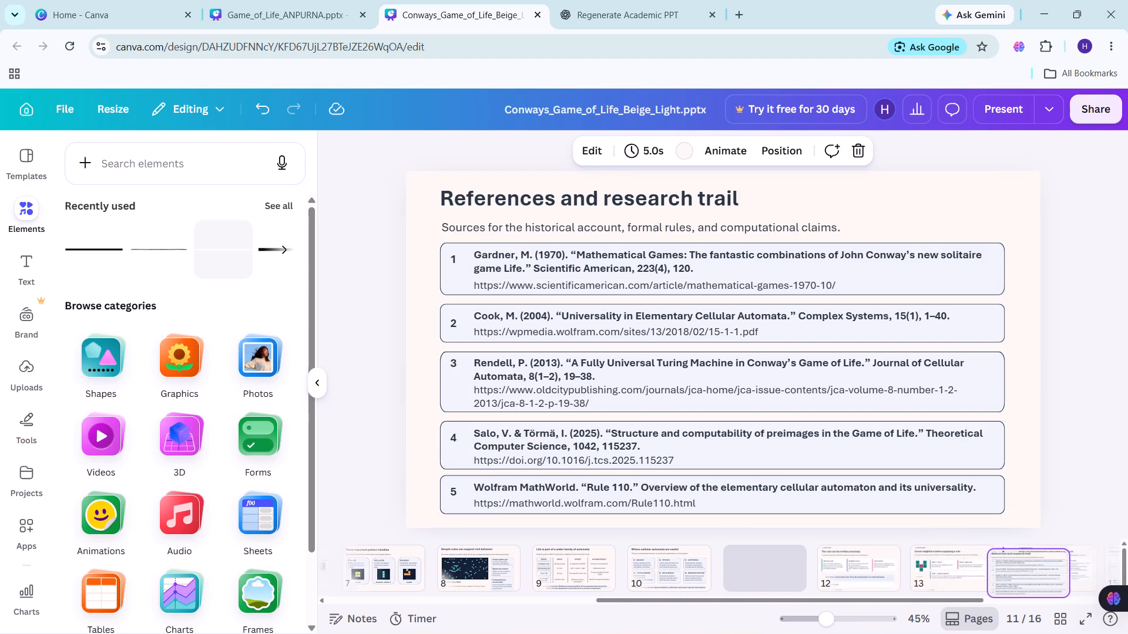
{"action": "left_click_drag", "start_coordinate": [1048, 581], "coordinate": [1048, 586]}
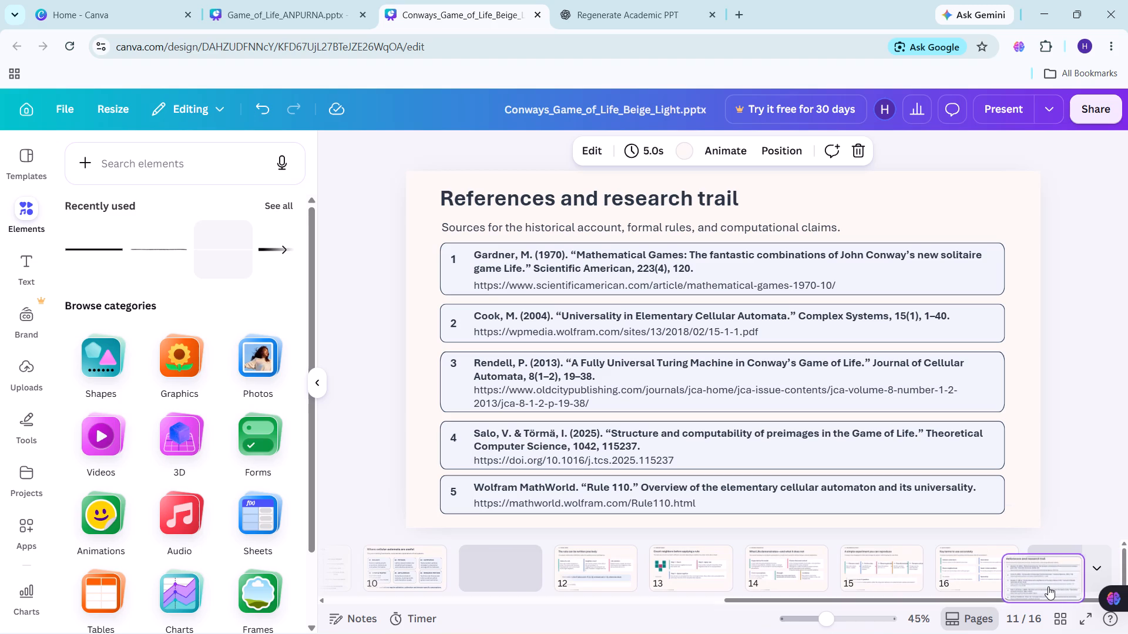
{"action": "left_click_drag", "start_coordinate": [1048, 586], "coordinate": [1048, 586]}
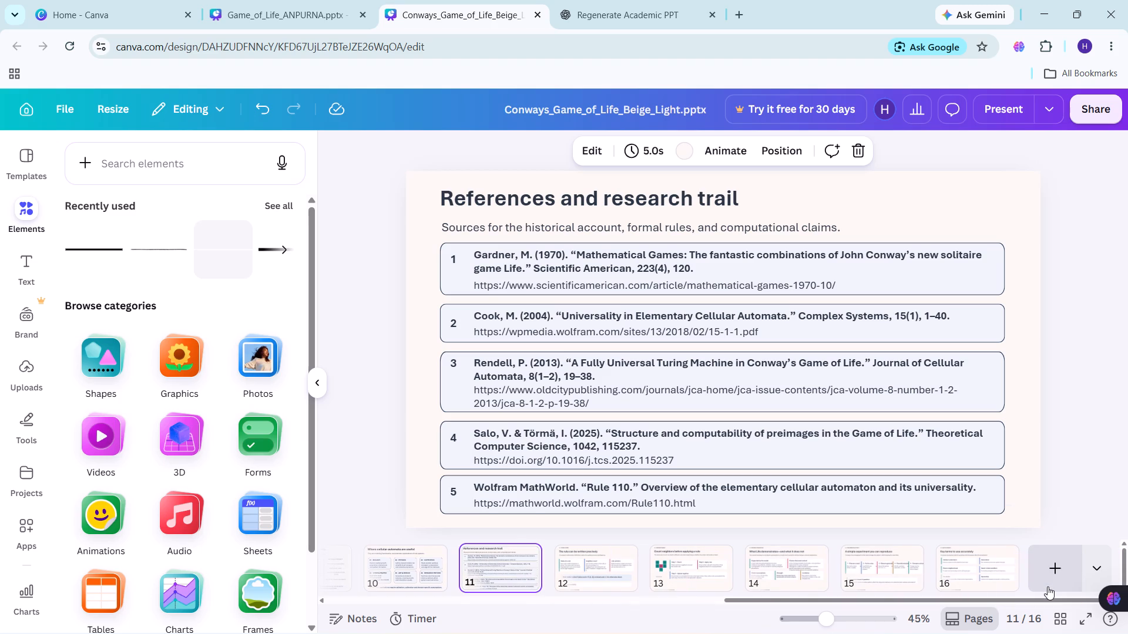
{"action": "left_click_drag", "start_coordinate": [493, 568], "coordinate": [503, 562]}
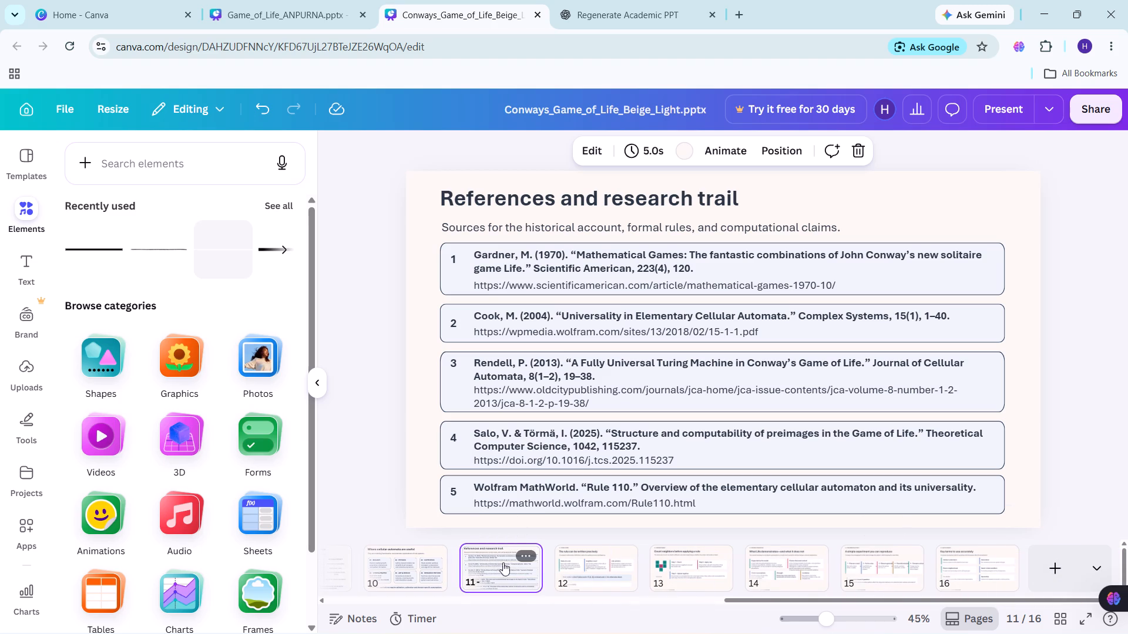
{"action": "left_click_drag", "start_coordinate": [503, 562], "coordinate": [923, 579]}
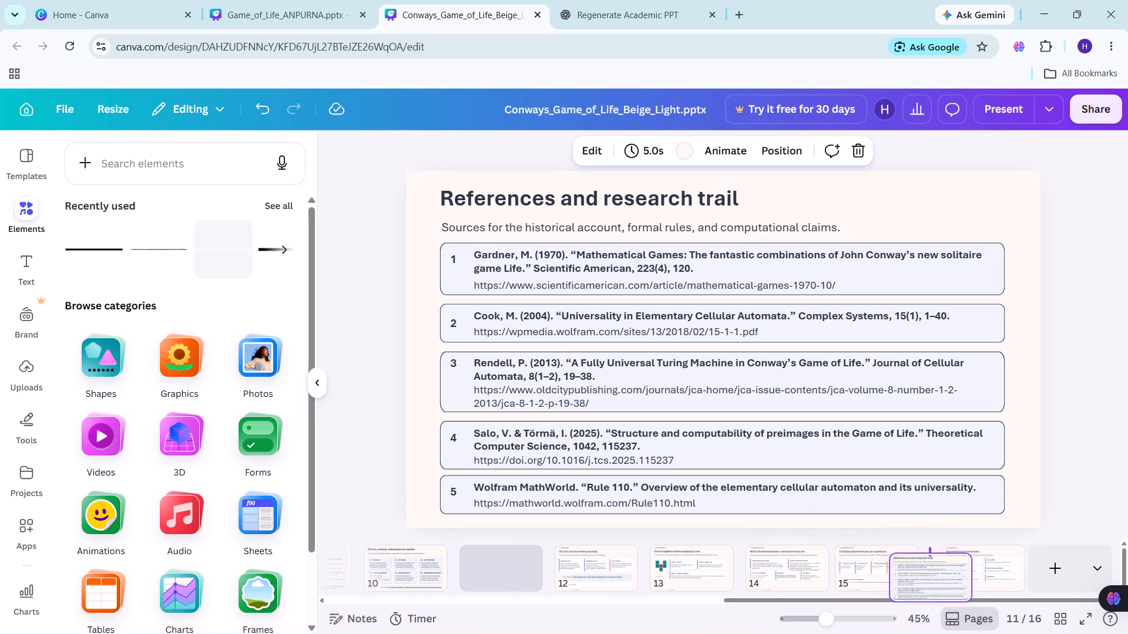
{"action": "left_click_drag", "start_coordinate": [923, 579], "coordinate": [1028, 588]}
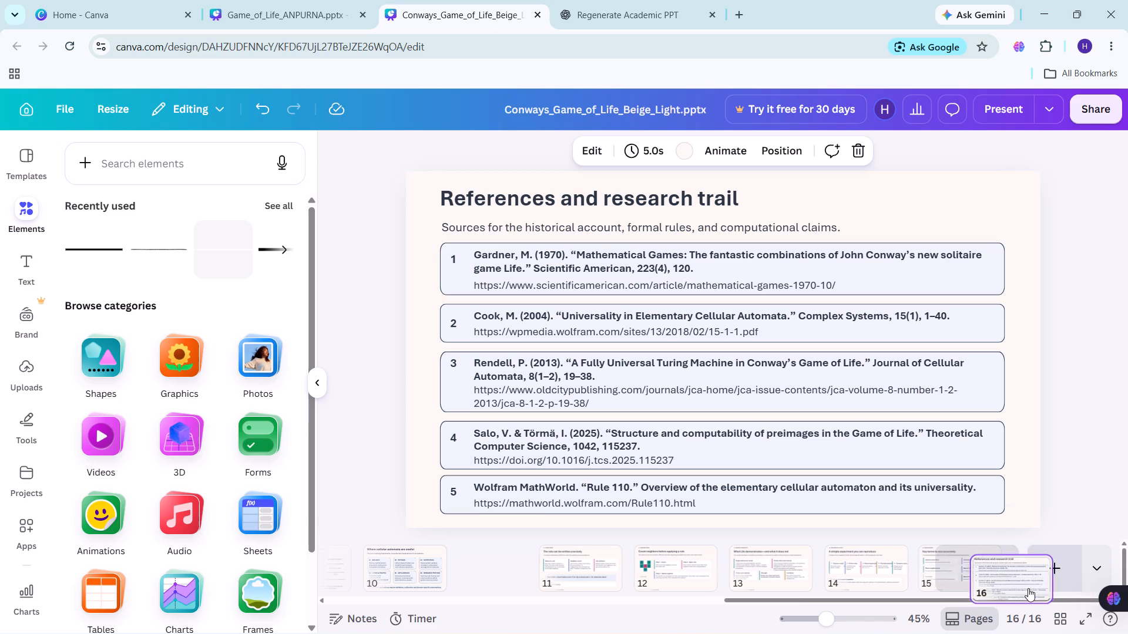
Review slides 4, 5 and 10 to 13, comparing the finished slides with the unpolished formal-model, worked-example and research-perspective slides.
{"action": "scroll", "coordinate": [902, 555], "scroll_direction": "right", "scroll_amount": 3}
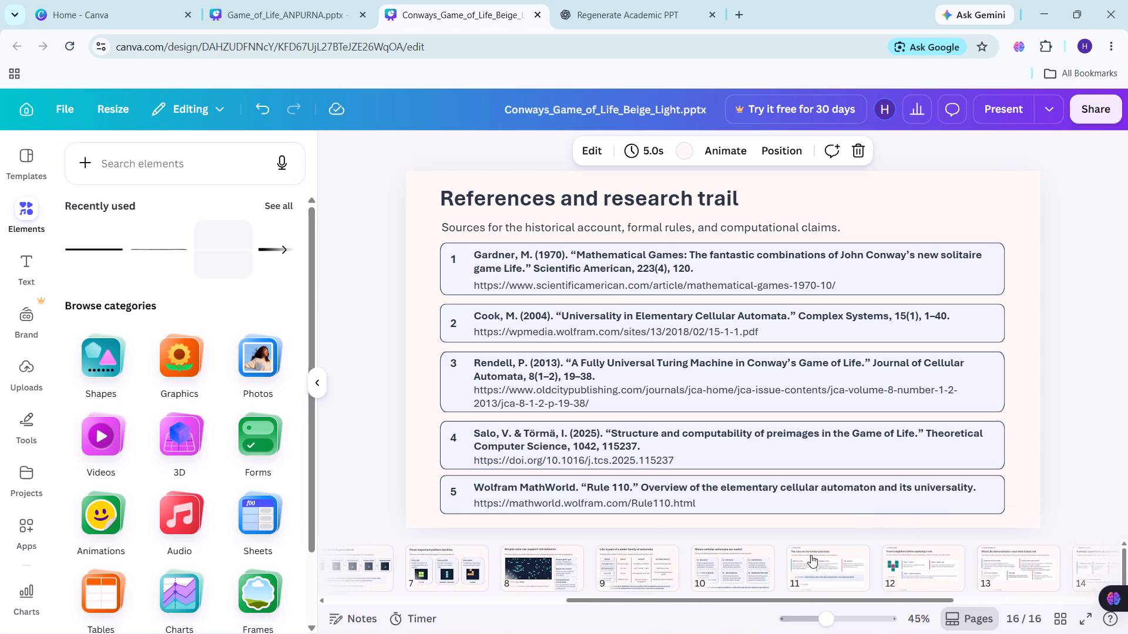
{"action": "left_click", "coordinate": [717, 575]}
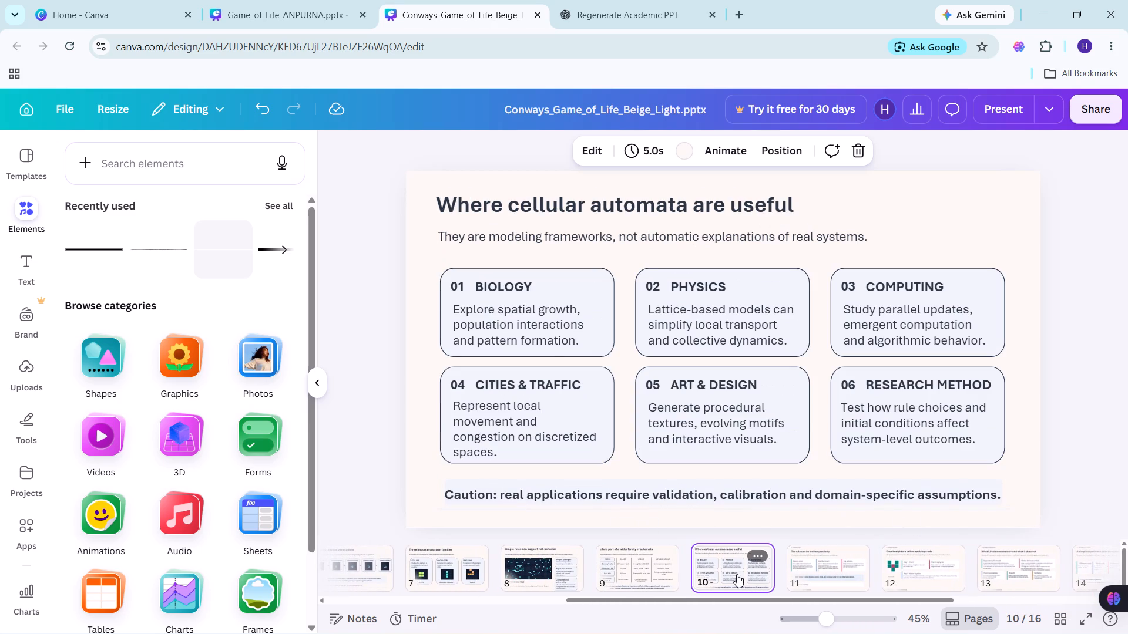
{"action": "left_click", "coordinate": [804, 572]}
{"action": "scroll", "coordinate": [804, 572], "scroll_direction": "left", "scroll_amount": 1}
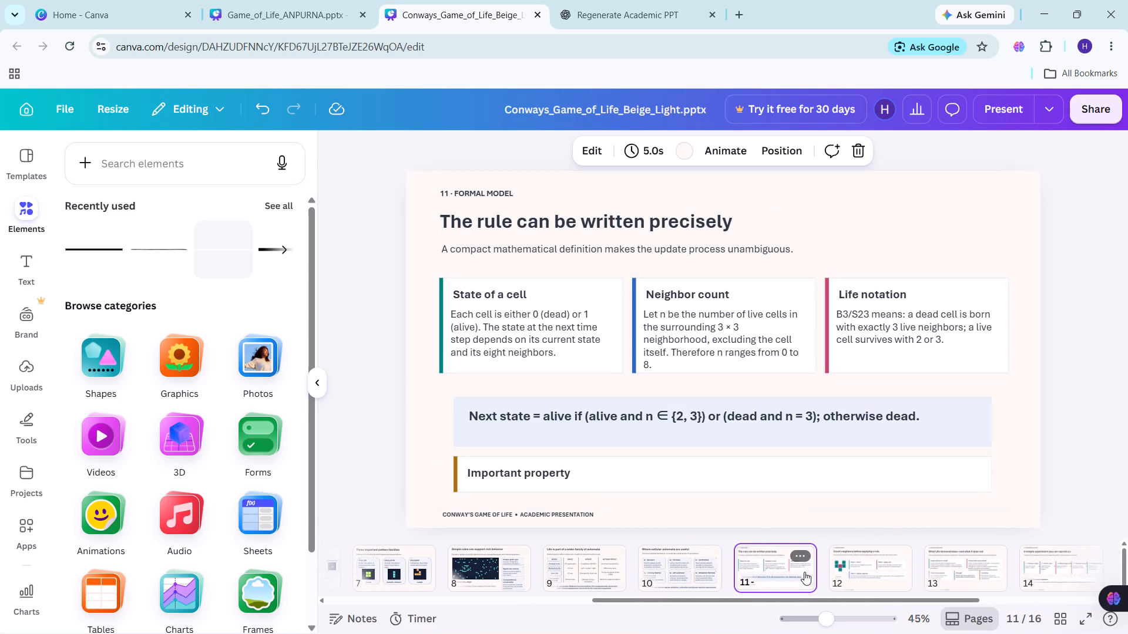
{"action": "scroll", "coordinate": [804, 572], "scroll_direction": "left", "scroll_amount": 1}
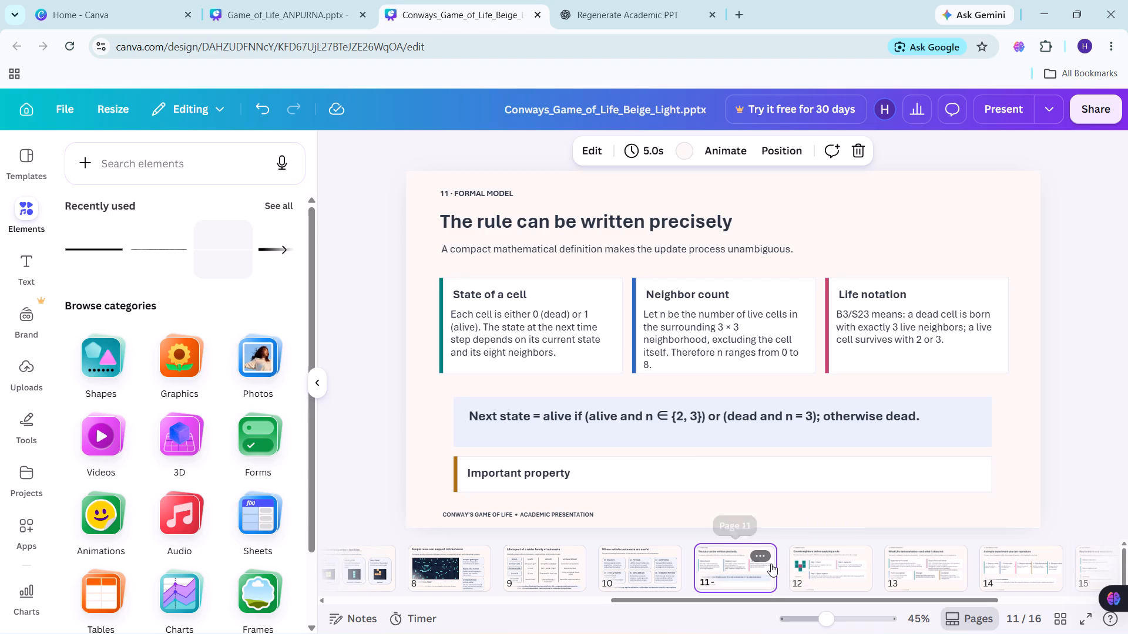
{"action": "scroll", "coordinate": [771, 564], "scroll_direction": "left", "scroll_amount": 1}
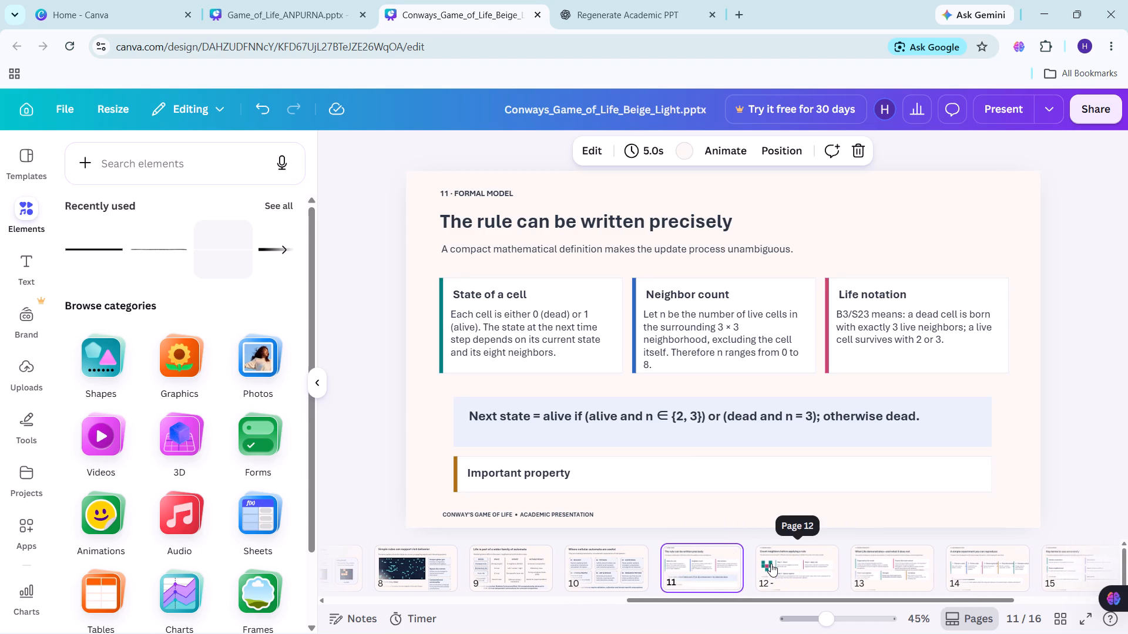
{"action": "scroll", "coordinate": [686, 561], "scroll_direction": "right", "scroll_amount": 6}
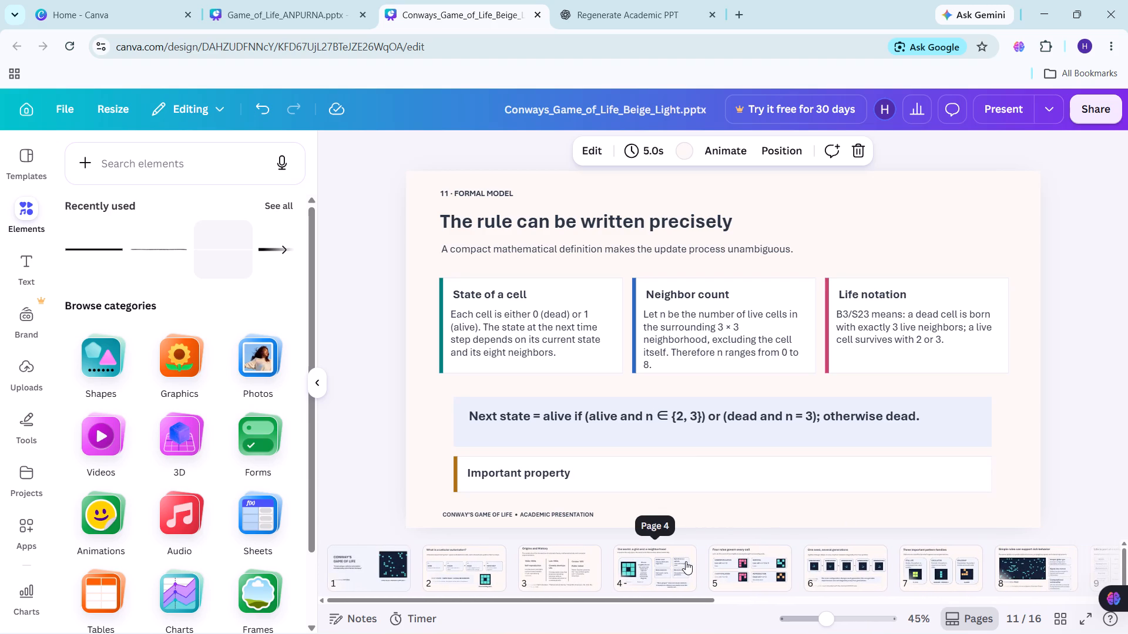
{"action": "left_click", "coordinate": [528, 566]}
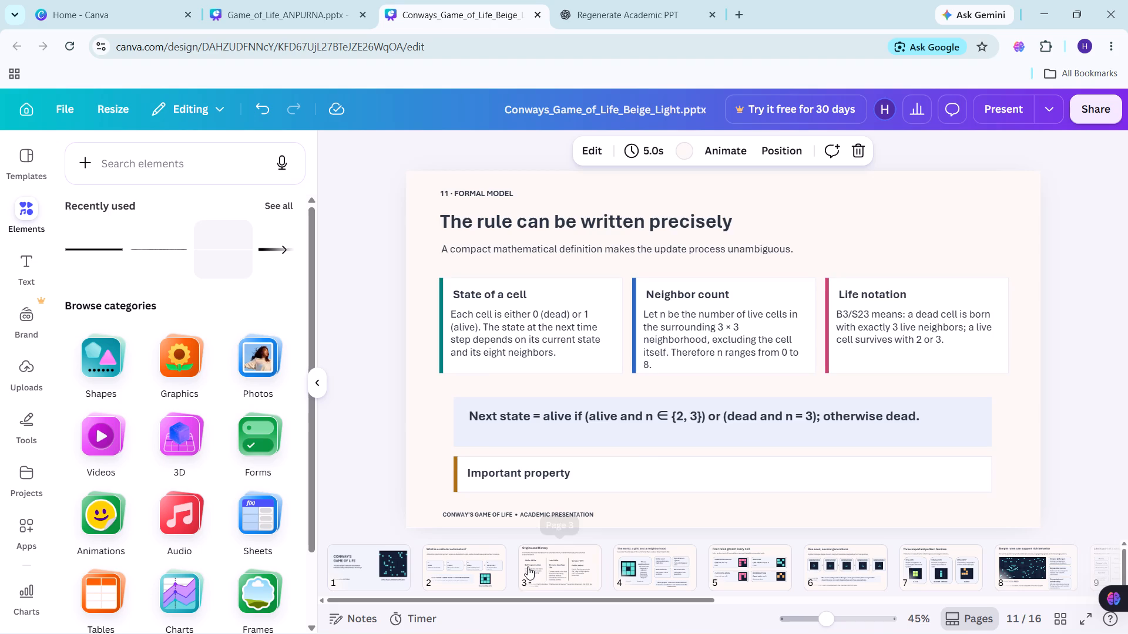
{"action": "left_click", "coordinate": [676, 571]}
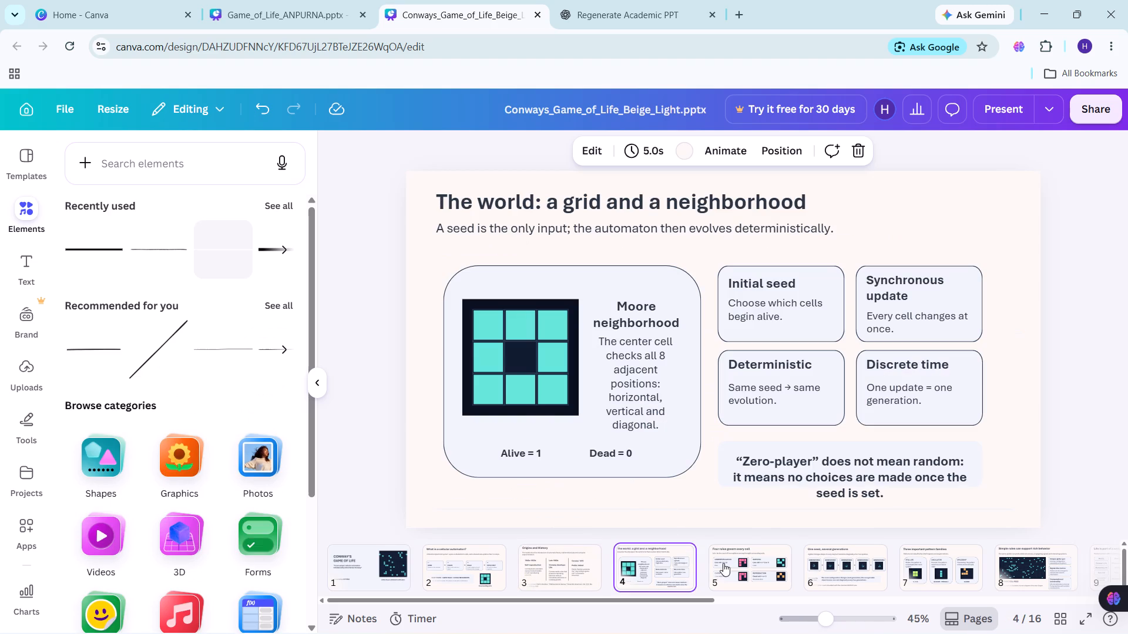
{"action": "left_click", "coordinate": [746, 565]}
{"action": "scroll", "coordinate": [746, 565], "scroll_direction": "left", "scroll_amount": 1}
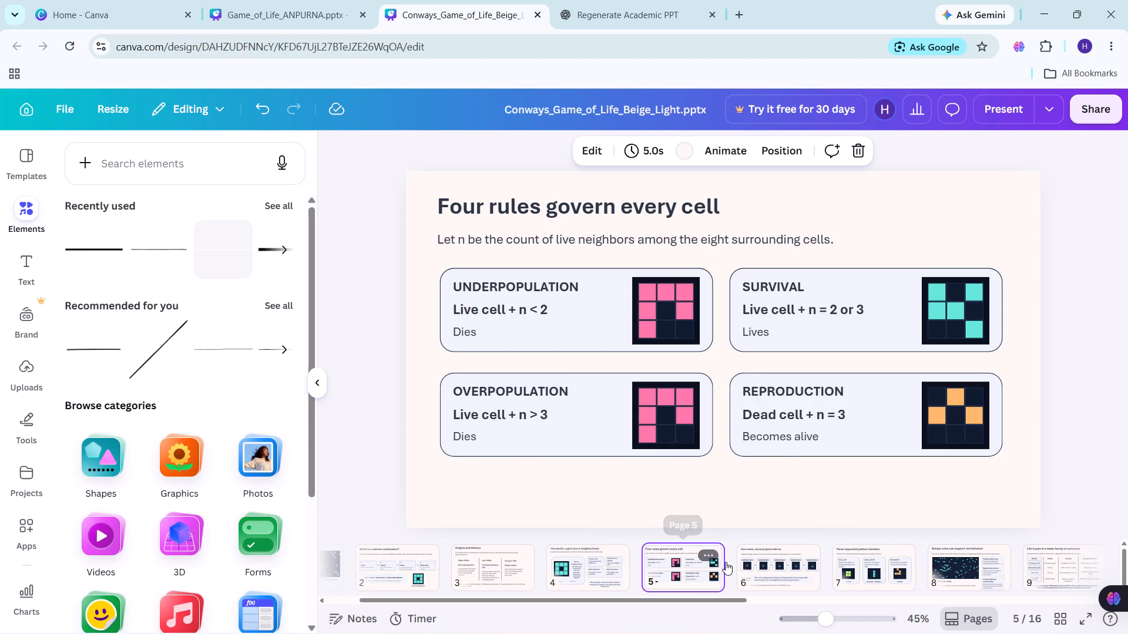
{"action": "scroll", "coordinate": [815, 558], "scroll_direction": "left", "scroll_amount": 4}
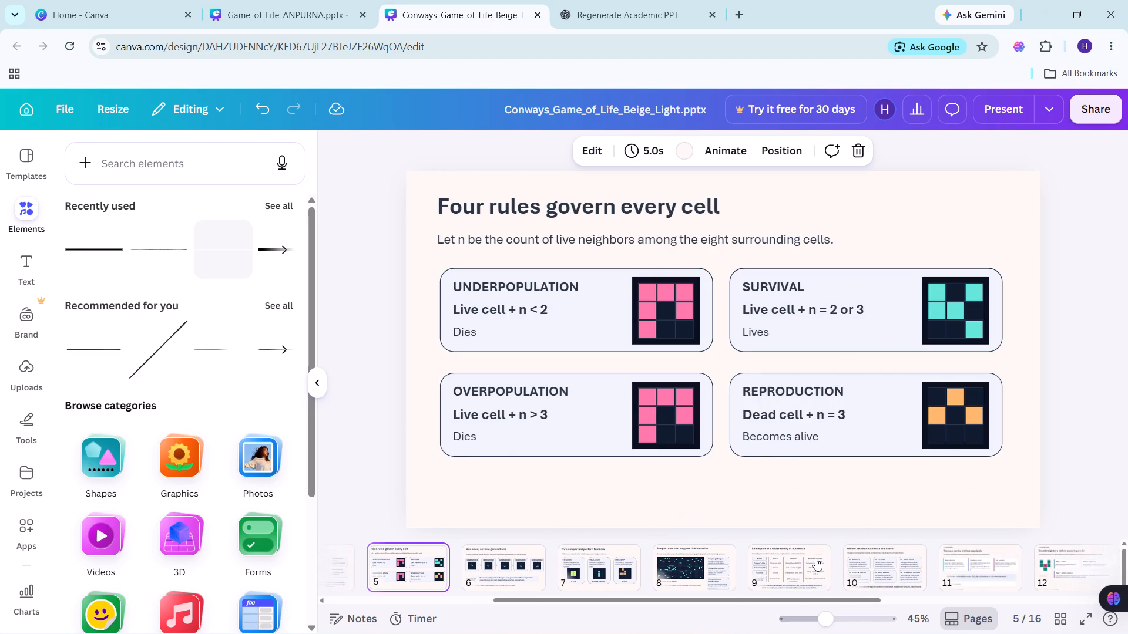
{"action": "left_click", "coordinate": [958, 564]}
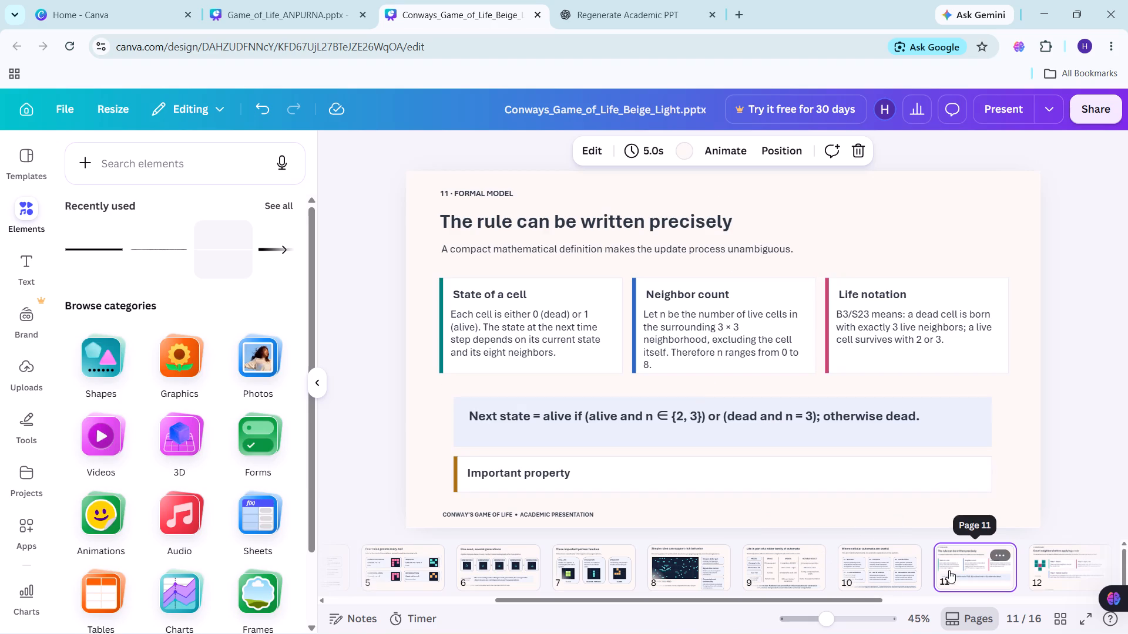
{"action": "scroll", "coordinate": [949, 570], "scroll_direction": "left", "scroll_amount": 4}
{"action": "left_click", "coordinate": [907, 571]}
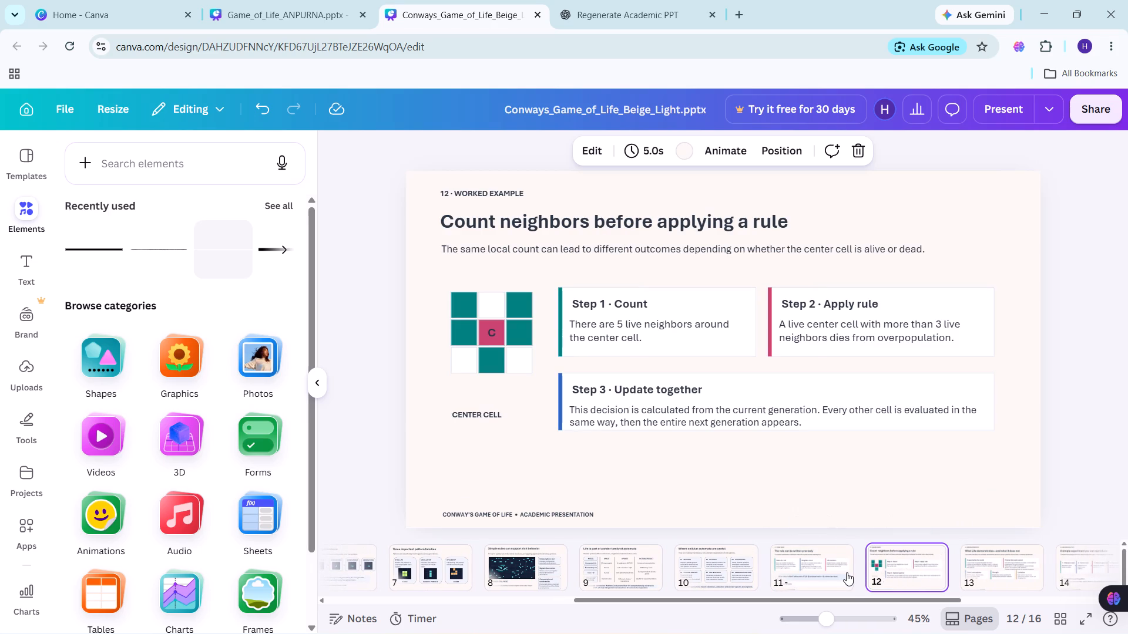
{"action": "left_click", "coordinate": [800, 577]}
{"action": "left_click", "coordinate": [1021, 560]}
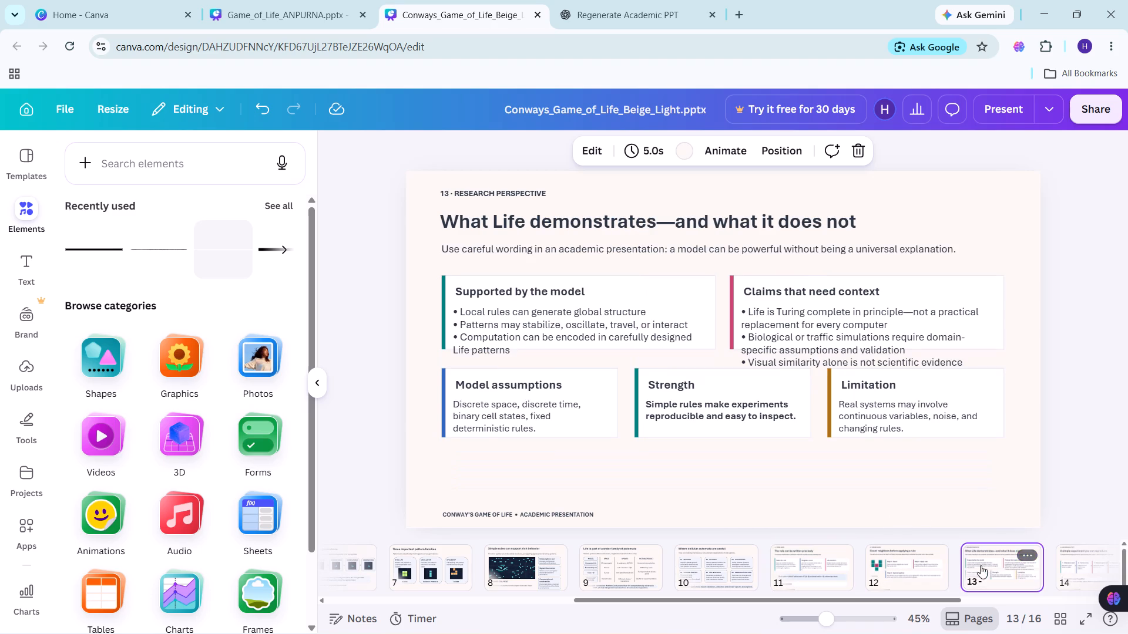
Delete page 11, the formal-model slide "The rule can be written precisely".
{"action": "left_click", "coordinate": [787, 561]}
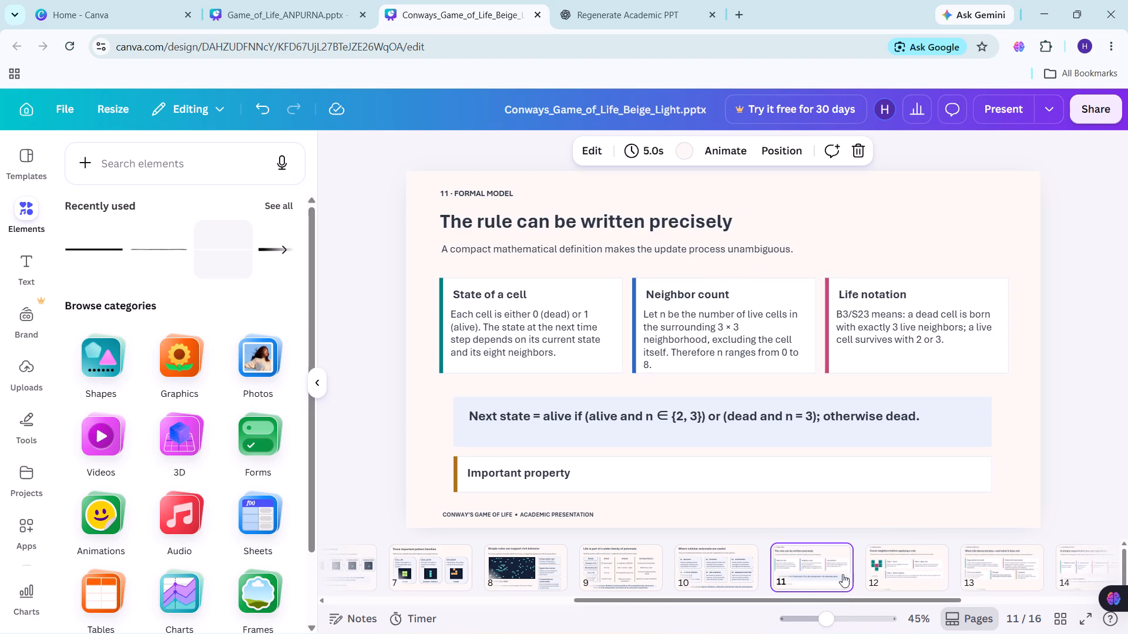
{"action": "left_click", "coordinate": [834, 558]}
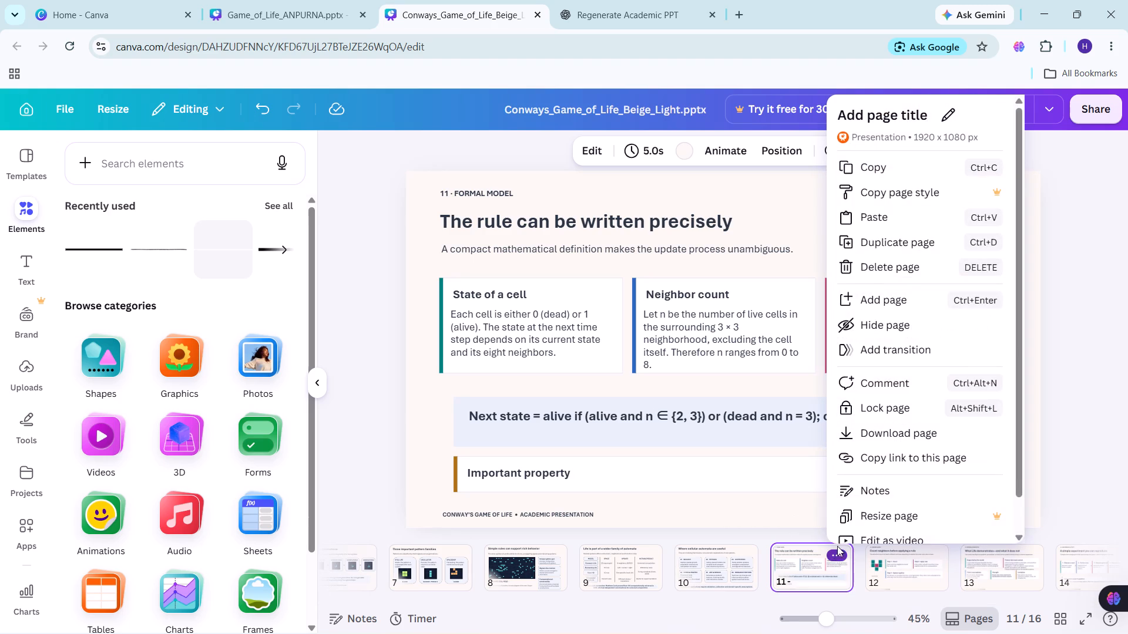
{"action": "left_click", "coordinate": [792, 569]}
{"action": "key", "text": "Delete"}
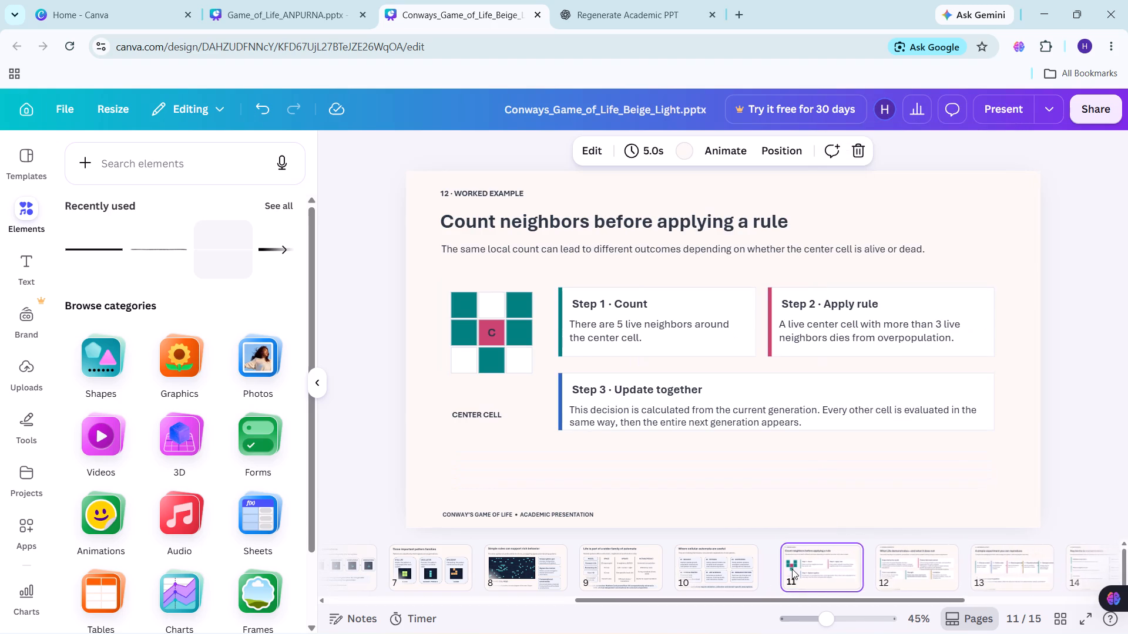
Review slides 4 to 7 alongside the worked-example slide on page 11, comparing their content for overlap.
{"action": "left_click", "coordinate": [792, 569]}
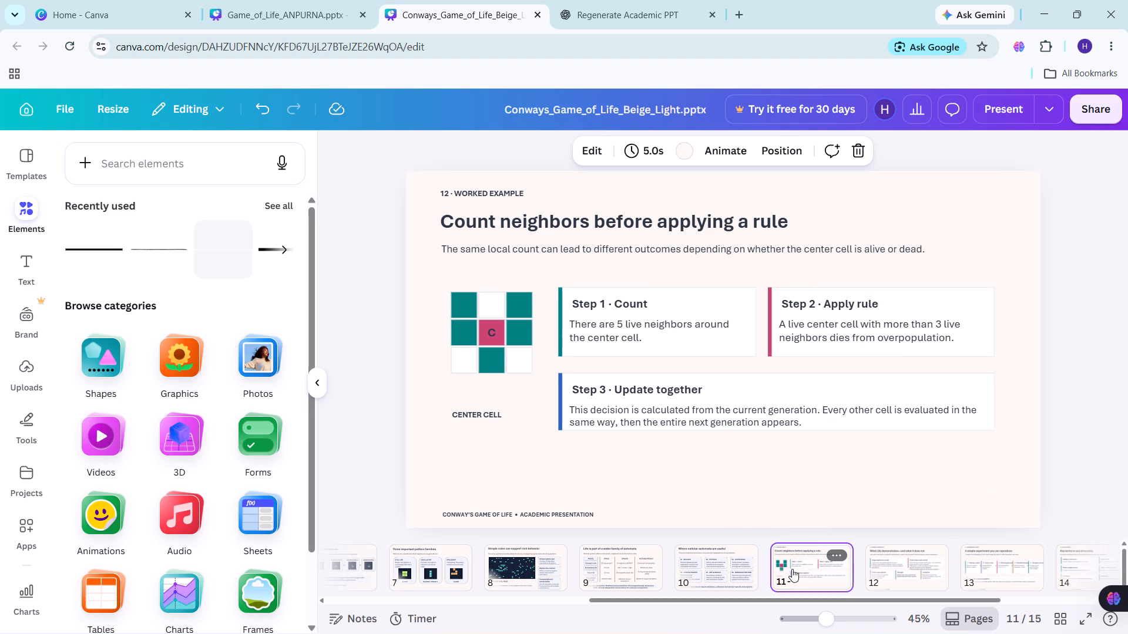
{"action": "scroll", "coordinate": [706, 569], "scroll_direction": "right", "scroll_amount": 3}
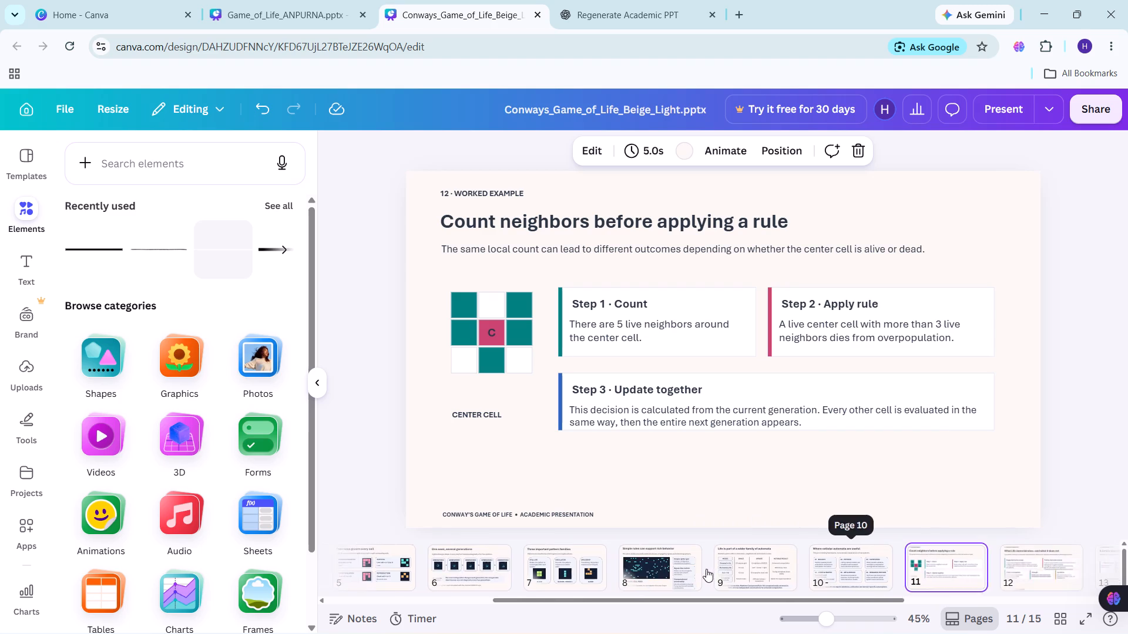
{"action": "left_click", "coordinate": [448, 564]}
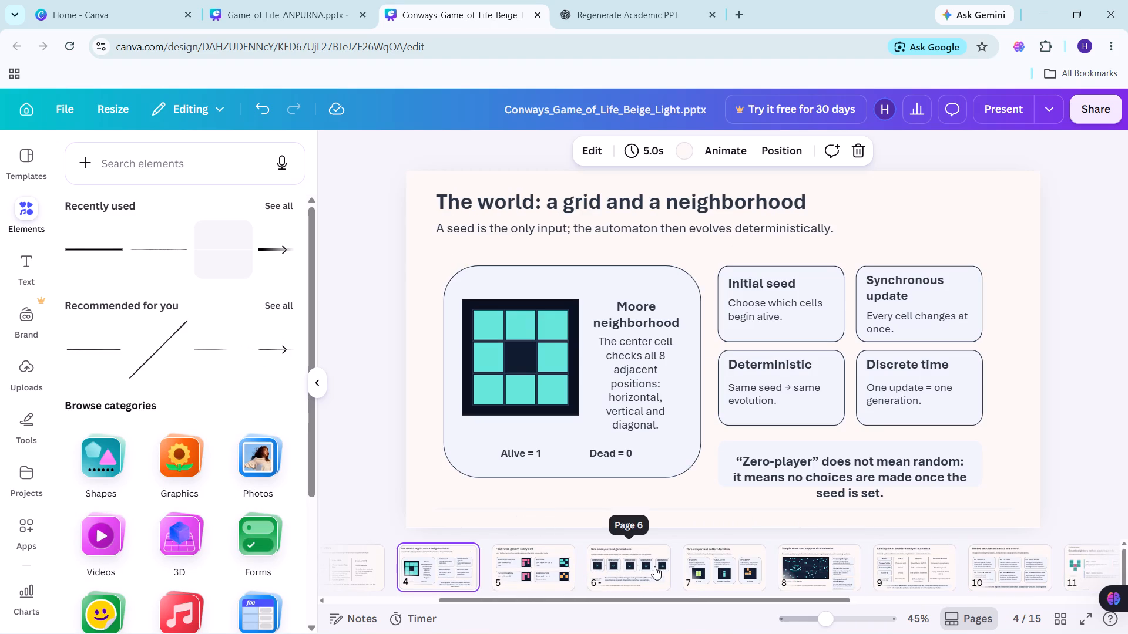
{"action": "left_click", "coordinate": [559, 565]}
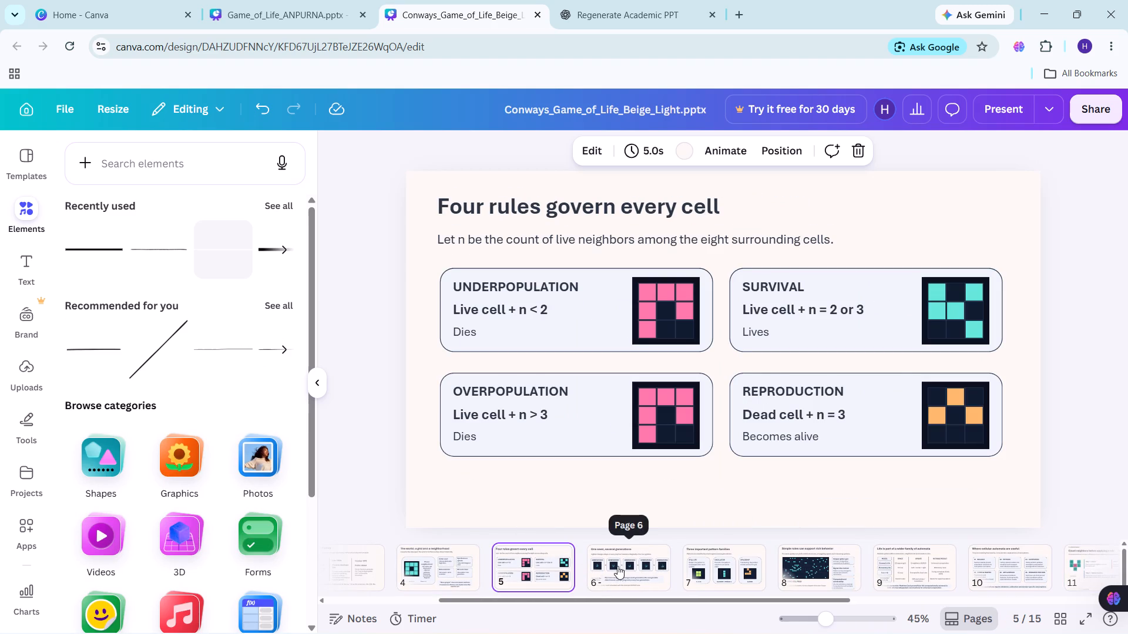
{"action": "left_click", "coordinate": [620, 565]}
{"action": "scroll", "coordinate": [620, 565], "scroll_direction": "left", "scroll_amount": 1}
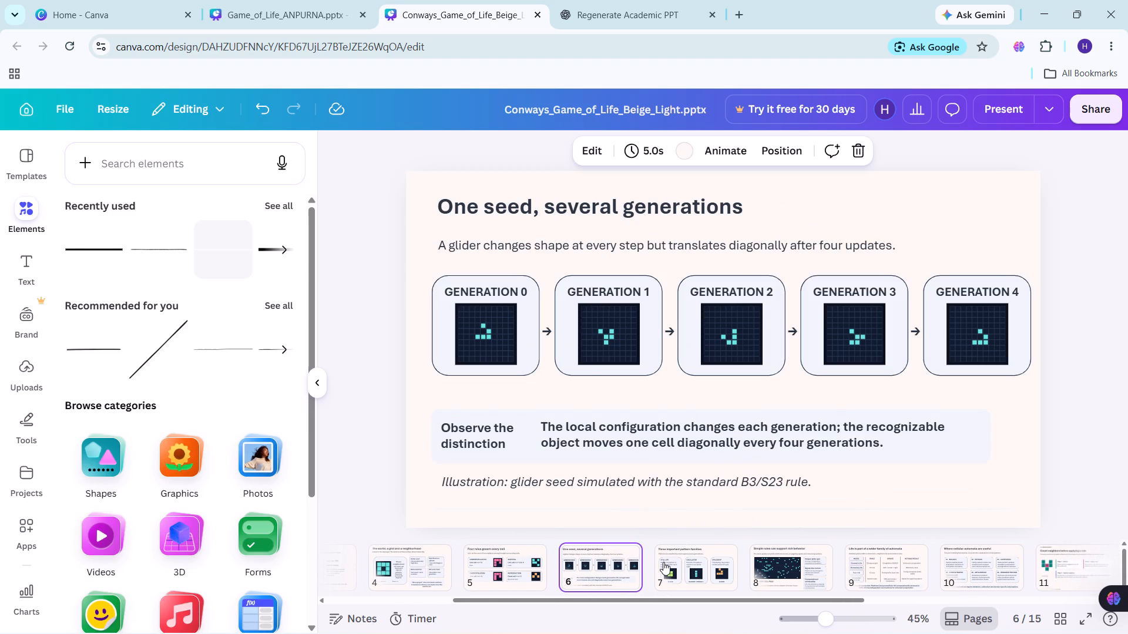
{"action": "left_click", "coordinate": [663, 562]}
{"action": "scroll", "coordinate": [595, 564], "scroll_direction": "right", "scroll_amount": 1}
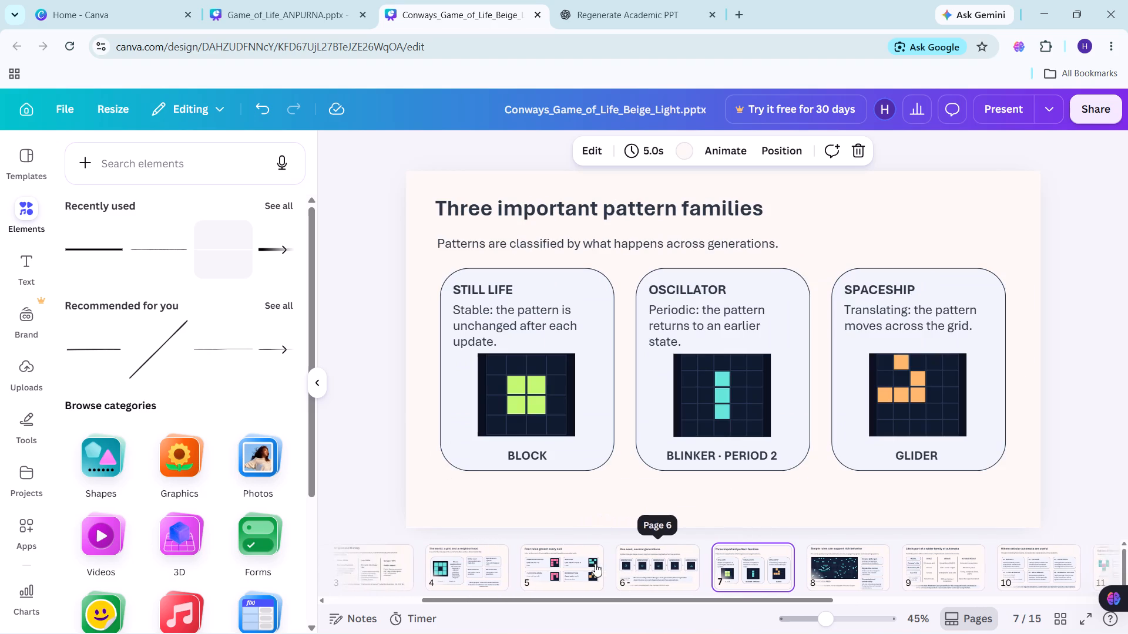
{"action": "scroll", "coordinate": [595, 564], "scroll_direction": "right", "scroll_amount": 1}
{"action": "left_click", "coordinate": [573, 565]}
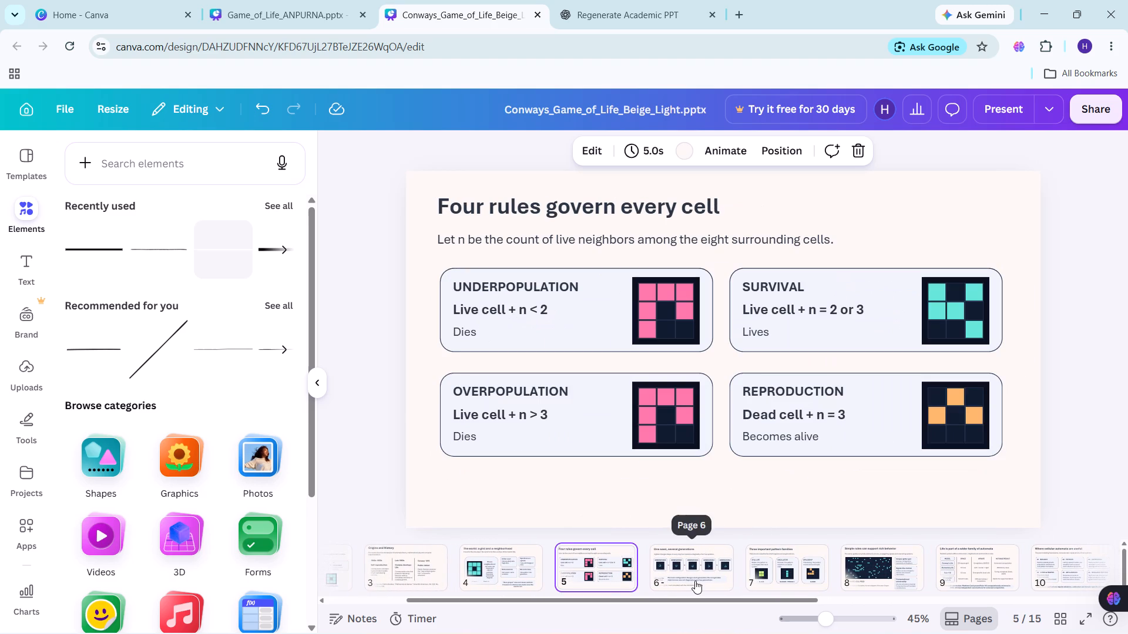
{"action": "scroll", "coordinate": [695, 581], "scroll_direction": "left", "scroll_amount": 3}
Delete page 11, the worked-example slide "Count neighbors before applying a rule".
{"action": "left_click", "coordinate": [1006, 564]}
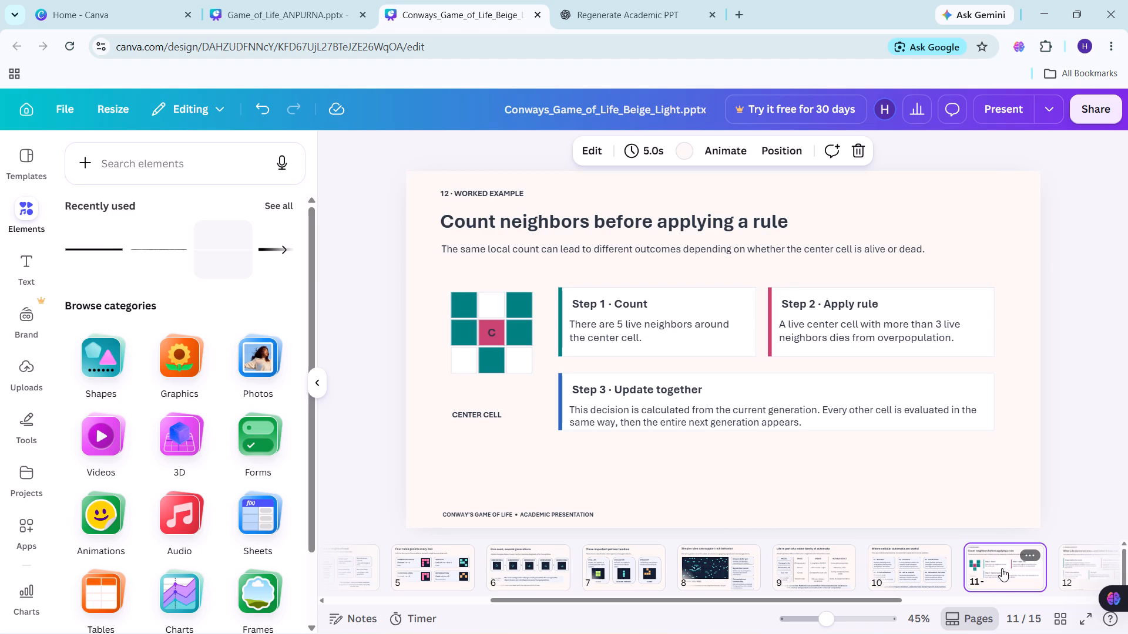
{"action": "scroll", "coordinate": [1003, 582], "scroll_direction": "left", "scroll_amount": 4}
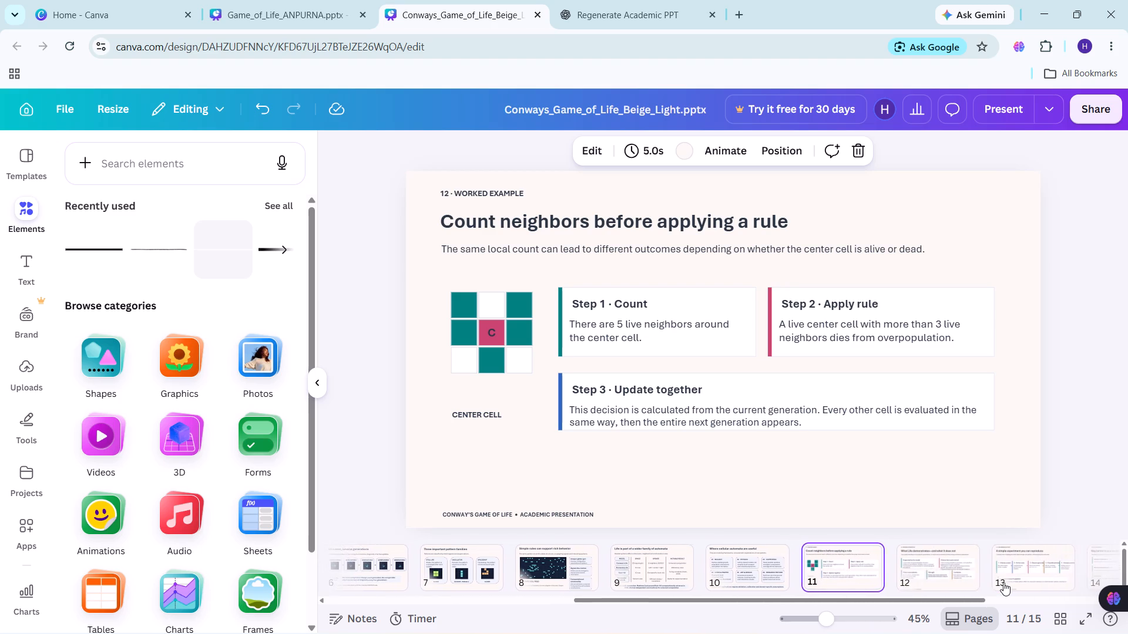
{"action": "scroll", "coordinate": [1003, 582], "scroll_direction": "left", "scroll_amount": 1}
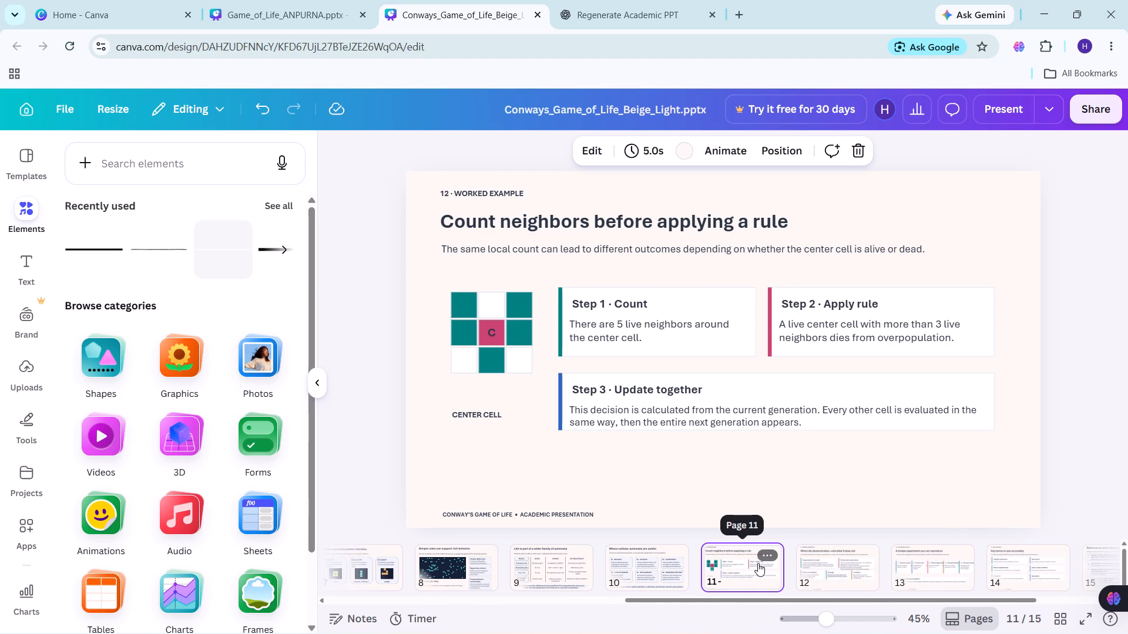
{"action": "key", "text": "Delete"}
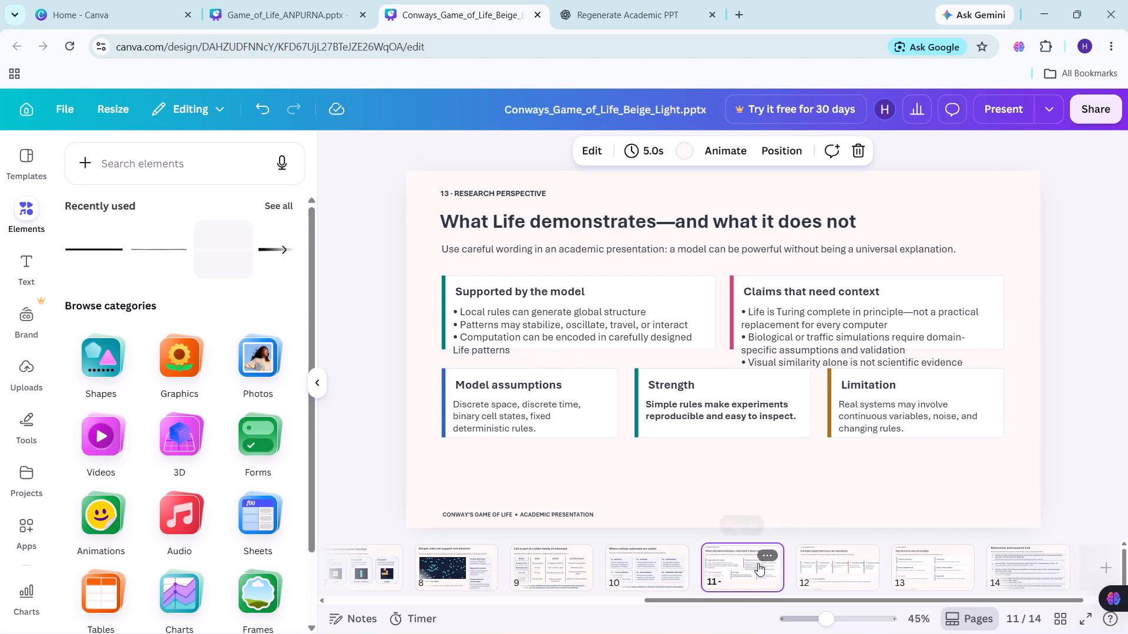
Compare pages 11 and 12, and delete page 11, the research-perspective slide "What Life demonstrates—and what it does not".
{"action": "left_click", "coordinate": [758, 563]}
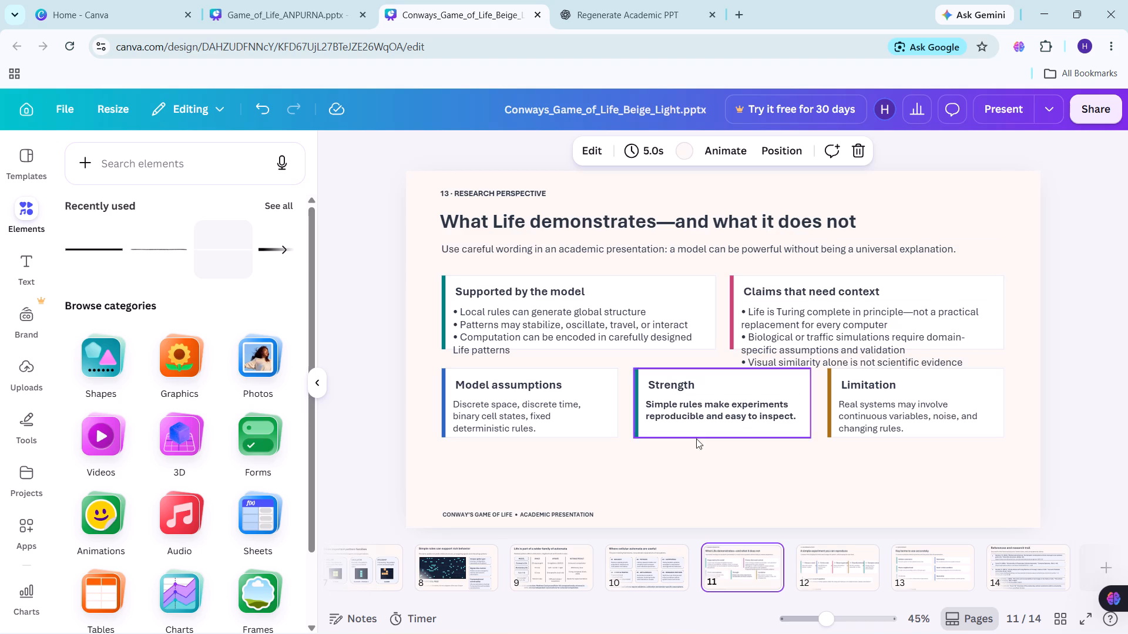
{"action": "left_click", "coordinate": [812, 559]}
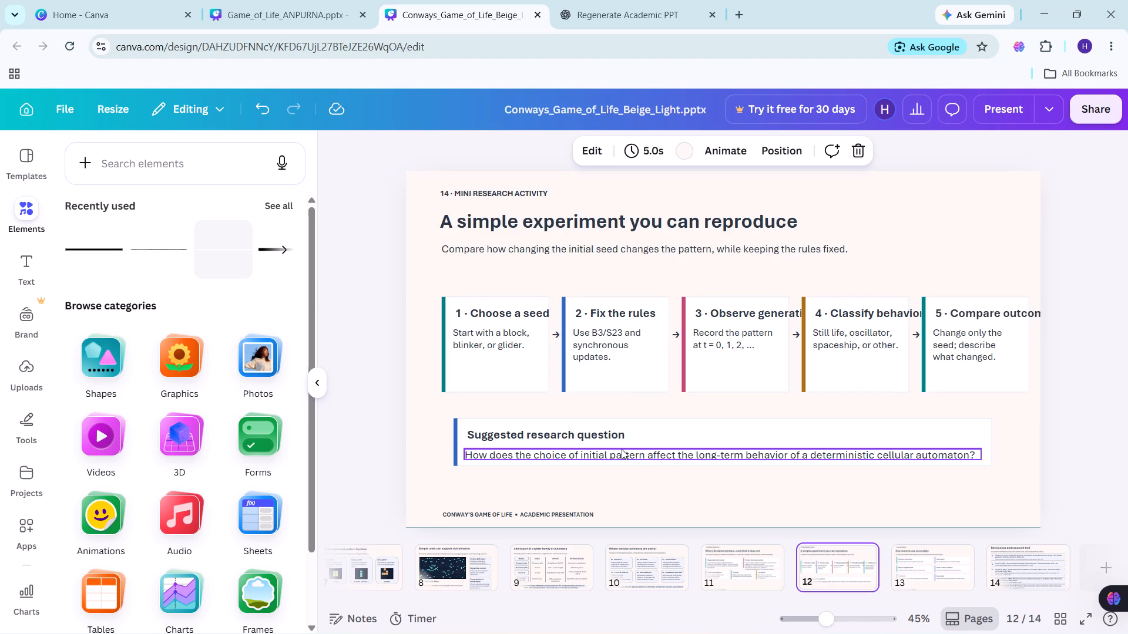
{"action": "left_click", "coordinate": [733, 565]}
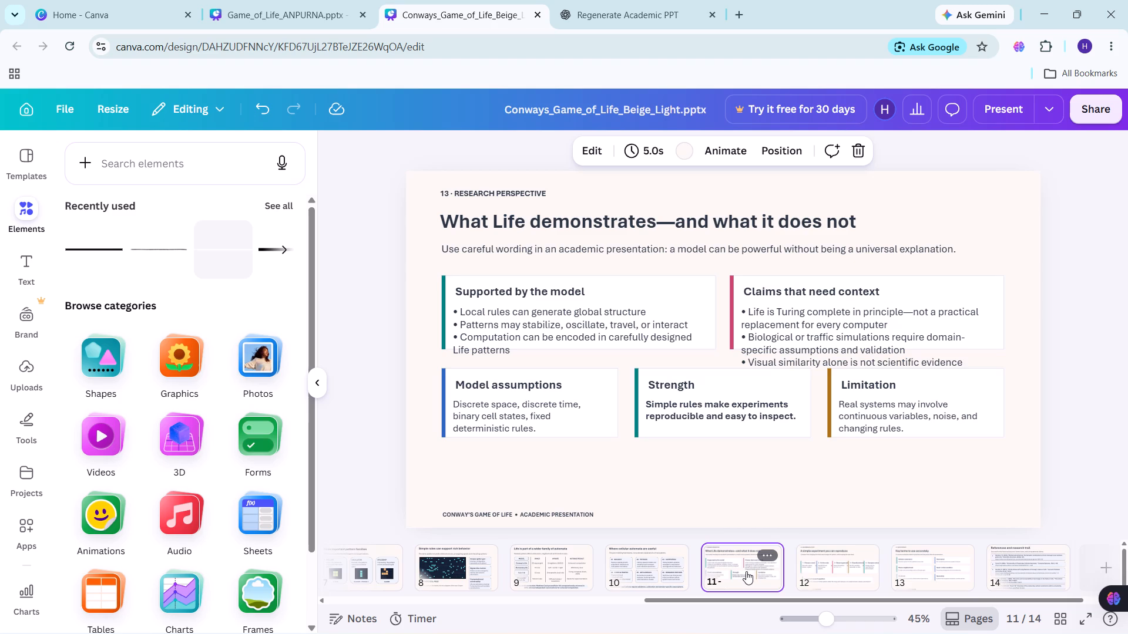
{"action": "key", "text": "Delete"}
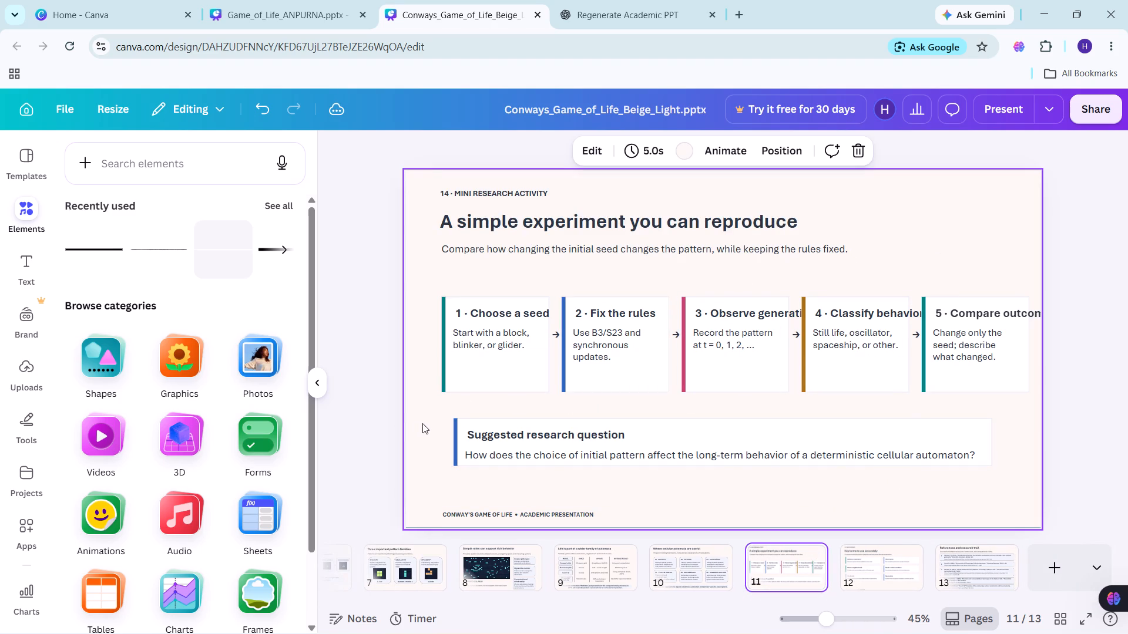
Shorten the title of the mini research activity slide on page 11 to "A simple experiment".
{"action": "left_click", "coordinate": [659, 216]}
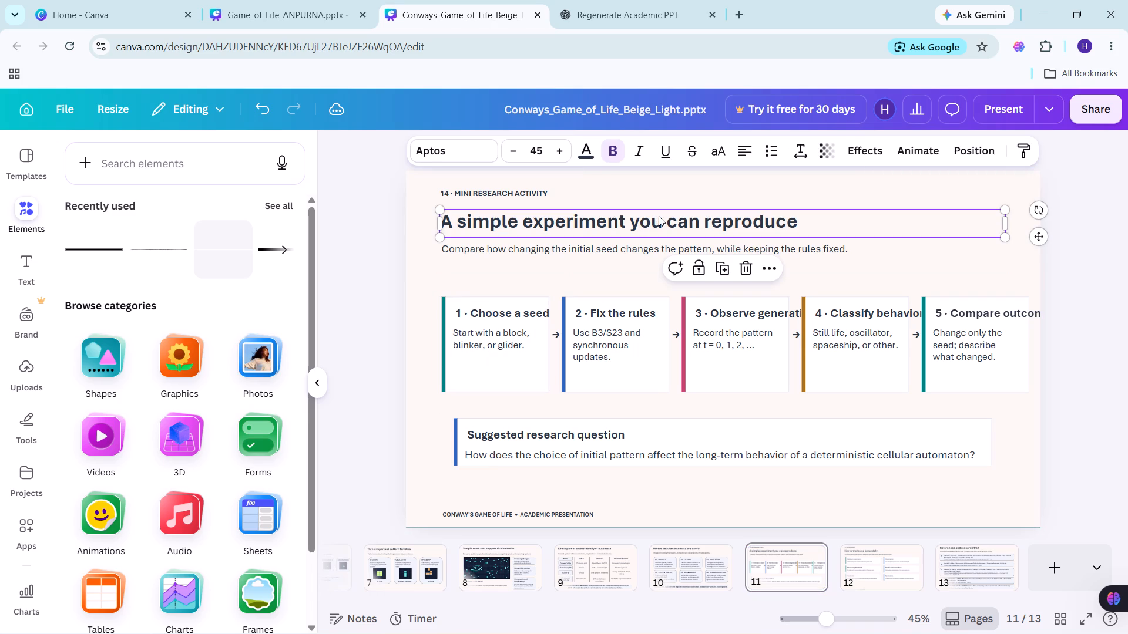
{"action": "left_click", "coordinate": [799, 219]}
{"action": "left_click", "coordinate": [799, 219]}
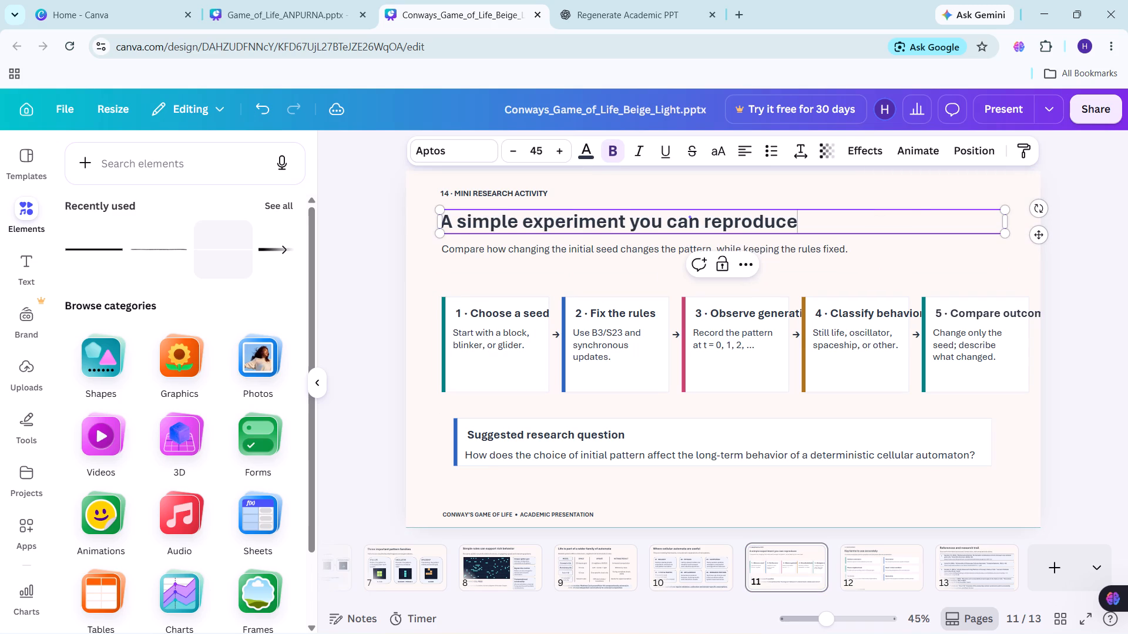
{"action": "key", "text": "BackSpace"}
{"action": "key", "text": "BackSpace"}
{"action": "key", "text": "BackSpace"}
{"action": "key", "text": "BackSpace"}
{"action": "key", "text": "BackSpace"}
{"action": "key", "text": "BackSpace"}
{"action": "key", "text": "BackSpace"}
{"action": "key", "text": "BackSpace"}
{"action": "key", "text": "BackSpace"}
{"action": "key", "text": "BackSpace"}
{"action": "key", "text": "BackSpace"}
{"action": "key", "text": "BackSpace"}
{"action": "key", "text": "BackSpace"}
{"action": "key", "text": "BackSpace"}
{"action": "key", "text": "BackSpace"}
{"action": "key", "text": "BackSpace"}
{"action": "key", "text": "BackSpace"}
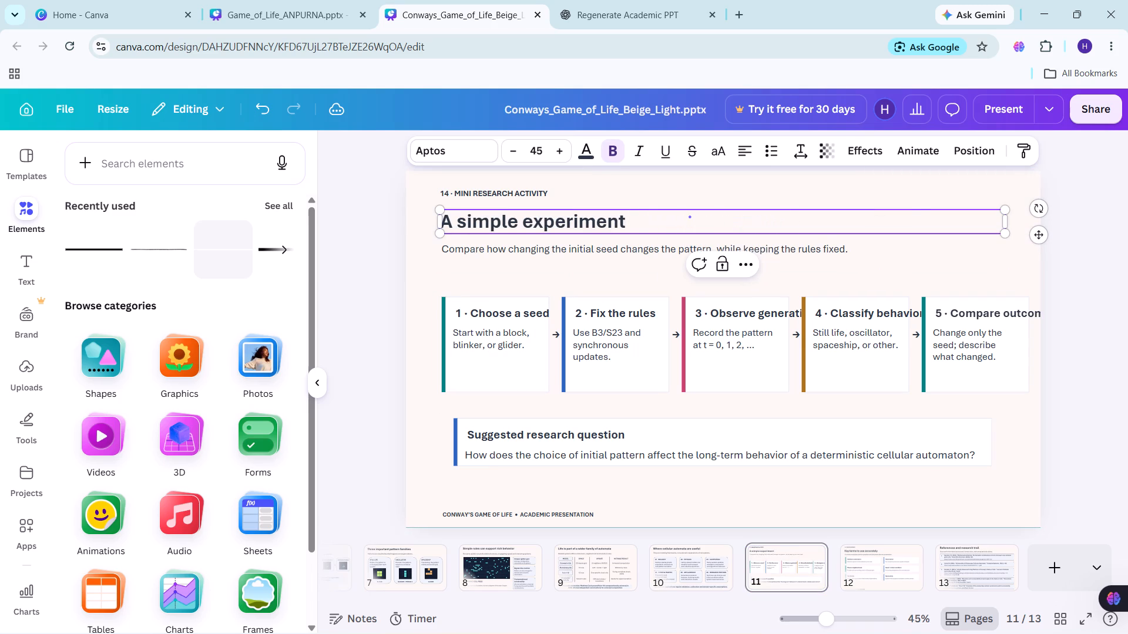
{"action": "left_click", "coordinate": [415, 265]}
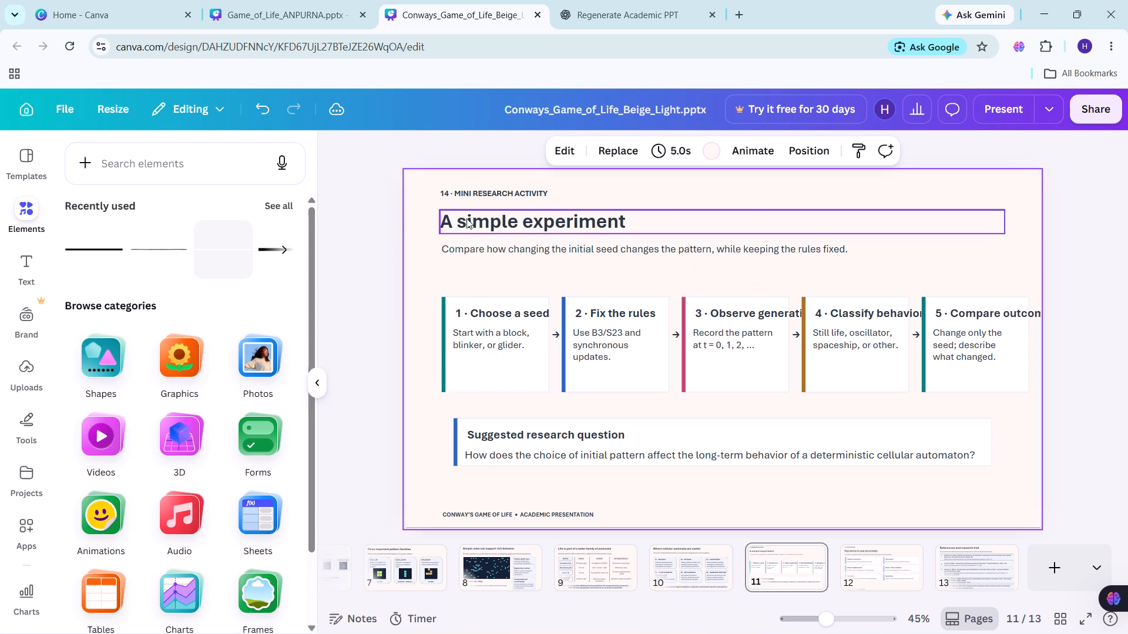
Delete the small "14 · MINI RESEARCH ACTIVITY" label above the title.
{"action": "left_click", "coordinate": [499, 195]}
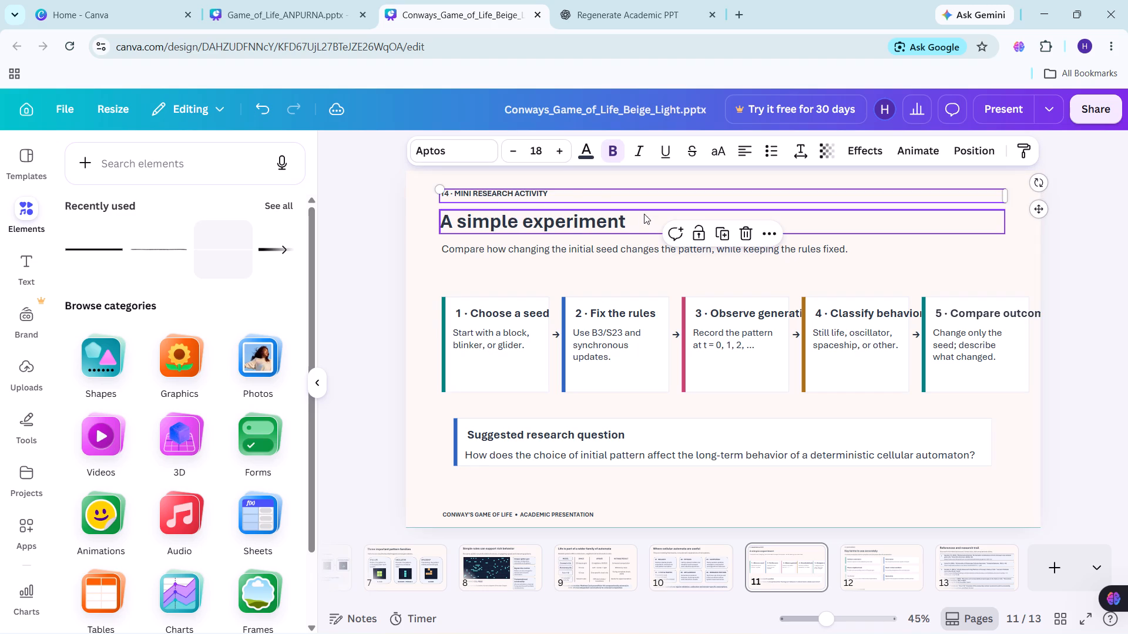
{"action": "left_click", "coordinate": [743, 238]}
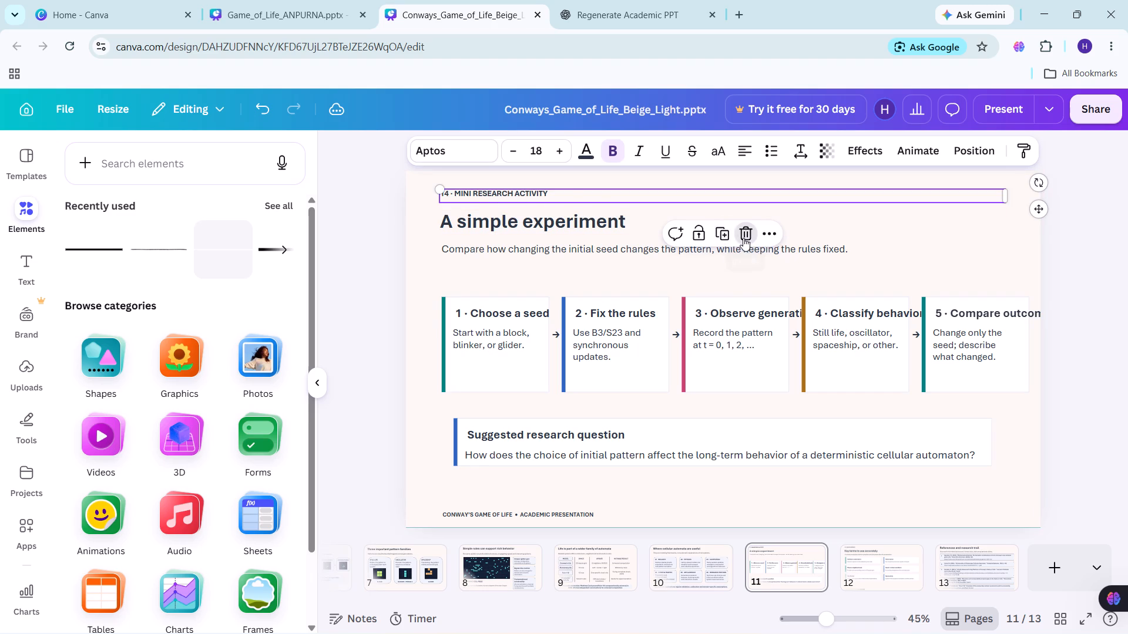
Move the "A simple experiment" title up into the space above it, keeping its left alignment.
{"action": "left_click_drag", "start_coordinate": [629, 220], "coordinate": [630, 202]}
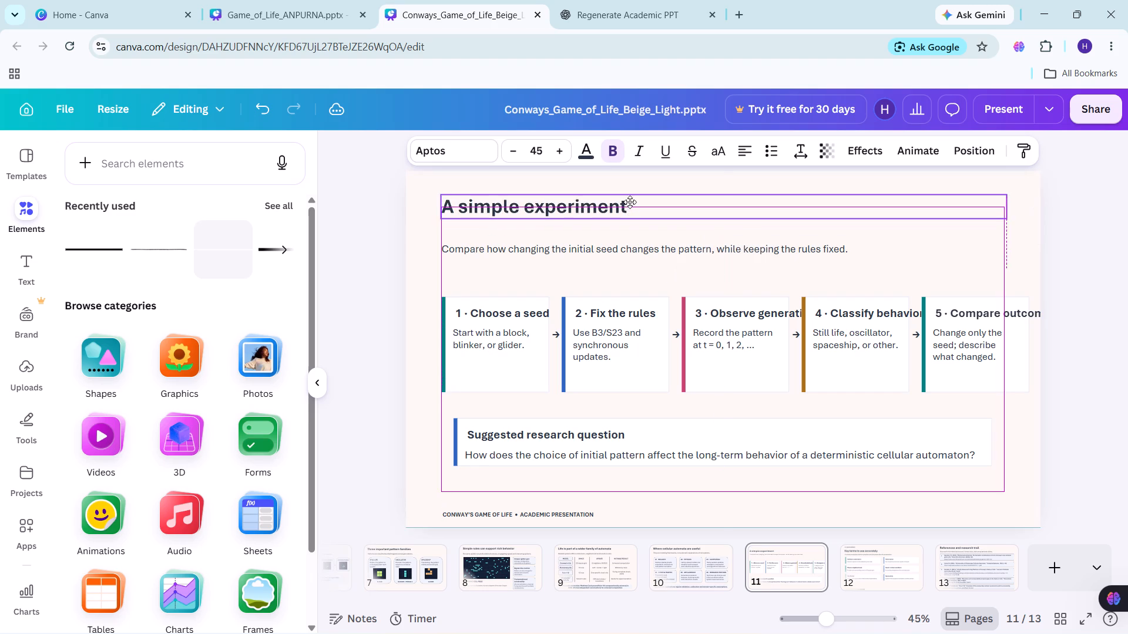
{"action": "left_click_drag", "start_coordinate": [630, 202], "coordinate": [626, 200]}
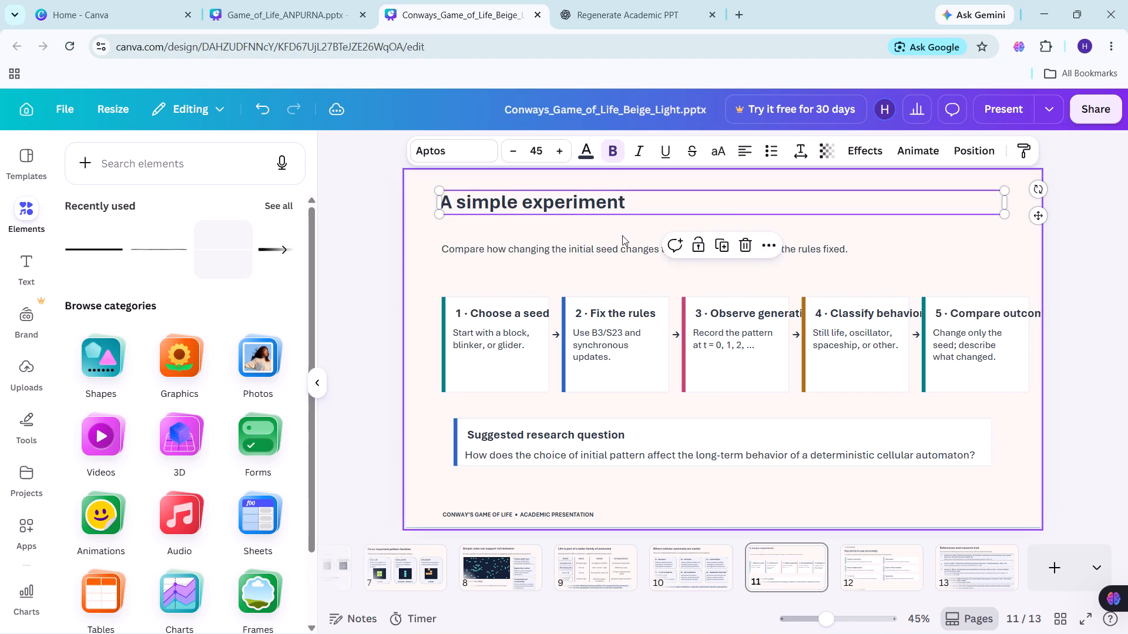
{"action": "left_click", "coordinate": [414, 190]}
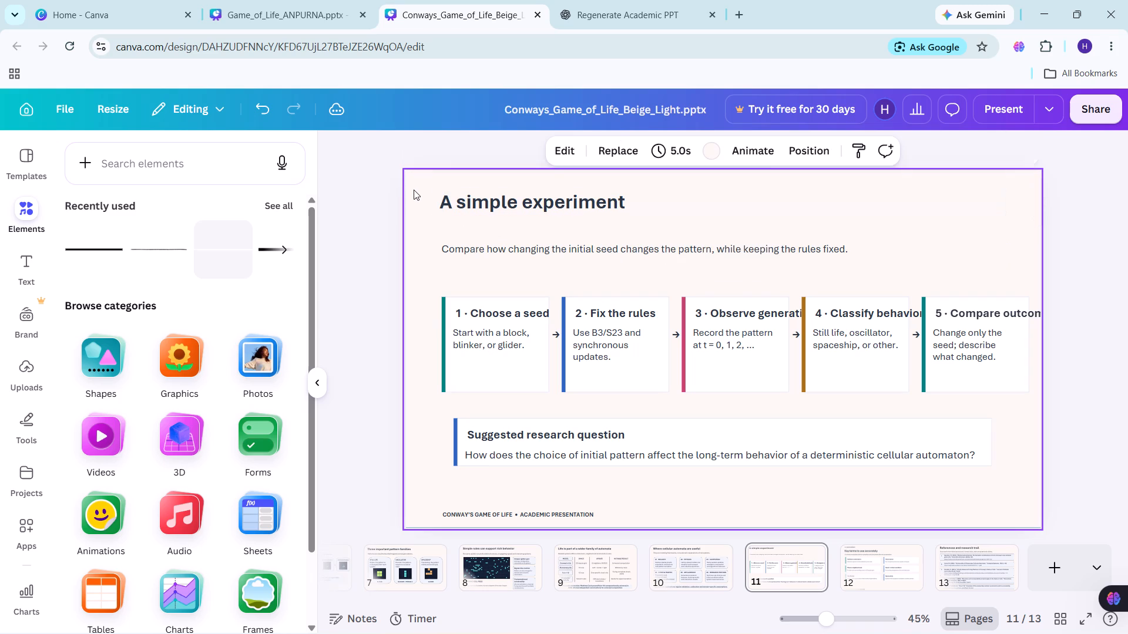
Increase the font size of the title, subtitle, first two cards' text, their arrows and the research question together by six points.
{"action": "left_click_drag", "start_coordinate": [414, 190], "coordinate": [687, 508]}
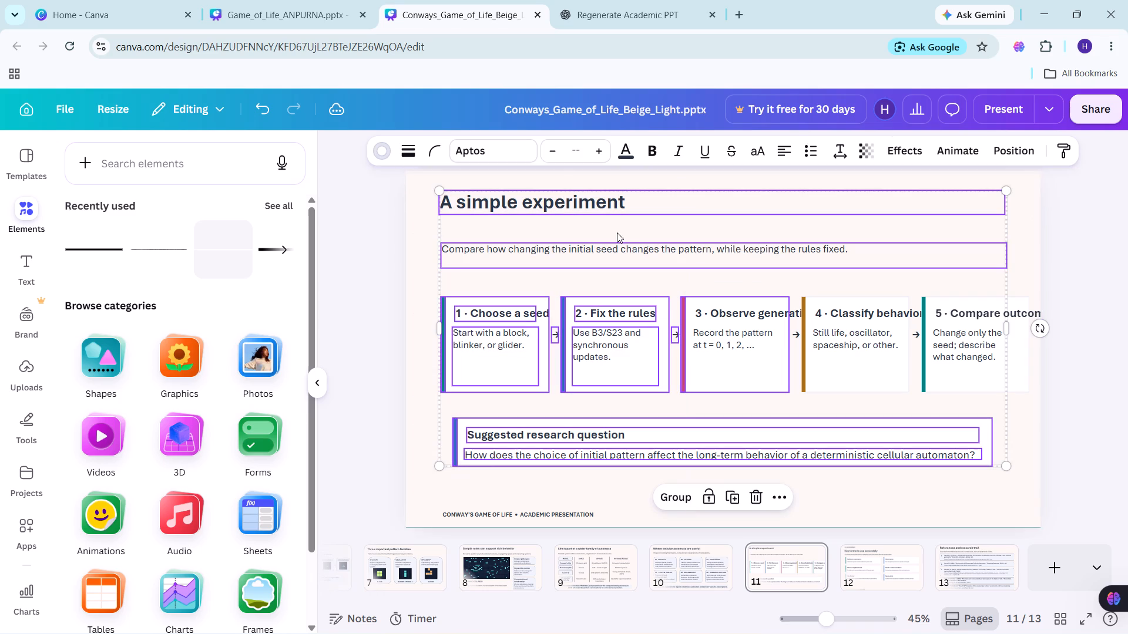
{"action": "triple_click", "coordinate": [597, 149]}
{"action": "left_click", "coordinate": [597, 149]}
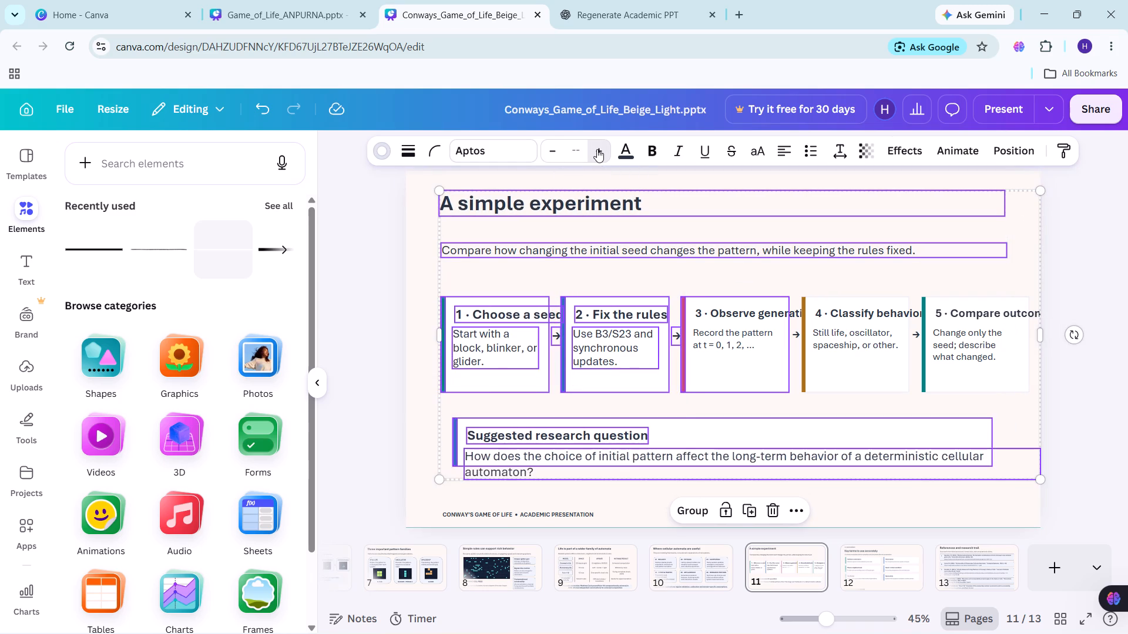
{"action": "left_click", "coordinate": [597, 149]}
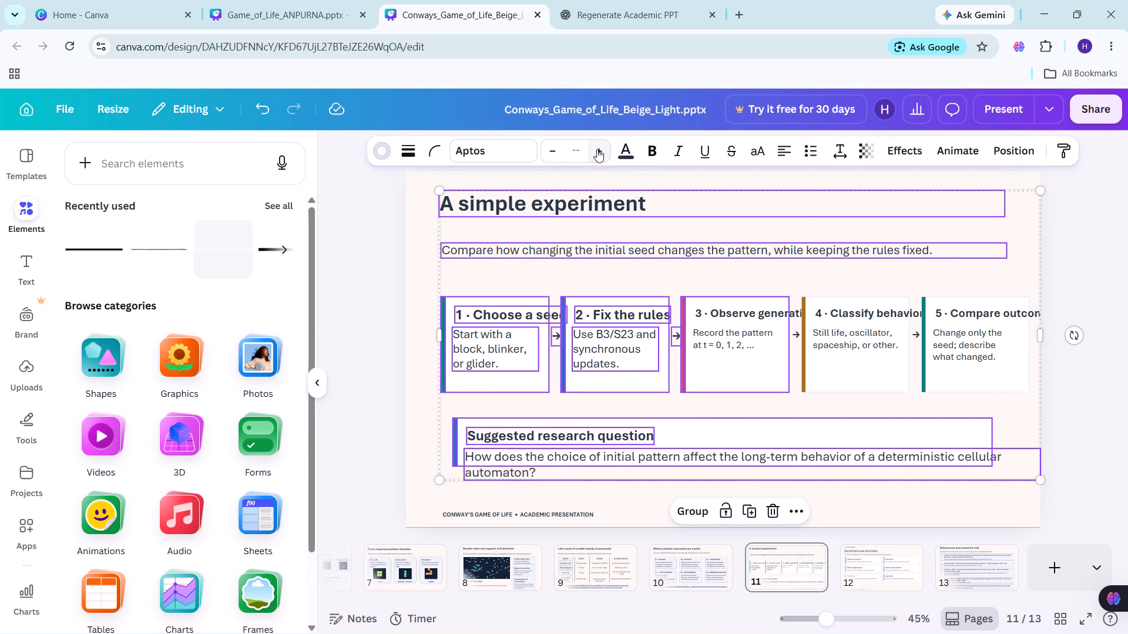
{"action": "left_click", "coordinate": [597, 149]}
{"action": "left_click", "coordinate": [421, 227]}
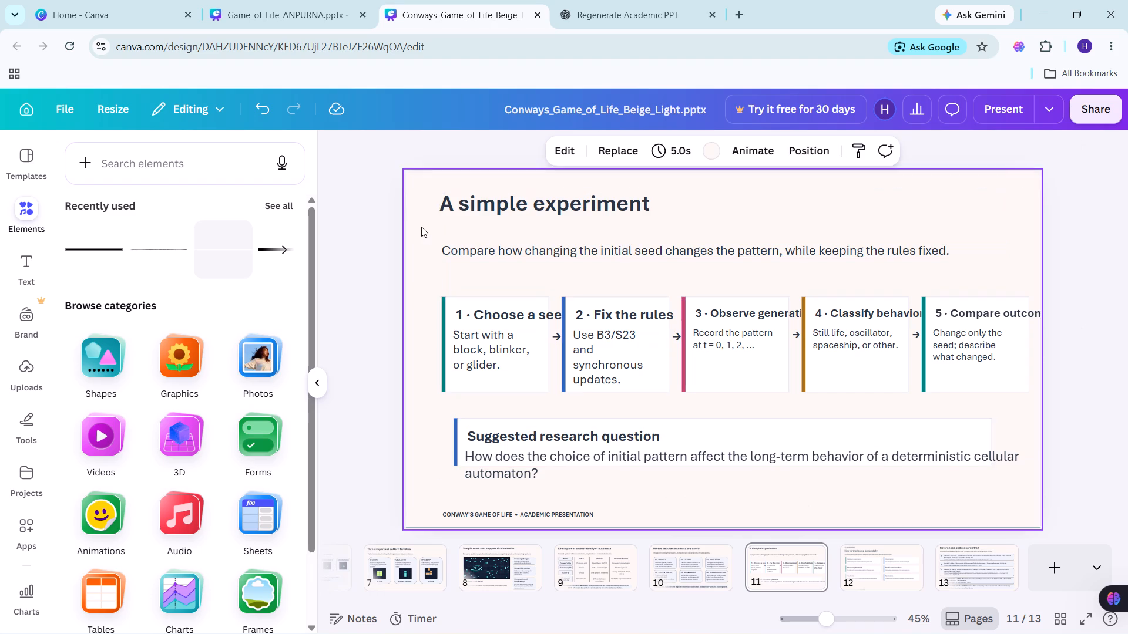
Set the "A simple experiment" title's font size to 50.
{"action": "left_click", "coordinate": [458, 207]}
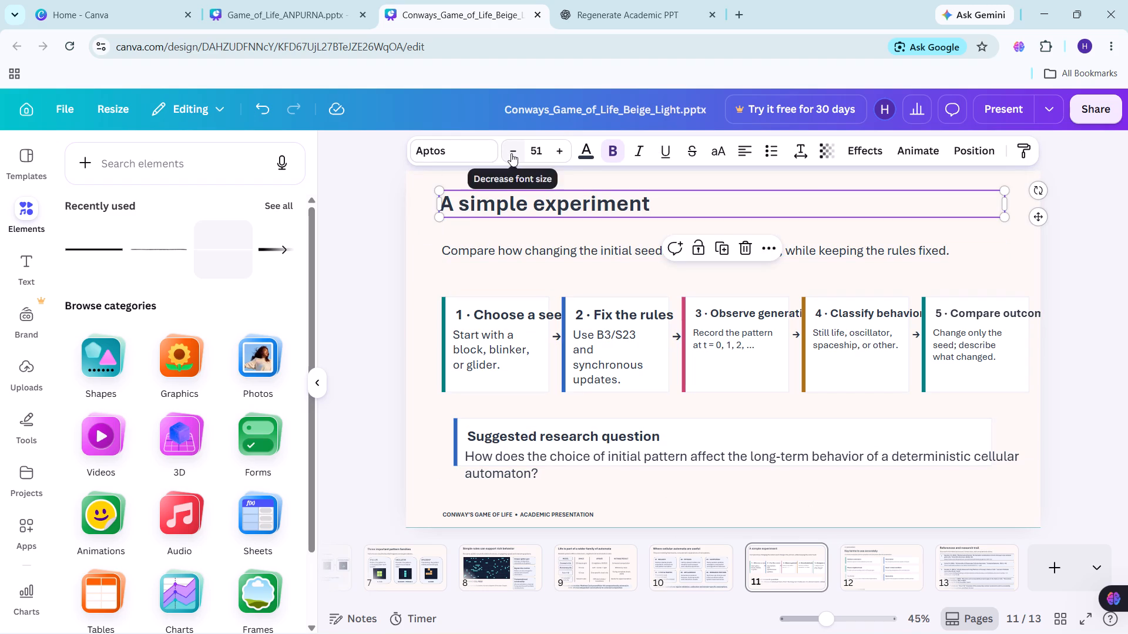
{"action": "left_click", "coordinate": [511, 153]}
Select the subtitle sentence "Compare how changing the initial seed changes the pattern" for adjustment.
{"action": "left_click", "coordinate": [451, 257]}
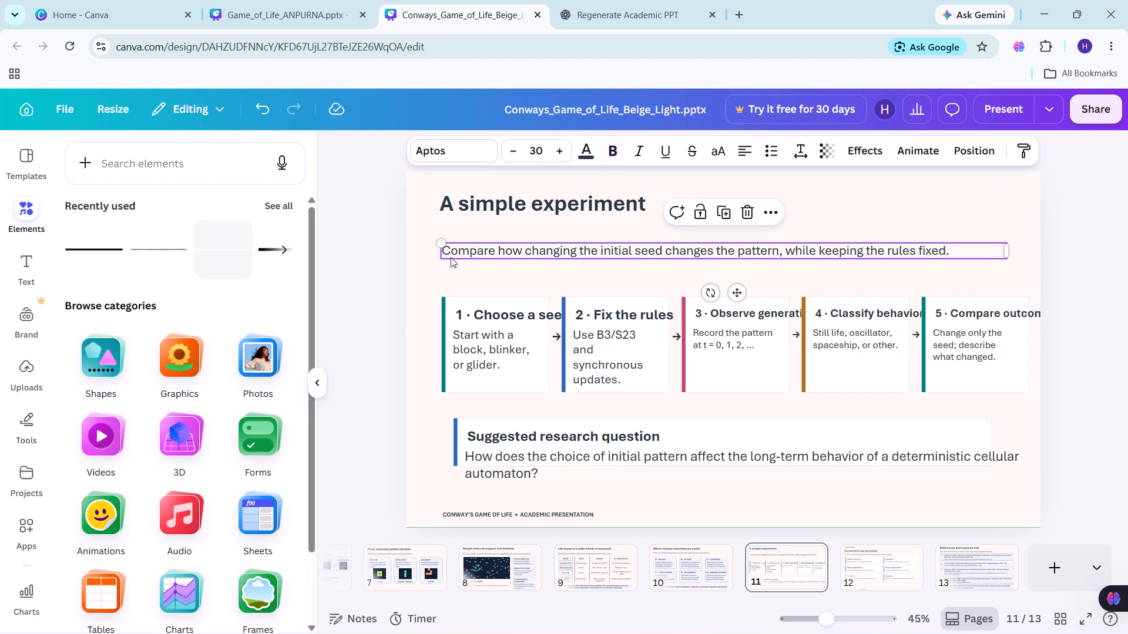
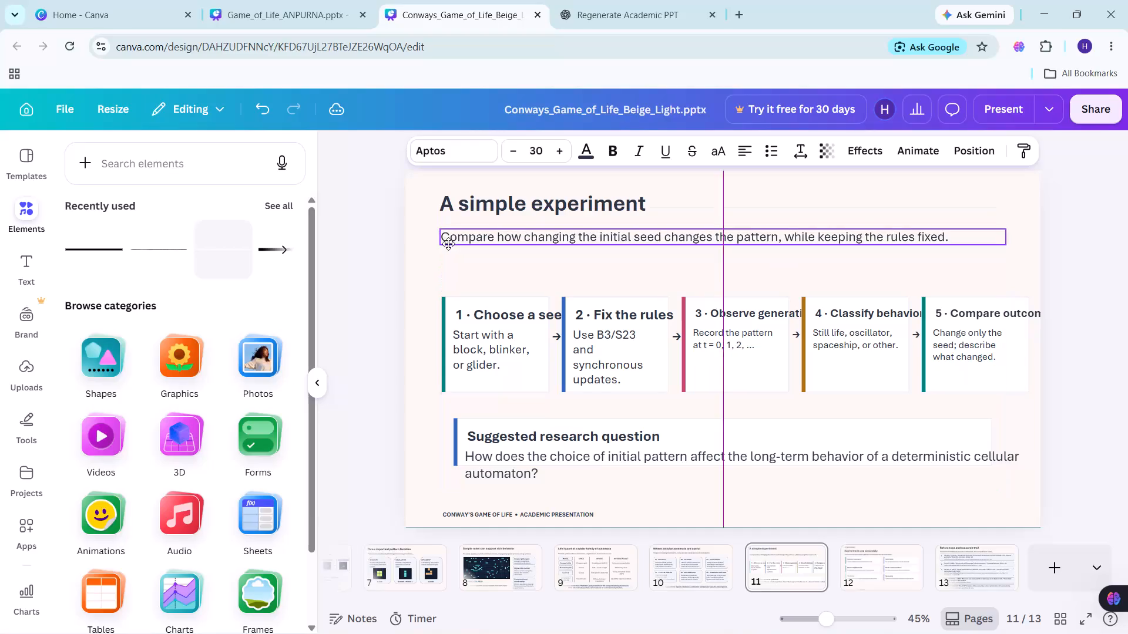
Delete the five coloured vertical accent bars from the step cards on slide 11, "A simple experiment".
{"action": "left_click", "coordinate": [699, 570]}
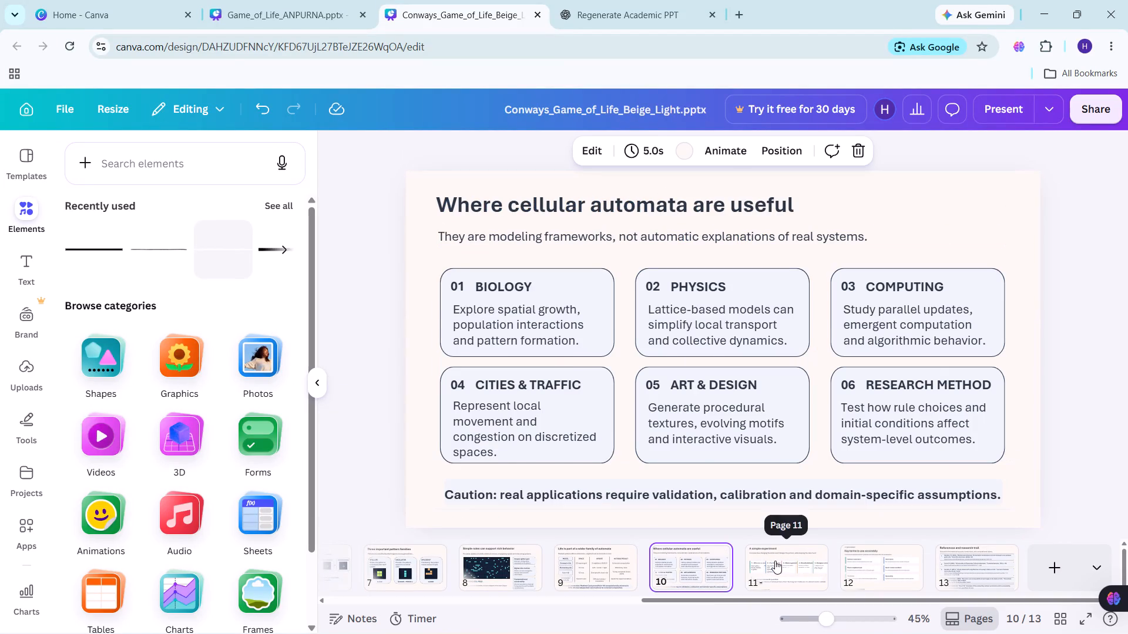
{"action": "left_click", "coordinate": [775, 561]}
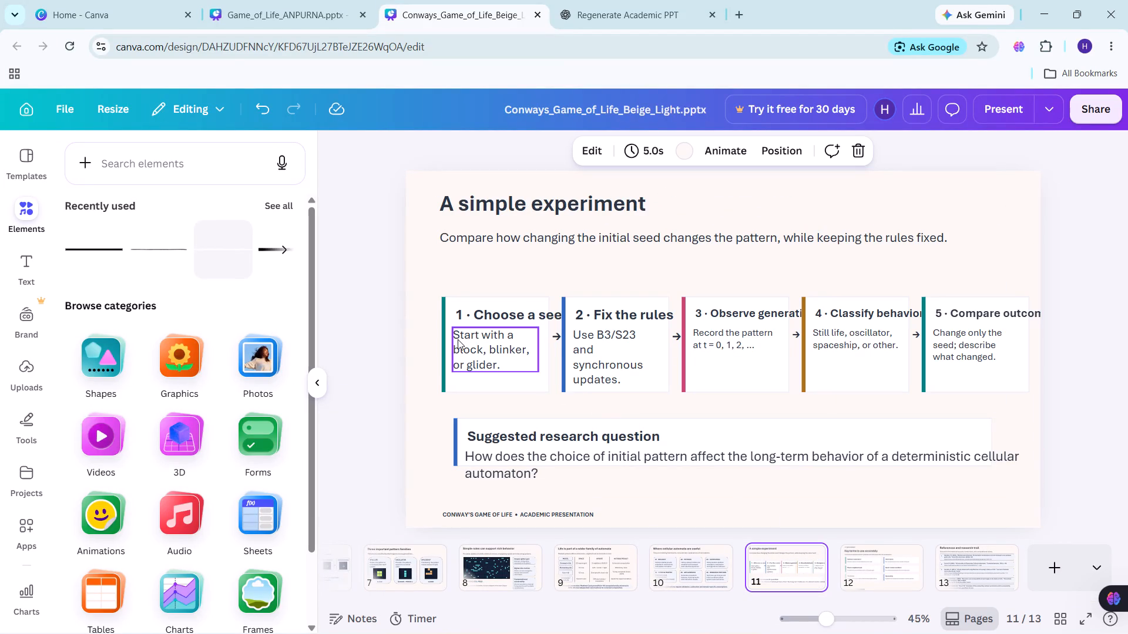
{"action": "left_click", "coordinate": [444, 345]}
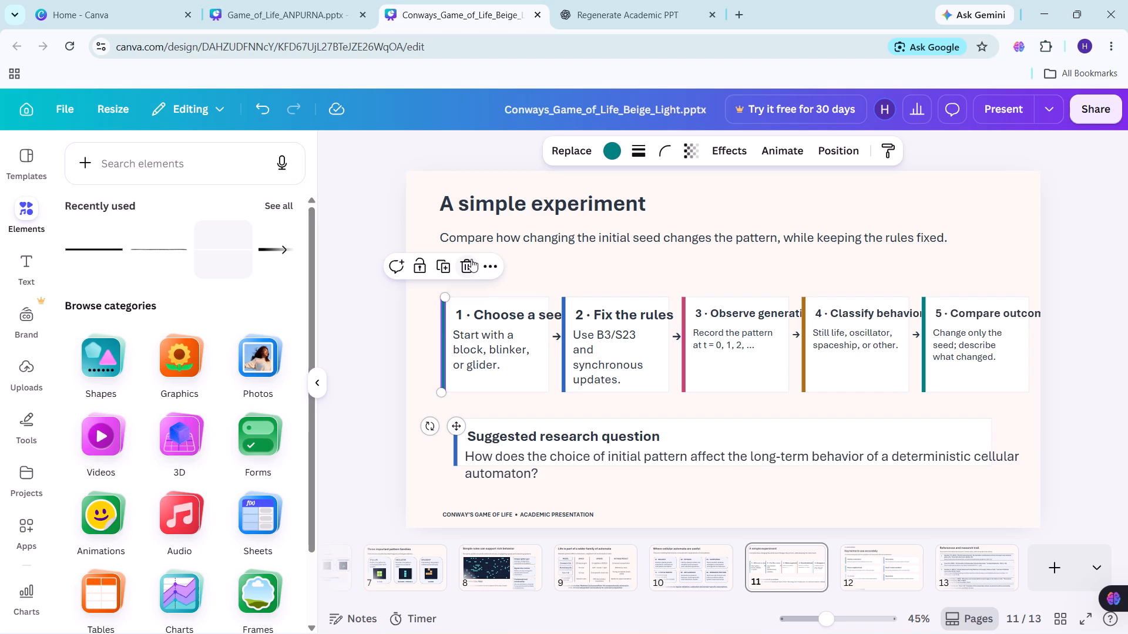
{"action": "left_click", "coordinate": [471, 259]}
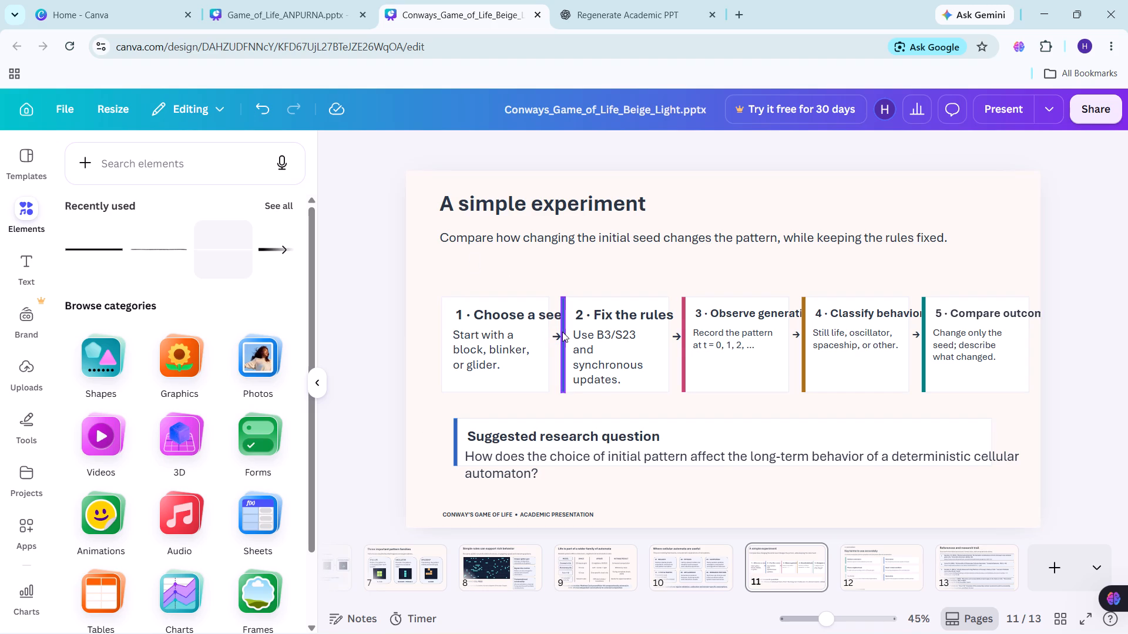
{"action": "left_click", "coordinate": [562, 332]}
{"action": "left_click", "coordinate": [583, 265]}
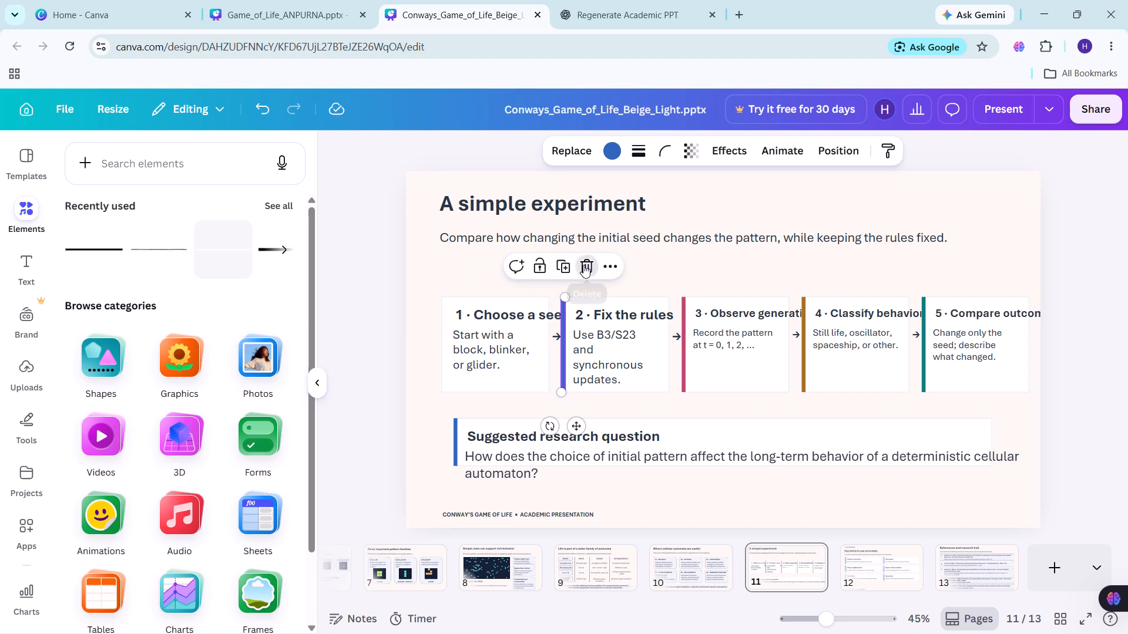
{"action": "left_click", "coordinate": [681, 335]}
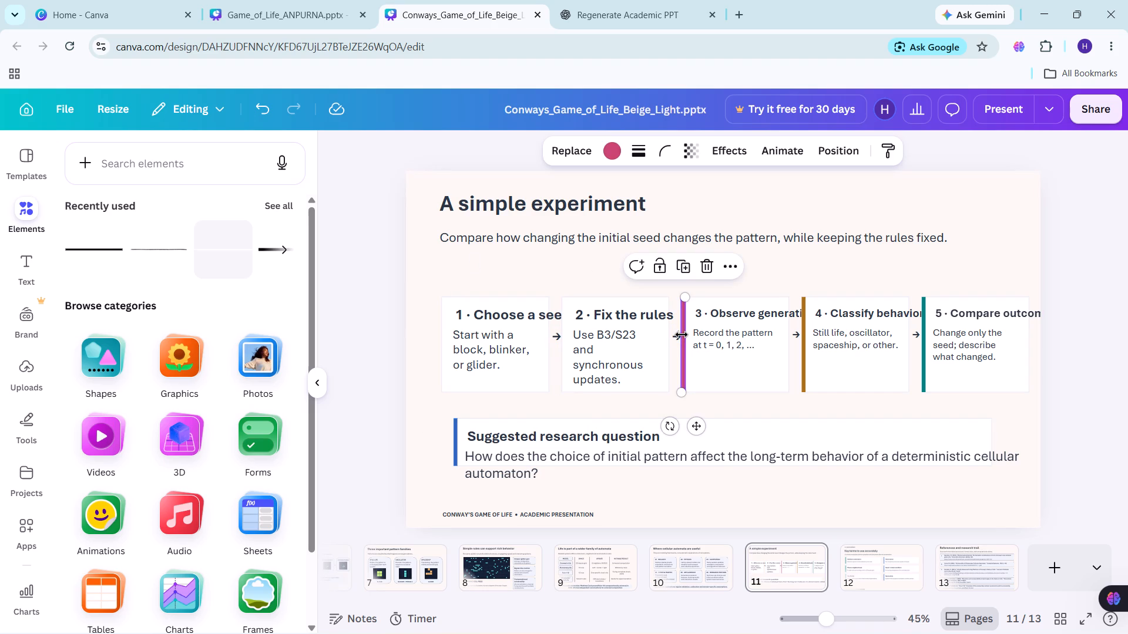
{"action": "left_click", "coordinate": [703, 269]}
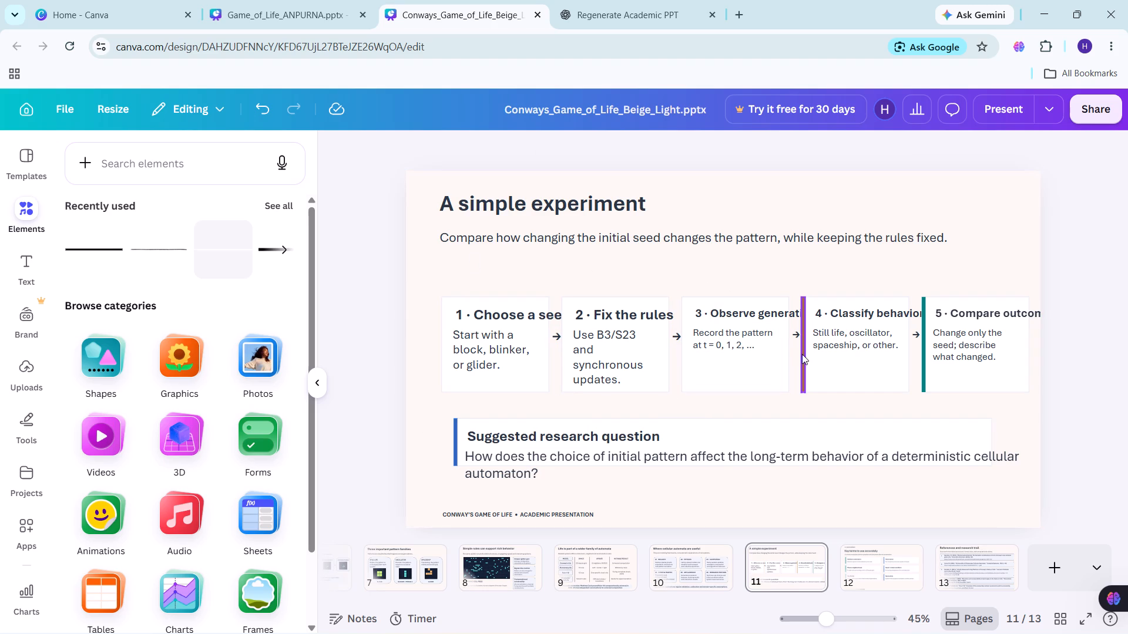
{"action": "left_click", "coordinate": [803, 355]}
{"action": "left_click", "coordinate": [829, 269]}
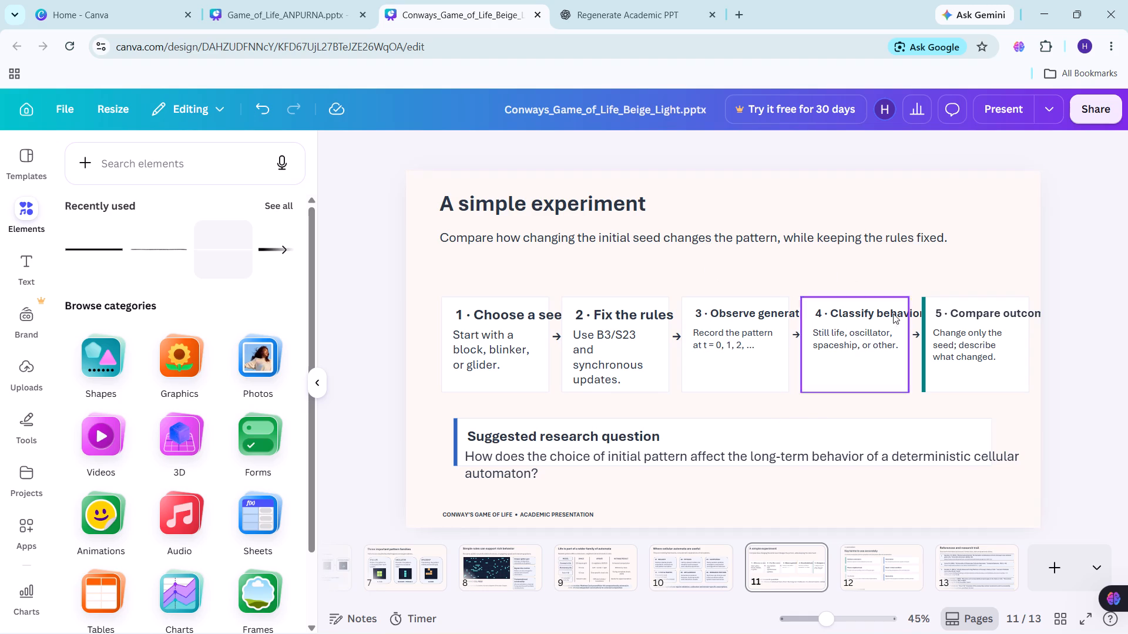
{"action": "left_click", "coordinate": [925, 355]}
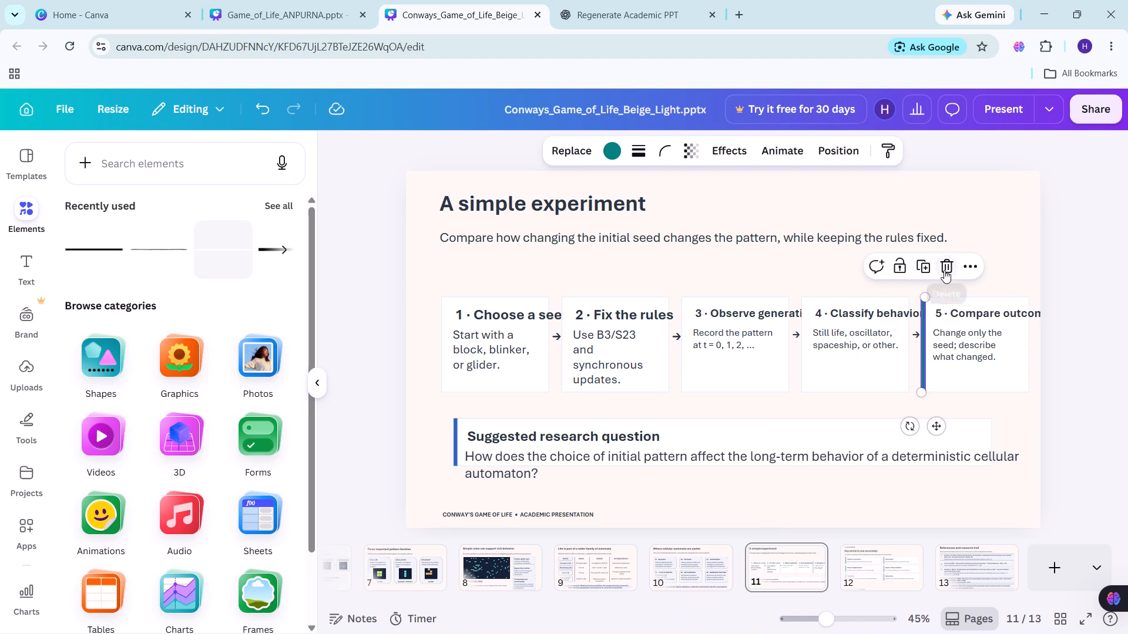
{"action": "left_click", "coordinate": [944, 270]}
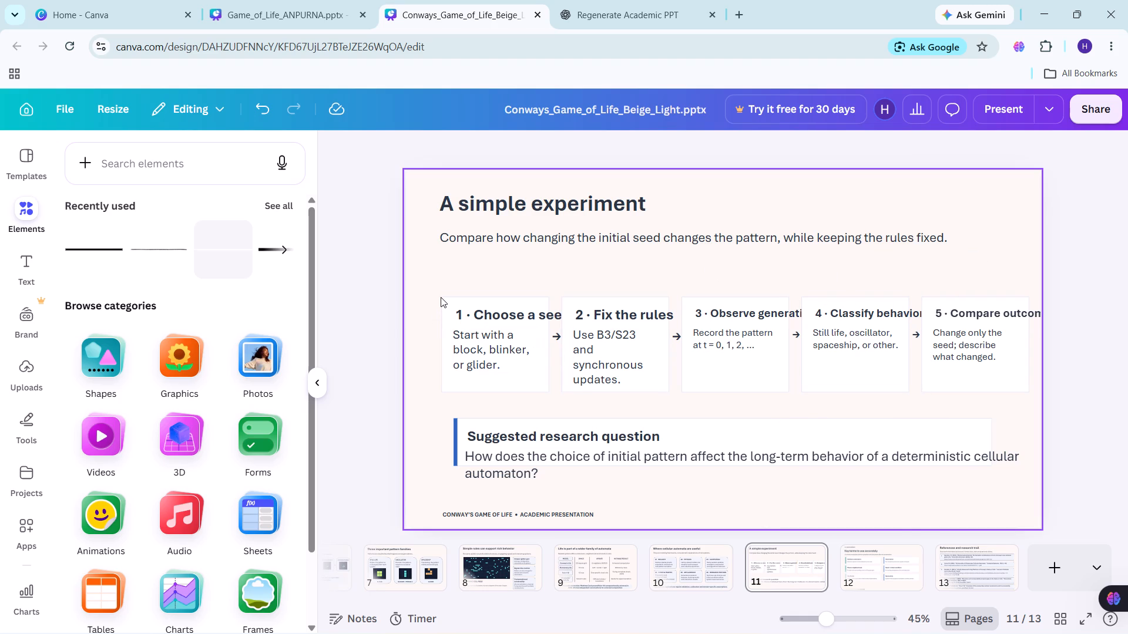
Move the whole row of five step cards with their texts and arrows up and slightly left, closer beneath the subtitle.
{"action": "left_click_drag", "start_coordinate": [439, 298], "coordinate": [977, 391]}
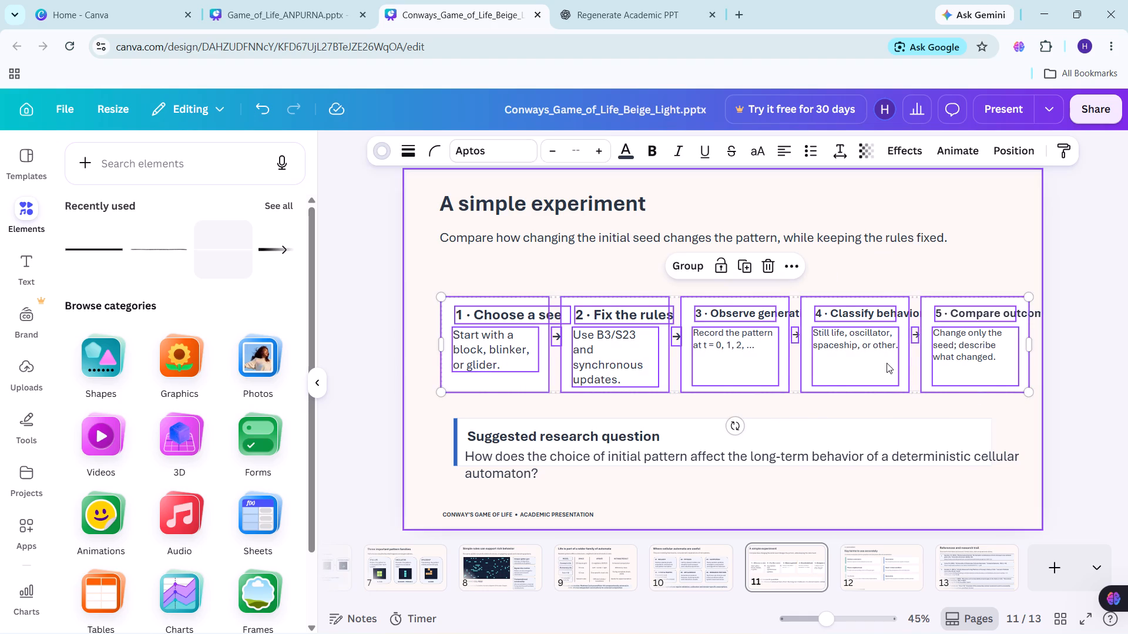
{"action": "left_click_drag", "start_coordinate": [887, 363], "coordinate": [863, 342]}
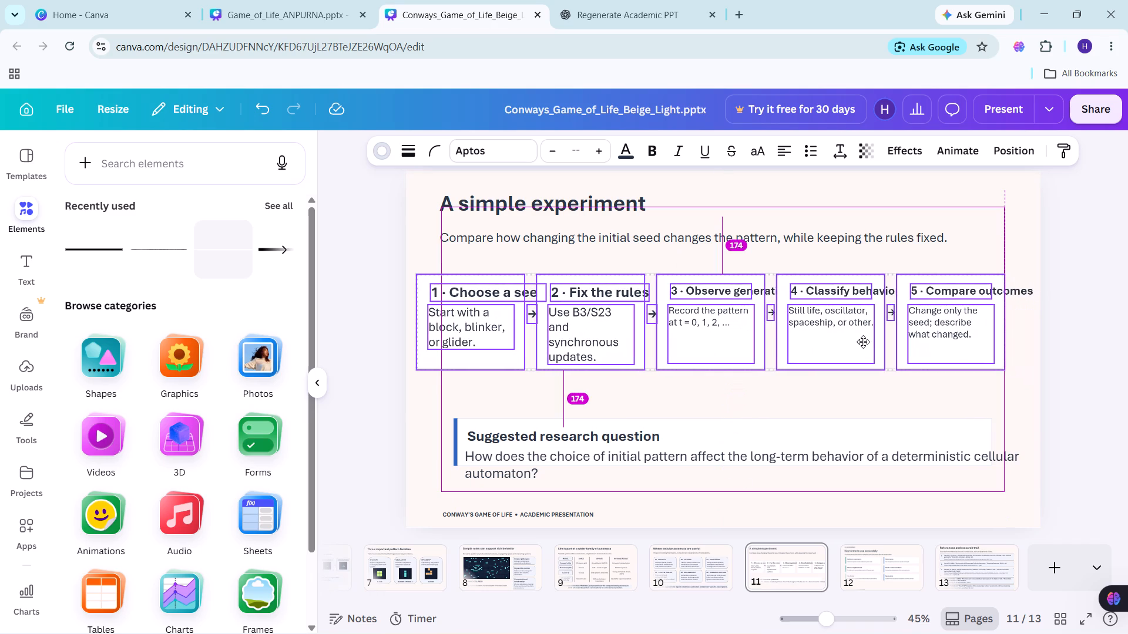
{"action": "left_click_drag", "start_coordinate": [863, 342], "coordinate": [863, 338]}
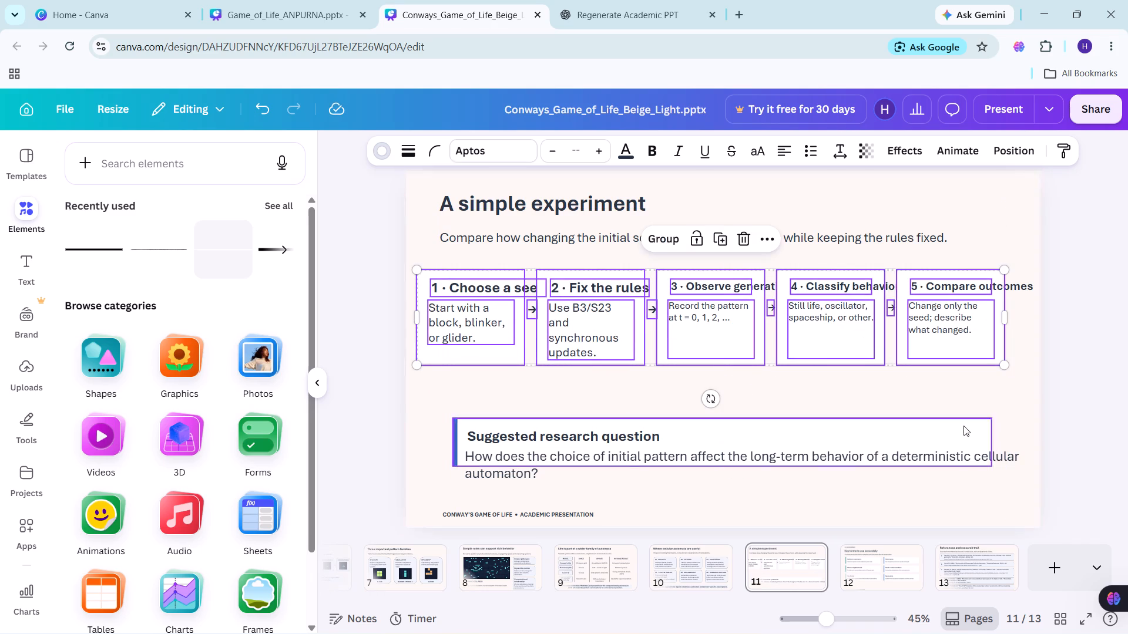
{"action": "left_click", "coordinate": [1048, 385]}
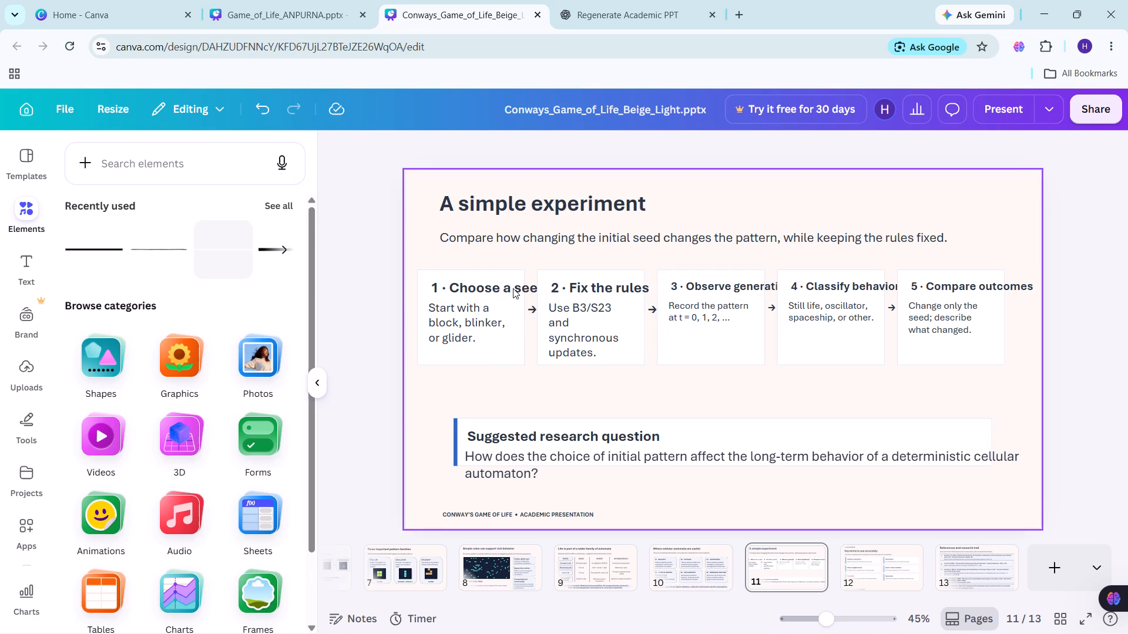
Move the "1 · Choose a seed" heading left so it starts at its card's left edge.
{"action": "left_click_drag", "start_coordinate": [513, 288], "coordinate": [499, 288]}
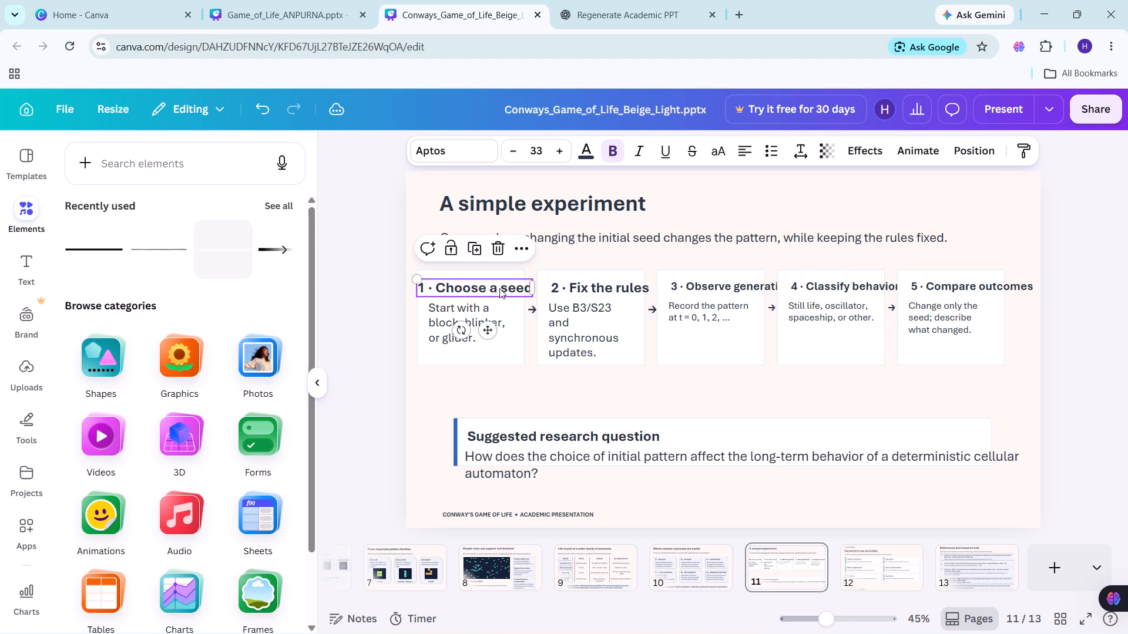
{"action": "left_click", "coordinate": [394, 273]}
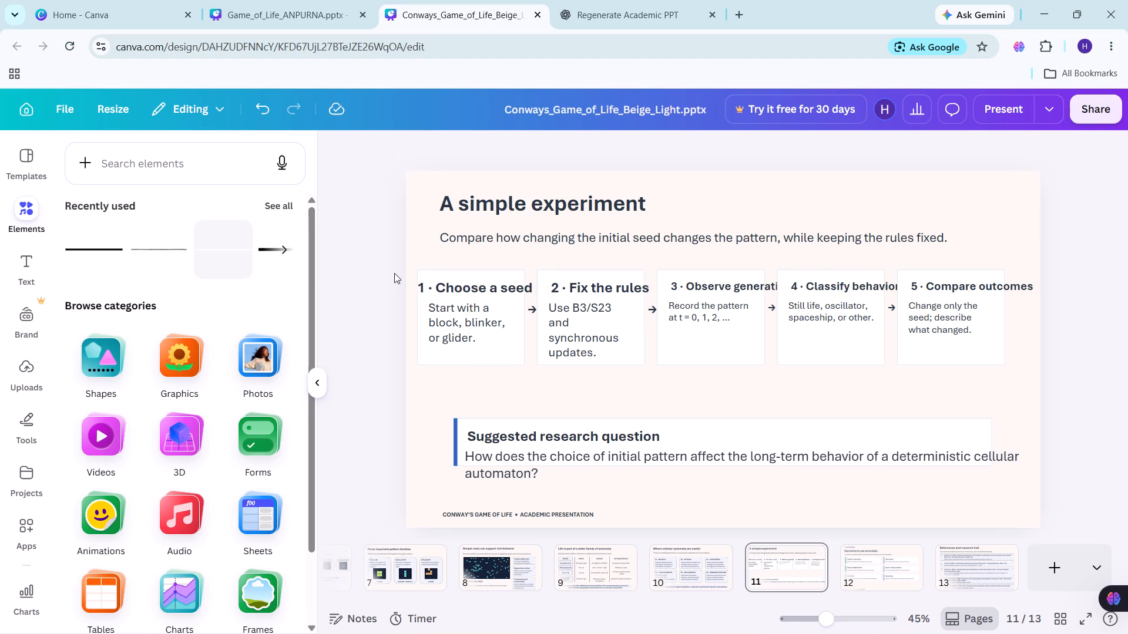
Reduce the font size of all five card headings by 3 points.
{"action": "left_click_drag", "start_coordinate": [414, 271], "coordinate": [757, 284]}
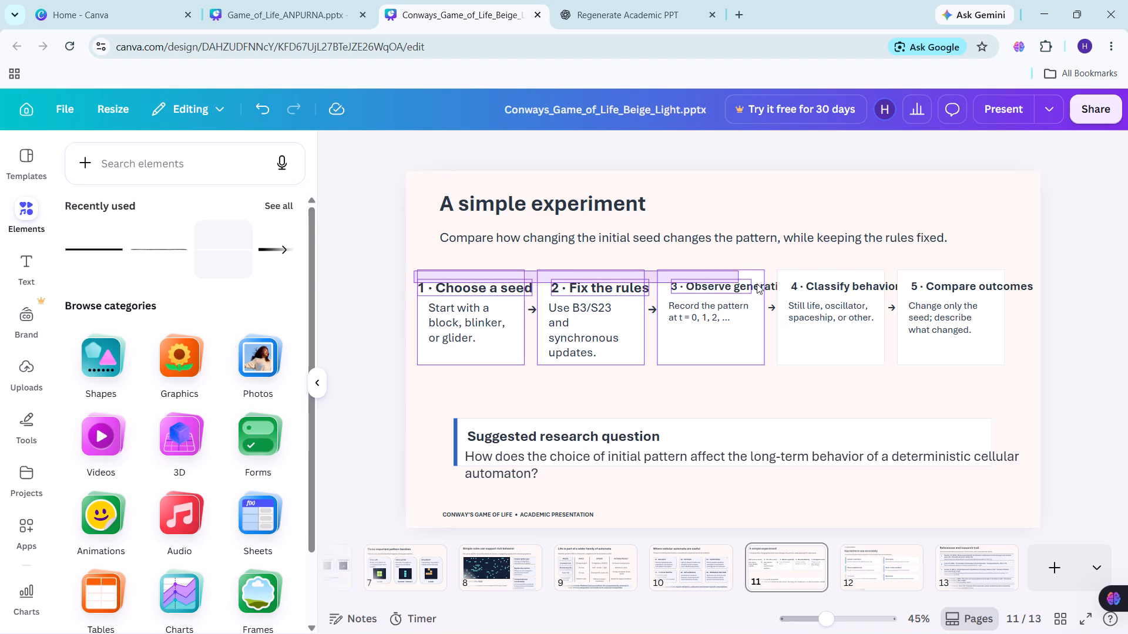
{"action": "left_click_drag", "start_coordinate": [757, 284], "coordinate": [961, 283]}
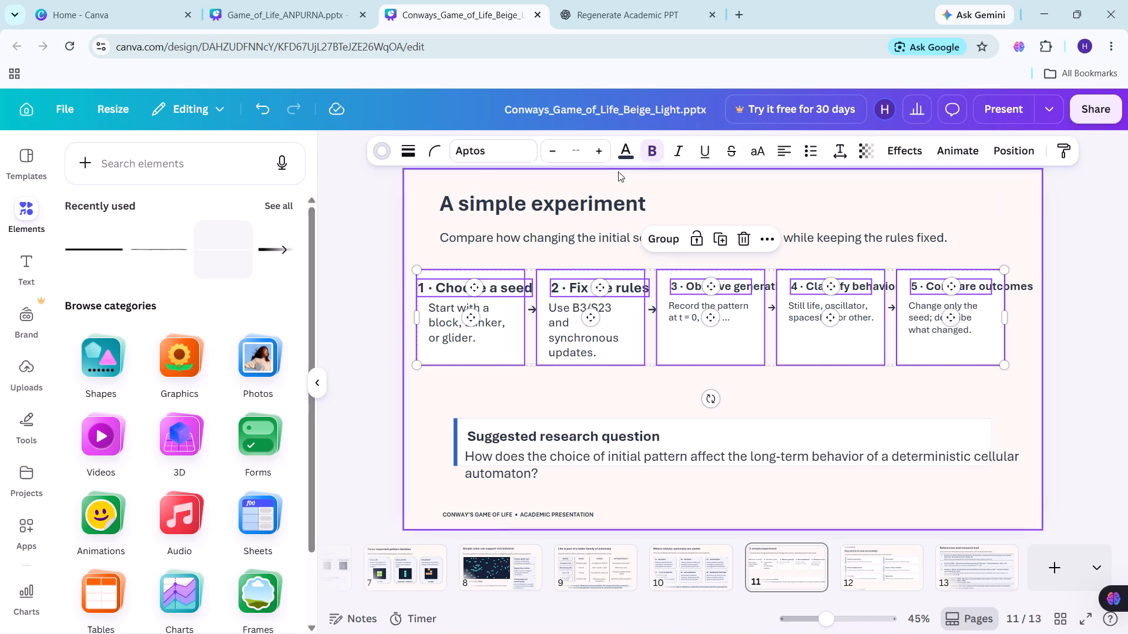
{"action": "left_click", "coordinate": [556, 151]}
{"action": "left_click", "coordinate": [556, 151]}
{"action": "left_click", "coordinate": [556, 151]}
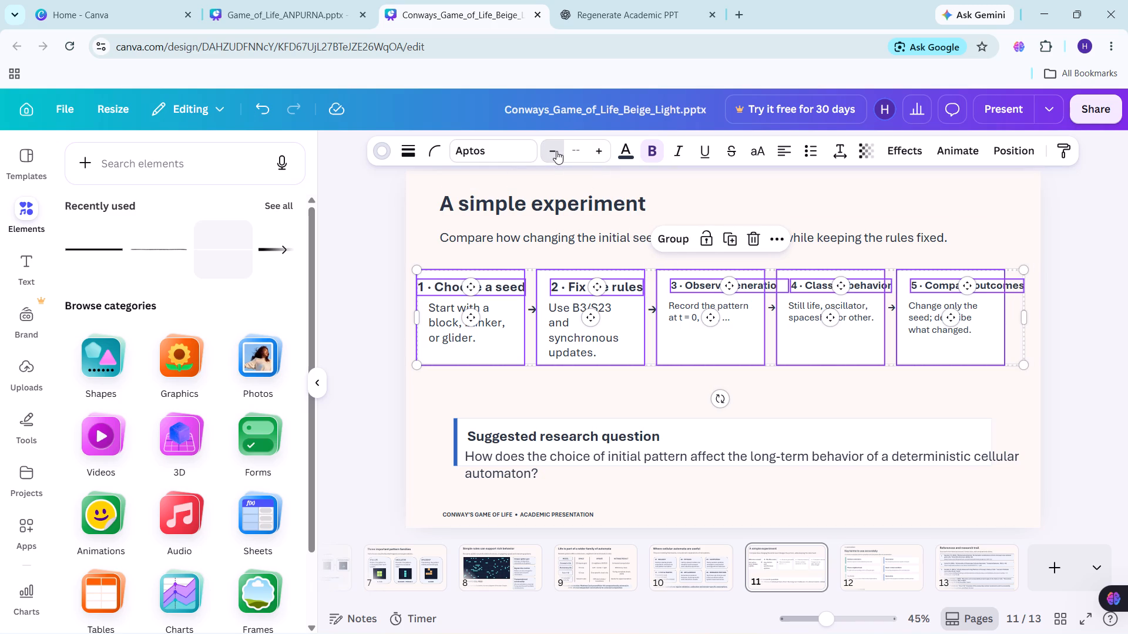
{"action": "left_click", "coordinate": [532, 257]}
Set the font size of the "1 · Choose a seed" heading to 28.
{"action": "left_click", "coordinate": [501, 284]}
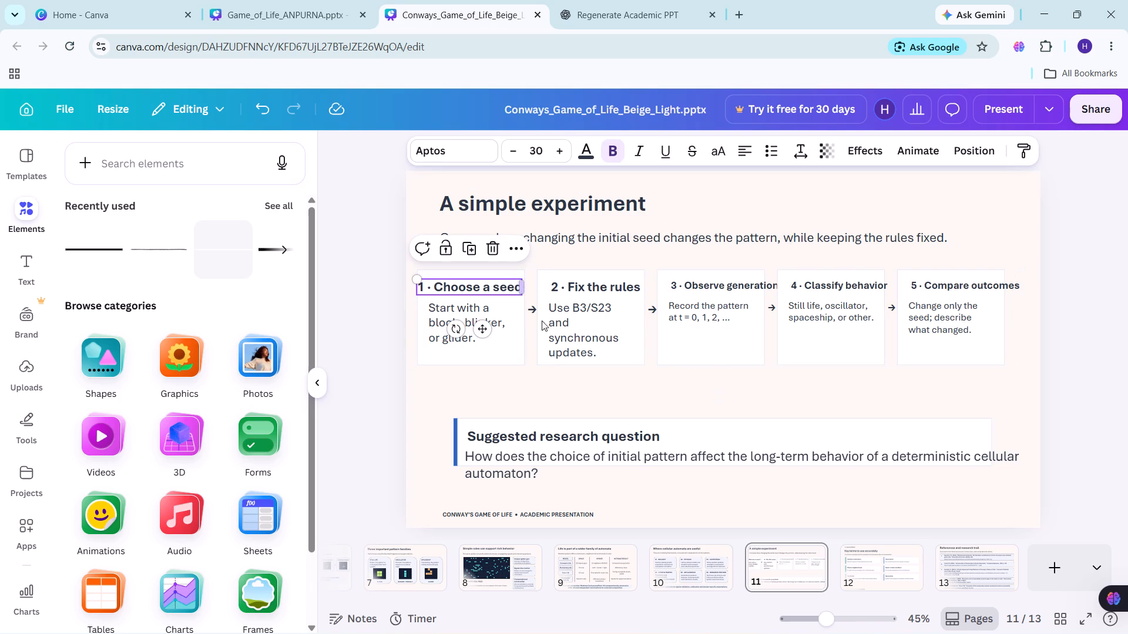
{"action": "left_click", "coordinate": [566, 393]}
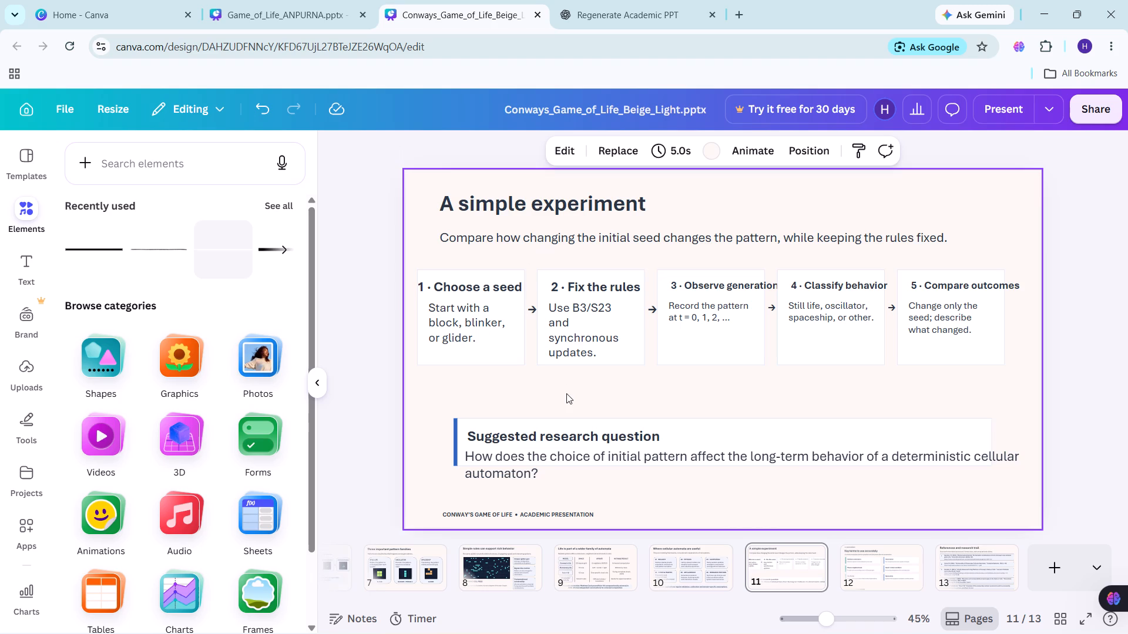
{"action": "left_click", "coordinate": [506, 283]}
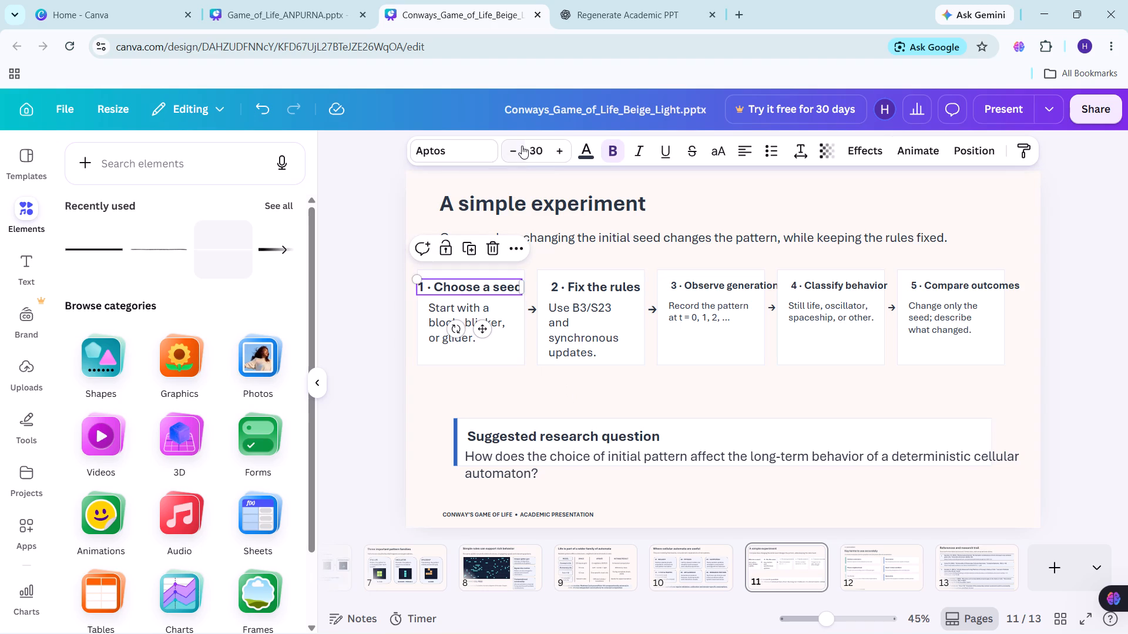
{"action": "double_click", "coordinate": [512, 147]}
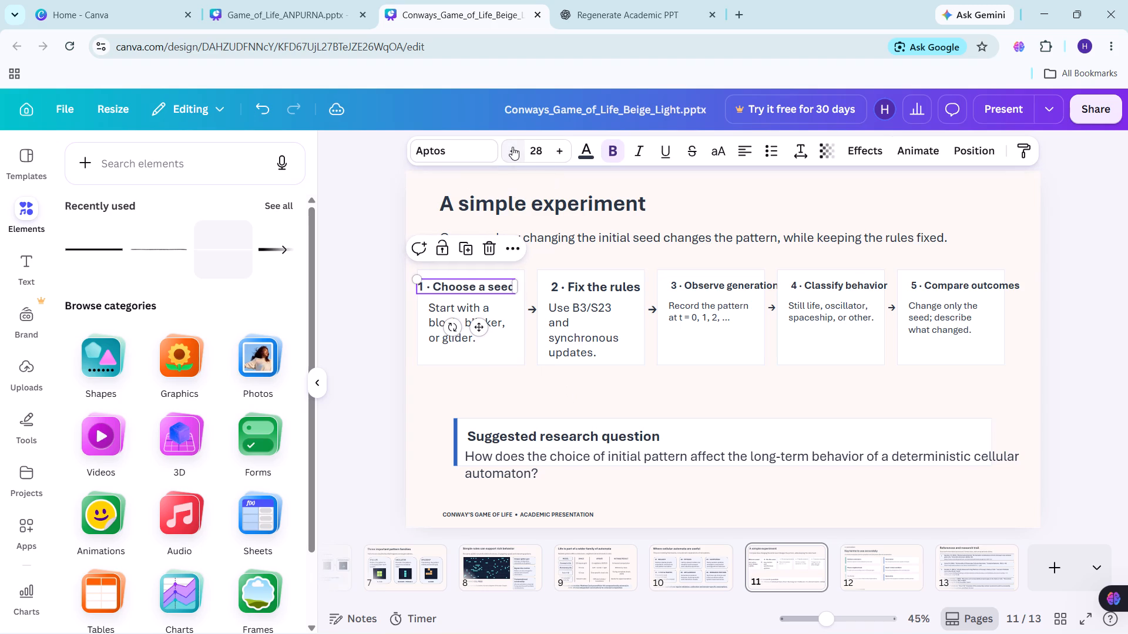
{"action": "left_click", "coordinate": [407, 265]}
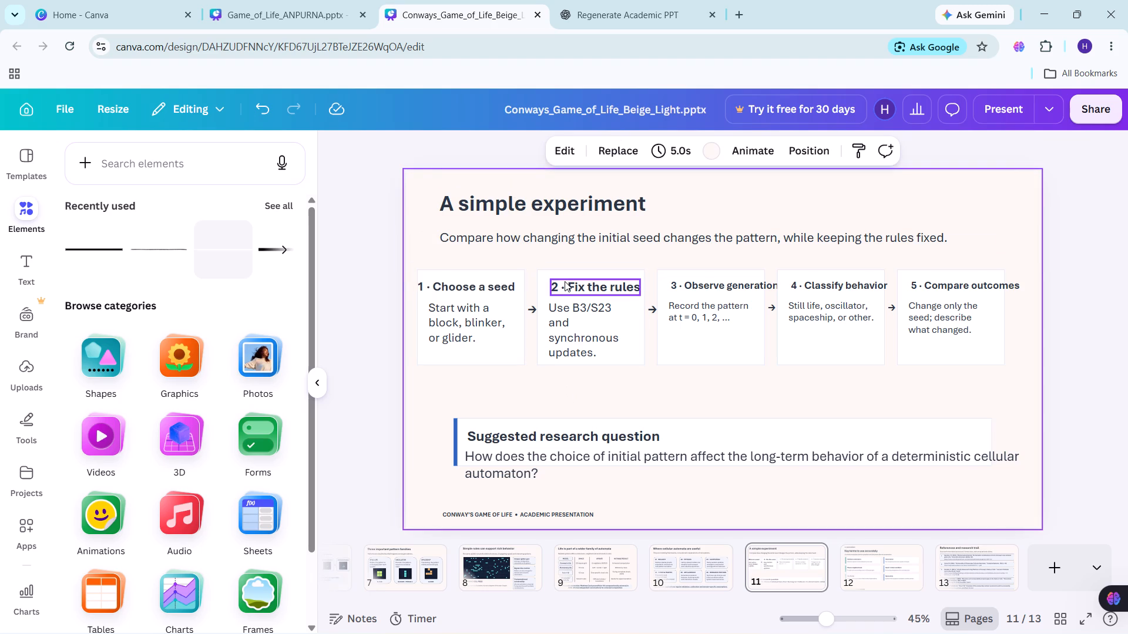
Remove the number and dot prefix from the first card's heading so it reads "Choose a seed".
{"action": "left_click", "coordinate": [428, 283]}
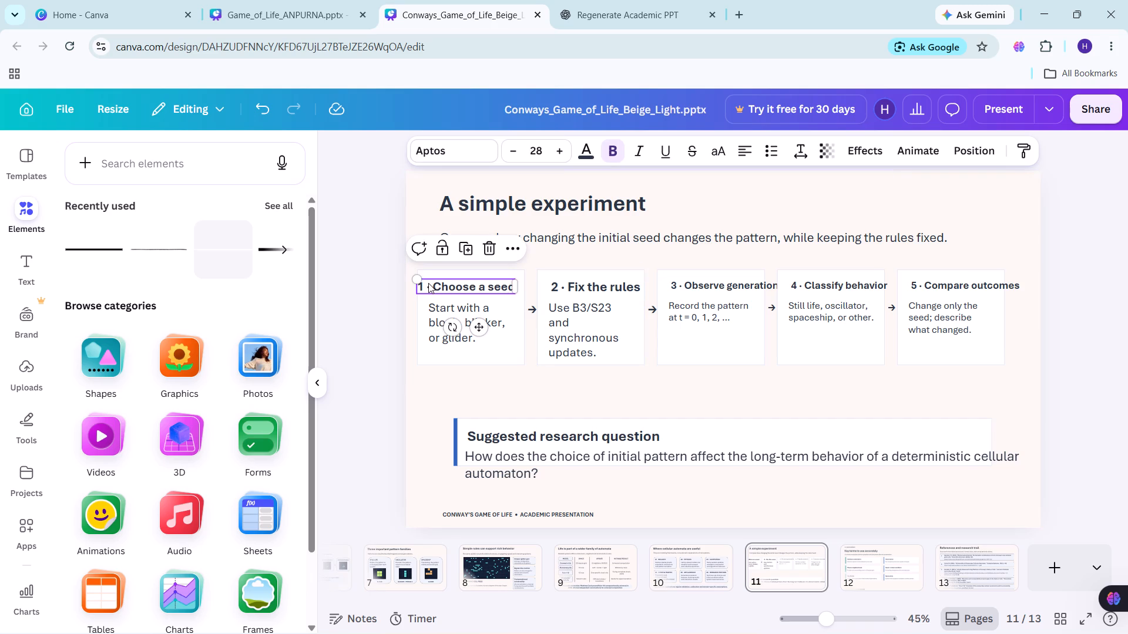
{"action": "left_click", "coordinate": [428, 283]}
{"action": "left_click", "coordinate": [428, 283]}
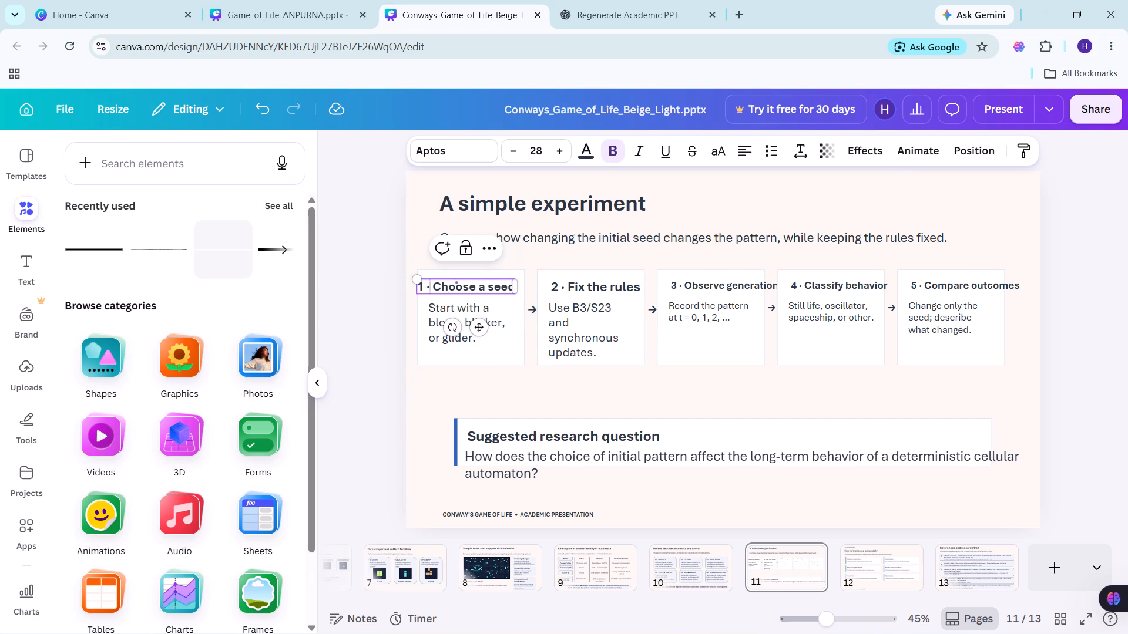
{"action": "key", "text": "Right"}
{"action": "key", "text": "BackSpace"}
{"action": "key", "text": "BackSpace"}
{"action": "key", "text": "BackSpace"}
{"action": "key", "text": "BackSpace"}
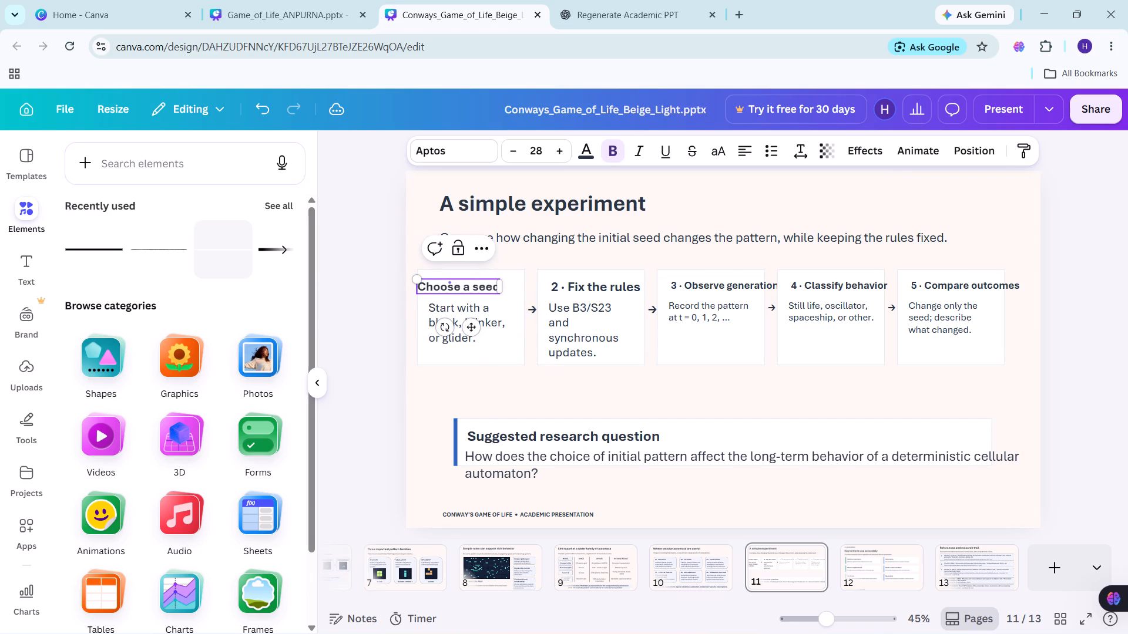
{"action": "left_click", "coordinate": [511, 277]}
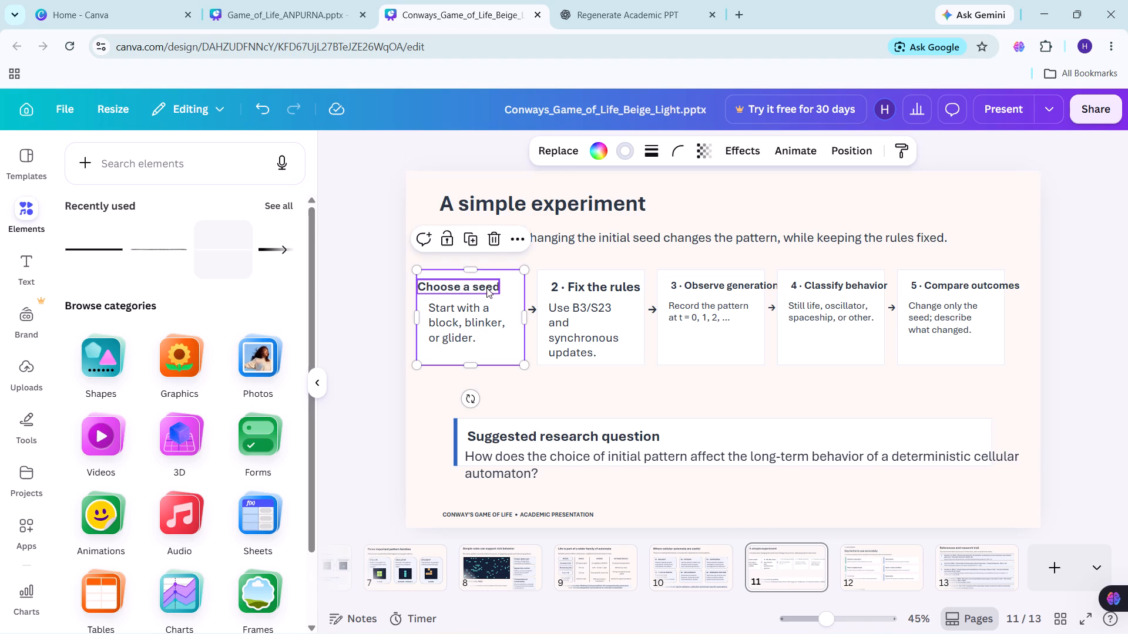
Center-align the "Choose a seed" heading and move it right, above the body text and inside the first card.
{"action": "left_click", "coordinate": [481, 291]}
{"action": "left_click", "coordinate": [742, 147]}
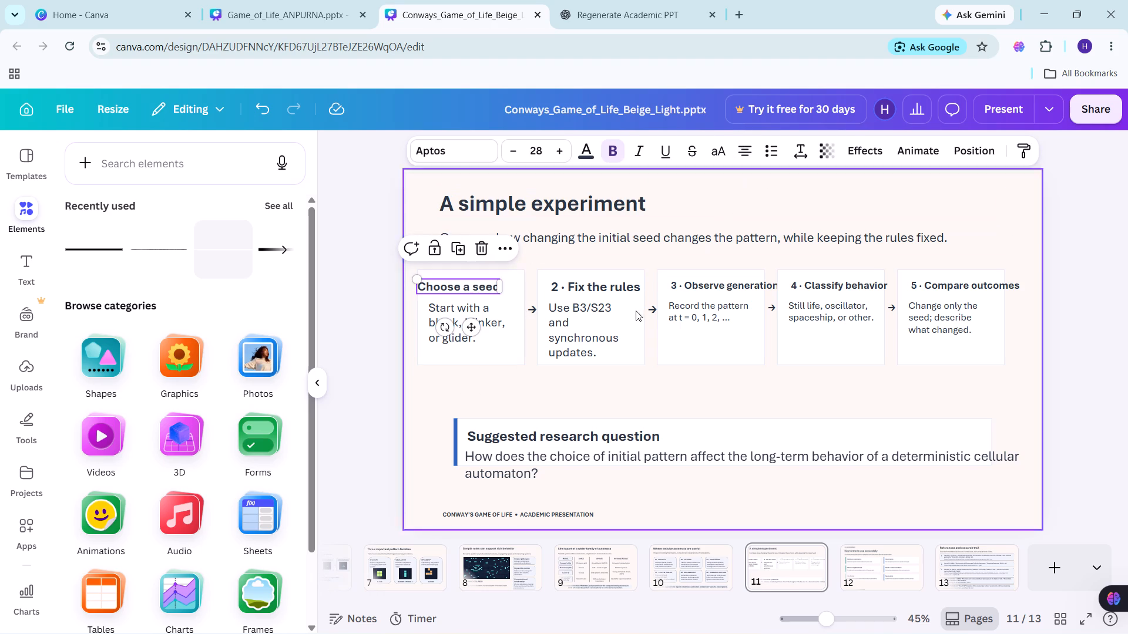
{"action": "left_click", "coordinate": [594, 390]}
{"action": "left_click_drag", "start_coordinate": [474, 282], "coordinate": [485, 281]}
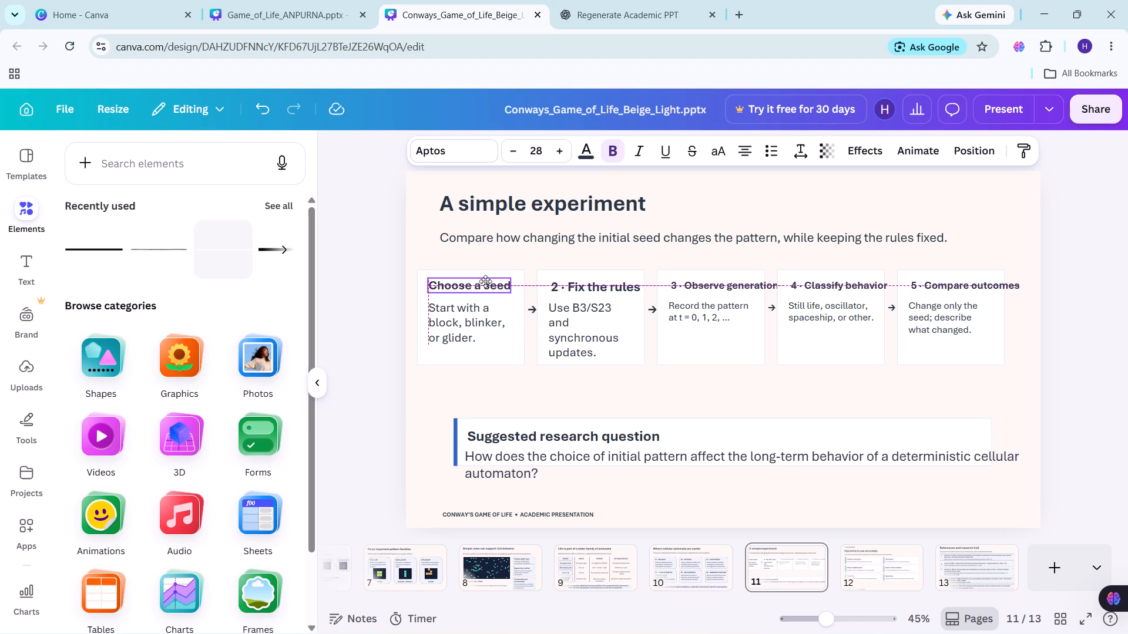
{"action": "left_click_drag", "start_coordinate": [485, 281], "coordinate": [488, 281]}
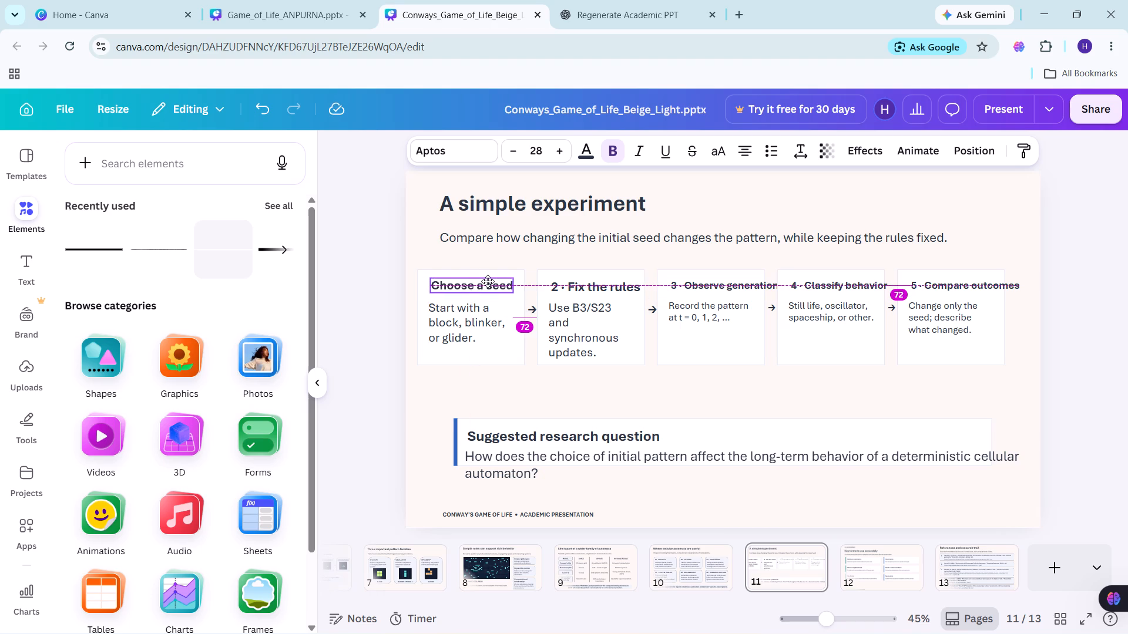
{"action": "left_click_drag", "start_coordinate": [488, 281], "coordinate": [486, 282]}
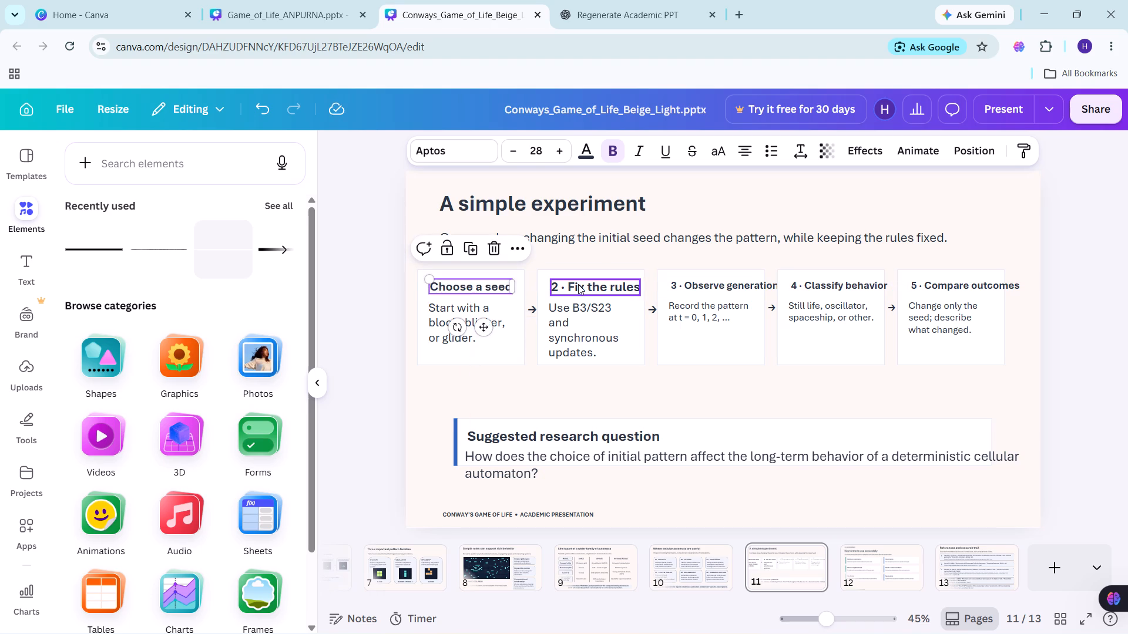
Remove the number and dot prefix from the second card's heading so it reads "Fix the rules".
{"action": "left_click", "coordinate": [579, 284]}
{"action": "left_click", "coordinate": [569, 285]}
{"action": "left_click", "coordinate": [569, 285]}
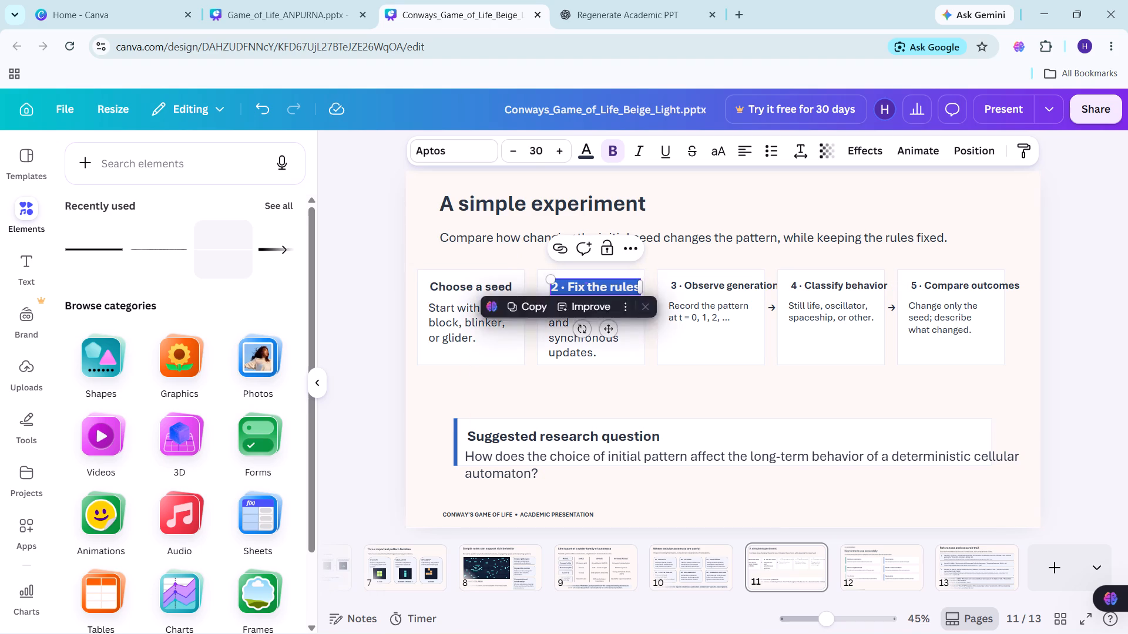
{"action": "left_click", "coordinate": [569, 285]}
{"action": "key", "text": "BackSpace"}
{"action": "key", "text": "BackSpace"}
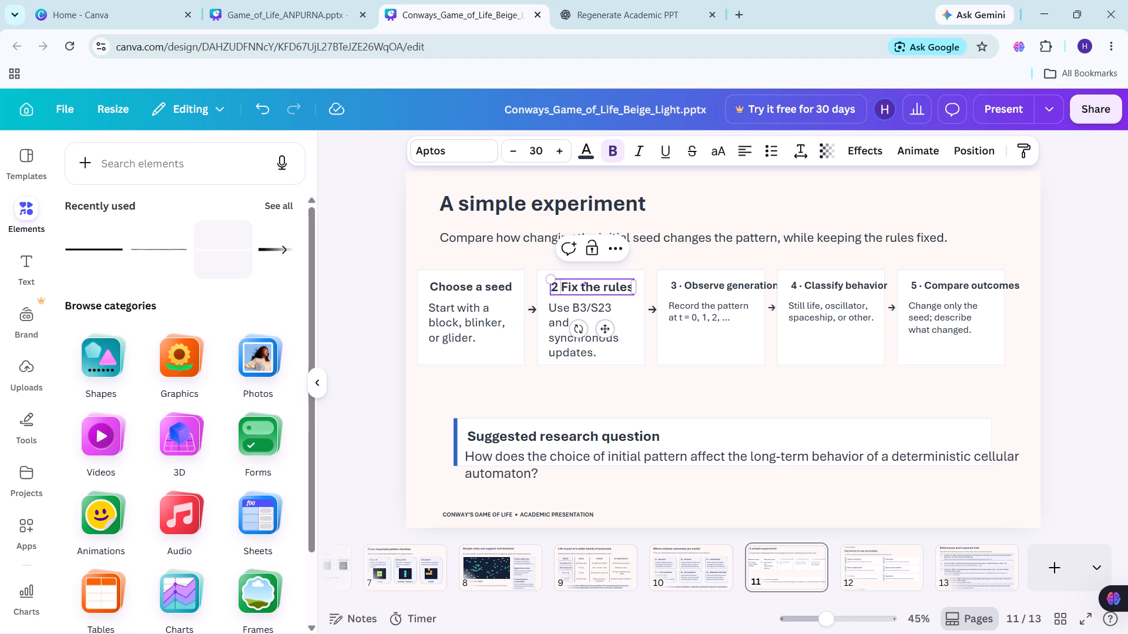
{"action": "key", "text": "BackSpace"}
{"action": "key", "text": "BackSpace"}
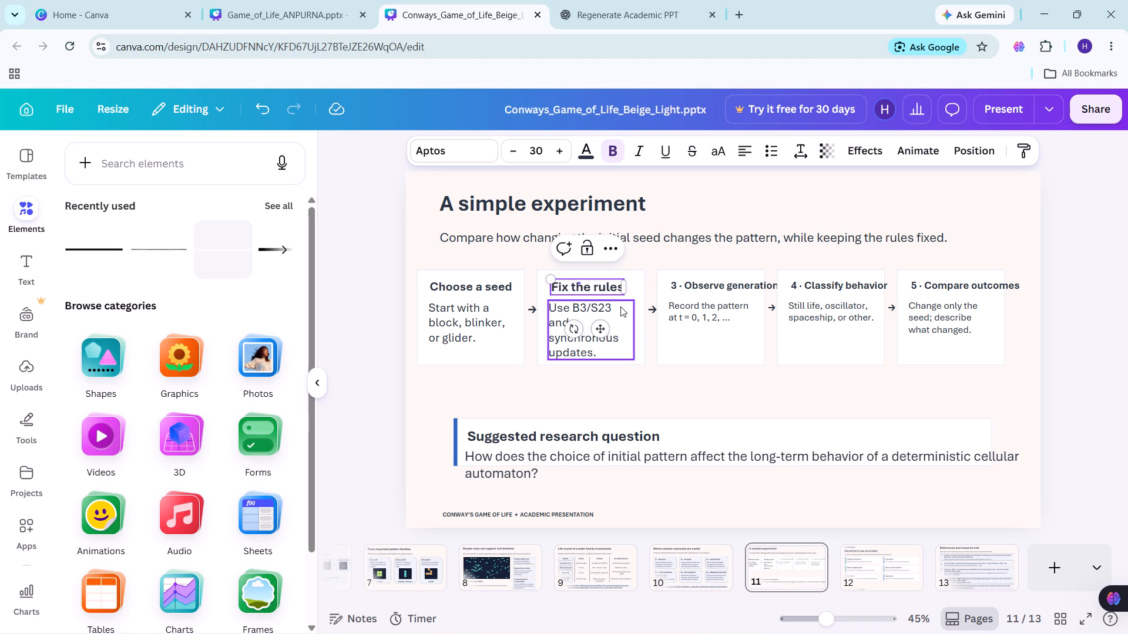
{"action": "left_click", "coordinate": [651, 398]}
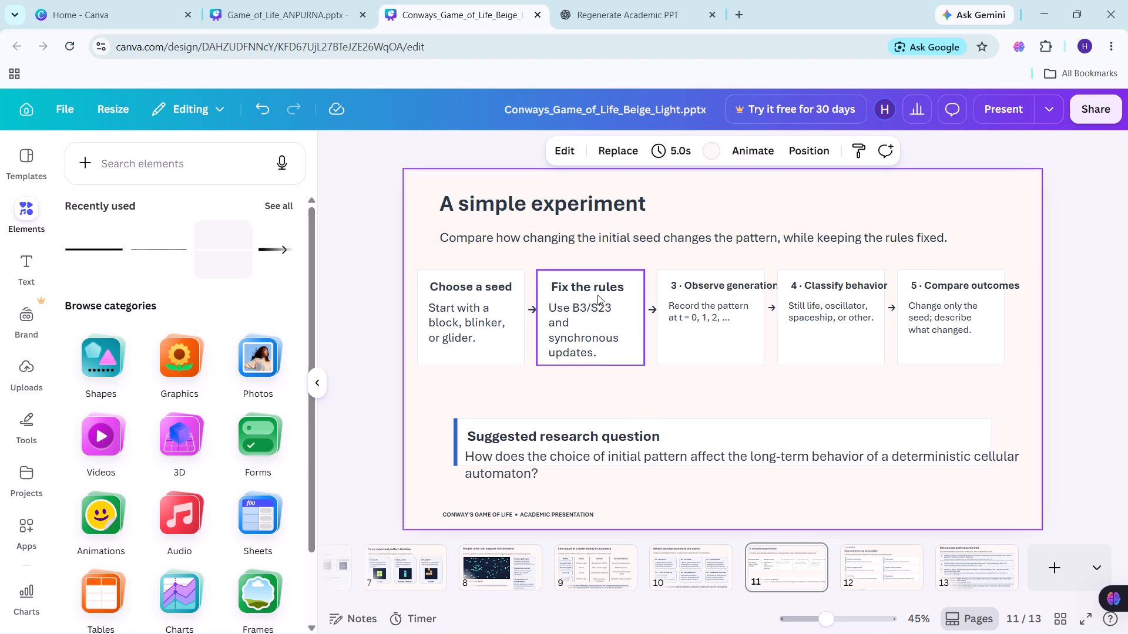
Move the "Fix the rules" heading slightly right to centre it within the second card, level with the other headings.
{"action": "left_click", "coordinate": [597, 285]}
{"action": "left_click", "coordinate": [597, 285]}
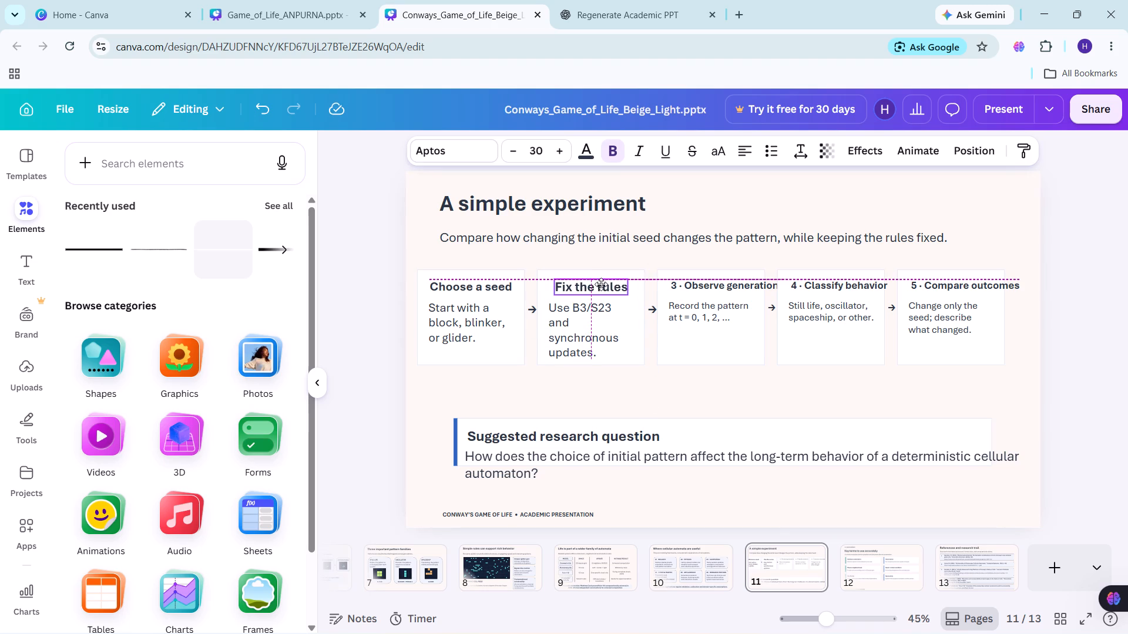
Set the font size of the "Fix the rules" heading to 28, matching the "Choose a seed" heading.
{"action": "triple_click", "coordinate": [511, 150]}
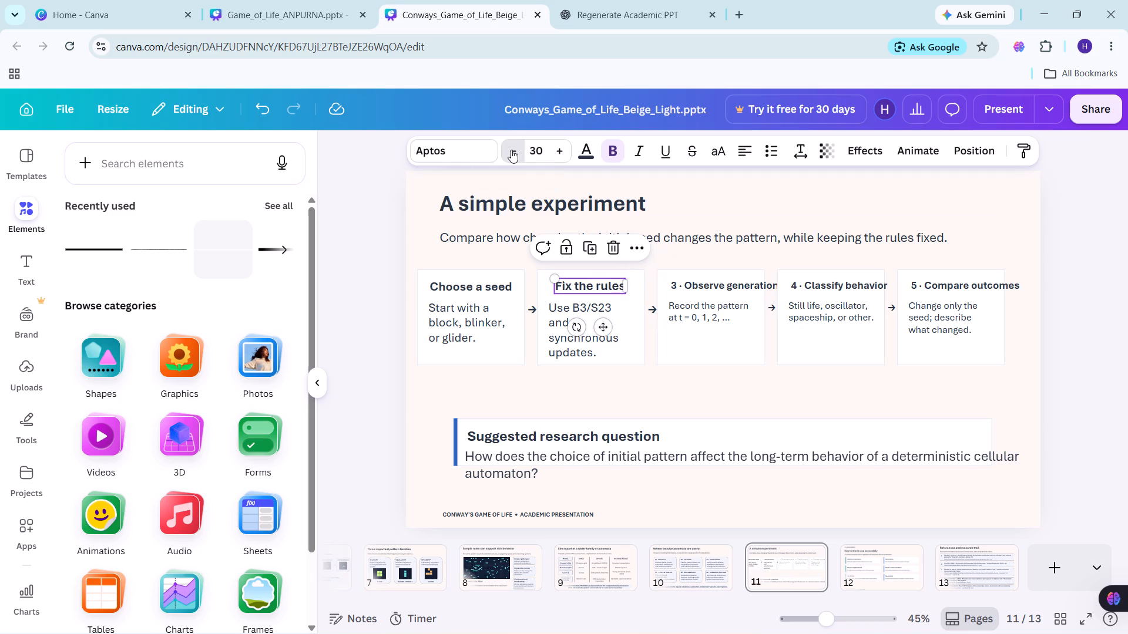
{"action": "left_click", "coordinate": [504, 284]}
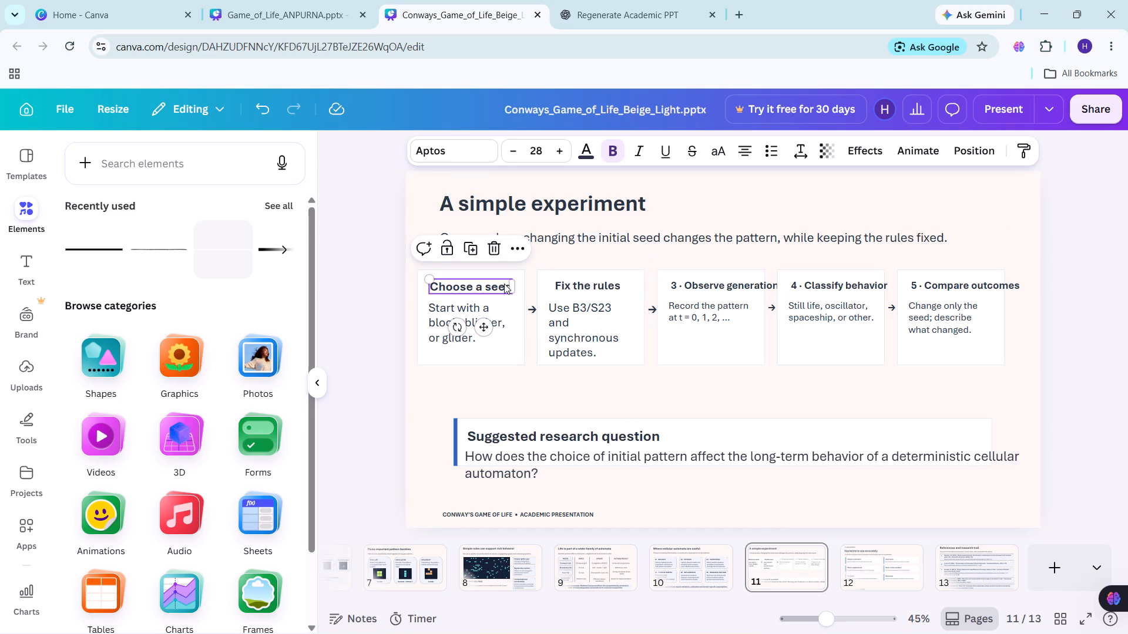
{"action": "left_click", "coordinate": [571, 289]}
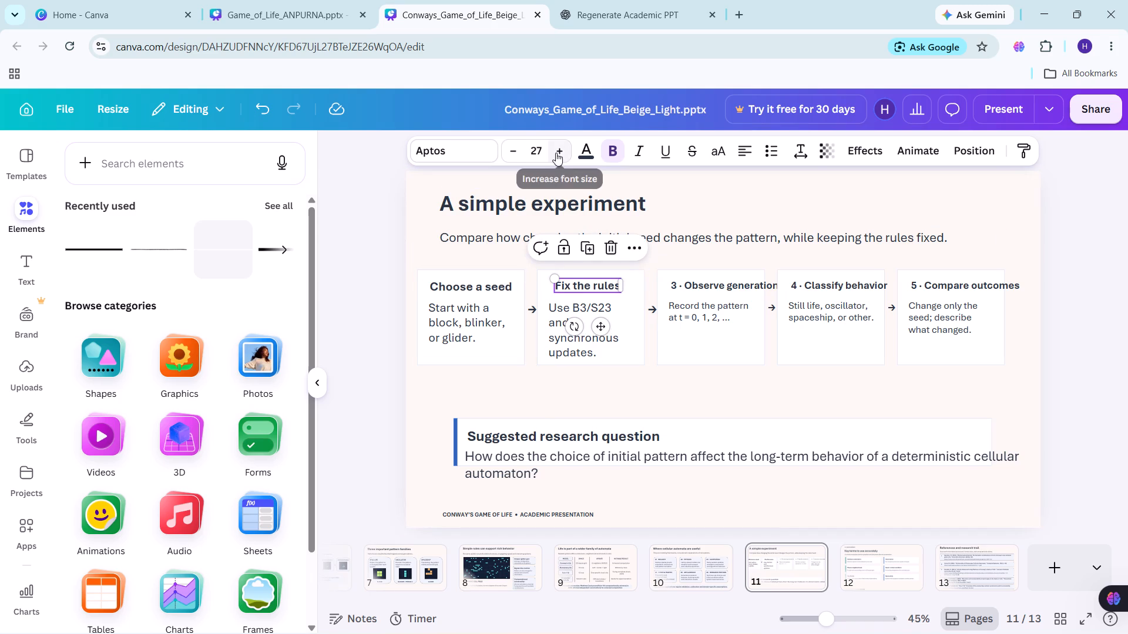
{"action": "left_click", "coordinate": [556, 153]}
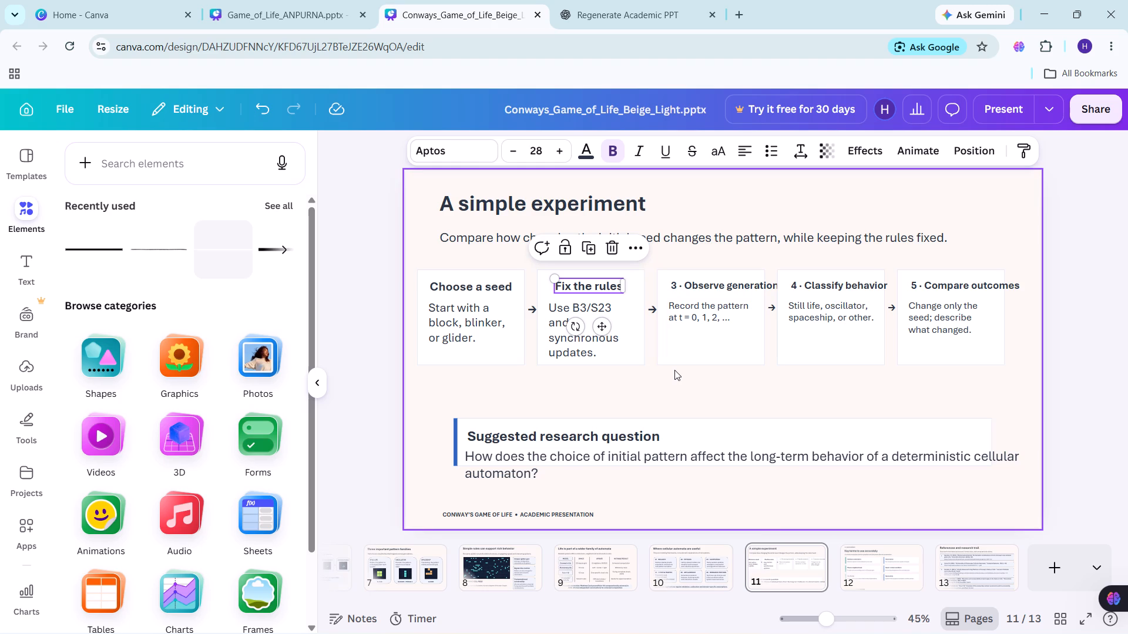
{"action": "left_click", "coordinate": [691, 419]}
{"action": "left_click", "coordinate": [861, 391]}
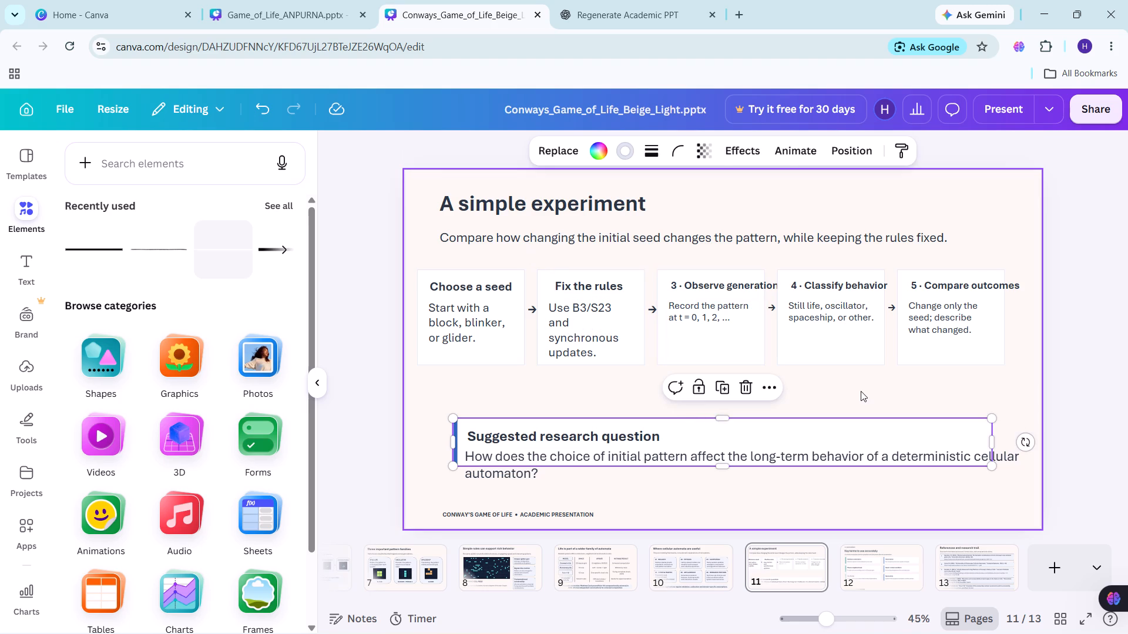
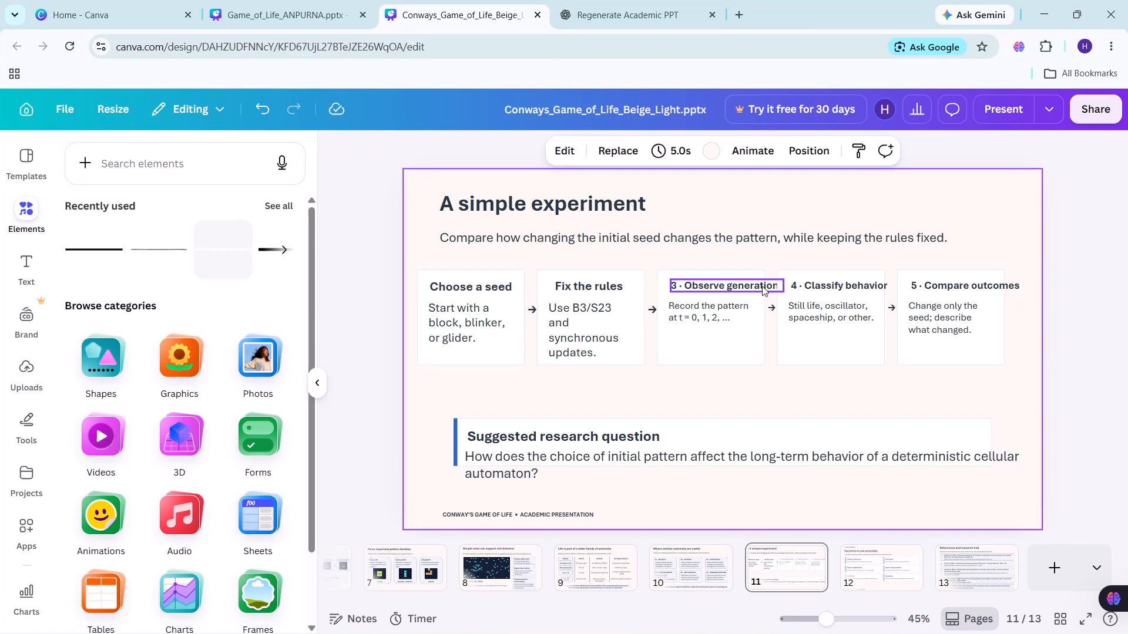
Set the font size of the third card's "3 · Observe generations" heading to 28.
{"action": "left_click", "coordinate": [747, 288]}
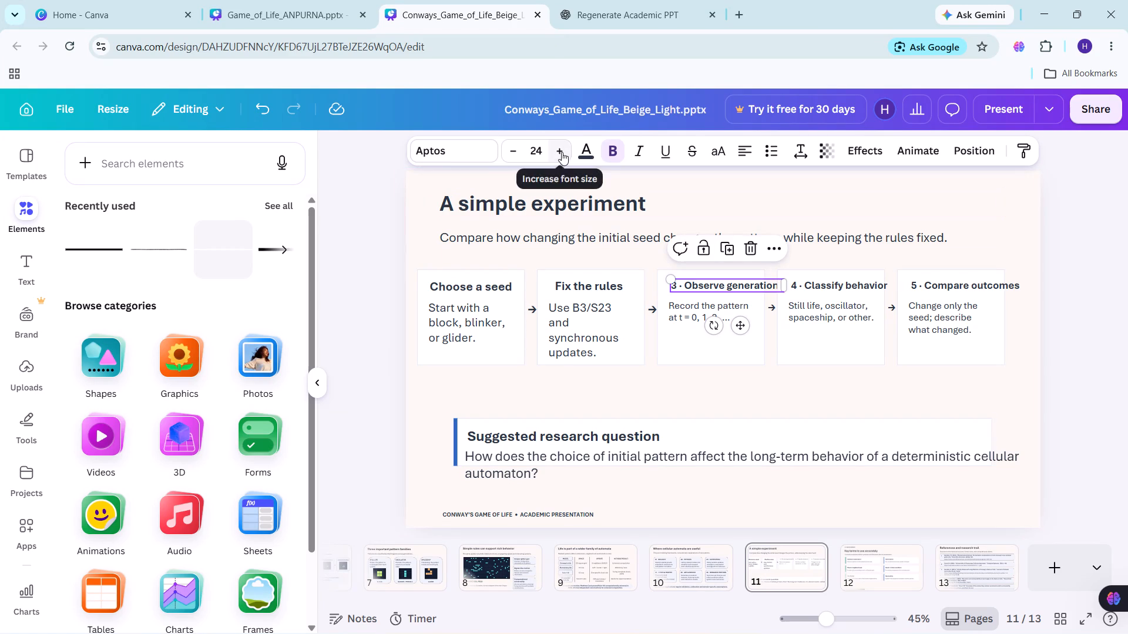
{"action": "triple_click", "coordinate": [562, 152]}
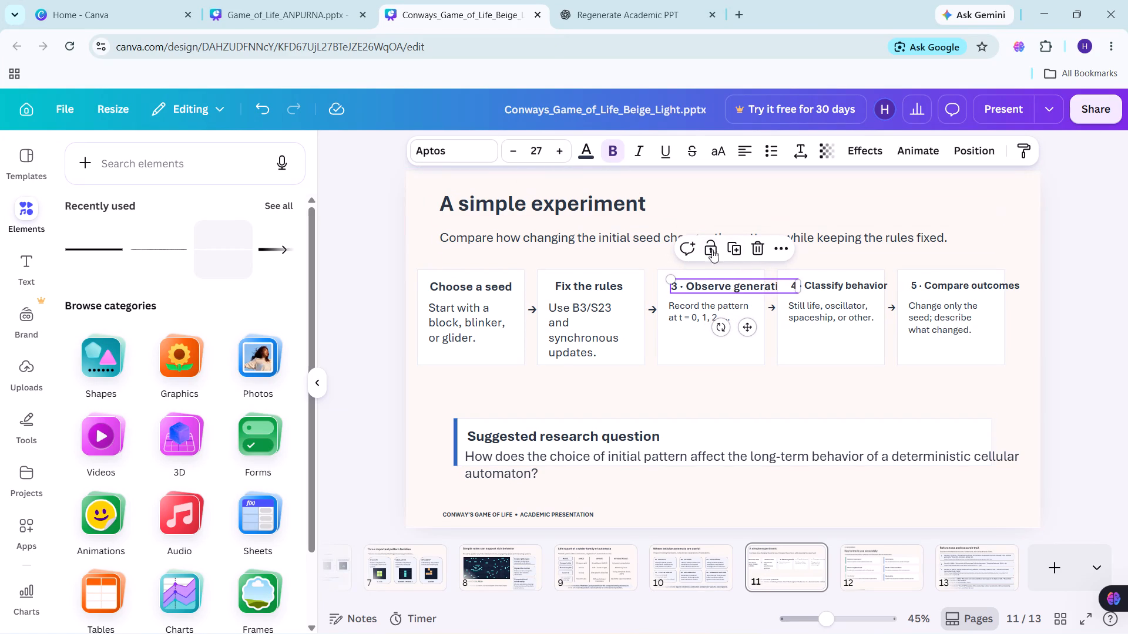
{"action": "left_click", "coordinate": [555, 149]}
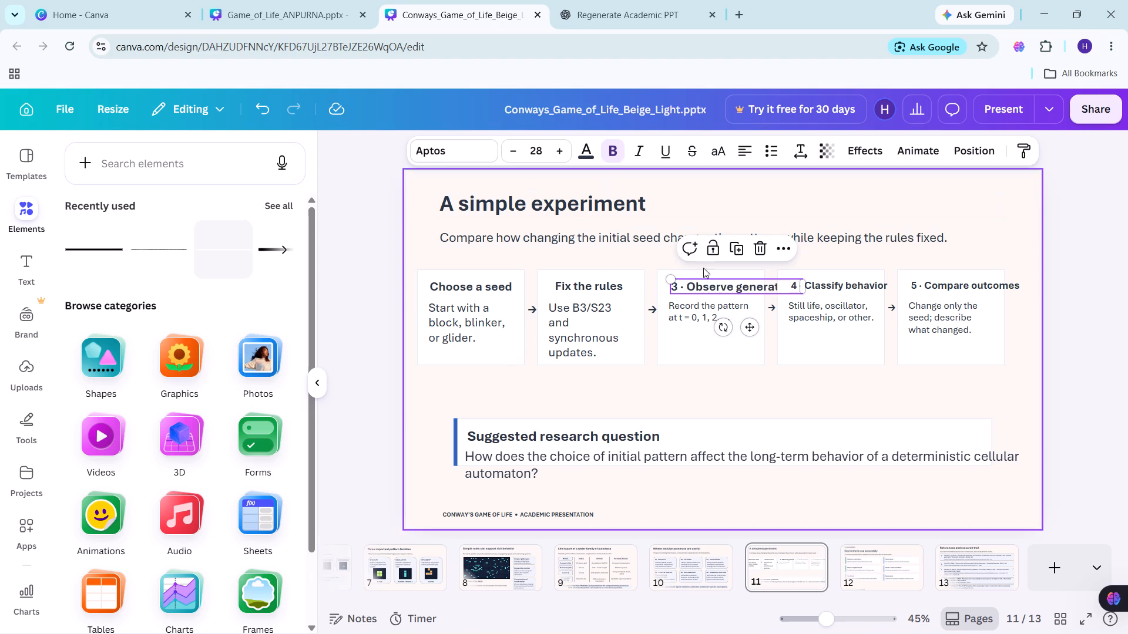
Break the third card's heading into two lines, with "generations" on the second line.
{"action": "left_click", "coordinate": [734, 287]}
{"action": "left_click", "coordinate": [734, 287]}
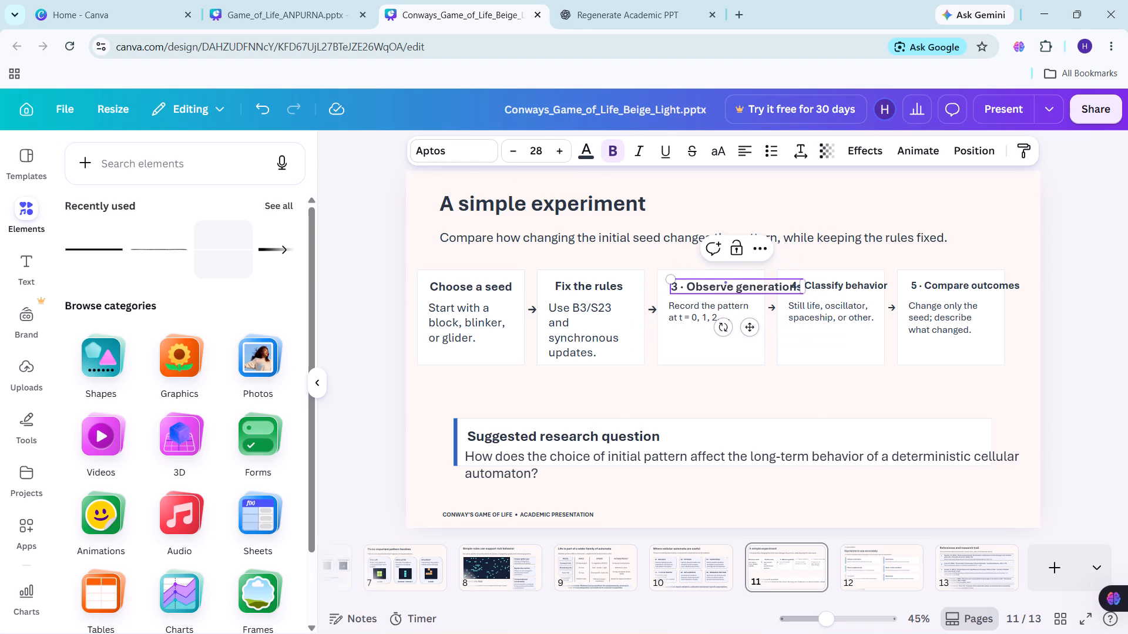
{"action": "key", "text": "Right"}
{"action": "key", "text": "Return"}
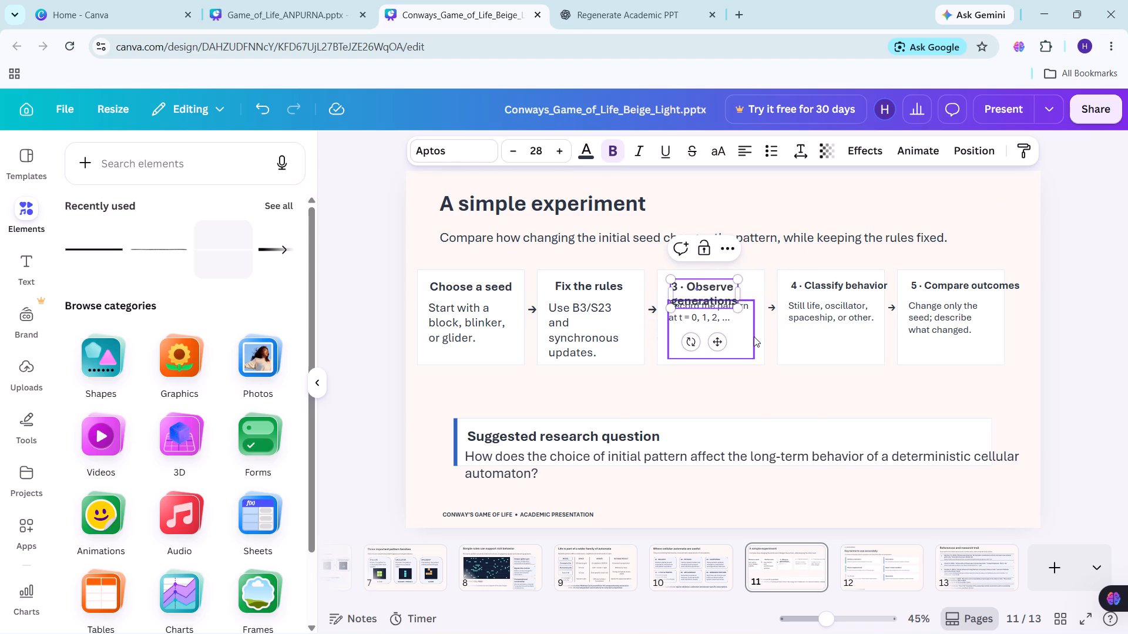
Move the third card's "Record the pattern" body text down, clear of the two-line heading and left-aligned with it.
{"action": "left_click_drag", "start_coordinate": [753, 338], "coordinate": [756, 352]}
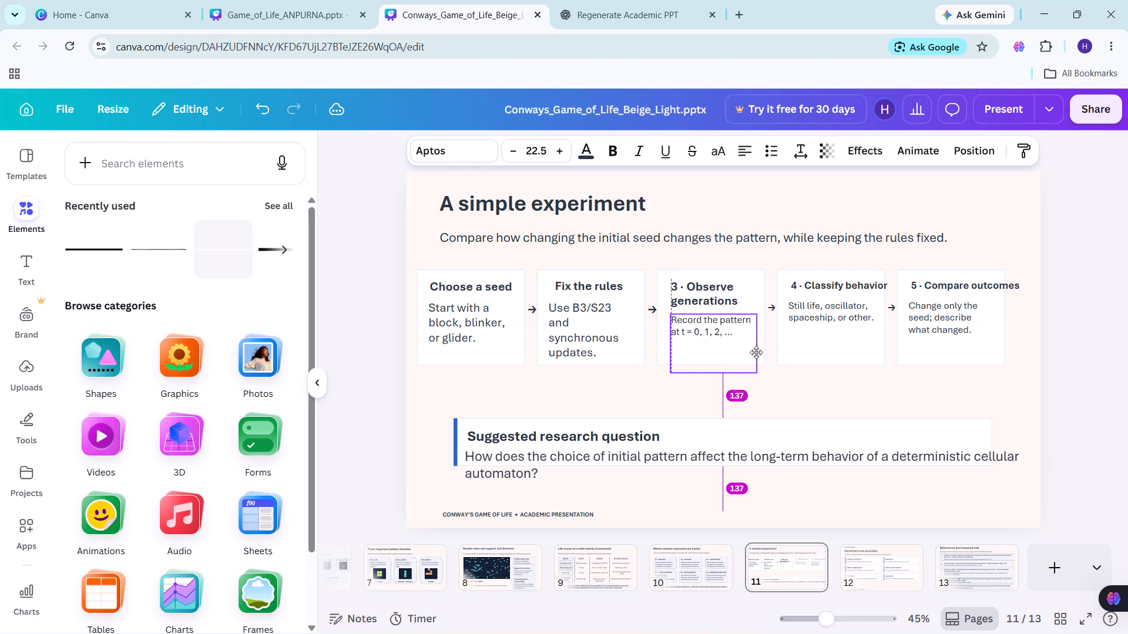
{"action": "left_click_drag", "start_coordinate": [756, 352], "coordinate": [757, 353]}
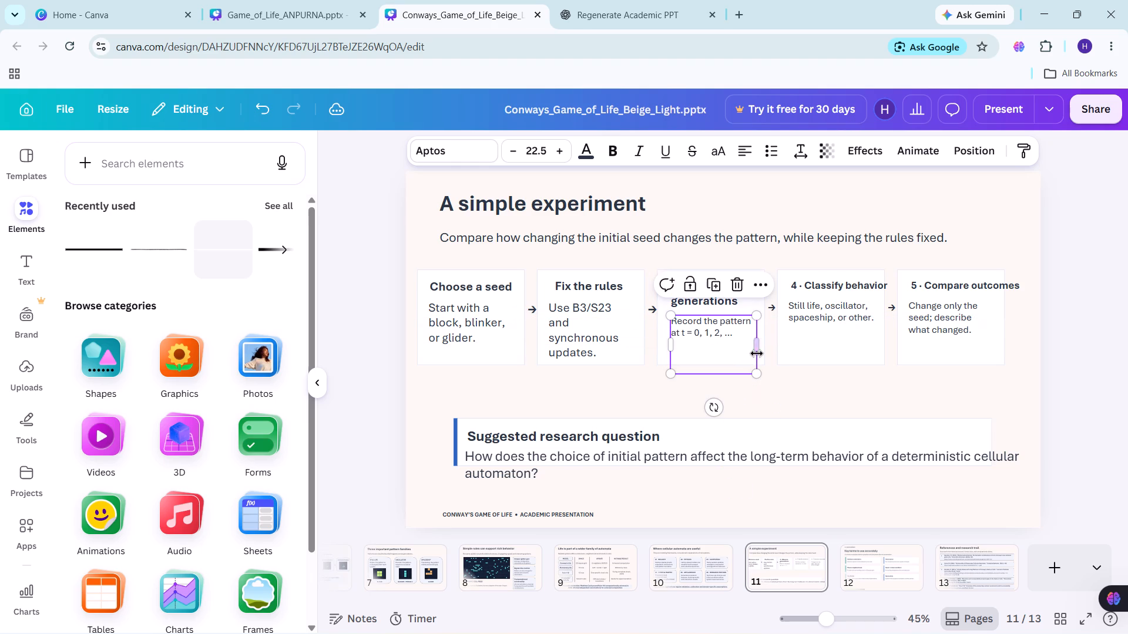
{"action": "left_click", "coordinate": [815, 386]}
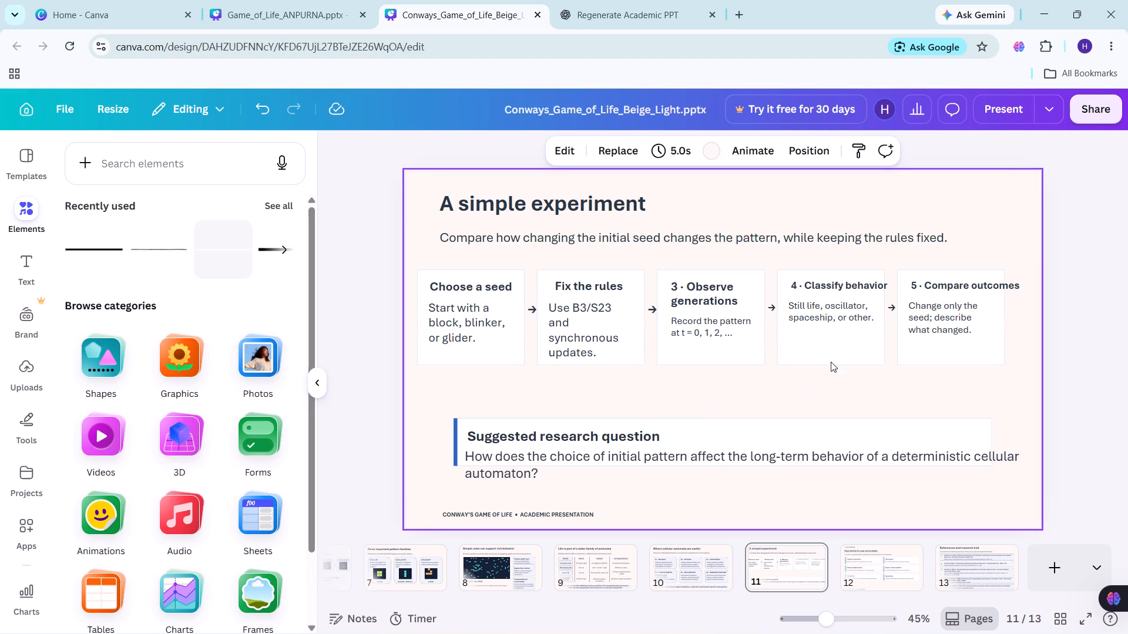
Move the fourth card's "Still life, oscillator" body text slightly down, further below its heading.
{"action": "left_click_drag", "start_coordinate": [847, 323], "coordinate": [847, 334]}
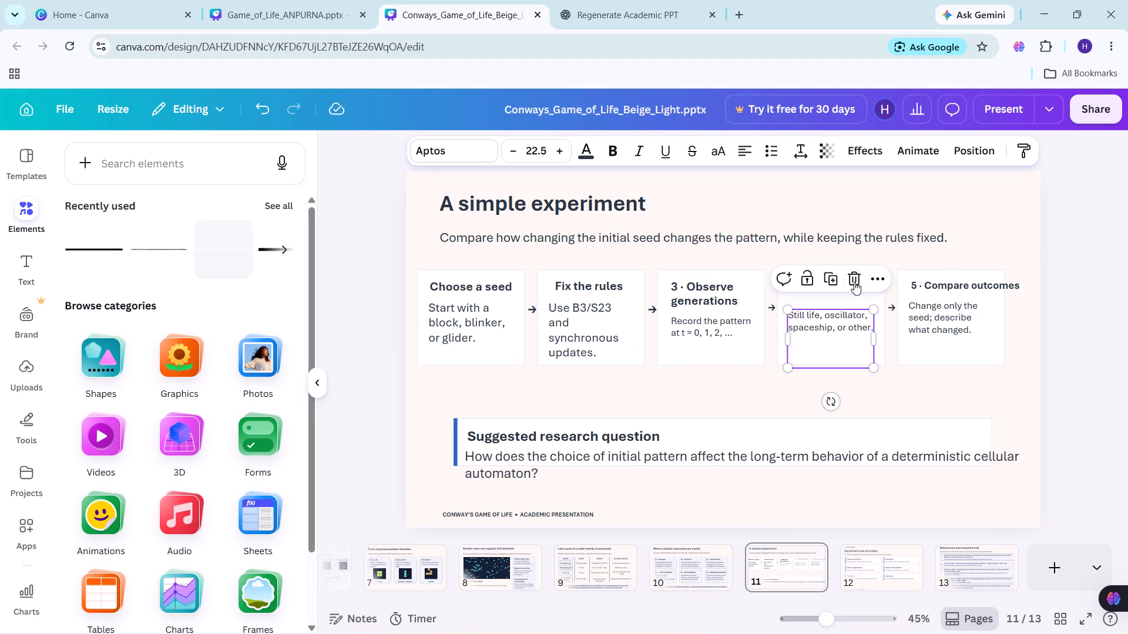
{"action": "left_click", "coordinate": [719, 412]}
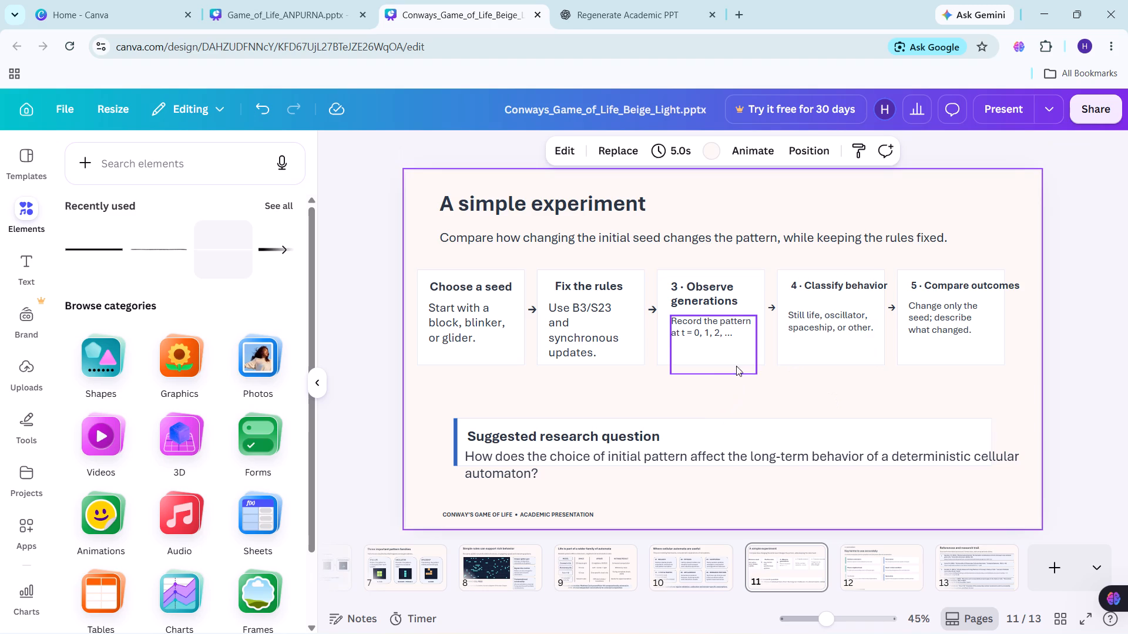
Set the third card's body text to font size 28.5, matching the body text of the first two cards.
{"action": "left_click", "coordinate": [469, 316]}
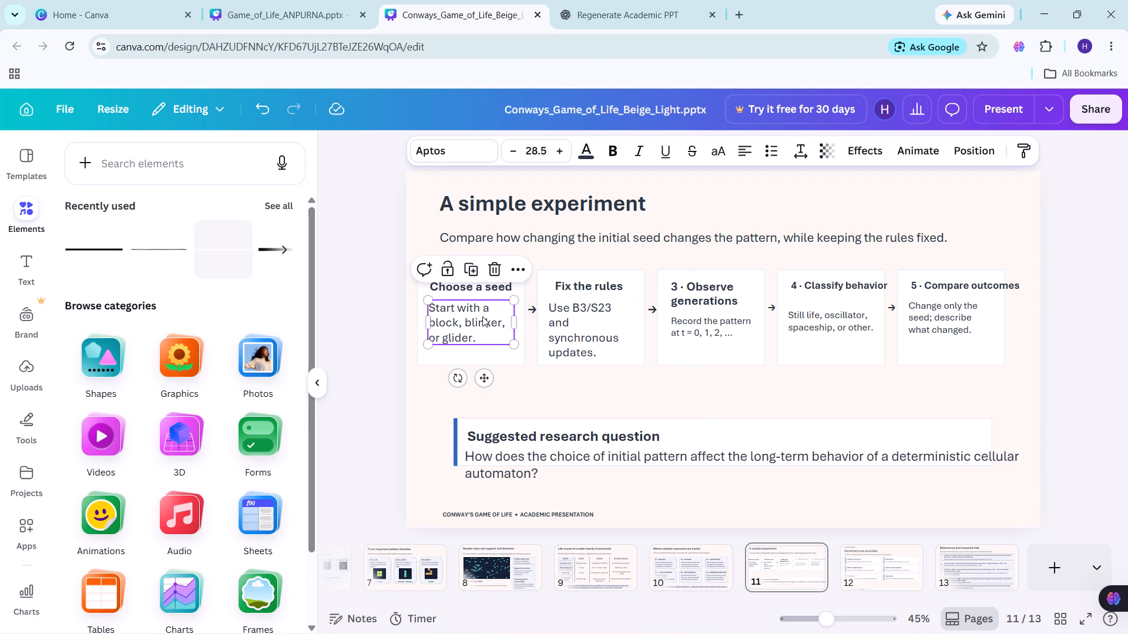
{"action": "left_click", "coordinate": [574, 333]}
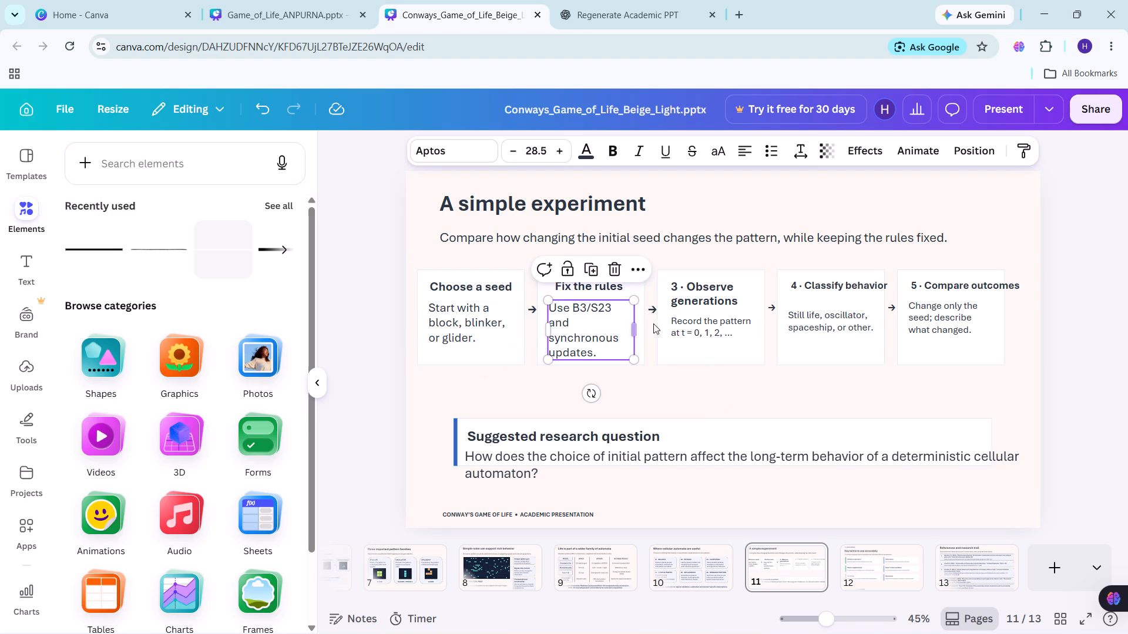
{"action": "left_click", "coordinate": [673, 327]}
{"action": "triple_click", "coordinate": [562, 156]}
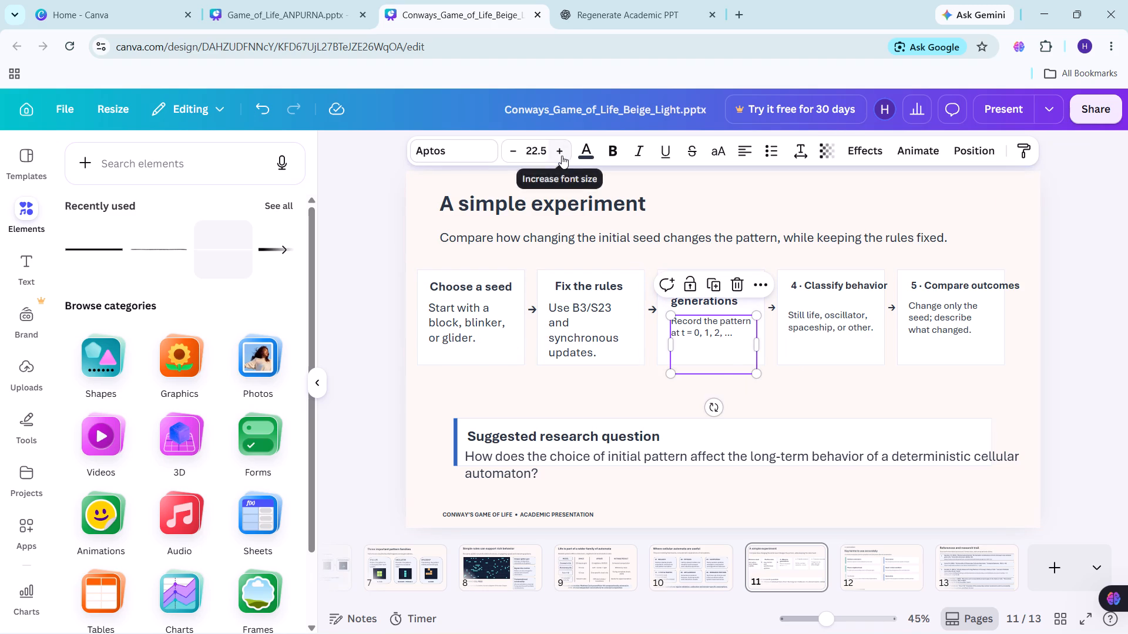
{"action": "double_click", "coordinate": [562, 156]}
{"action": "left_click", "coordinate": [562, 156]}
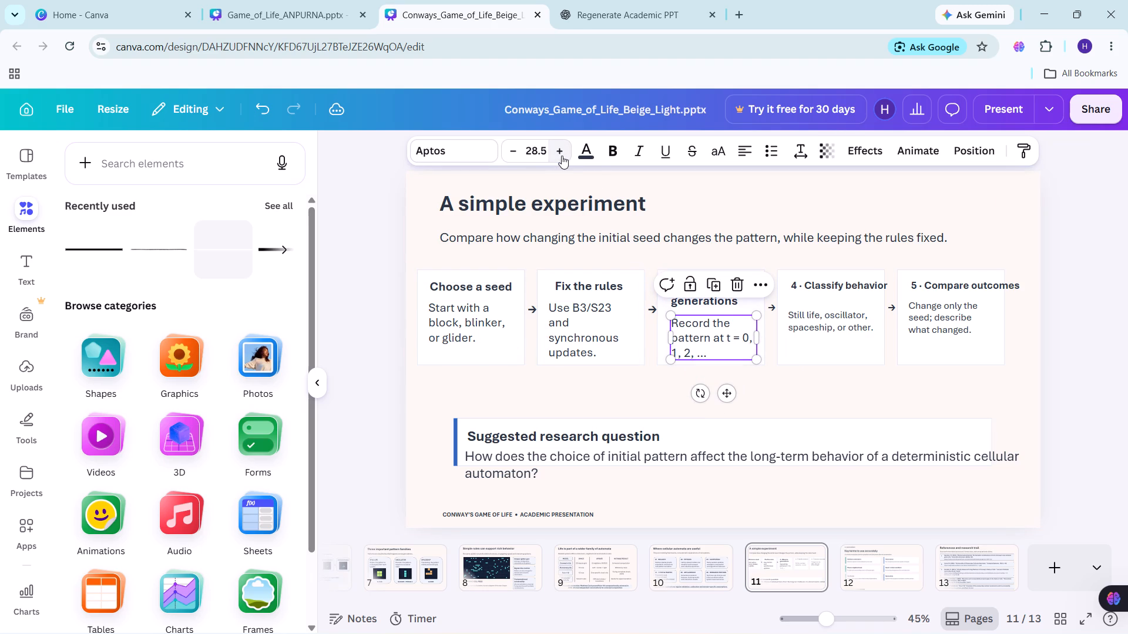
Set the fourth card's body text to font size 28.5, matching the other cards' body text.
{"action": "left_click", "coordinate": [830, 324]}
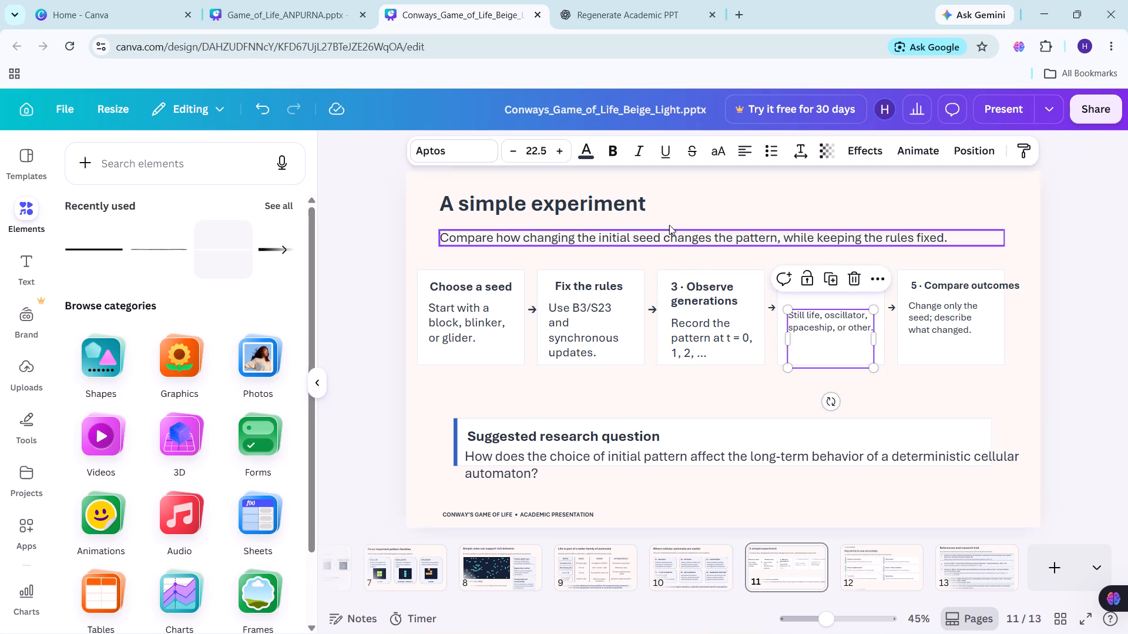
{"action": "triple_click", "coordinate": [560, 144]}
{"action": "double_click", "coordinate": [560, 144]}
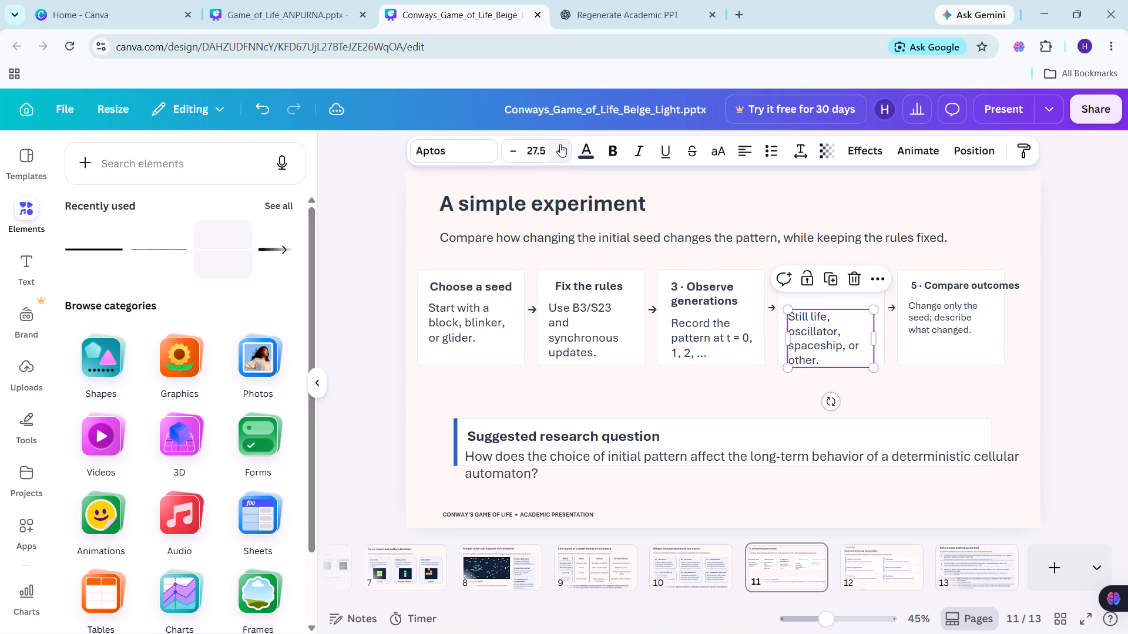
{"action": "left_click", "coordinate": [560, 144]}
{"action": "left_click", "coordinate": [699, 422]}
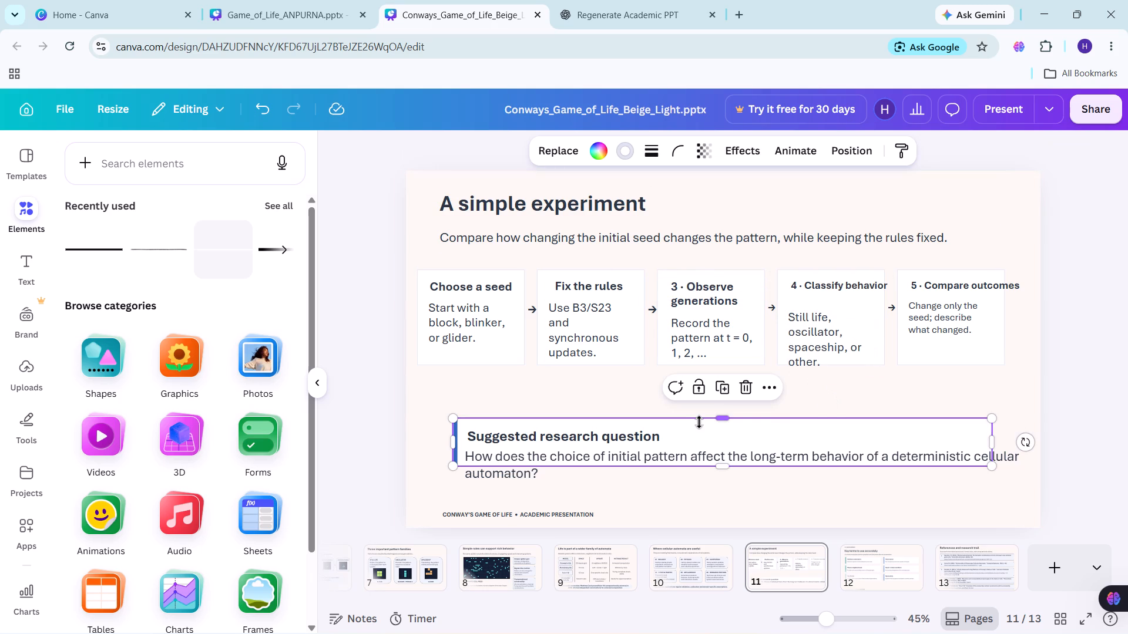
{"action": "left_click", "coordinate": [861, 402]}
Move the fourth card's body text slightly up and to the right so its four lines fit inside the card.
{"action": "left_click_drag", "start_coordinate": [836, 345], "coordinate": [843, 341]}
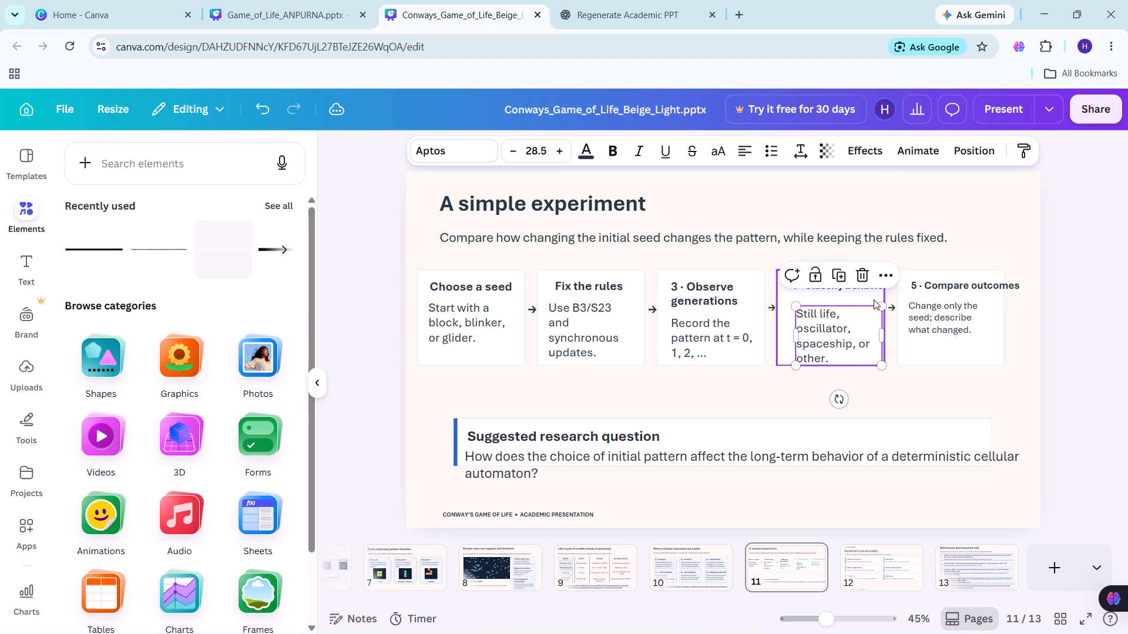
{"action": "left_click", "coordinate": [920, 389]}
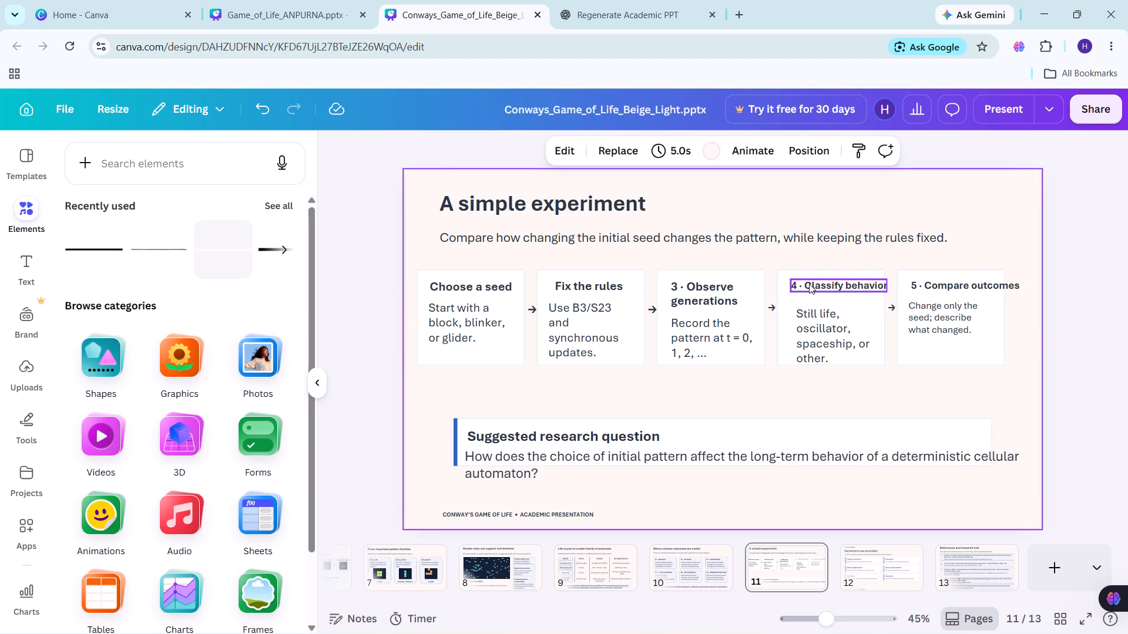
Remove the number and dot prefix from the third card's heading so it reads "Observe generations".
{"action": "left_click", "coordinate": [684, 284]}
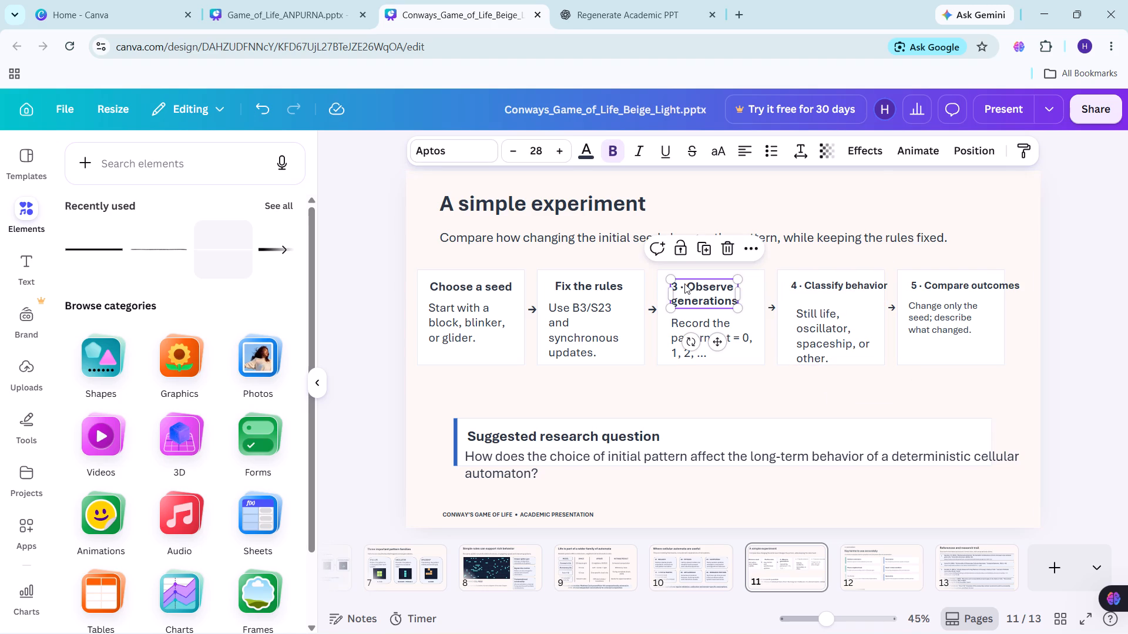
{"action": "left_click", "coordinate": [684, 284]}
{"action": "left_click", "coordinate": [684, 284]}
{"action": "key", "text": "Right"}
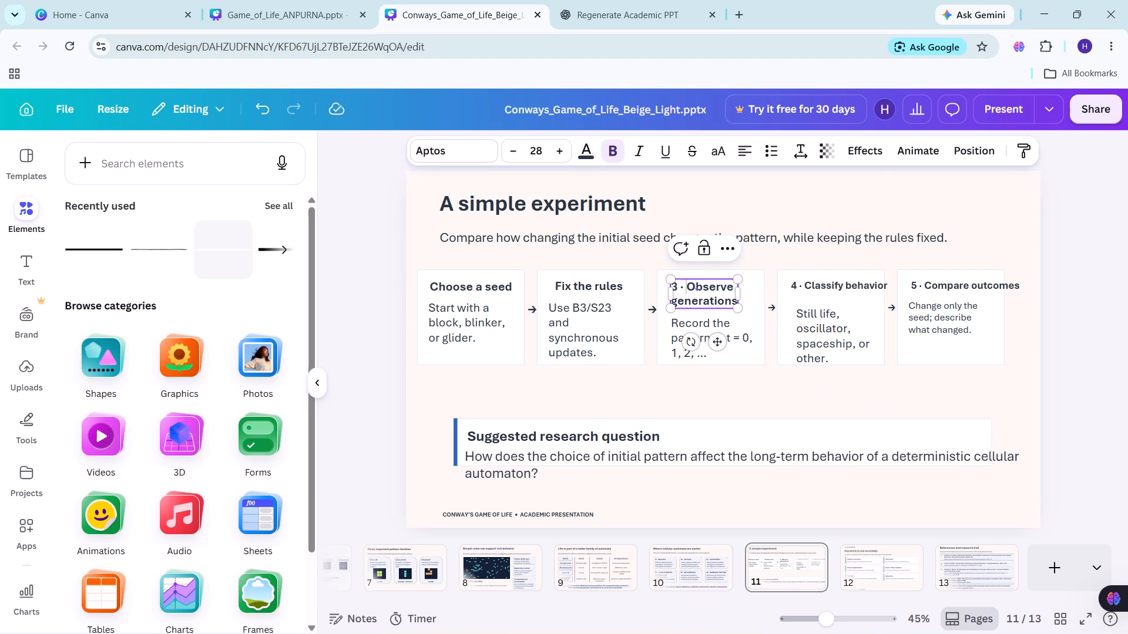
{"action": "key", "text": "BackSpace"}
{"action": "key", "text": "BackSpace"}
{"action": "key", "text": "BackSpace"}
{"action": "key", "text": "BackSpace"}
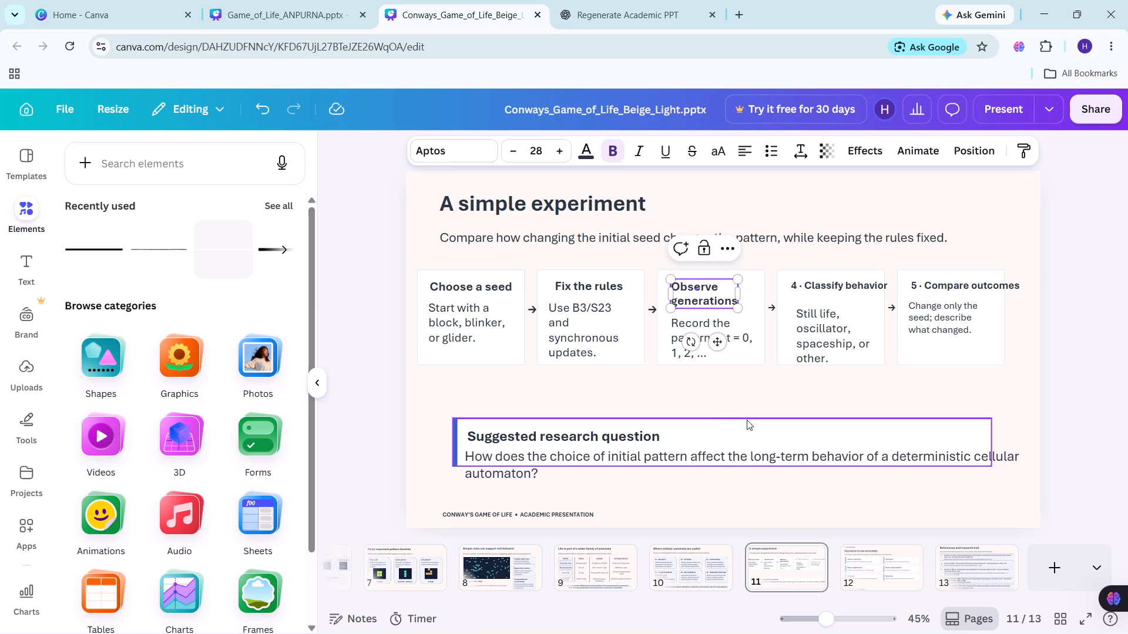
{"action": "left_click", "coordinate": [747, 420]}
Remove the number and dot prefix from the fourth card's heading so it reads "Classify behavior".
{"action": "left_click", "coordinate": [819, 290]}
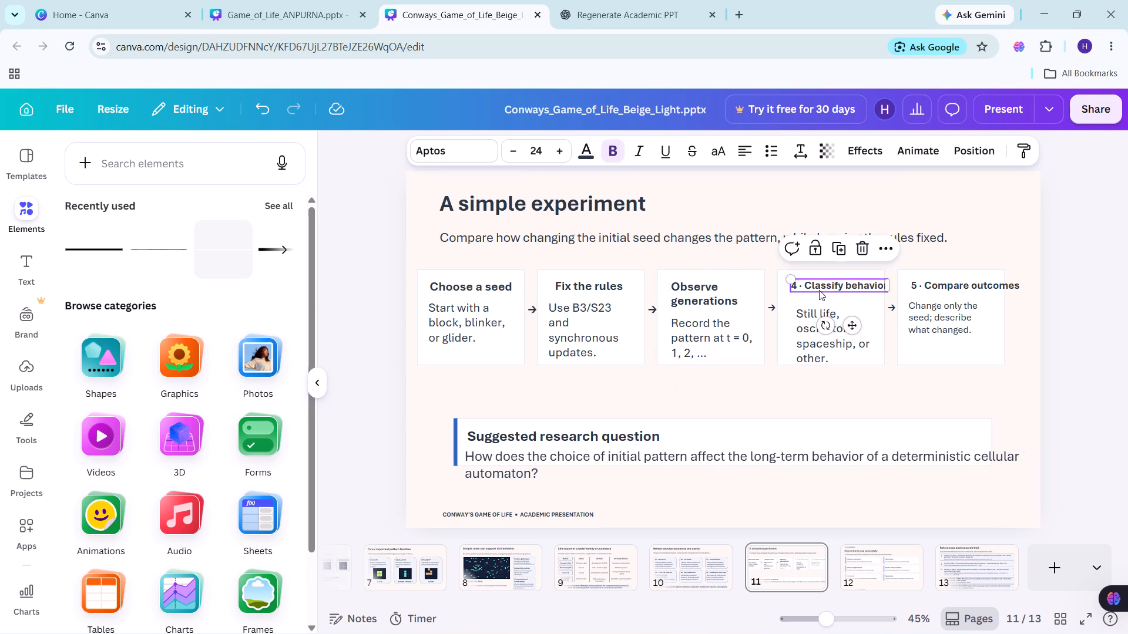
{"action": "left_click", "coordinate": [819, 290]}
{"action": "left_click", "coordinate": [807, 284]}
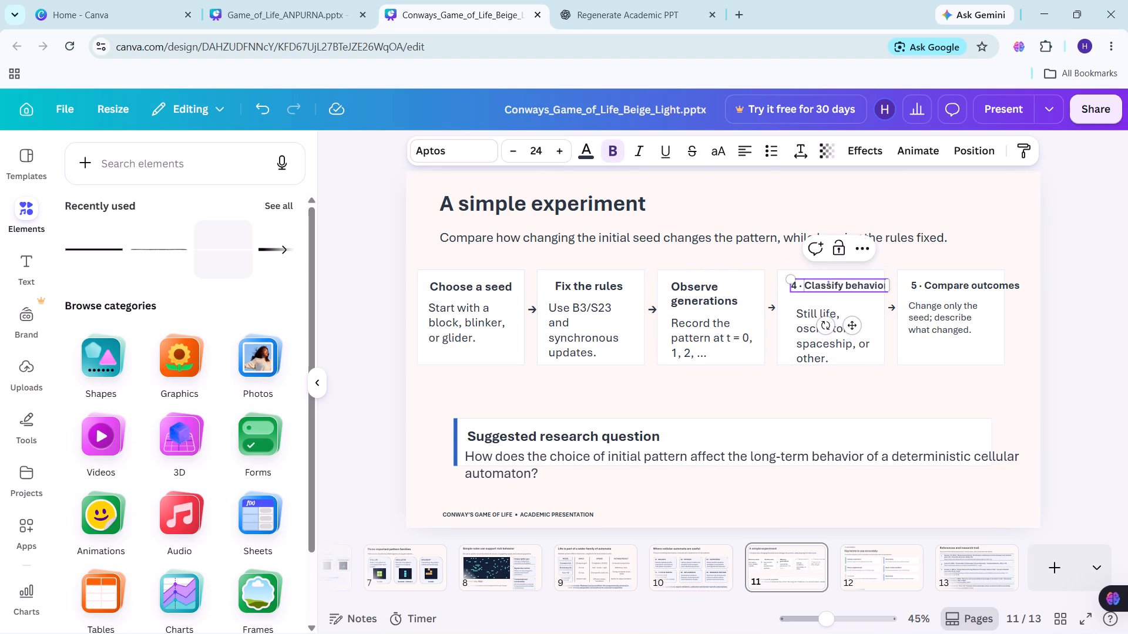
{"action": "key", "text": "BackSpace"}
{"action": "key", "text": "BackSpace"}
{"action": "key", "text": "BackSpace"}
{"action": "key", "text": "BackSpace"}
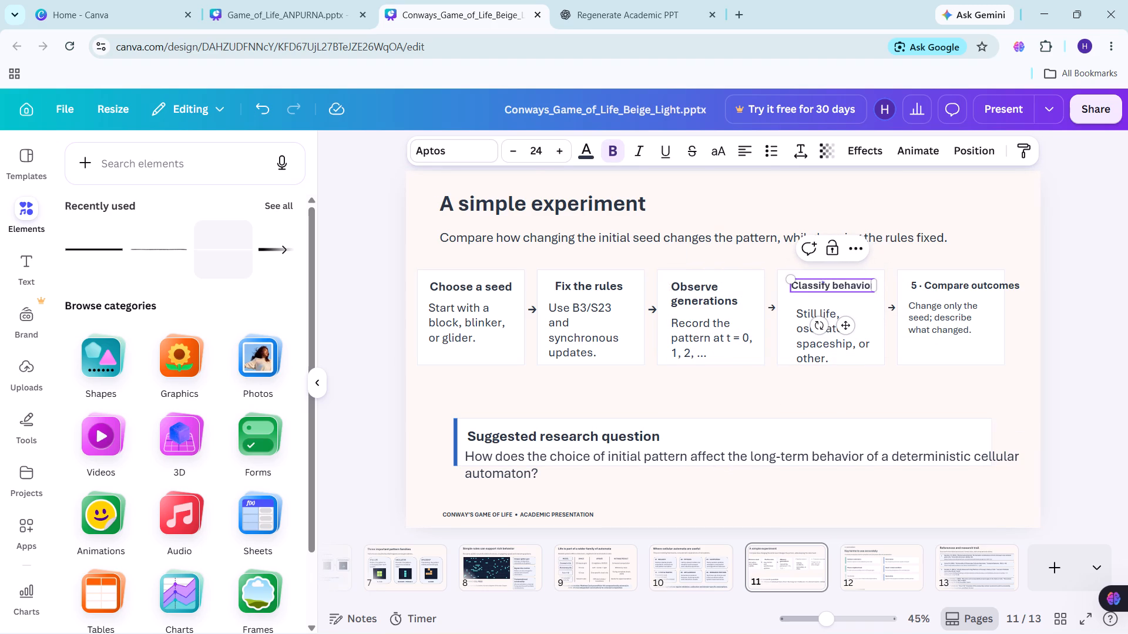
{"action": "left_click", "coordinate": [844, 406]}
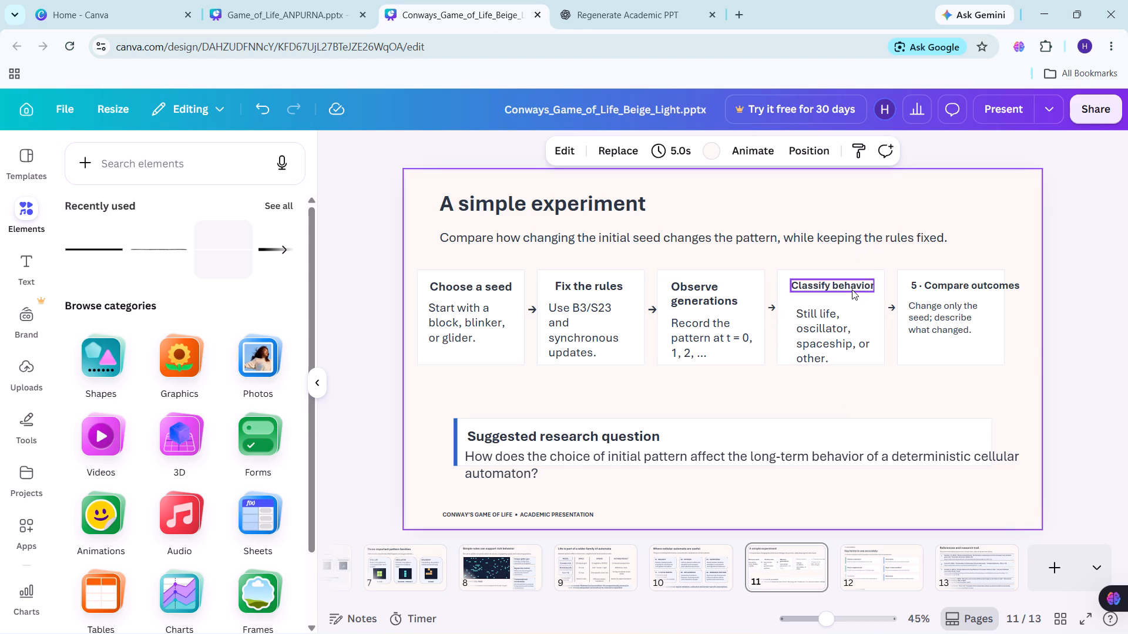
Set the font size of the "Classify behavior" heading to 28, matching the other card headings.
{"action": "left_click", "coordinate": [852, 289]}
{"action": "triple_click", "coordinate": [552, 148]}
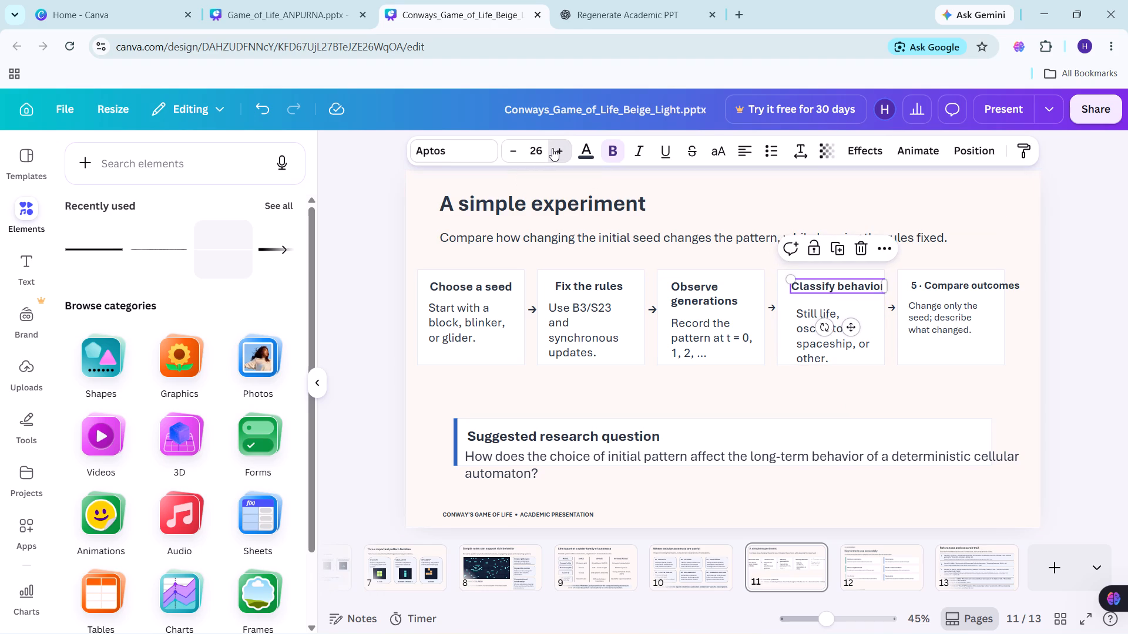
{"action": "left_click", "coordinate": [552, 148]}
{"action": "left_click", "coordinate": [680, 423]}
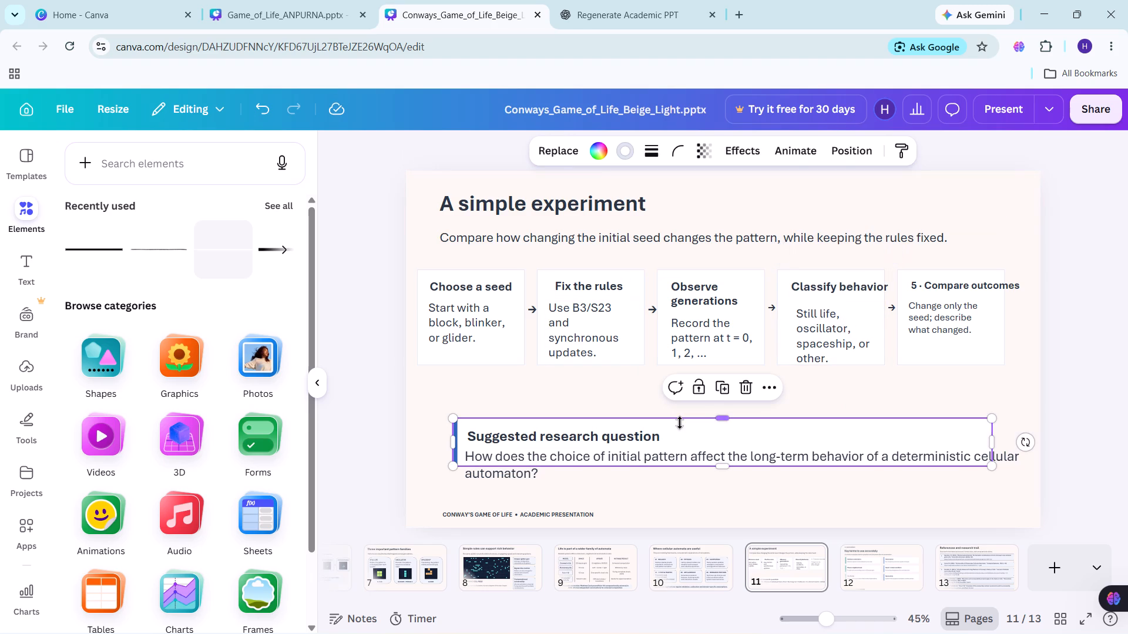
Move the "Classify behavior" heading slightly left so it sits centred inside the fourth card, level with the other headings.
{"action": "left_click_drag", "start_coordinate": [843, 289], "coordinate": [838, 288]}
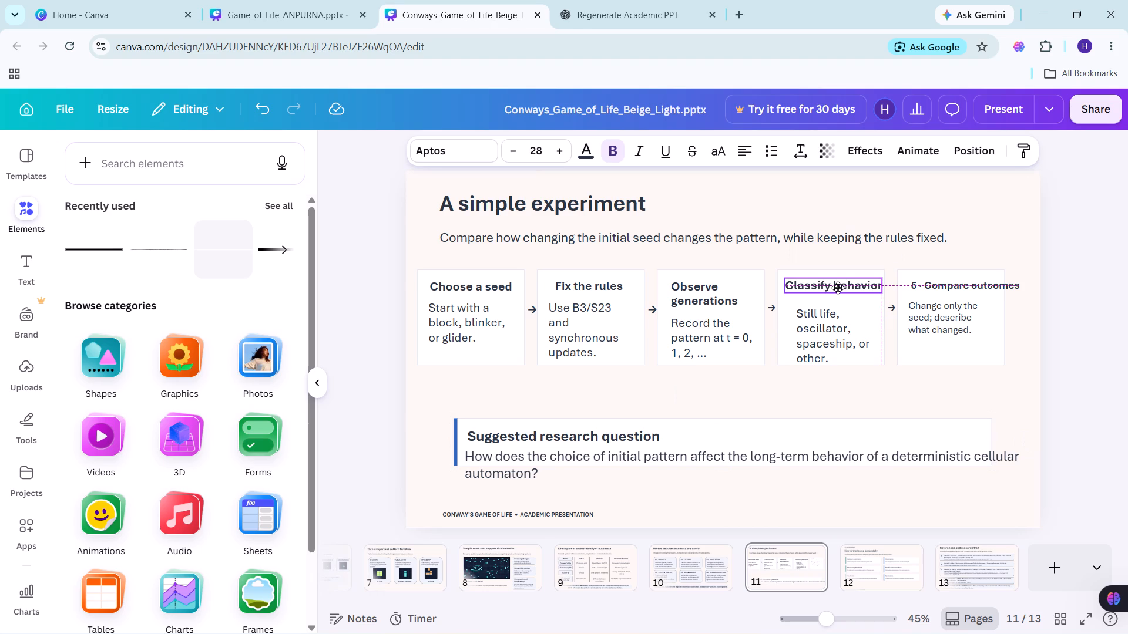
{"action": "left_click_drag", "start_coordinate": [838, 288], "coordinate": [838, 288]}
{"action": "left_click", "coordinate": [893, 410]}
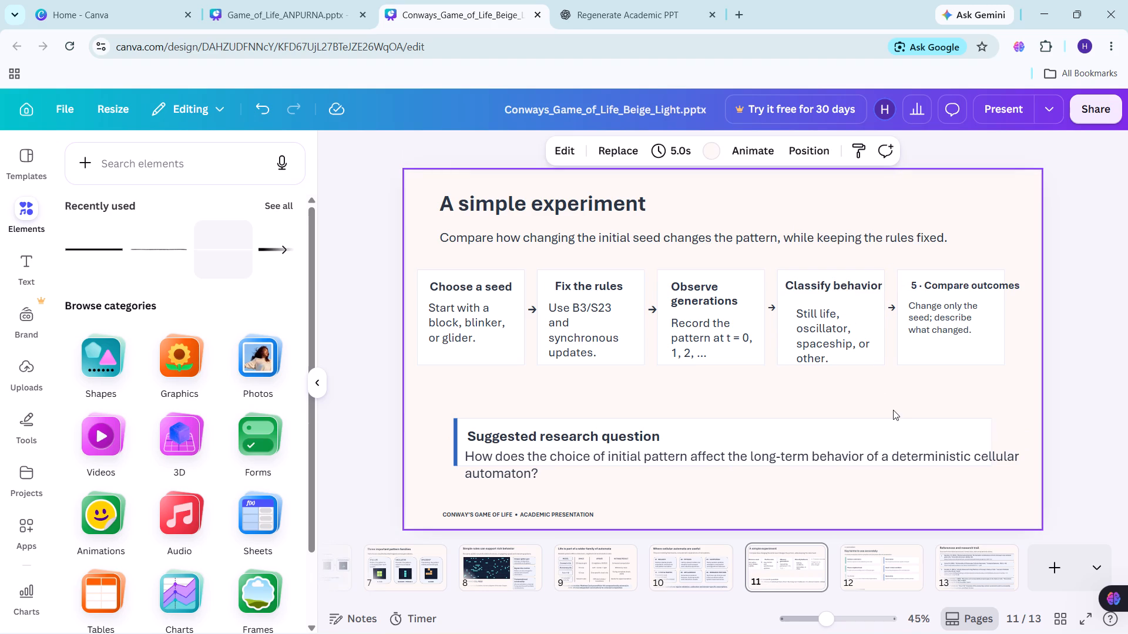
{"action": "left_click", "coordinate": [838, 288]}
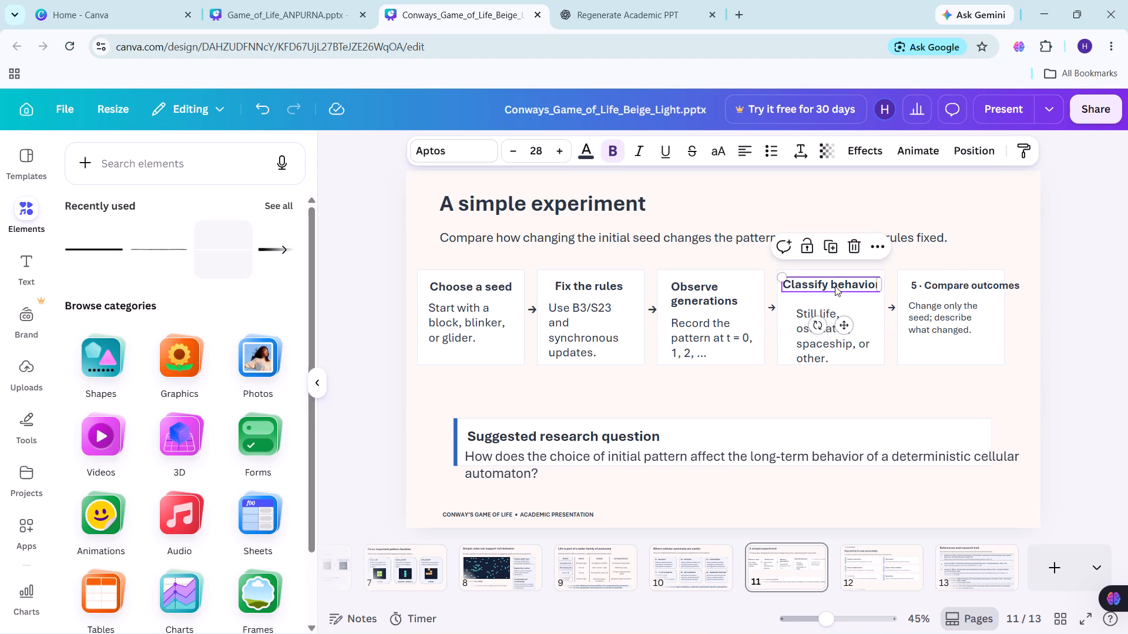
{"action": "left_click", "coordinate": [874, 391]}
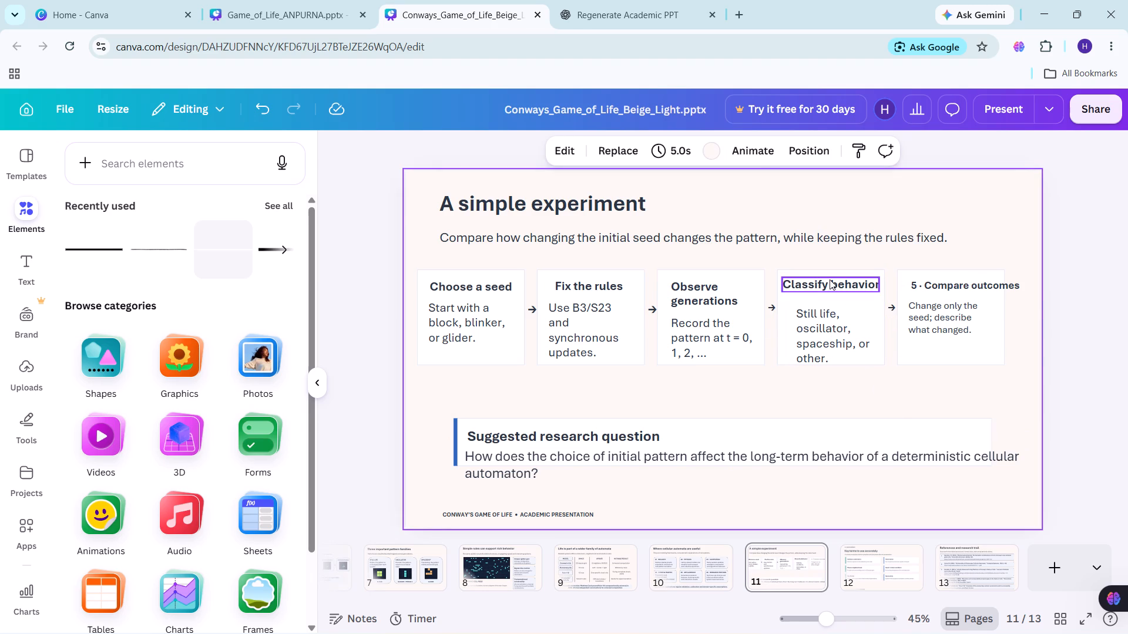
{"action": "left_click", "coordinate": [830, 279]}
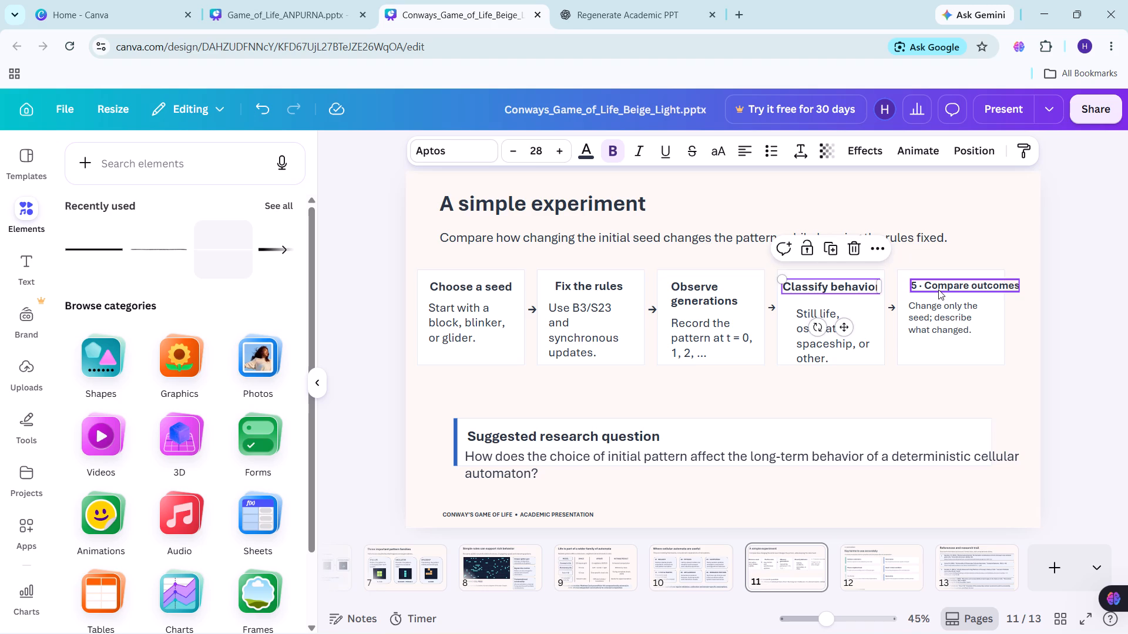
Remove the number and dot prefix from the fifth card's heading so it reads "Compare outcomes".
{"action": "left_click", "coordinate": [938, 289]}
{"action": "left_click", "coordinate": [925, 284]}
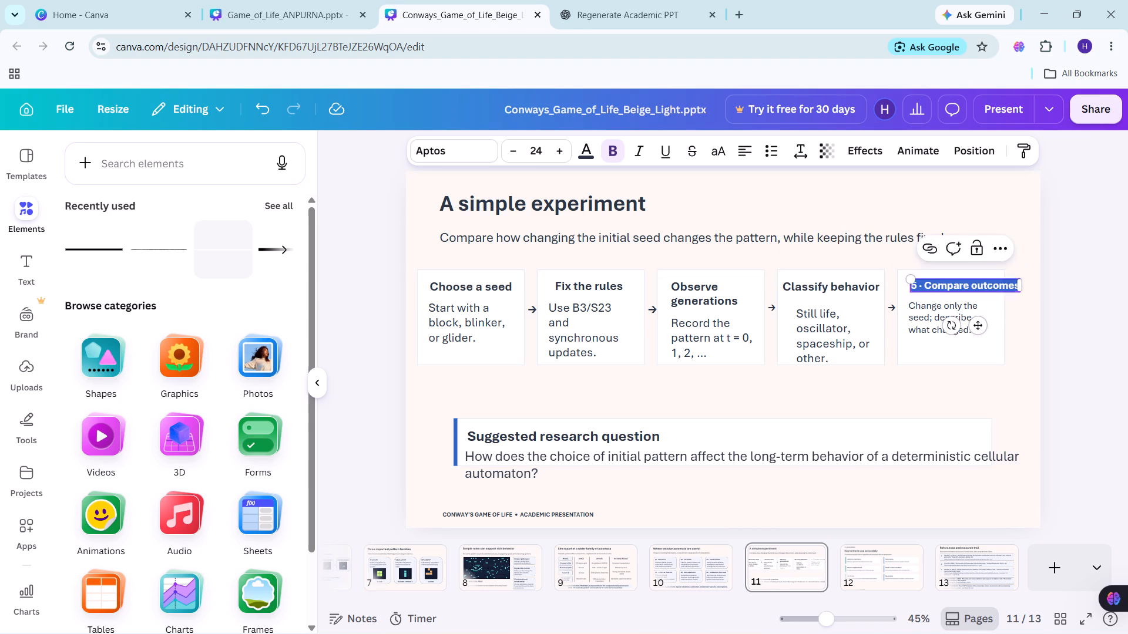
{"action": "left_click", "coordinate": [925, 284]}
{"action": "left_click", "coordinate": [925, 284]}
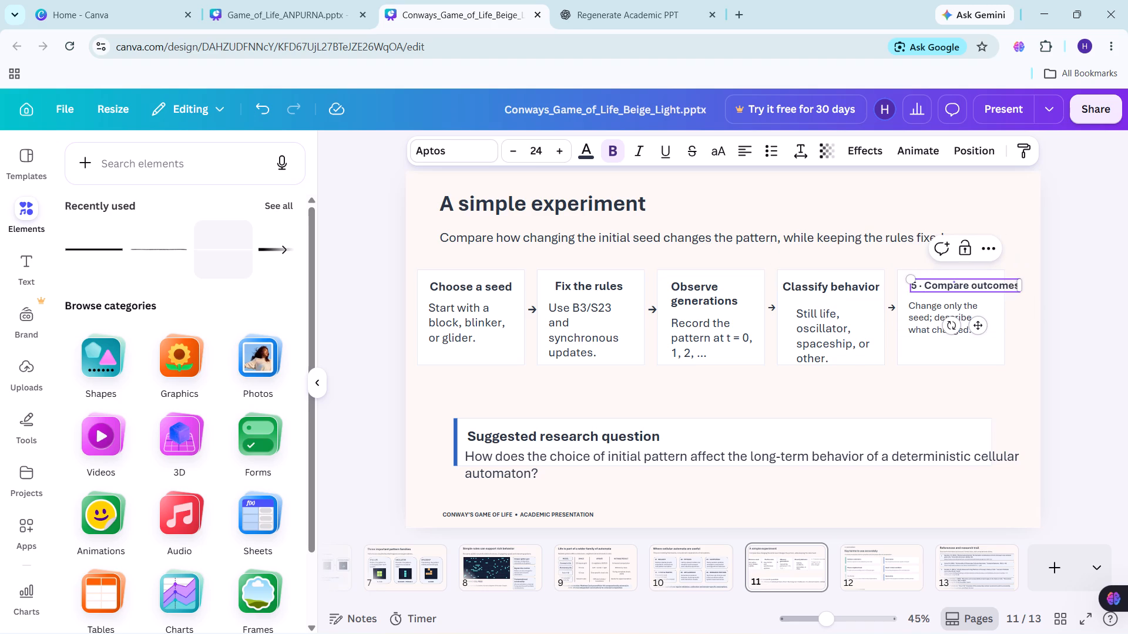
{"action": "key", "text": "BackSpace"}
{"action": "key", "text": "BackSpace"}
{"action": "key", "text": "BackSpace"}
{"action": "key", "text": "BackSpace"}
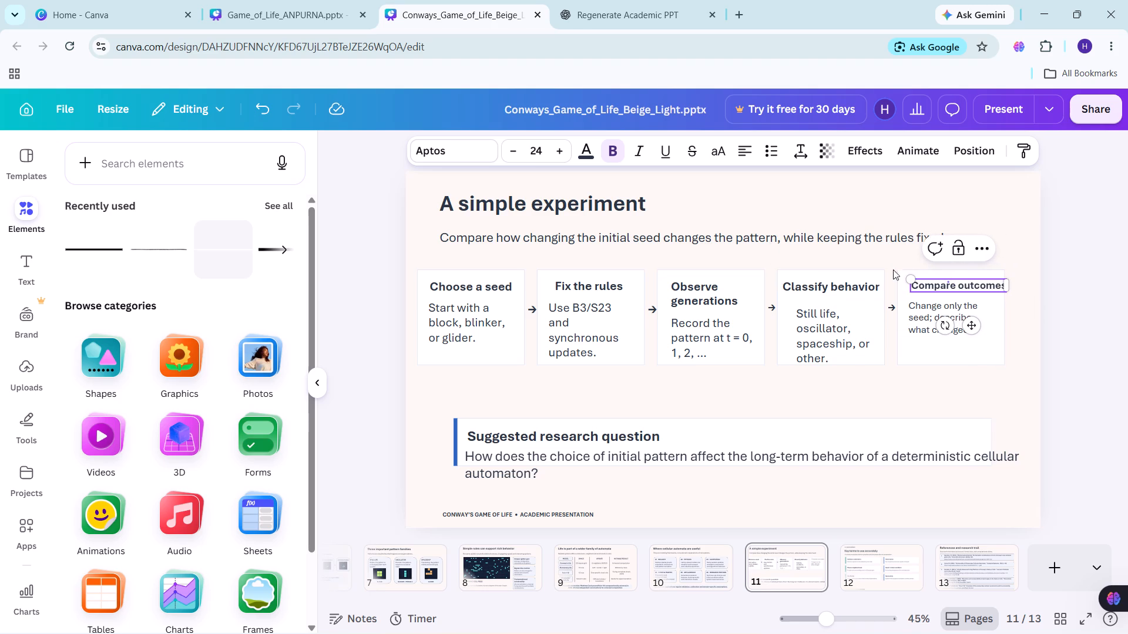
Set the font size of the "Compare outcomes" heading to 28, matching the other card headings.
{"action": "triple_click", "coordinate": [561, 155]}
{"action": "left_click", "coordinate": [561, 155]}
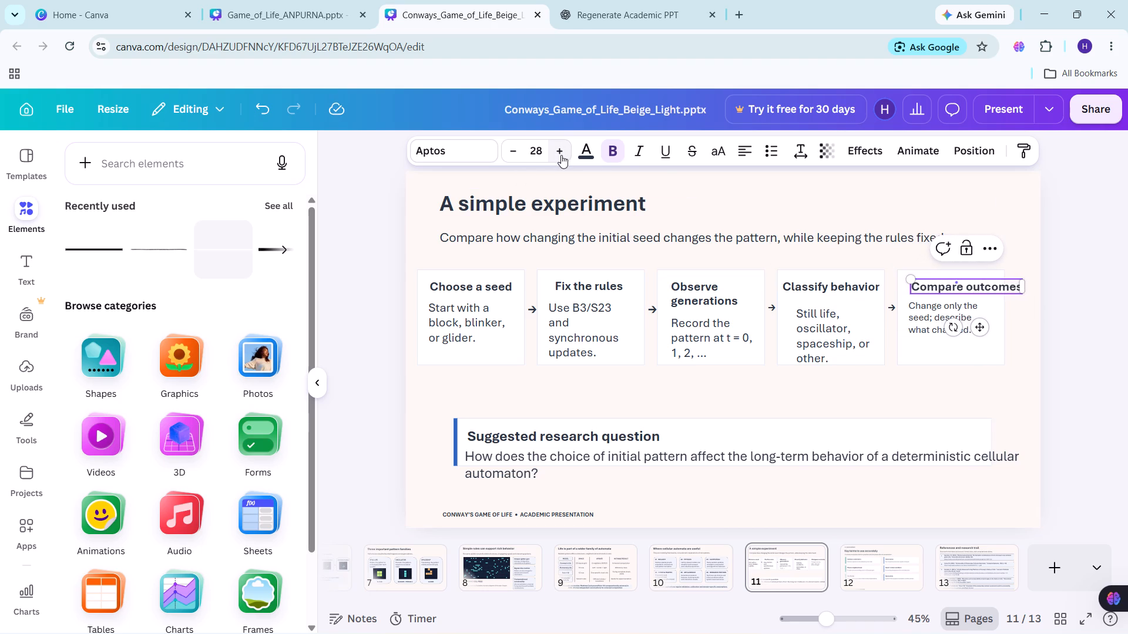
Move the "Compare outcomes" heading slightly left so it starts near the fifth card's left edge, level with the other headings.
{"action": "double_click", "coordinate": [964, 289]}
{"action": "left_click", "coordinate": [1010, 353]}
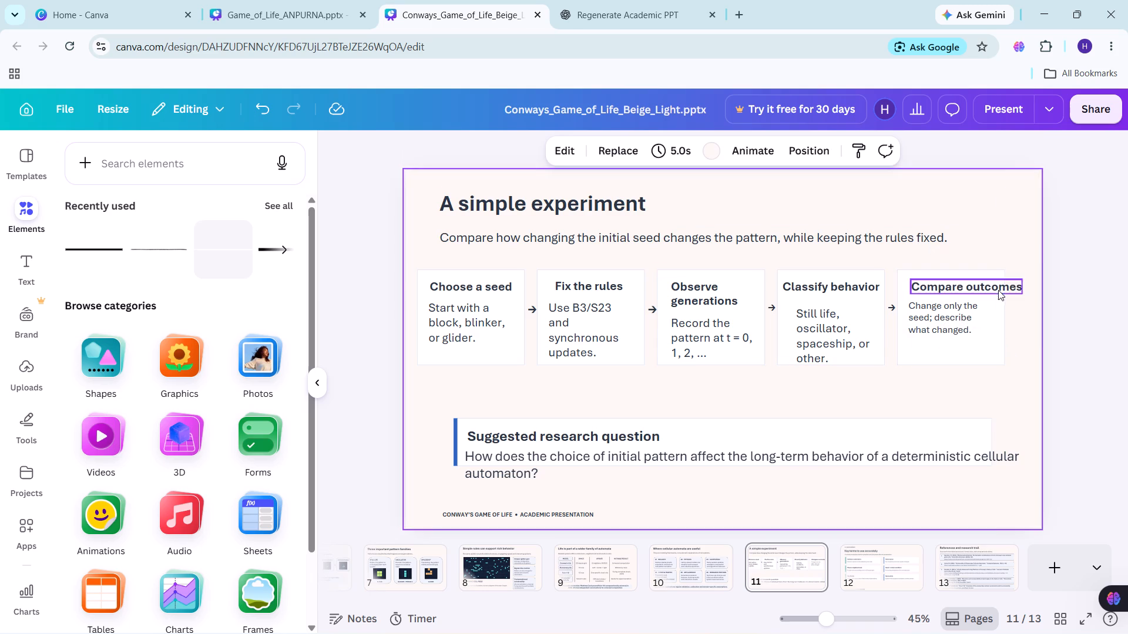
{"action": "left_click_drag", "start_coordinate": [995, 284], "coordinate": [985, 283]}
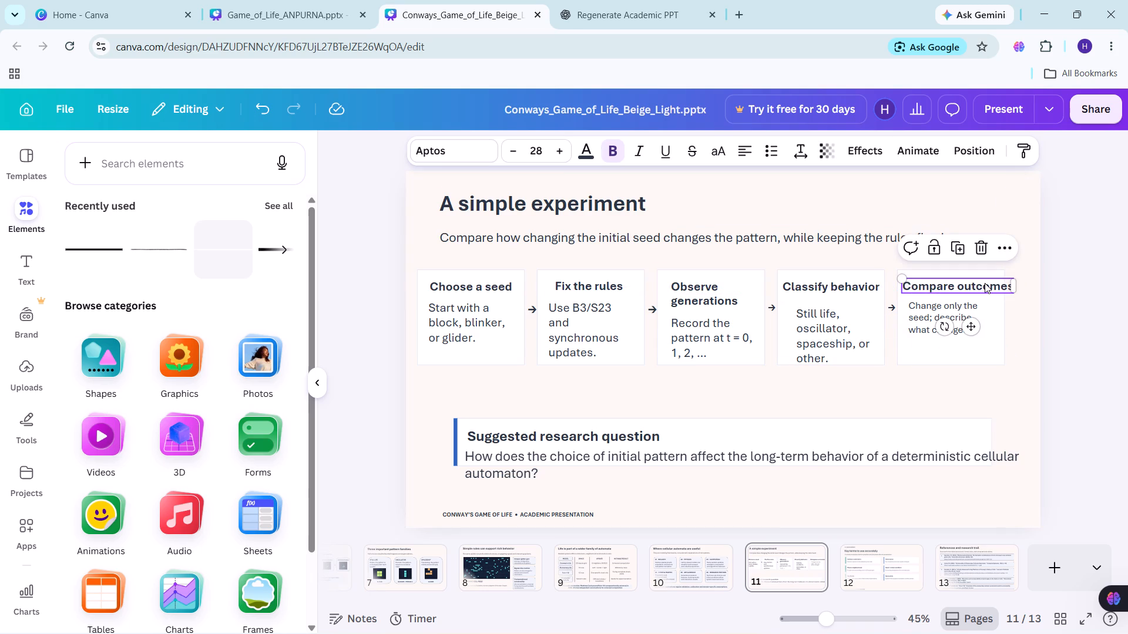
{"action": "left_click", "coordinate": [1021, 323]}
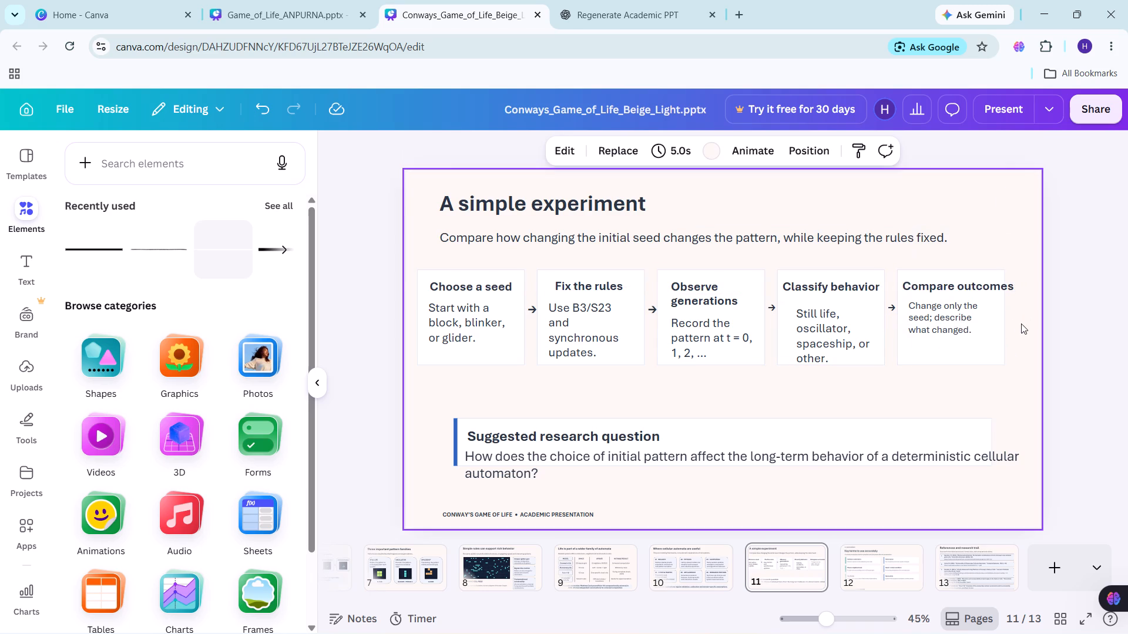
Set the font size of the fifth card's body text, "Change only the seed; describe what changed.", to 27.5.
{"action": "left_click", "coordinate": [954, 318]}
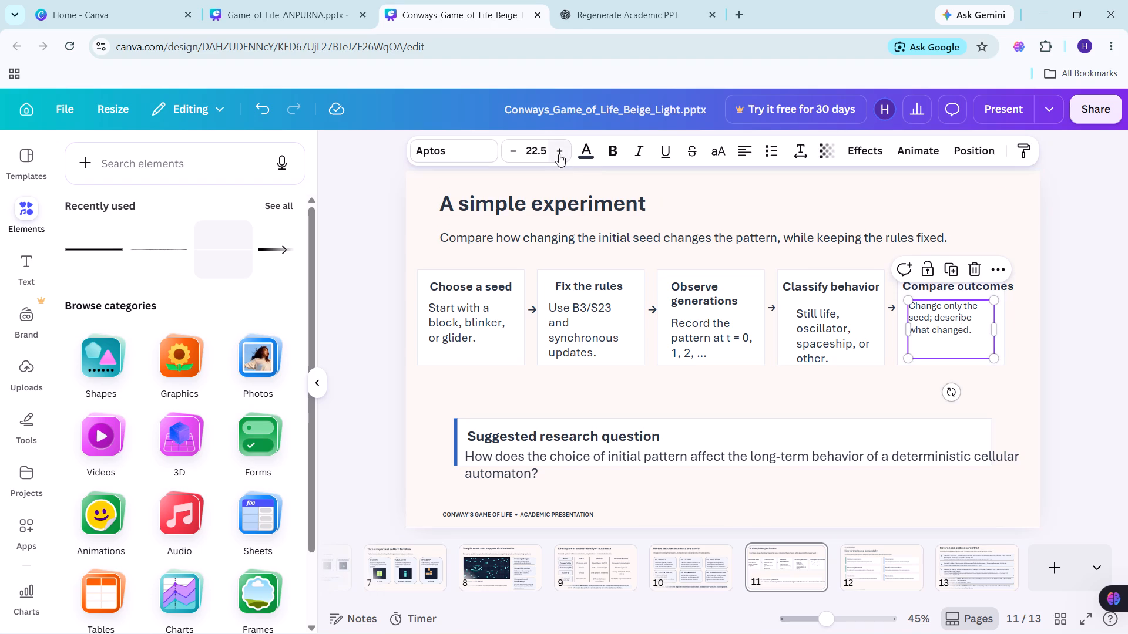
{"action": "triple_click", "coordinate": [555, 149]}
{"action": "double_click", "coordinate": [555, 149]}
{"action": "left_click", "coordinate": [555, 149]}
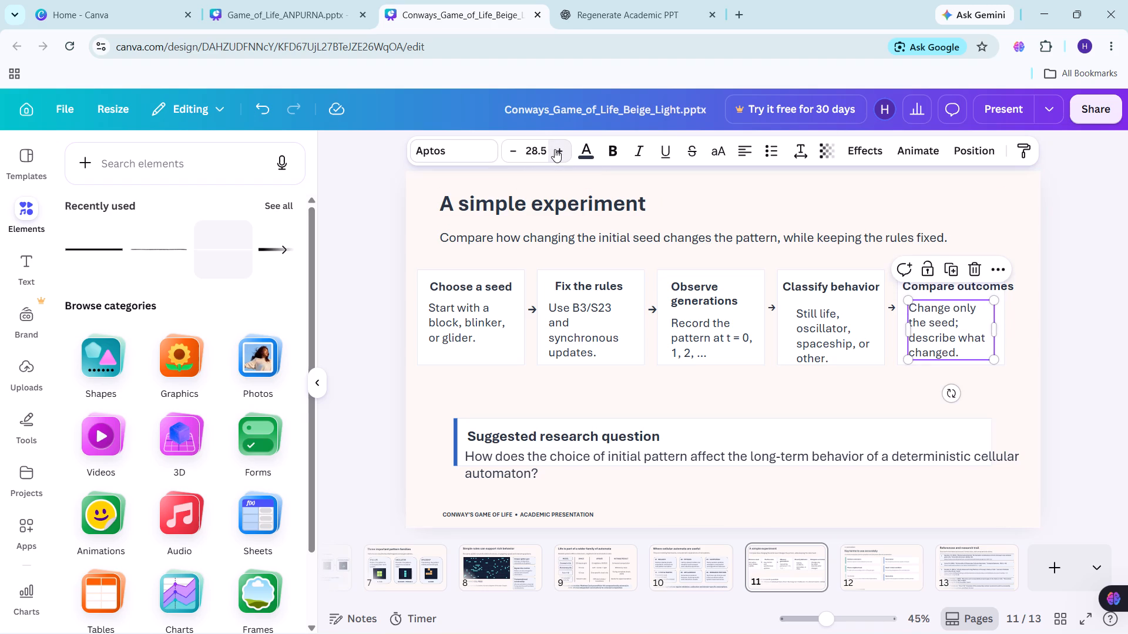
{"action": "left_click", "coordinate": [515, 151]}
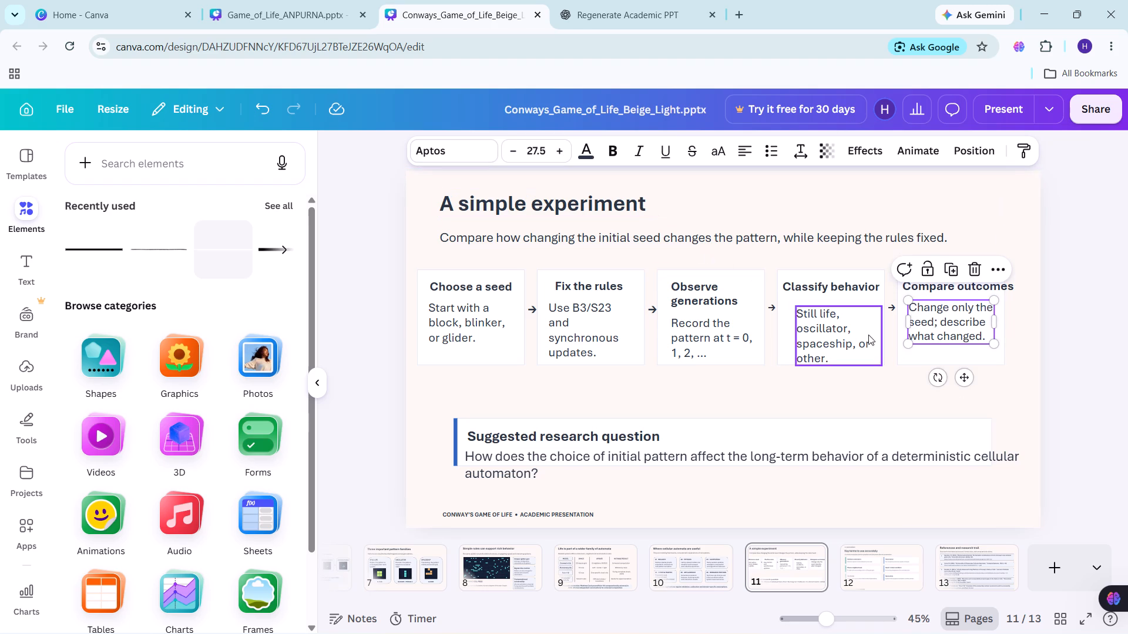
Move the fifth card's body text slightly down, leaving more space below the "Compare outcomes" heading.
{"action": "left_click_drag", "start_coordinate": [932, 335], "coordinate": [932, 345]}
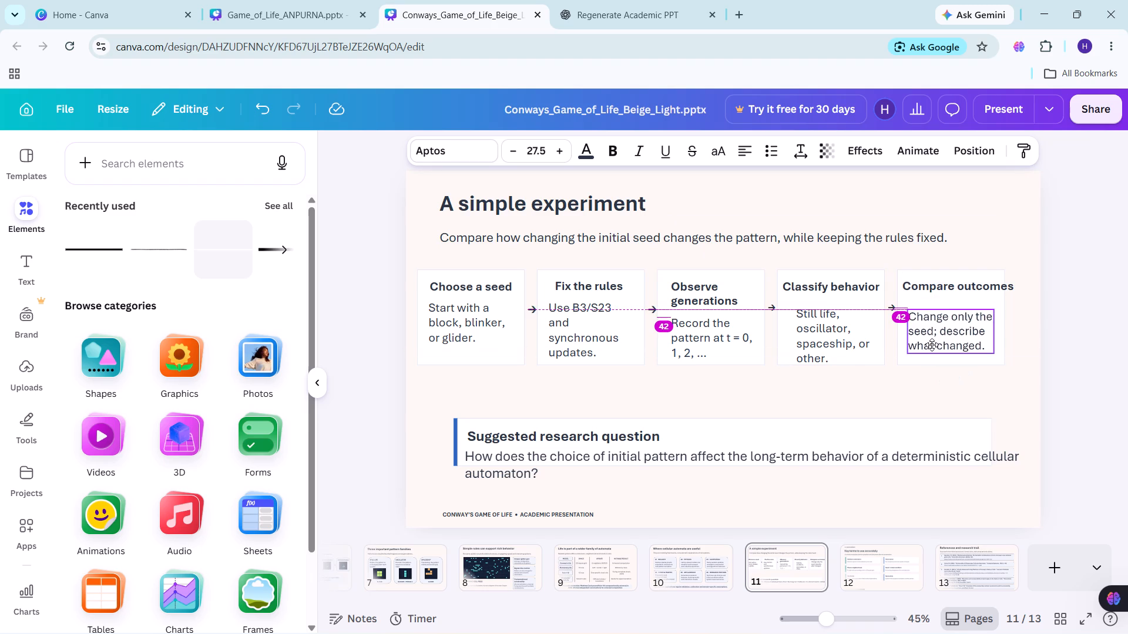
{"action": "left_click_drag", "start_coordinate": [932, 345], "coordinate": [932, 345]}
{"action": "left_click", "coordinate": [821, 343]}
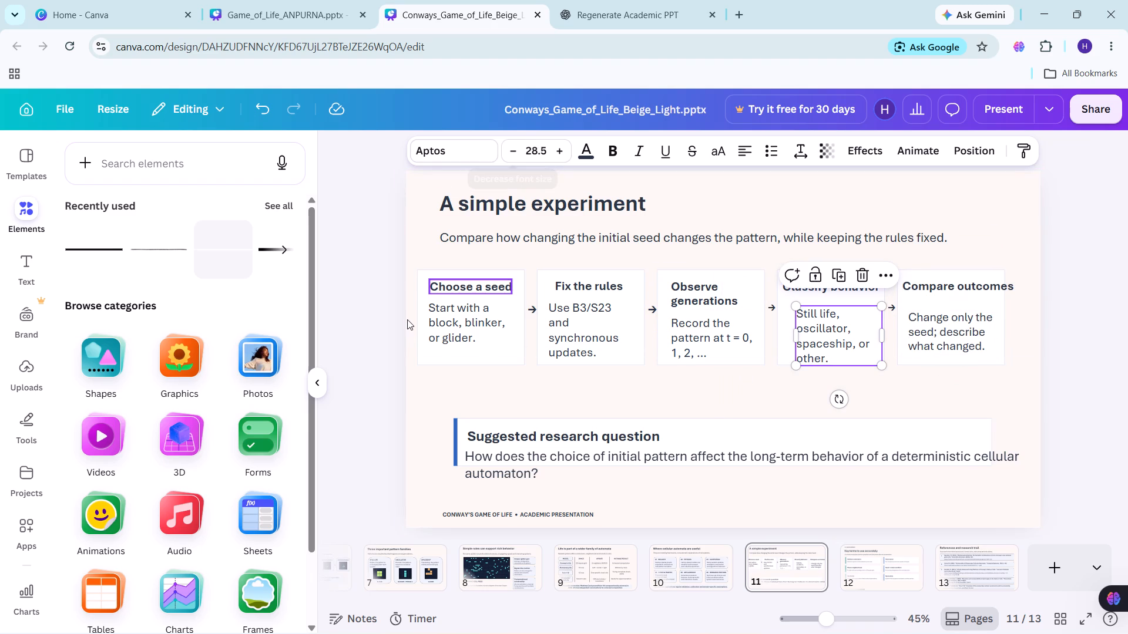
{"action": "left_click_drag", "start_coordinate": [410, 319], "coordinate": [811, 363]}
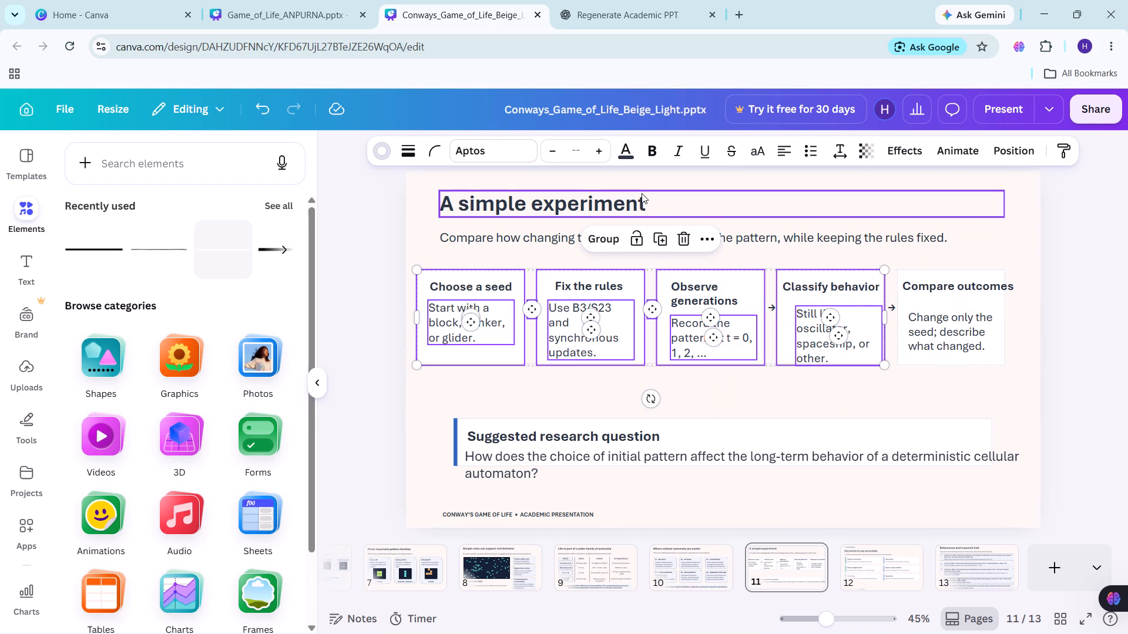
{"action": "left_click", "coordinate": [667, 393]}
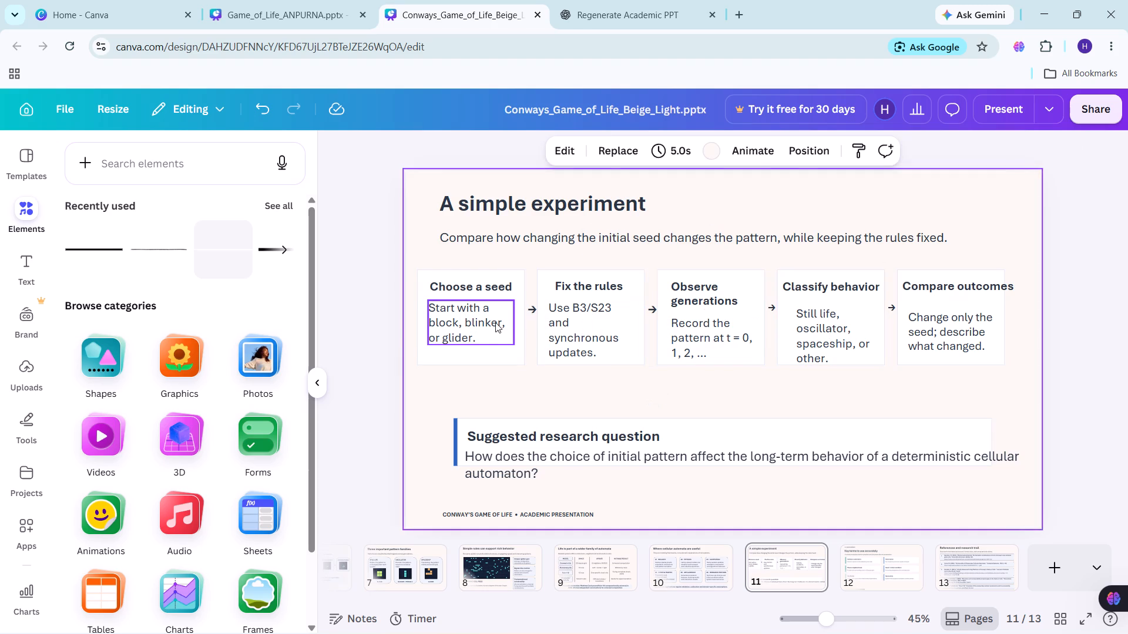
Set the font size of the body texts in the first four cards to 27.5, matching the fifth card.
{"action": "left_click", "coordinate": [495, 322]}
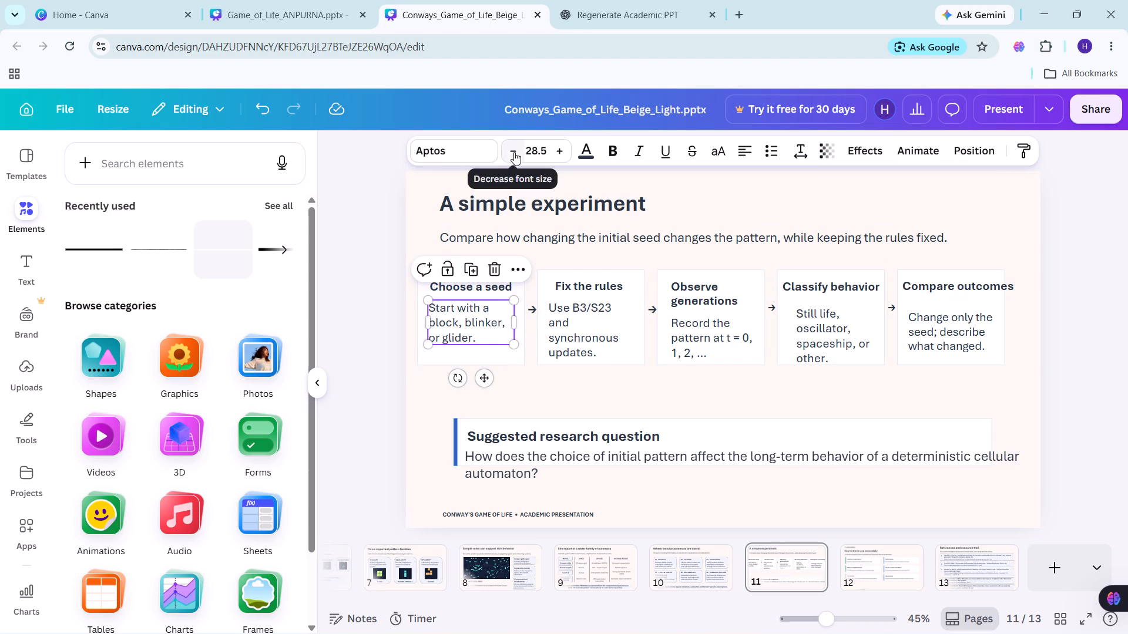
{"action": "left_click", "coordinate": [514, 152]}
{"action": "left_click", "coordinate": [567, 336]}
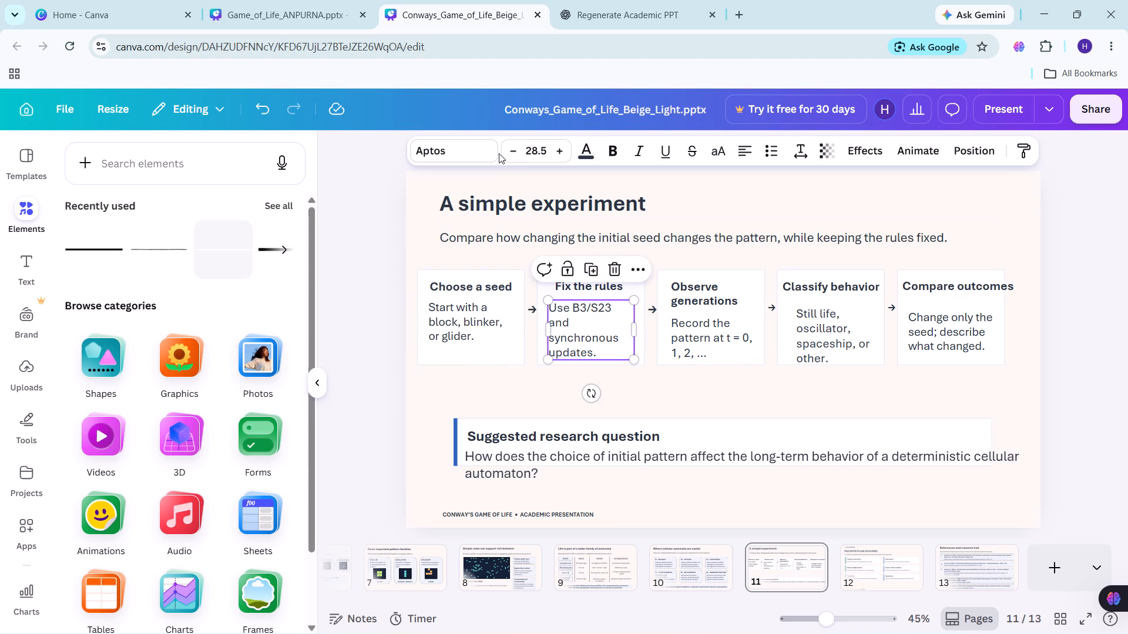
{"action": "left_click", "coordinate": [508, 149]}
{"action": "left_click", "coordinate": [699, 325]}
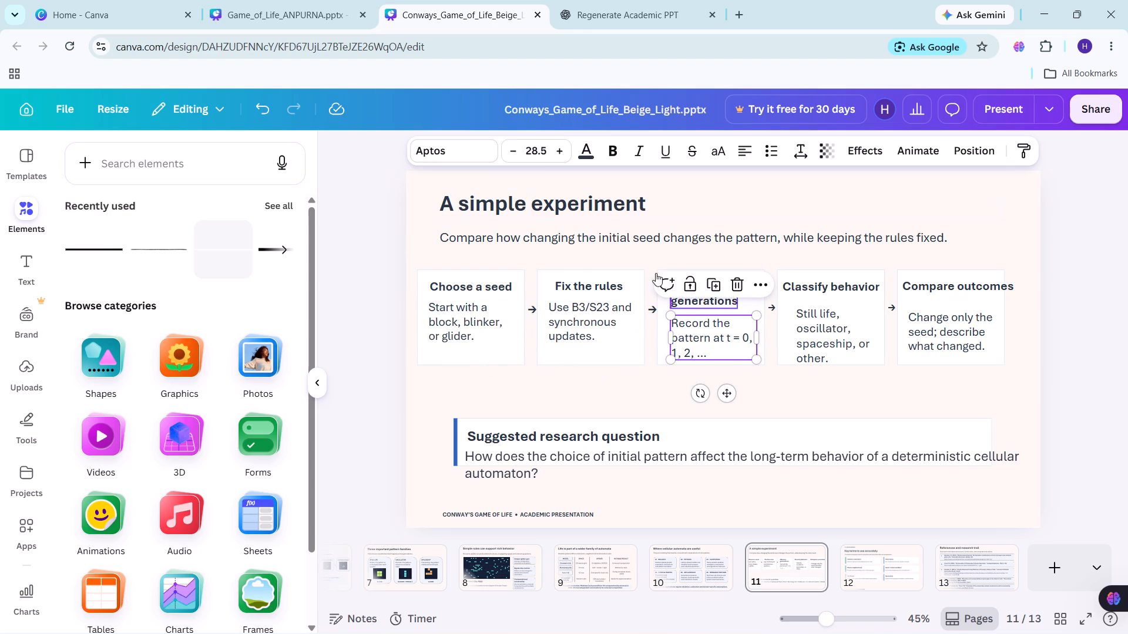
{"action": "left_click", "coordinate": [513, 151]}
{"action": "left_click", "coordinate": [795, 329]}
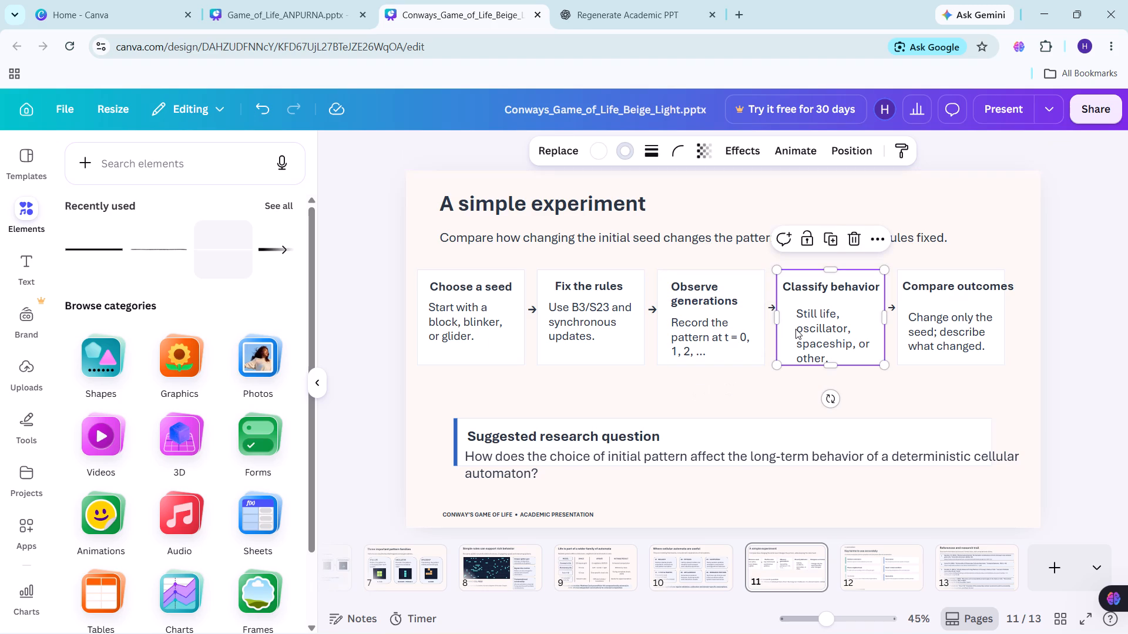
{"action": "left_click", "coordinate": [810, 332]}
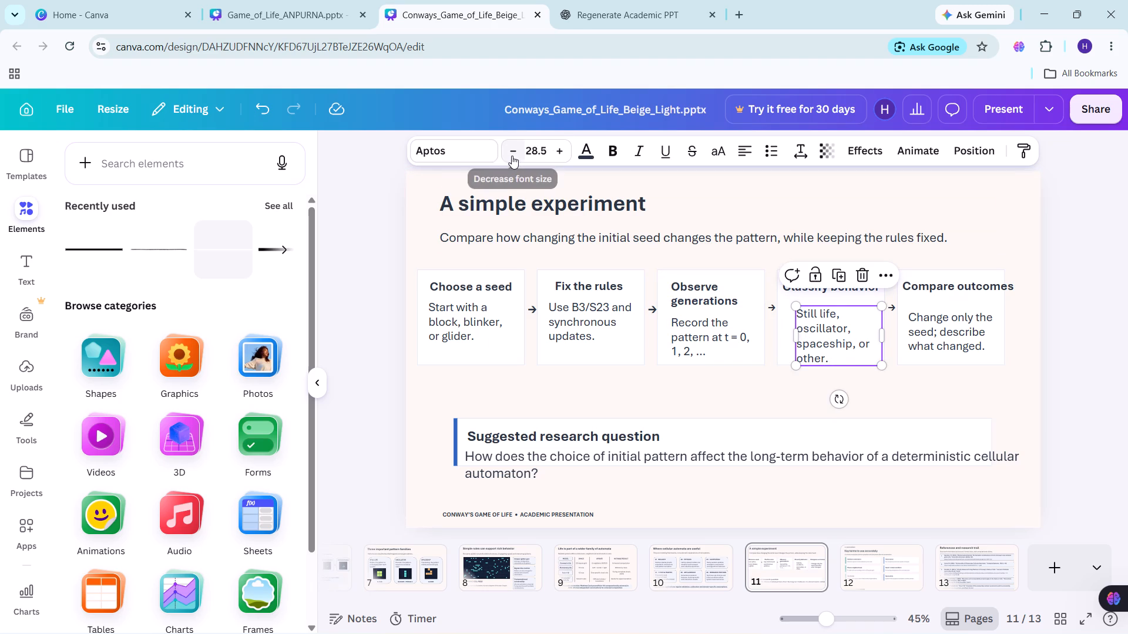
{"action": "left_click", "coordinate": [512, 156]}
{"action": "left_click", "coordinate": [482, 328]}
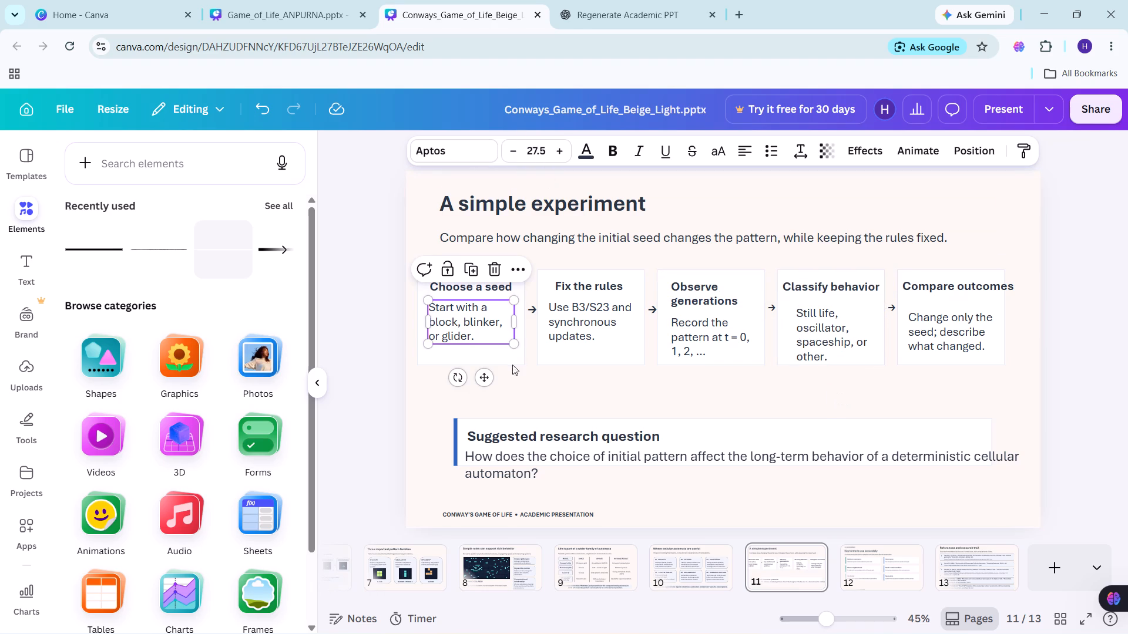
{"action": "left_click", "coordinate": [553, 398]}
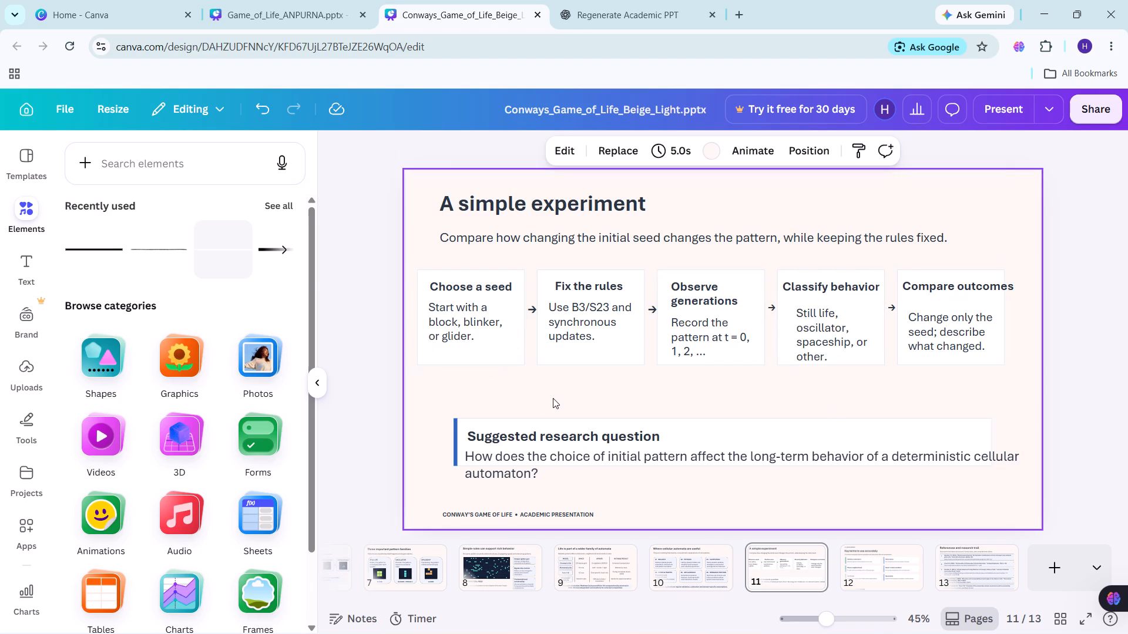
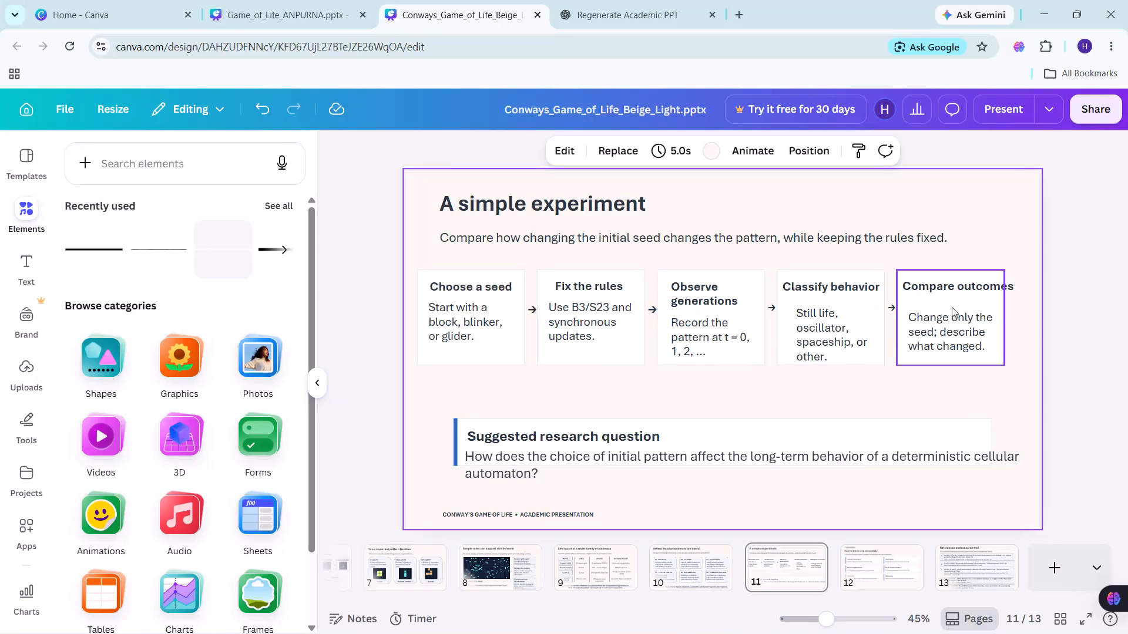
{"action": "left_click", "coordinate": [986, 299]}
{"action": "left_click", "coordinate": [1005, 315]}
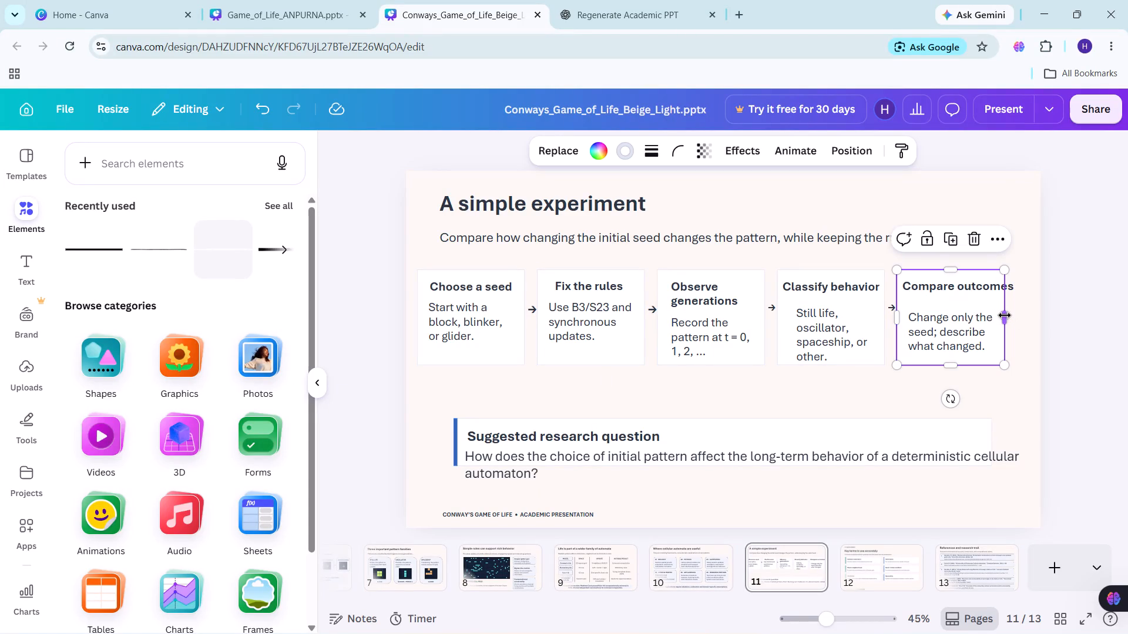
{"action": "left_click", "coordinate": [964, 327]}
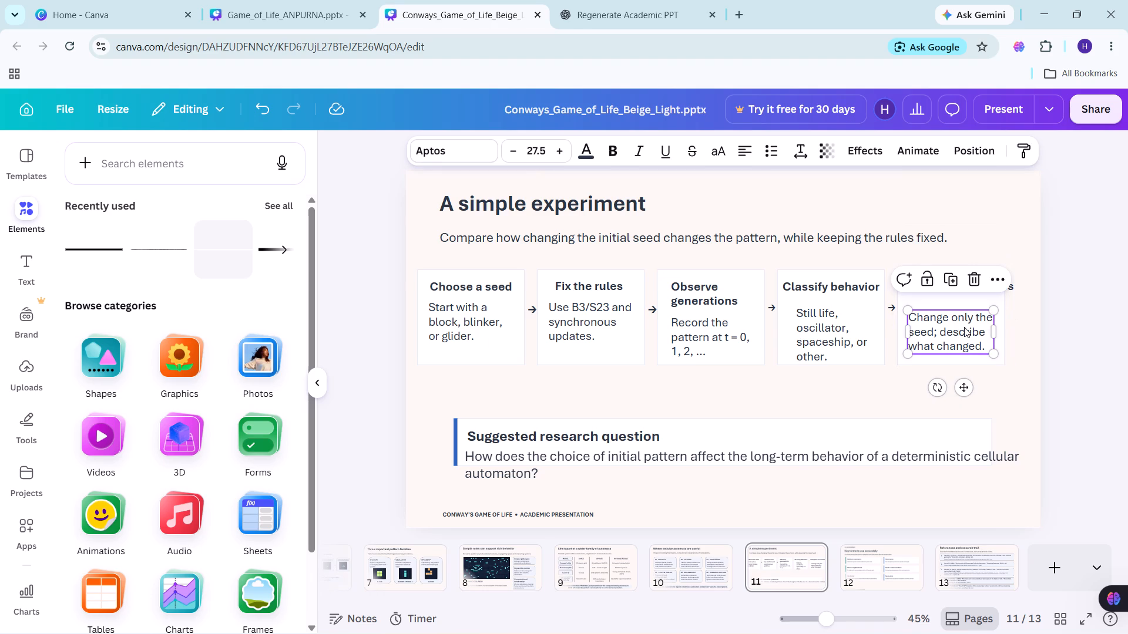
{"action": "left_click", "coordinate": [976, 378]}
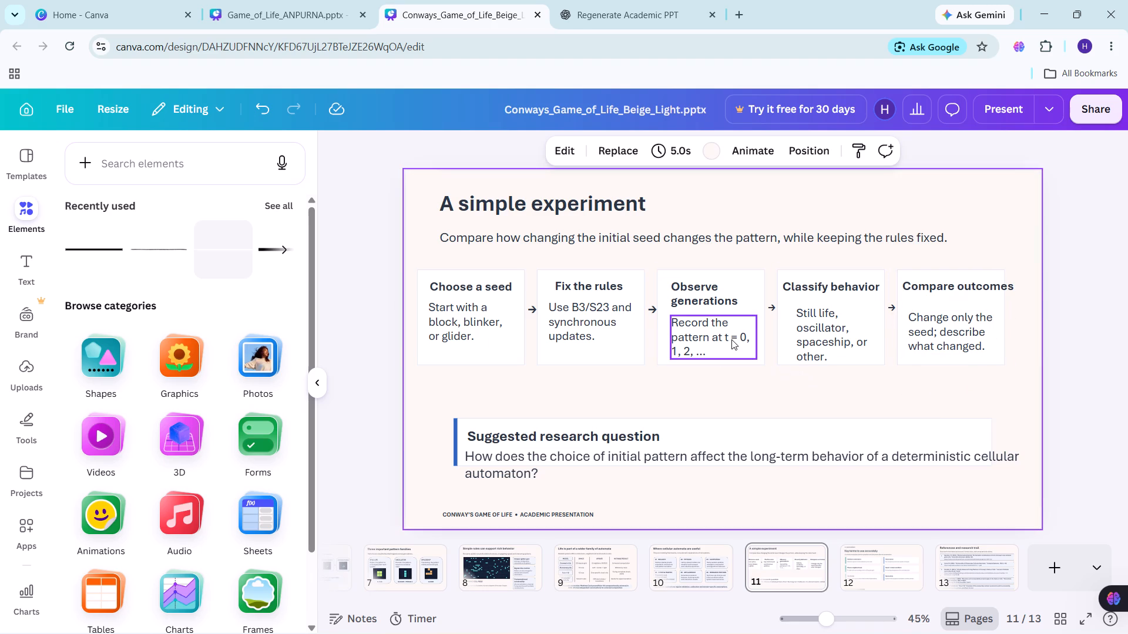
Nudge the third card's body text, "Record the pattern at t = 0, 1, 2, ...", slightly up towards its heading.
{"action": "left_click", "coordinate": [731, 339]}
{"action": "key", "text": "Up"}
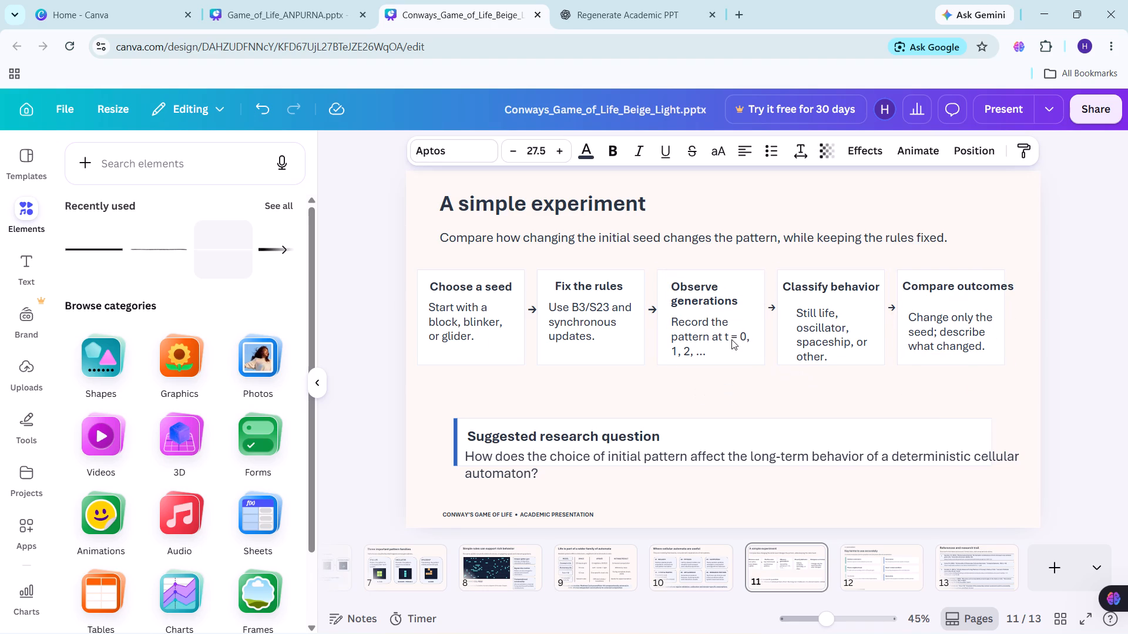
{"action": "key", "text": "Up"}
{"action": "key", "text": "Up"}
{"action": "key", "text": "Up"}
{"action": "key", "text": "Up"}
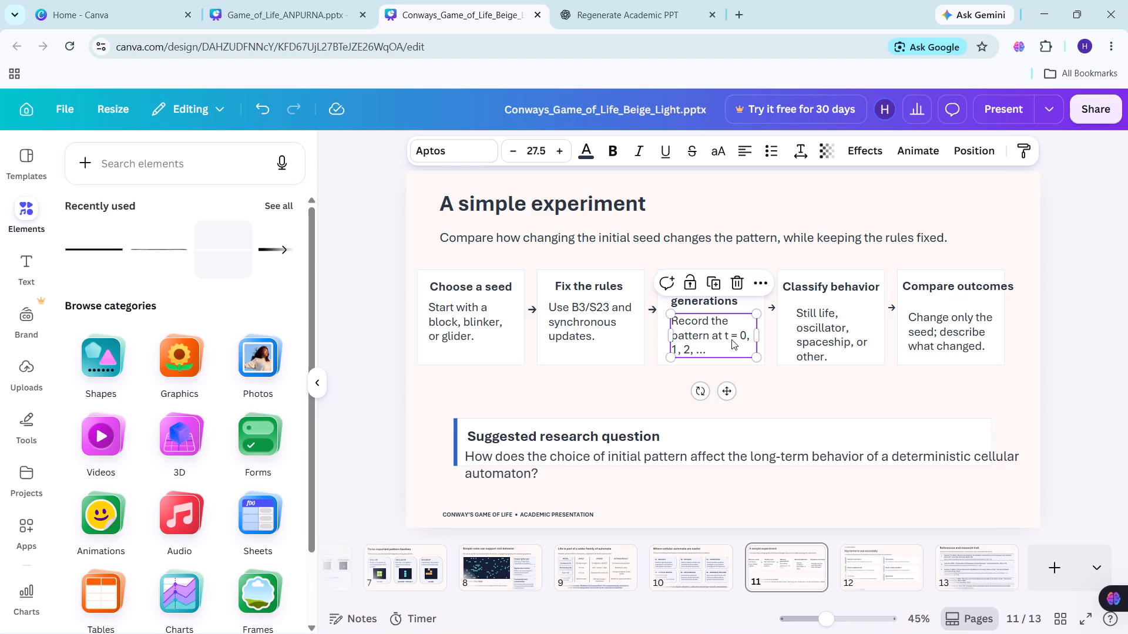
Widen the fourth card's body text box slightly and move it up and left, closer beneath the "Classify behavior" heading.
{"action": "left_click", "coordinate": [821, 325]}
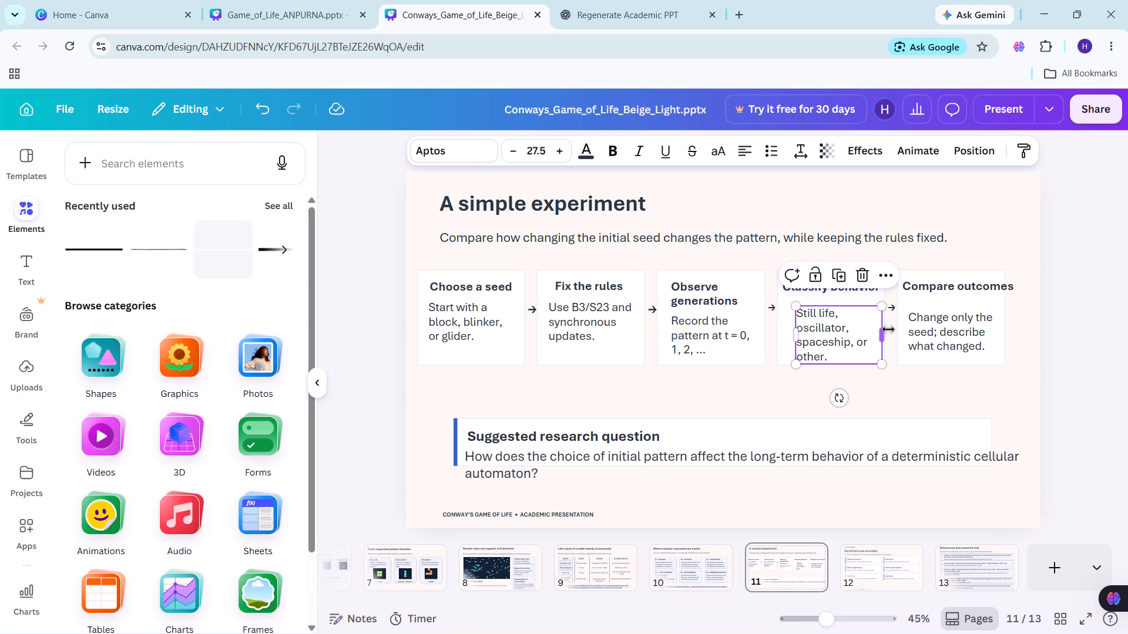
{"action": "left_click_drag", "start_coordinate": [888, 330], "coordinate": [901, 328]}
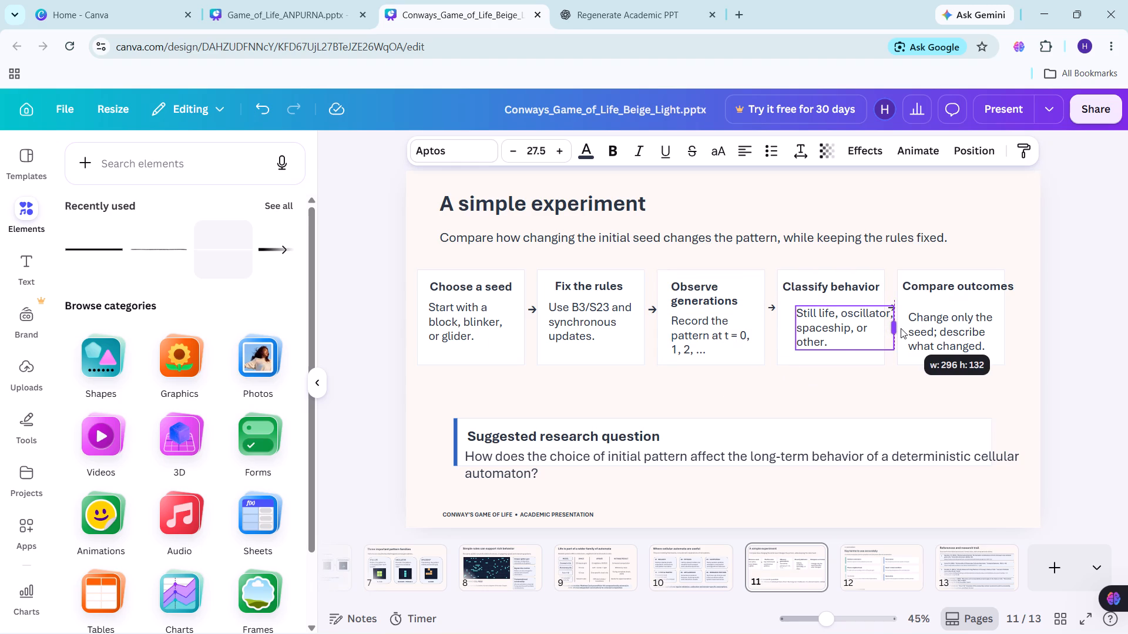
{"action": "left_click_drag", "start_coordinate": [901, 328], "coordinate": [895, 325]}
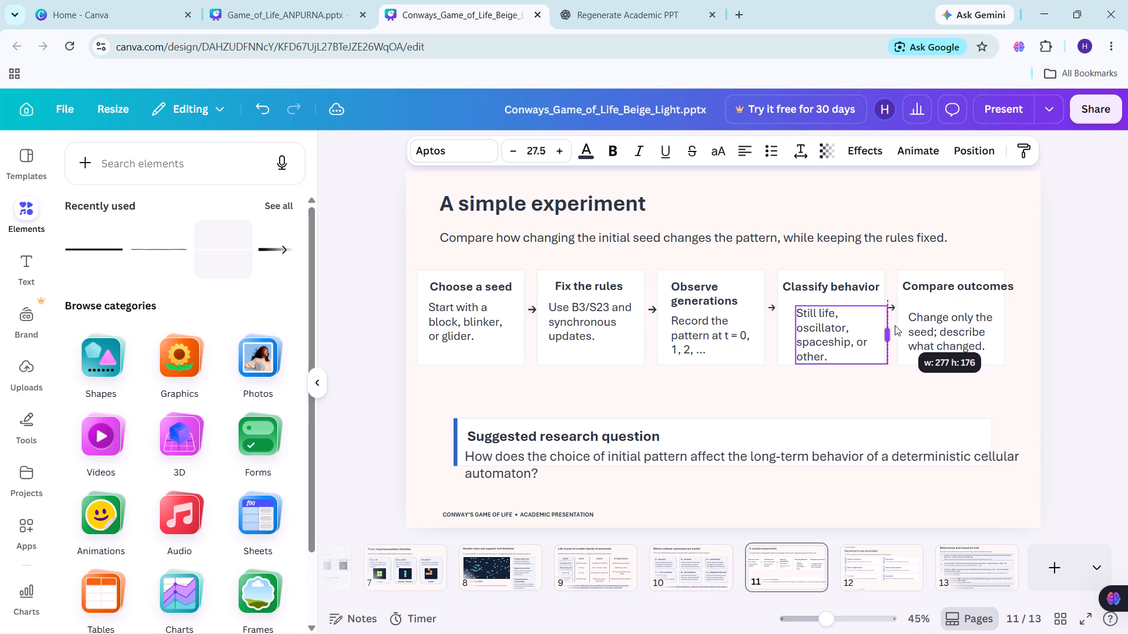
{"action": "left_click_drag", "start_coordinate": [895, 325], "coordinate": [891, 322]}
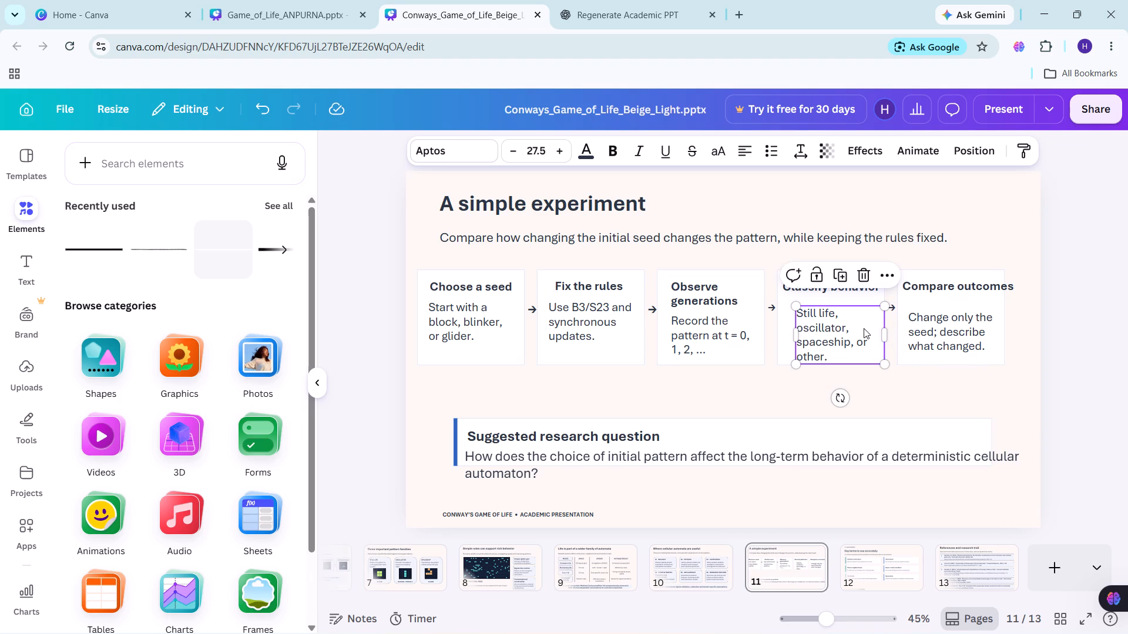
{"action": "left_click_drag", "start_coordinate": [864, 328], "coordinate": [855, 322]}
{"action": "left_click", "coordinate": [864, 376]}
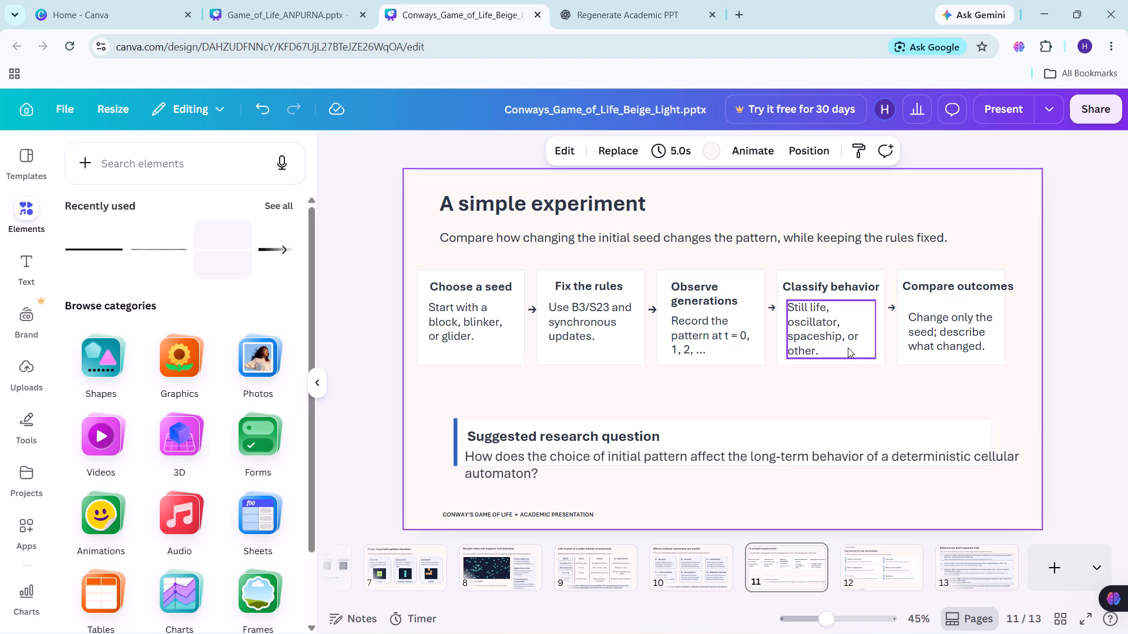
{"action": "left_click", "coordinate": [865, 390]}
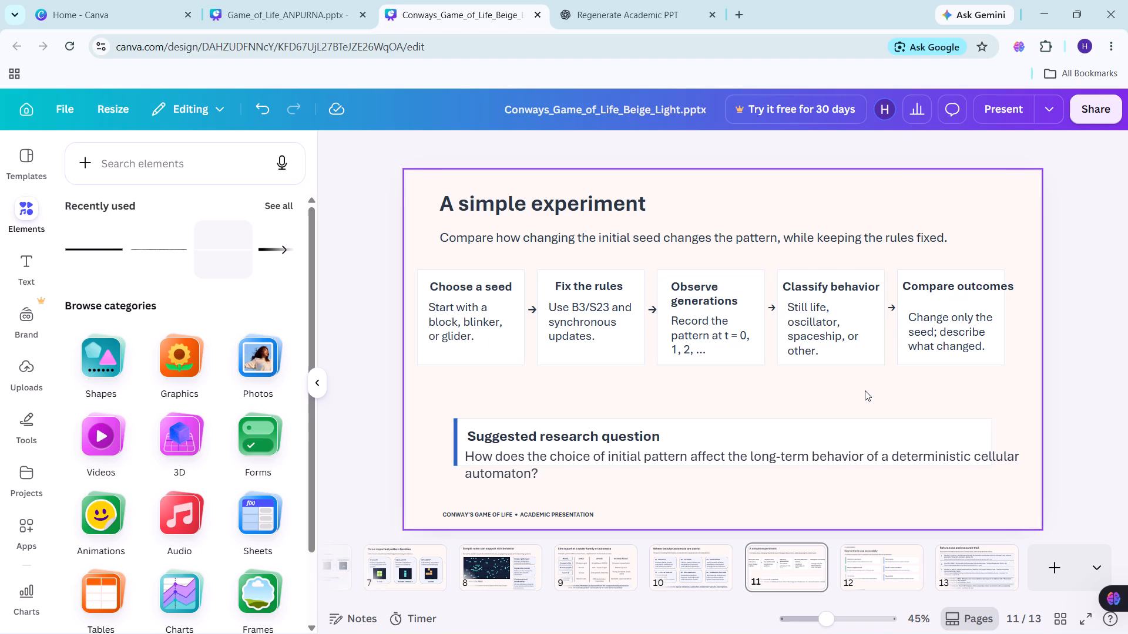
{"action": "left_click", "coordinate": [833, 334]}
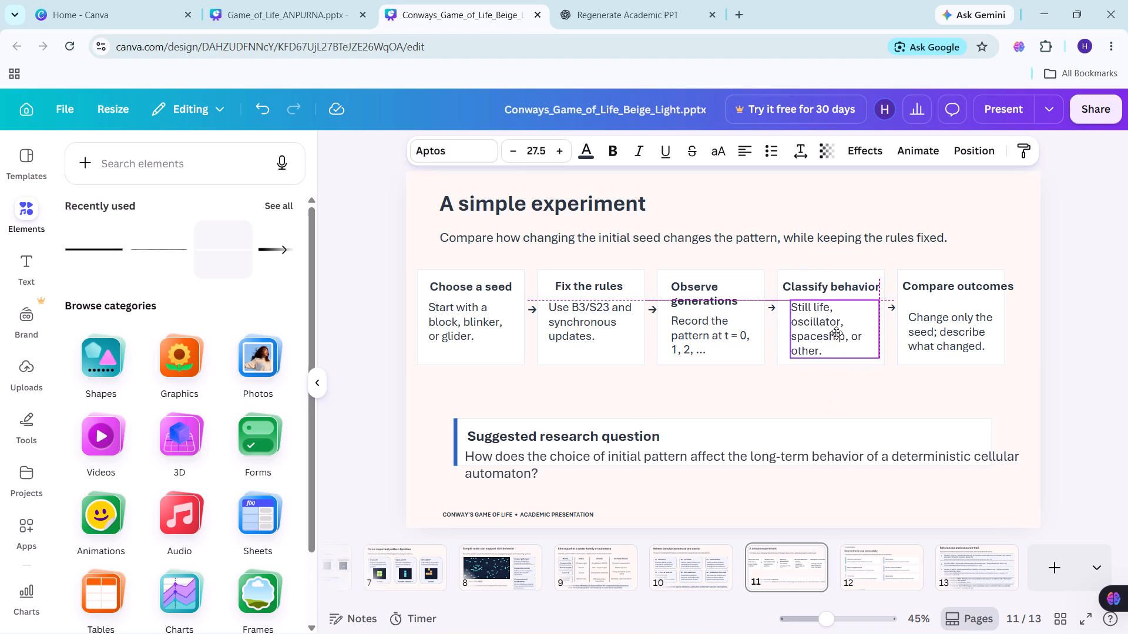
Move the fifth card's body text slightly up and right, closer beneath the "Compare outcomes" heading.
{"action": "left_click", "coordinate": [914, 330]}
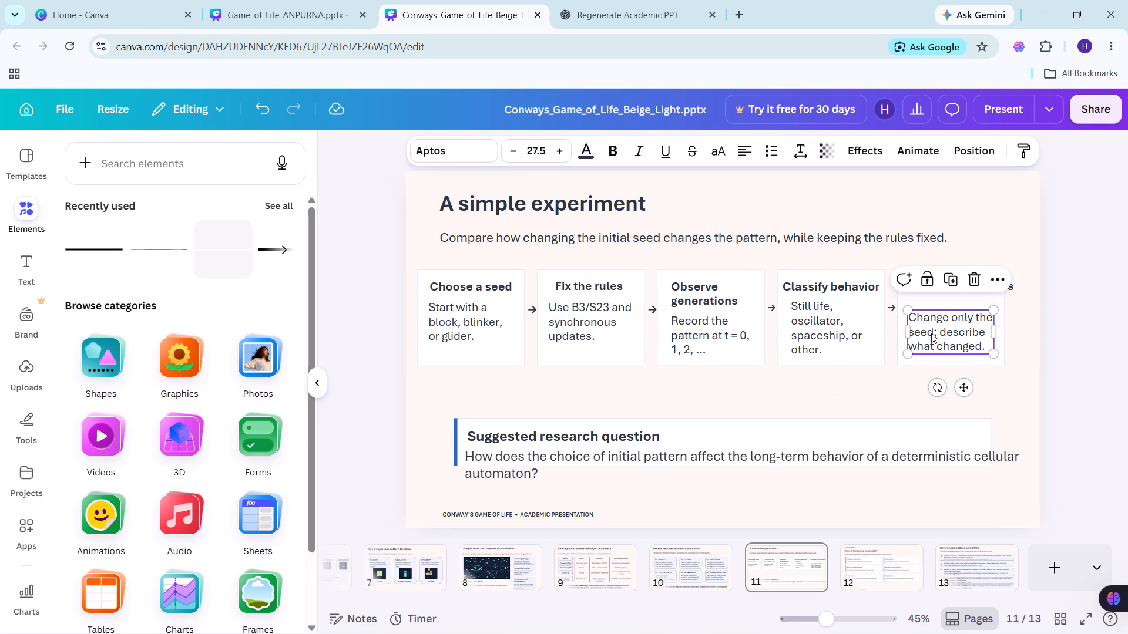
{"action": "left_click", "coordinate": [941, 328]}
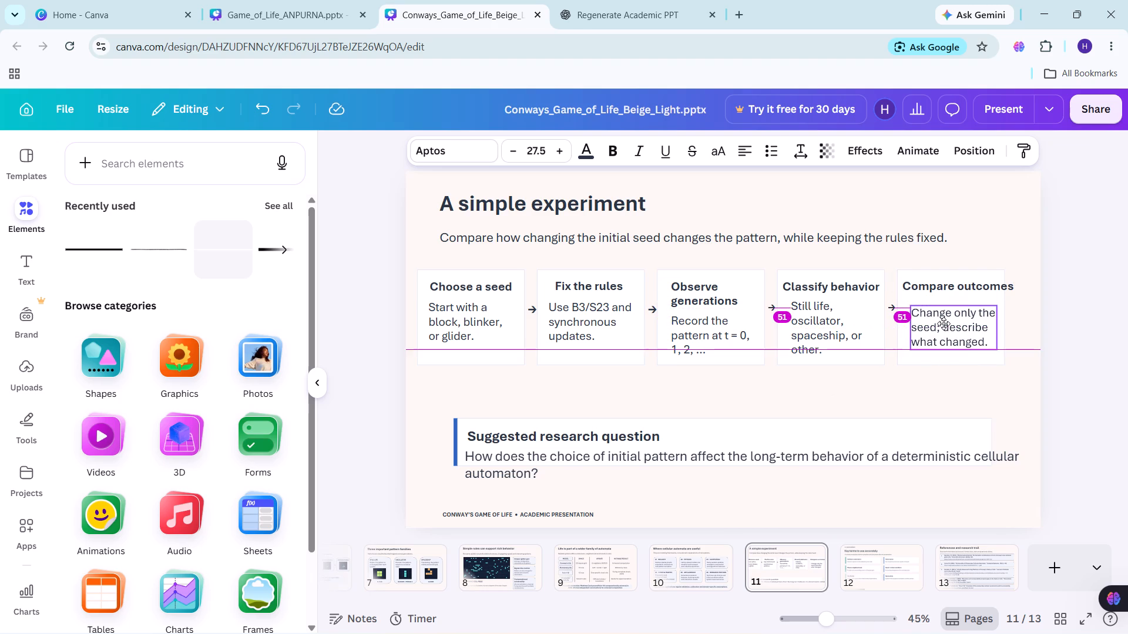
{"action": "left_click", "coordinate": [907, 397]}
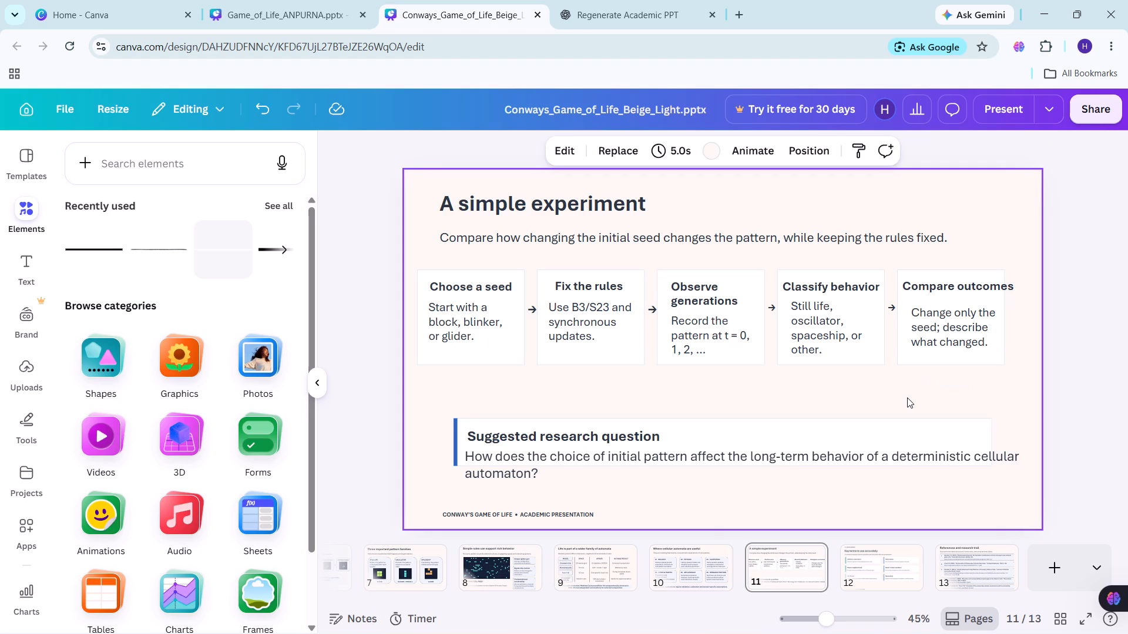
Set the font size of the last two arrows between the cards to 36, matching the first two arrows.
{"action": "left_click", "coordinate": [653, 309]}
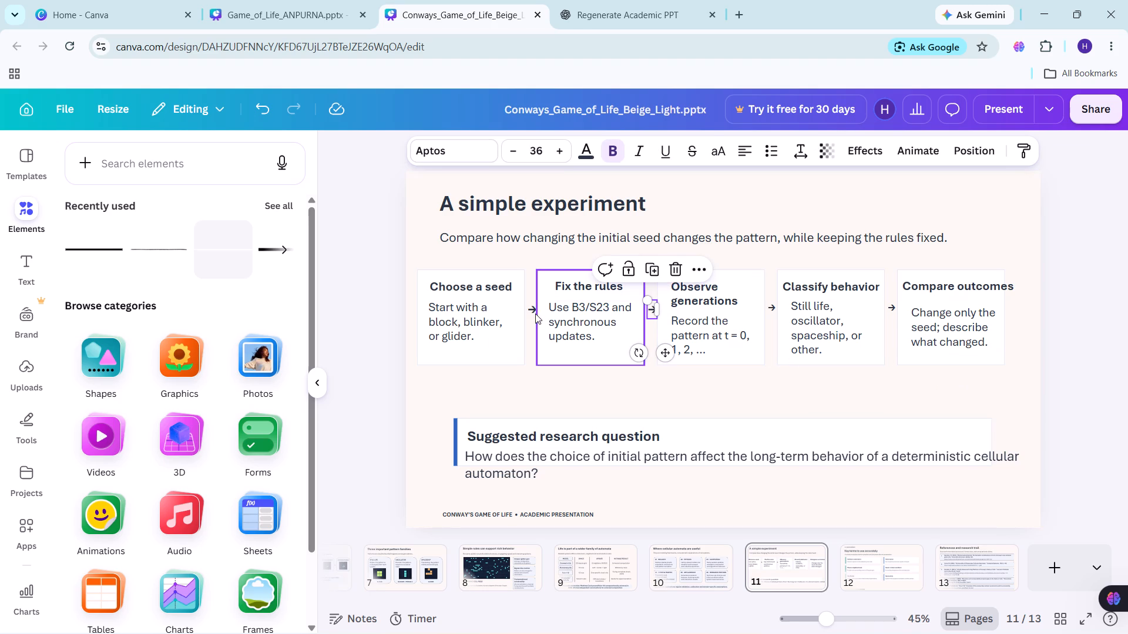
{"action": "left_click", "coordinate": [531, 311]}
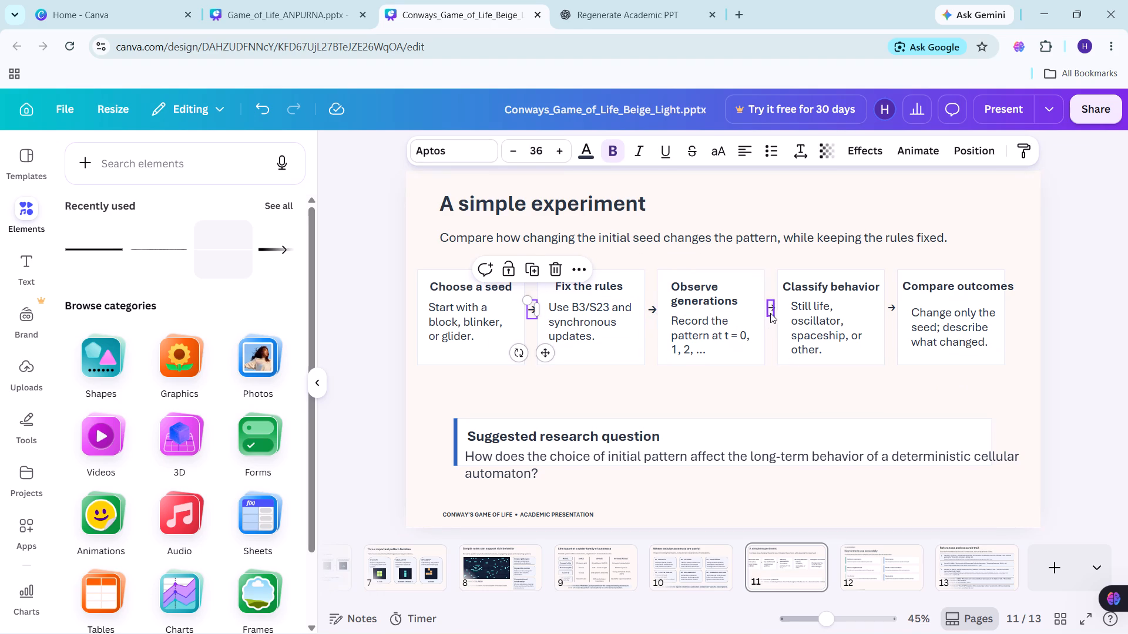
{"action": "left_click", "coordinate": [770, 313]}
{"action": "triple_click", "coordinate": [560, 151]}
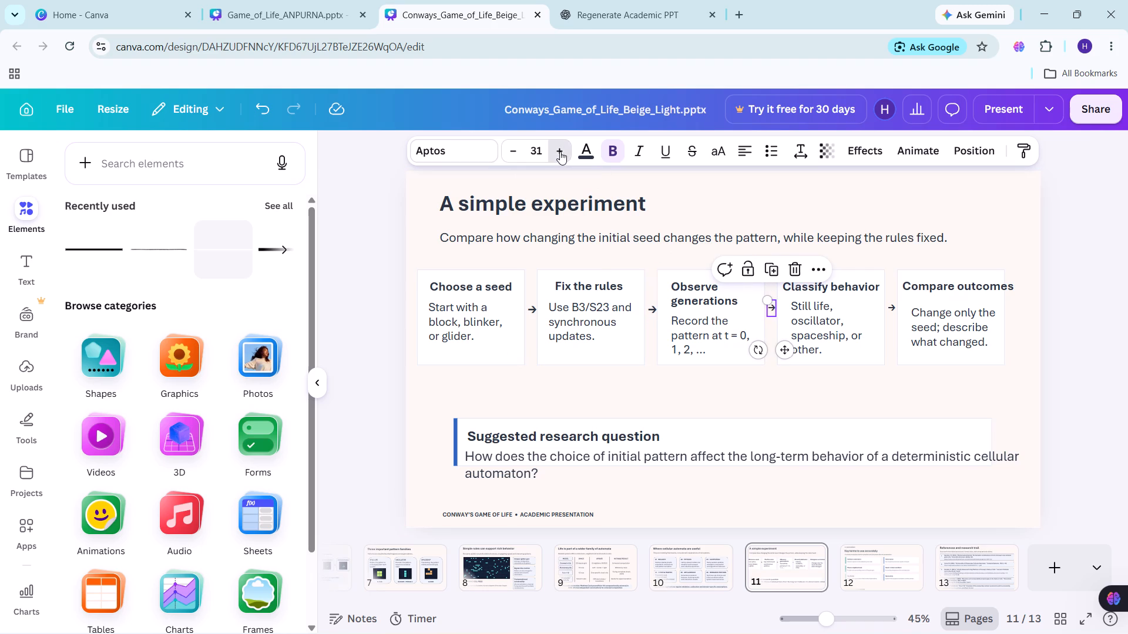
{"action": "double_click", "coordinate": [560, 151]}
{"action": "left_click", "coordinate": [560, 151]}
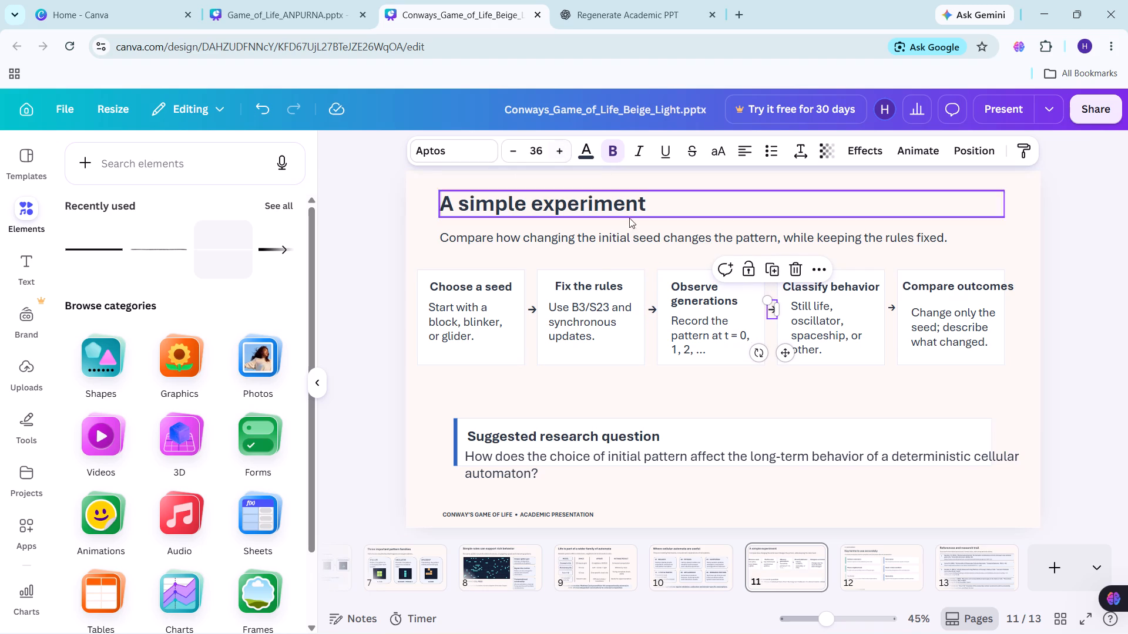
{"action": "left_click", "coordinate": [892, 302]}
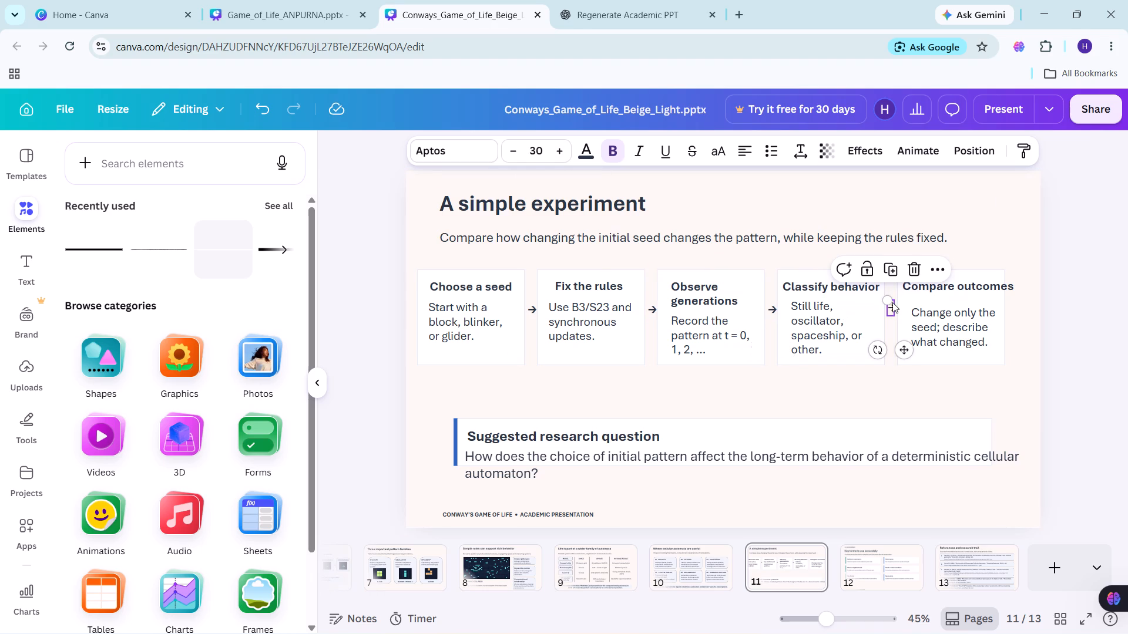
{"action": "triple_click", "coordinate": [566, 153]}
{"action": "double_click", "coordinate": [566, 153]}
{"action": "left_click", "coordinate": [566, 153]}
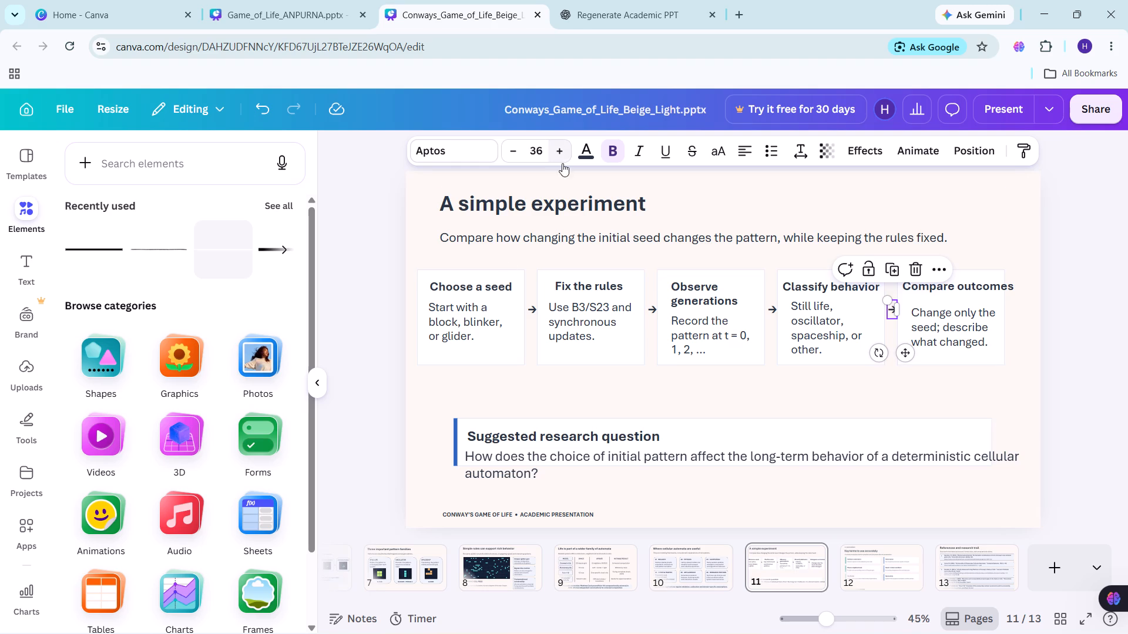
{"action": "left_click", "coordinate": [388, 398]}
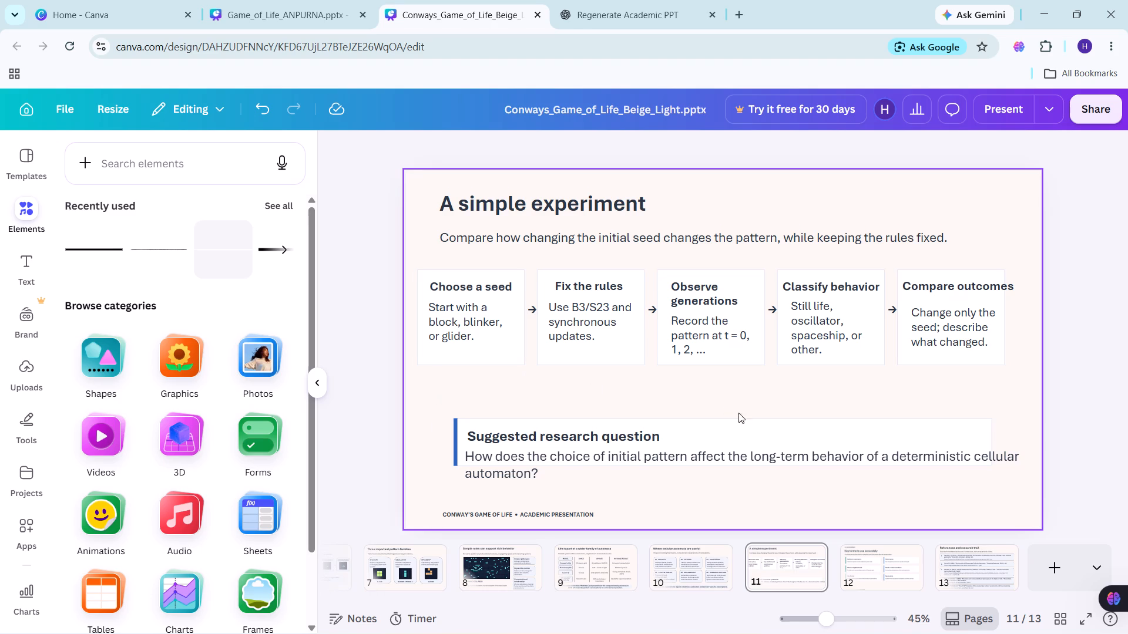
Extend the white box behind "Suggested research question" downward to just below the question's second line.
{"action": "left_click", "coordinate": [754, 430]}
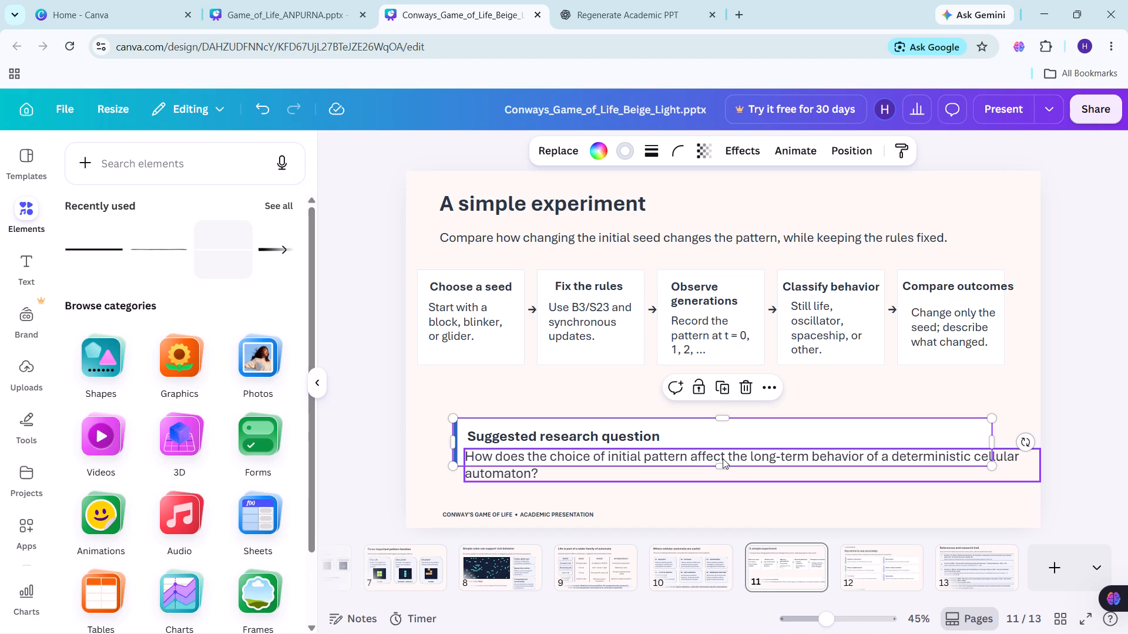
{"action": "left_click_drag", "start_coordinate": [722, 463], "coordinate": [723, 478]}
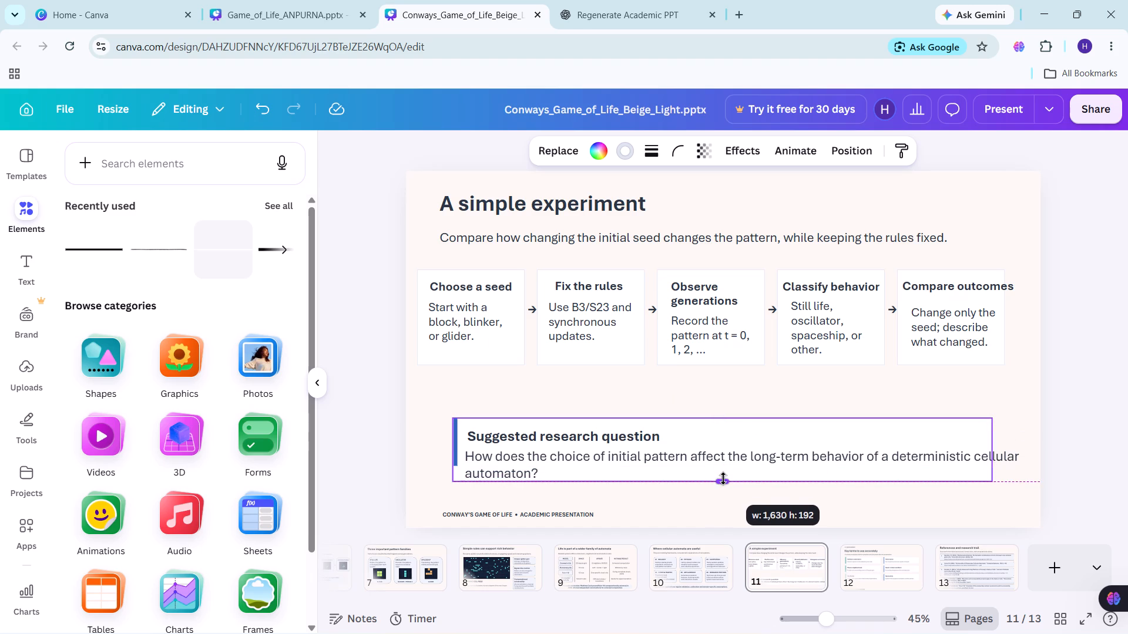
{"action": "left_click_drag", "start_coordinate": [723, 478], "coordinate": [725, 483]}
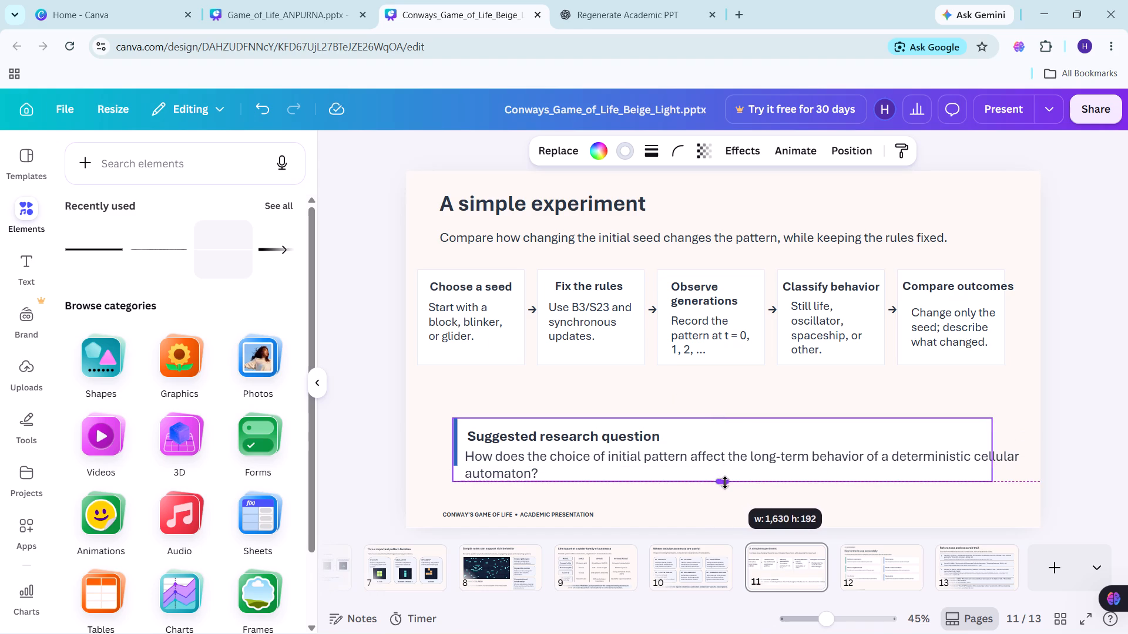
{"action": "left_click_drag", "start_coordinate": [725, 483], "coordinate": [727, 479]}
{"action": "left_click", "coordinate": [727, 479]}
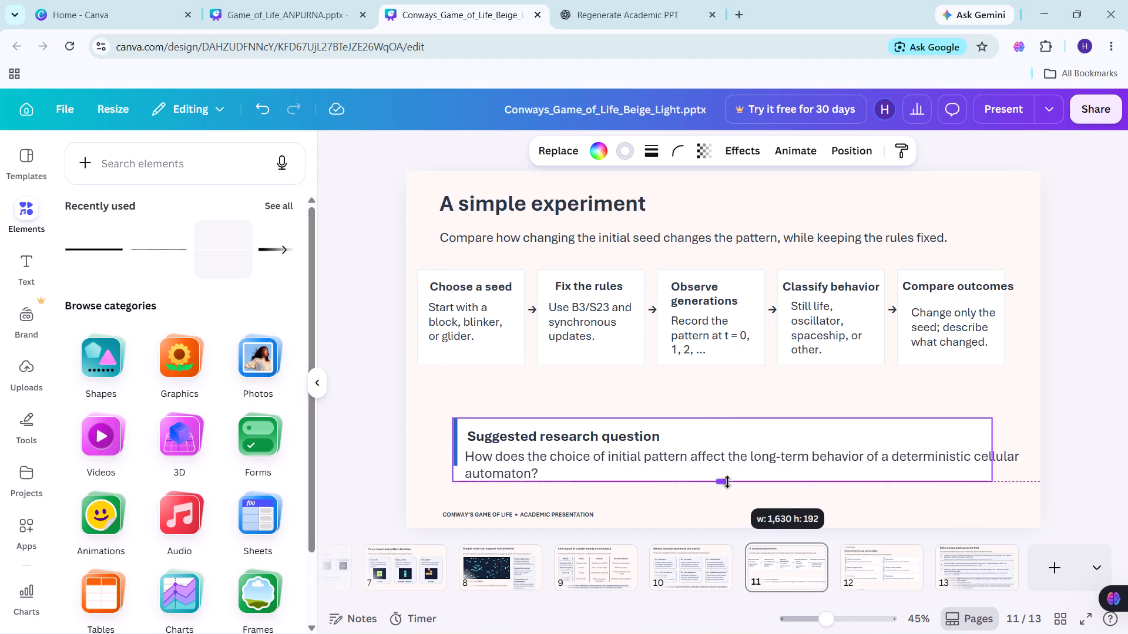
{"action": "left_click_drag", "start_coordinate": [727, 482], "coordinate": [727, 487]}
{"action": "left_click", "coordinate": [425, 448]}
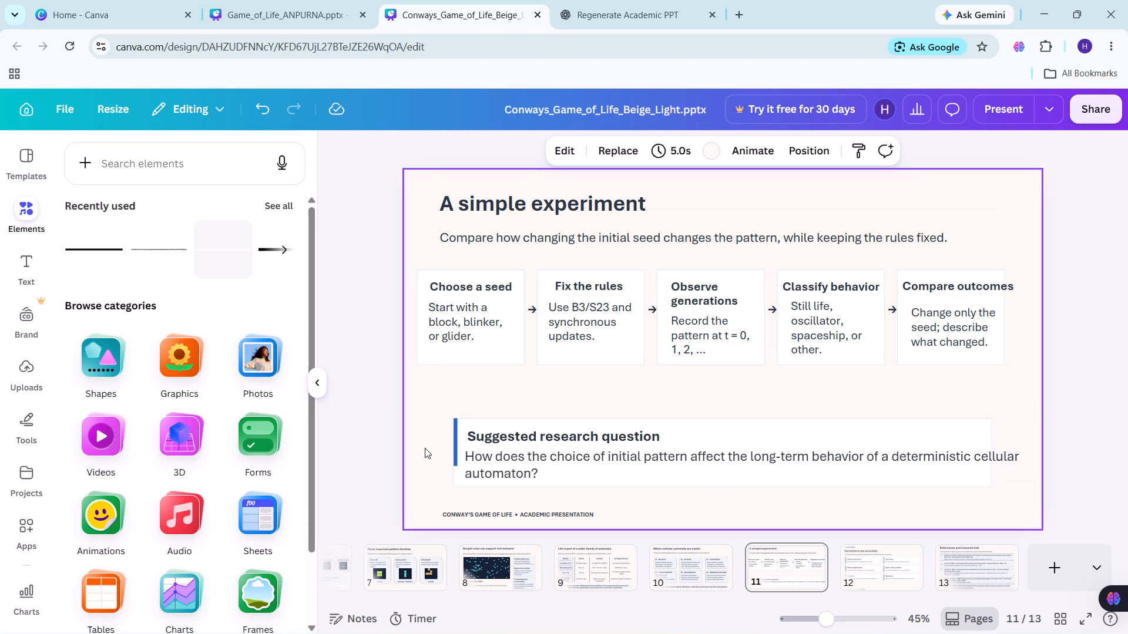
Delete the blue vertical bar on the left edge of the research question box.
{"action": "left_click", "coordinate": [455, 451]}
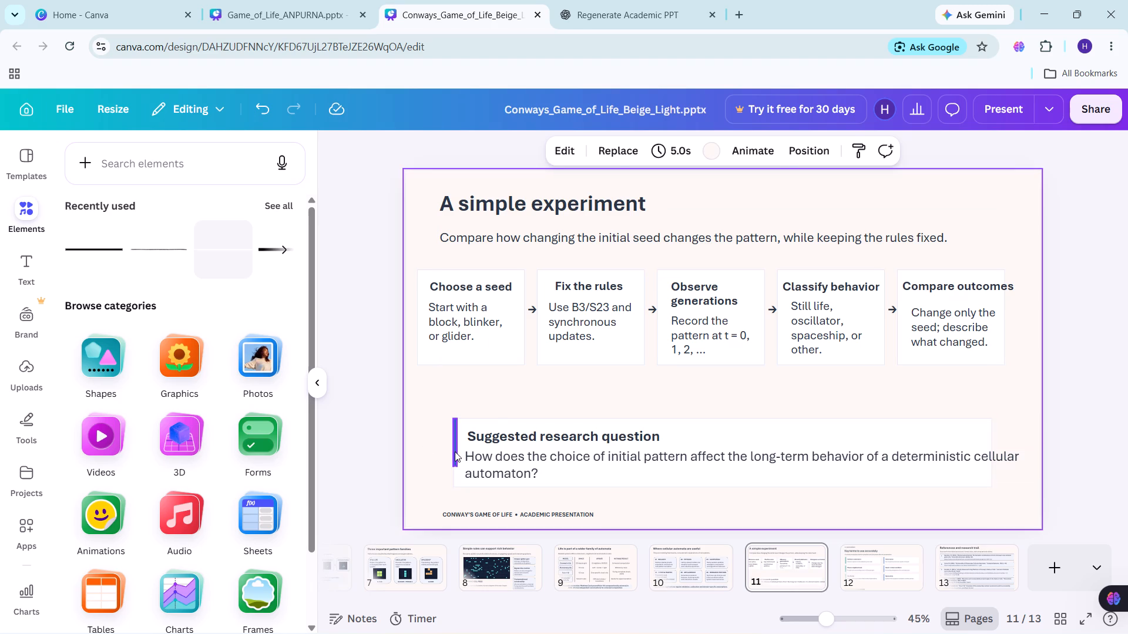
{"action": "left_click", "coordinate": [476, 389]}
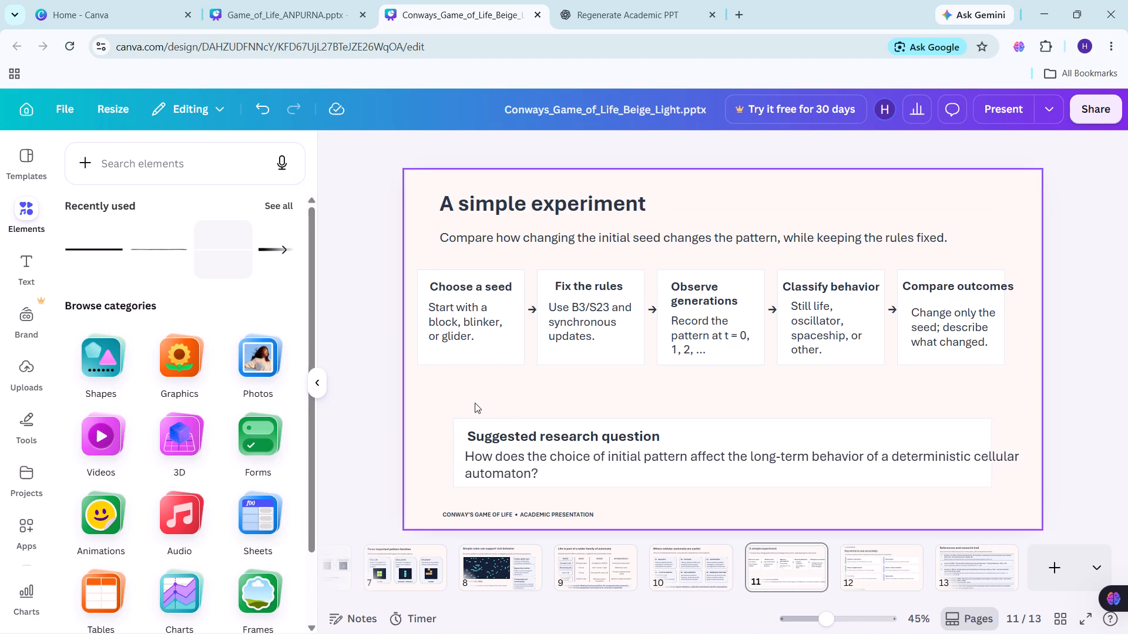
Move the research question box, its heading and its question text together up and left, closer beneath the cards.
{"action": "left_click_drag", "start_coordinate": [441, 414], "coordinate": [605, 485]}
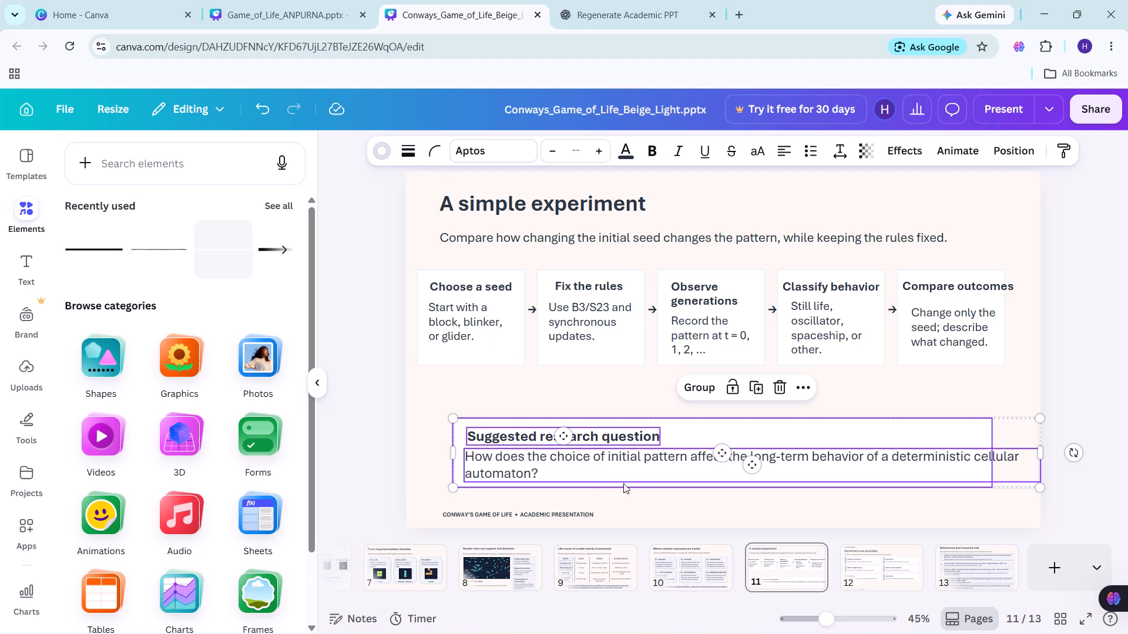
{"action": "left_click_drag", "start_coordinate": [644, 475], "coordinate": [610, 448]}
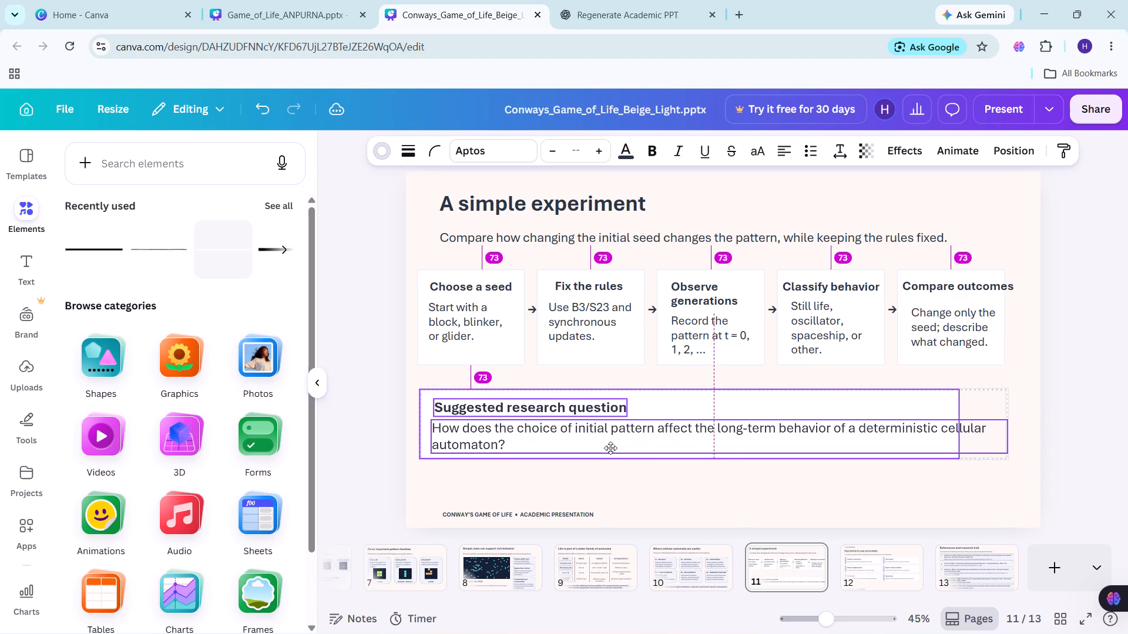
{"action": "left_click_drag", "start_coordinate": [610, 448], "coordinate": [626, 448]}
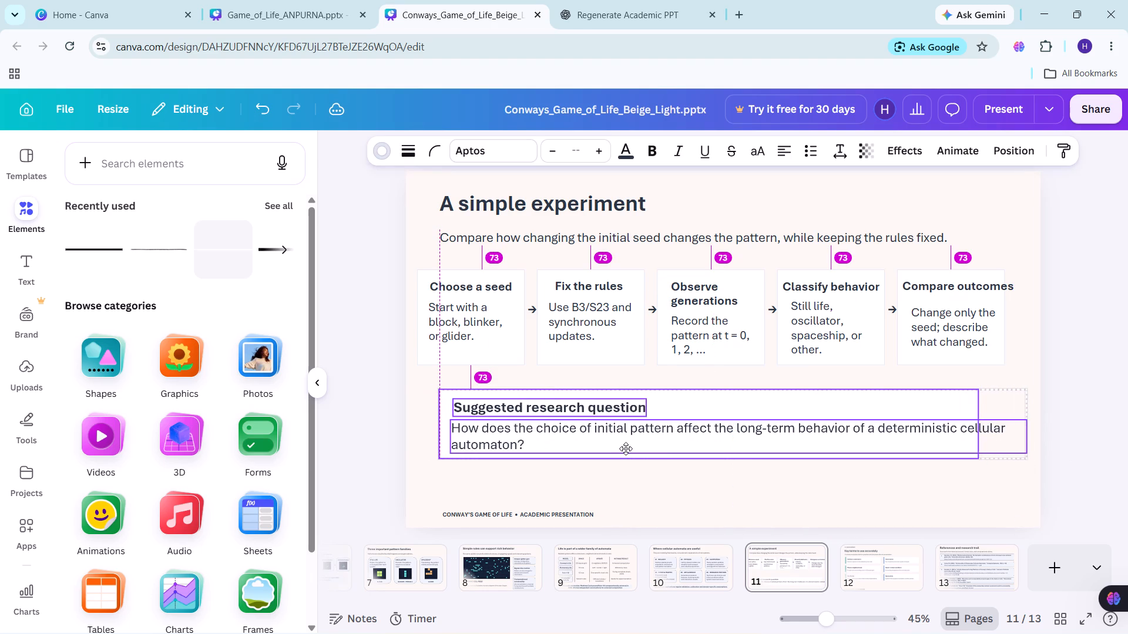
{"action": "left_click_drag", "start_coordinate": [626, 448], "coordinate": [617, 452]}
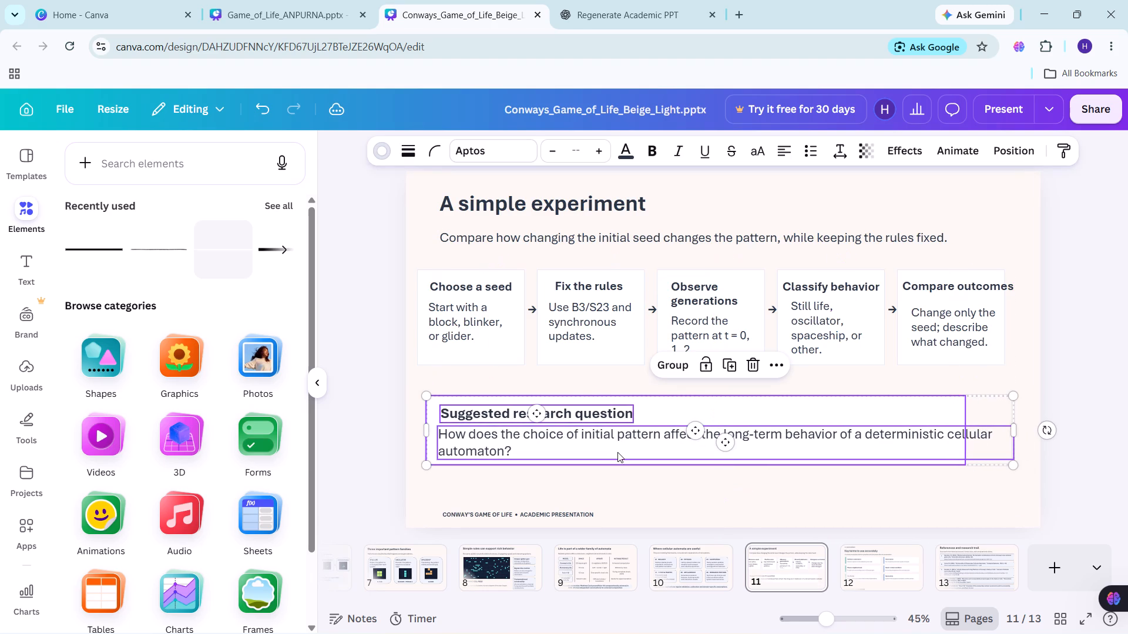
{"action": "left_click", "coordinate": [627, 504]}
Move the "Suggested research question" heading slightly down, closer to the question text.
{"action": "left_click", "coordinate": [596, 409]}
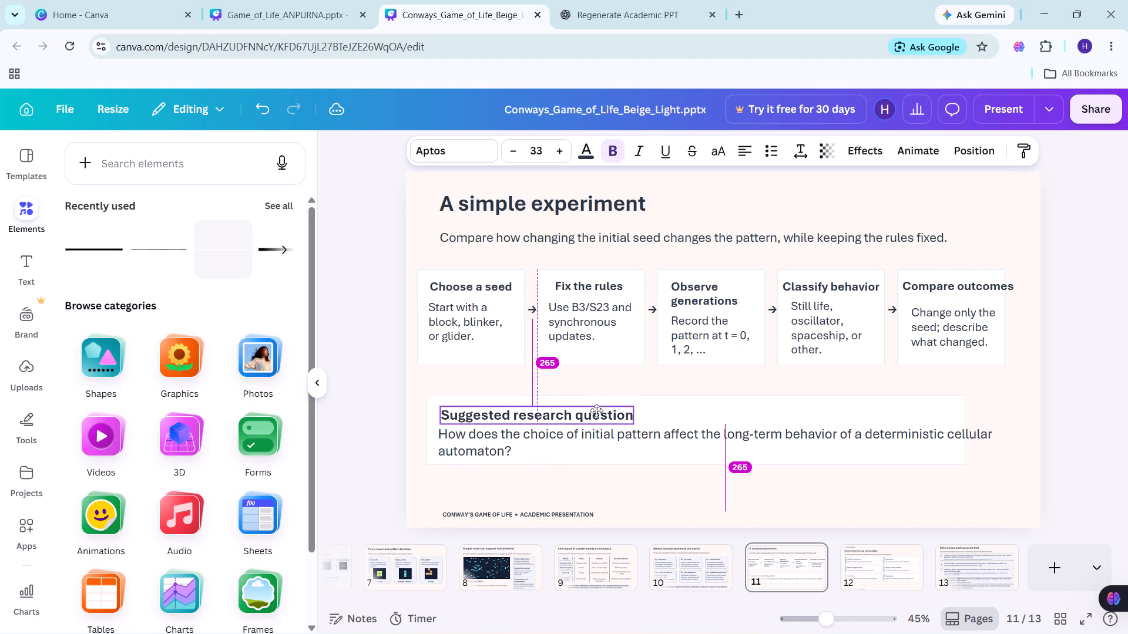
{"action": "left_click", "coordinate": [626, 488]}
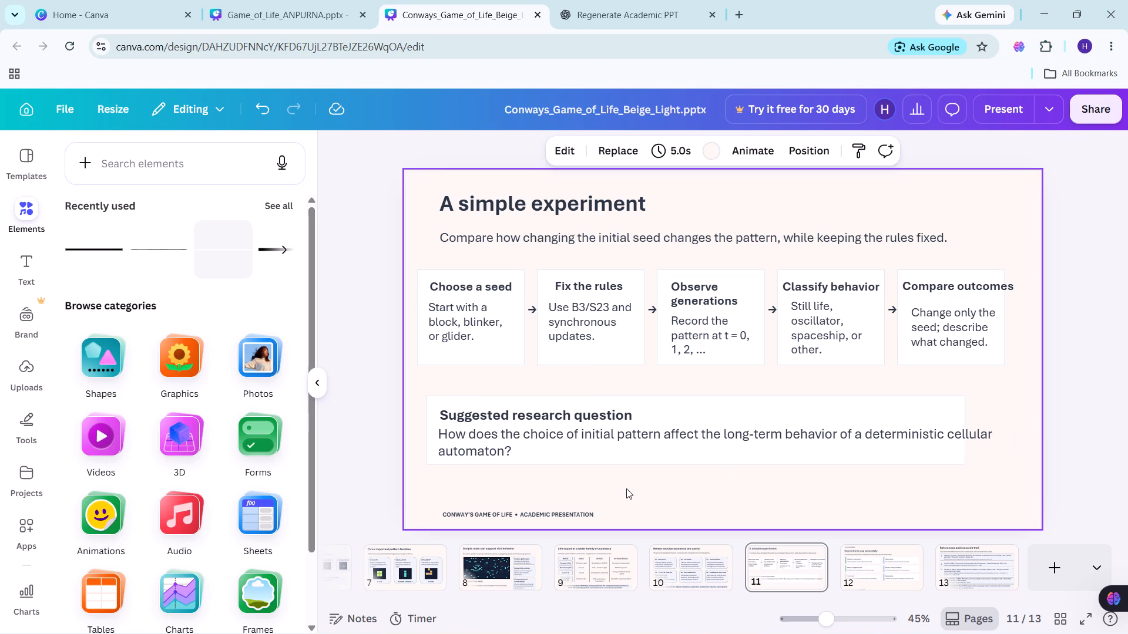
Delete the "Conway's Game of Life • Academic Presentation" footer text from slide 11.
{"action": "left_click", "coordinate": [566, 514]}
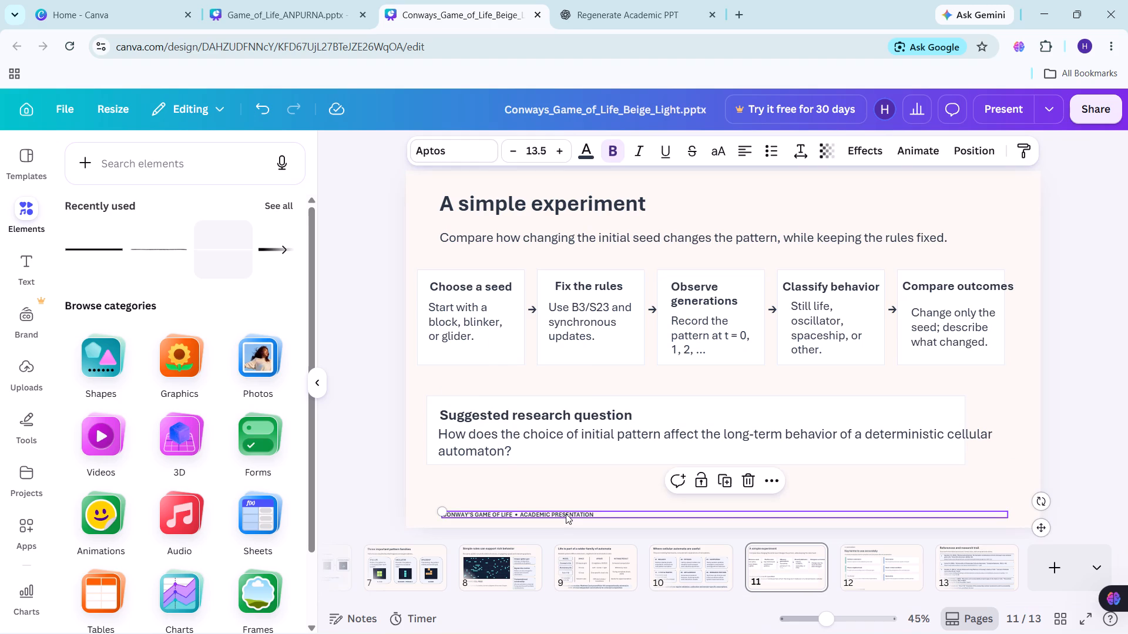
{"action": "key", "text": "Delete"}
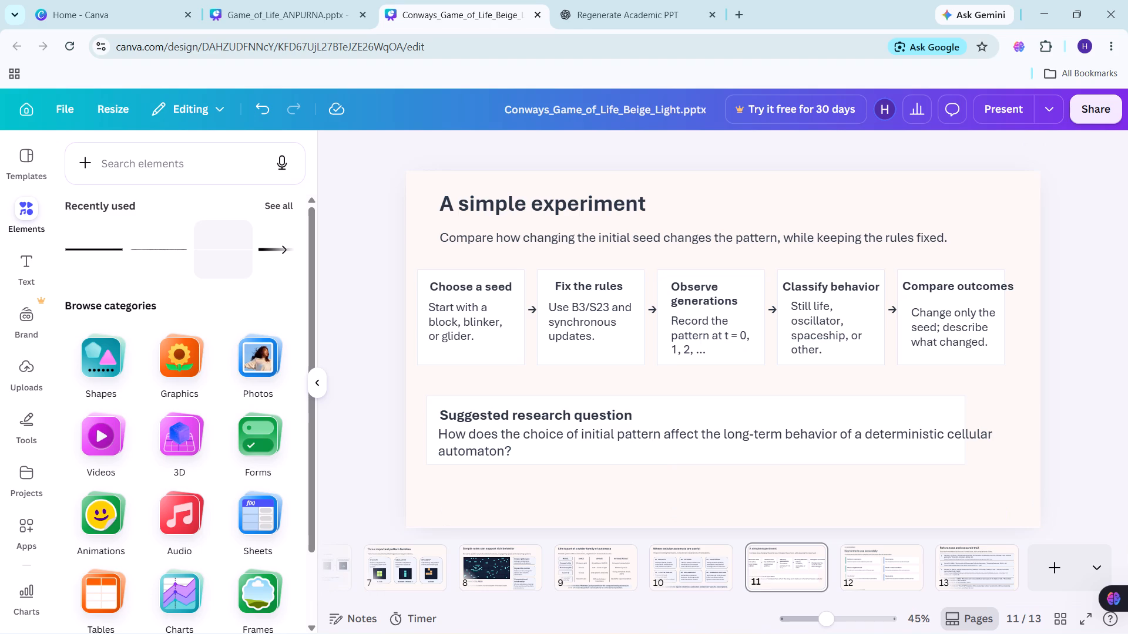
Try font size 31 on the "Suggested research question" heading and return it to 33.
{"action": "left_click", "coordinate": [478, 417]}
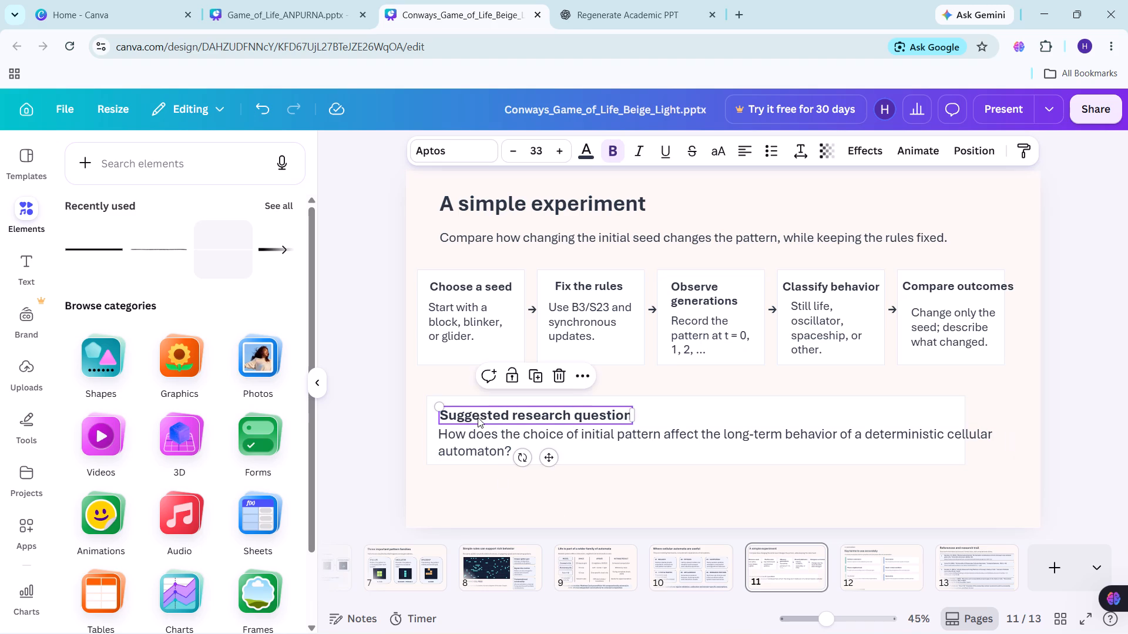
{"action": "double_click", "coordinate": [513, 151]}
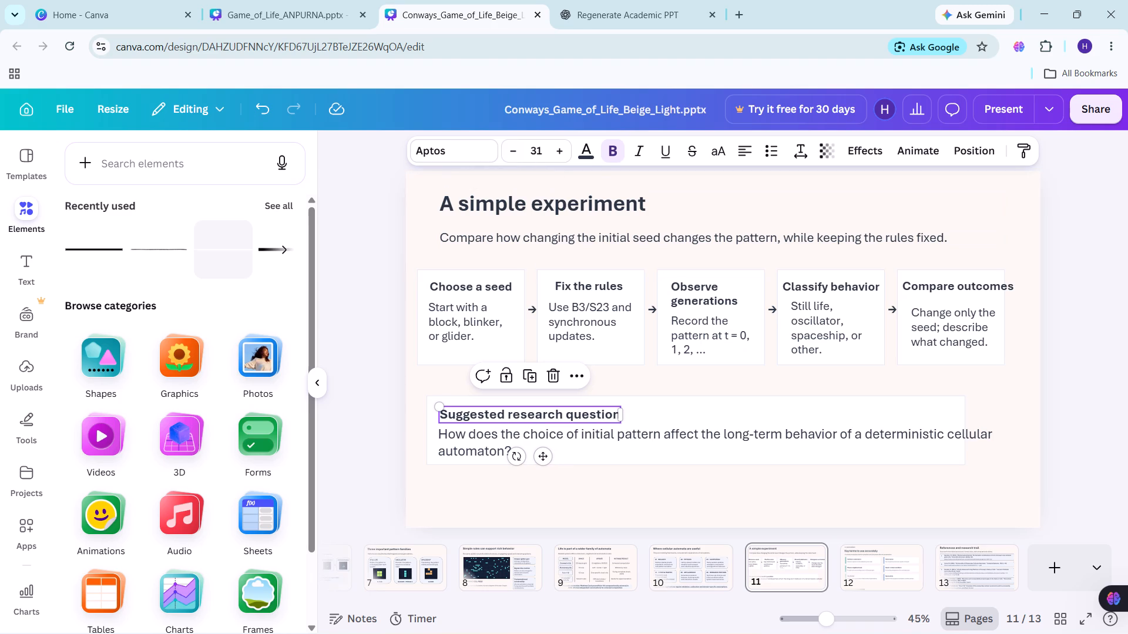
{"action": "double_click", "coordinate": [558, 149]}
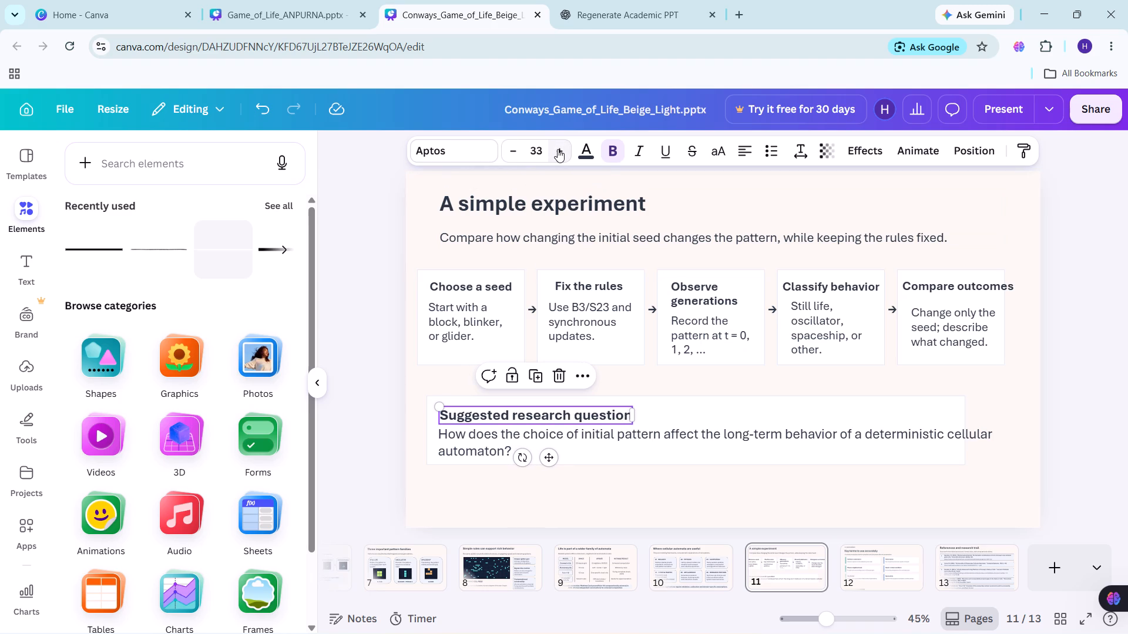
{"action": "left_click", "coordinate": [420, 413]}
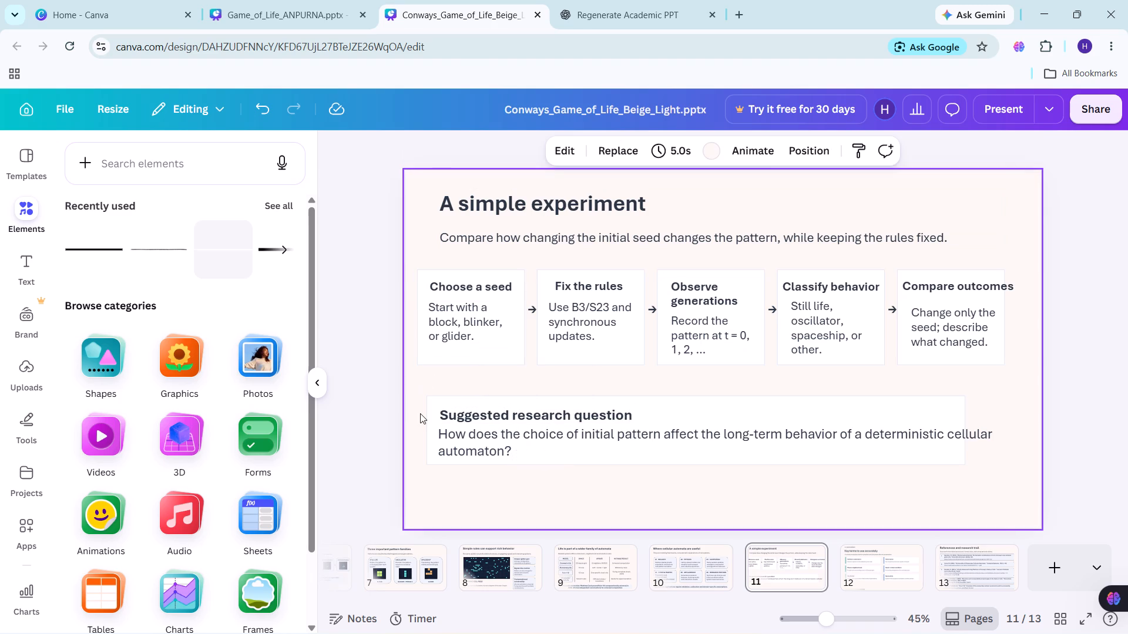
Nudge the research question text slightly right so its left edge lines up with the "Suggested research question" heading.
{"action": "left_click", "coordinate": [479, 447]}
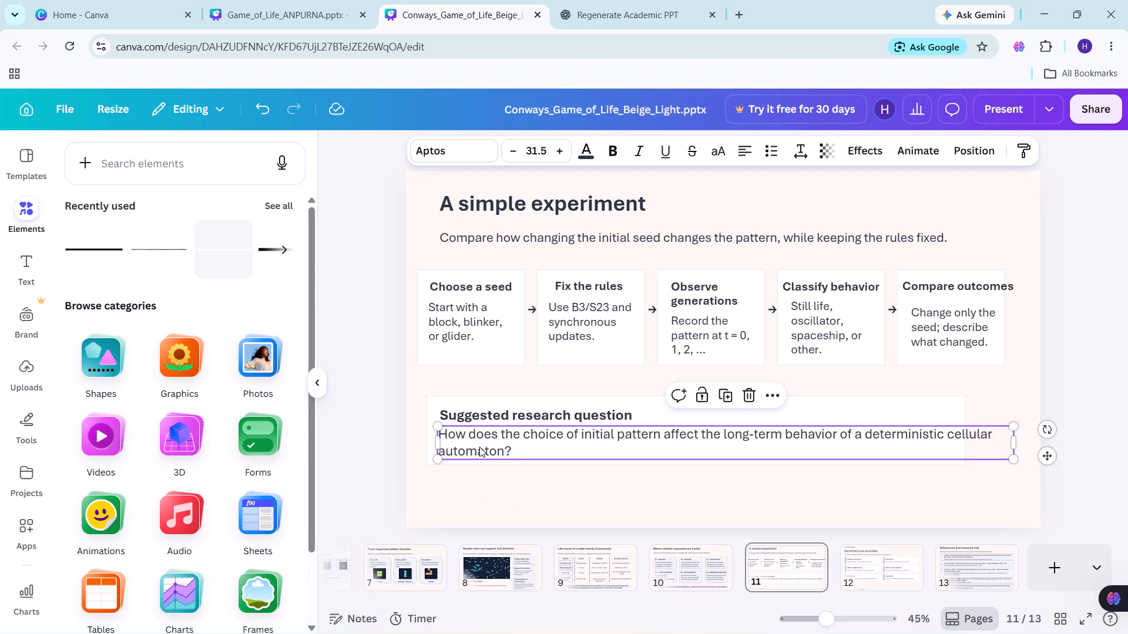
{"action": "key", "text": "Right"}
{"action": "key", "text": "Right"}
{"action": "key", "text": "Right"}
{"action": "key", "text": "Right"}
{"action": "key", "text": "Right"}
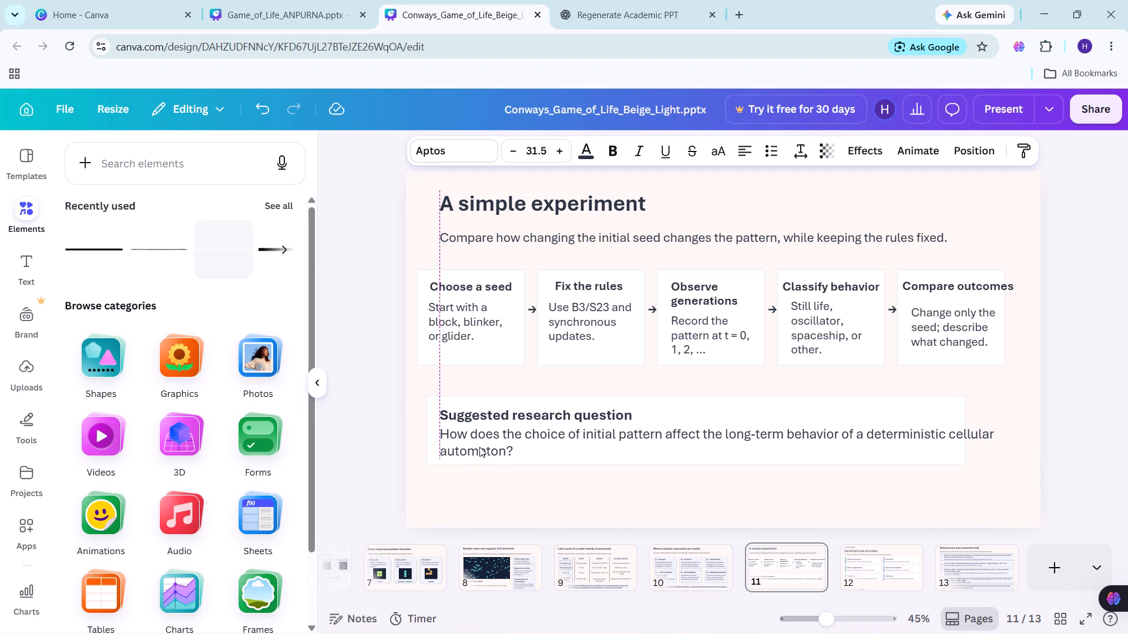
{"action": "left_click", "coordinate": [559, 508]}
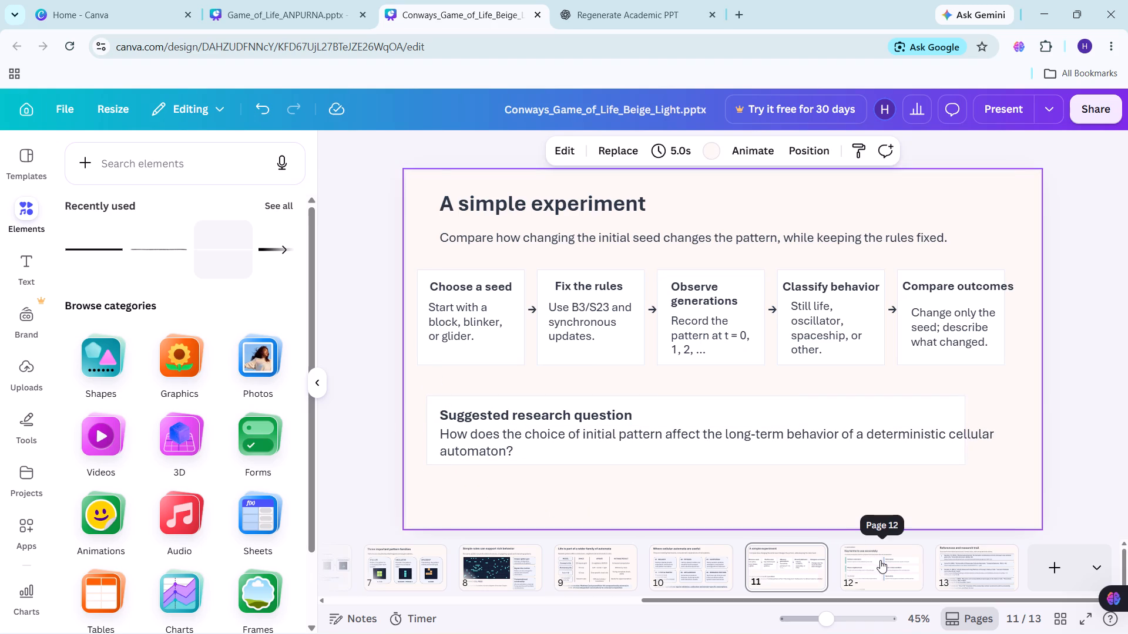
Widen the white research question box rightward to line up with the right edge of the "Compare outcomes" card.
{"action": "left_click", "coordinate": [935, 411]}
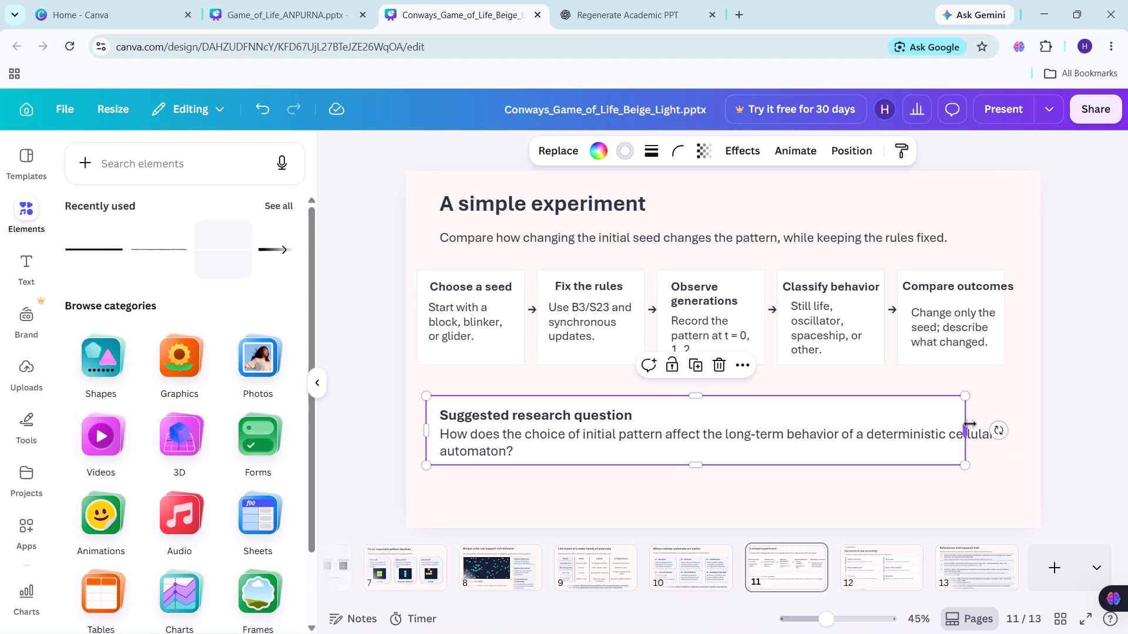
{"action": "left_click_drag", "start_coordinate": [967, 430], "coordinate": [1003, 434]}
Reduce the research question text's font size to 30.5.
{"action": "left_click", "coordinate": [767, 442]}
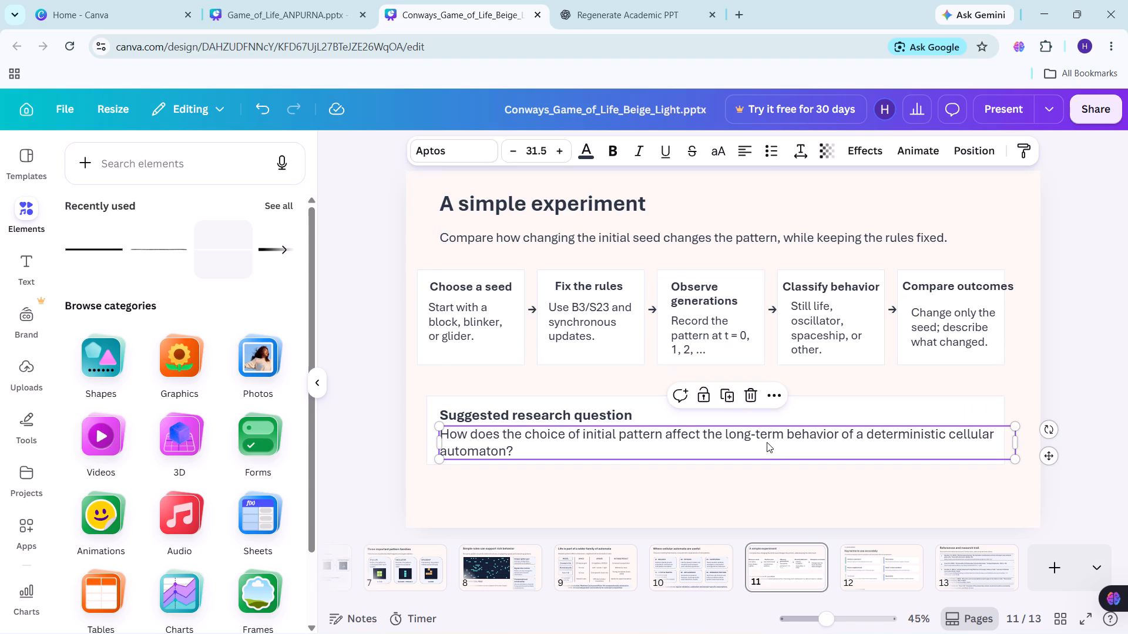
{"action": "left_click", "coordinate": [516, 156]}
{"action": "left_click", "coordinate": [576, 516]}
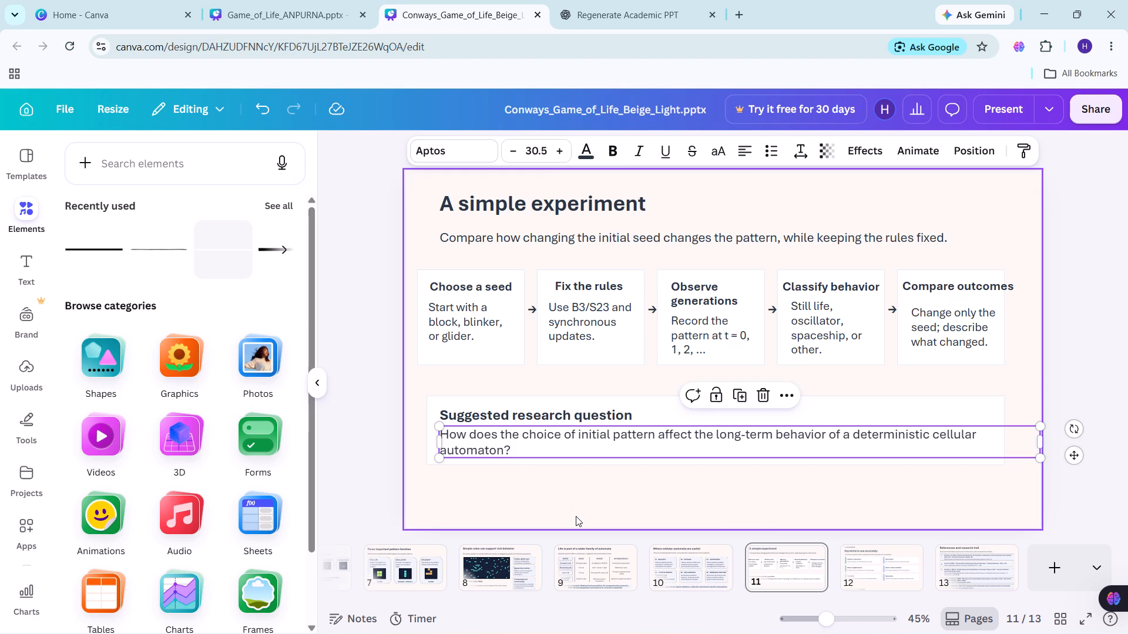
Delete slide 12, "Key terms to use accurately".
{"action": "left_click", "coordinate": [876, 574]}
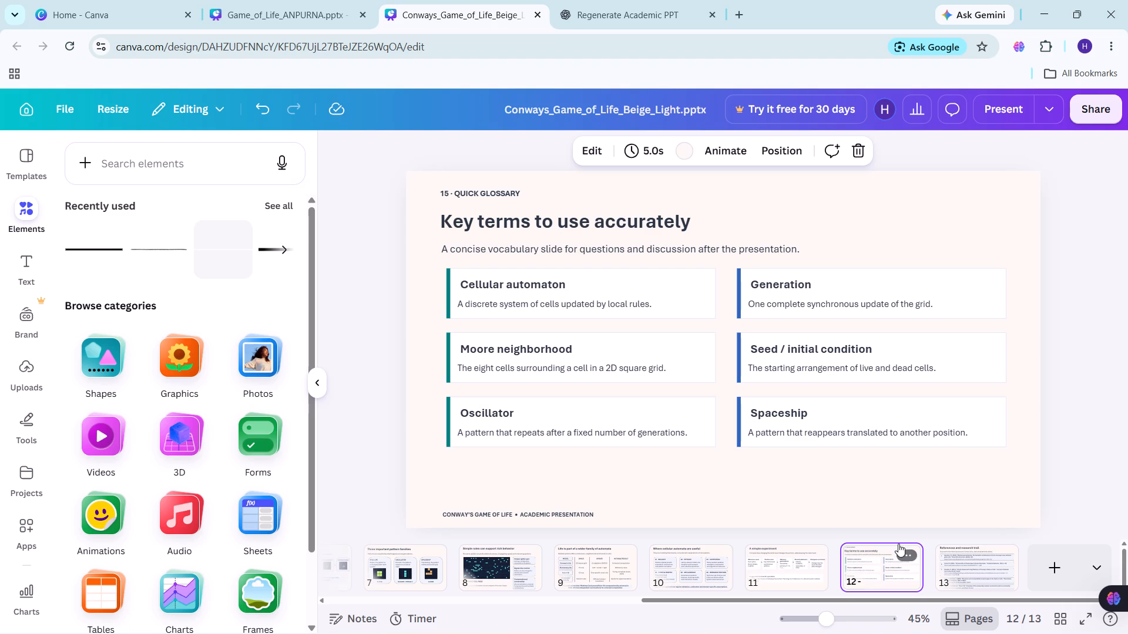
{"action": "key", "text": "Delete"}
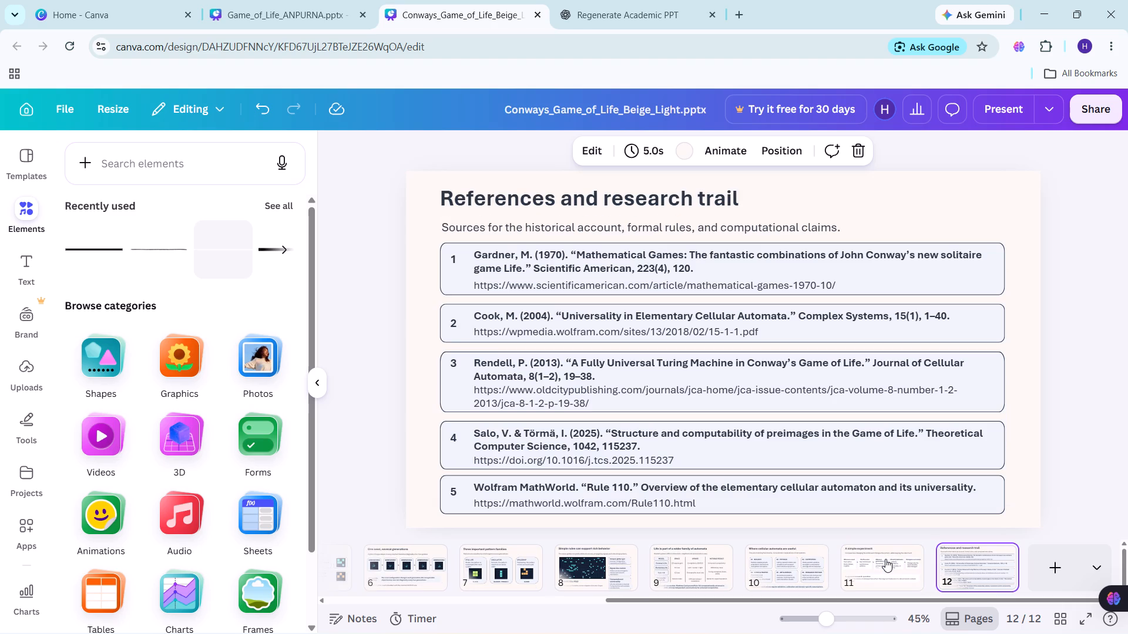
Add a blank slide at the end of the presentation, after "References and research trail".
{"action": "left_click", "coordinate": [1047, 568]}
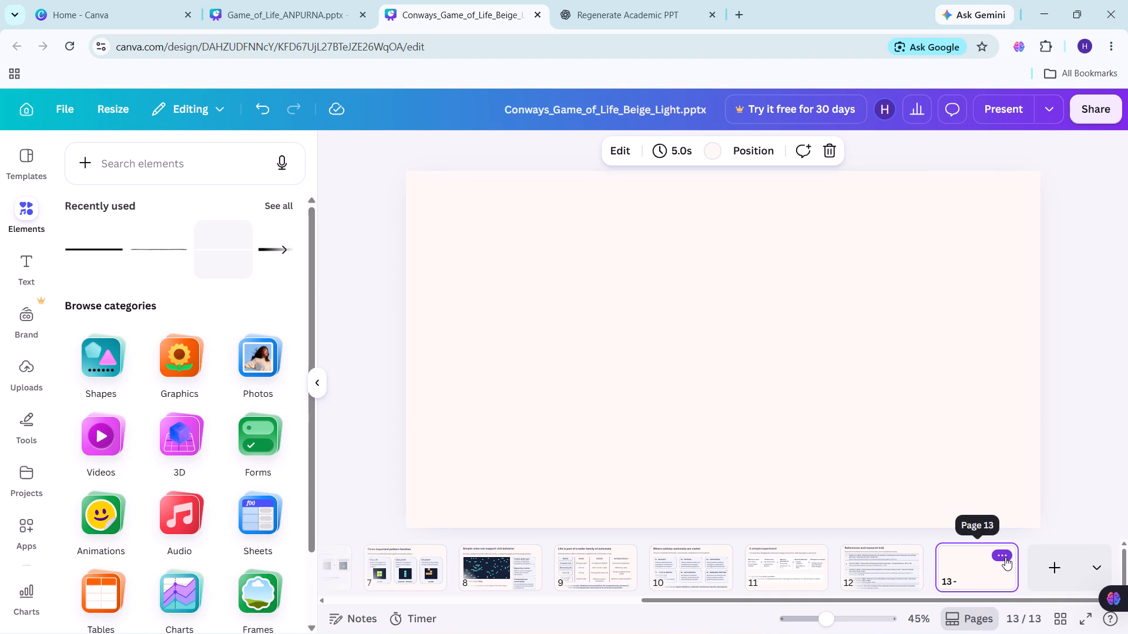
{"action": "left_click", "coordinate": [1005, 557]}
{"action": "left_click", "coordinate": [818, 461]}
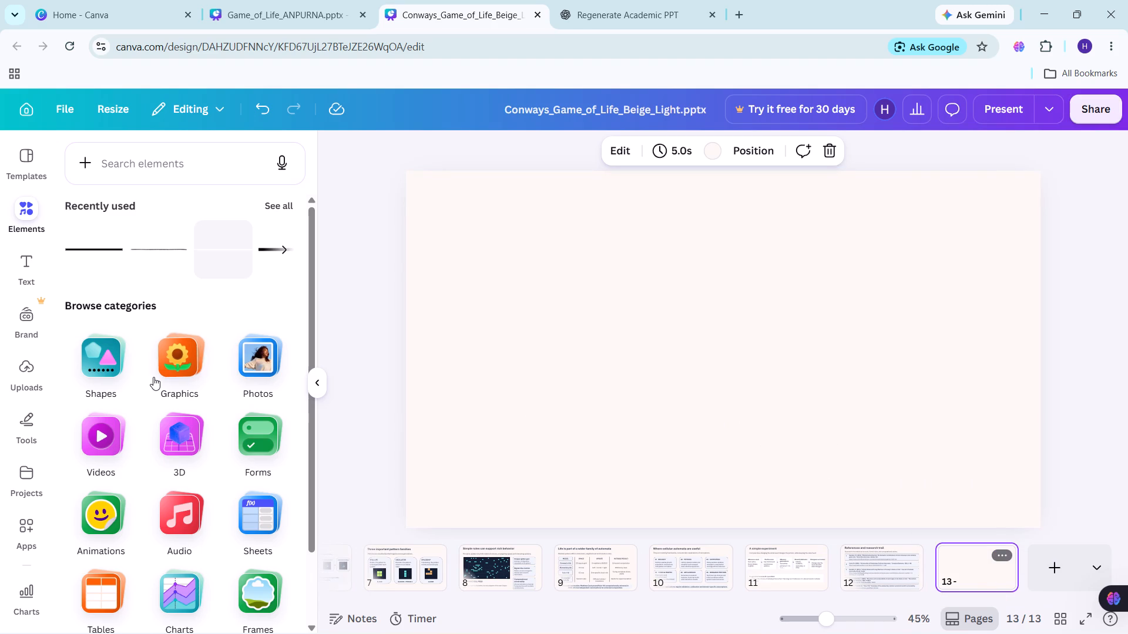
Look through the slides of the uploaded Conways_Game_of_Life_Beige_Light_Fix… design.
{"action": "scroll", "coordinate": [153, 377], "scroll_direction": "up", "scroll_amount": 5}
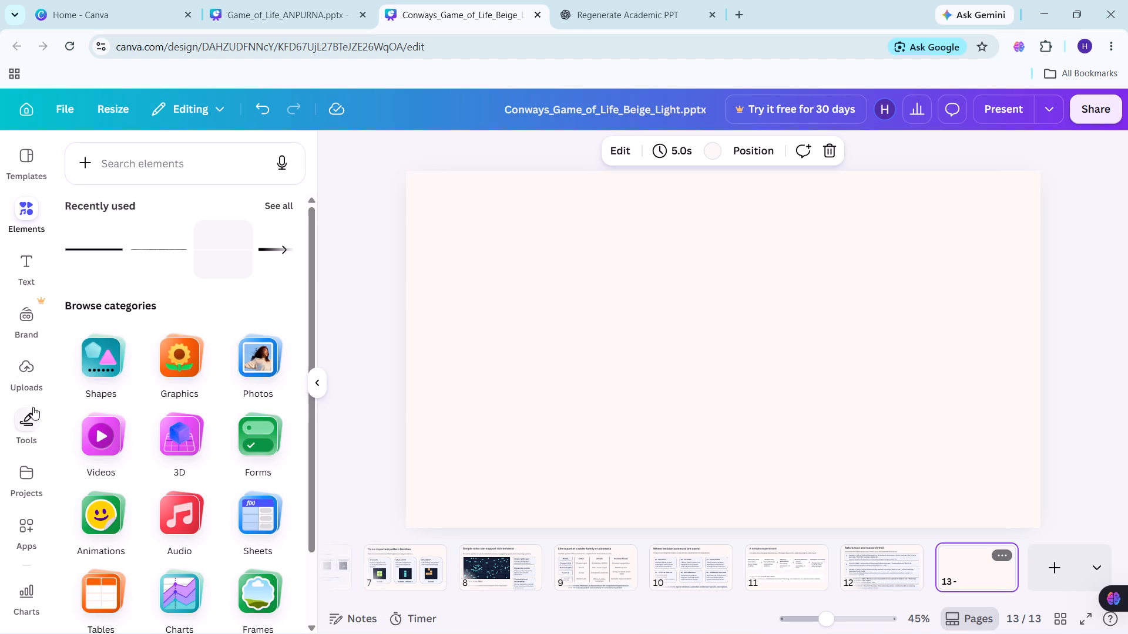
{"action": "left_click", "coordinate": [21, 370]}
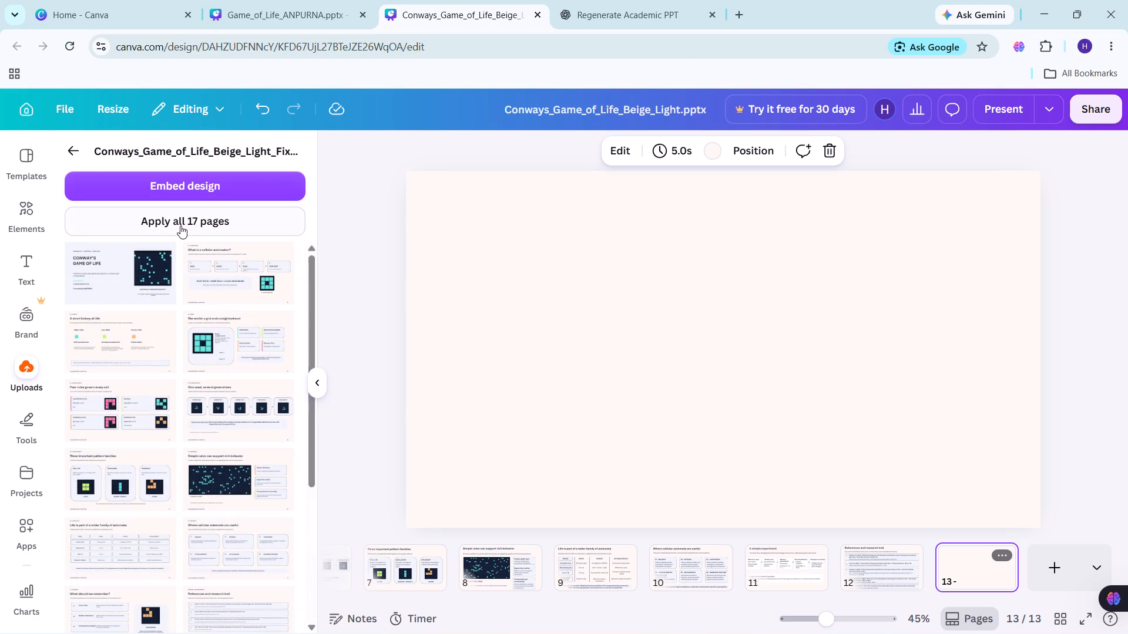
{"action": "scroll", "coordinate": [186, 420], "scroll_direction": "down", "scroll_amount": 4}
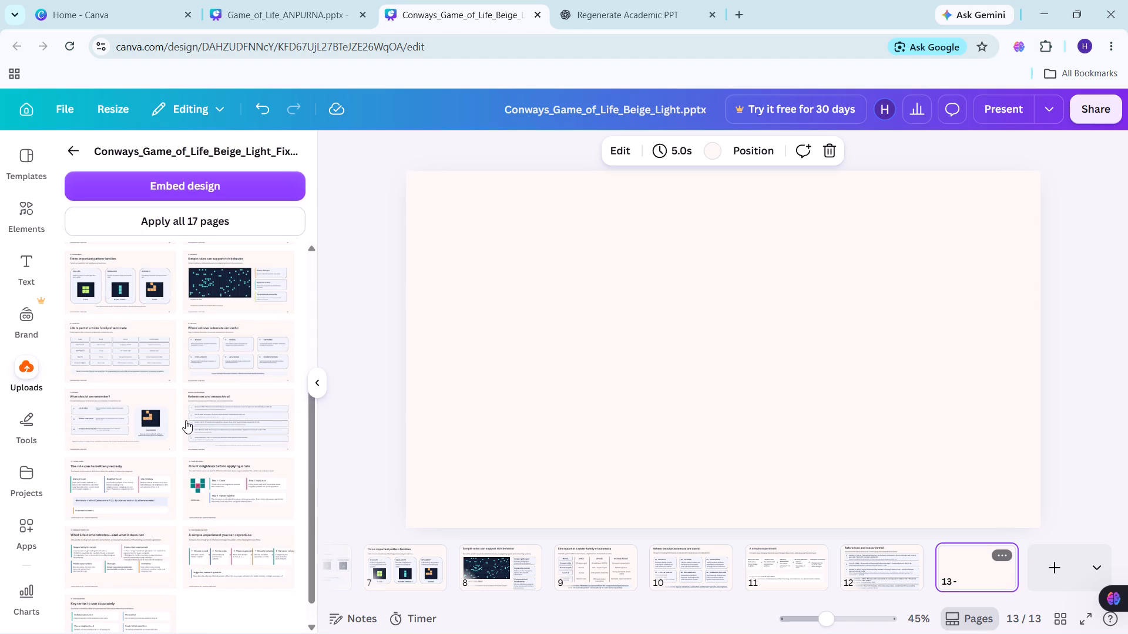
{"action": "scroll", "coordinate": [186, 420], "scroll_direction": "down", "scroll_amount": 1}
{"action": "scroll", "coordinate": [186, 420], "scroll_direction": "up", "scroll_amount": 4}
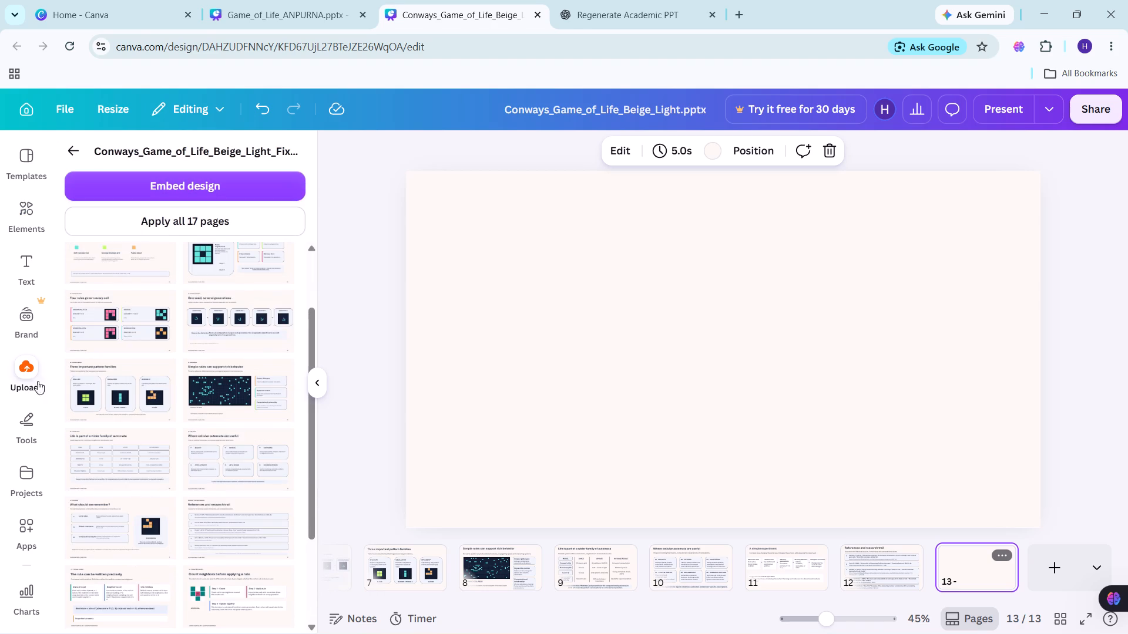
{"action": "left_click", "coordinate": [26, 377]}
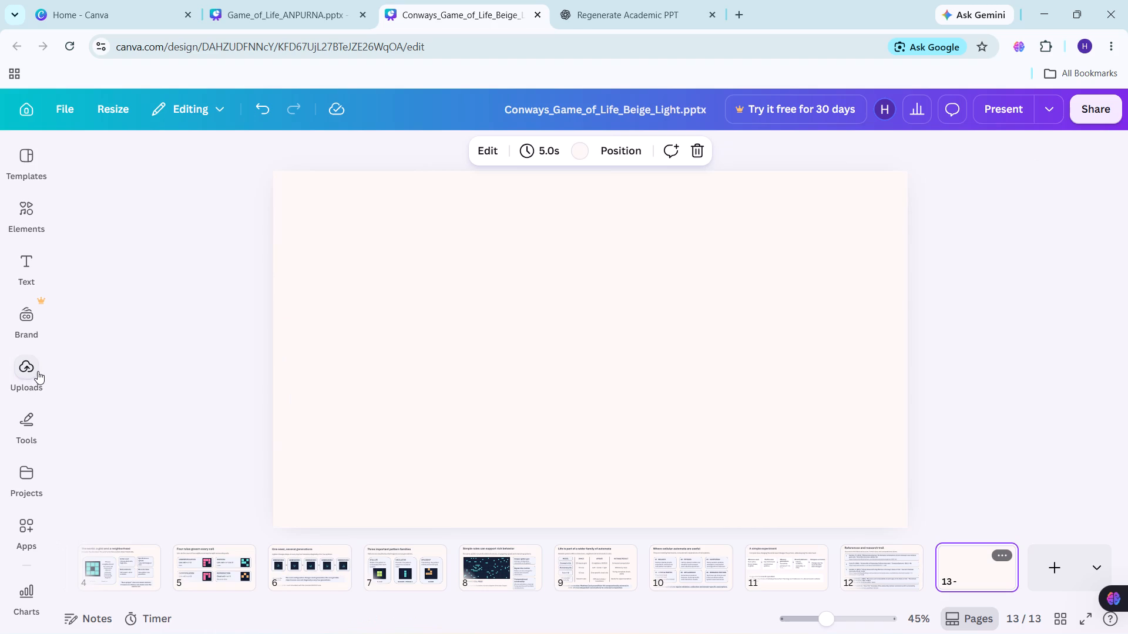
{"action": "left_click", "coordinate": [28, 370]}
{"action": "scroll", "coordinate": [117, 305], "scroll_direction": "up", "scroll_amount": 4}
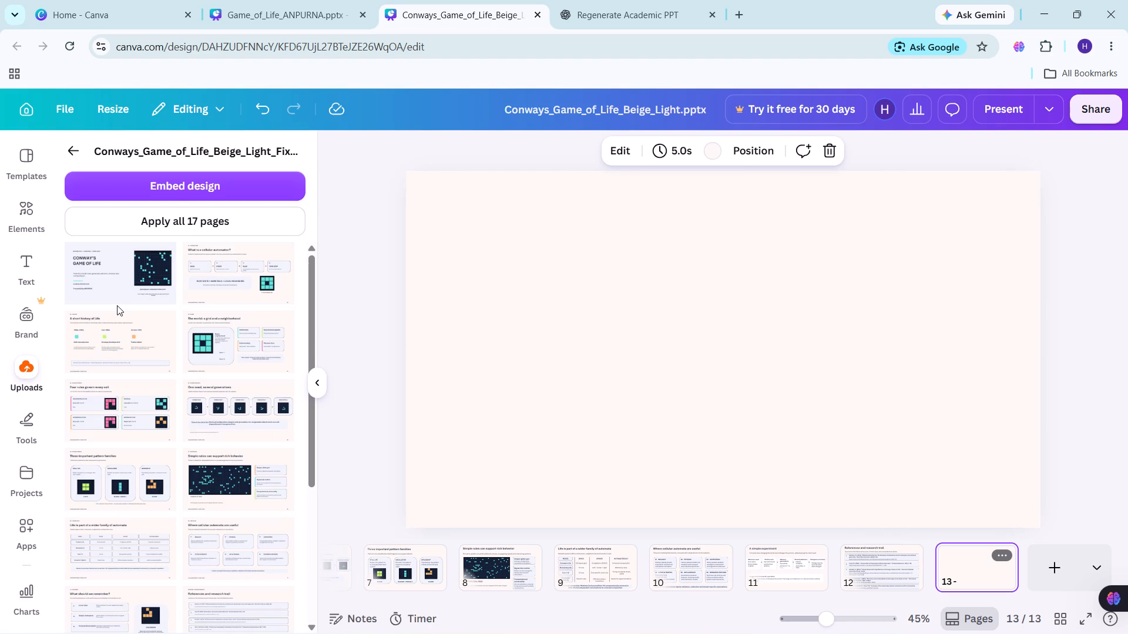
Fill the blank slide 13 with the closing "Thank You" slide from the uploaded Game_of_Life_ANPURNA.pptx design.
{"action": "left_click", "coordinate": [72, 145]}
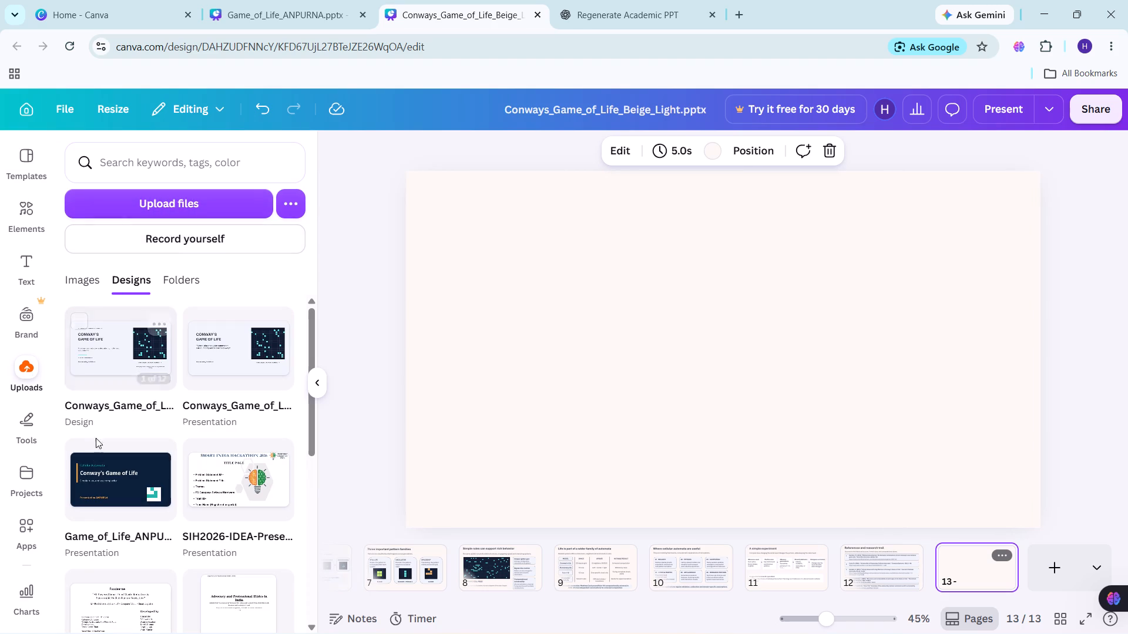
{"action": "left_click", "coordinate": [103, 518]}
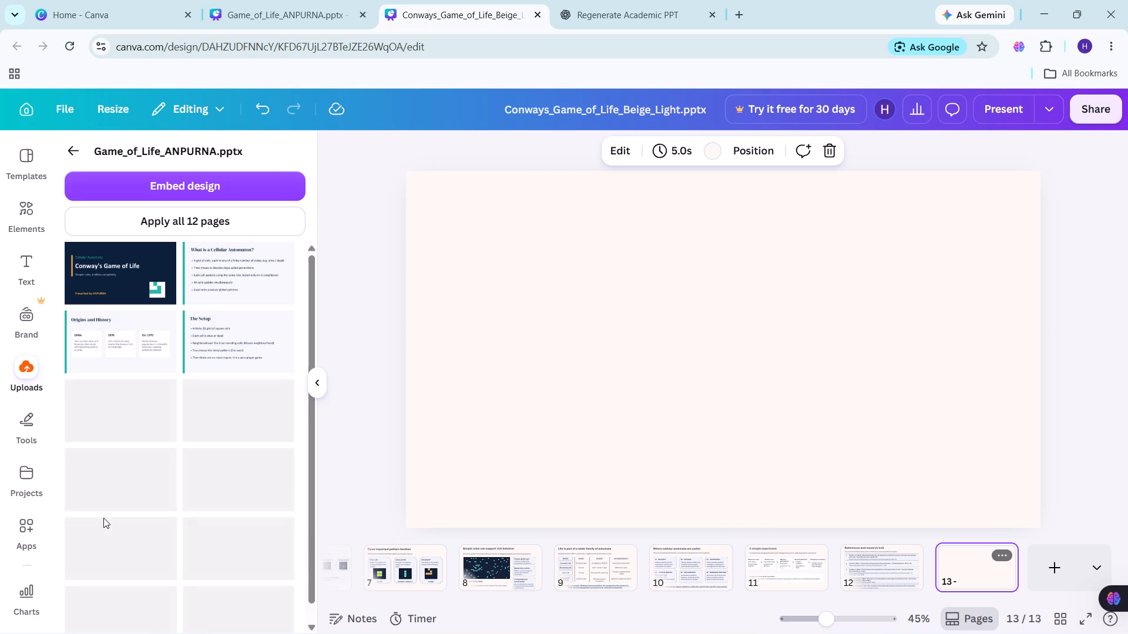
{"action": "scroll", "coordinate": [196, 499], "scroll_direction": "down", "scroll_amount": 5}
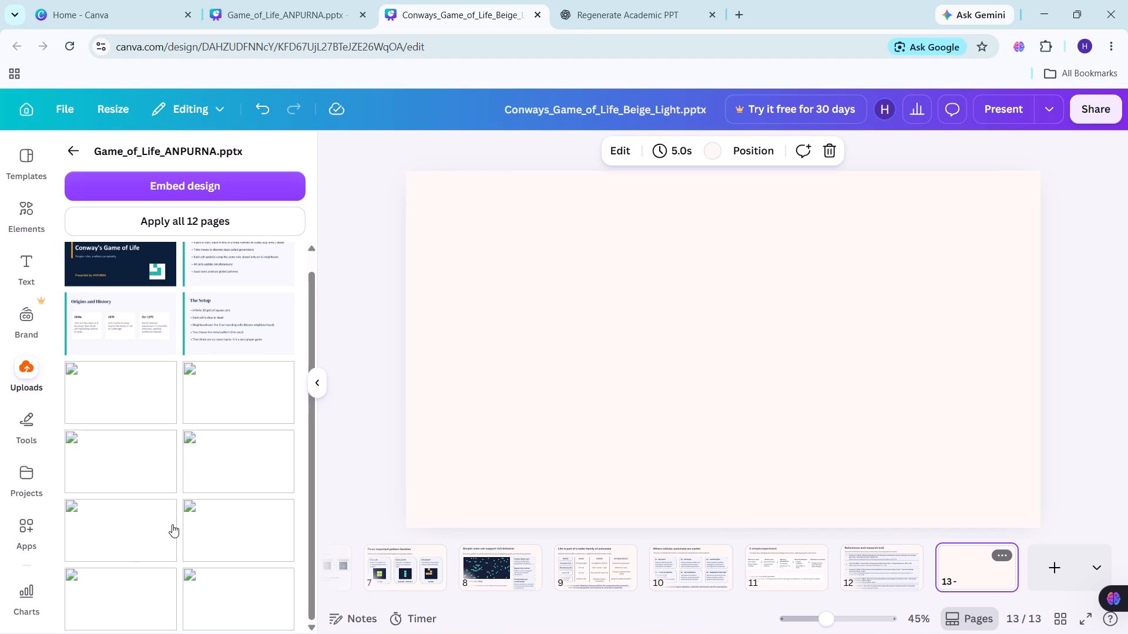
{"action": "scroll", "coordinate": [172, 524], "scroll_direction": "down", "scroll_amount": 4}
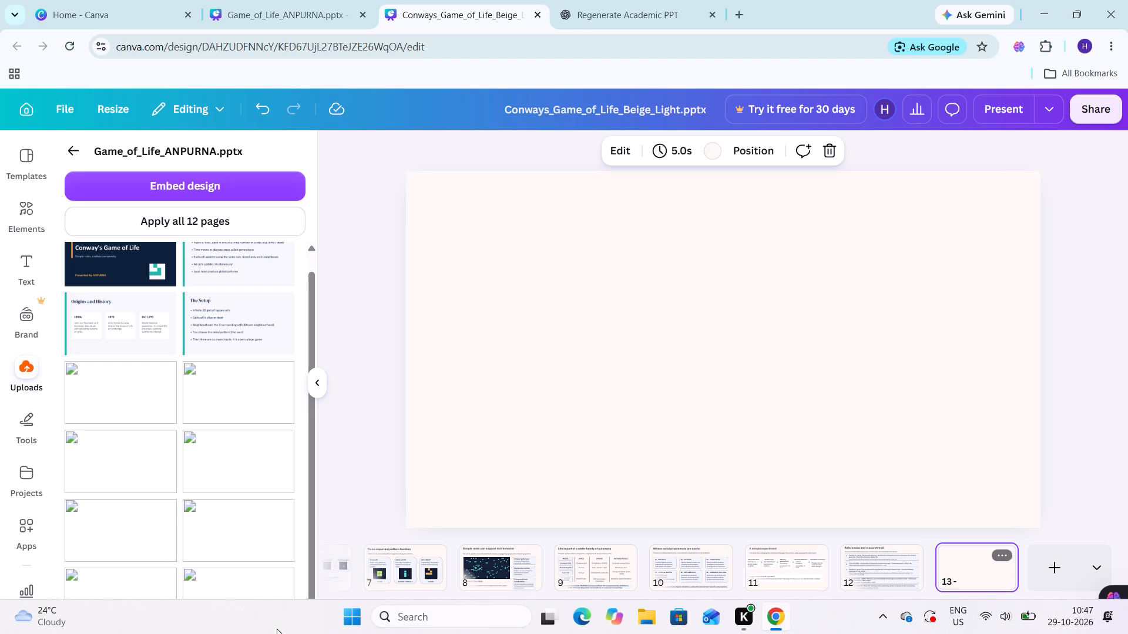
{"action": "triple_click", "coordinate": [242, 576]}
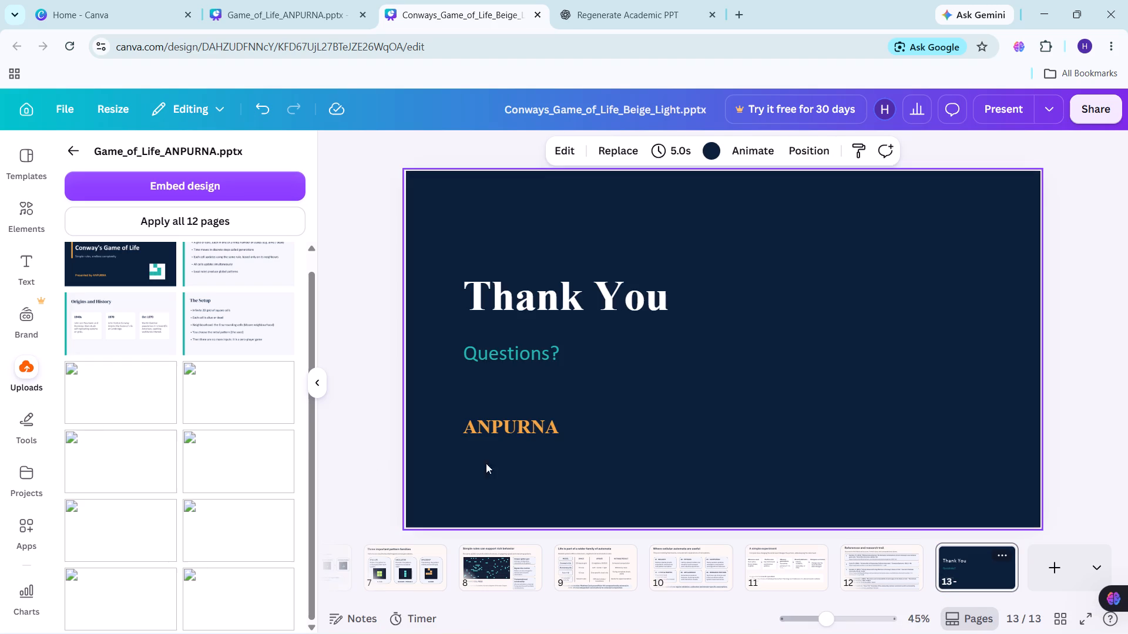
{"action": "left_click", "coordinate": [314, 386]}
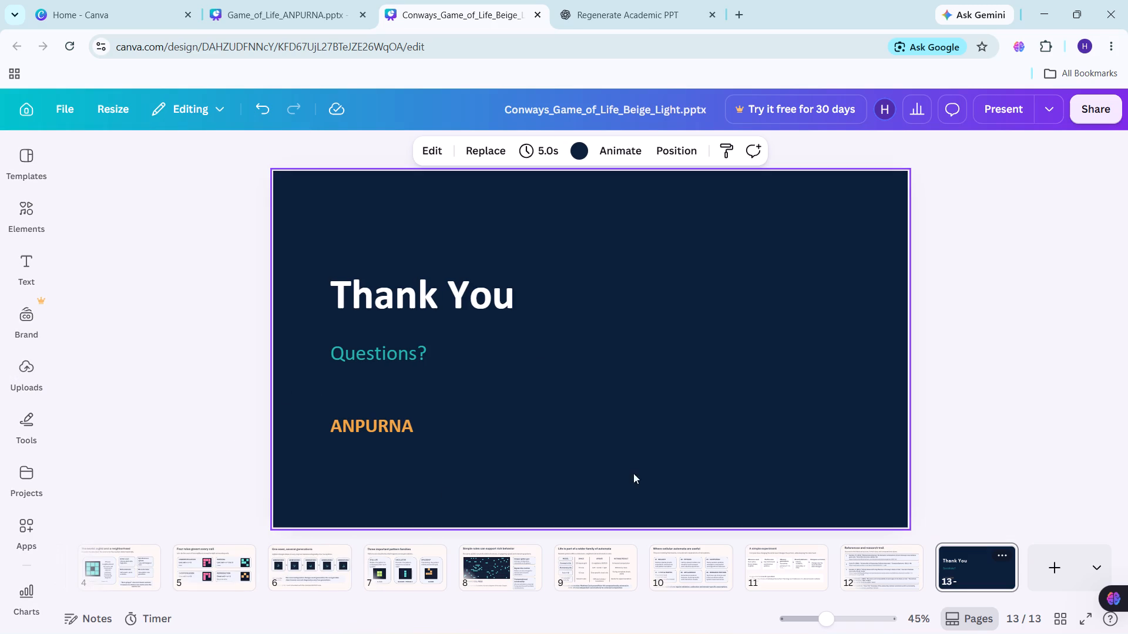
{"action": "left_click", "coordinate": [690, 467]}
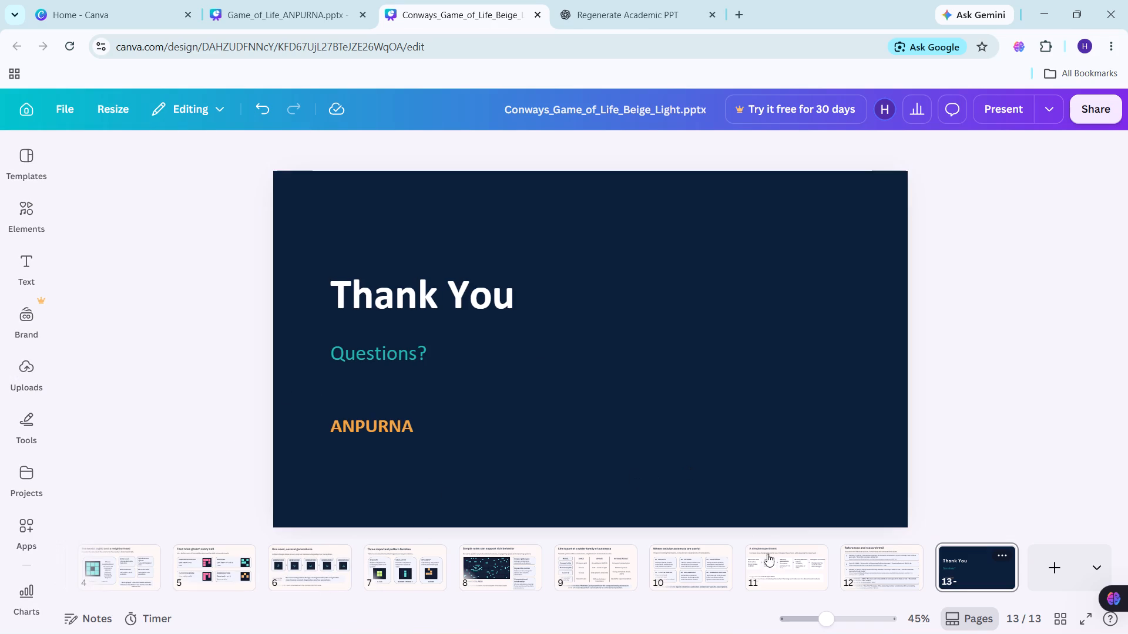
Duplicate slide 11, "A simple experiment".
{"action": "left_click", "coordinate": [821, 582]}
{"action": "left_click", "coordinate": [821, 490]}
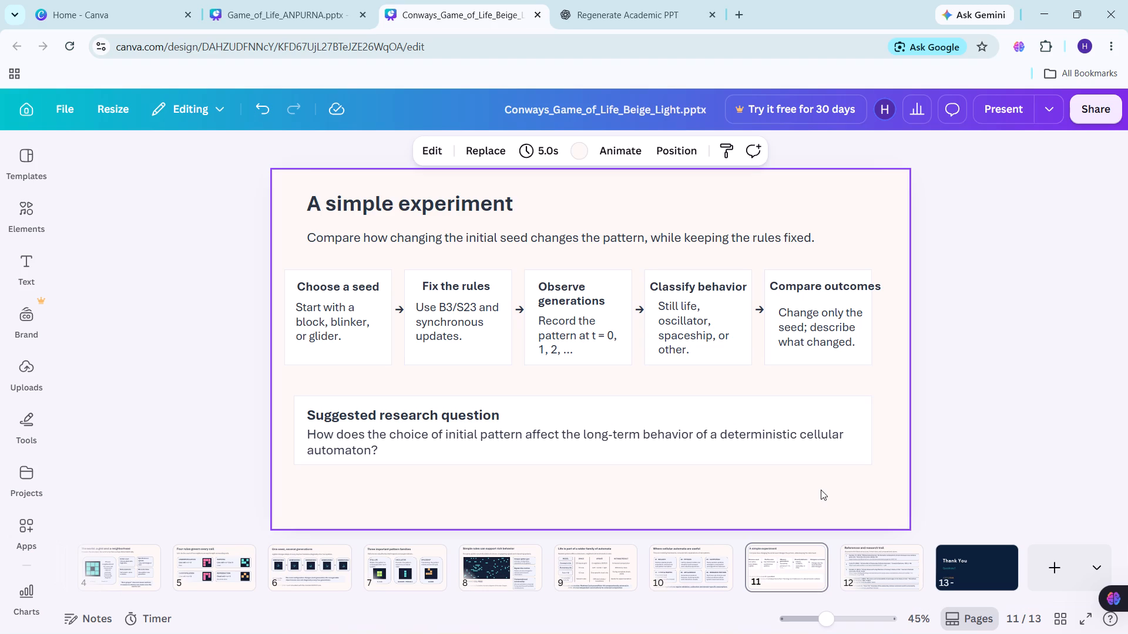
{"action": "right_click", "coordinate": [821, 490]}
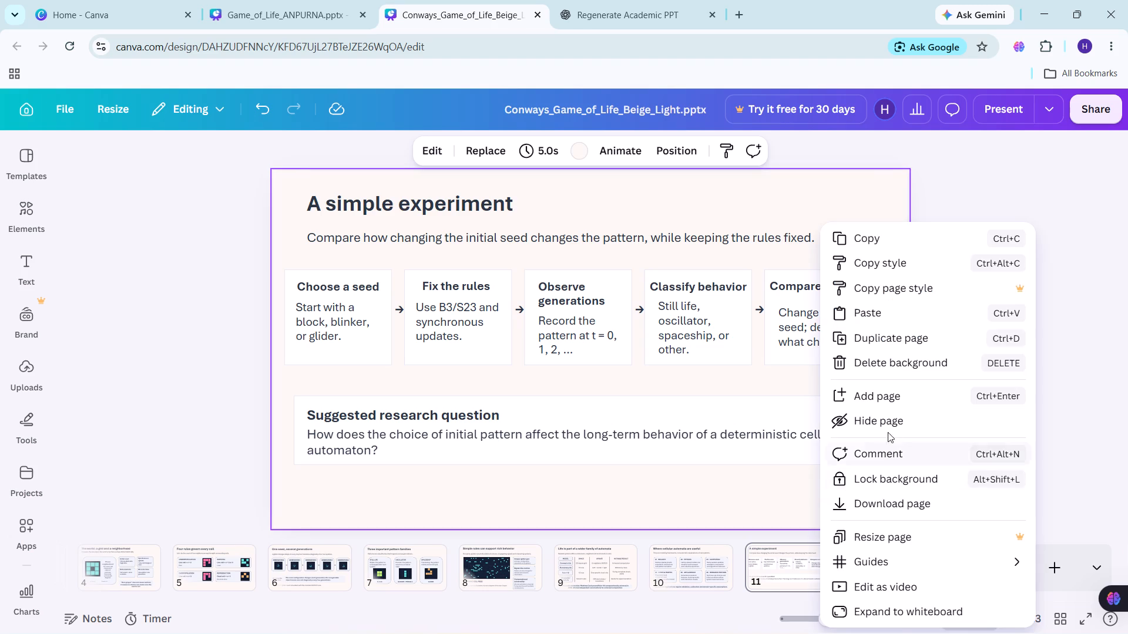
{"action": "left_click", "coordinate": [905, 345]}
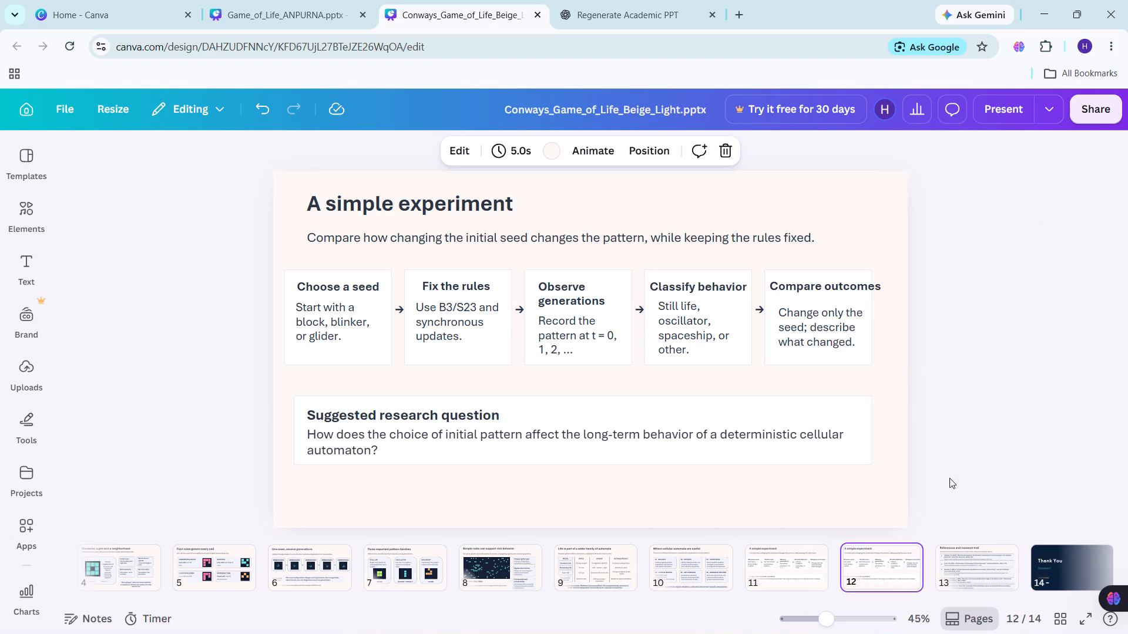
Move the duplicated "A simple experiment" slide between the "References and research trail" slide and the "Thank You" slide.
{"action": "left_click", "coordinate": [979, 561]}
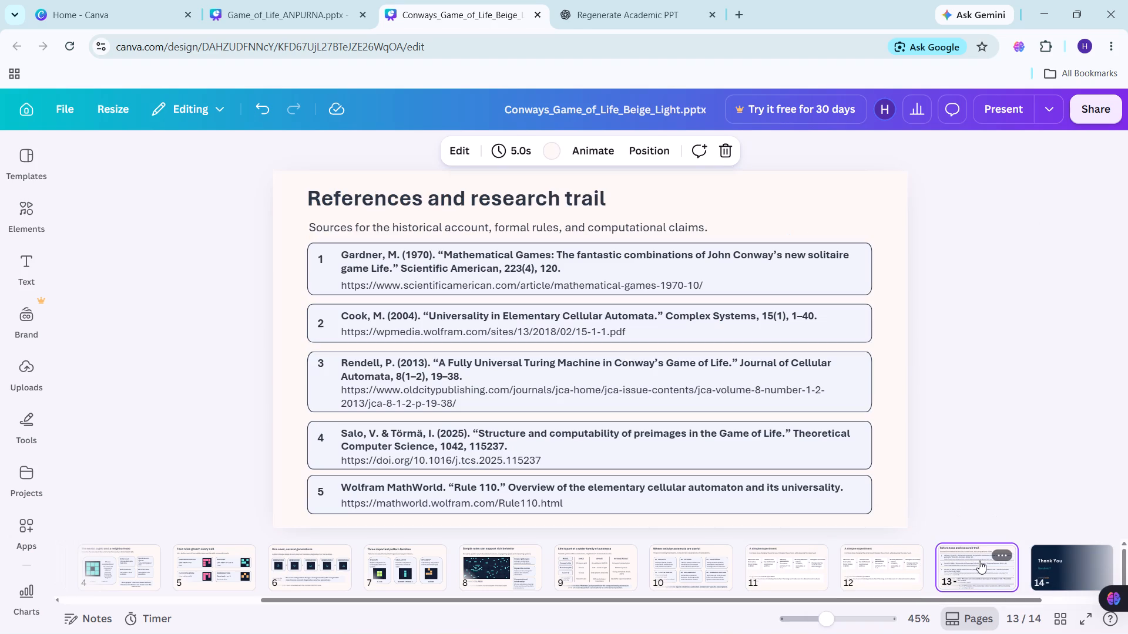
{"action": "left_click_drag", "start_coordinate": [895, 578], "coordinate": [994, 577]}
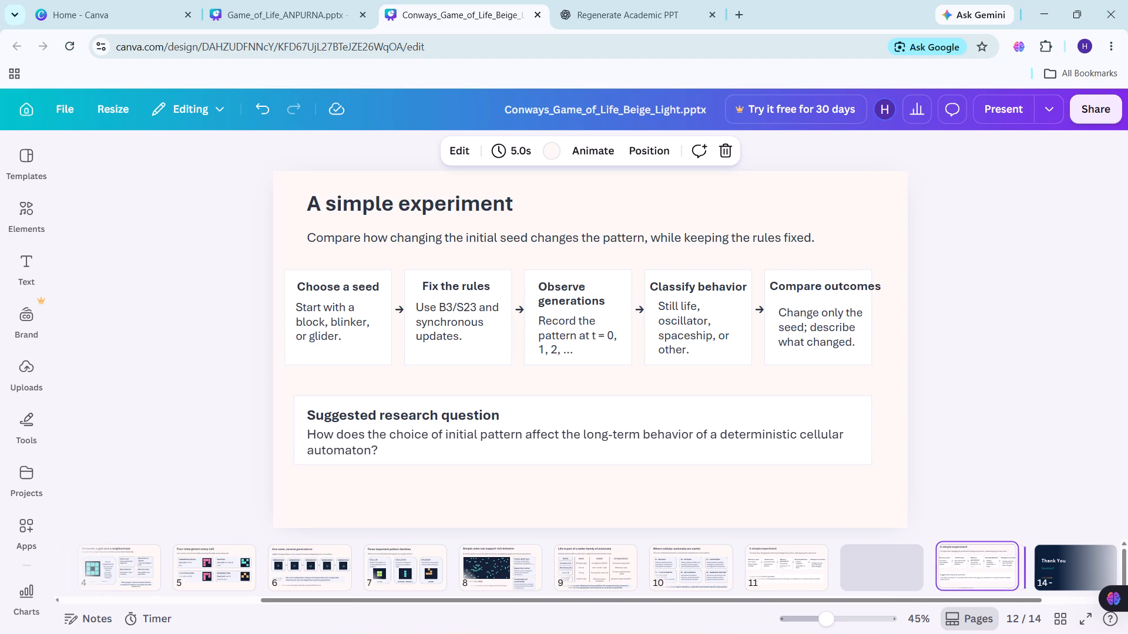
{"action": "left_click_drag", "start_coordinate": [994, 577], "coordinate": [983, 586]}
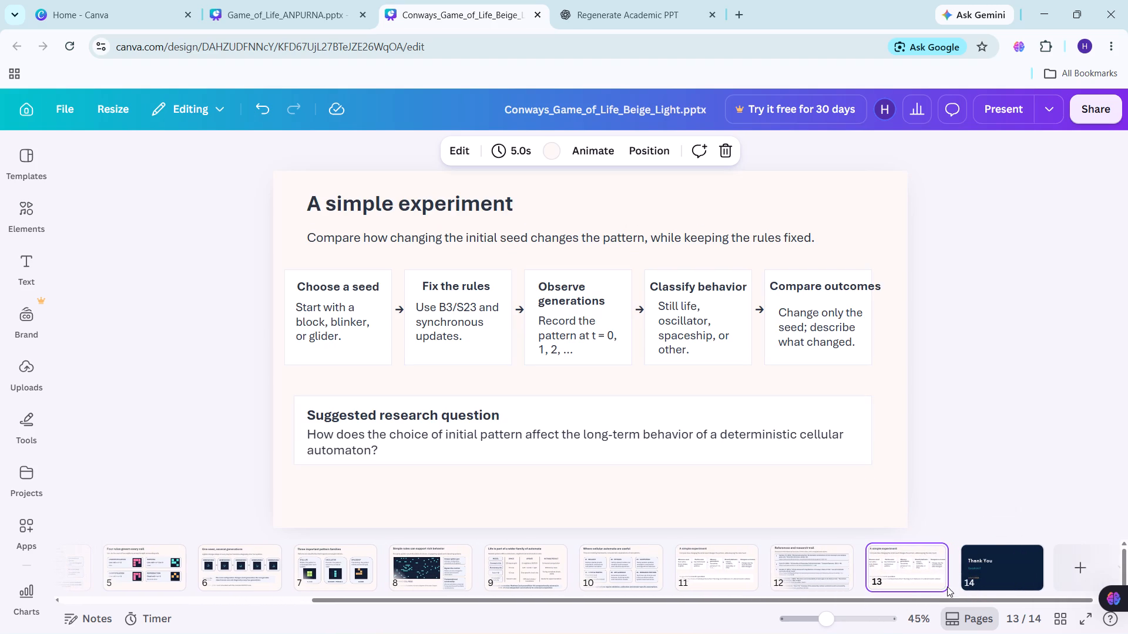
Delete all the text, boxes and arrows from the duplicated "A simple experiment" slide 13, keeping its beige background.
{"action": "left_click", "coordinate": [922, 581]}
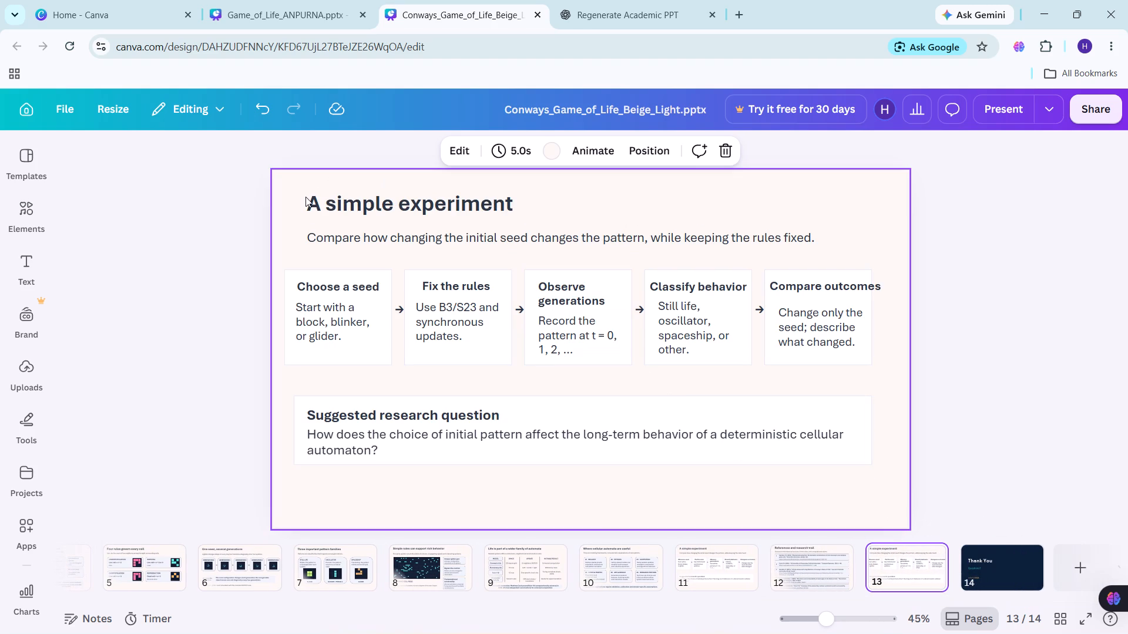
{"action": "double_click", "coordinate": [305, 197]}
{"action": "left_click_drag", "start_coordinate": [295, 190], "coordinate": [513, 441]}
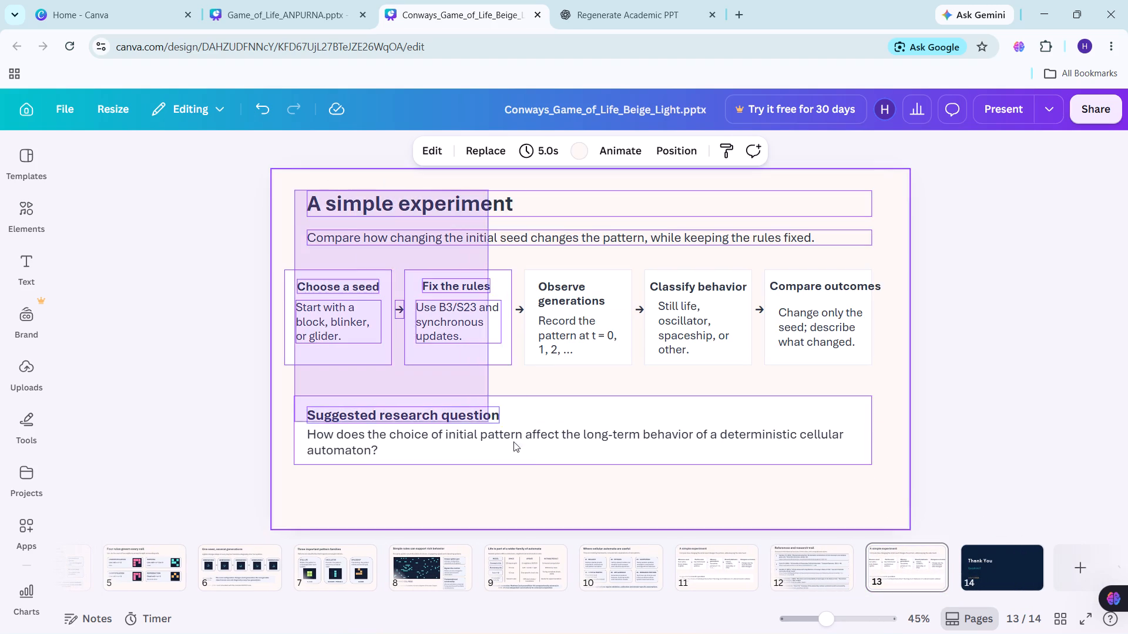
{"action": "left_click_drag", "start_coordinate": [513, 441], "coordinate": [565, 454]}
{"action": "key", "text": "Delete"}
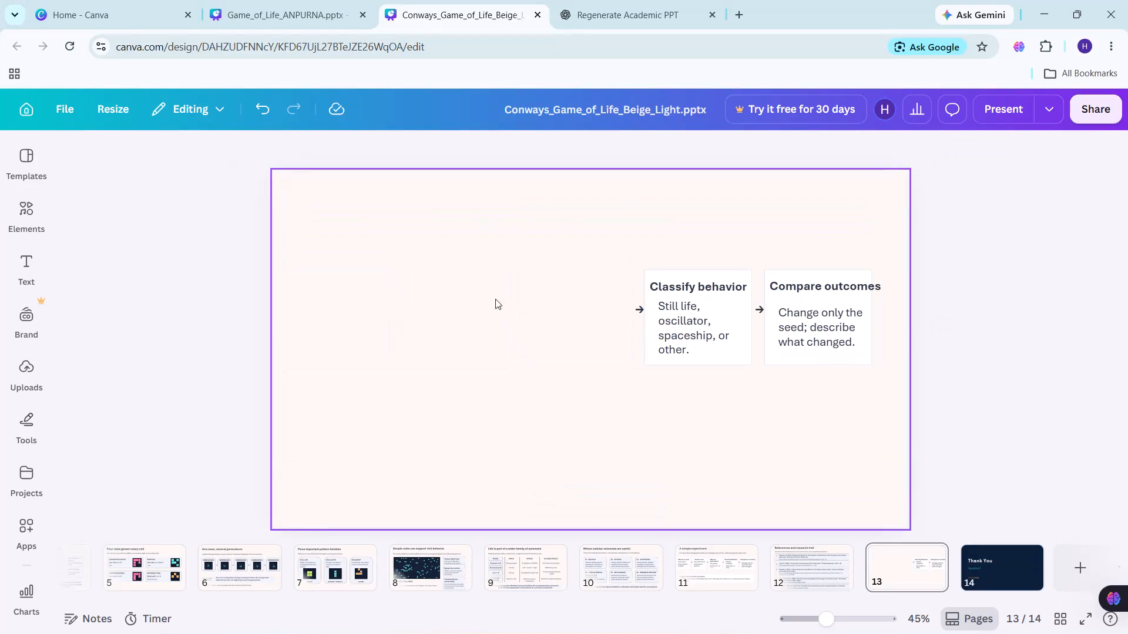
{"action": "left_click_drag", "start_coordinate": [586, 261], "coordinate": [839, 348]}
{"action": "key", "text": "Delete"}
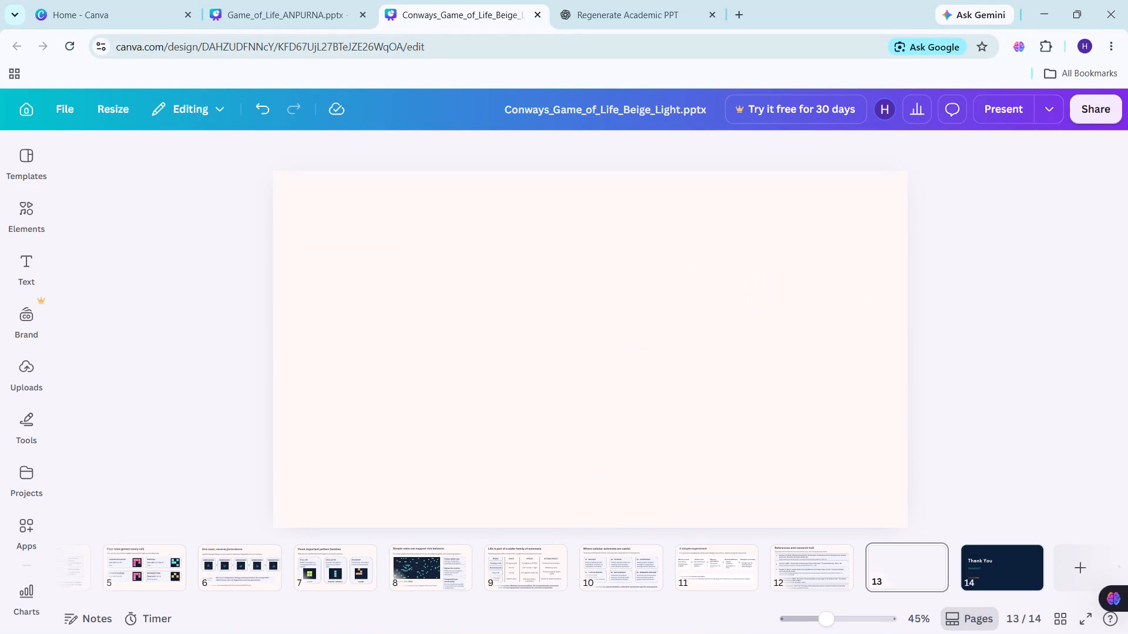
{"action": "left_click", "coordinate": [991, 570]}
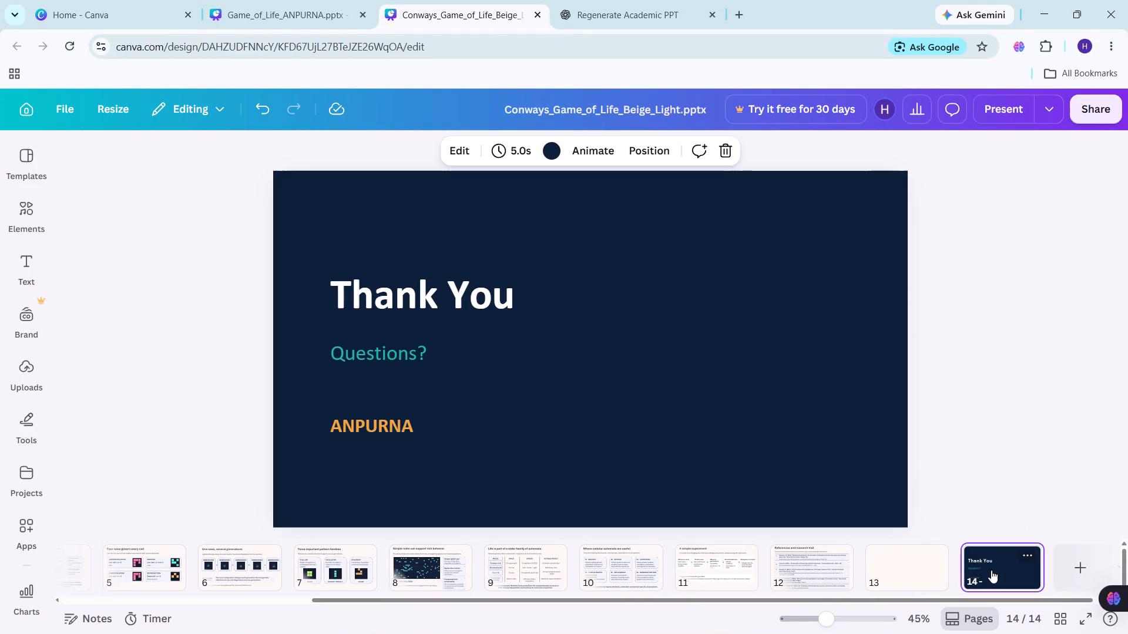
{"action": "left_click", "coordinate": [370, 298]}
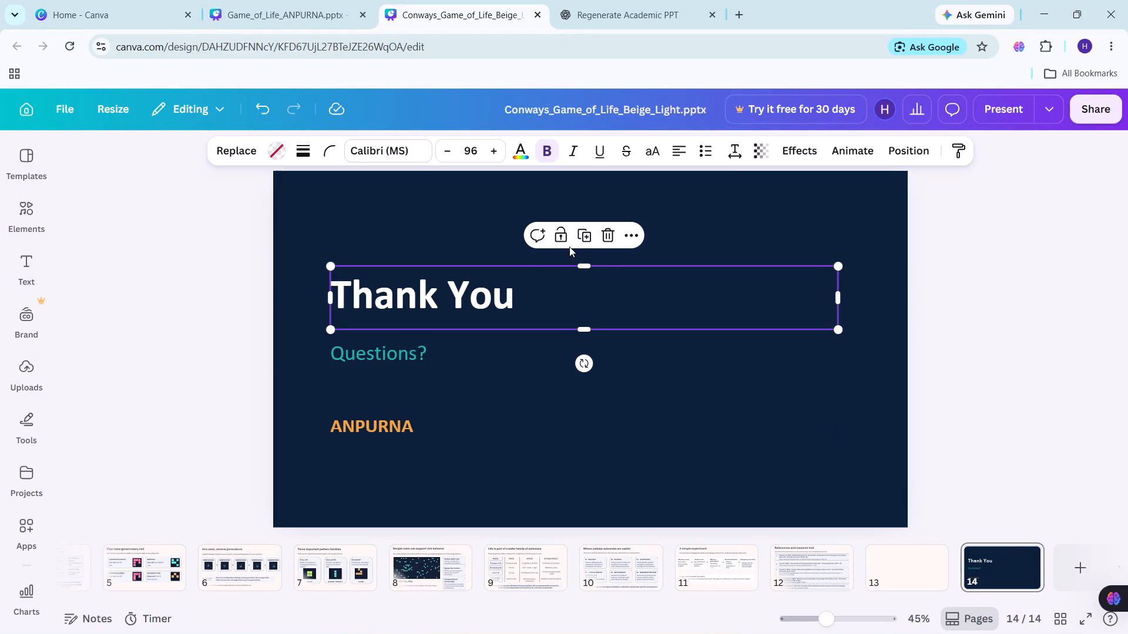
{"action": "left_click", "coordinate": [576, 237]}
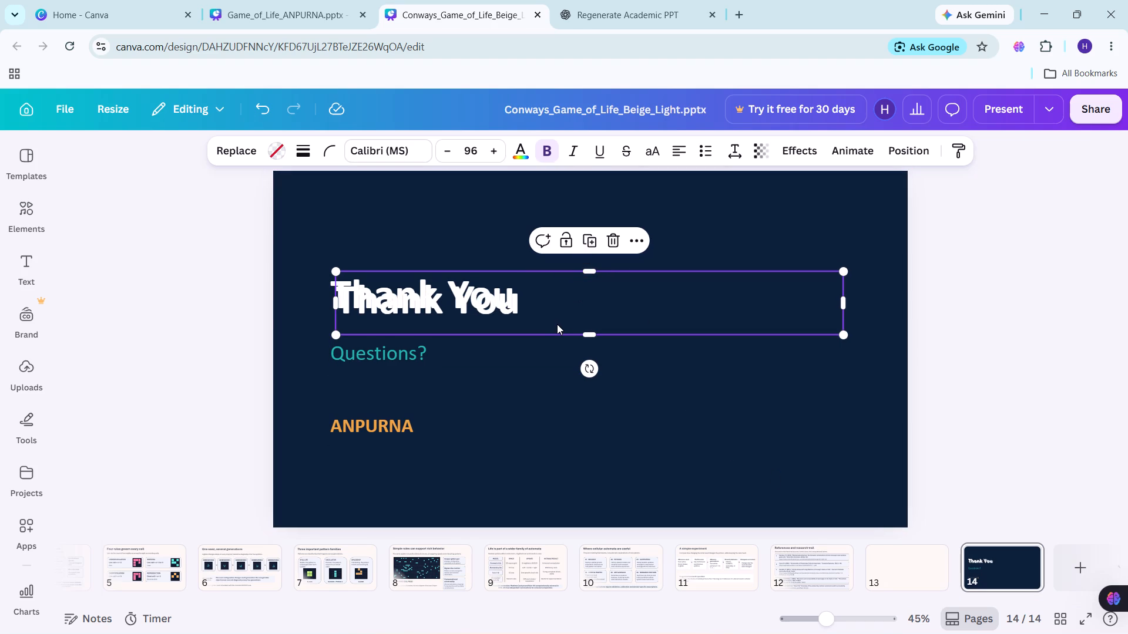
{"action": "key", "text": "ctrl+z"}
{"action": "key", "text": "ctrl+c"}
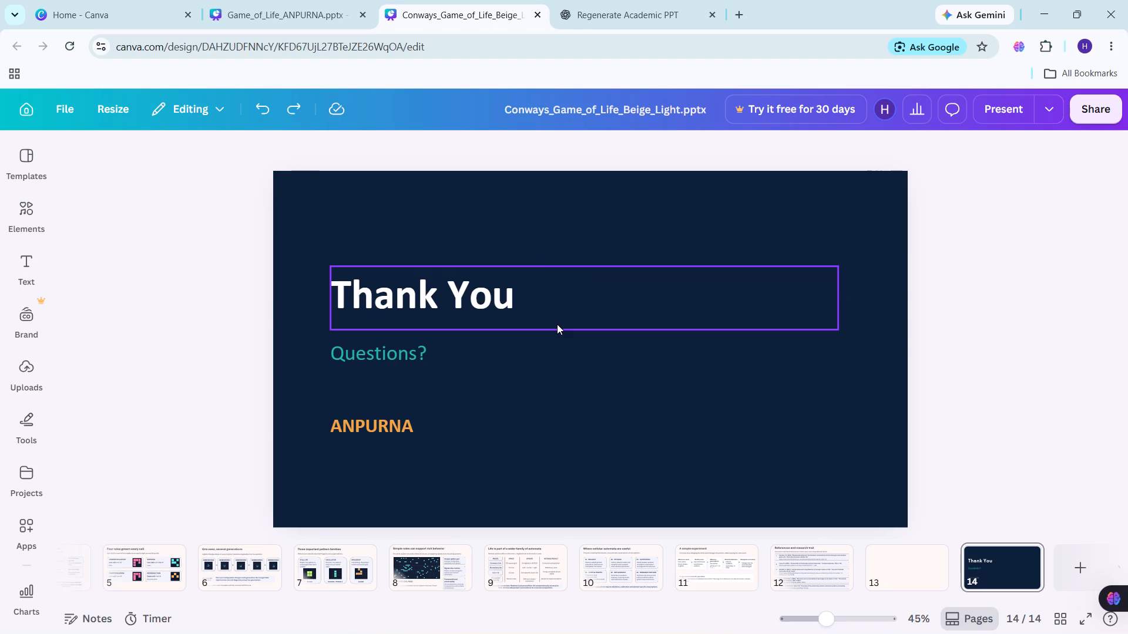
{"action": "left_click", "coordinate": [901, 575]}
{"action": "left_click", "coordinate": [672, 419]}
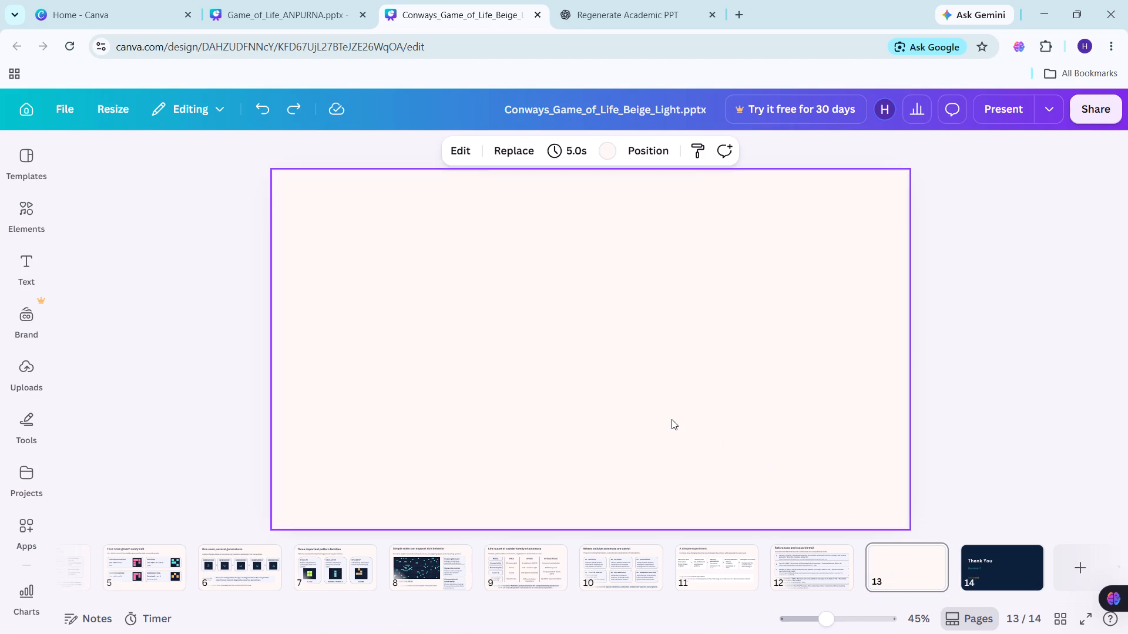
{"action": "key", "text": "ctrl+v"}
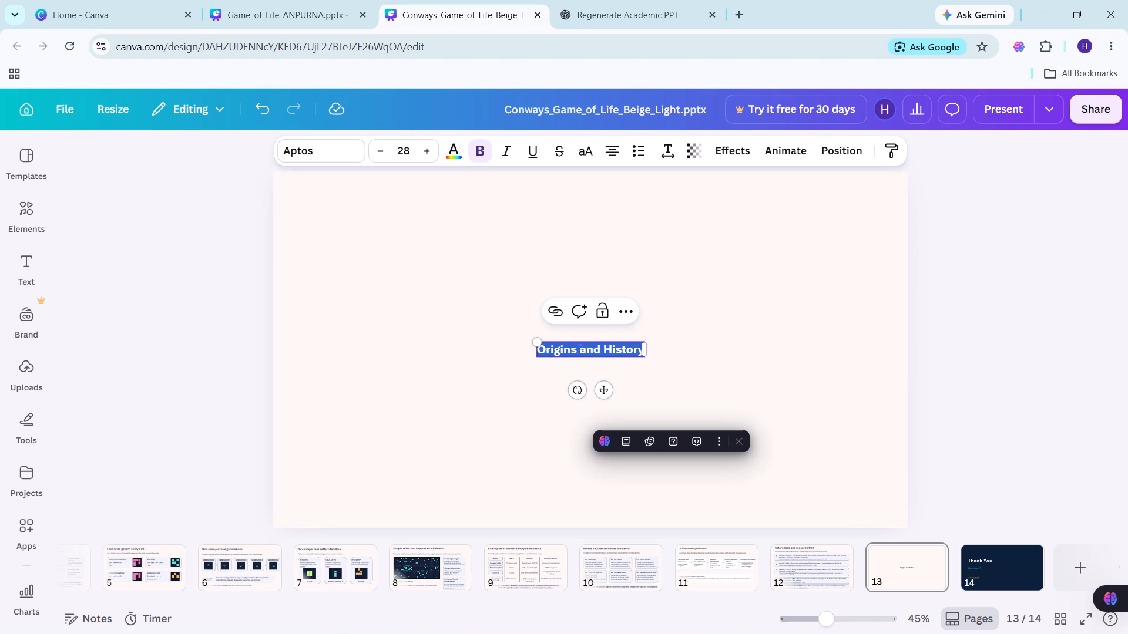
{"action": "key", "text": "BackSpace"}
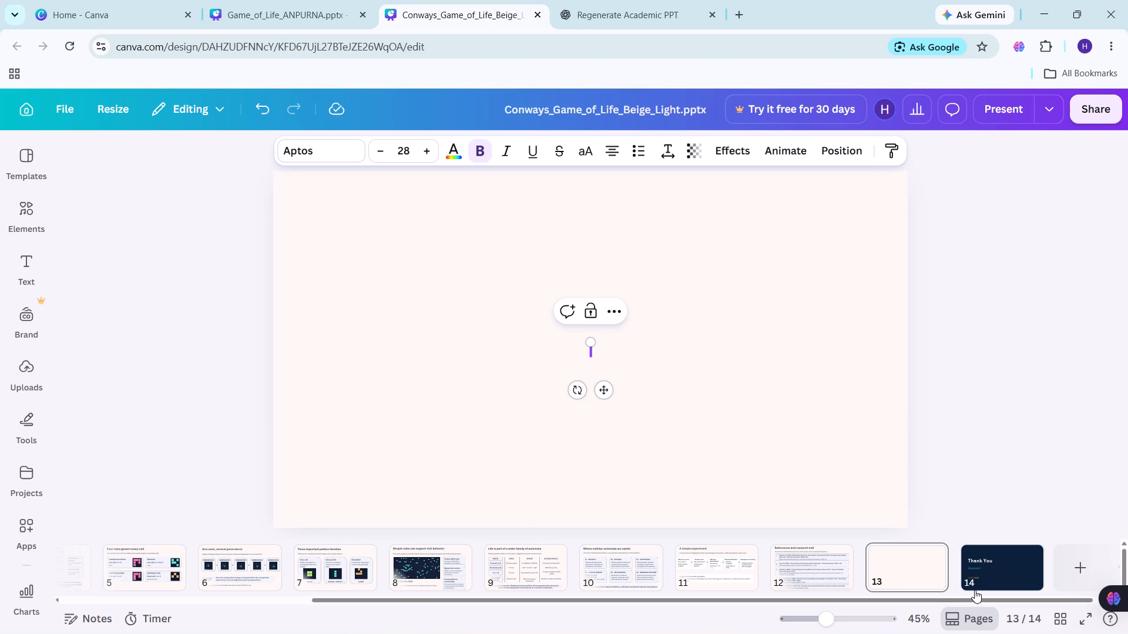
Copy the "Thank You" title wording from slide 14 and paste it as text on the blank beige slide 13.
{"action": "left_click", "coordinate": [978, 590]}
{"action": "left_click", "coordinate": [510, 315]}
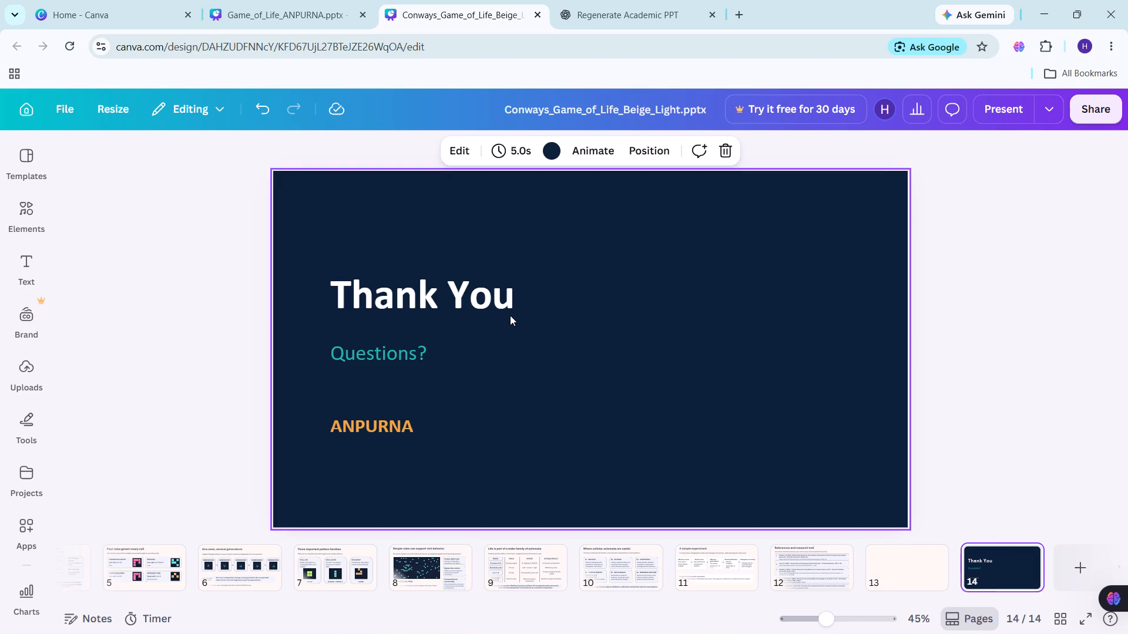
{"action": "left_click", "coordinate": [510, 315]}
{"action": "key", "text": "ctrl+a"}
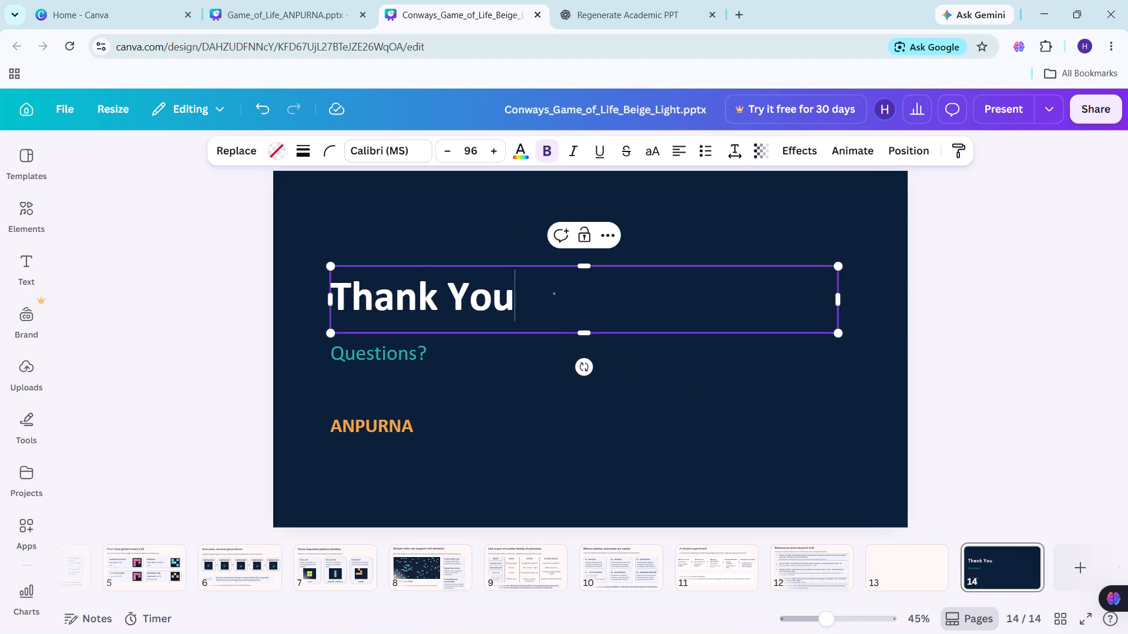
{"action": "left_click_drag", "start_coordinate": [510, 315], "coordinate": [333, 292], "text": "ctrl"}
{"action": "key", "text": "ctrl+c"}
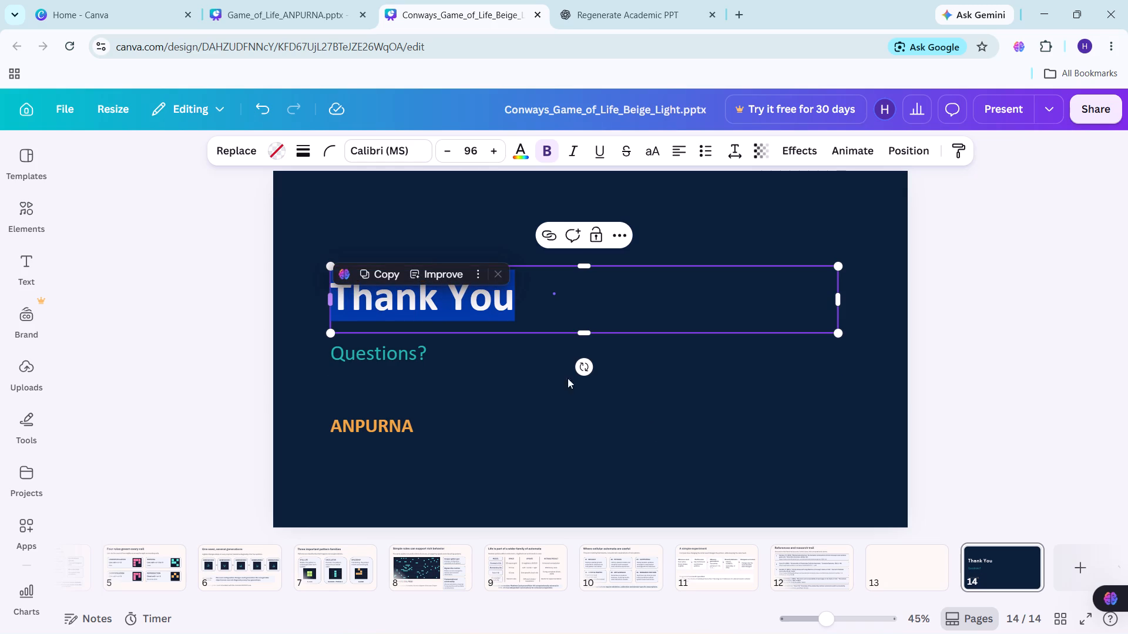
{"action": "left_click", "coordinate": [928, 575]}
{"action": "left_click", "coordinate": [550, 339]}
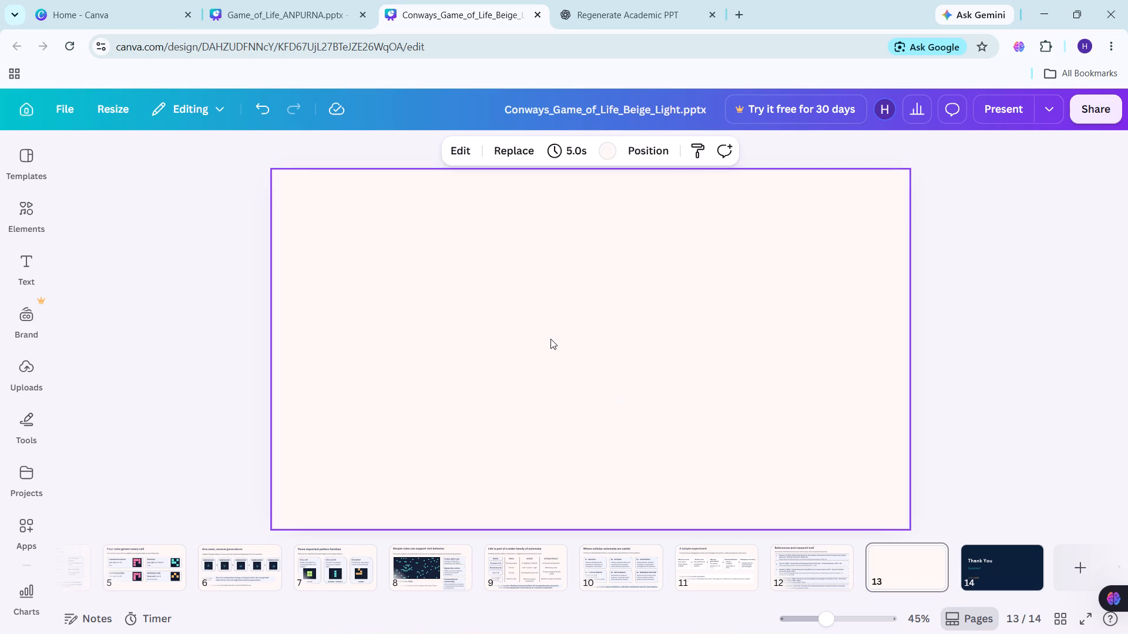
{"action": "key", "text": "ctrl+v"}
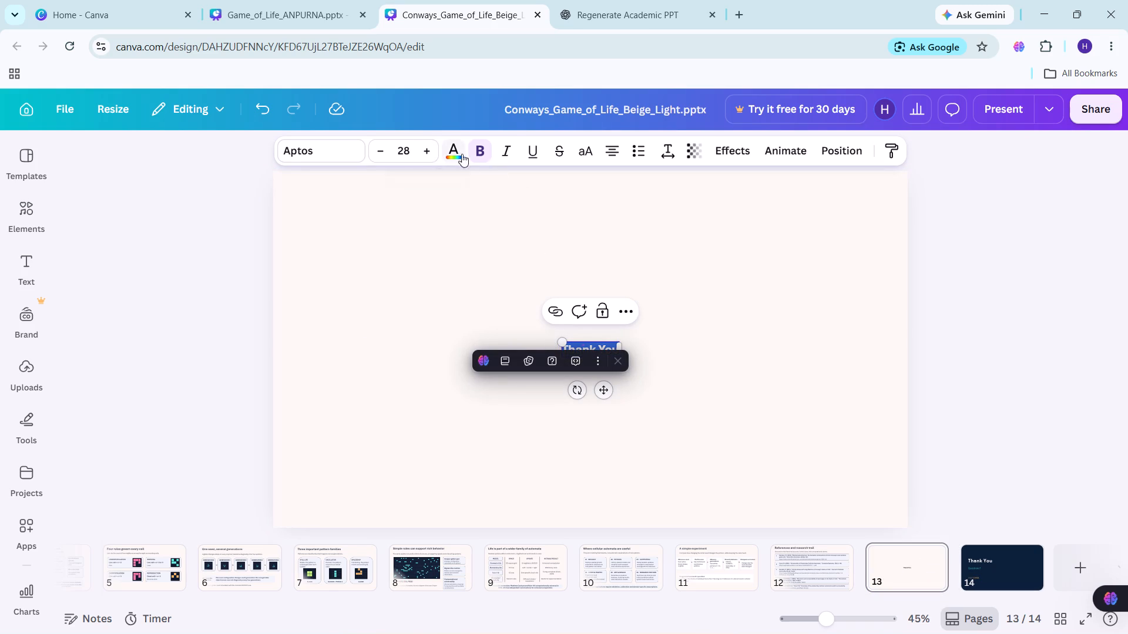
Color the pasted "Thank You" text black (#000000) and enlarge it to font size 84.
{"action": "left_click", "coordinate": [458, 141]}
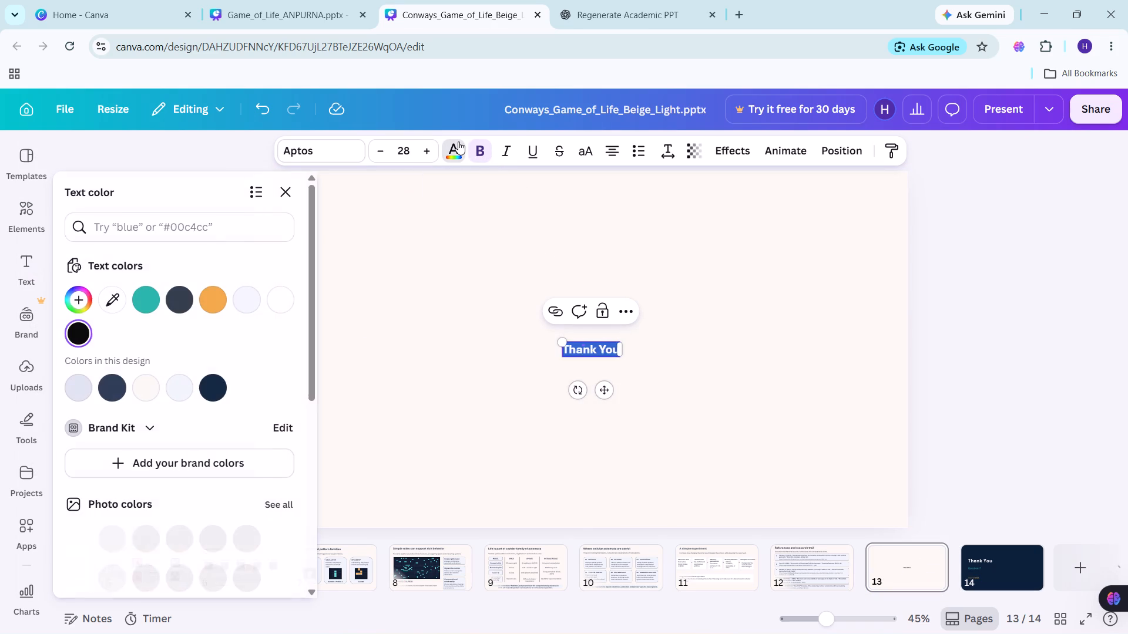
{"action": "left_click", "coordinate": [72, 332]}
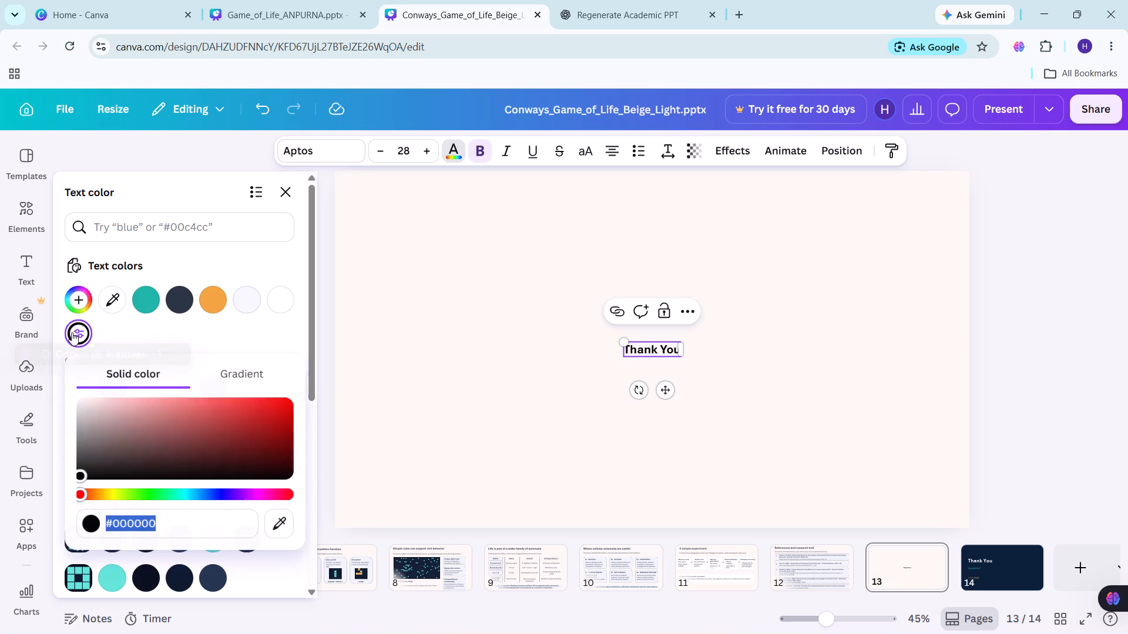
{"action": "triple_click", "coordinate": [425, 154]}
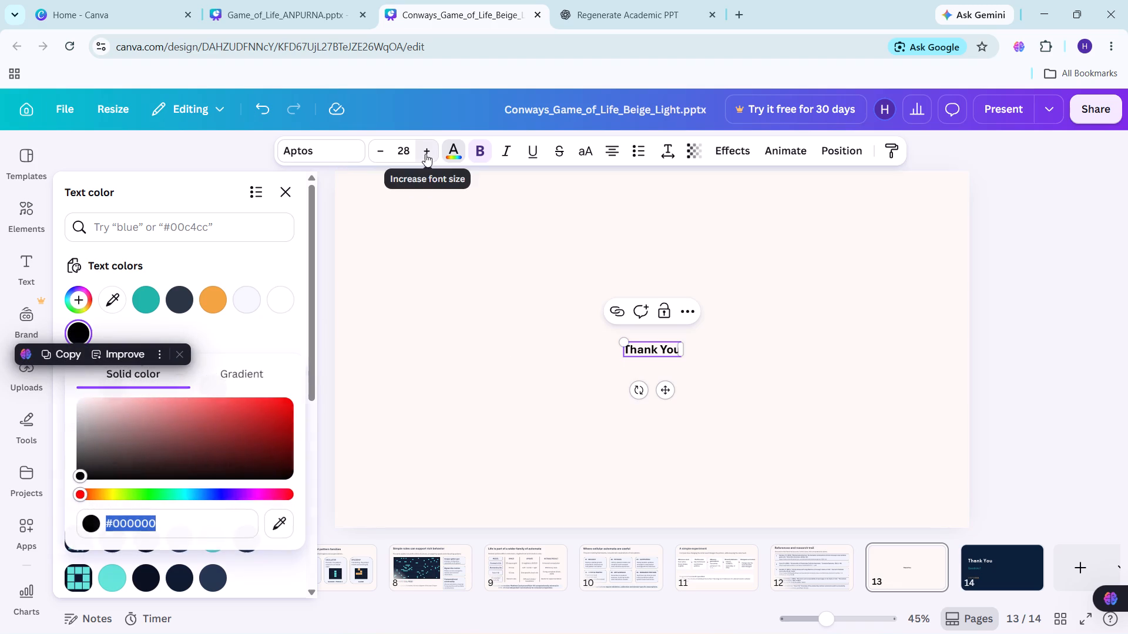
{"action": "triple_click", "coordinate": [425, 154]}
{"action": "triple_click", "coordinate": [425, 154]}
{"action": "triple_click", "coordinate": [425, 154]}
{"action": "triple_click", "coordinate": [425, 154]}
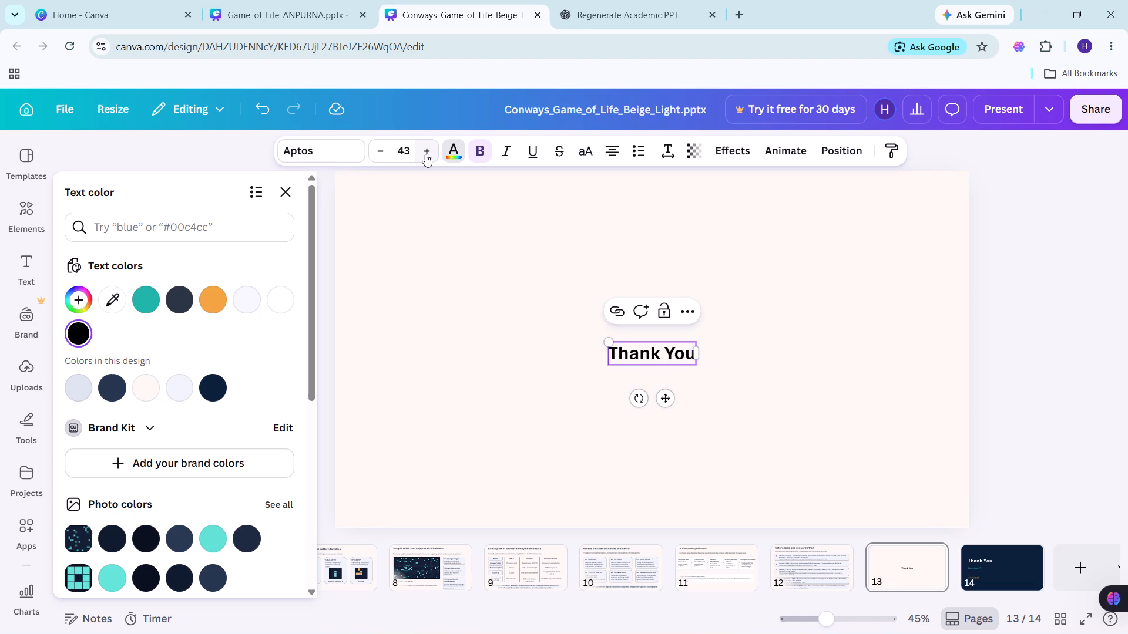
{"action": "triple_click", "coordinate": [425, 154]}
{"action": "triple_click", "coordinate": [425, 154]}
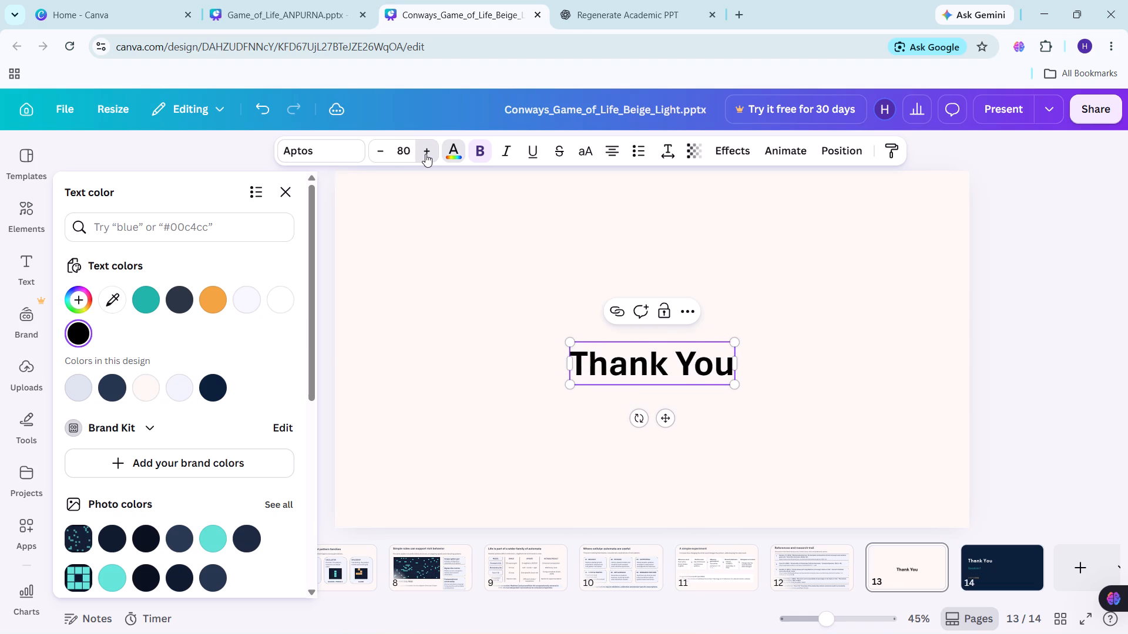
Move slide 13's "Thank You" heading into the slide's upper half and set its font size to 96, matching slide 14's title.
{"action": "left_click", "coordinate": [995, 571]}
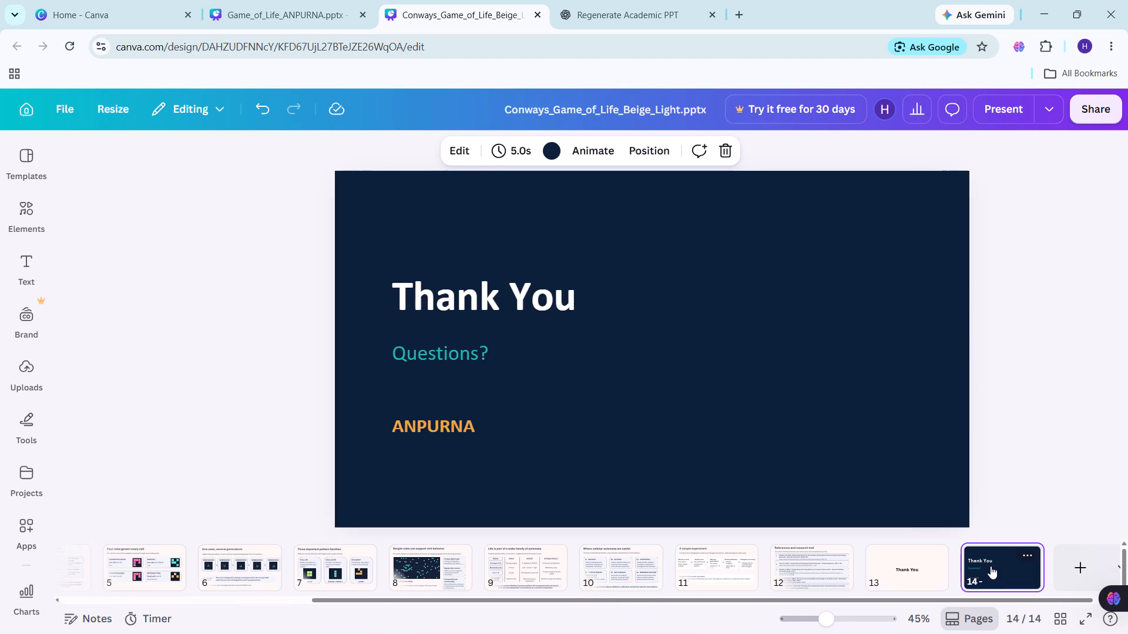
{"action": "left_click", "coordinate": [456, 288]}
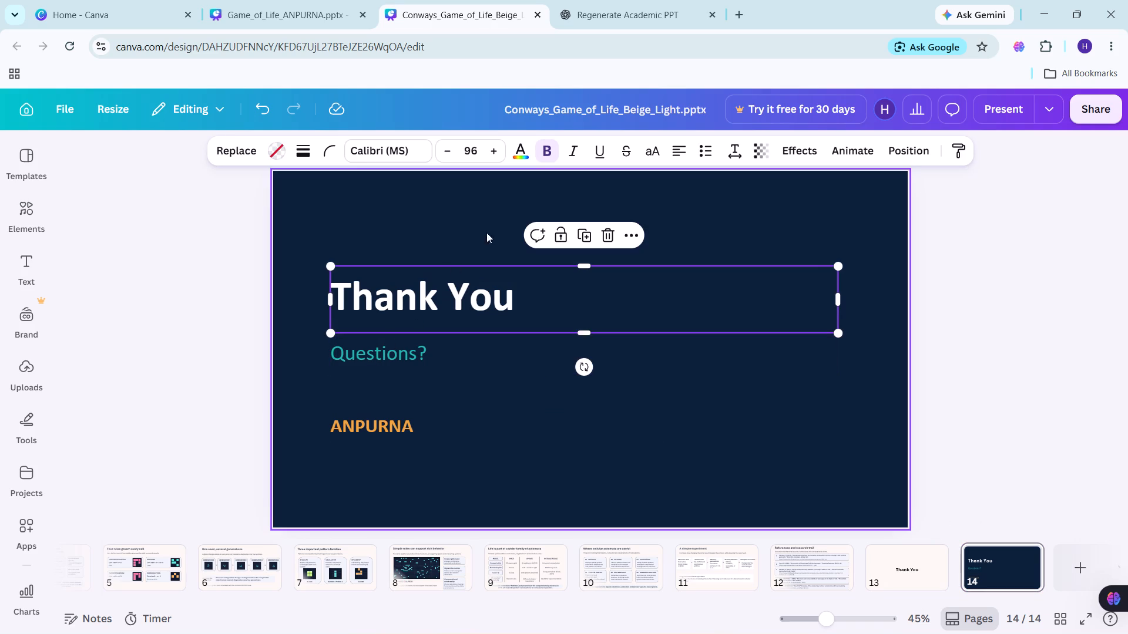
{"action": "left_click", "coordinate": [918, 571]}
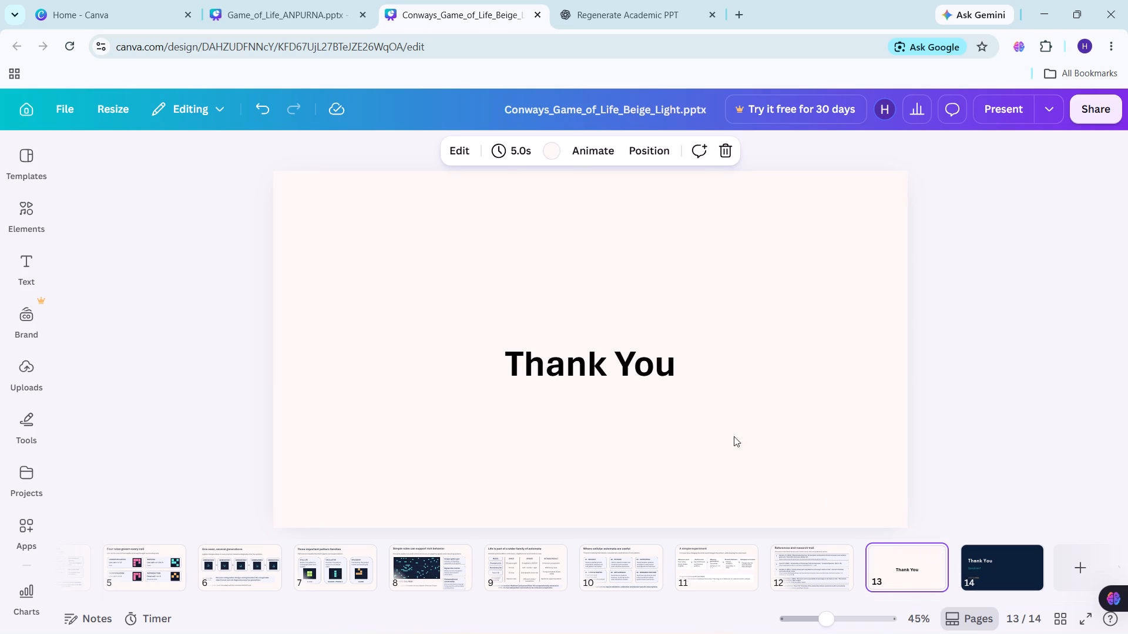
{"action": "left_click_drag", "start_coordinate": [597, 370], "coordinate": [471, 299]}
{"action": "left_click", "coordinate": [471, 299]}
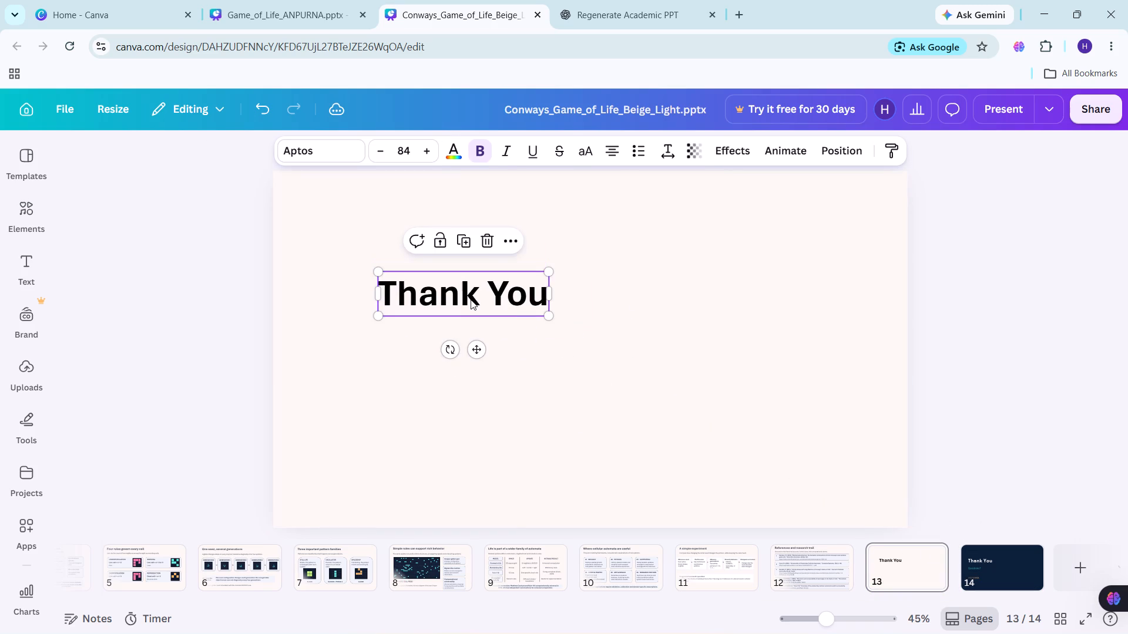
{"action": "left_click", "coordinate": [447, 291]}
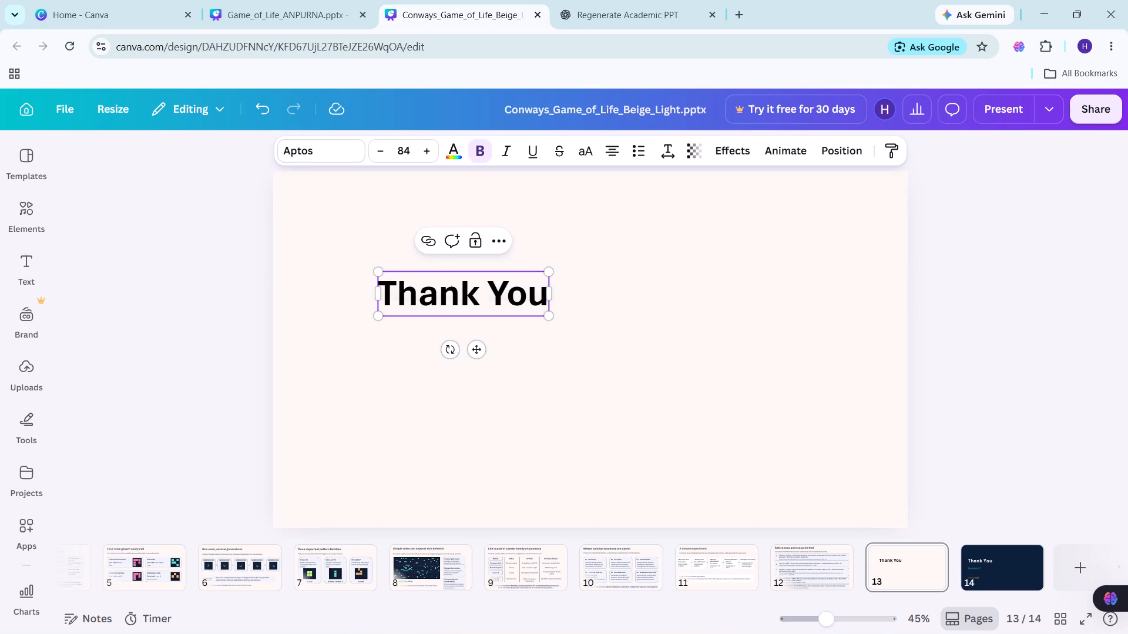
{"action": "triple_click", "coordinate": [422, 151]}
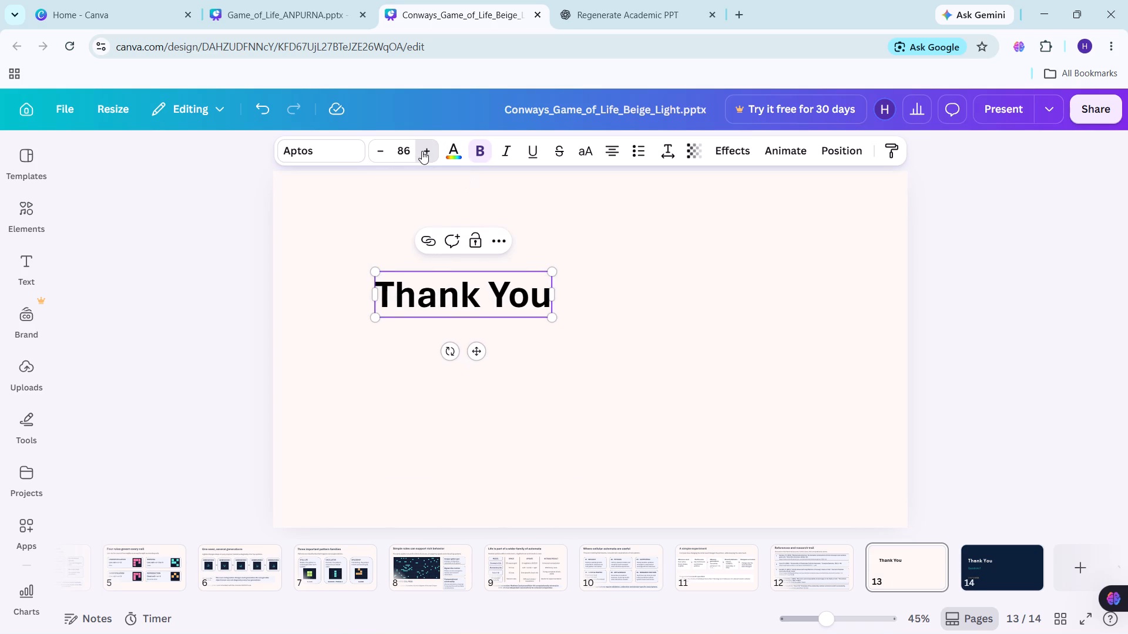
{"action": "triple_click", "coordinate": [422, 151]}
{"action": "triple_click", "coordinate": [422, 151]}
{"action": "triple_click", "coordinate": [422, 151]}
{"action": "left_click", "coordinate": [422, 151]}
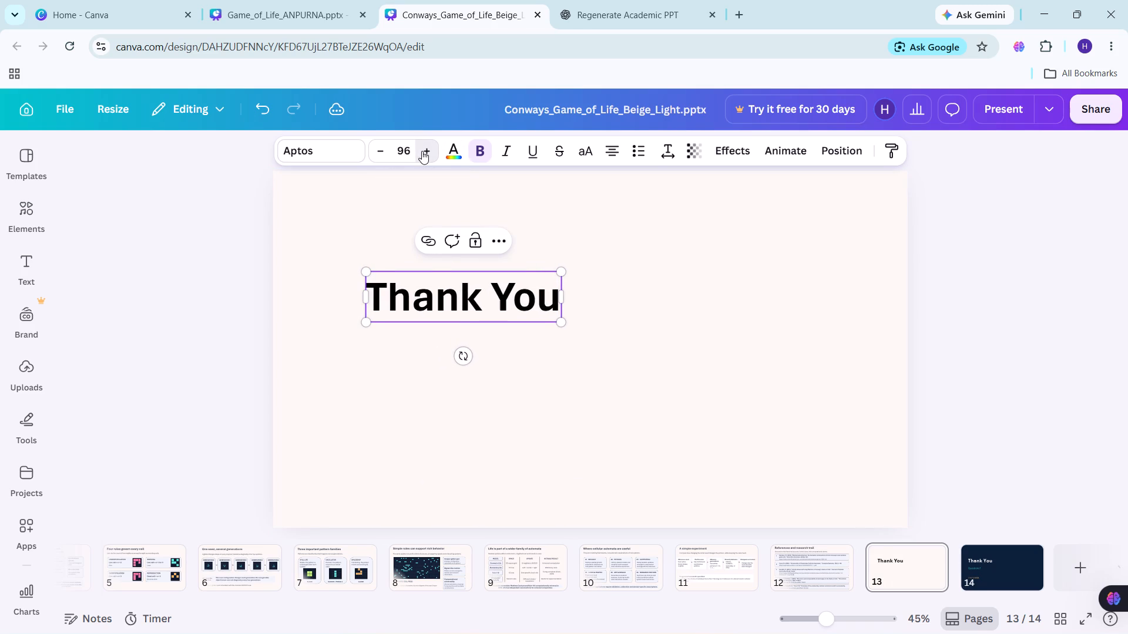
{"action": "left_click", "coordinate": [375, 144]}
Center the "Thank You" heading horizontally on slide 13, slightly above the slide's middle.
{"action": "left_click_drag", "start_coordinate": [475, 289], "coordinate": [579, 286]}
{"action": "left_click", "coordinate": [579, 286]}
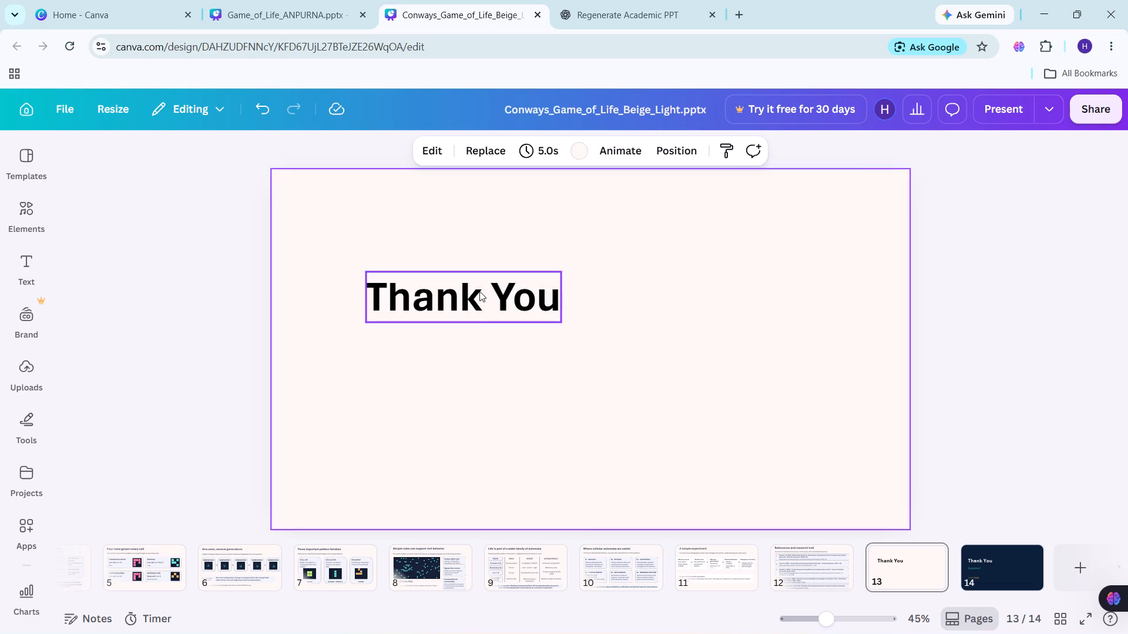
{"action": "left_click_drag", "start_coordinate": [479, 291], "coordinate": [600, 297]}
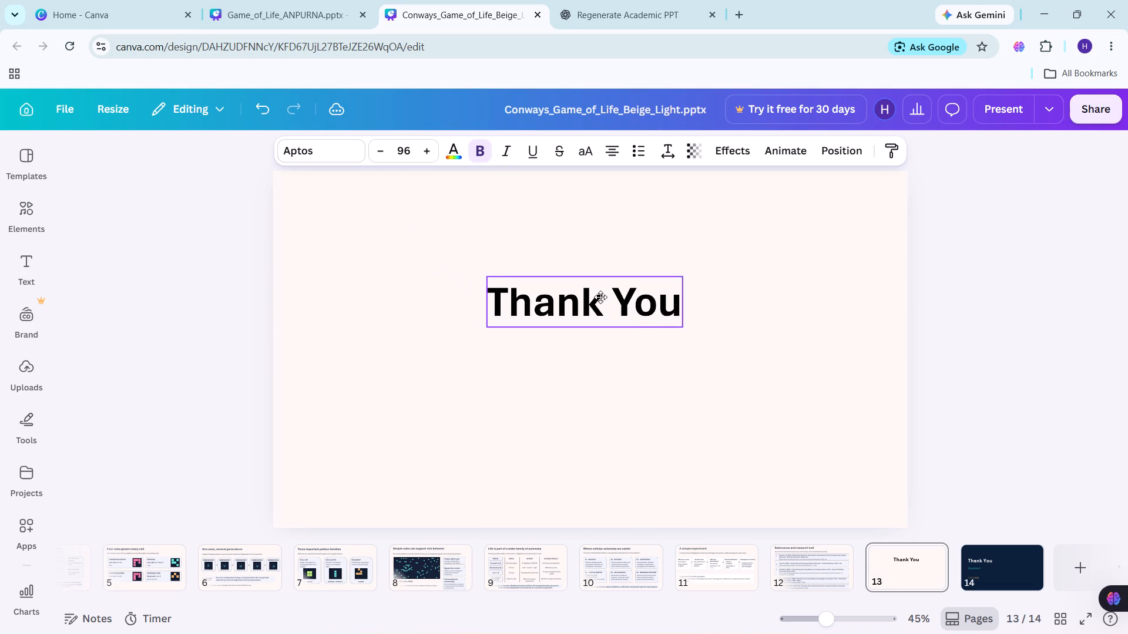
{"action": "left_click_drag", "start_coordinate": [600, 297], "coordinate": [603, 298]}
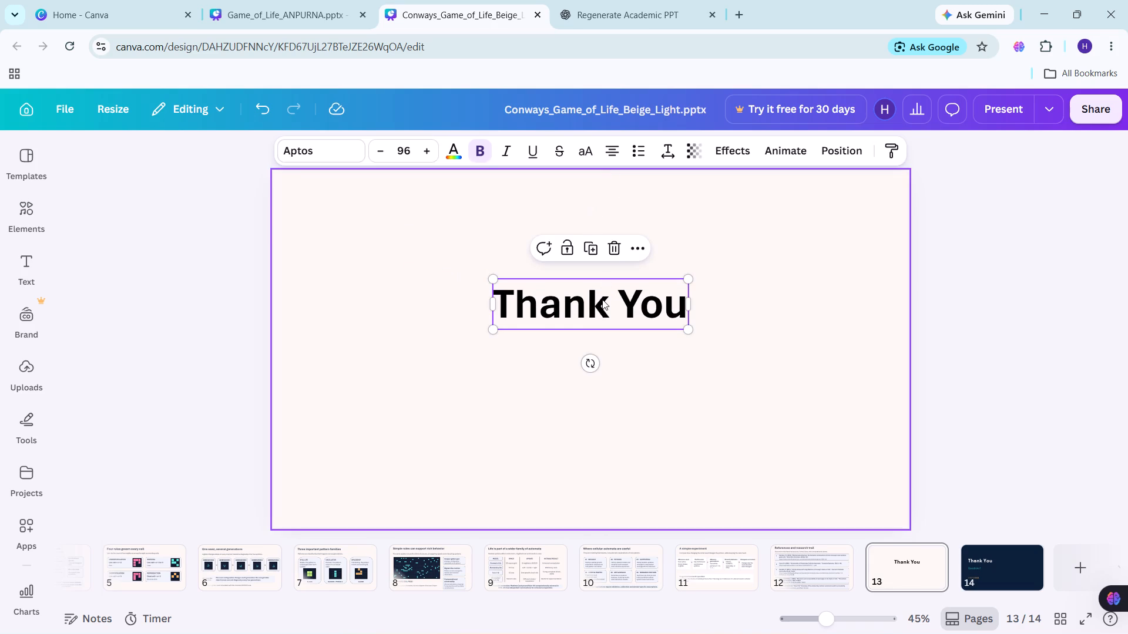
{"action": "left_click_drag", "start_coordinate": [602, 299], "coordinate": [603, 289]}
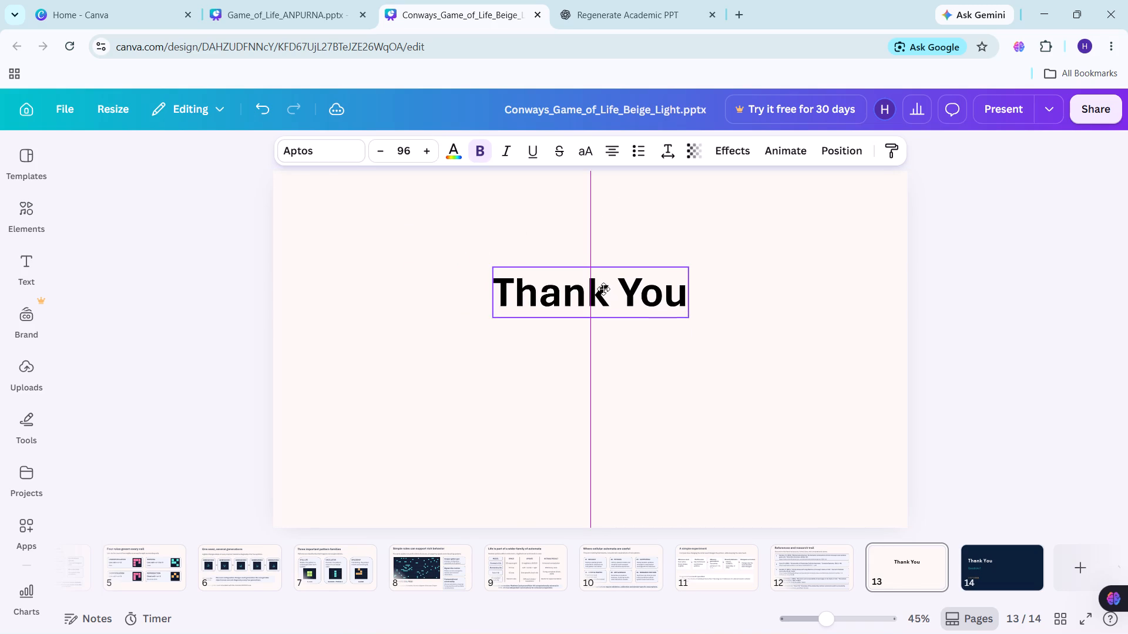
{"action": "left_click_drag", "start_coordinate": [603, 289], "coordinate": [603, 293]}
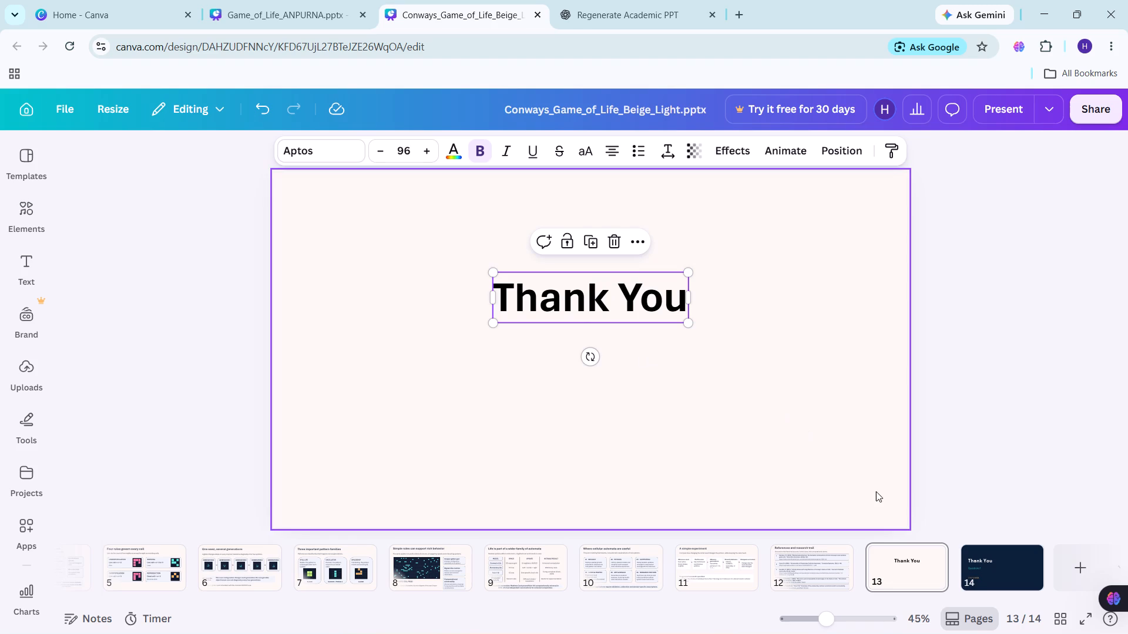
Copy the "Questions?" wording from slide 14 and paste it as text below the "Thank You" heading on slide 13.
{"action": "double_click", "coordinate": [977, 586]}
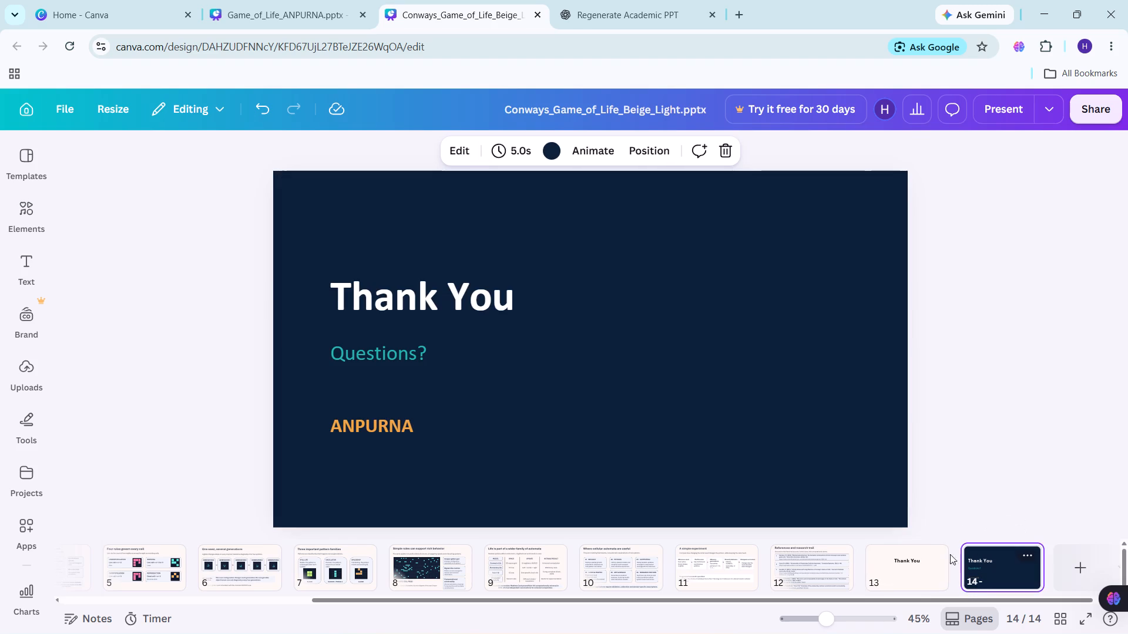
{"action": "left_click", "coordinate": [392, 349]}
{"action": "left_click", "coordinate": [406, 354]}
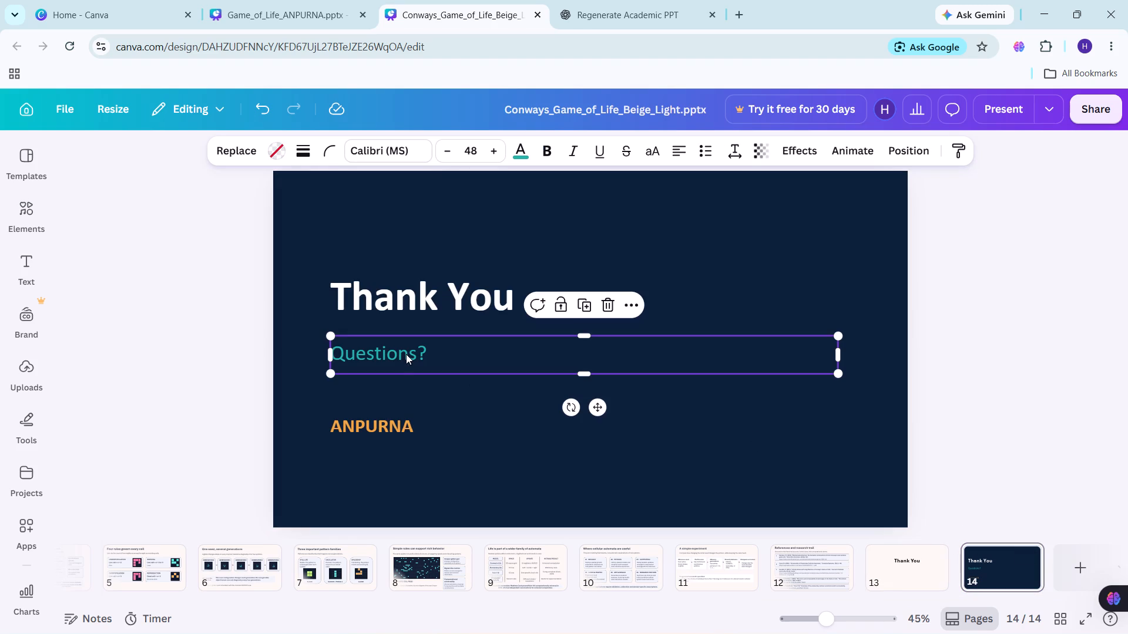
{"action": "key", "text": "ctrl+a"}
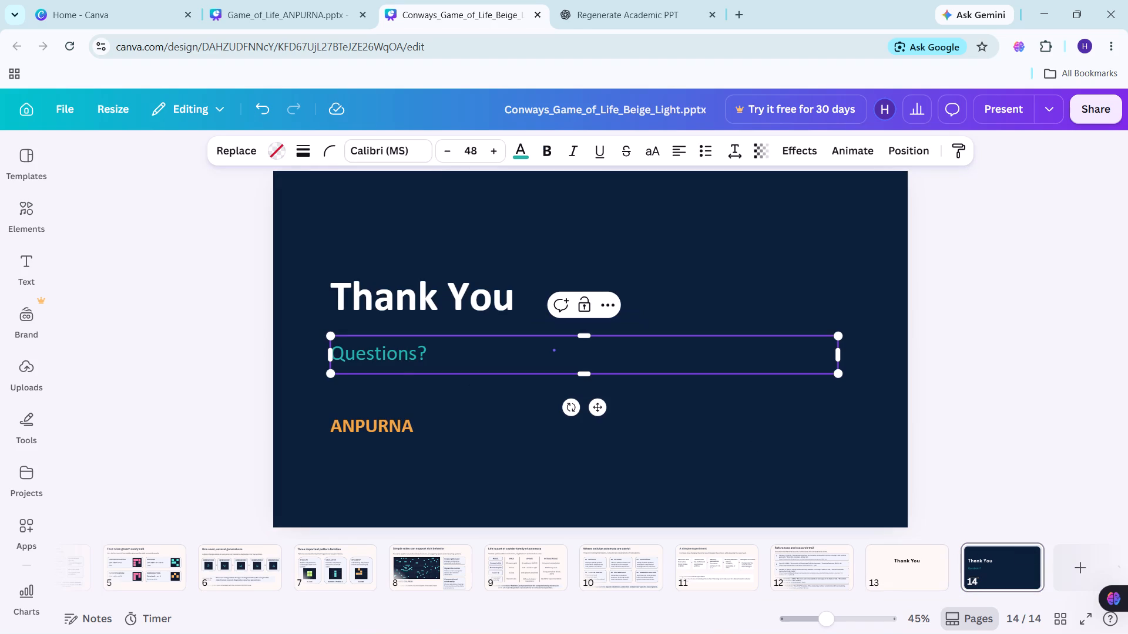
{"action": "left_click_drag", "start_coordinate": [445, 354], "coordinate": [330, 354], "text": "ctrl"}
{"action": "key", "text": "ctrl+c"}
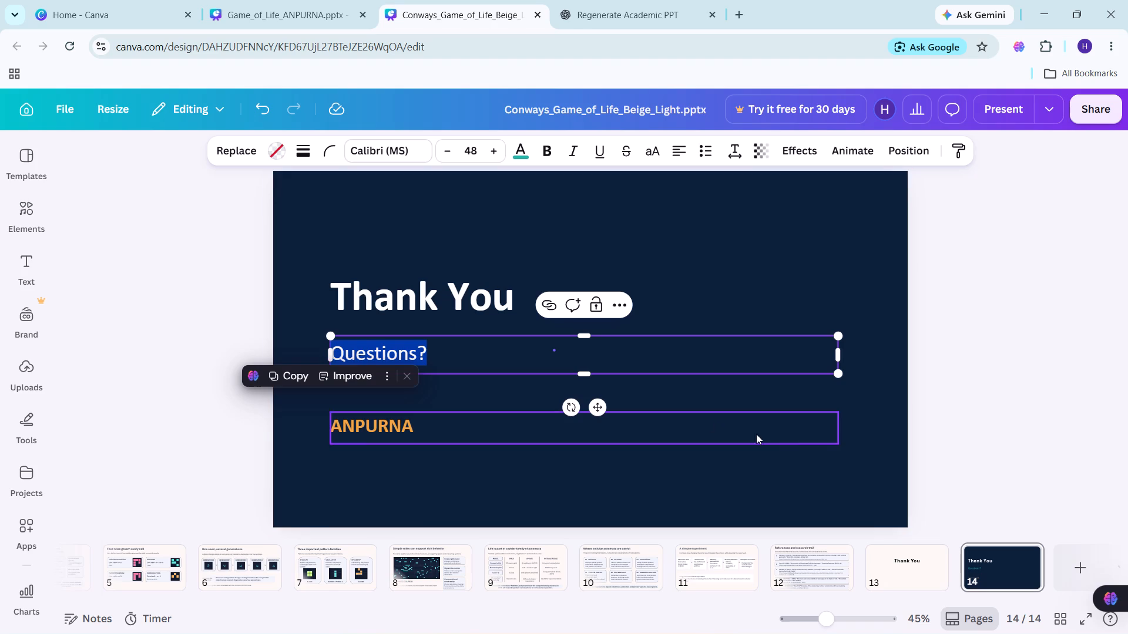
{"action": "left_click", "coordinate": [890, 571]}
{"action": "left_click", "coordinate": [592, 443]}
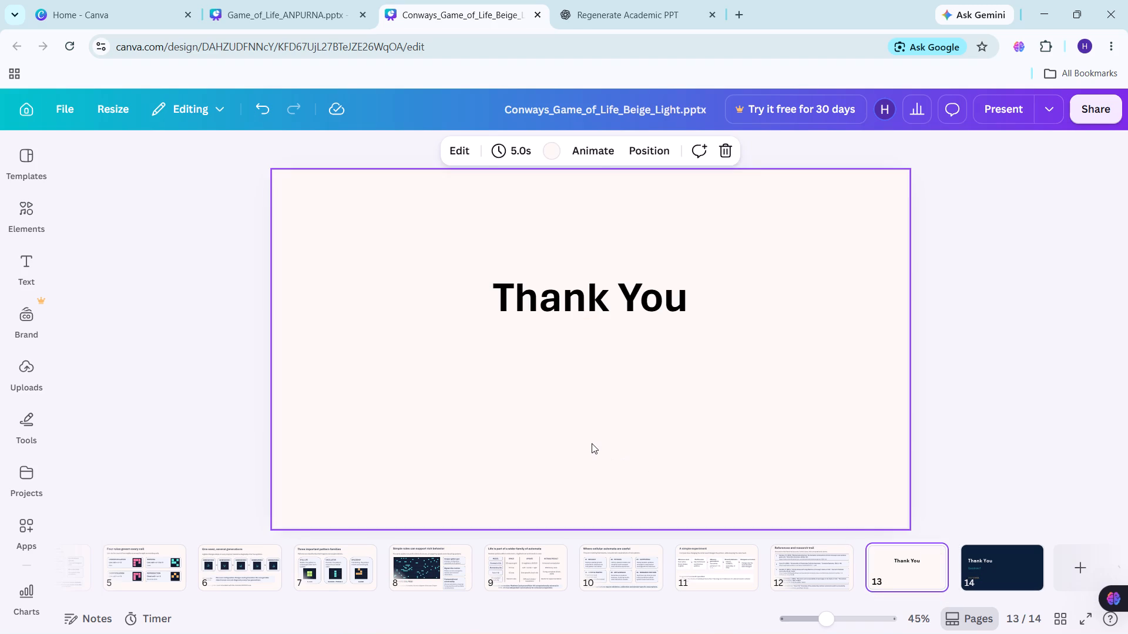
{"action": "key", "text": "ctrl+v"}
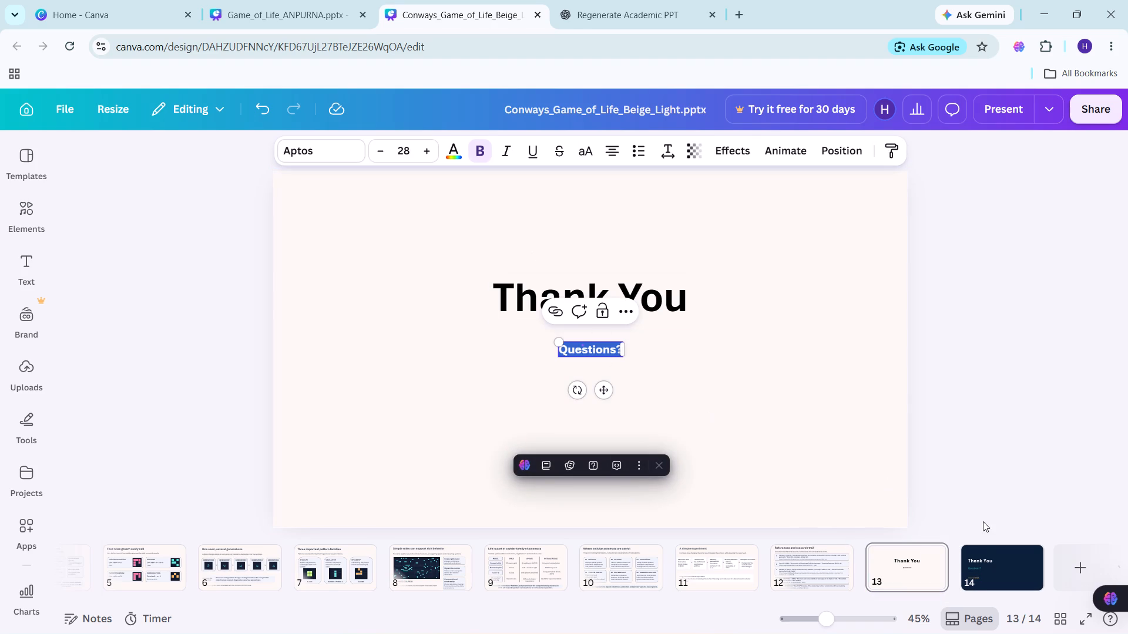
Check the font size of "Questions?" on slide 14 and set slide 13's "Questions?" text to the same size, 48.
{"action": "left_click", "coordinate": [983, 565]}
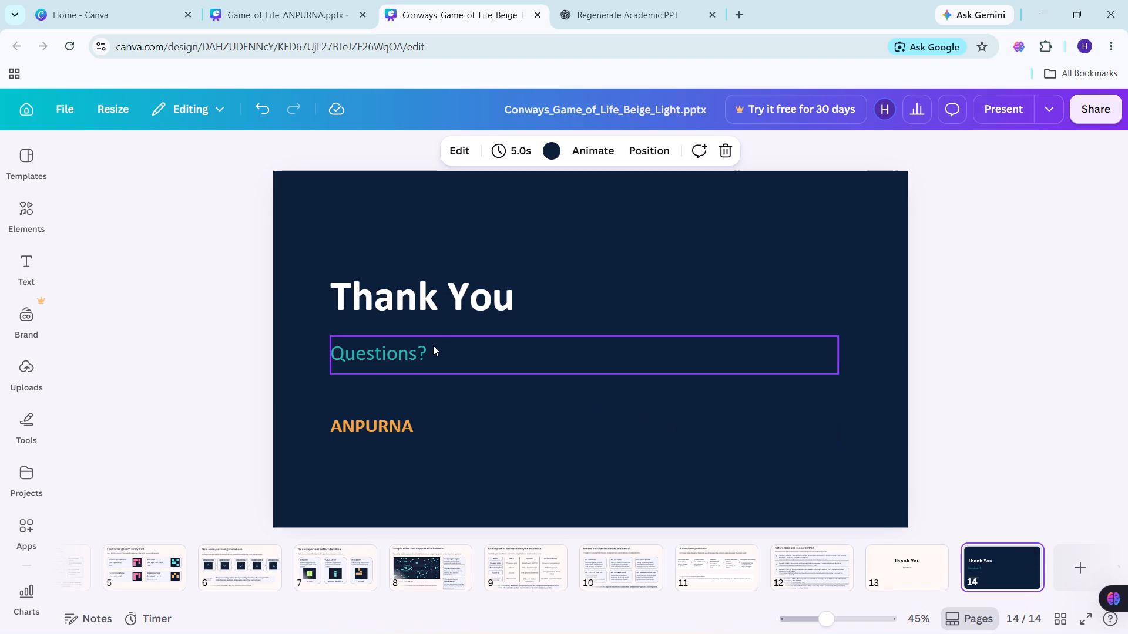
{"action": "left_click", "coordinate": [433, 345]}
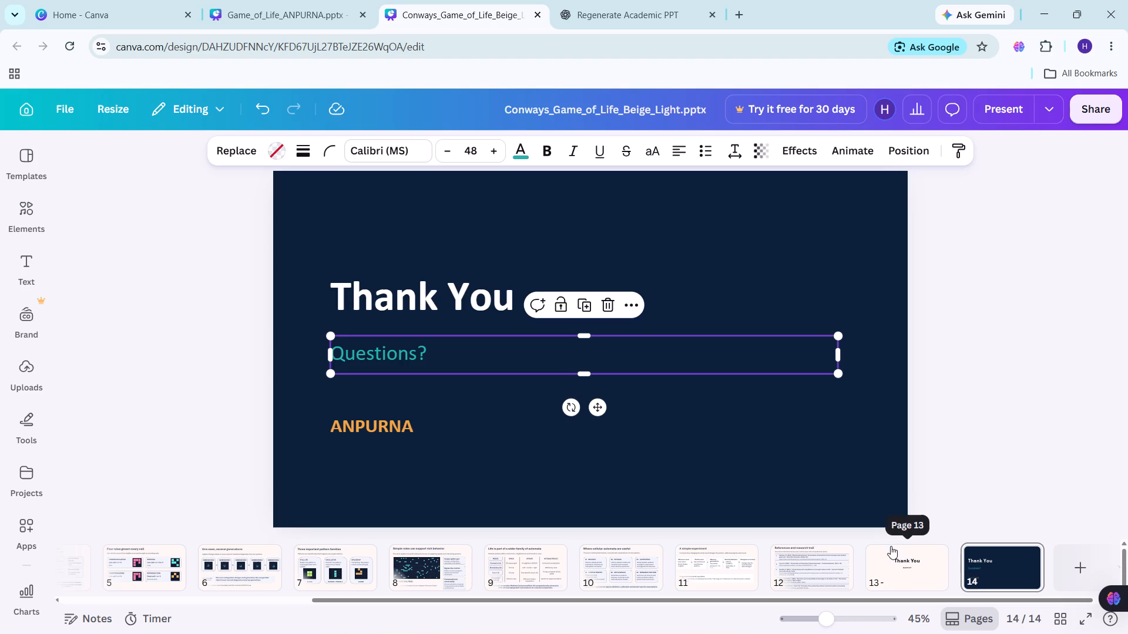
{"action": "left_click", "coordinate": [901, 573]}
{"action": "left_click", "coordinate": [606, 349]}
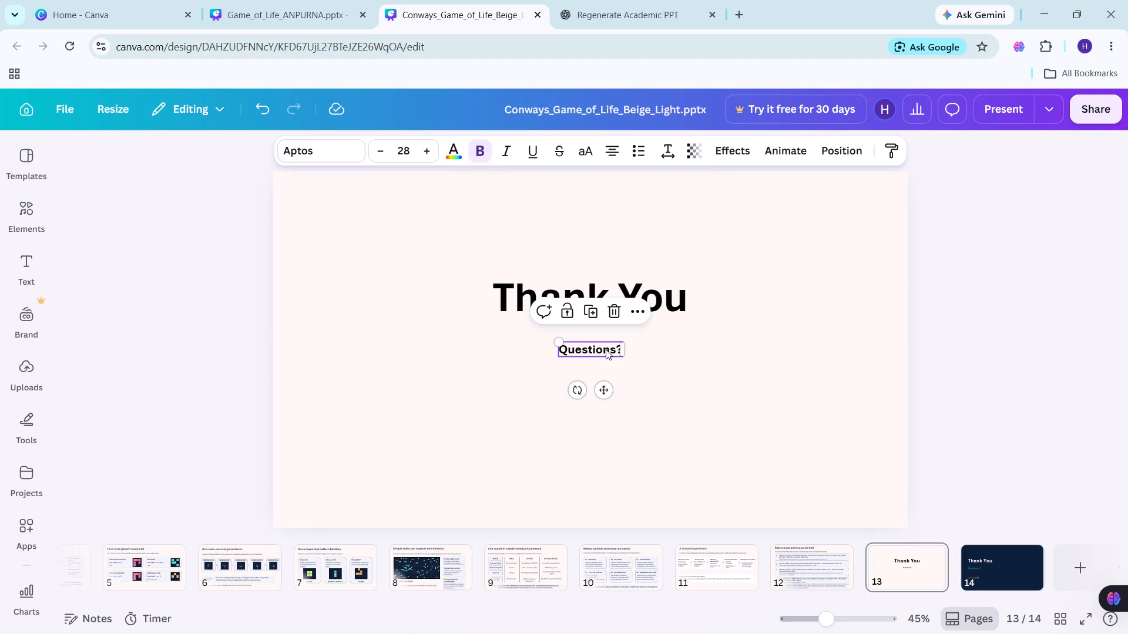
{"action": "left_click", "coordinate": [401, 153]}
{"action": "left_click", "coordinate": [401, 153]}
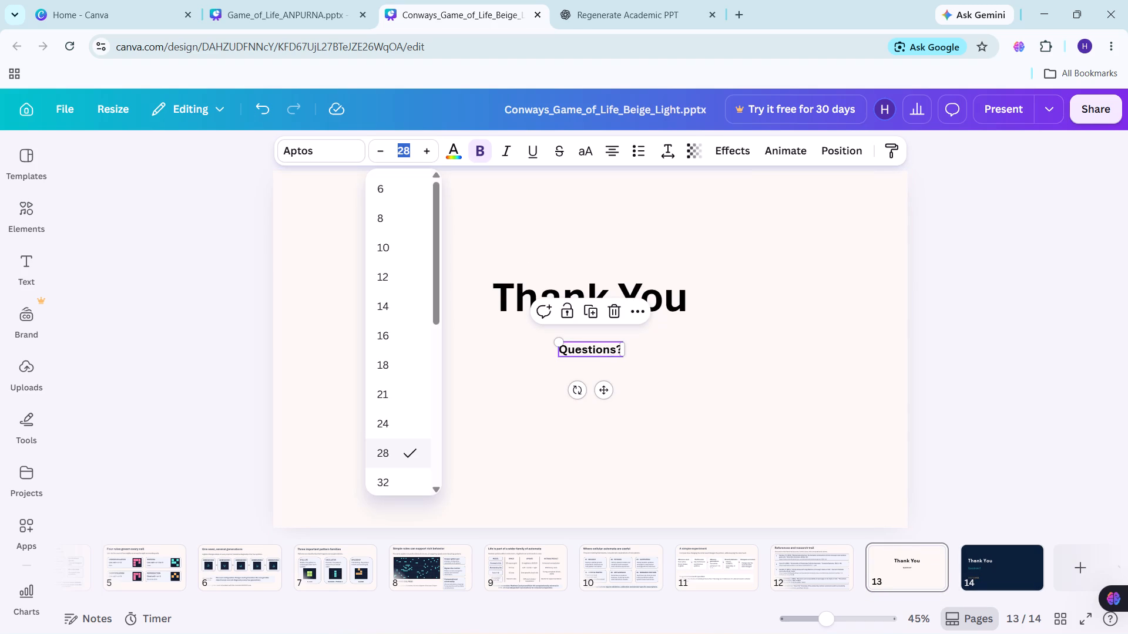
{"action": "type", "text": "48"}
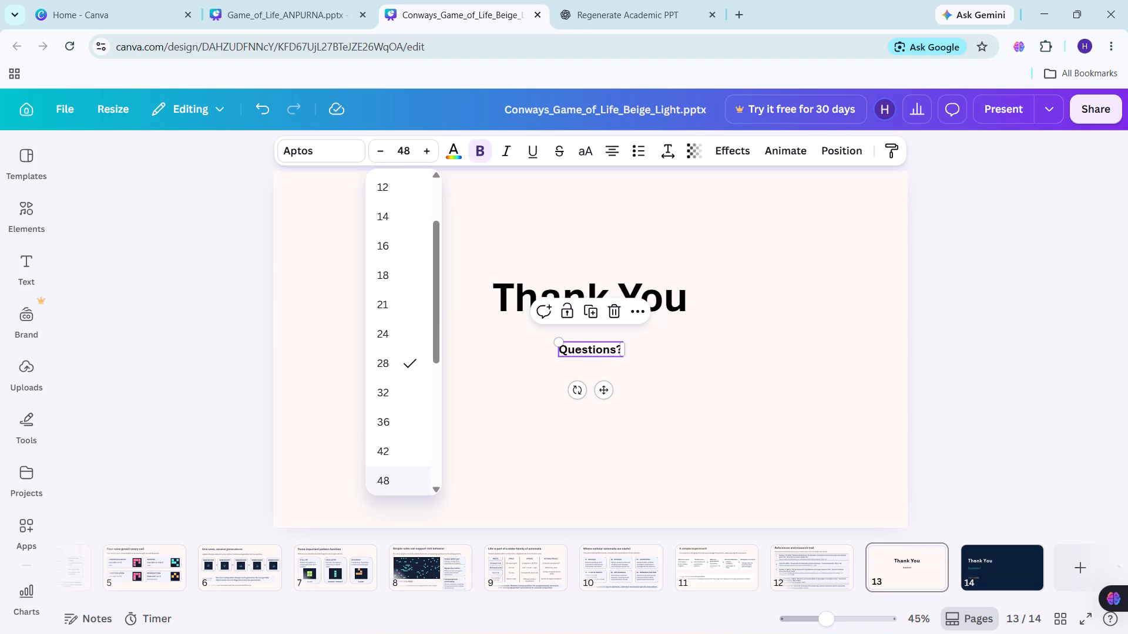
{"action": "key", "text": "Return"}
{"action": "left_click", "coordinate": [427, 382]}
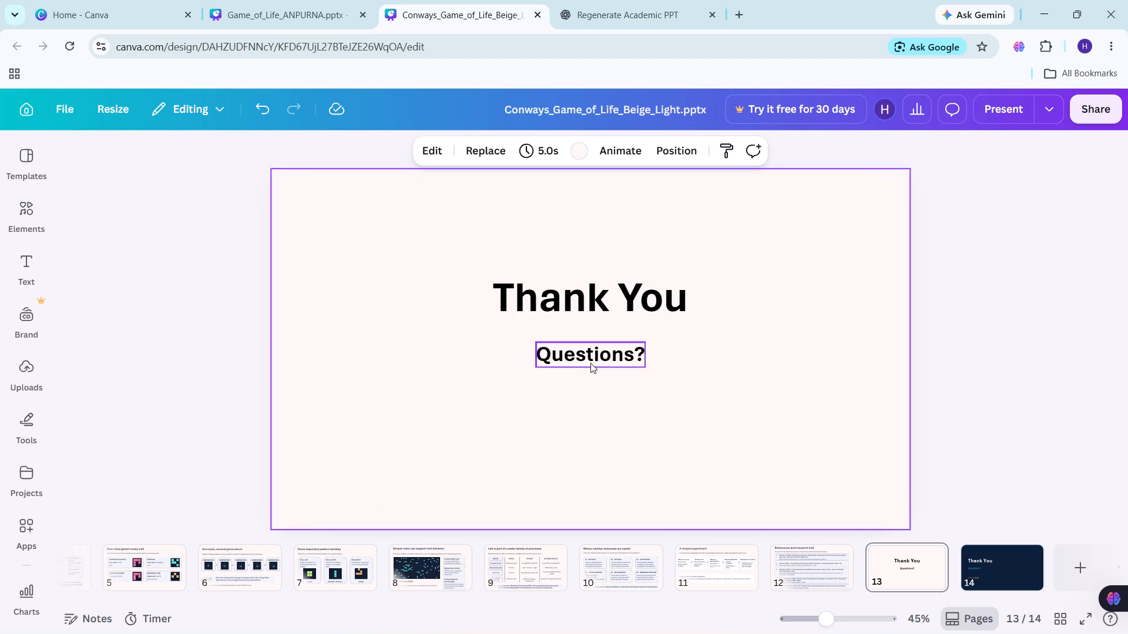
Move slide 13's "Questions?" text so its left edge aligns with the "Thank You" heading above it.
{"action": "left_click_drag", "start_coordinate": [590, 363], "coordinate": [589, 363]}
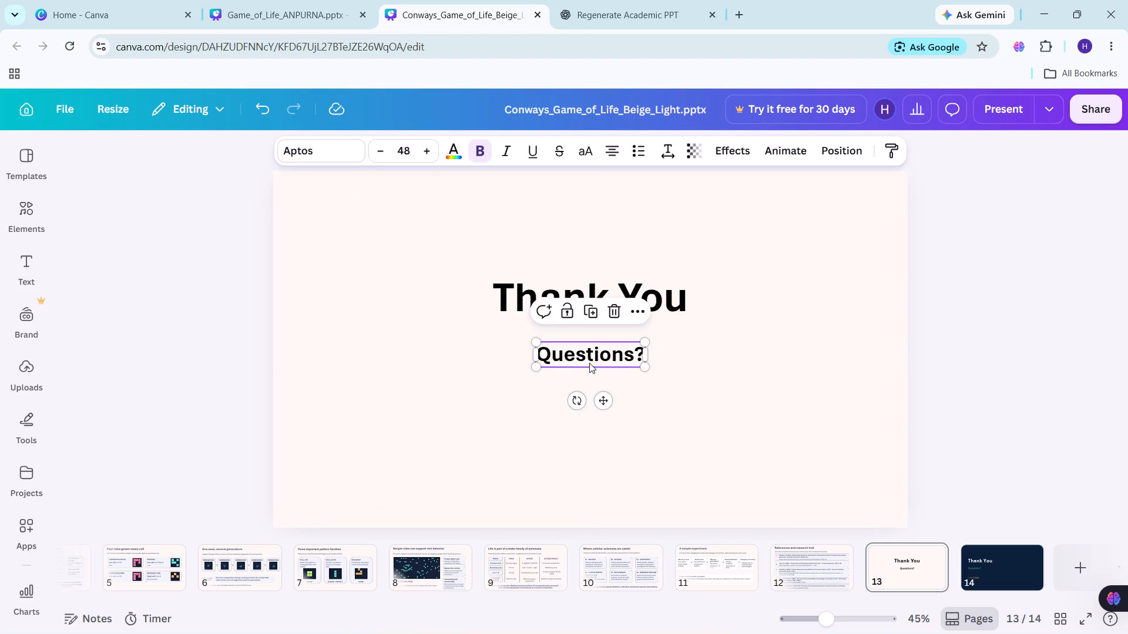
{"action": "left_click_drag", "start_coordinate": [589, 363], "coordinate": [550, 358]}
Copy the orange presenter-name text box from slide 14 and paste it onto slide 13.
{"action": "left_click", "coordinate": [989, 567]}
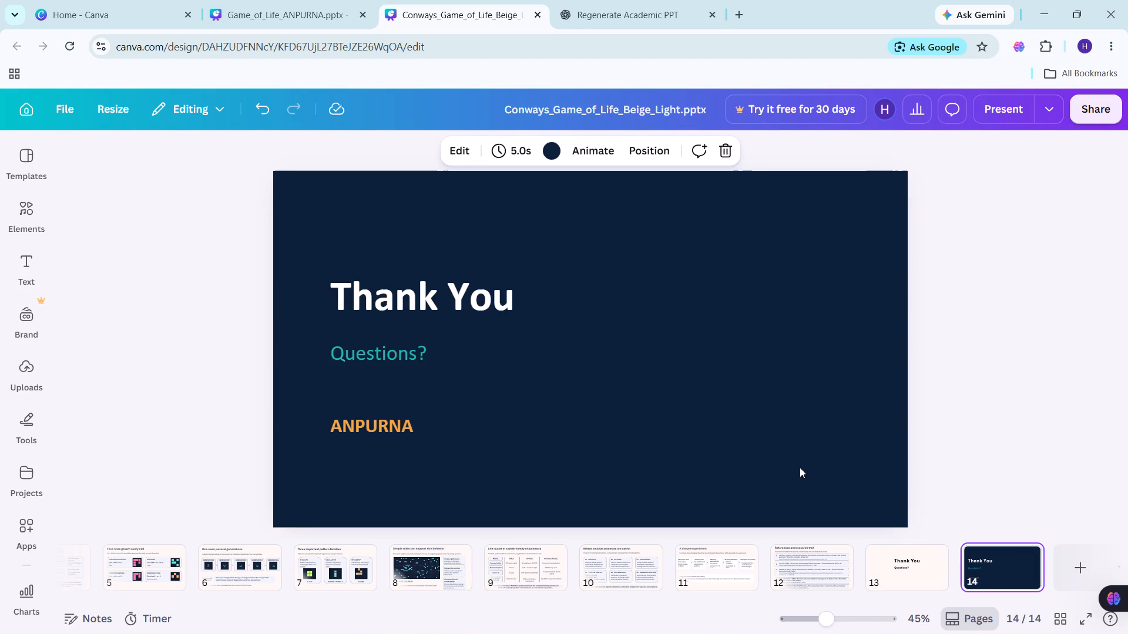
{"action": "left_click", "coordinate": [387, 440]}
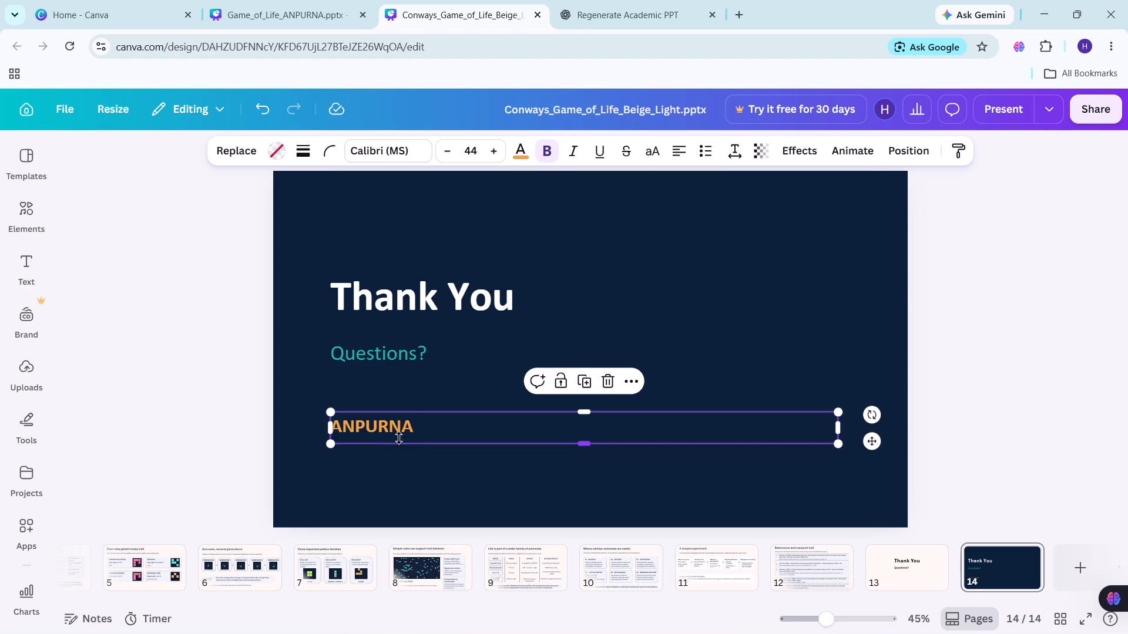
{"action": "left_click_drag", "start_coordinate": [414, 423], "coordinate": [446, 444]}
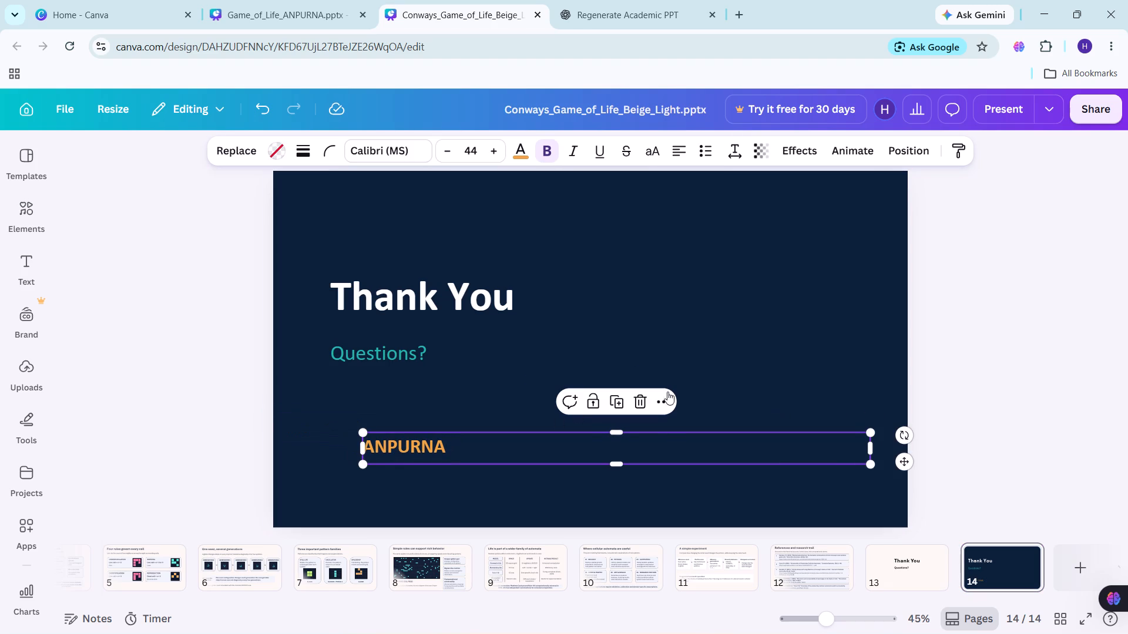
{"action": "left_click", "coordinate": [668, 400]}
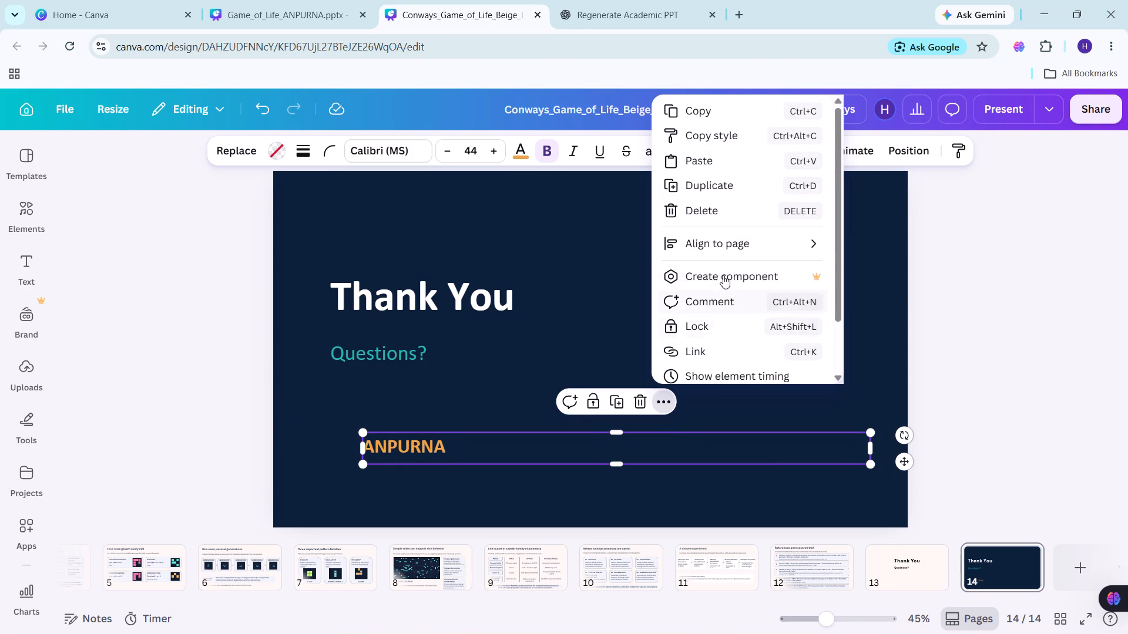
{"action": "left_click", "coordinate": [715, 108]}
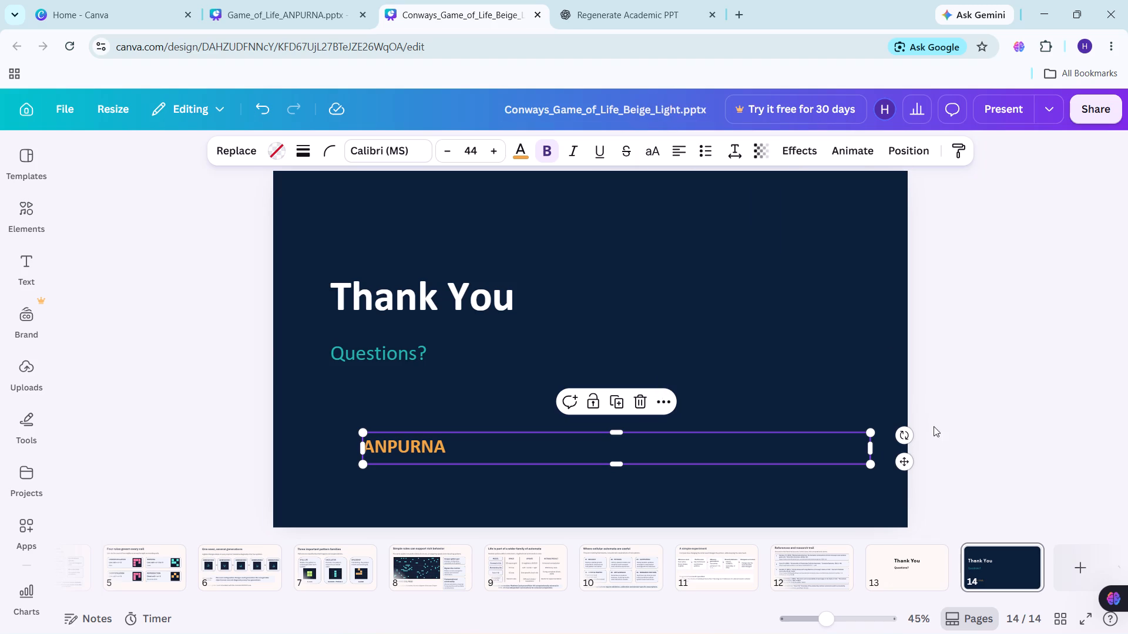
{"action": "left_click", "coordinate": [901, 562]}
{"action": "left_click", "coordinate": [727, 471]}
{"action": "key", "text": "ctrl+v"}
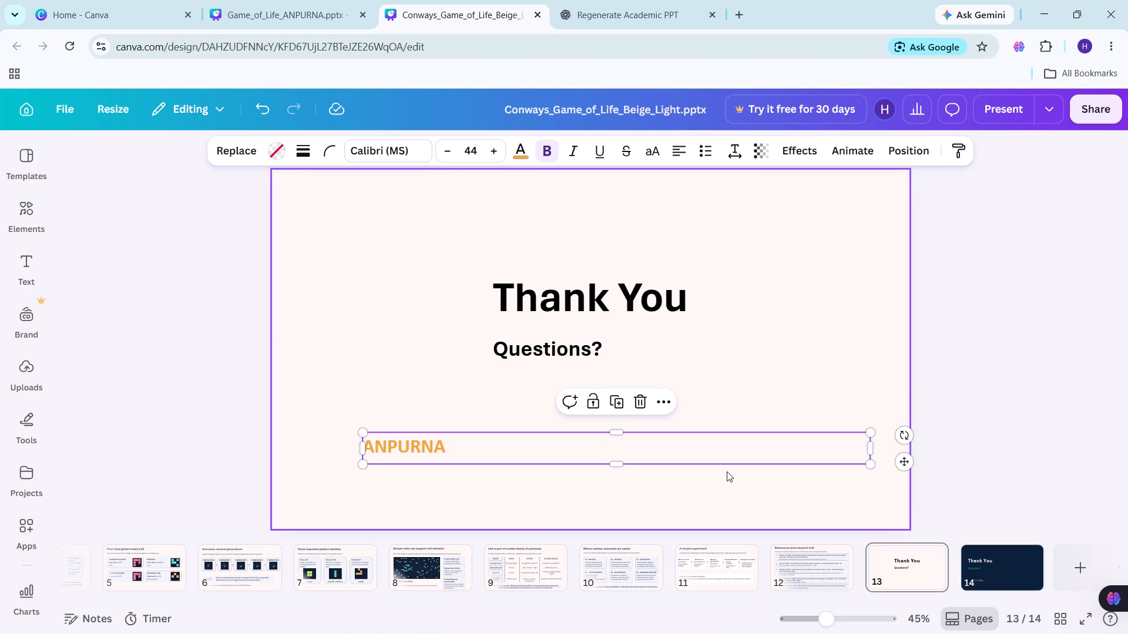
Move the pasted presenter name below "Questions?" on slide 13, left-aligned with the two lines above.
{"action": "left_click_drag", "start_coordinate": [605, 450], "coordinate": [654, 426]}
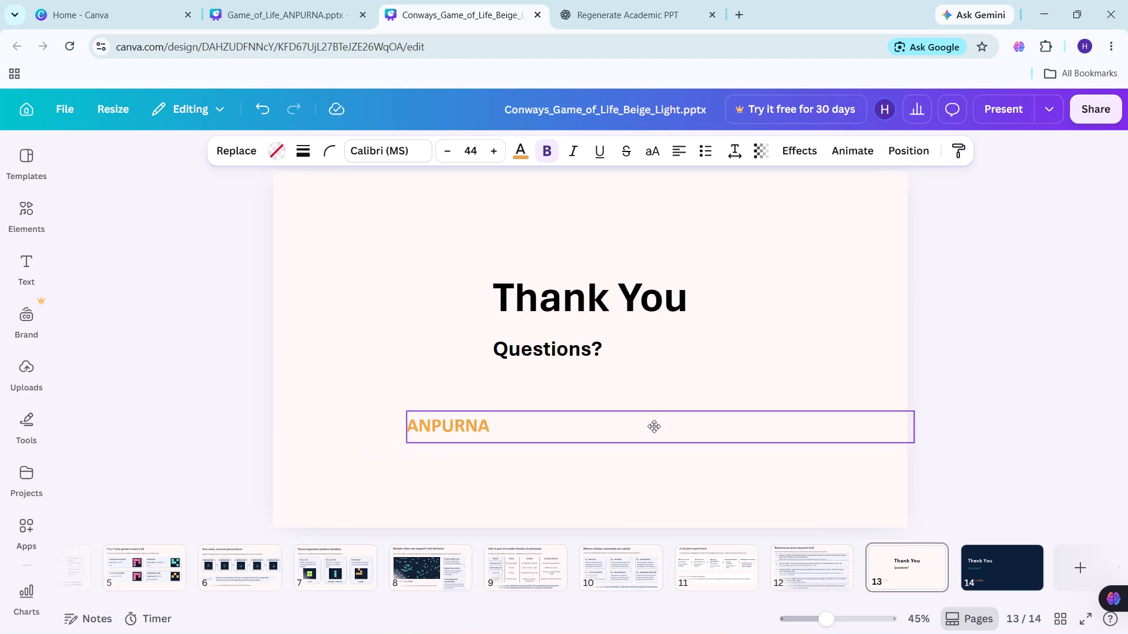
{"action": "left_click_drag", "start_coordinate": [654, 426], "coordinate": [736, 400]}
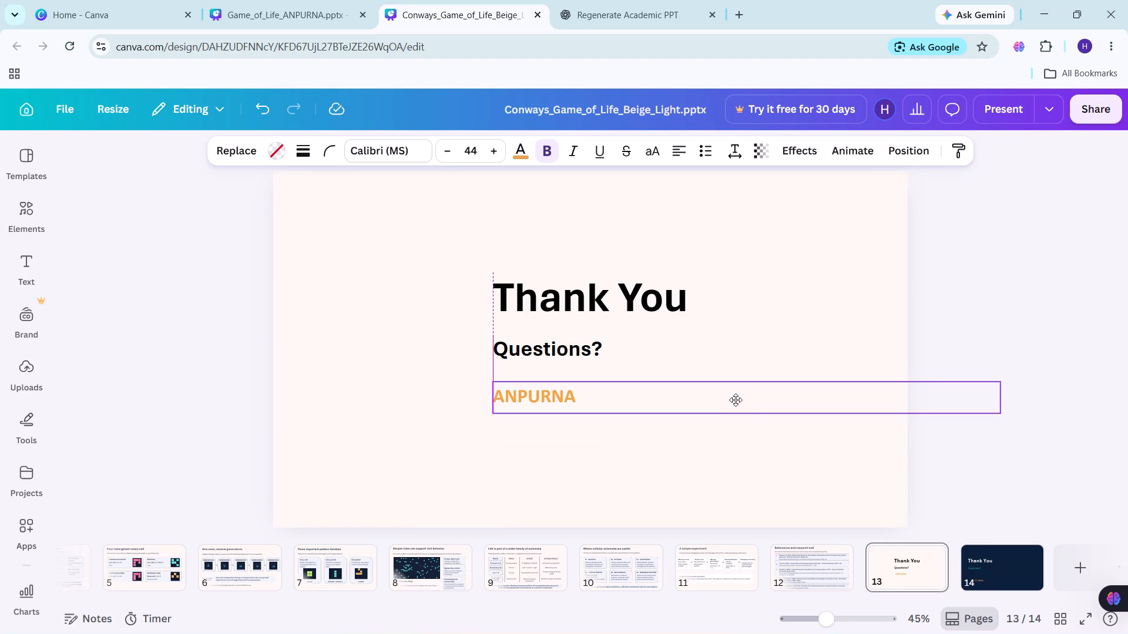
{"action": "left_click_drag", "start_coordinate": [736, 400], "coordinate": [737, 400]}
{"action": "left_click", "coordinate": [666, 475]}
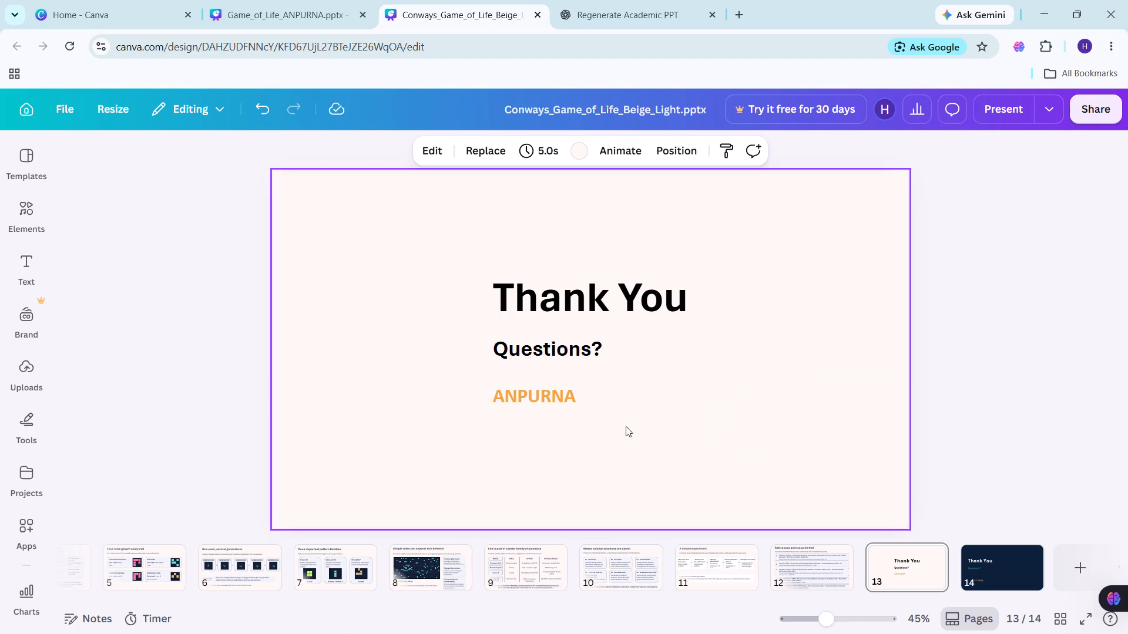
Select all three text lines on slide 13 and move them together toward the slide's left side, slightly higher.
{"action": "left_click_drag", "start_coordinate": [425, 241], "coordinate": [620, 424]}
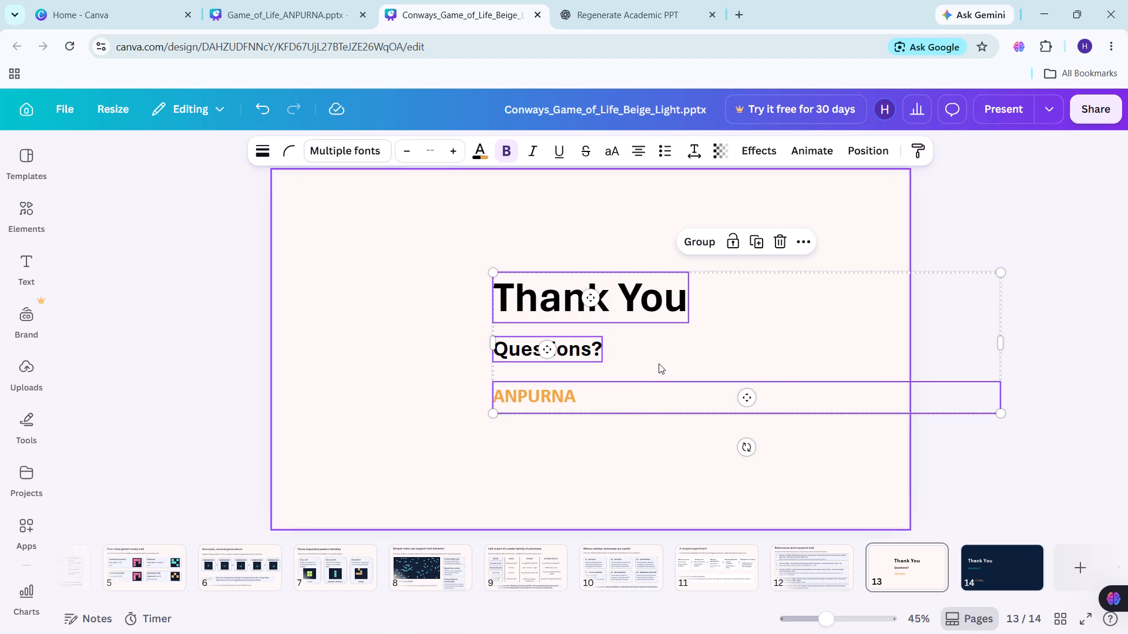
{"action": "left_click_drag", "start_coordinate": [659, 363], "coordinate": [494, 349]}
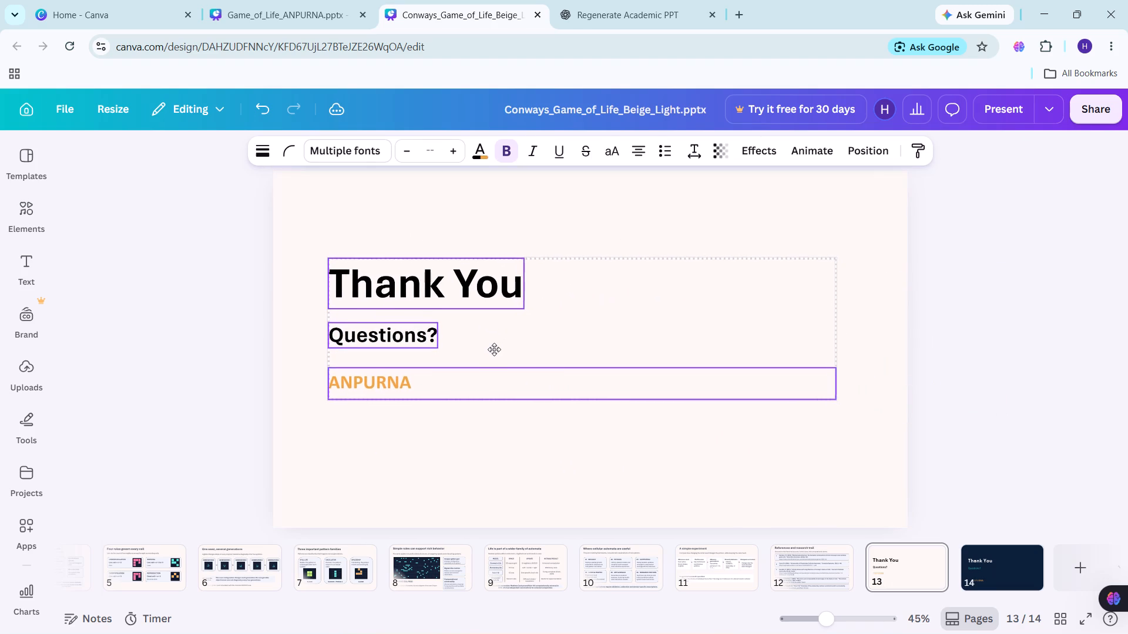
{"action": "left_click_drag", "start_coordinate": [494, 349], "coordinate": [493, 350]}
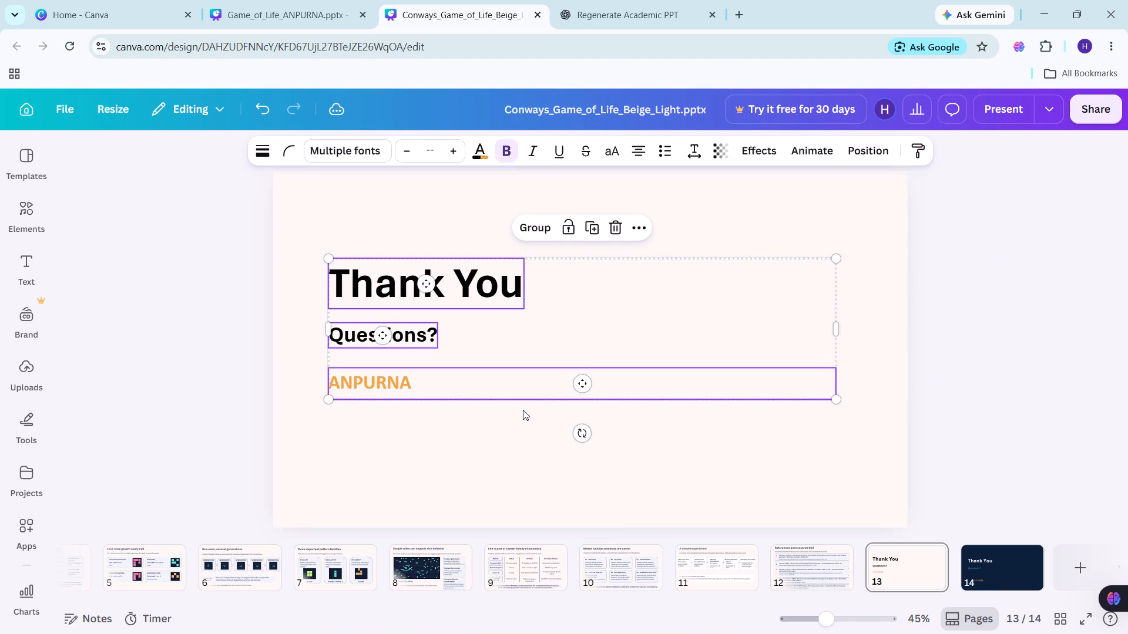
{"action": "left_click", "coordinate": [526, 423]}
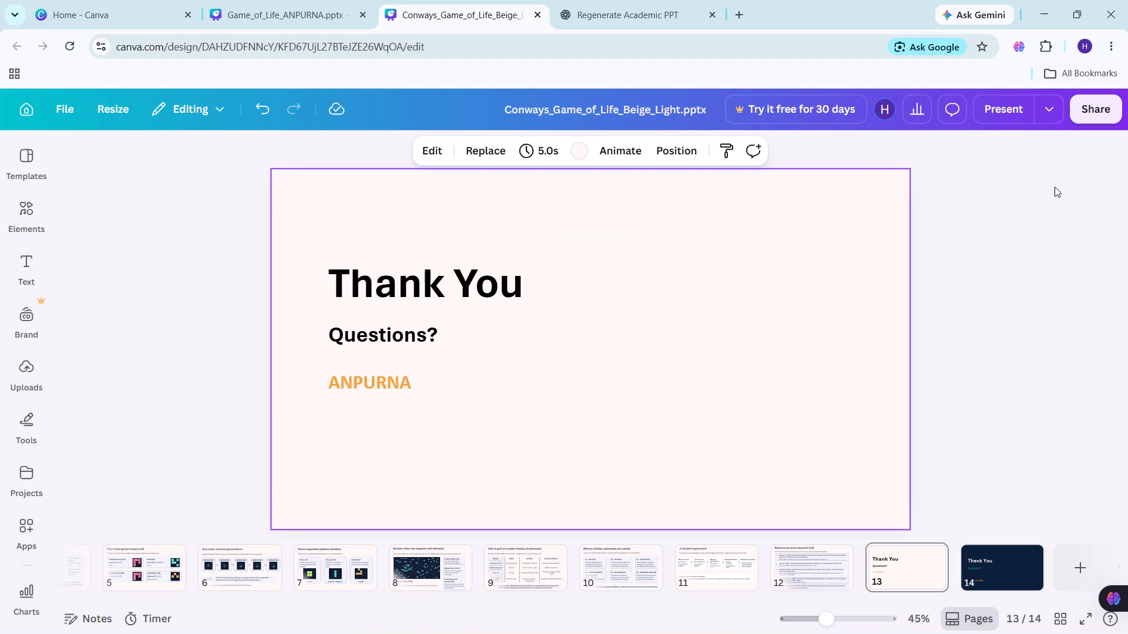
Open the sharing and export options for the presentation.
{"action": "scroll", "coordinate": [325, 593], "scroll_direction": "right", "scroll_amount": 6}
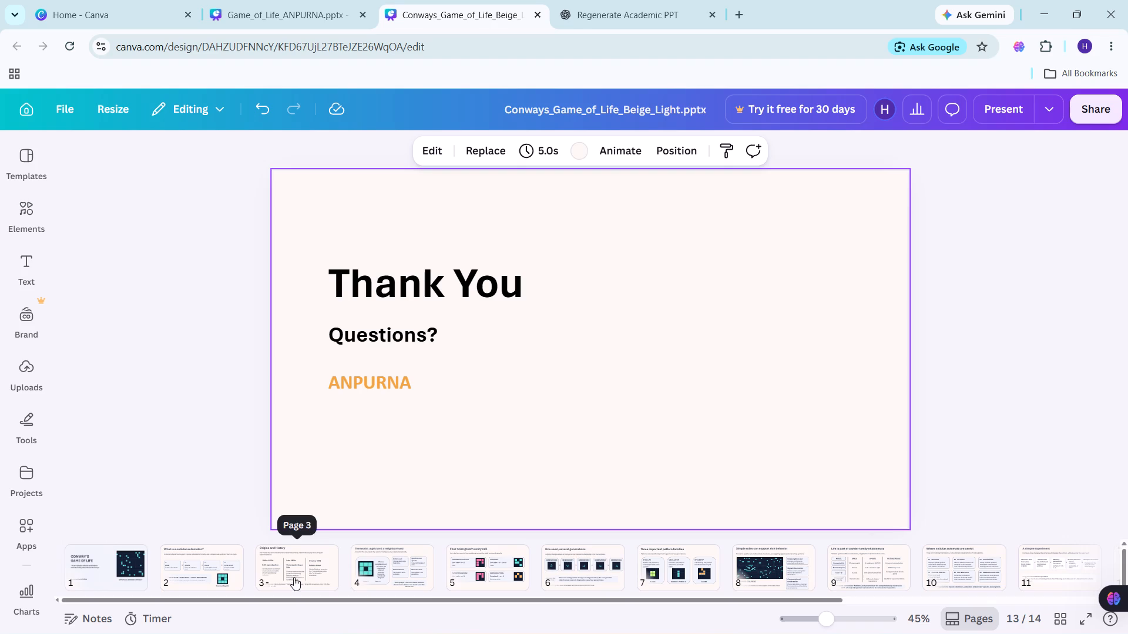
{"action": "left_click", "coordinate": [1095, 113]}
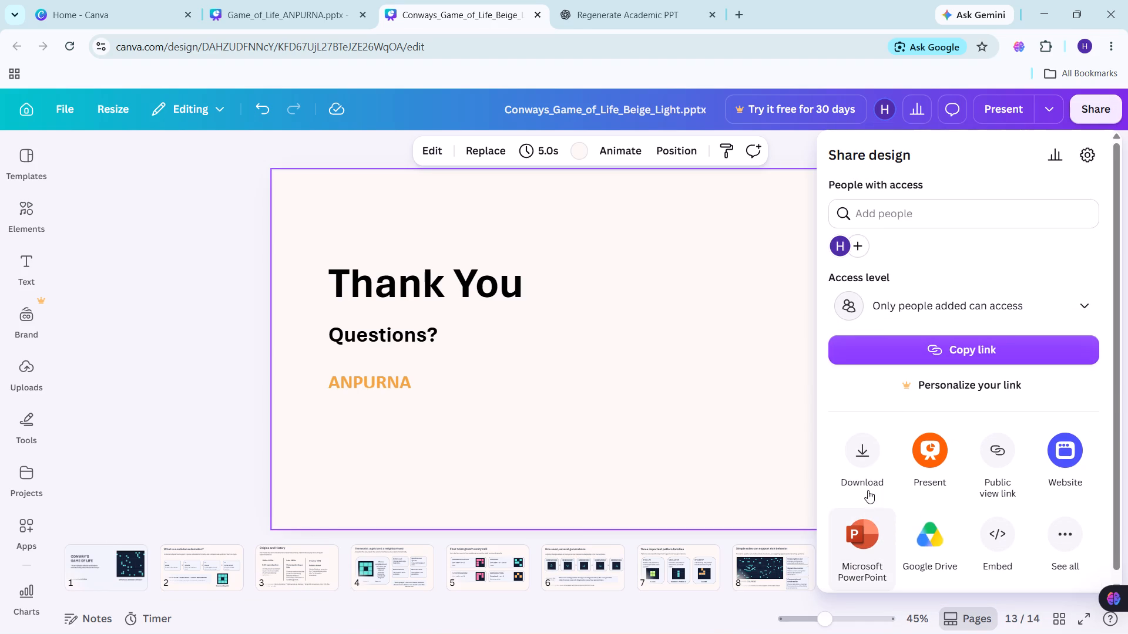
Download all pages of the presentation as a PPTX file.
{"action": "left_click", "coordinate": [869, 466]}
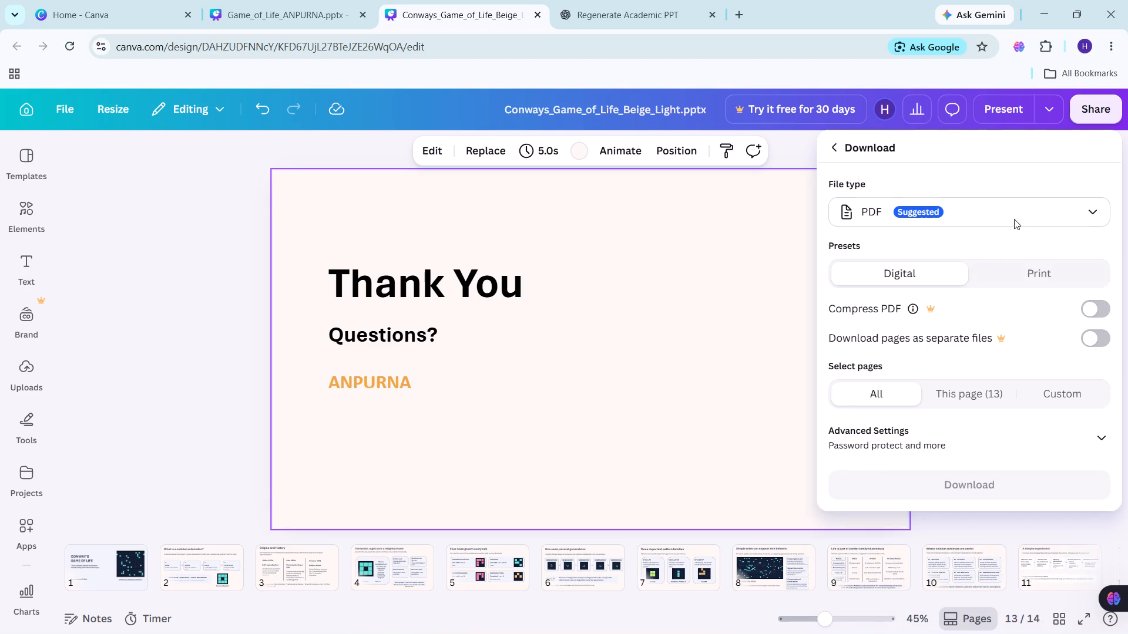
{"action": "left_click", "coordinate": [1018, 212]}
{"action": "left_click", "coordinate": [1085, 208]}
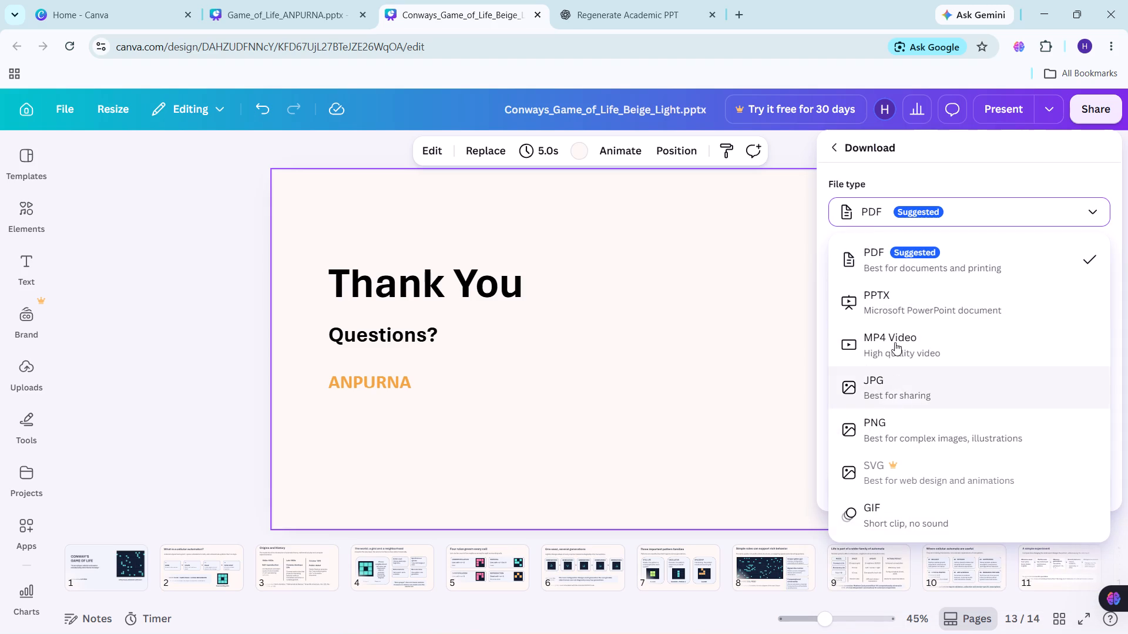
{"action": "left_click", "coordinate": [892, 309]}
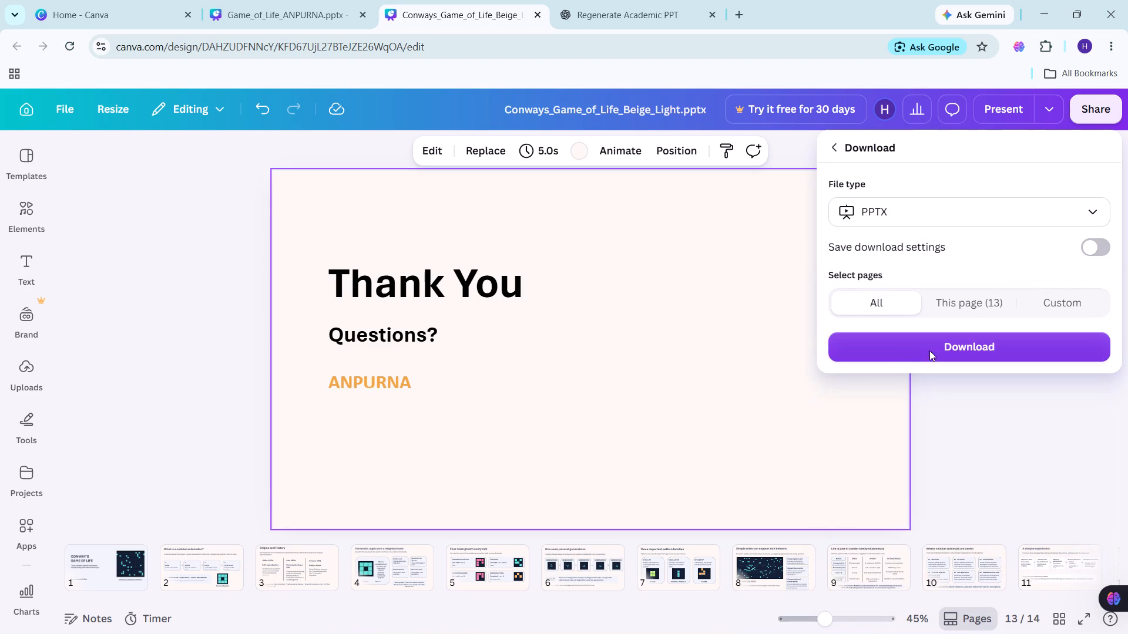
{"action": "left_click", "coordinate": [931, 343]}
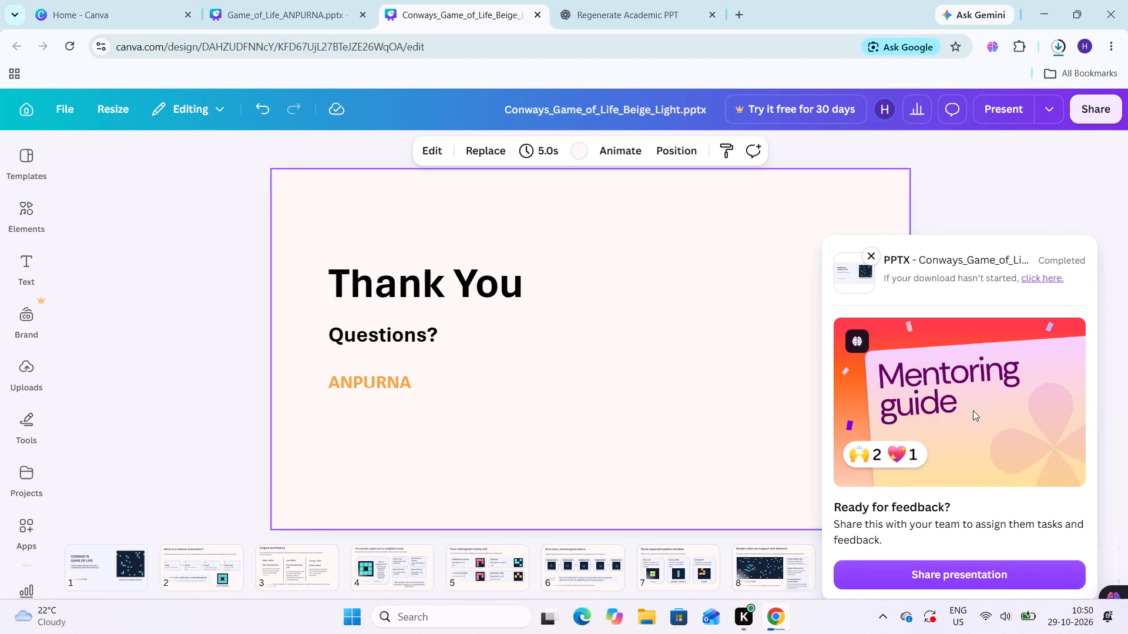
Search the computer for WhatsApp and launch it.
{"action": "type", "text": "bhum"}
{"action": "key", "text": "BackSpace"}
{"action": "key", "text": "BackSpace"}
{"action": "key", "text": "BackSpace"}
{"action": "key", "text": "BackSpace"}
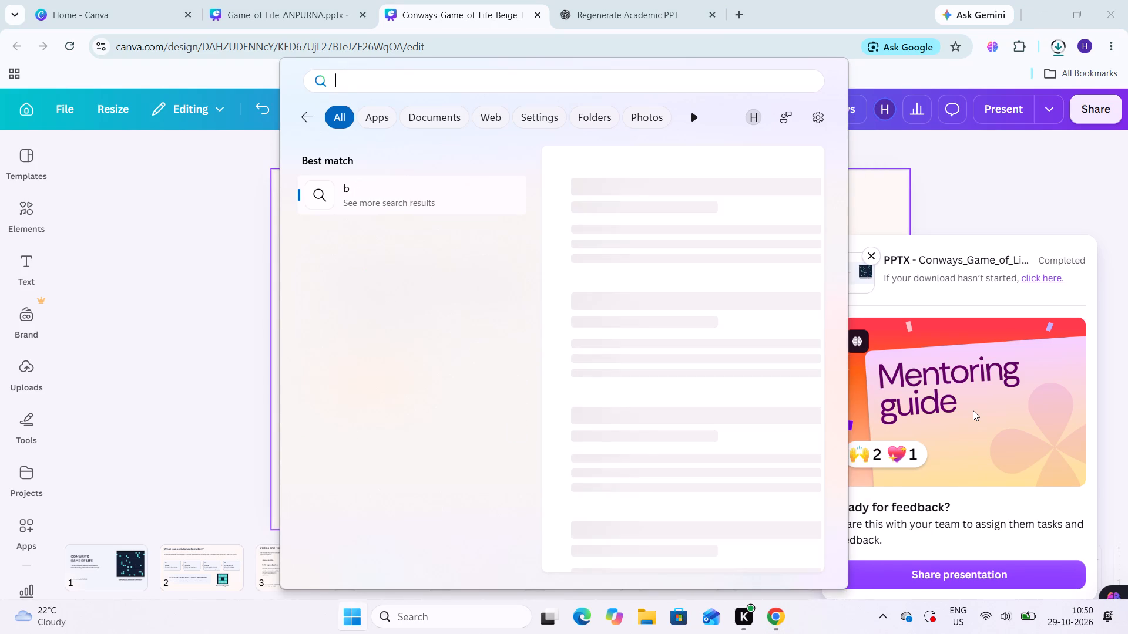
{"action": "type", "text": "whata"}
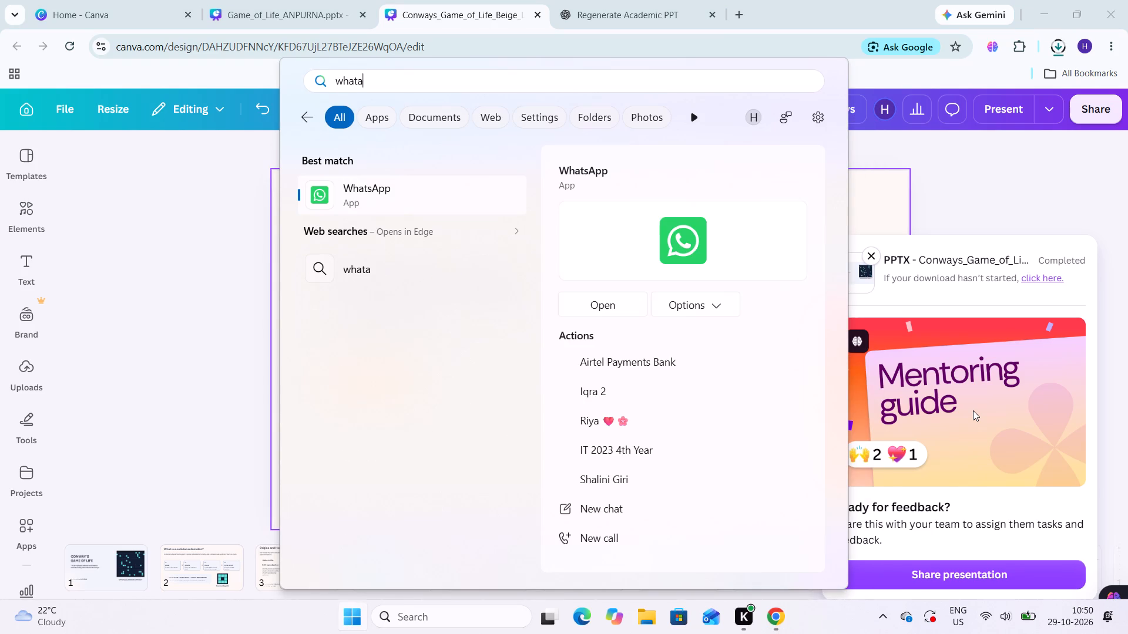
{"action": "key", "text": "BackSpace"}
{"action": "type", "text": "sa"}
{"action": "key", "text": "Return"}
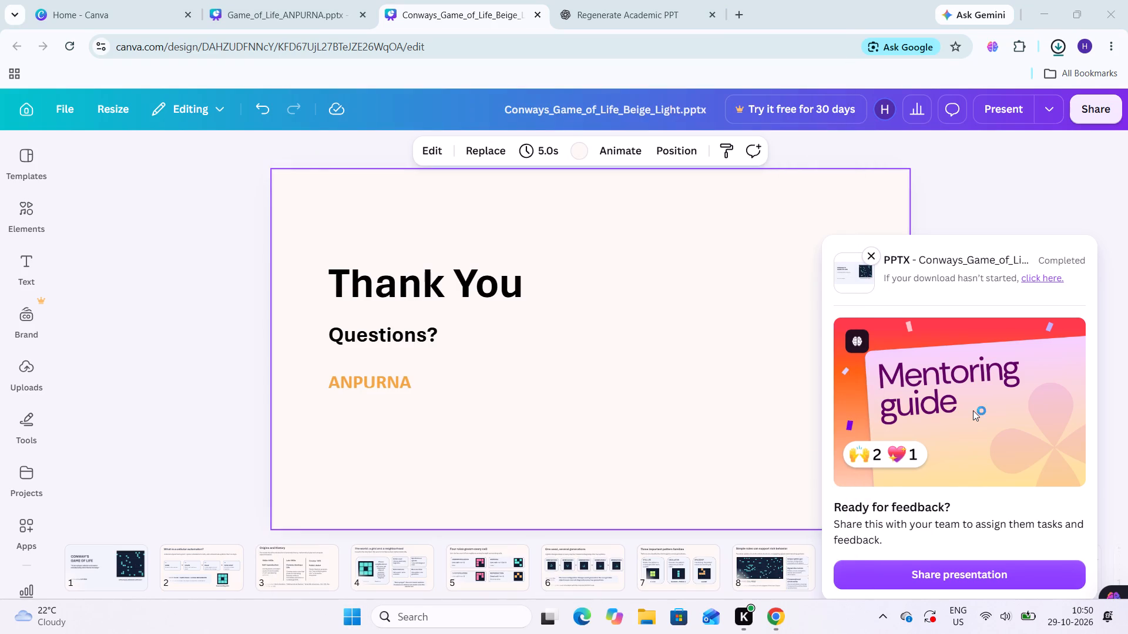
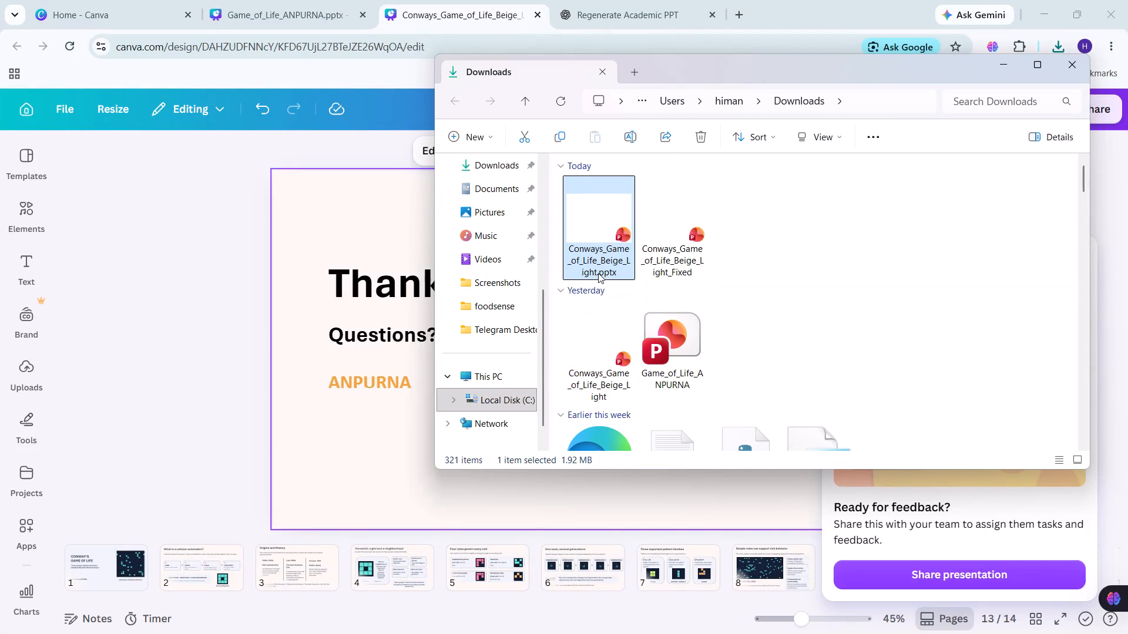
Rename the downloaded file Conways_Game_of_Life_Beige_Light.pptx in the Downloads folder as Conways_Game_of_Life.pptx.
{"action": "left_click", "coordinate": [598, 273]}
{"action": "key", "text": "Left"}
{"action": "key", "text": "Left"}
{"action": "key", "text": "Left"}
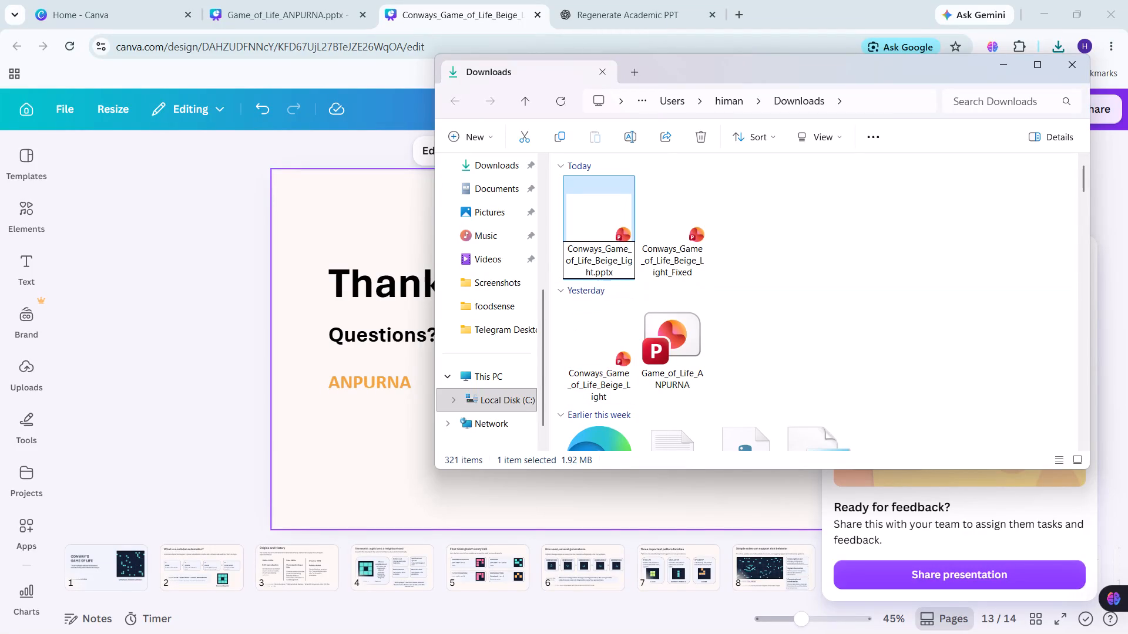
{"action": "key", "text": "Left"}
{"action": "left_click", "coordinate": [585, 267]}
{"action": "key", "text": "Right"}
{"action": "key", "text": "Right"}
{"action": "key", "text": "BackSpace"}
{"action": "key", "text": "BackSpace"}
{"action": "key", "text": "BackSpace"}
{"action": "key", "text": "BackSpace"}
{"action": "key", "text": "BackSpace"}
{"action": "key", "text": "BackSpace"}
{"action": "key", "text": "BackSpace"}
{"action": "key", "text": "BackSpace"}
{"action": "key", "text": "BackSpace"}
{"action": "key", "text": "BackSpace"}
{"action": "key", "text": "BackSpace"}
{"action": "key", "text": "BackSpace"}
{"action": "key", "text": "BackSpace"}
{"action": "key", "text": "BackSpace"}
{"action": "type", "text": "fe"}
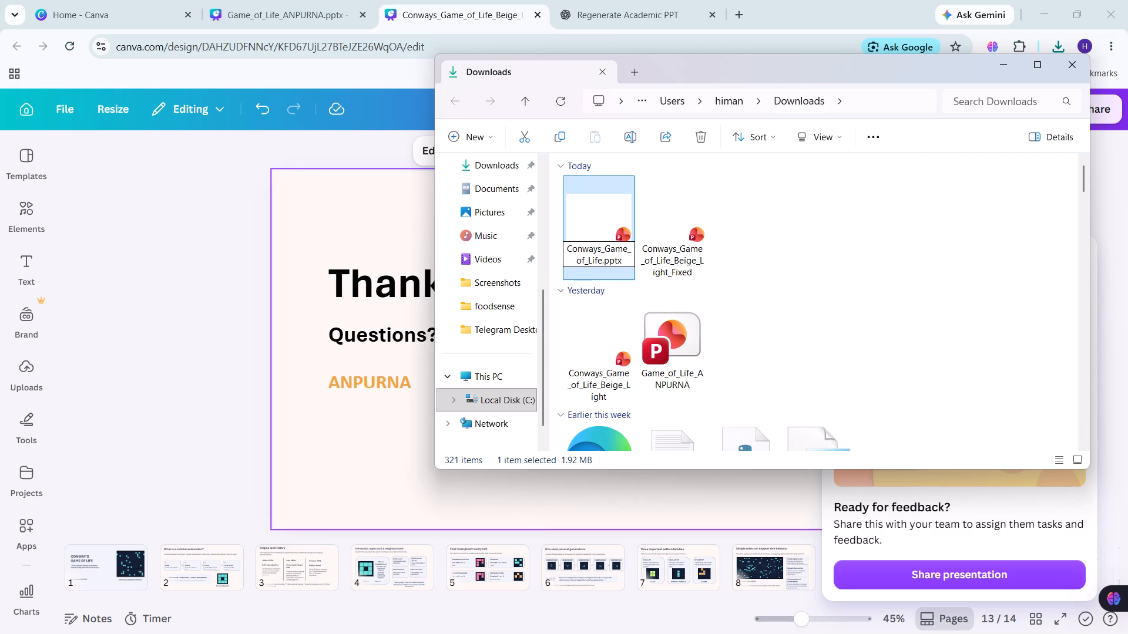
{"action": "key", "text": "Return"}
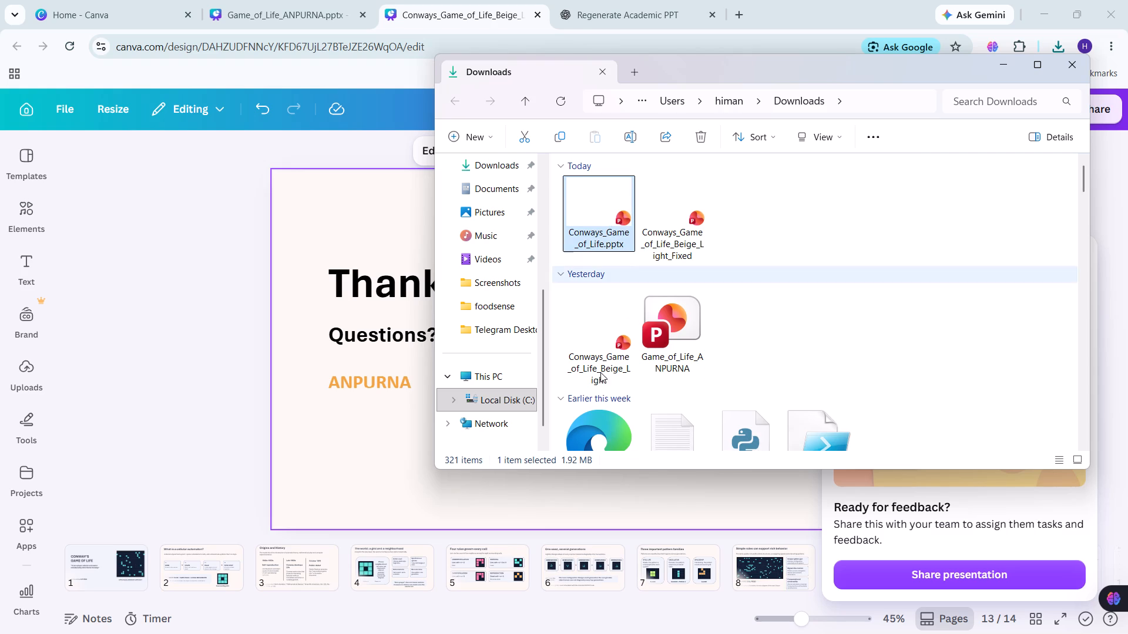
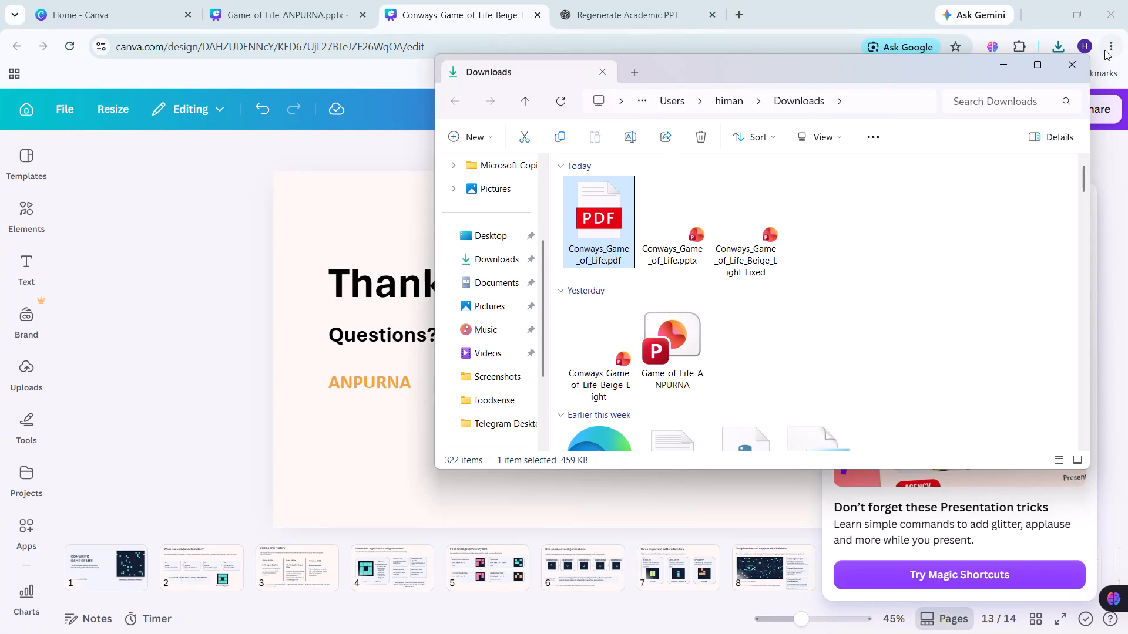
Close the Downloads folder window, return to the Canva presentation and dismiss the PDF Standard download notice.
{"action": "left_click", "coordinate": [1085, 70]}
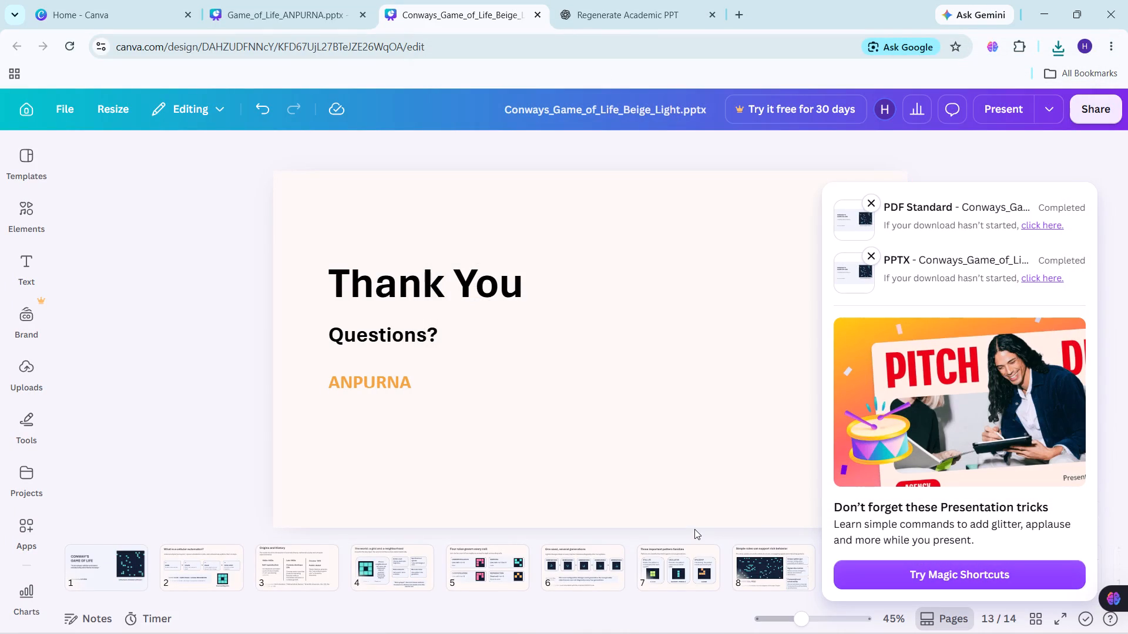
{"action": "left_click", "coordinate": [865, 203]}
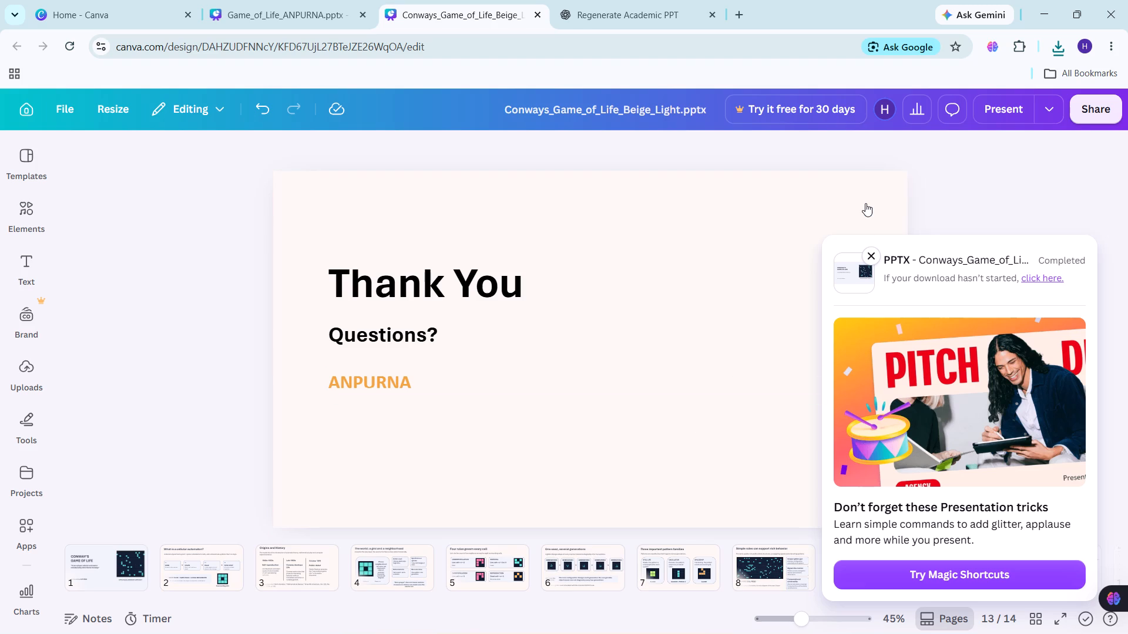
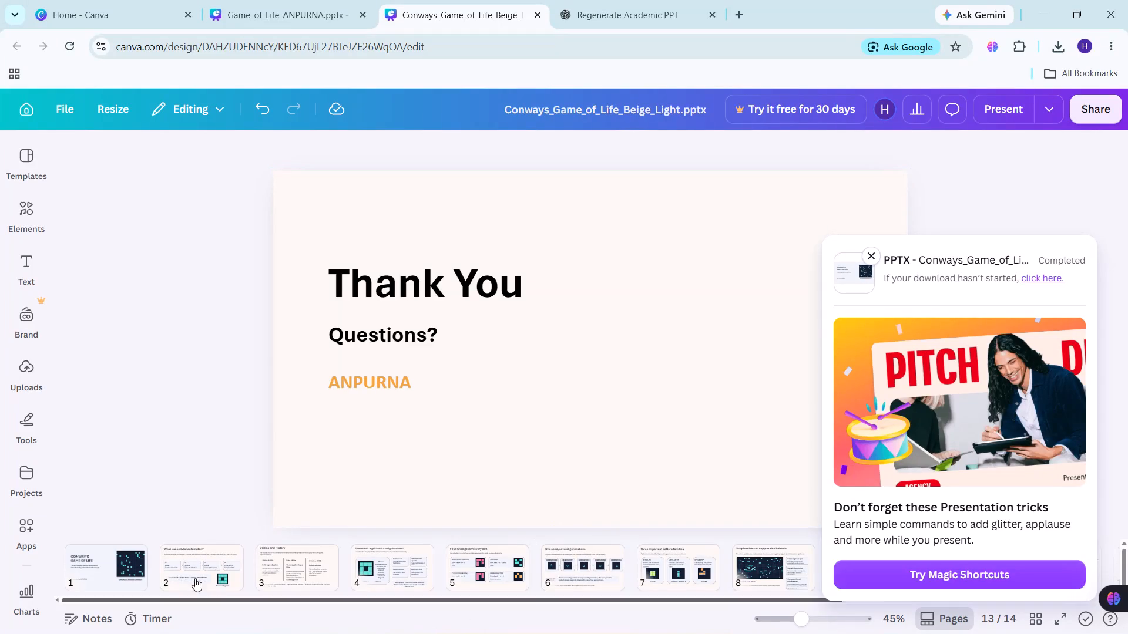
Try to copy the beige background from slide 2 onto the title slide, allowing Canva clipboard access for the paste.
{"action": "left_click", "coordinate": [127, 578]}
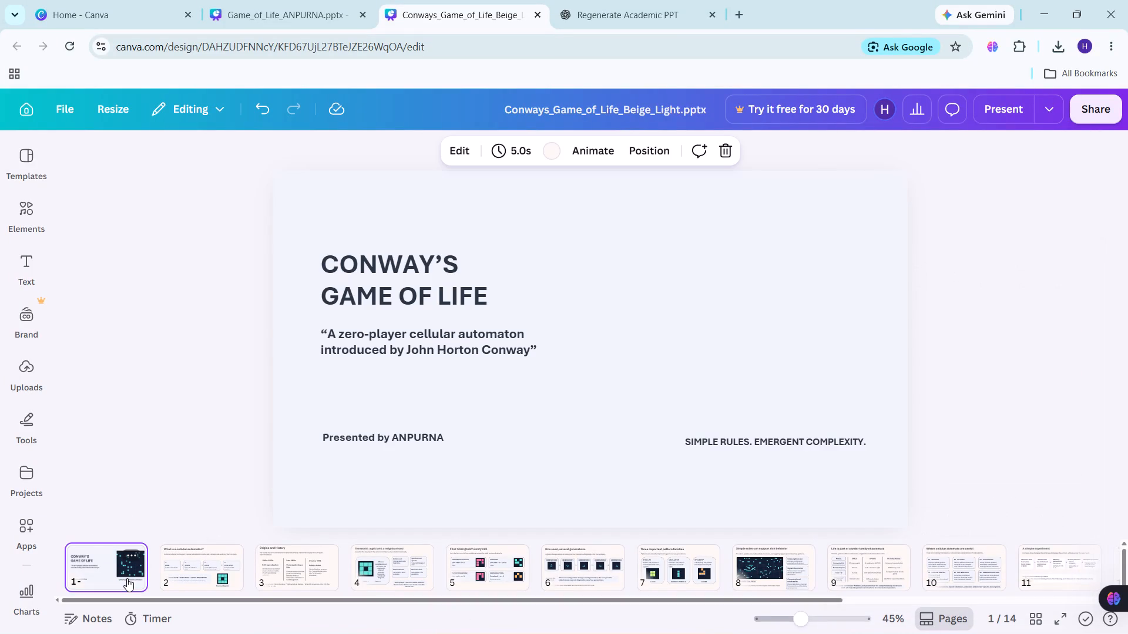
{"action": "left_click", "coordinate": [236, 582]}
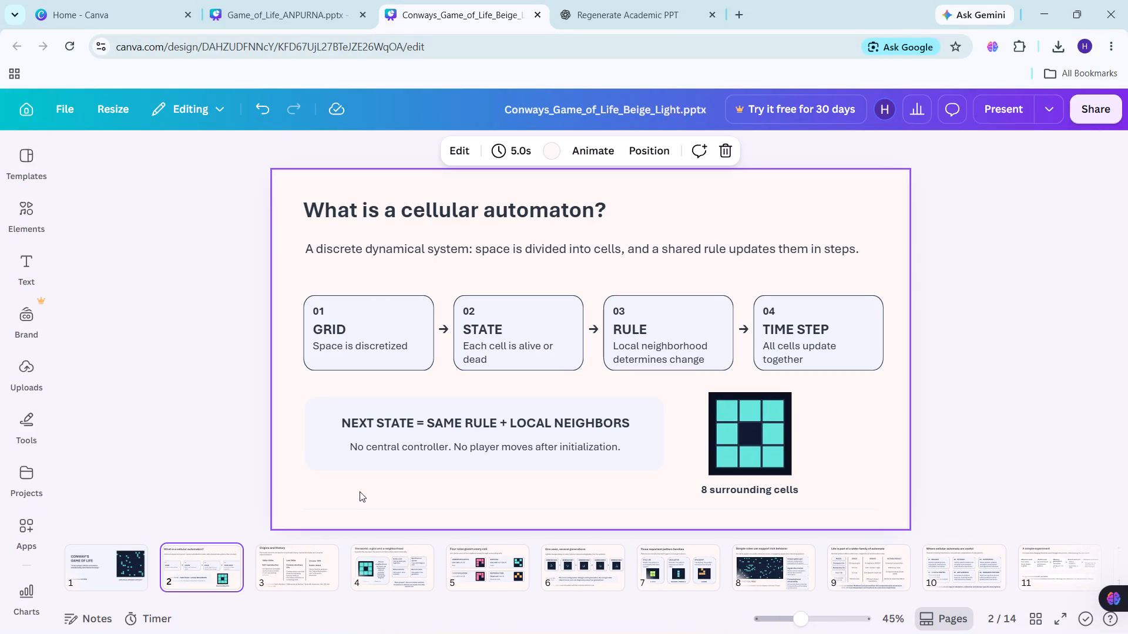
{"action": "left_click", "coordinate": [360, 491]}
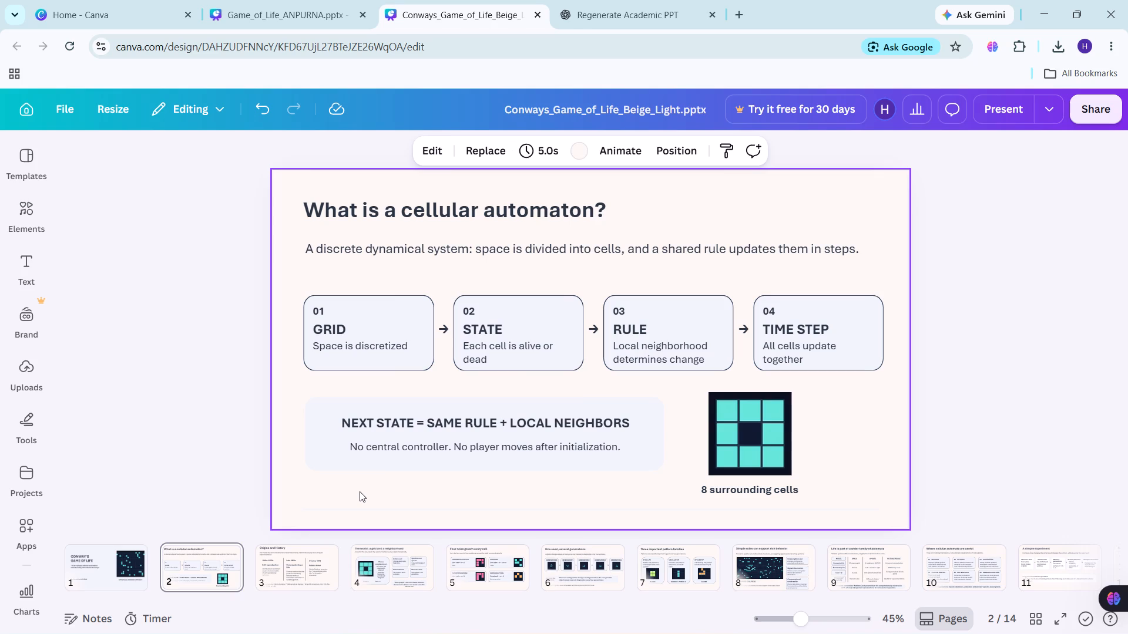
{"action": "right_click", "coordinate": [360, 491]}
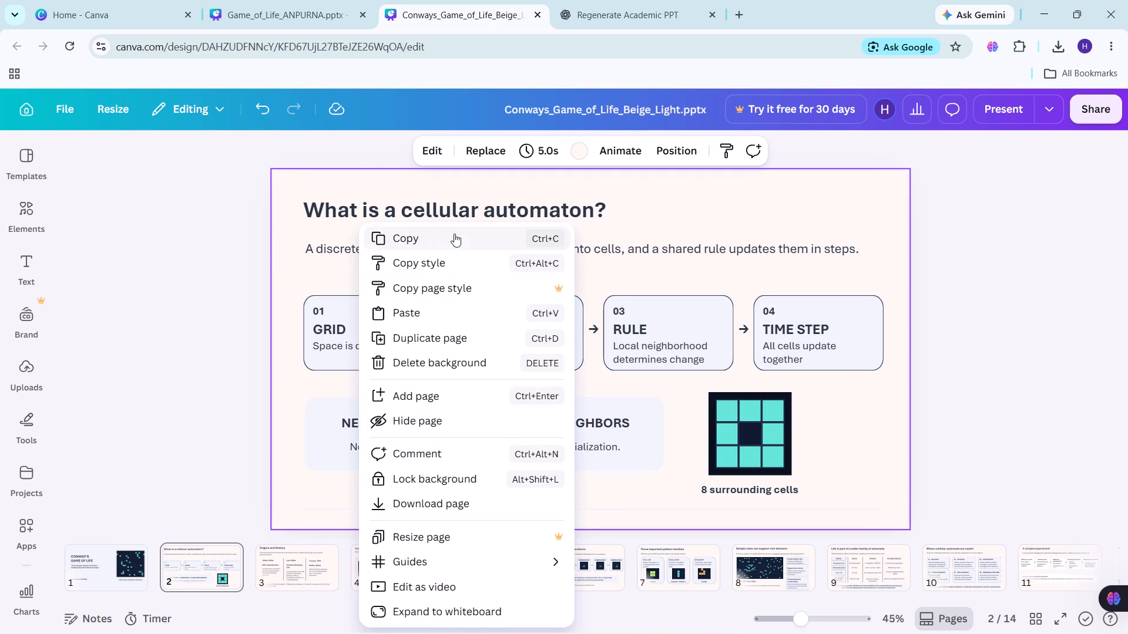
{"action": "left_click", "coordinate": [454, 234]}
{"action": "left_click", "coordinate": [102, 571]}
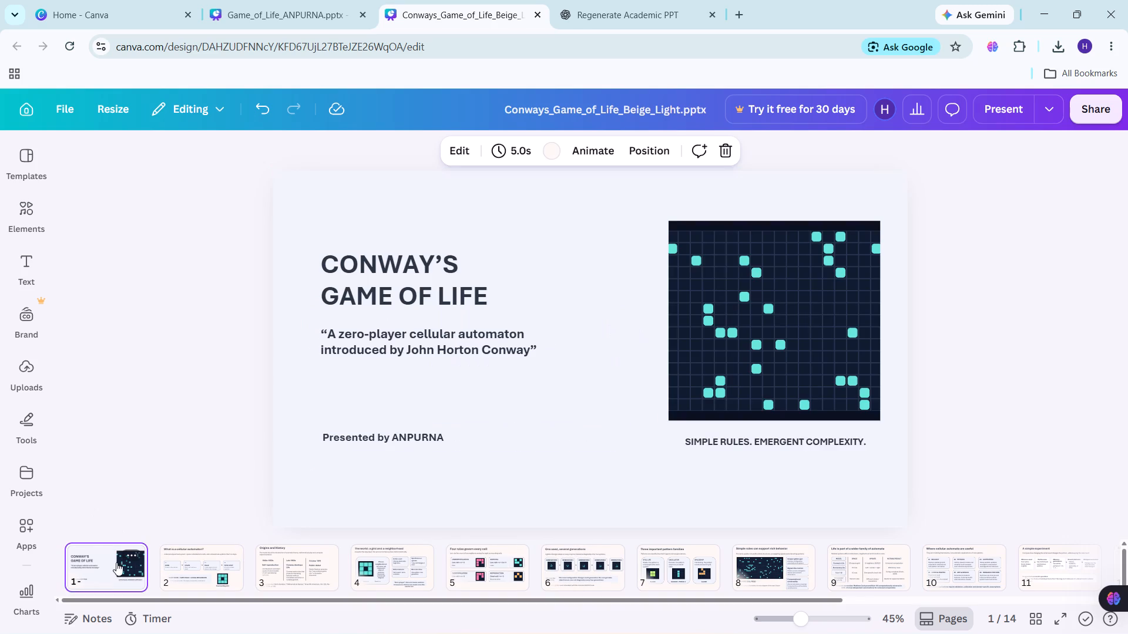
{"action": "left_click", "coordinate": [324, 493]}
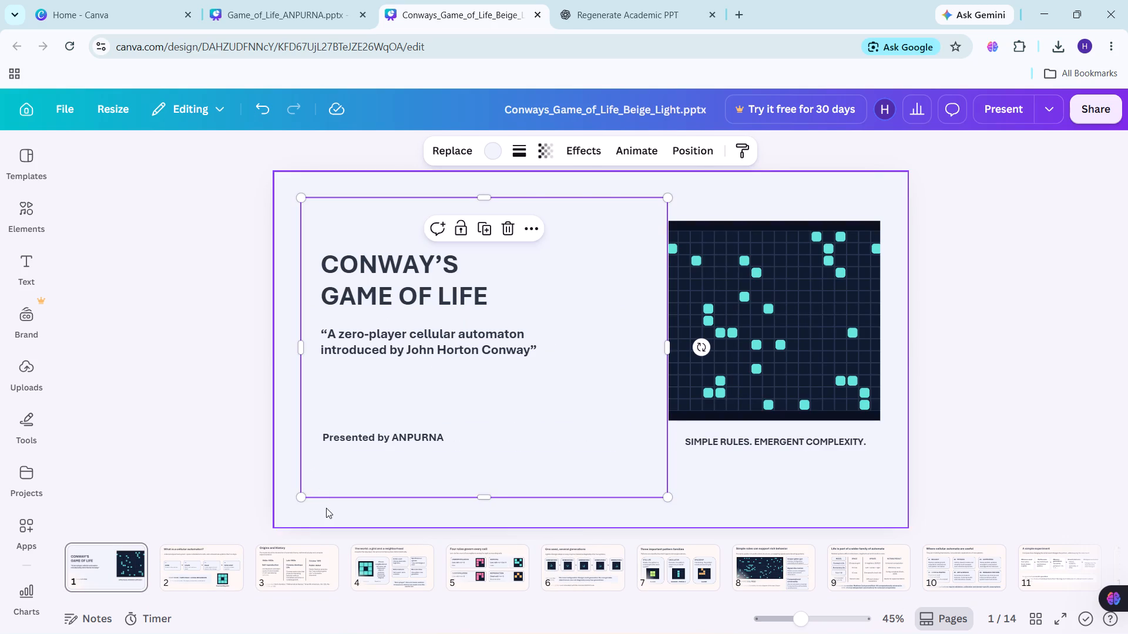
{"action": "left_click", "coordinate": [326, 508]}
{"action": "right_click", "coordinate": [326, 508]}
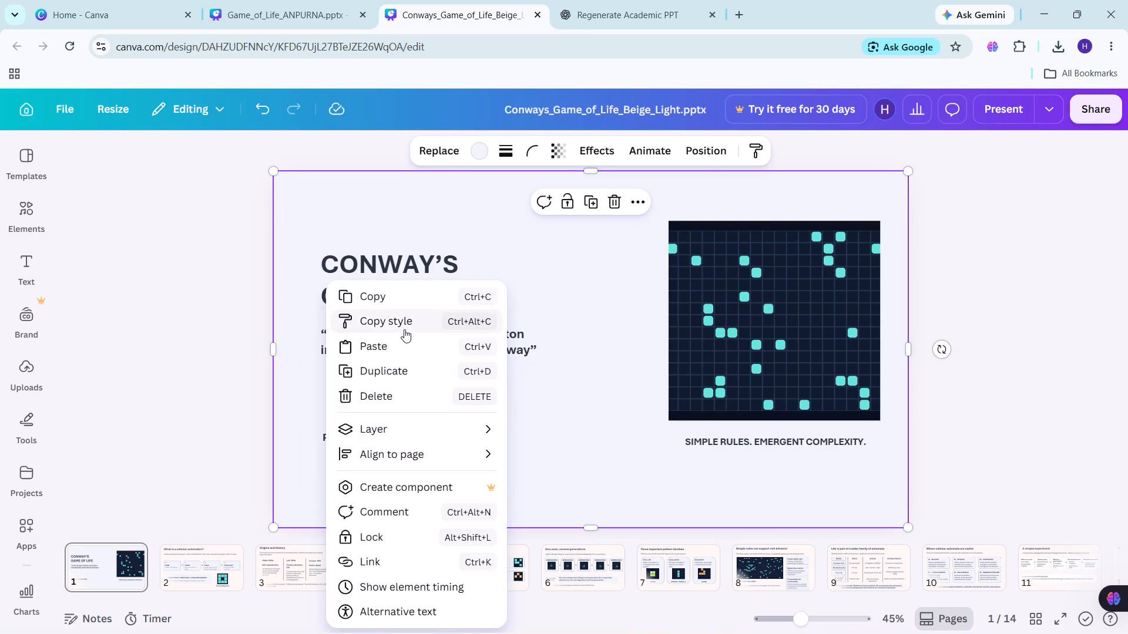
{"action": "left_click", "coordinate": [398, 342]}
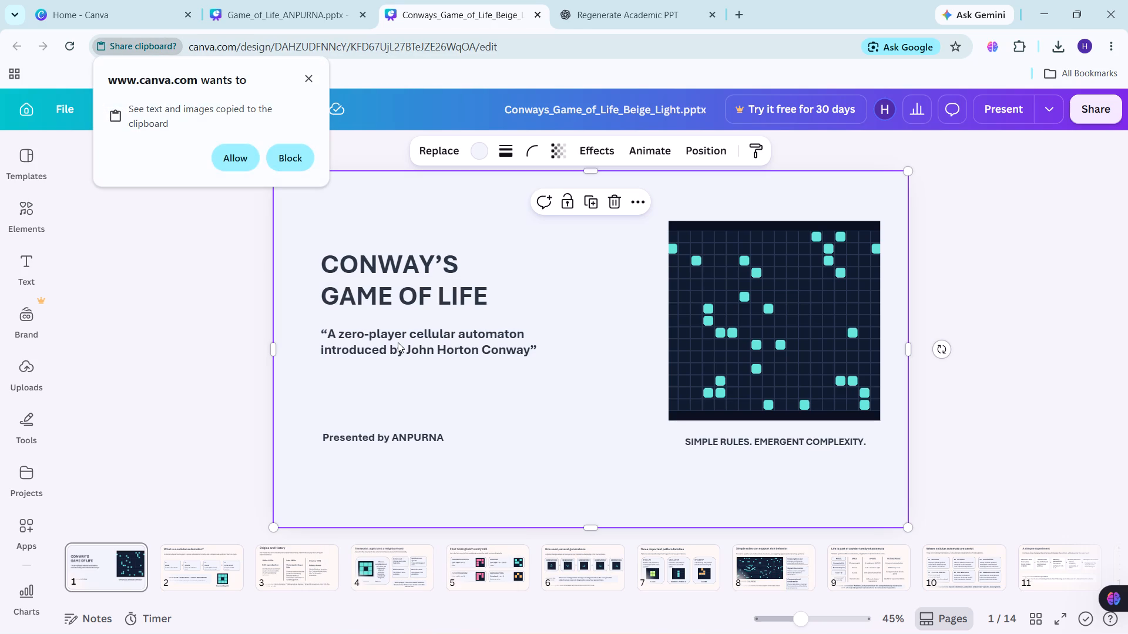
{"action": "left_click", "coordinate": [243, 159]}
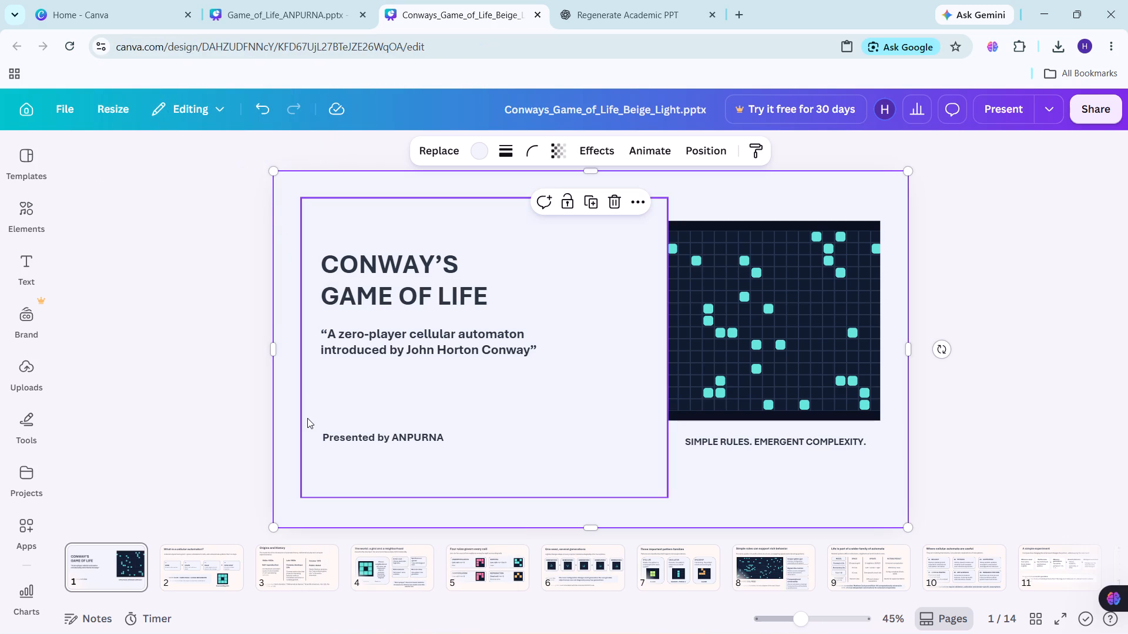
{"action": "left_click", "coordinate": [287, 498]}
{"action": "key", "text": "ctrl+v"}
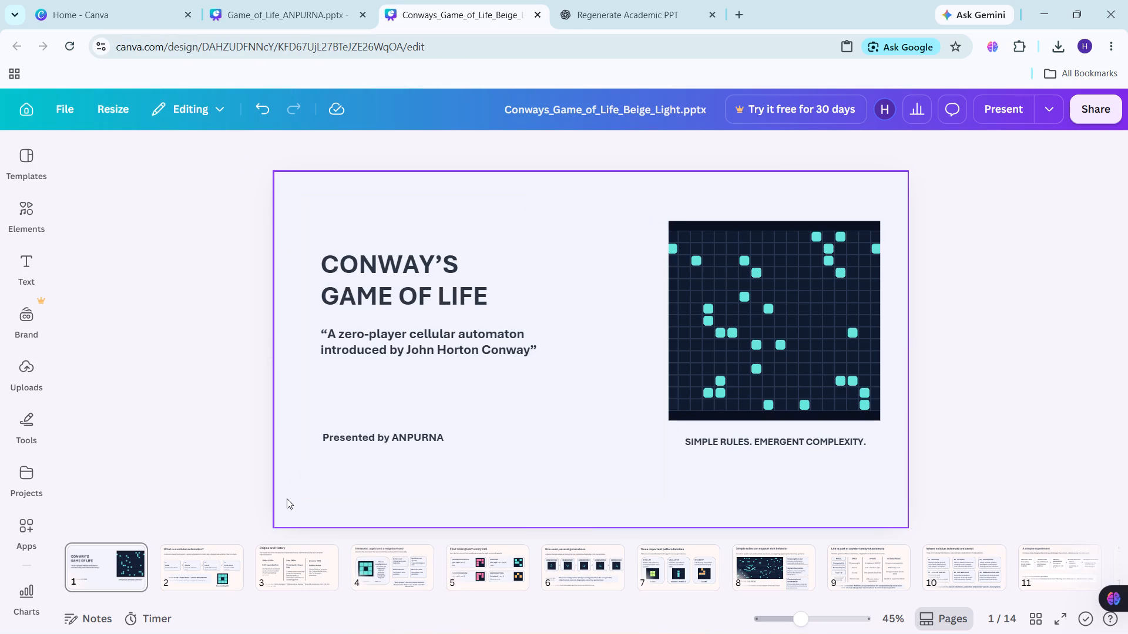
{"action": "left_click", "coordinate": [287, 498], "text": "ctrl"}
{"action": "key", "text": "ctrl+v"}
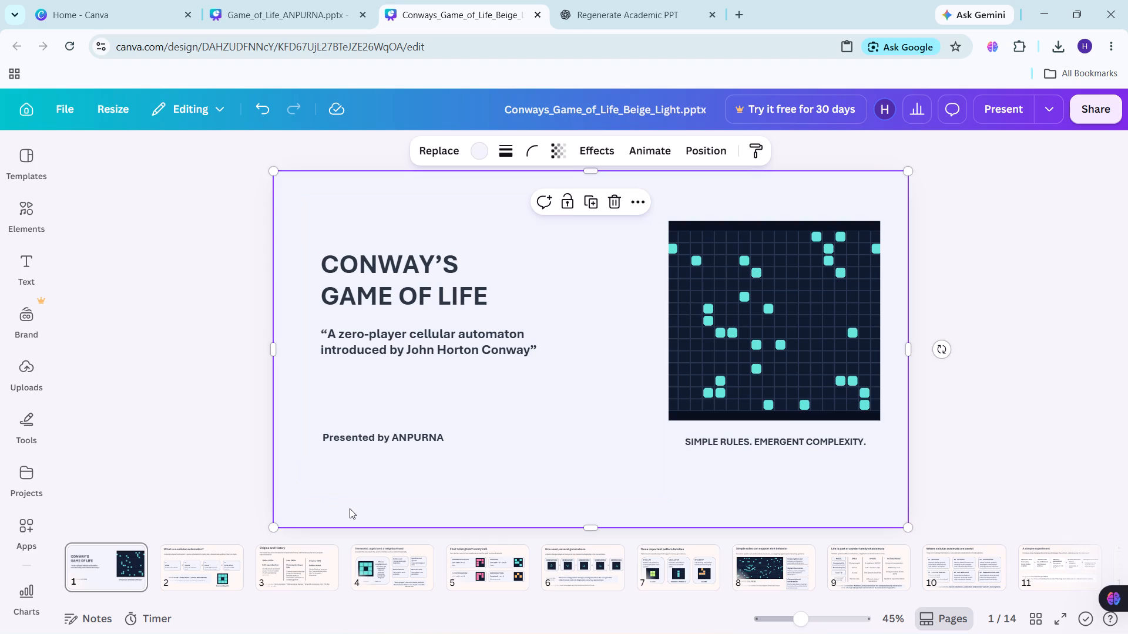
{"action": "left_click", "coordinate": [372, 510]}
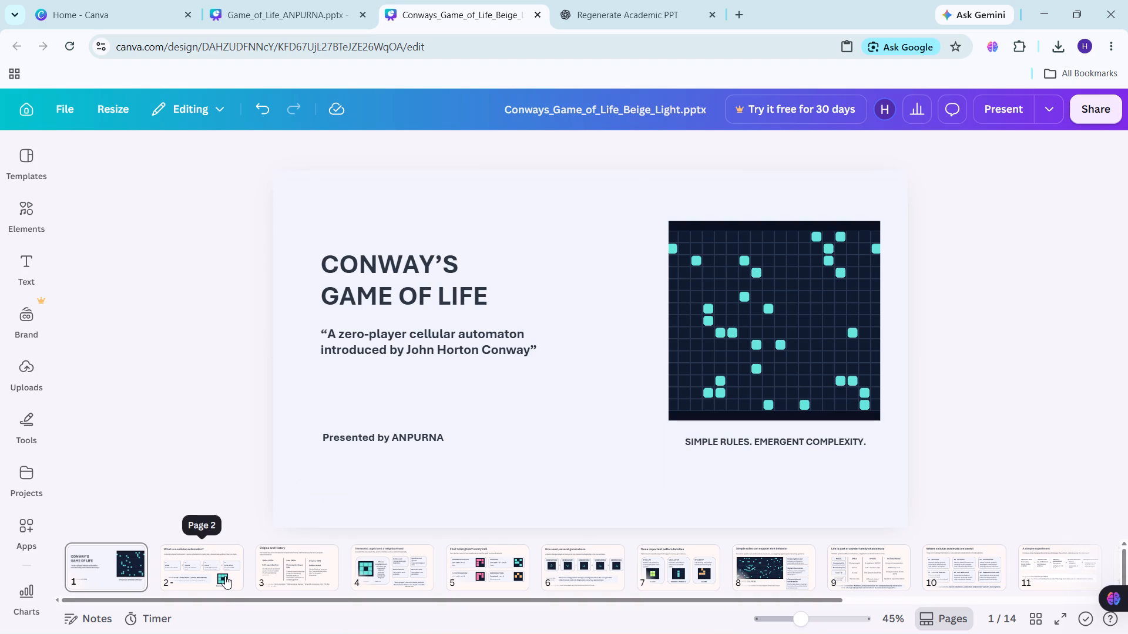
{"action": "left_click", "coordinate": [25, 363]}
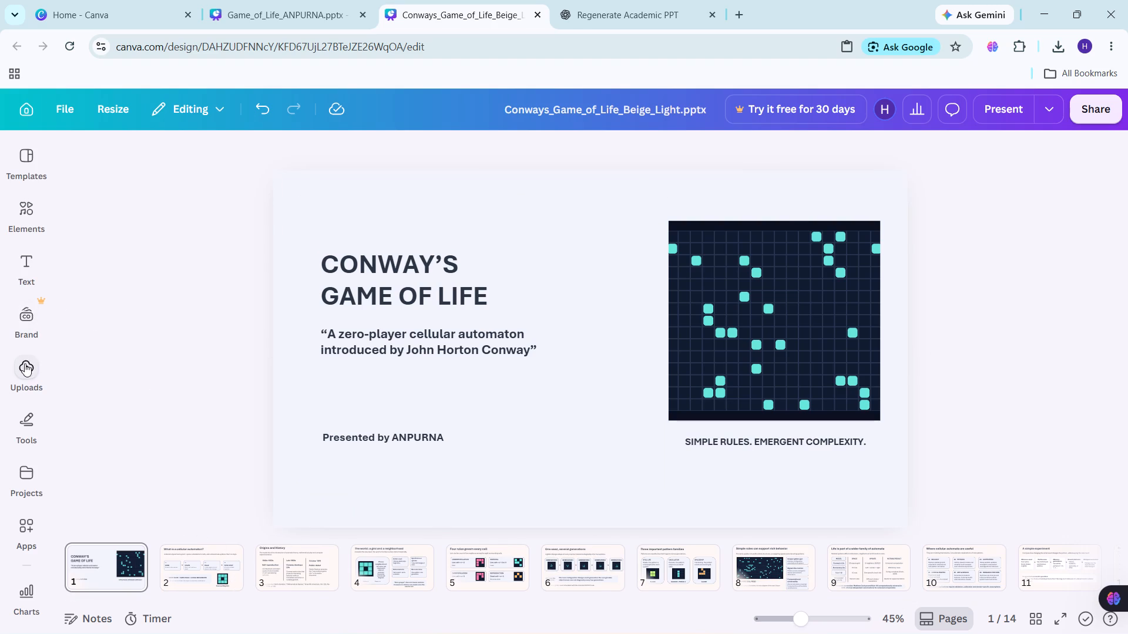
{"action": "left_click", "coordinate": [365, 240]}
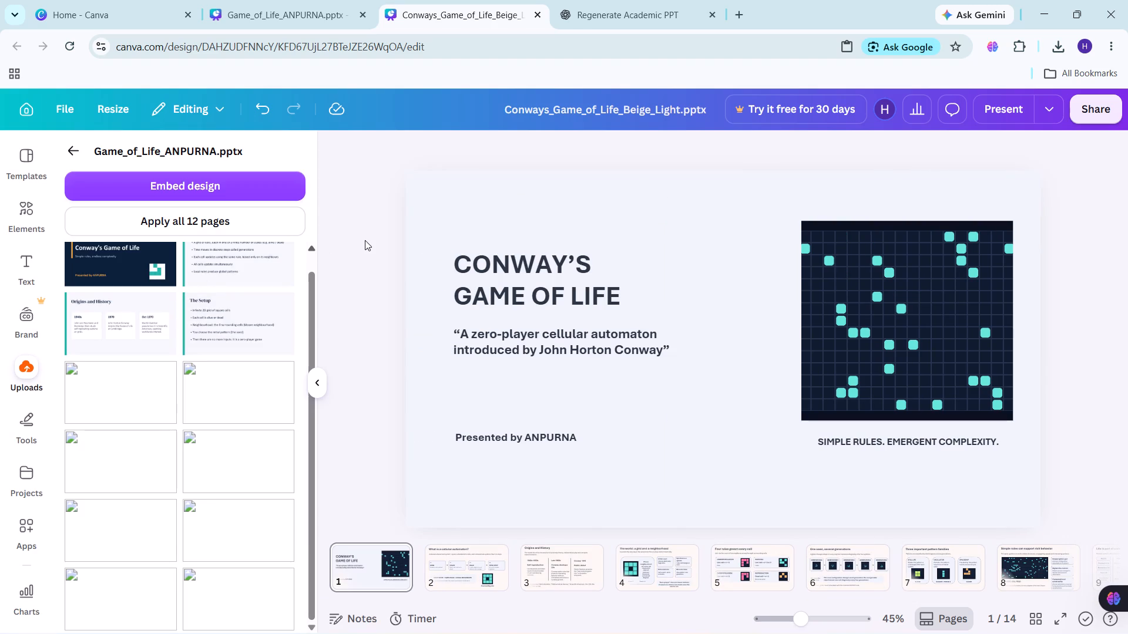
Delete the faint horizontal line along the bottom of slide 2, "What is a cellular automaton?".
{"action": "left_click", "coordinate": [464, 566]}
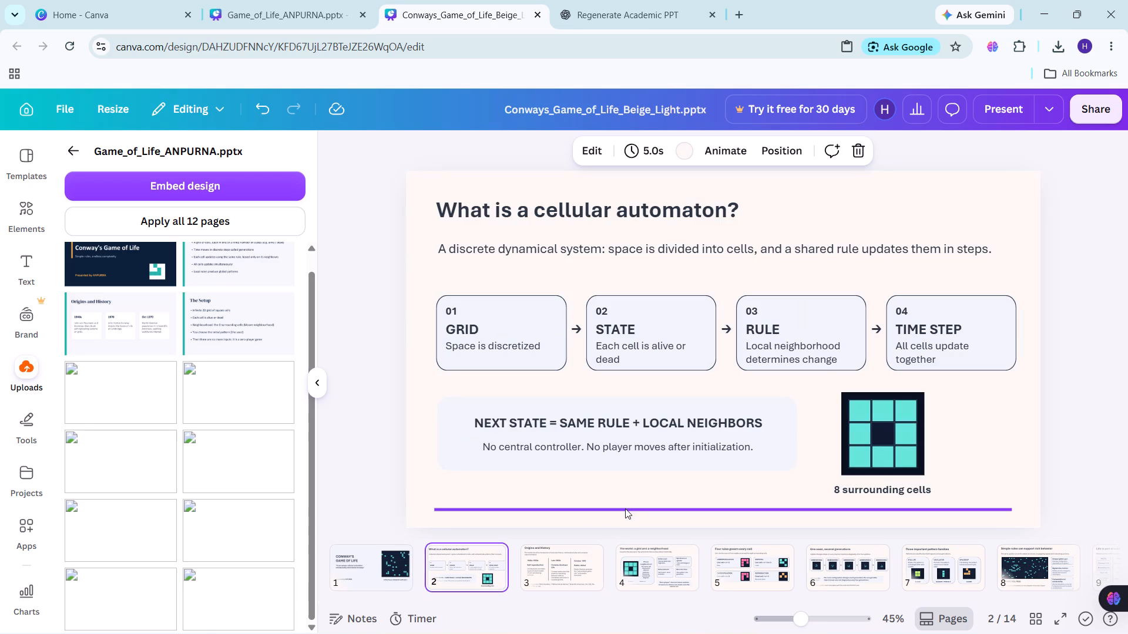
{"action": "double_click", "coordinate": [625, 510]}
{"action": "left_click", "coordinate": [625, 508]}
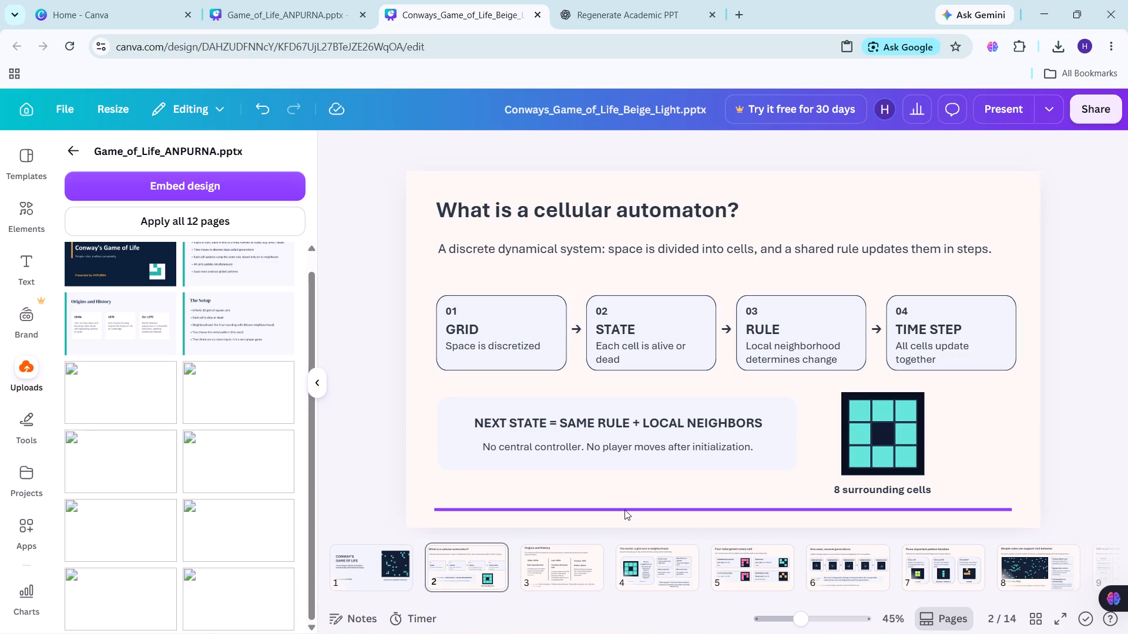
{"action": "left_click", "coordinate": [625, 509]}
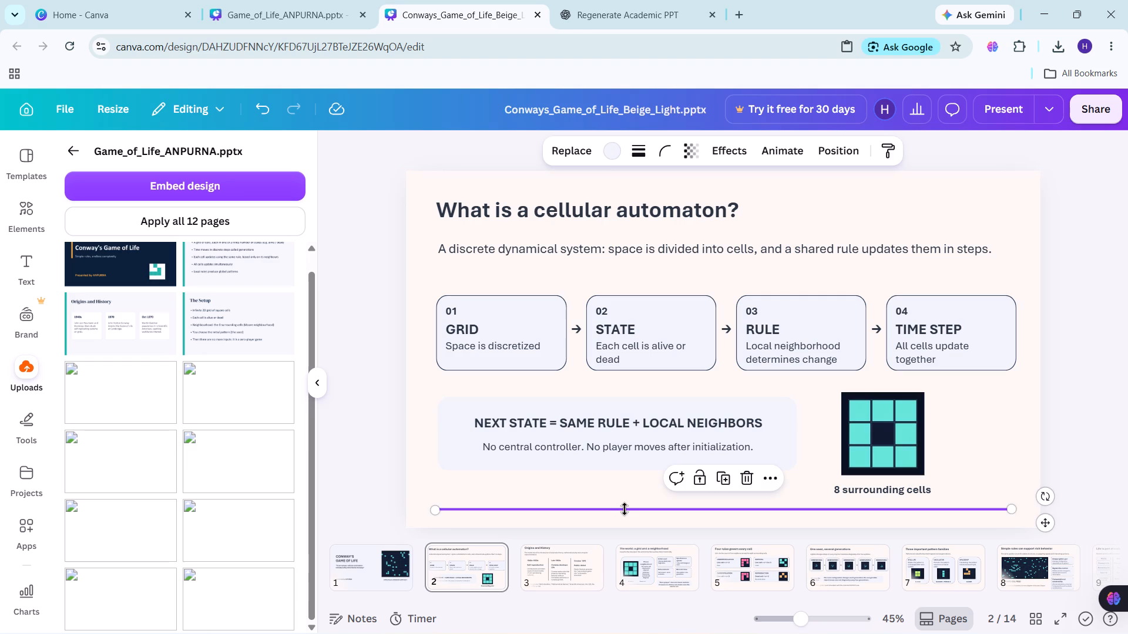
{"action": "key", "text": "Delete"}
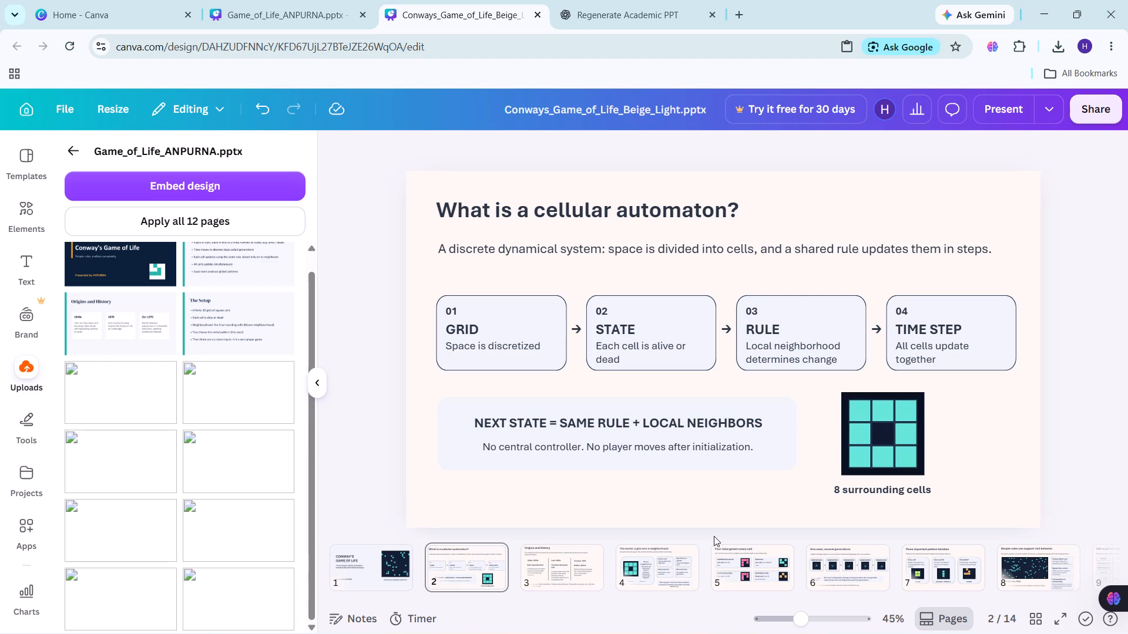
Delete the faint horizontal line crossing the three columns on slide 3, "Origins and History".
{"action": "left_click", "coordinate": [577, 569]}
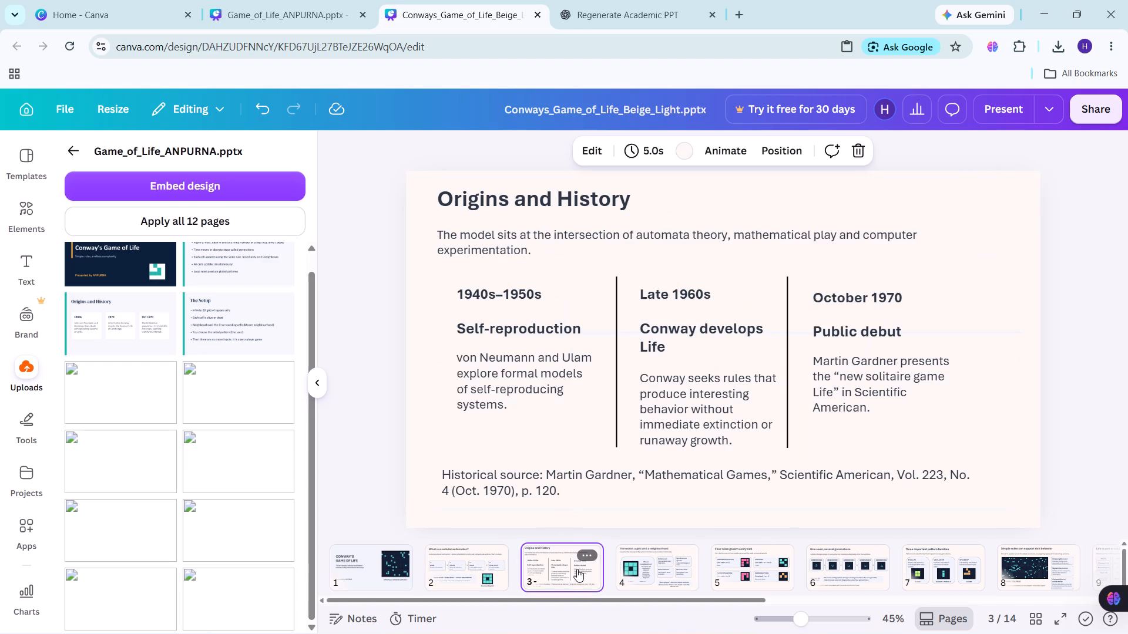
{"action": "left_click", "coordinate": [500, 571]}
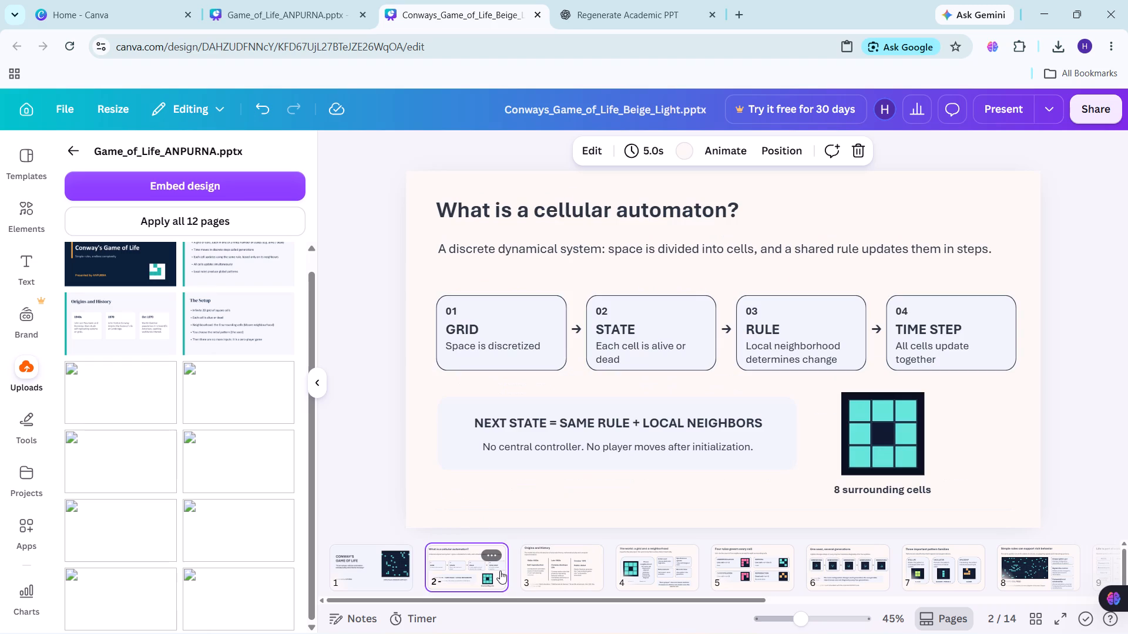
{"action": "left_click", "coordinate": [553, 562]}
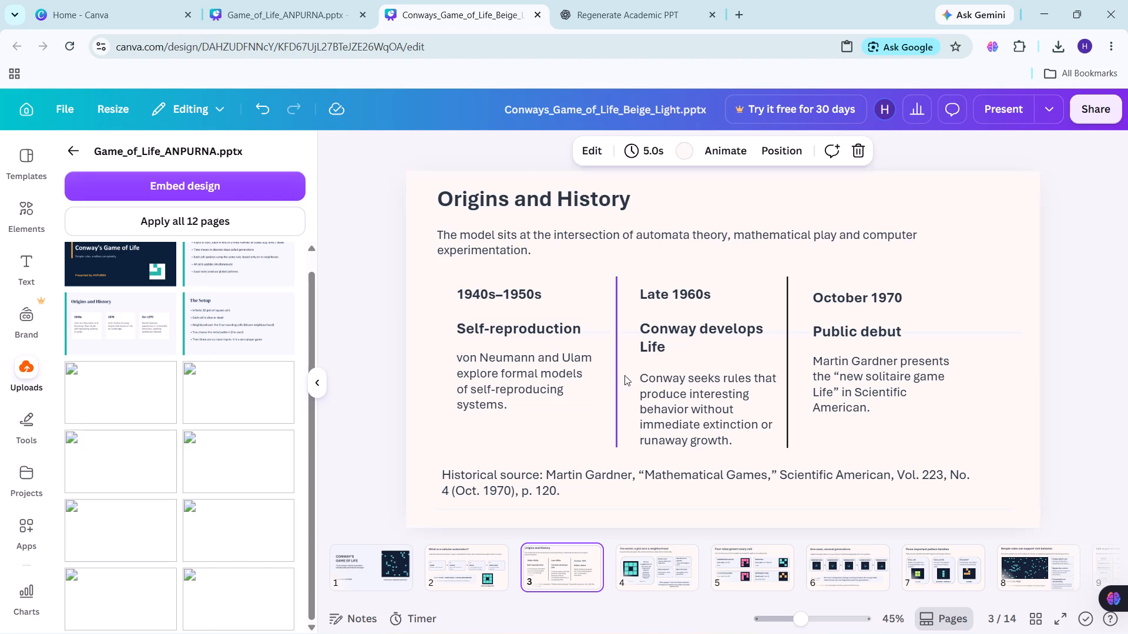
{"action": "left_click", "coordinate": [960, 333]}
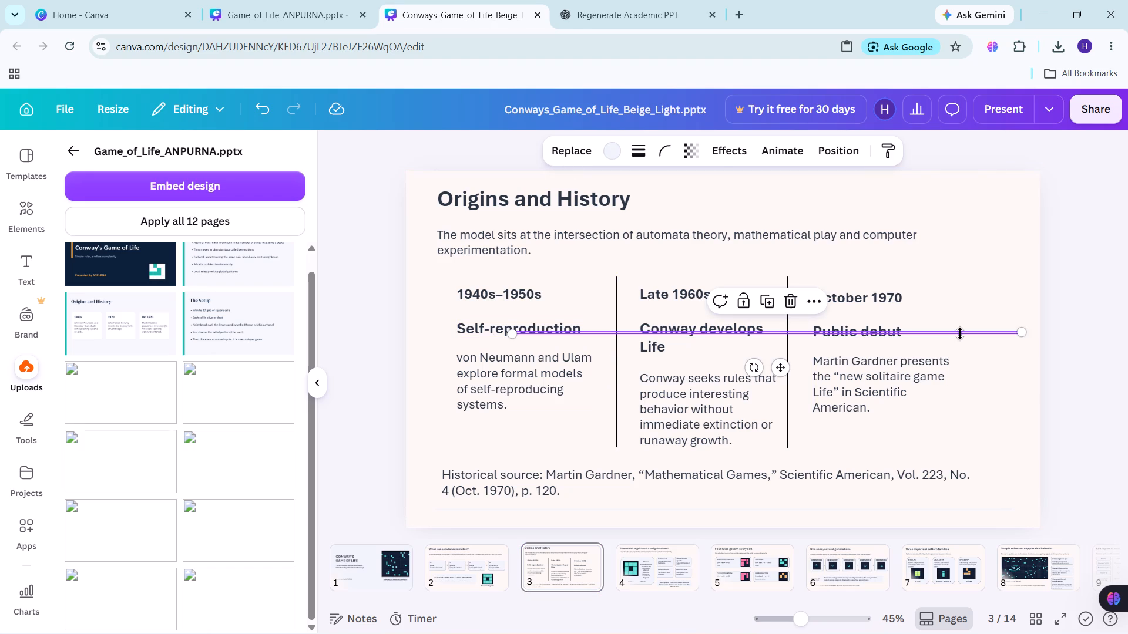
{"action": "key", "text": "Delete"}
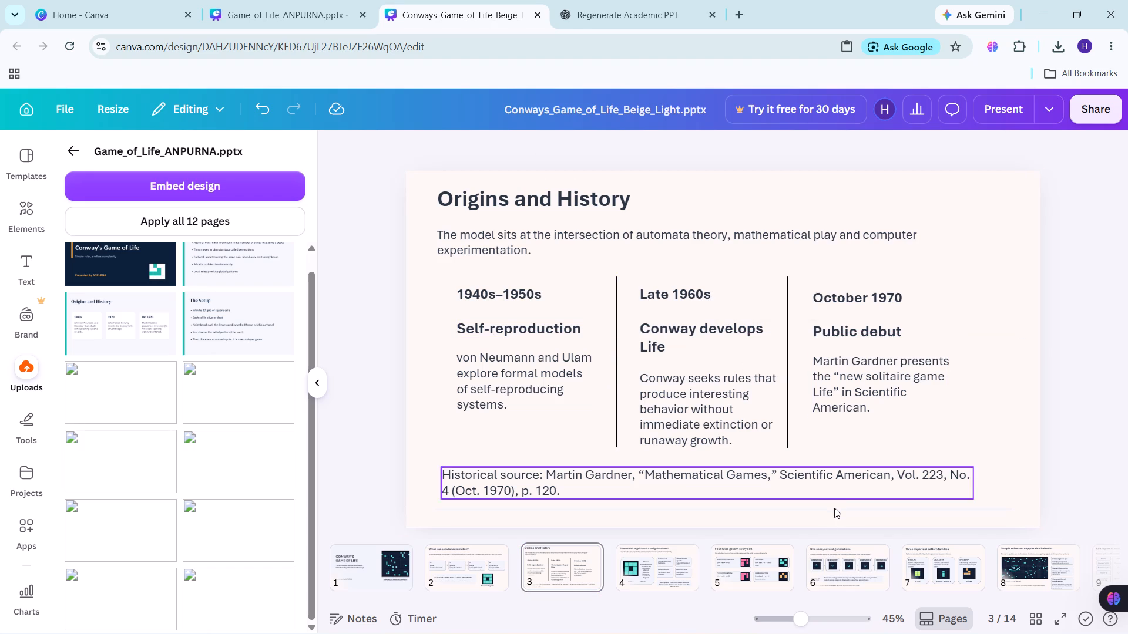
Delete the faint horizontal line along the bottom of slide 4, "The world: a grid and a neighborhood".
{"action": "left_click", "coordinate": [674, 567]}
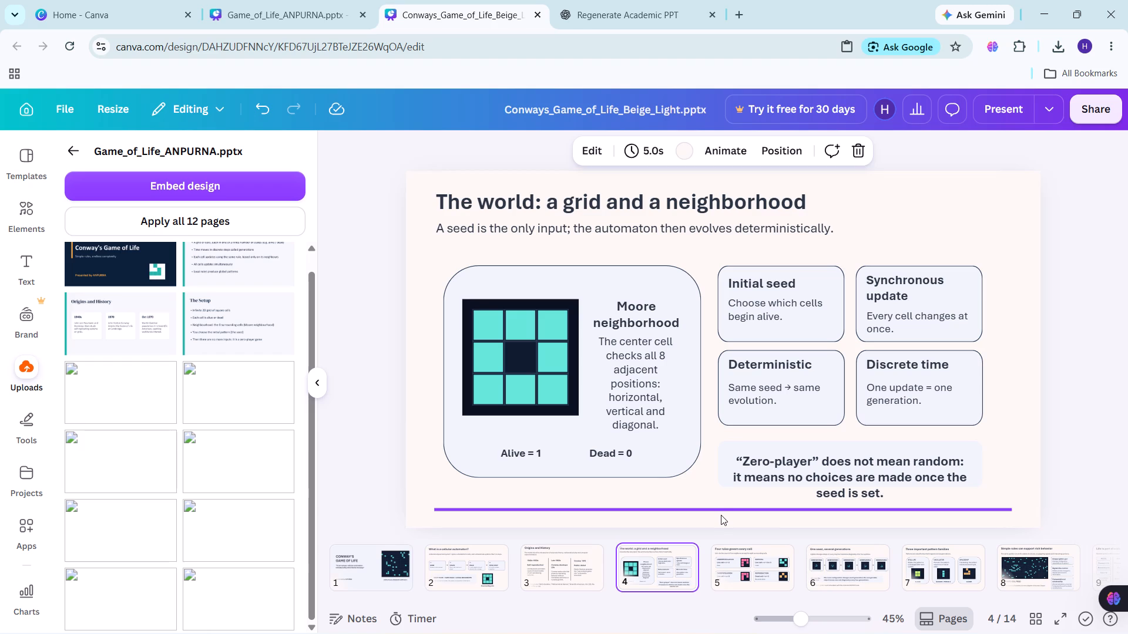
{"action": "left_click", "coordinate": [723, 508]}
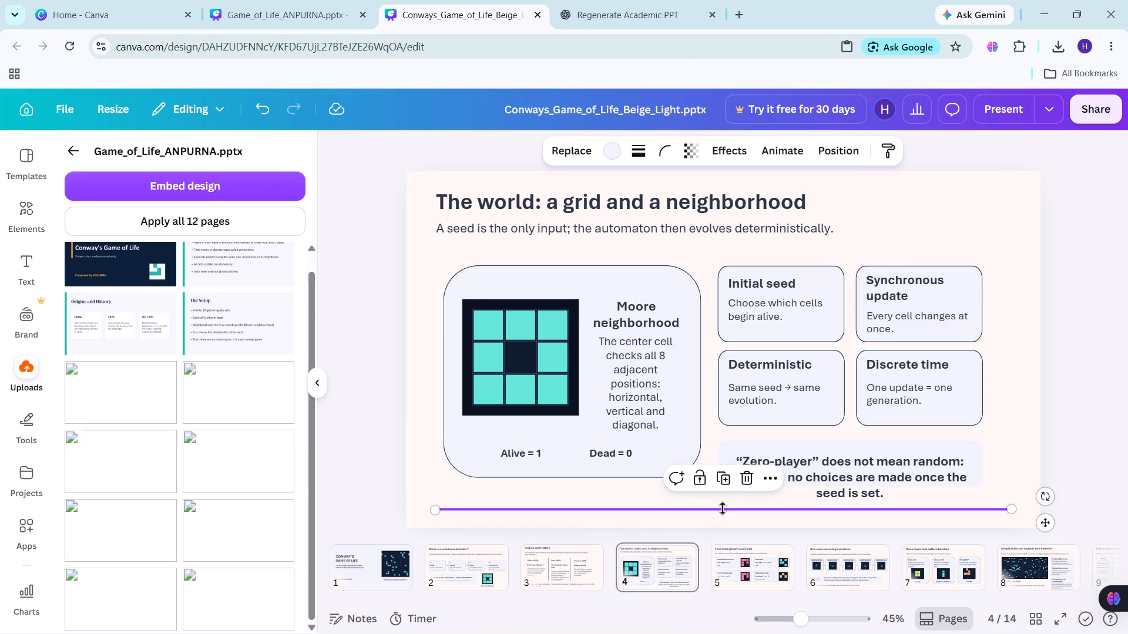
{"action": "key", "text": "Delete"}
Check slides 5 and 6 for leftover faint lines and select the one along the bottom of slide 6.
{"action": "left_click", "coordinate": [755, 589]}
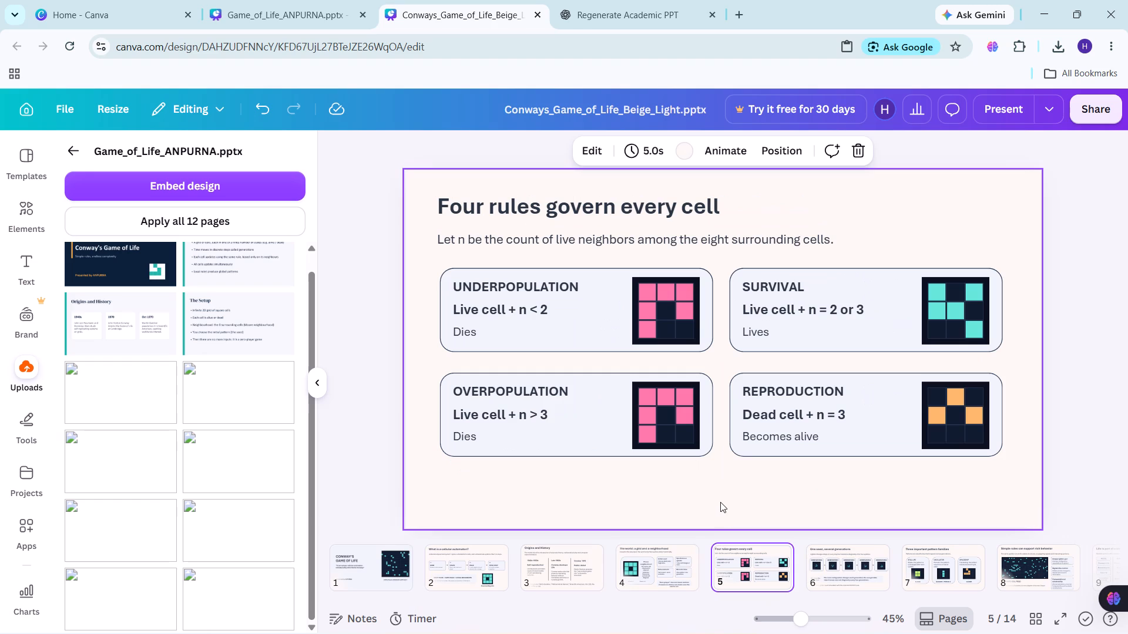
{"action": "left_click", "coordinate": [846, 572]}
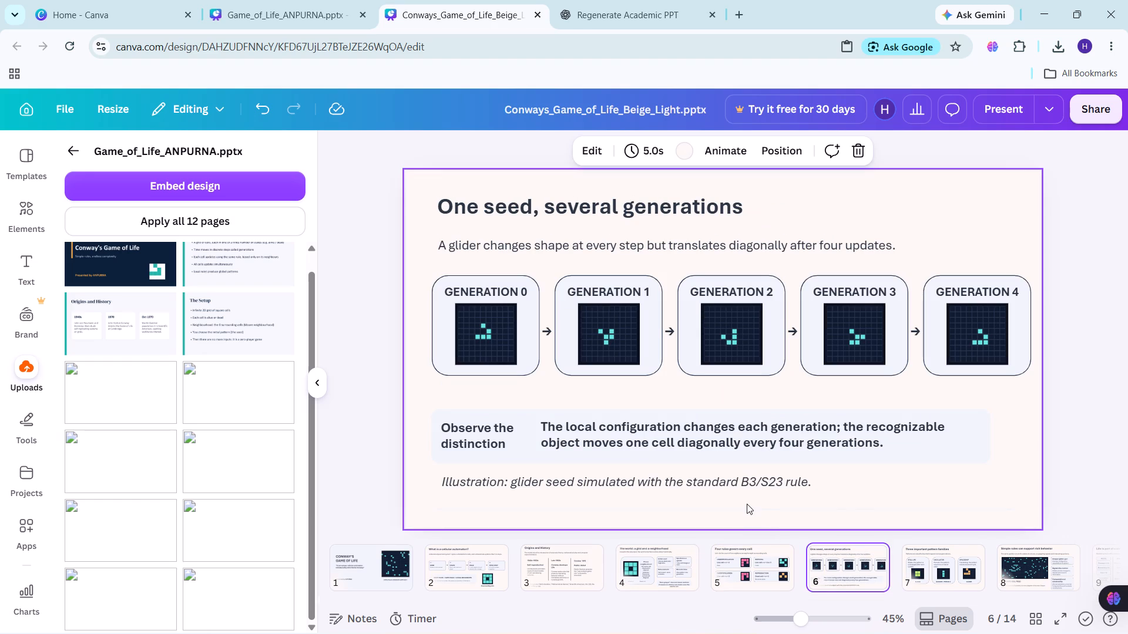
{"action": "left_click", "coordinate": [747, 510]}
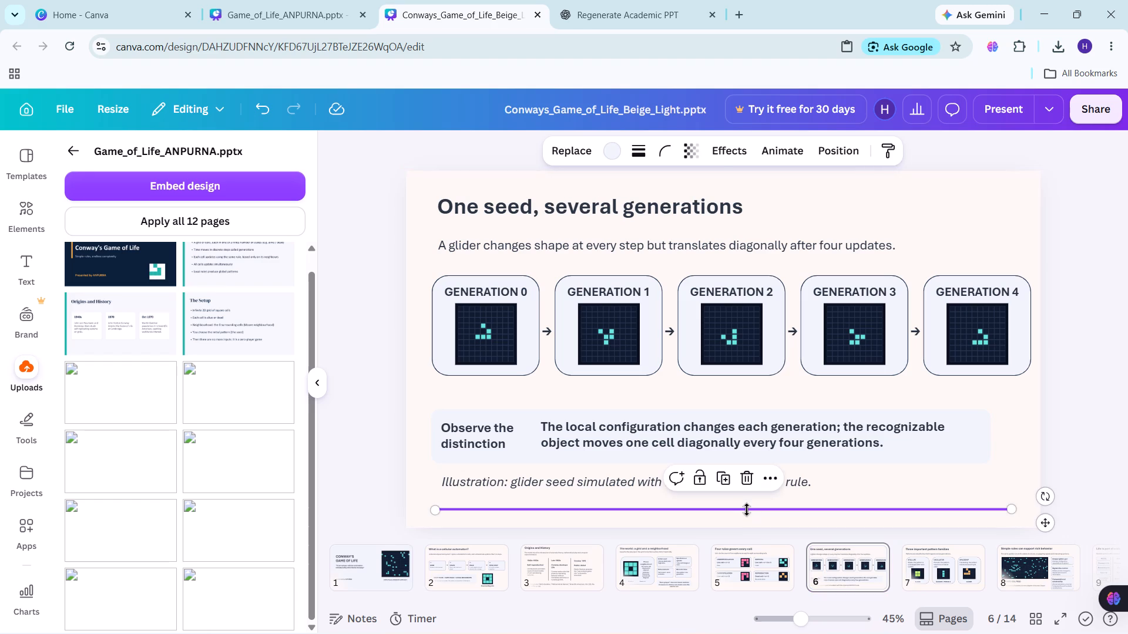
Go past slide 7 and delete the faint horizontal line along the bottom of slide 8, "Simple rules can support rich behavior".
{"action": "left_click", "coordinate": [916, 563]}
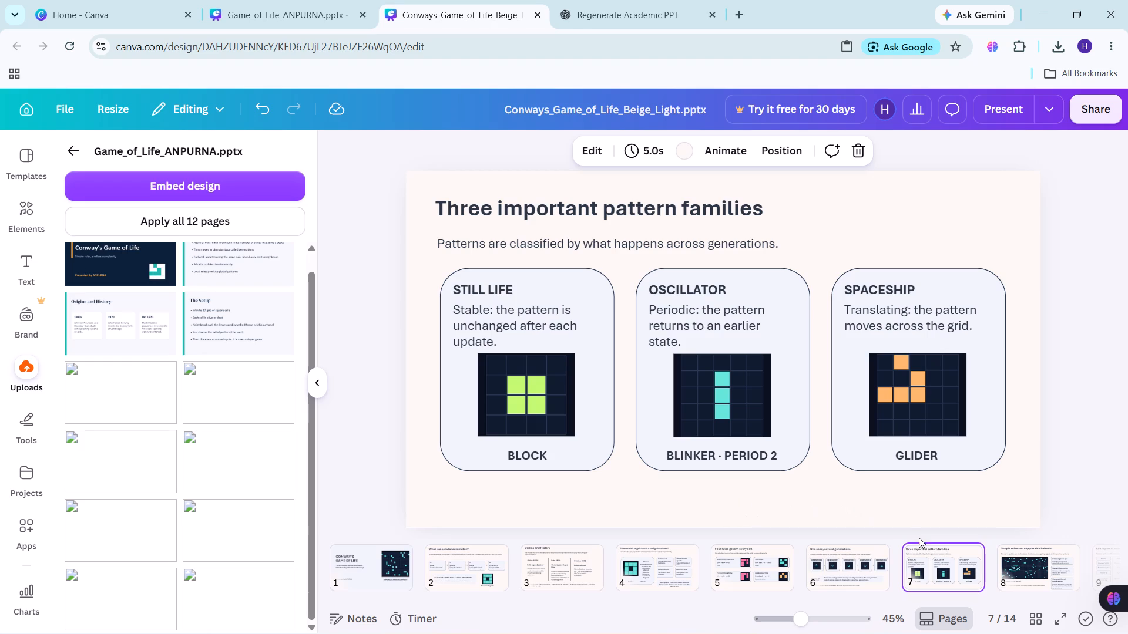
{"action": "left_click", "coordinate": [1008, 570]}
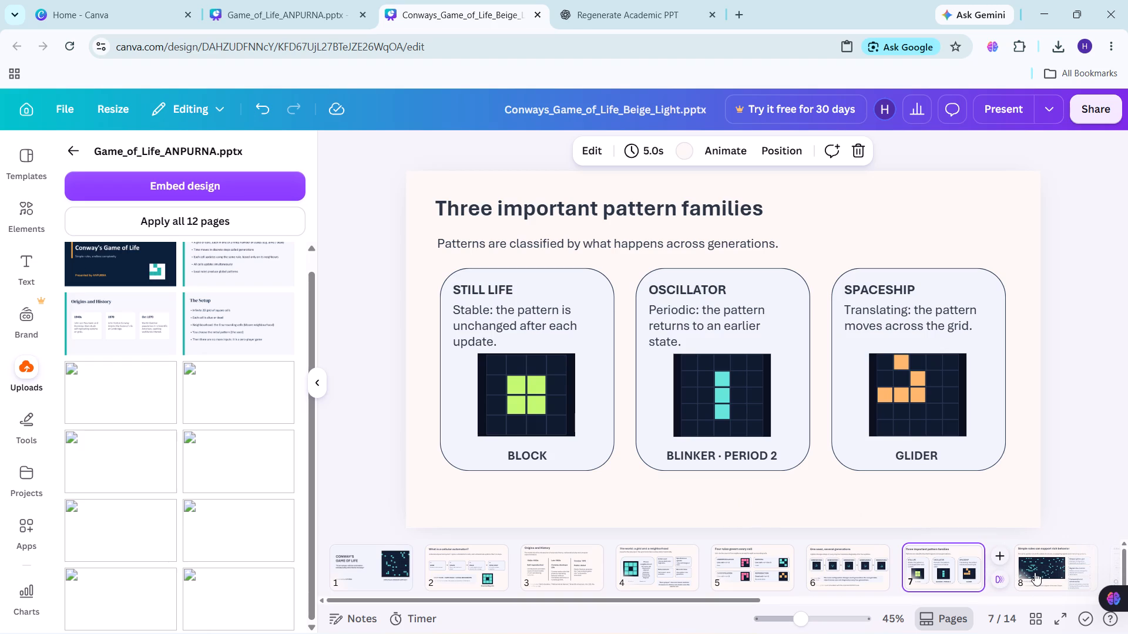
{"action": "left_click", "coordinate": [1035, 572]}
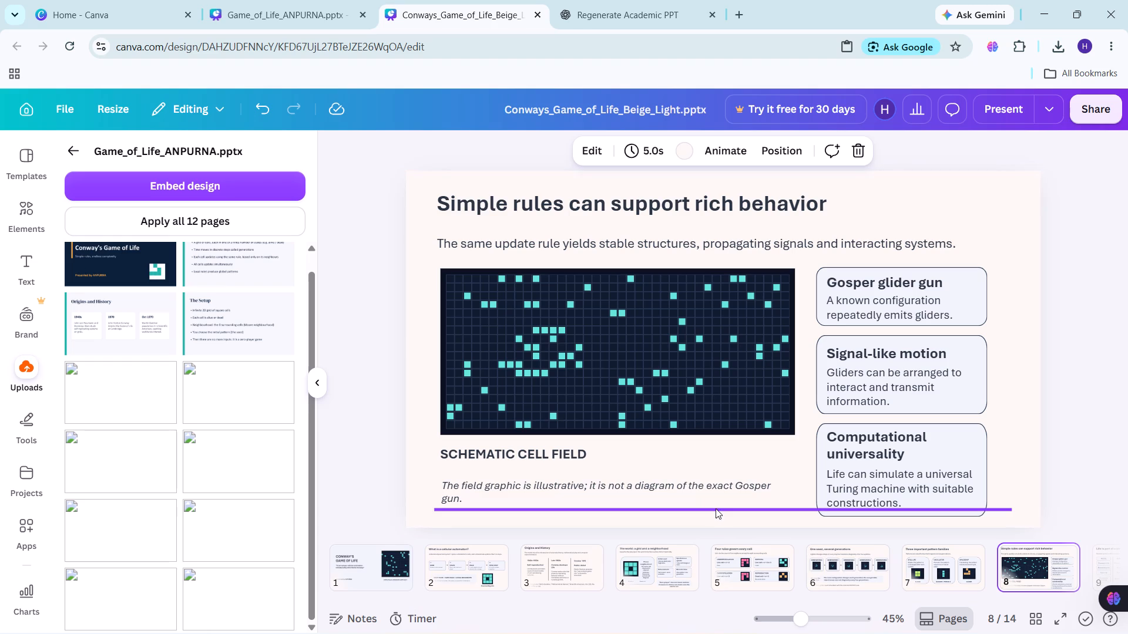
{"action": "left_click", "coordinate": [716, 508]}
{"action": "key", "text": "BackSpace"}
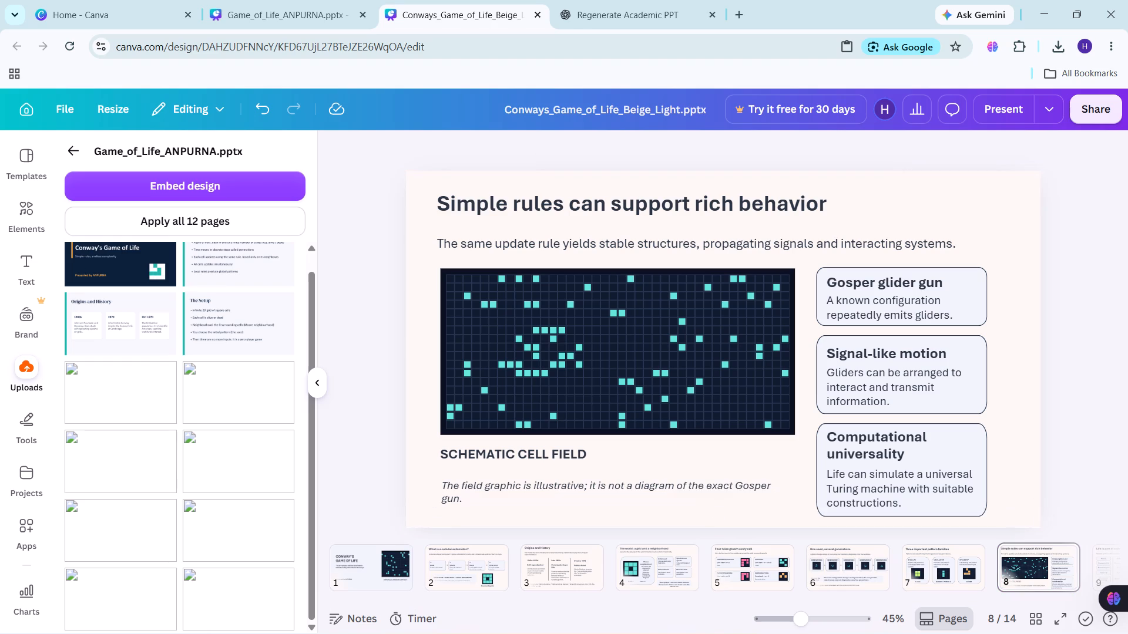
Go past slide 9 and delete the faint horizontal line along the bottom of slide 10, "Where cellular automata are useful".
{"action": "scroll", "coordinate": [976, 522], "scroll_direction": "left", "scroll_amount": 2}
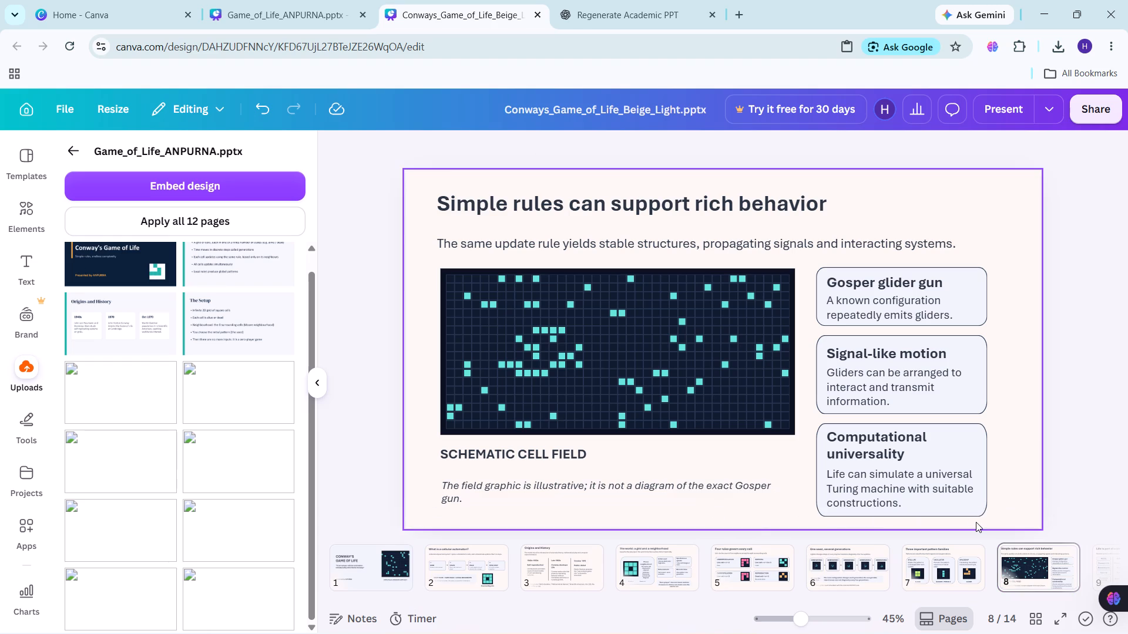
{"action": "scroll", "coordinate": [976, 522], "scroll_direction": "left", "scroll_amount": 4}
{"action": "left_click", "coordinate": [969, 565]}
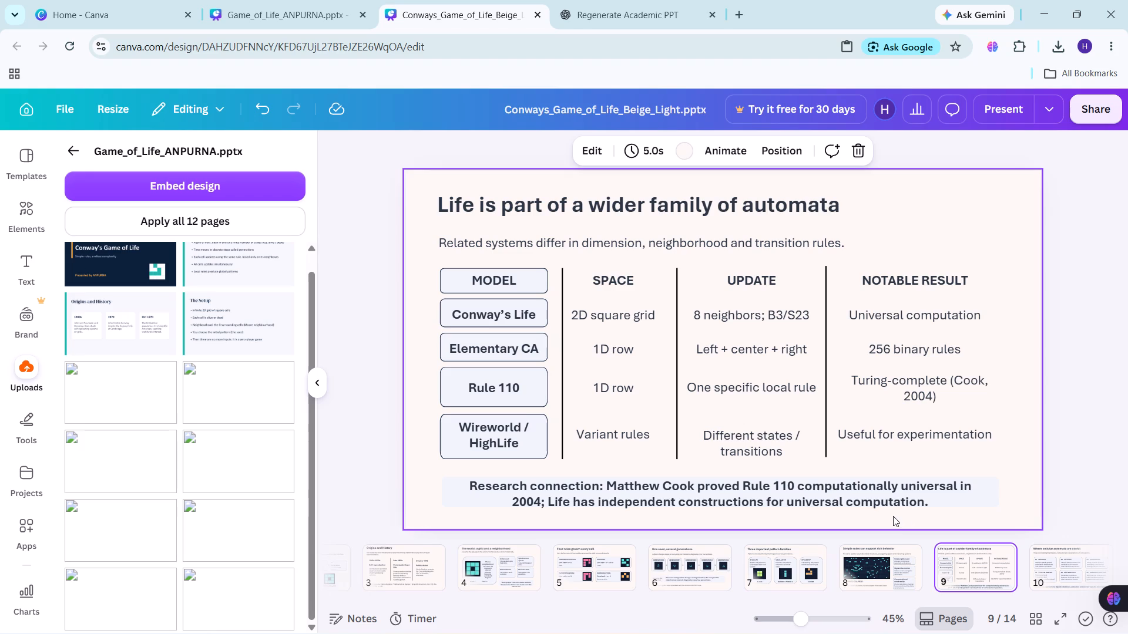
{"action": "left_click", "coordinate": [1067, 572]}
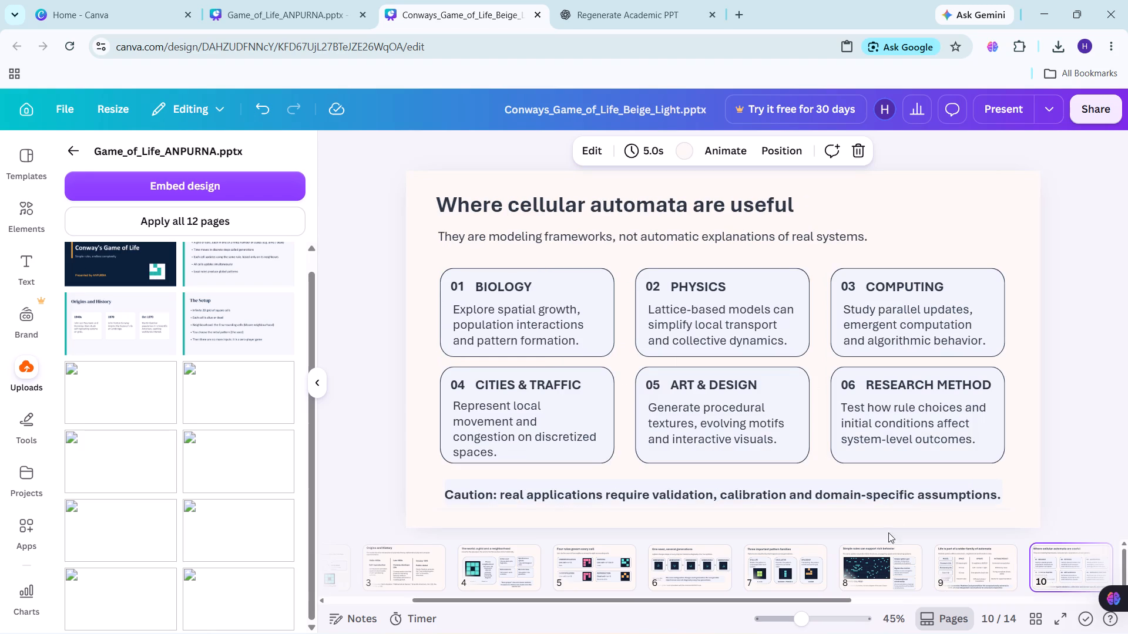
{"action": "left_click", "coordinate": [854, 509]}
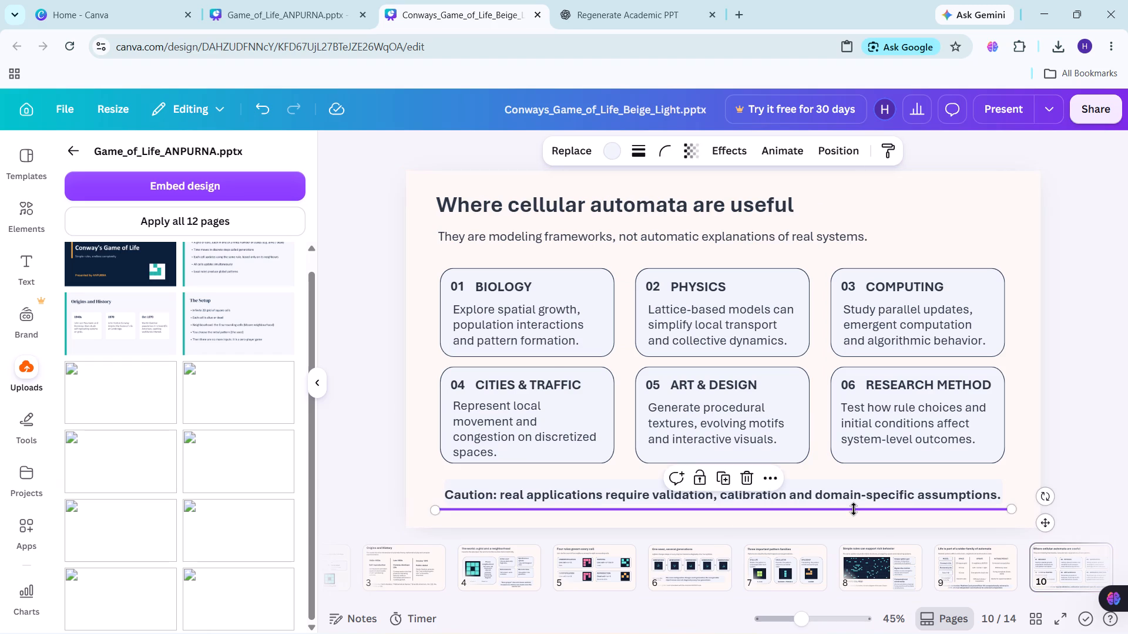
{"action": "key", "text": "Delete"}
Check slides 11 and 12 and the beige "Thank You" slide 13 for leftover faint lines.
{"action": "scroll", "coordinate": [1038, 576], "scroll_direction": "left", "scroll_amount": 3}
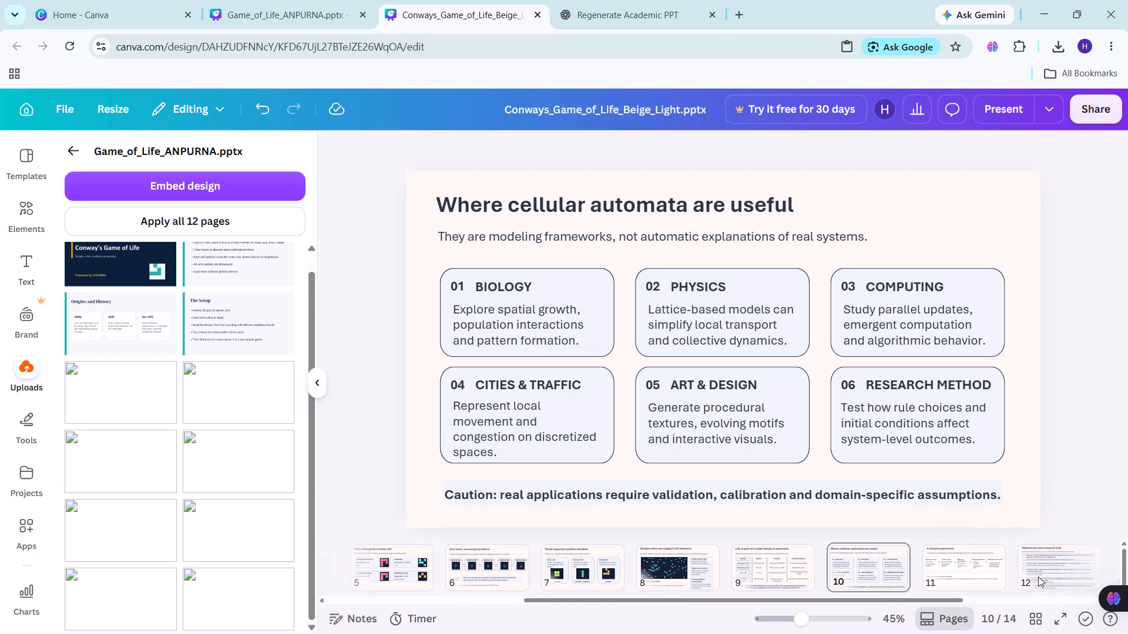
{"action": "left_click", "coordinate": [958, 580]}
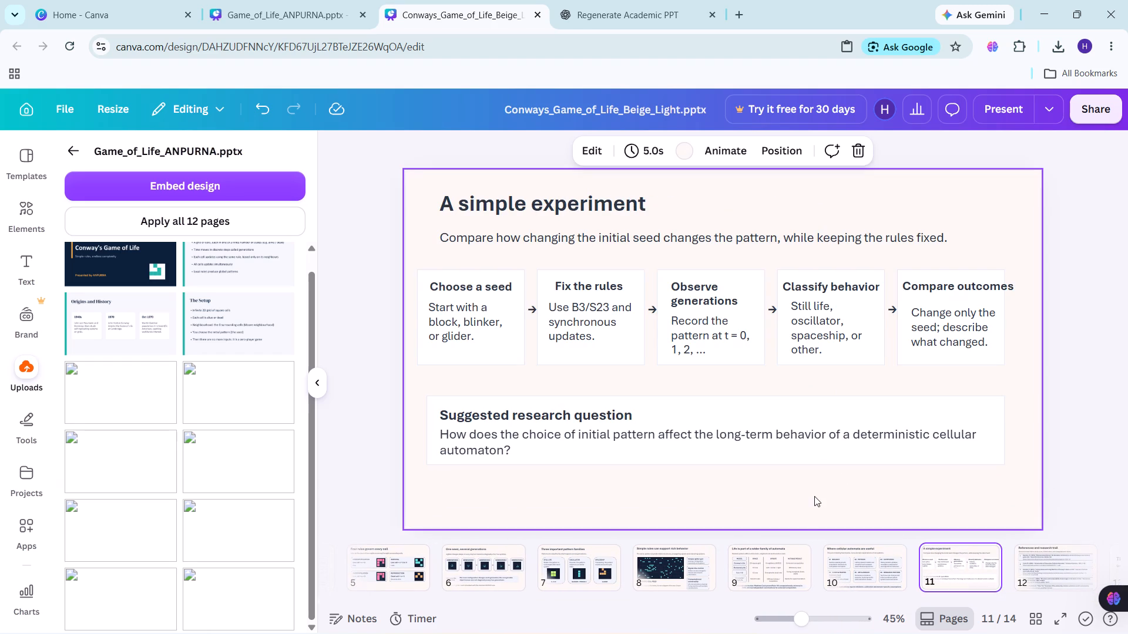
{"action": "left_click", "coordinate": [1033, 584]}
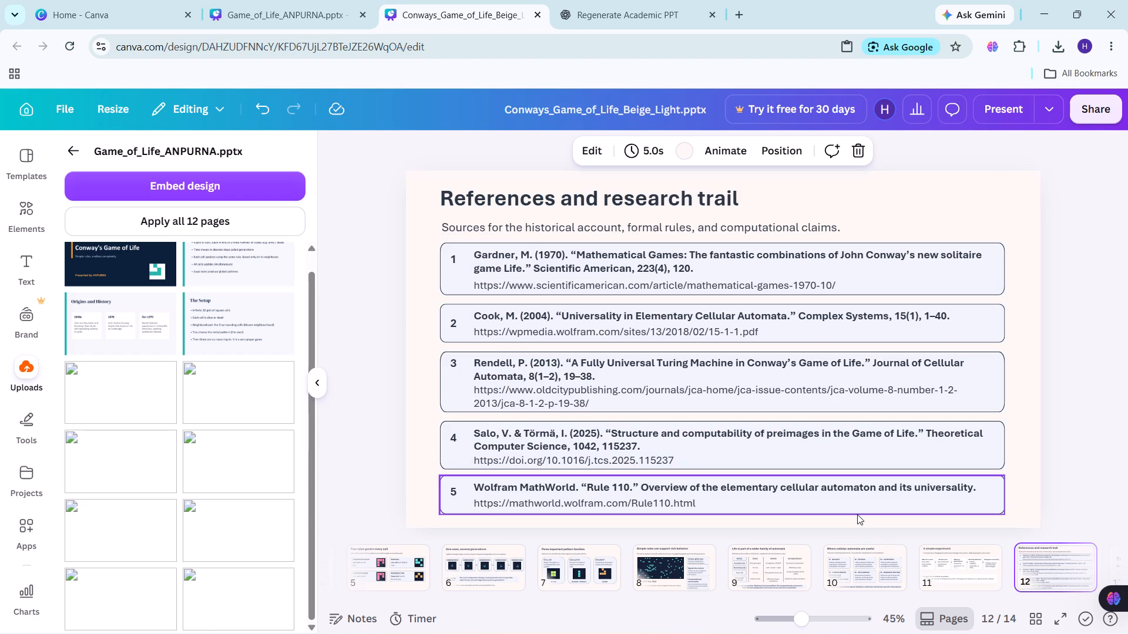
{"action": "scroll", "coordinate": [1023, 569], "scroll_direction": "left", "scroll_amount": 5}
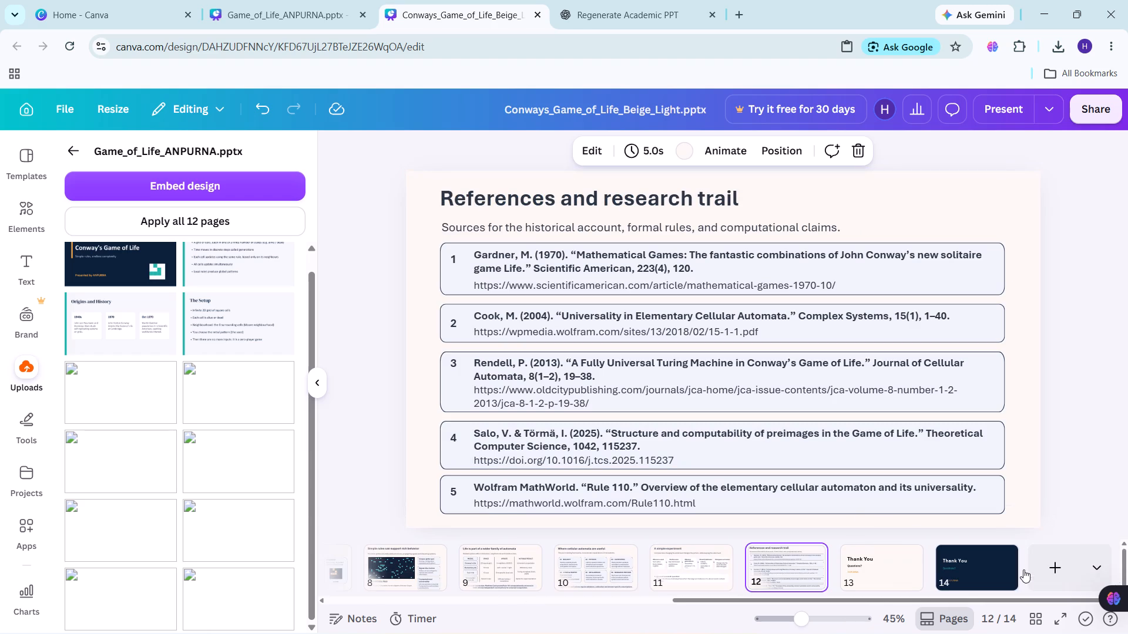
{"action": "left_click", "coordinate": [898, 570]}
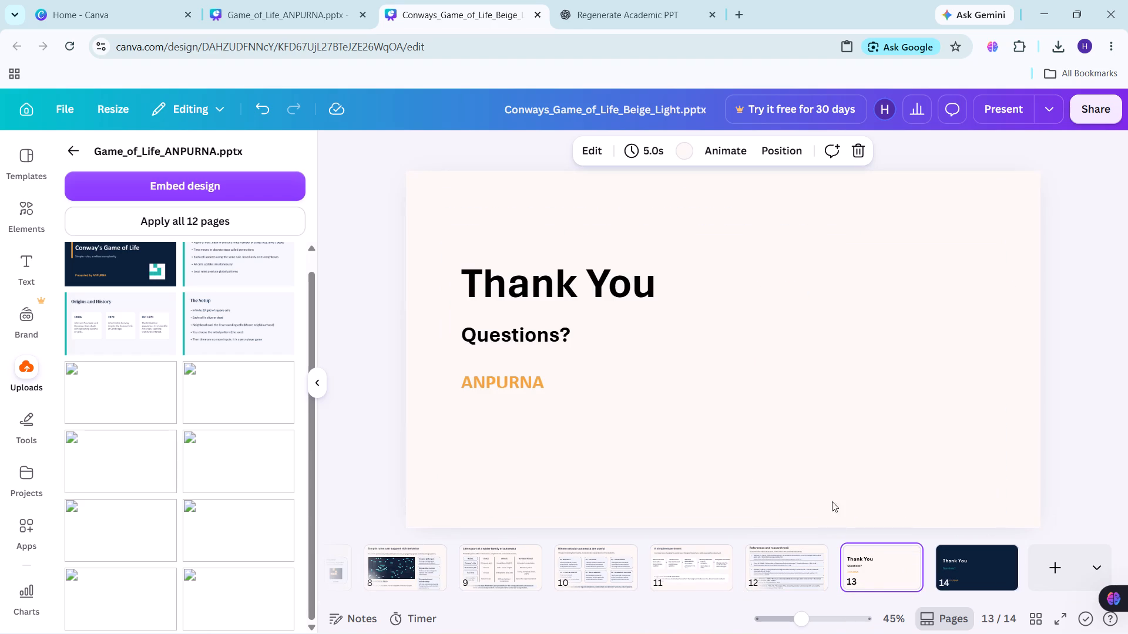
Download all pages of the beige deck as a PDF with the Digital preset.
{"action": "left_click", "coordinate": [1077, 106]}
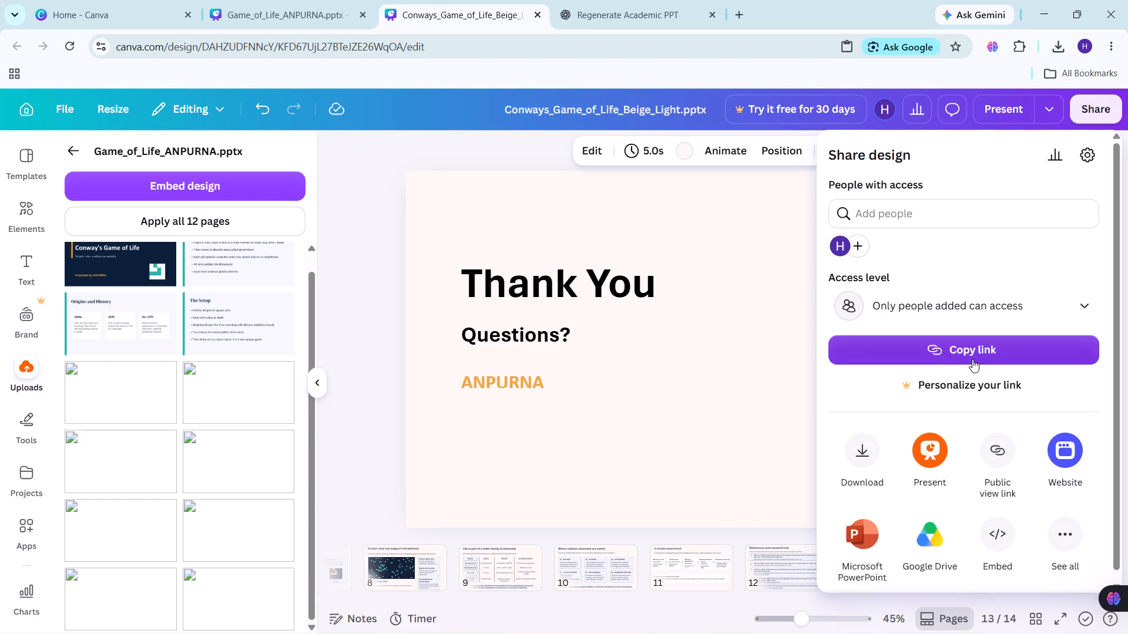
{"action": "left_click", "coordinate": [862, 454]}
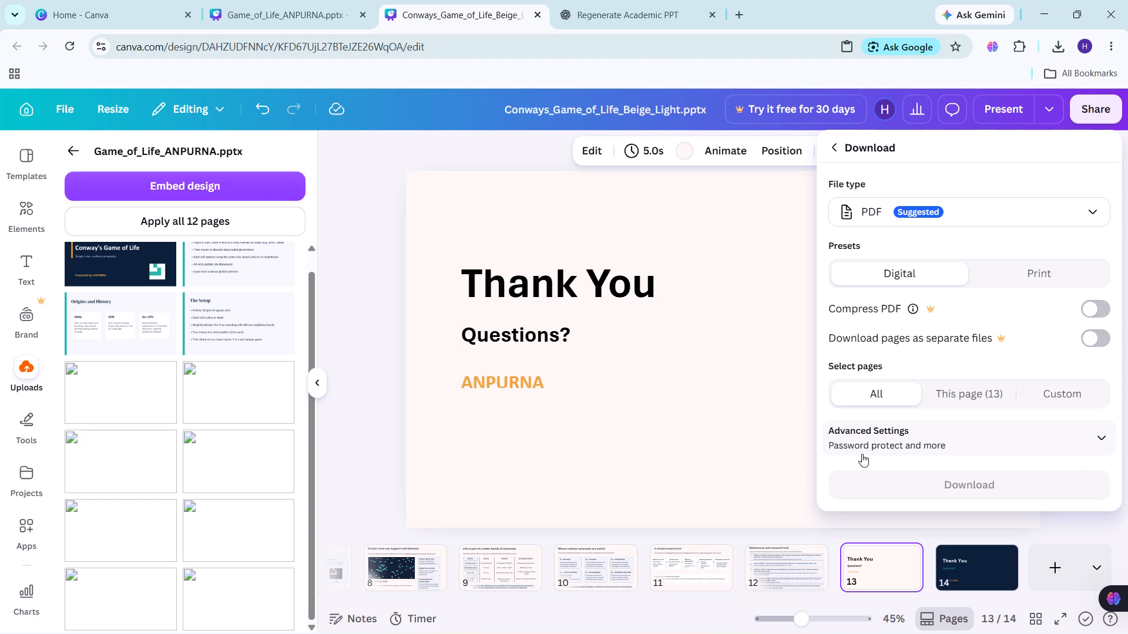
{"action": "left_click", "coordinate": [953, 490]}
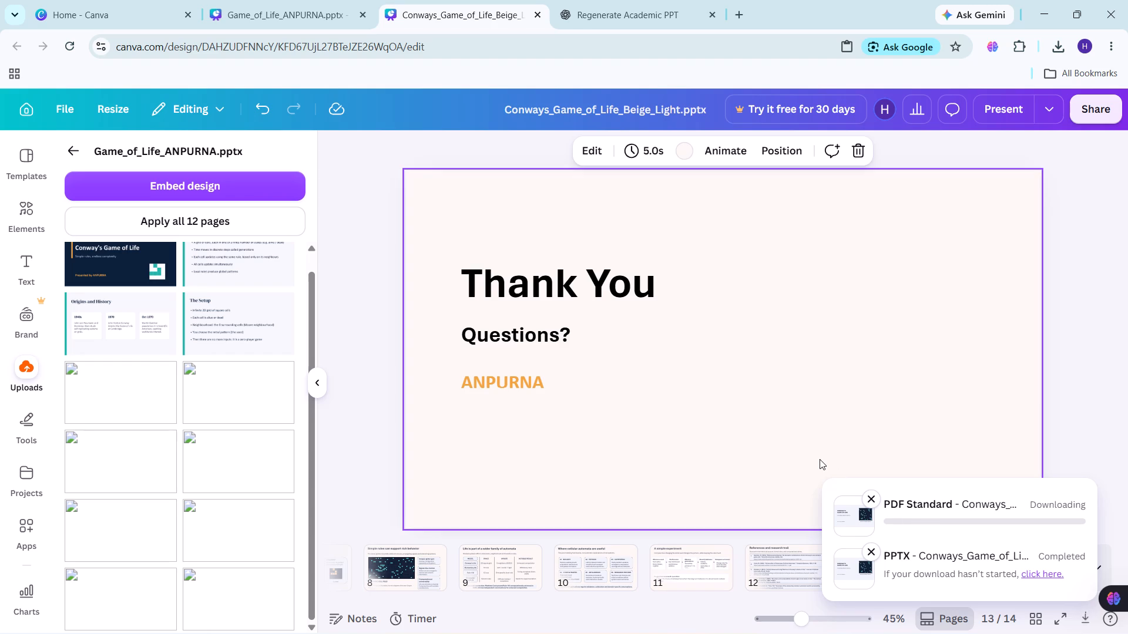
Download all pages of the beige deck as a PPTX file.
{"action": "left_click", "coordinate": [1074, 112]}
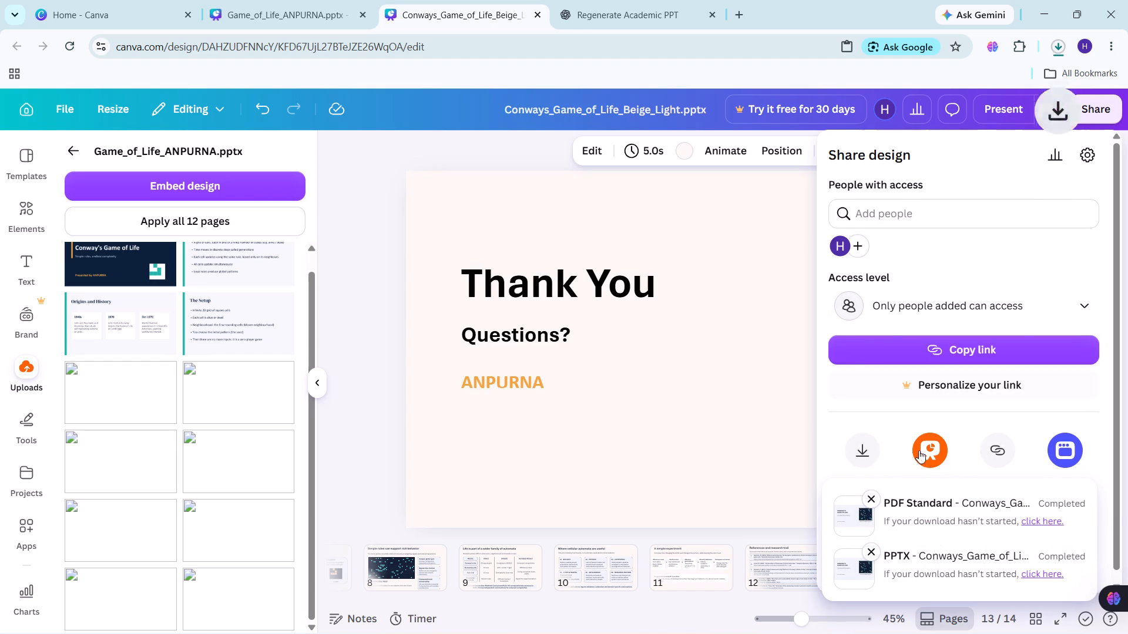
{"action": "left_click", "coordinate": [859, 447]}
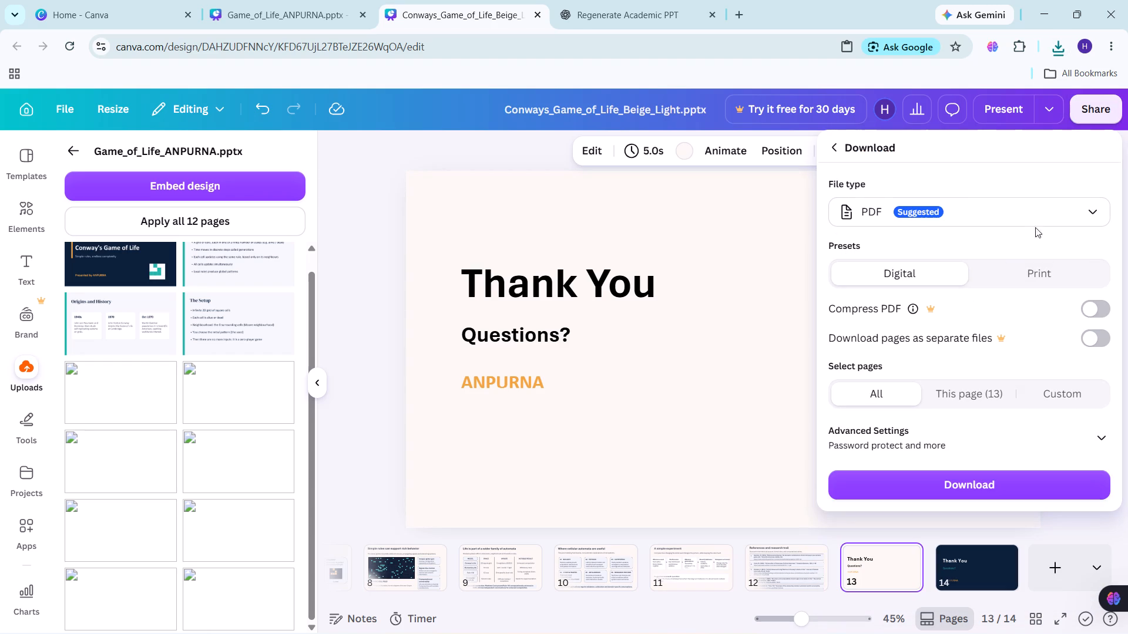
{"action": "left_click", "coordinate": [1032, 213]}
{"action": "left_click", "coordinate": [964, 298]}
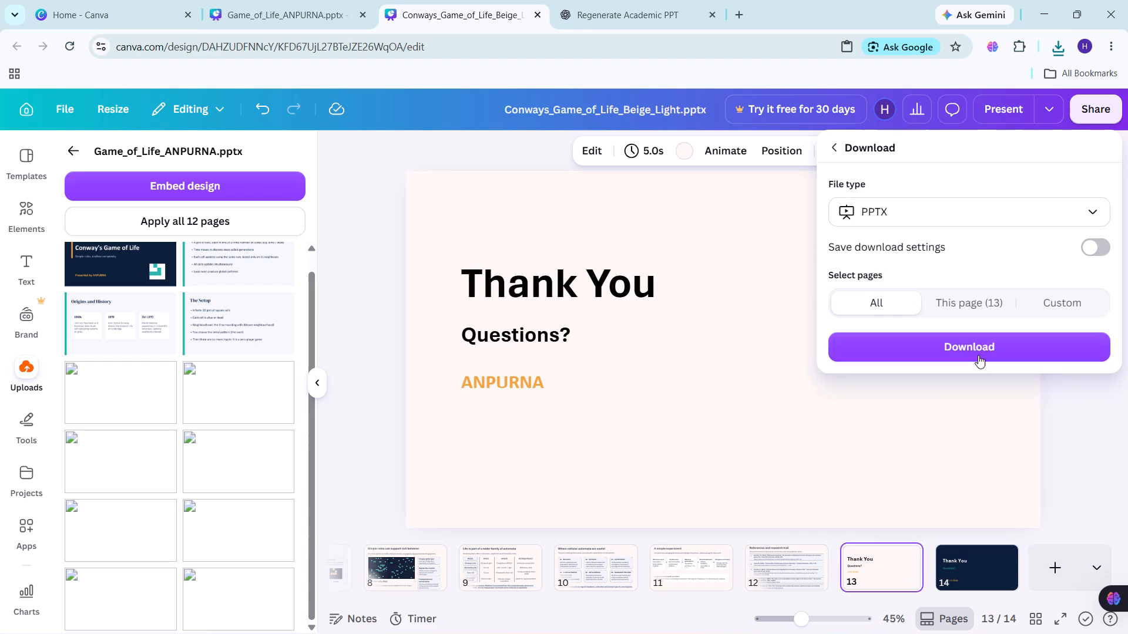
{"action": "left_click", "coordinate": [986, 342]}
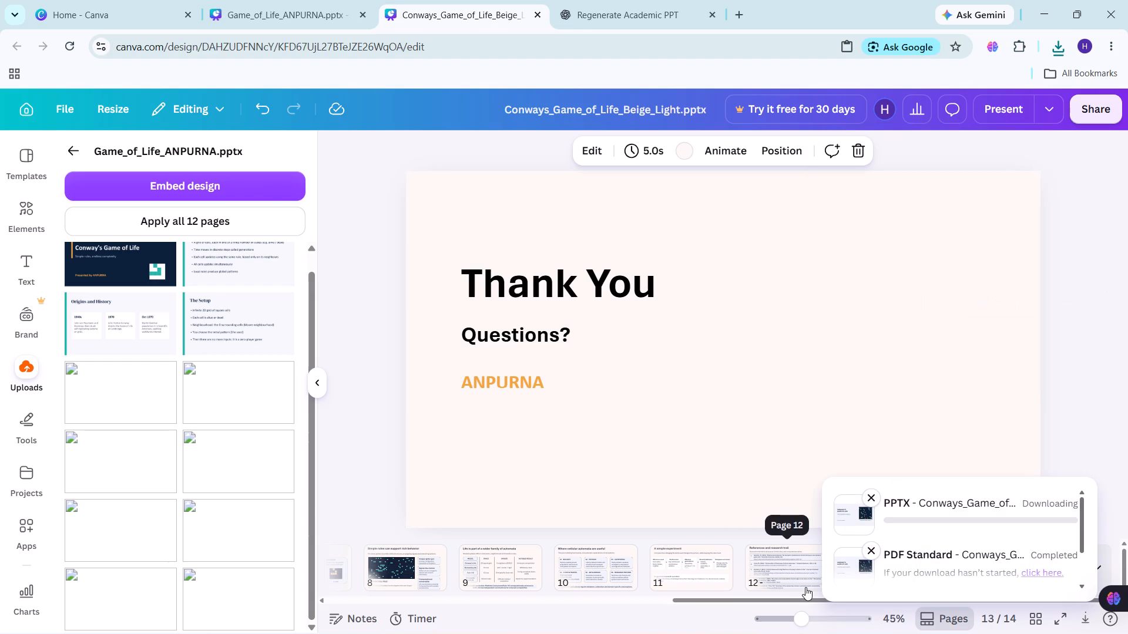
Open a File Explorer window.
{"action": "key", "text": "super+e"}
{"action": "left_click", "coordinate": [596, 402]}
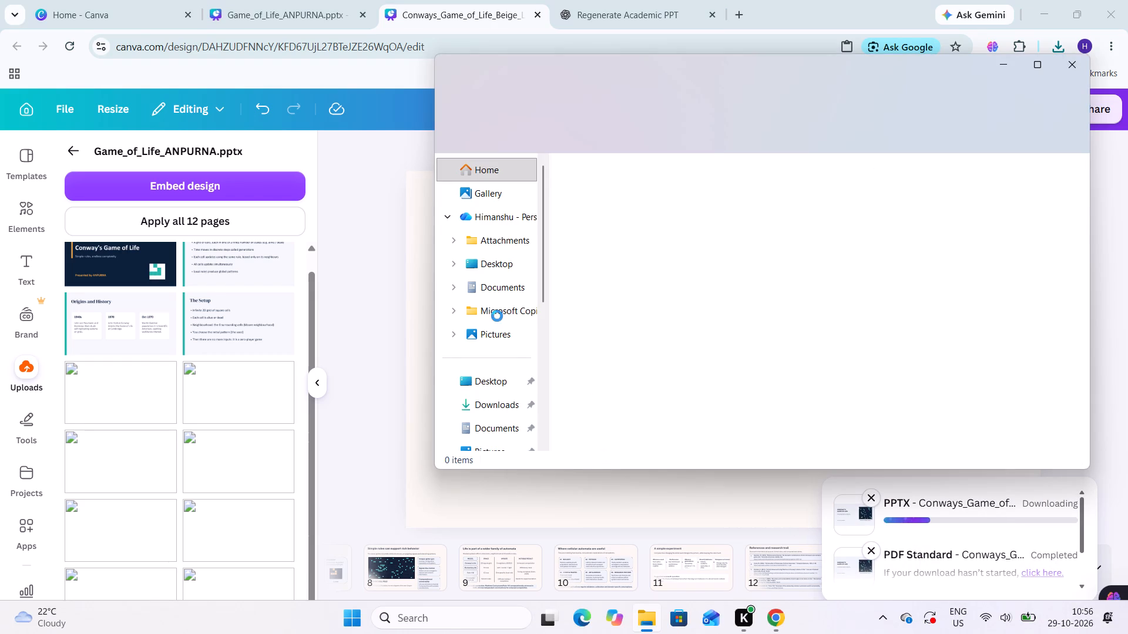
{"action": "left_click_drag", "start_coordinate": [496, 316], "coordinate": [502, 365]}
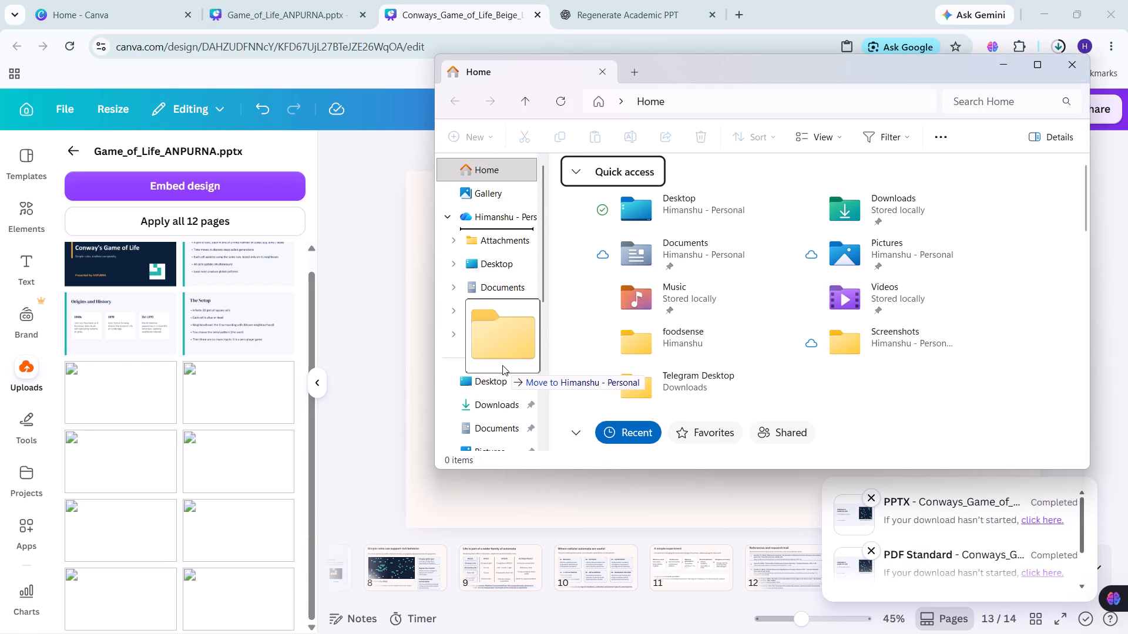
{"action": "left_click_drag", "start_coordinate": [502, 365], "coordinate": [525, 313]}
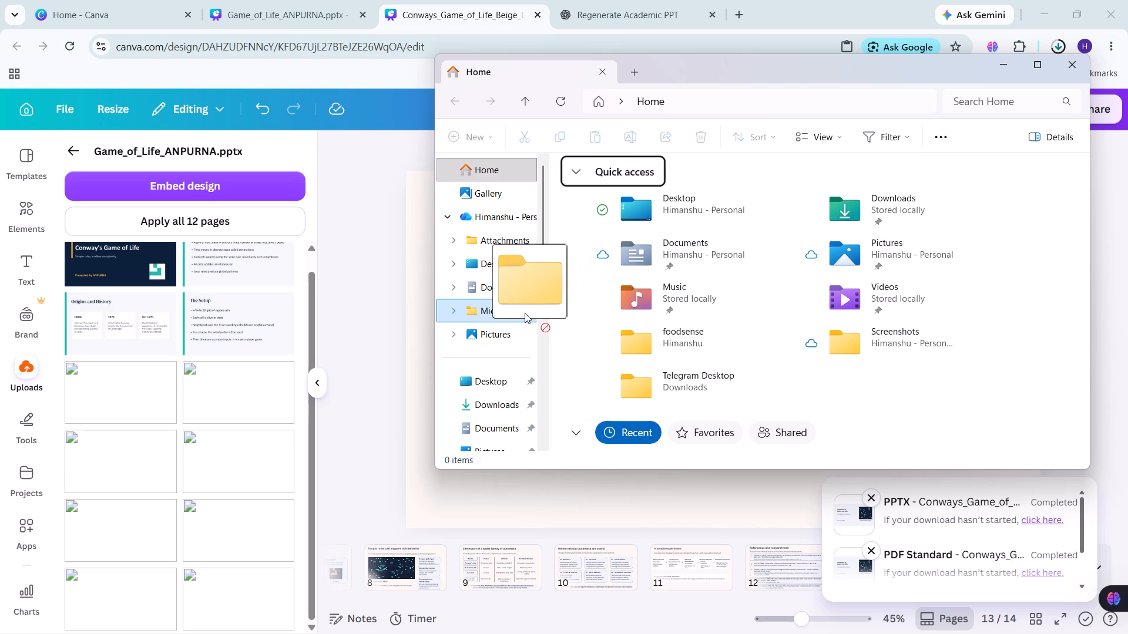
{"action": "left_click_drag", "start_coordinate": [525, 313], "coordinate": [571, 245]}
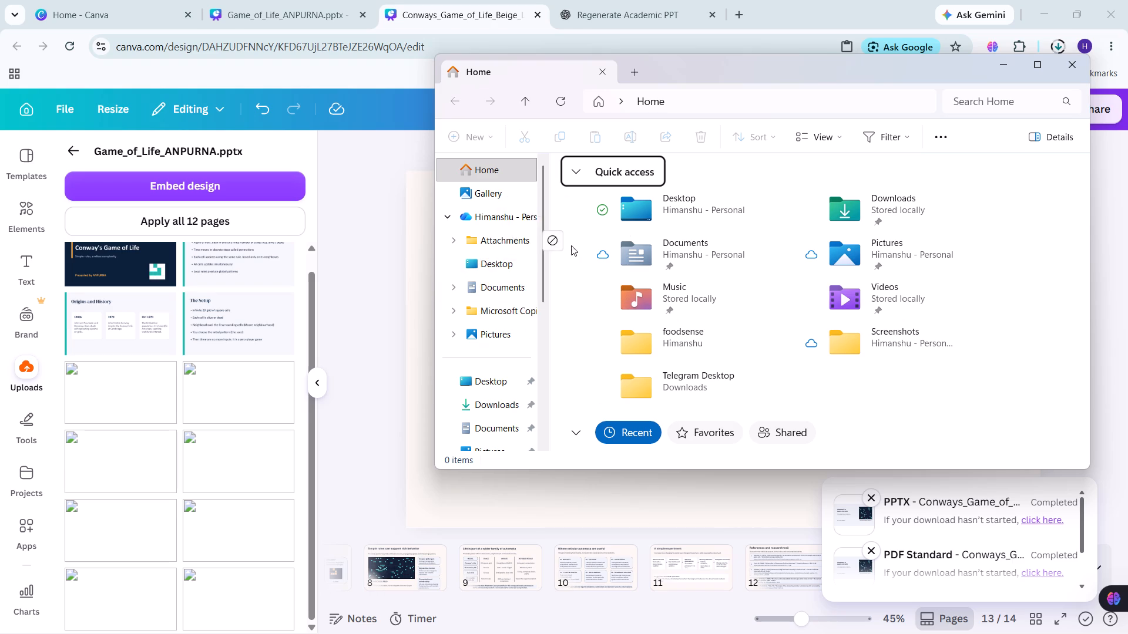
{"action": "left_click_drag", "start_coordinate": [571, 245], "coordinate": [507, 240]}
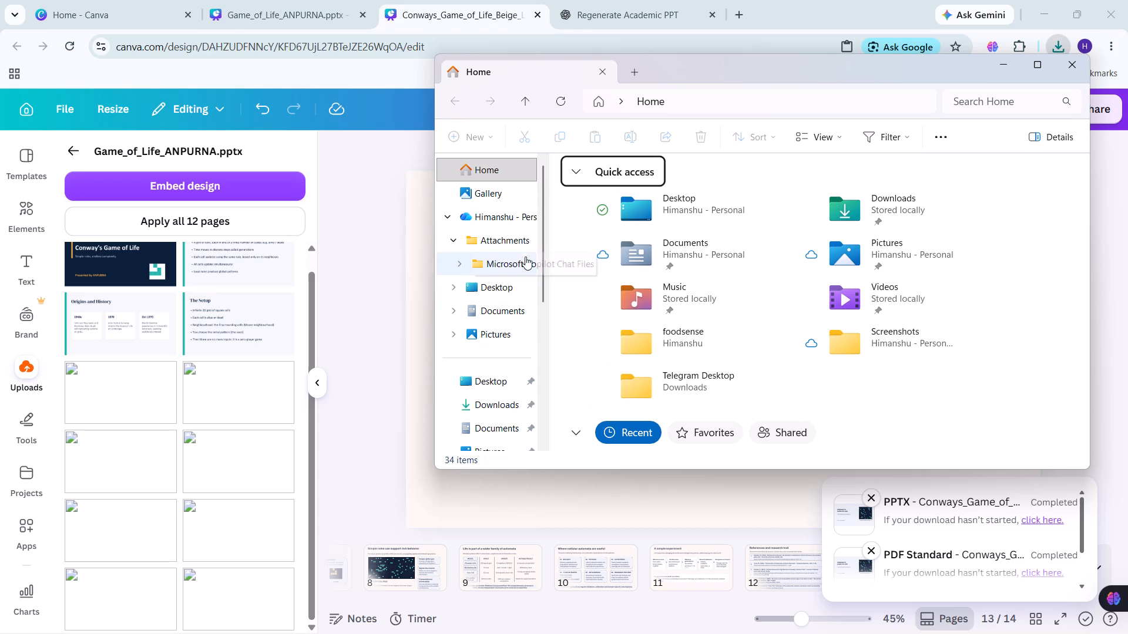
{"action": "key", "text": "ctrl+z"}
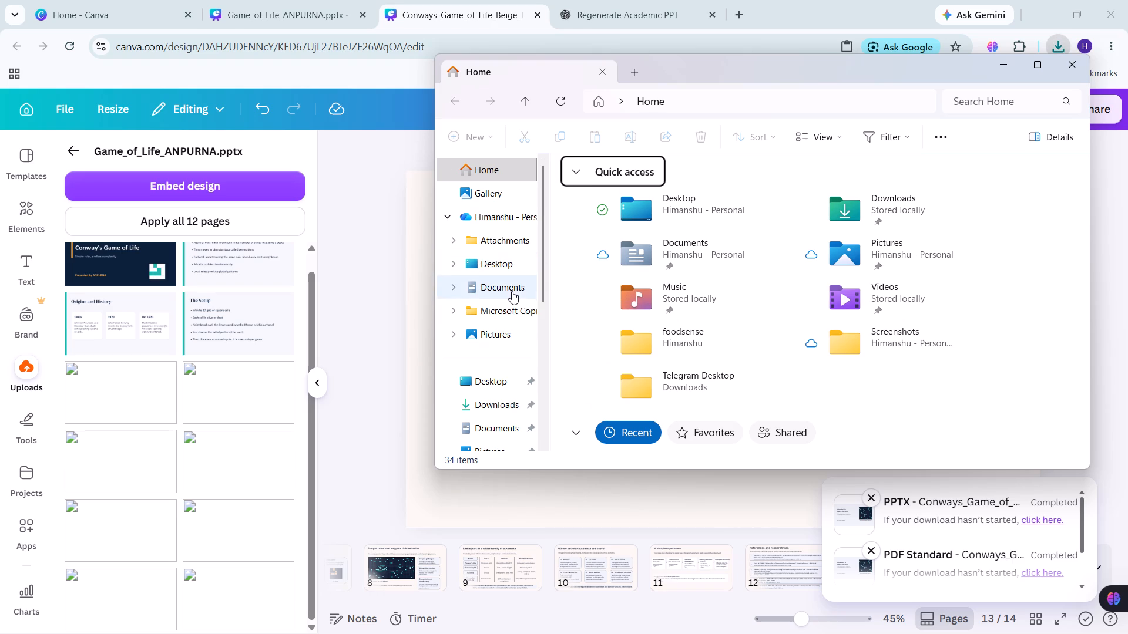
In the Downloads folder, delete today's Conways_Game_of_Life.pdf, Conways_Game_of_Life.pptx and Conways_Game_of_Life_Beige_Light_Fixed files.
{"action": "left_click", "coordinate": [502, 397]}
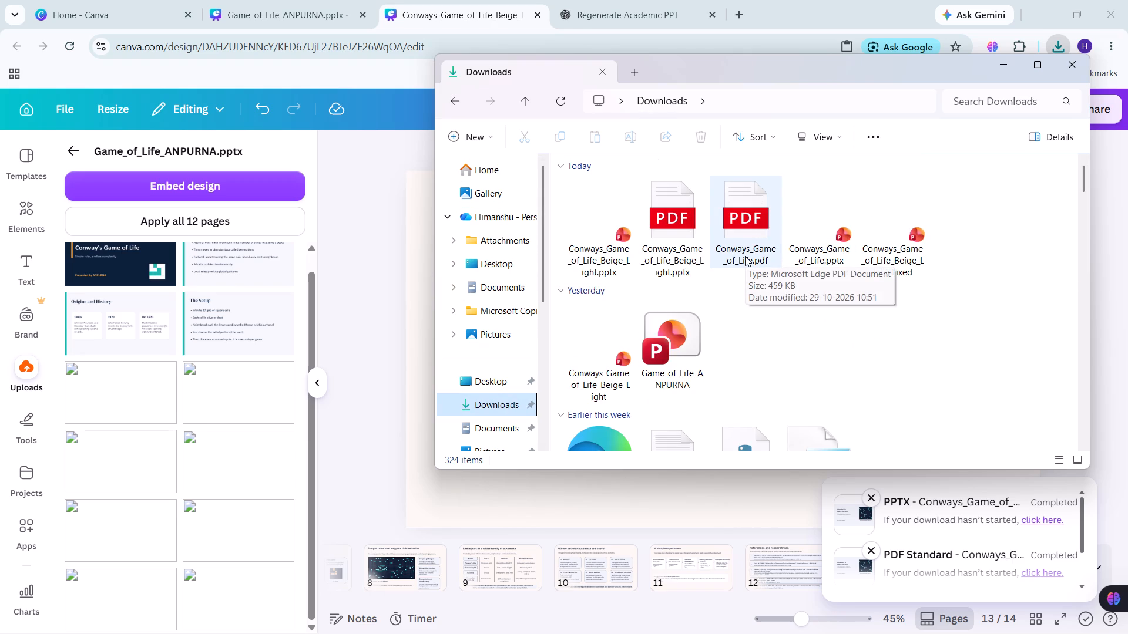
{"action": "left_click", "coordinate": [748, 221], "text": "ctrl"}
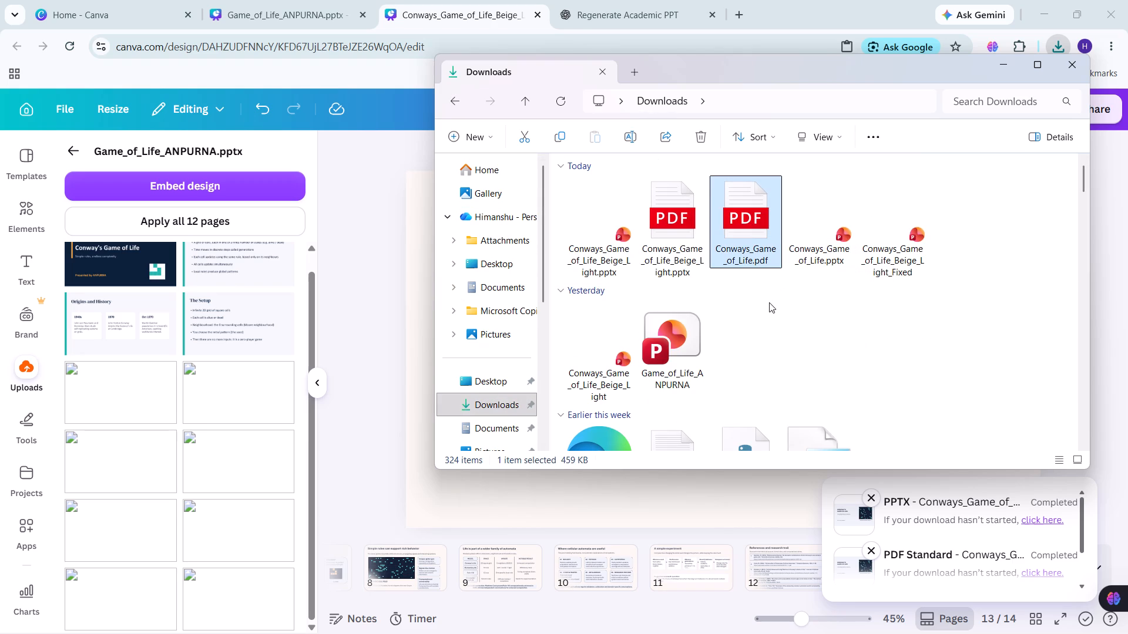
{"action": "left_click", "coordinate": [773, 310]}
{"action": "left_click", "coordinate": [484, 399]}
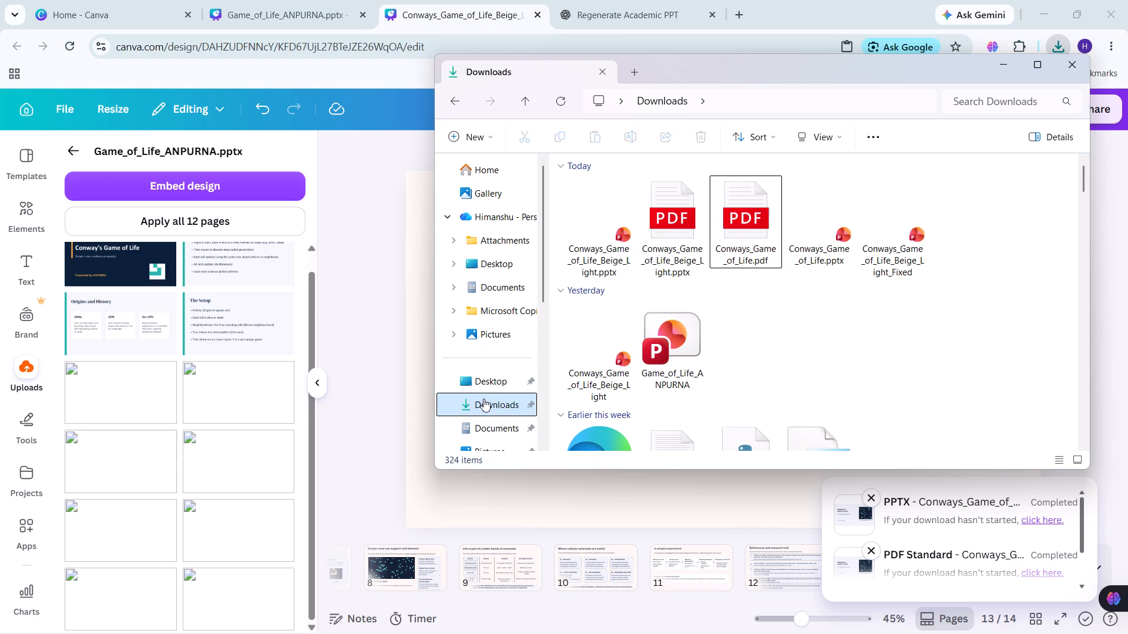
{"action": "left_click", "coordinate": [492, 379]}
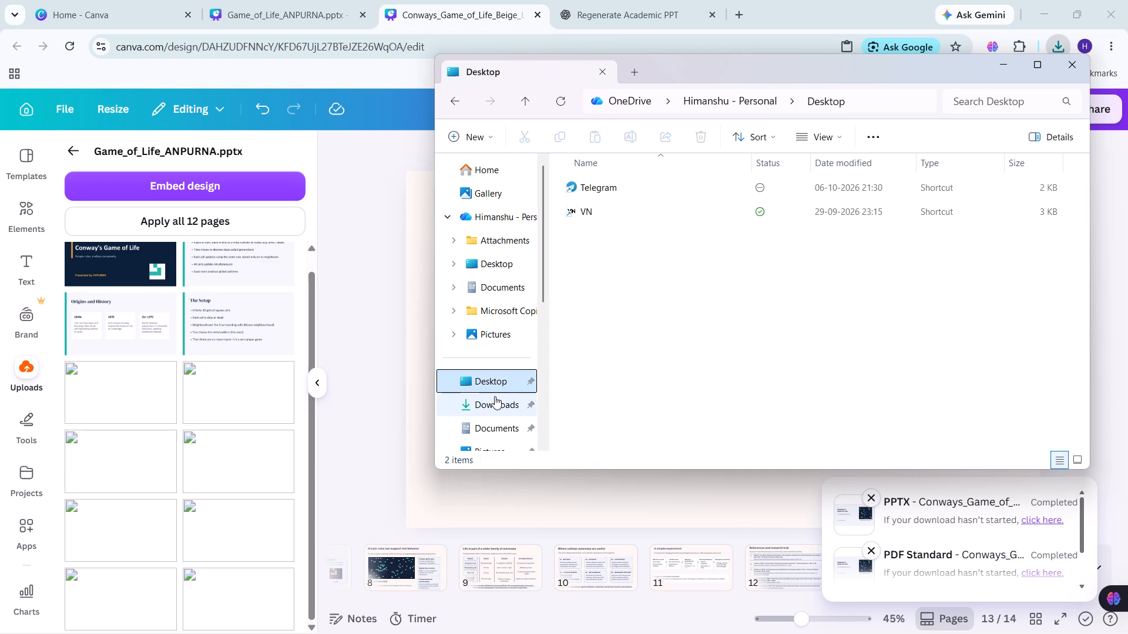
{"action": "left_click", "coordinate": [495, 396]}
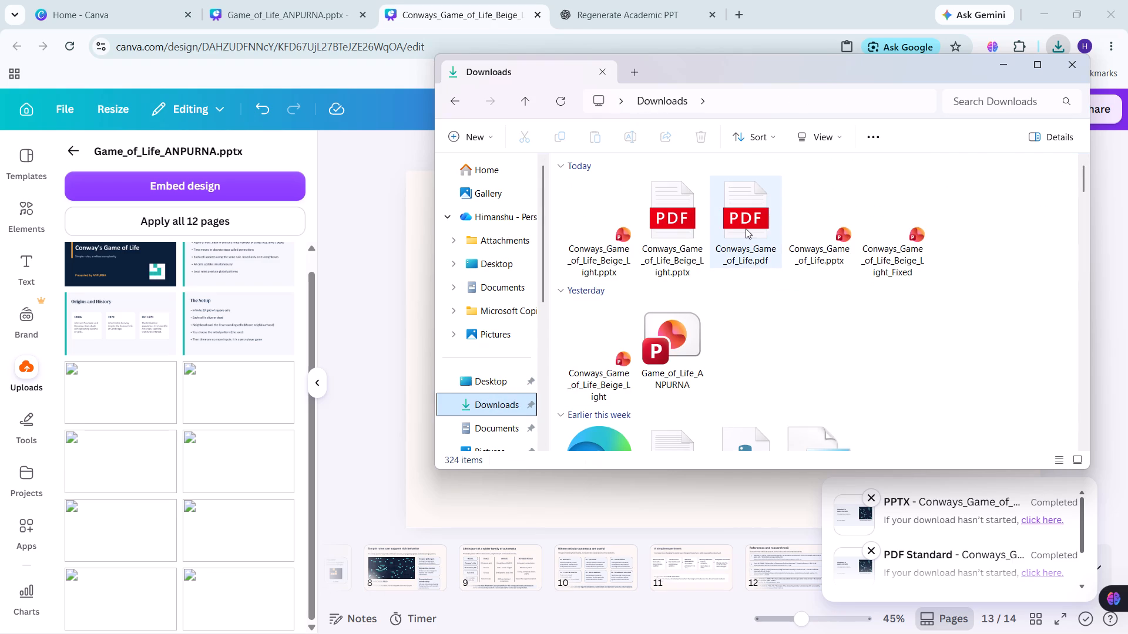
{"action": "left_click", "coordinate": [746, 228], "text": "ctrl"}
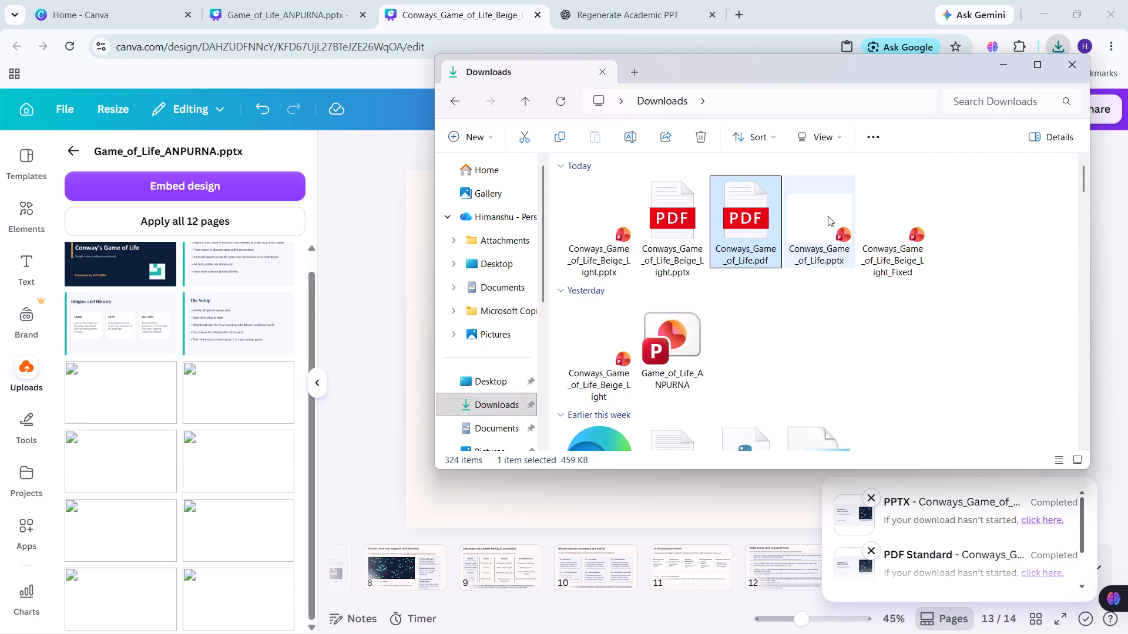
{"action": "left_click", "coordinate": [828, 216], "text": "ctrl"}
{"action": "left_click", "coordinate": [891, 213], "text": "ctrl"}
{"action": "key", "text": "Delete"}
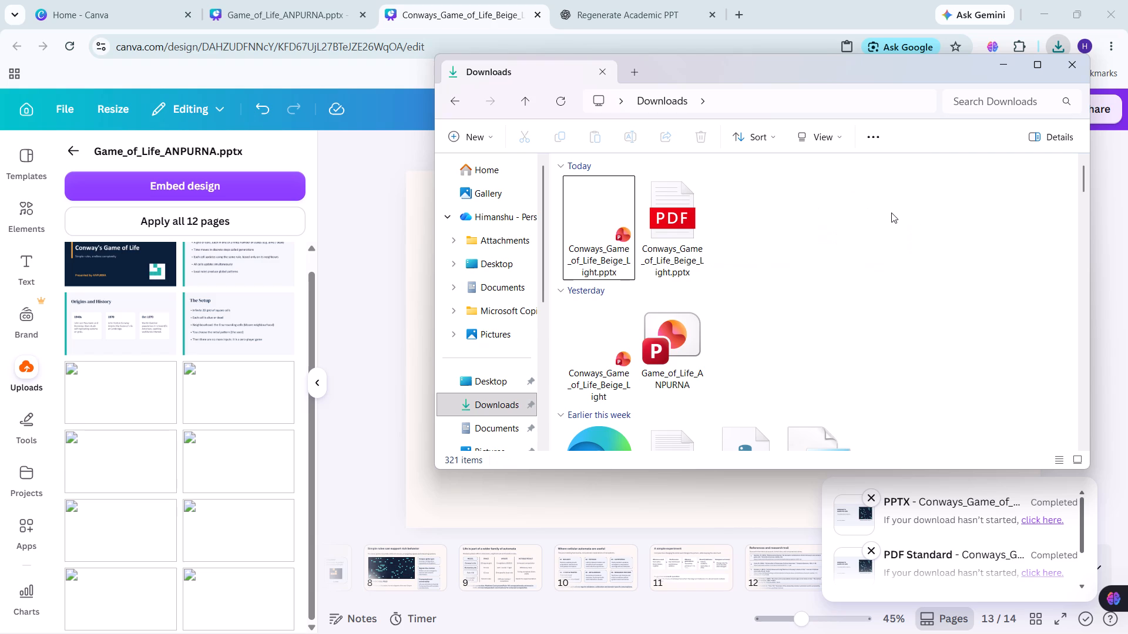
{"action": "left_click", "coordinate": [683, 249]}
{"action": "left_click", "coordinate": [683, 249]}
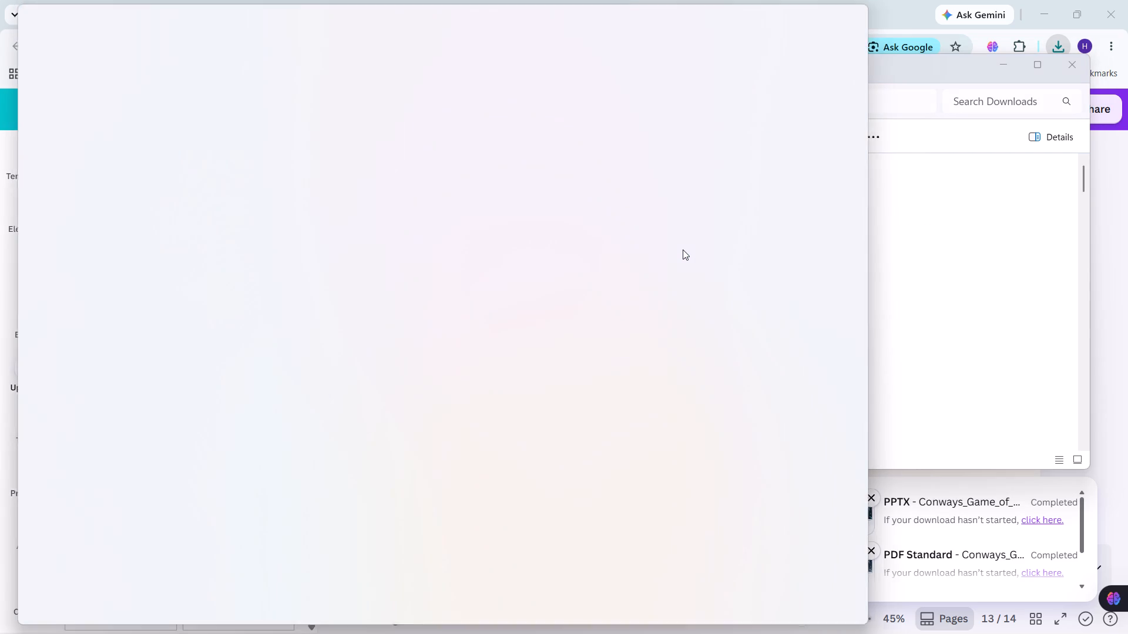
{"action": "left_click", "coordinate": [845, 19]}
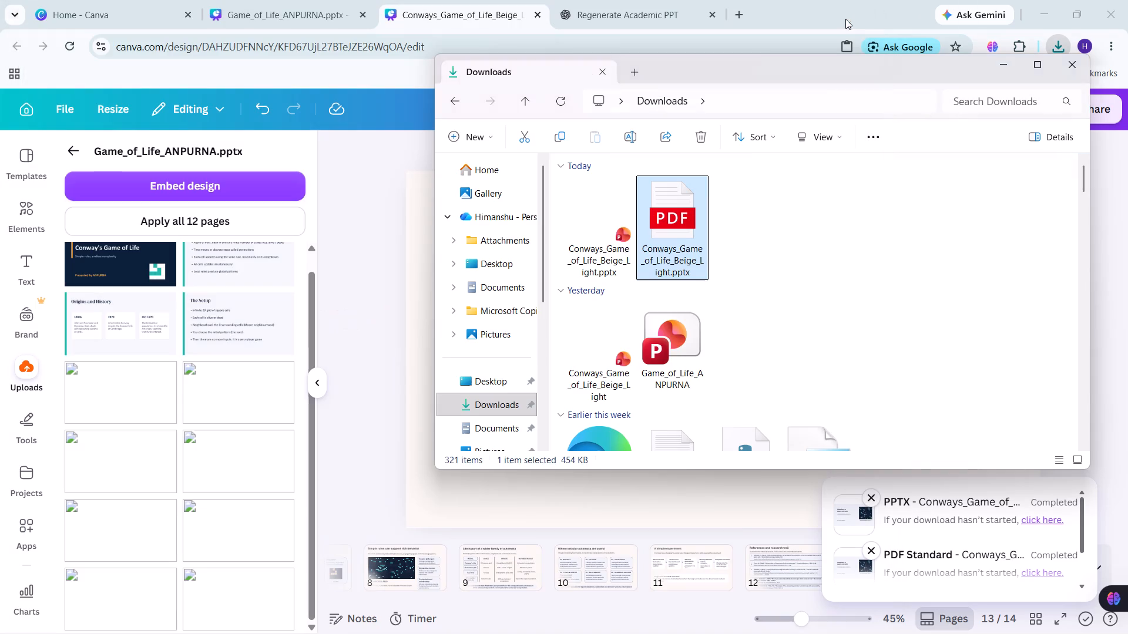
Shorten the name of the exported PDF in Downloads to Conways_Game_of_Life.
{"action": "left_click", "coordinate": [674, 259]}
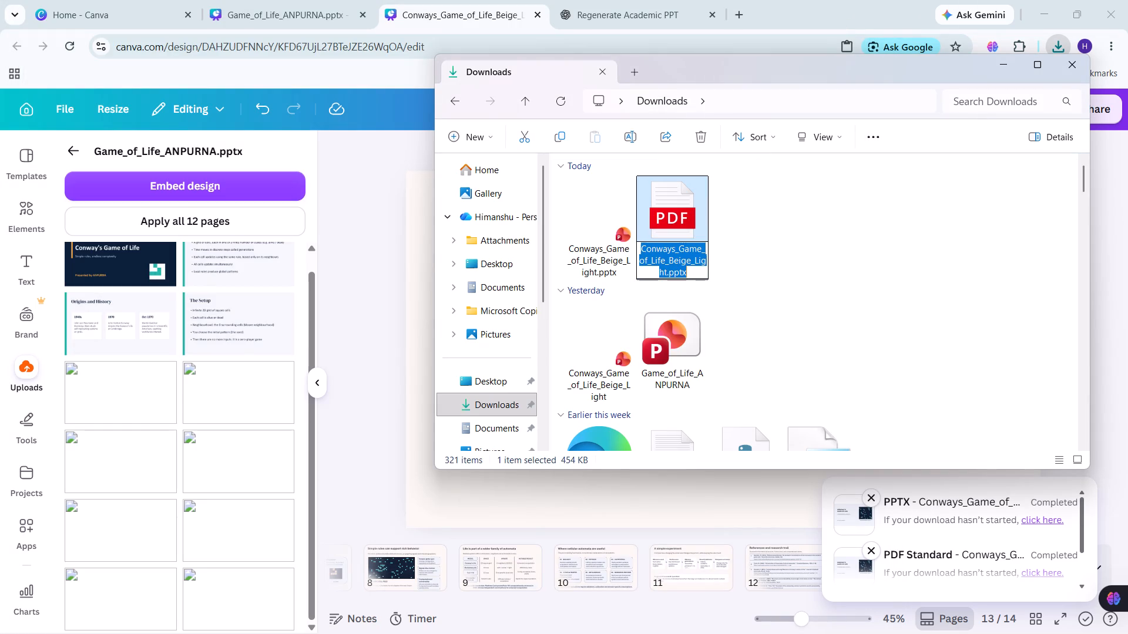
{"action": "key", "text": "Right"}
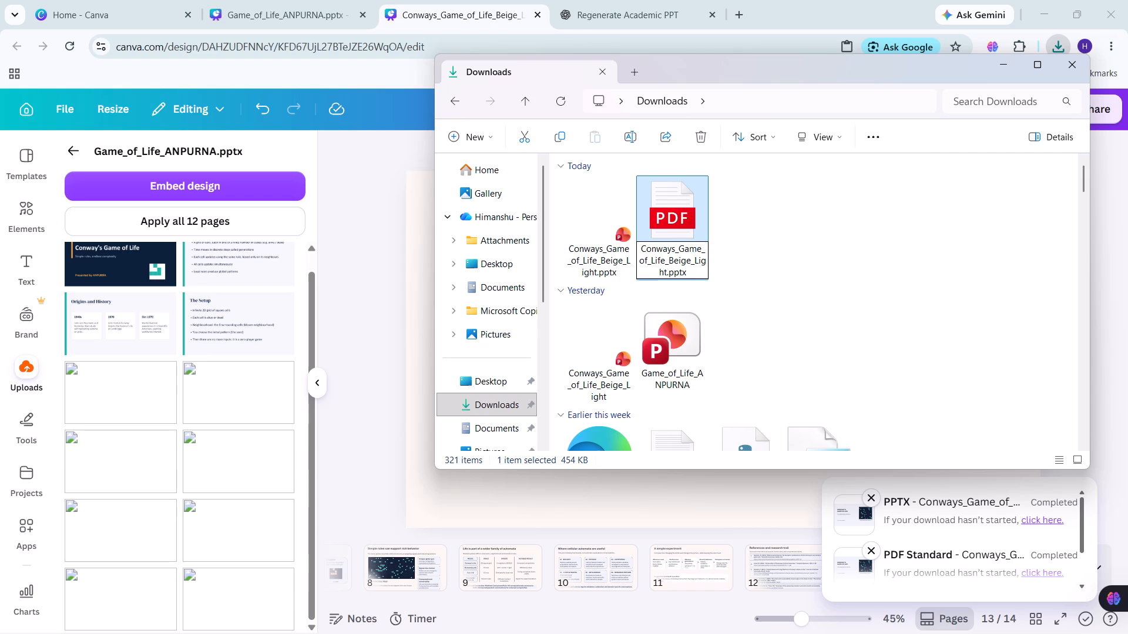
{"action": "key", "text": "BackSpace"}
{"action": "key", "text": "BackSpace"}
{"action": "key", "text": "BackSpace"}
{"action": "key", "text": "BackSpace"}
{"action": "key", "text": "BackSpace"}
{"action": "key", "text": "BackSpace"}
{"action": "key", "text": "BackSpace"}
{"action": "key", "text": "BackSpace"}
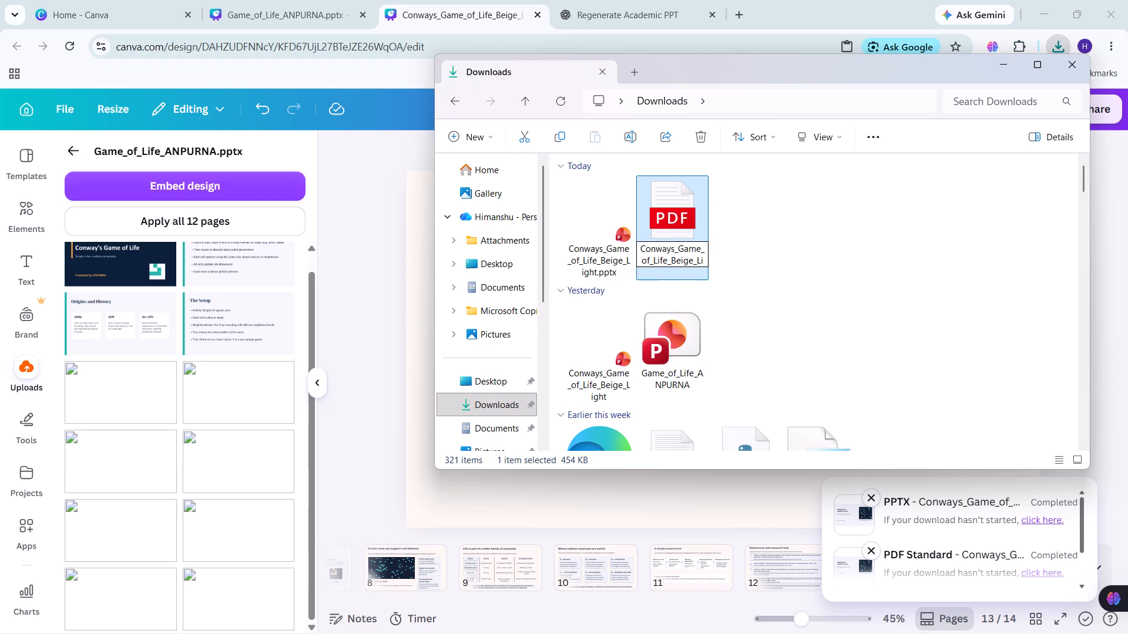
{"action": "key", "text": "BackSpace"}
{"action": "key", "text": "BackSpace"}
{"action": "key", "text": "BackSpace"}
{"action": "key", "text": "BackSpace"}
{"action": "key", "text": "BackSpace"}
{"action": "key", "text": "BackSpace"}
{"action": "key", "text": "BackSpace"}
{"action": "key", "text": "BackSpace"}
{"action": "key", "text": "BackSpace"}
Apply the shortened name Conways_Game_of_Life to the exported PDF.
{"action": "key", "text": "Return"}
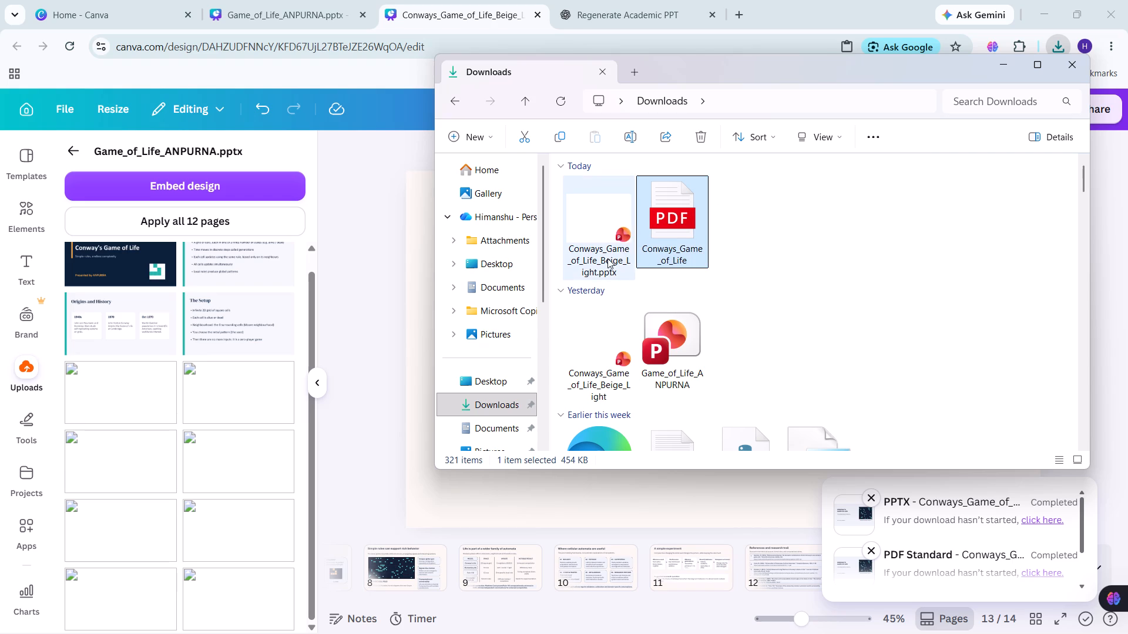
Rename today's exported PowerPoint file in Downloads as Conways_Game_of_Life_ppt.
{"action": "left_click", "coordinate": [607, 258]}
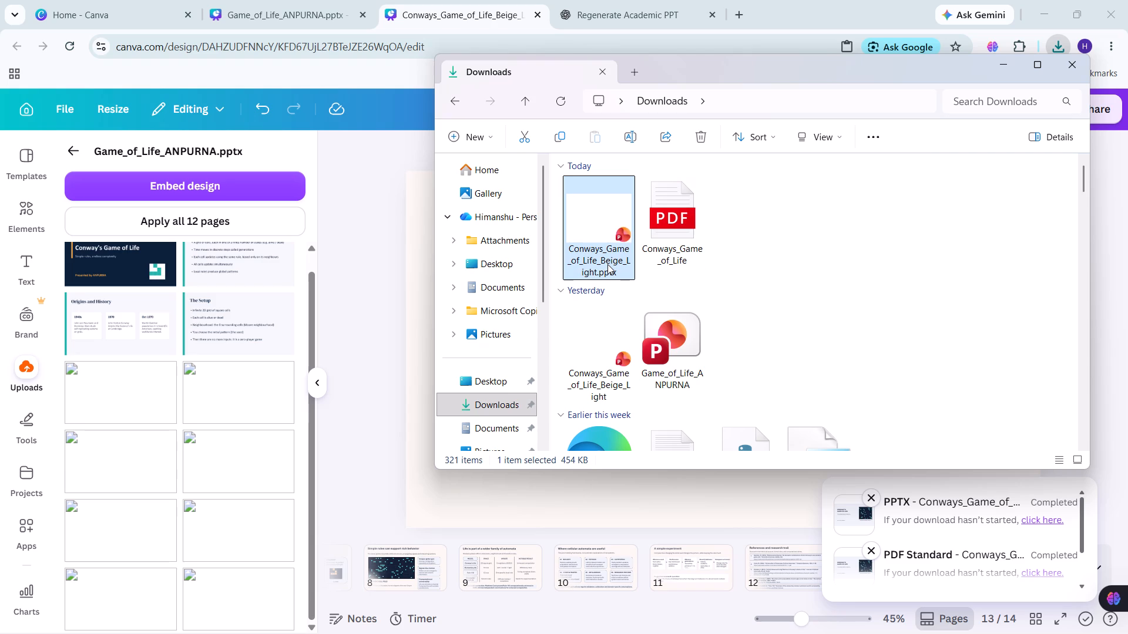
{"action": "key", "text": "F2"}
{"action": "key", "text": "Right"}
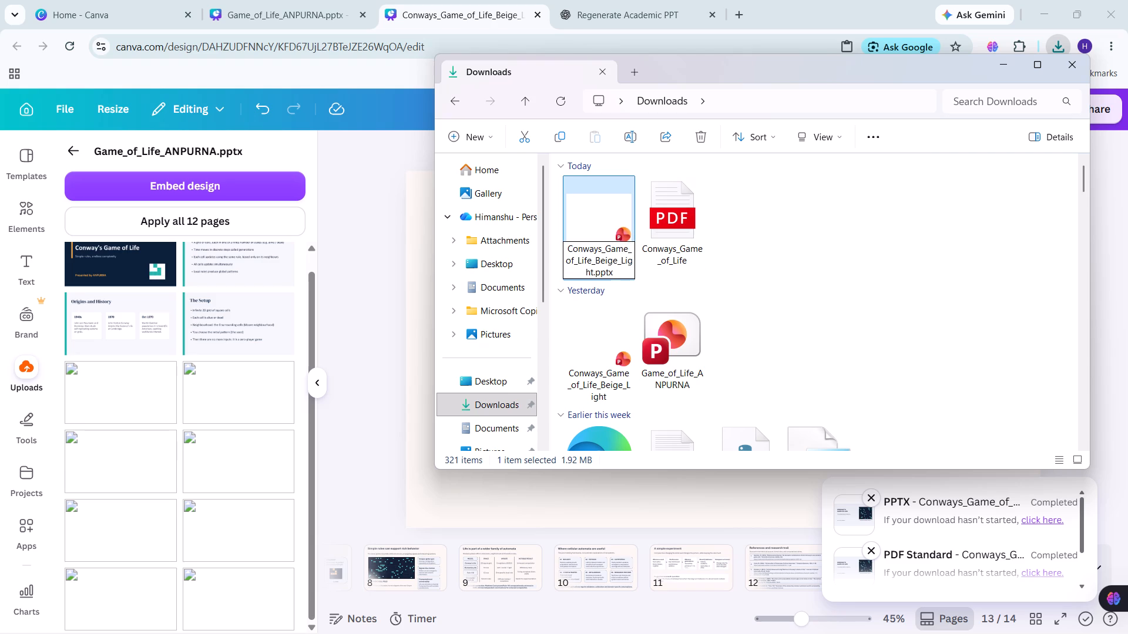
{"action": "key", "text": "BackSpace"}
{"action": "key", "text": "BackSpace"}
{"action": "key", "text": "BackSpace"}
{"action": "key", "text": "BackSpace"}
{"action": "key", "text": "BackSpace"}
{"action": "key", "text": "BackSpace"}
{"action": "key", "text": "BackSpace"}
{"action": "key", "text": "BackSpace"}
{"action": "key", "text": "BackSpace"}
{"action": "key", "text": "BackSpace"}
{"action": "key", "text": "BackSpace"}
{"action": "key", "text": "BackSpace"}
{"action": "key", "text": "BackSpace"}
{"action": "key", "text": "BackSpace"}
{"action": "key", "text": "BackSpace"}
{"action": "key", "text": "BackSpace"}
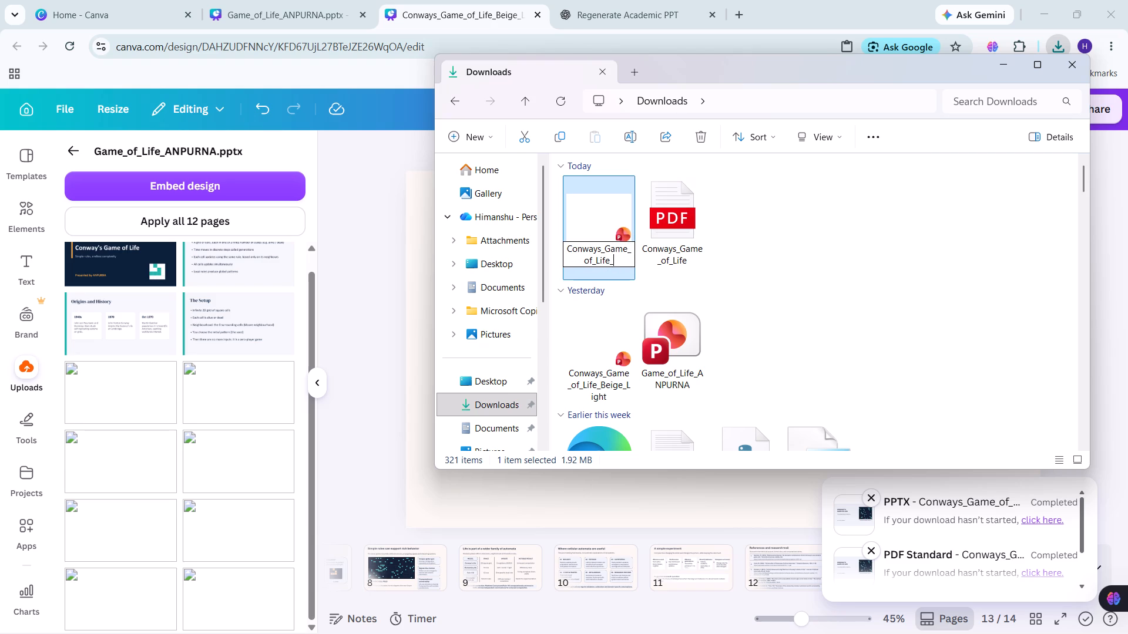
{"action": "key", "text": "BackSpace"}
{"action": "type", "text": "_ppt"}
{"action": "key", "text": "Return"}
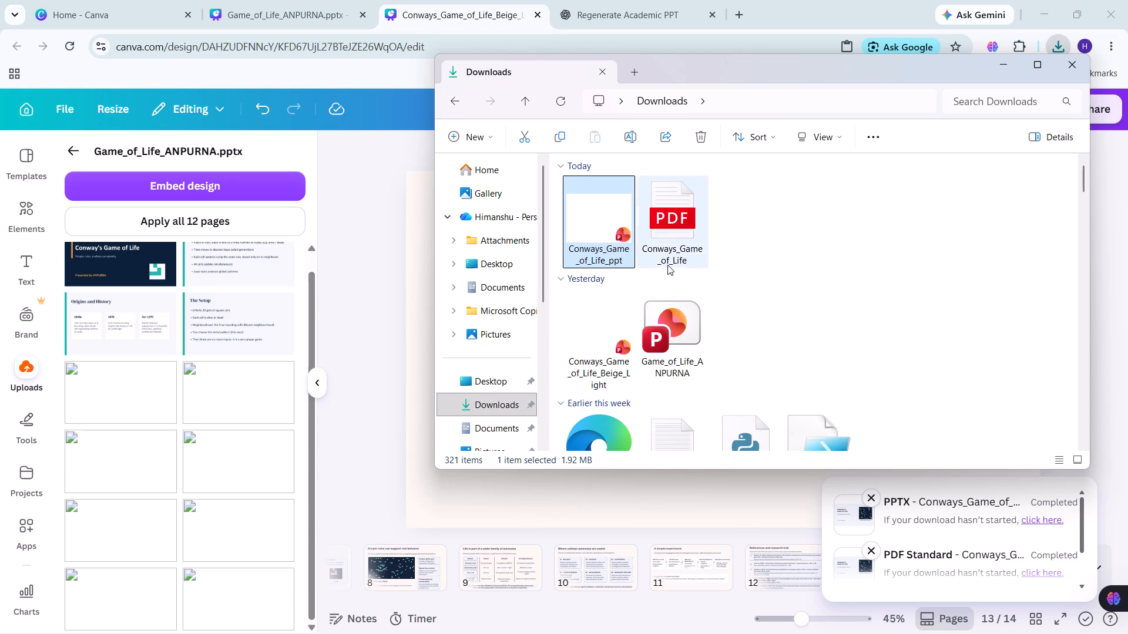
Copy both of today's files, Conways_Game_of_Life_ppt and the Conways_Game_of_Life PDF, to the clipboard.
{"action": "left_click_drag", "start_coordinate": [737, 258], "coordinate": [572, 211]}
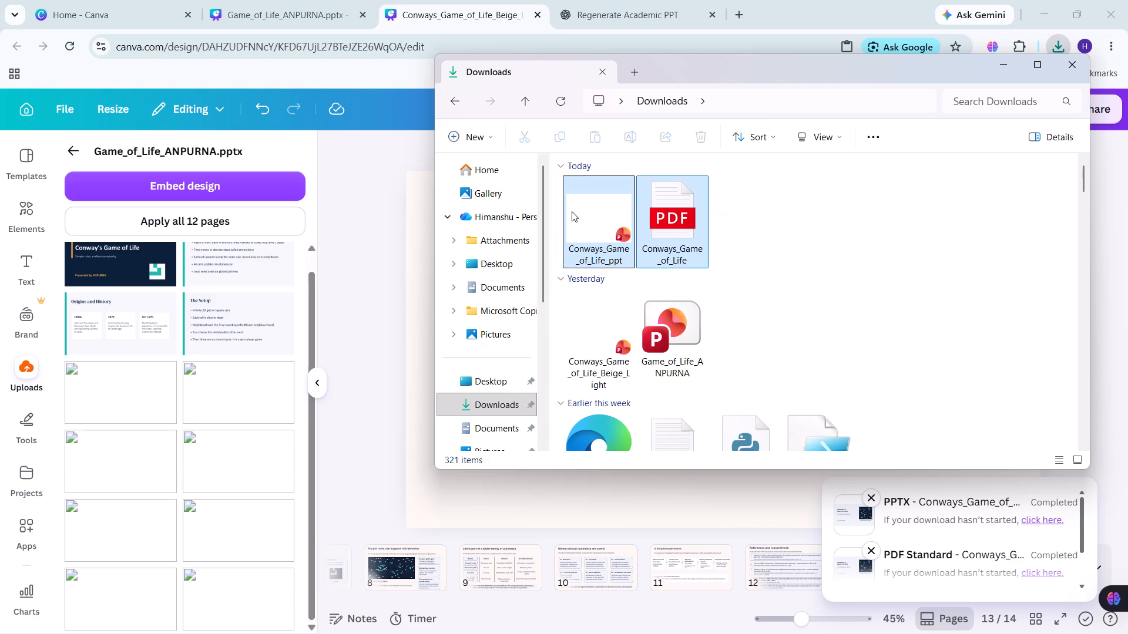
{"action": "key", "text": "ctrl+c"}
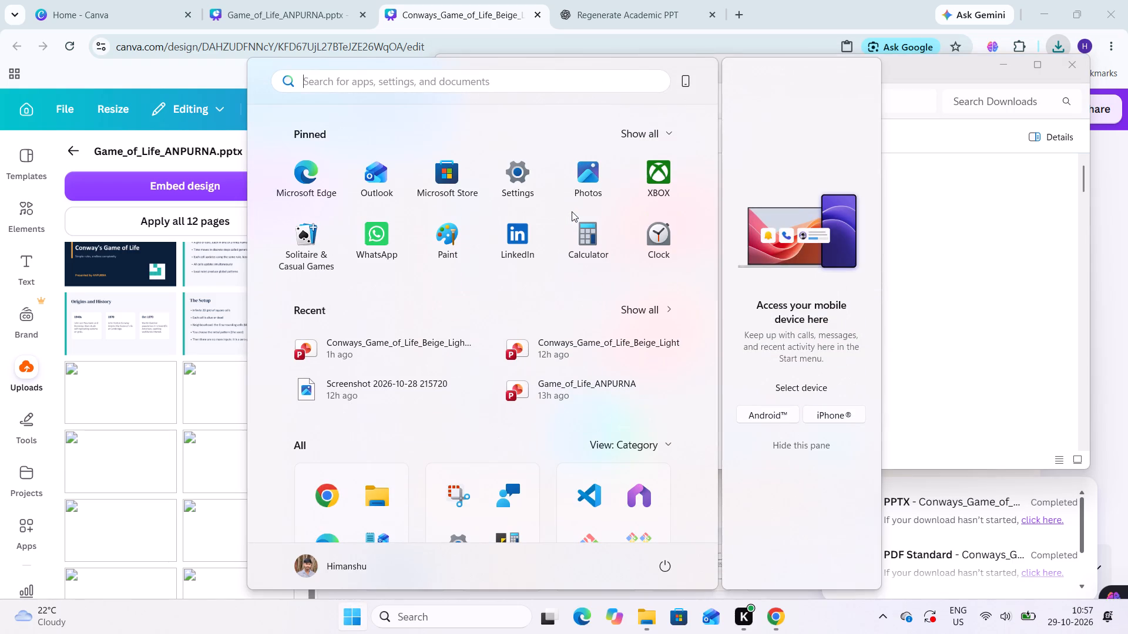
Search the computer's apps for WhatsApp with the text wha.
{"action": "left_click", "coordinate": [572, 211]}
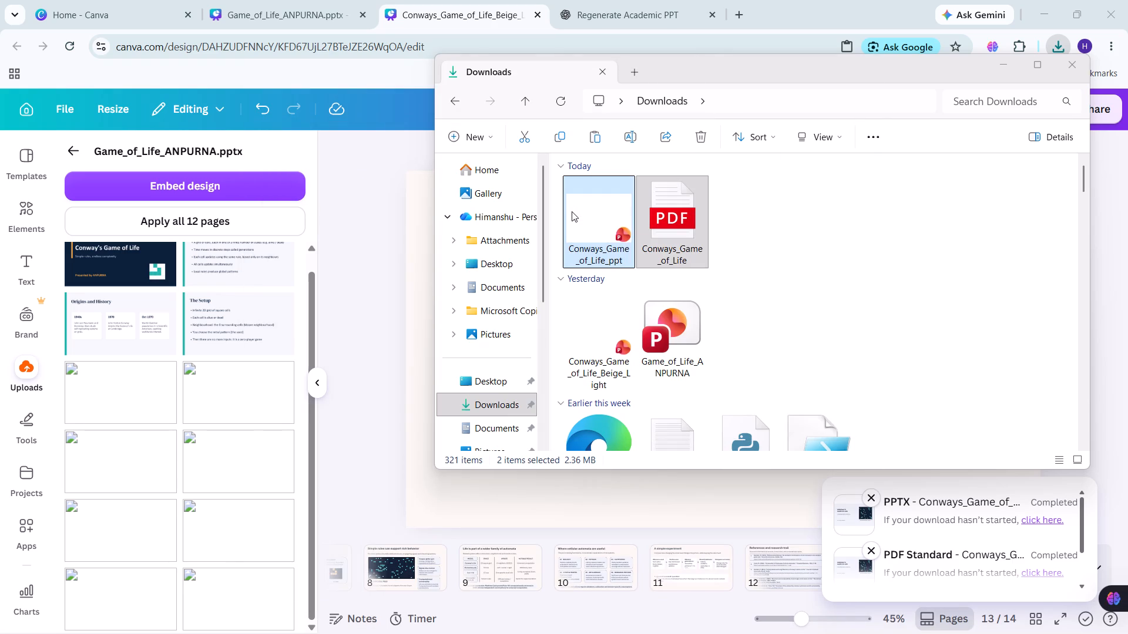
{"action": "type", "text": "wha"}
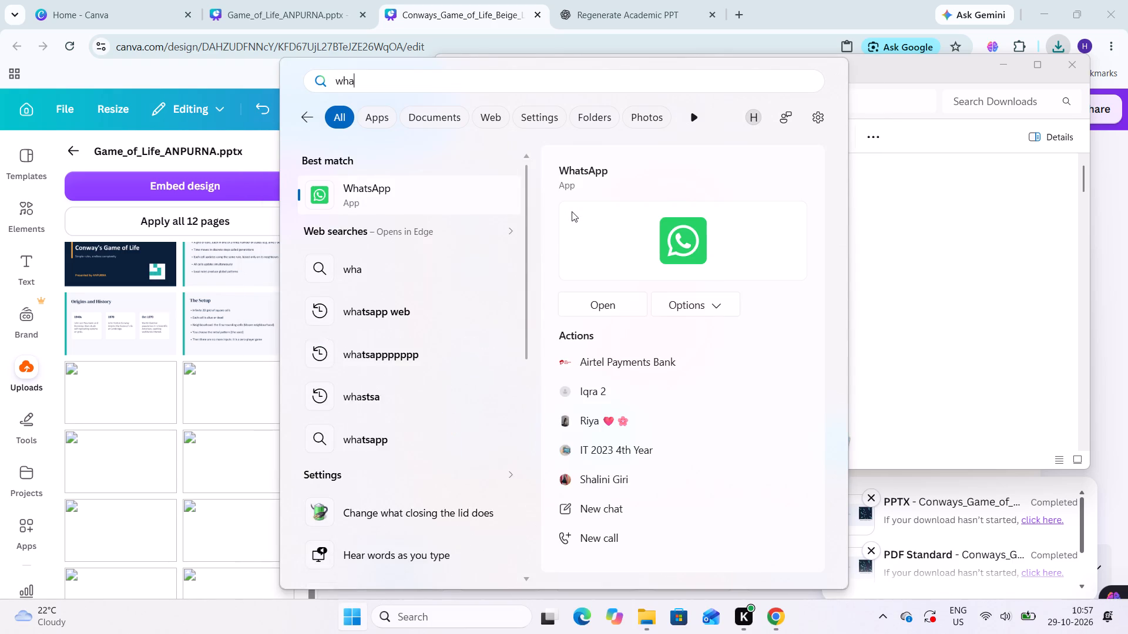
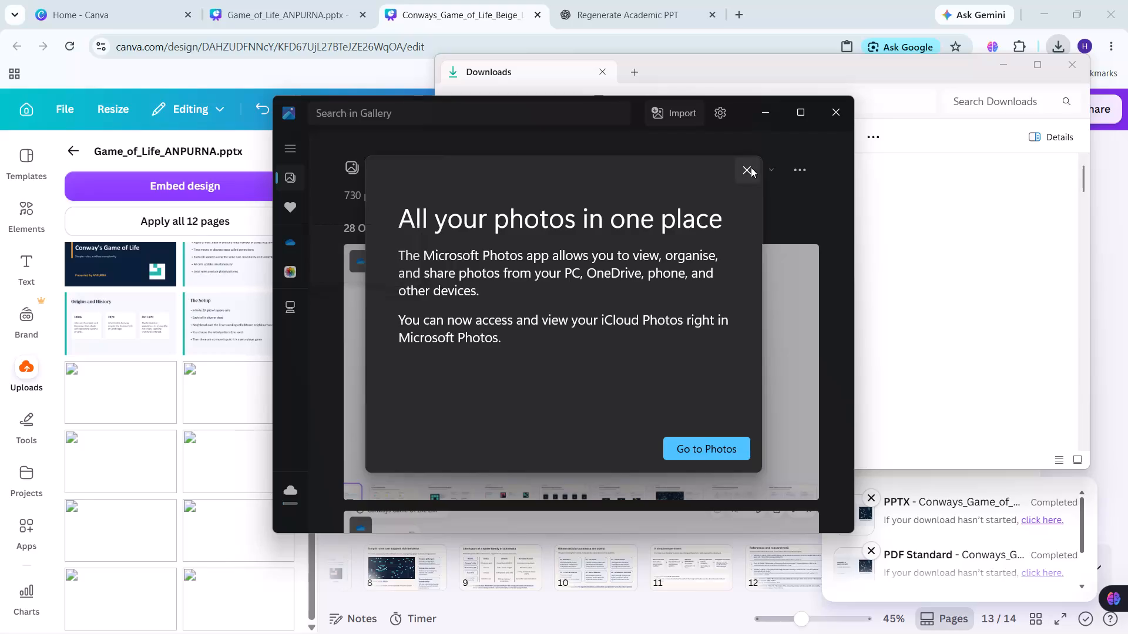
Close the Photos app along with its welcome message, and the Downloads window, to return to the beige deck in Canva.
{"action": "left_click", "coordinate": [748, 166]}
{"action": "left_click", "coordinate": [836, 118]}
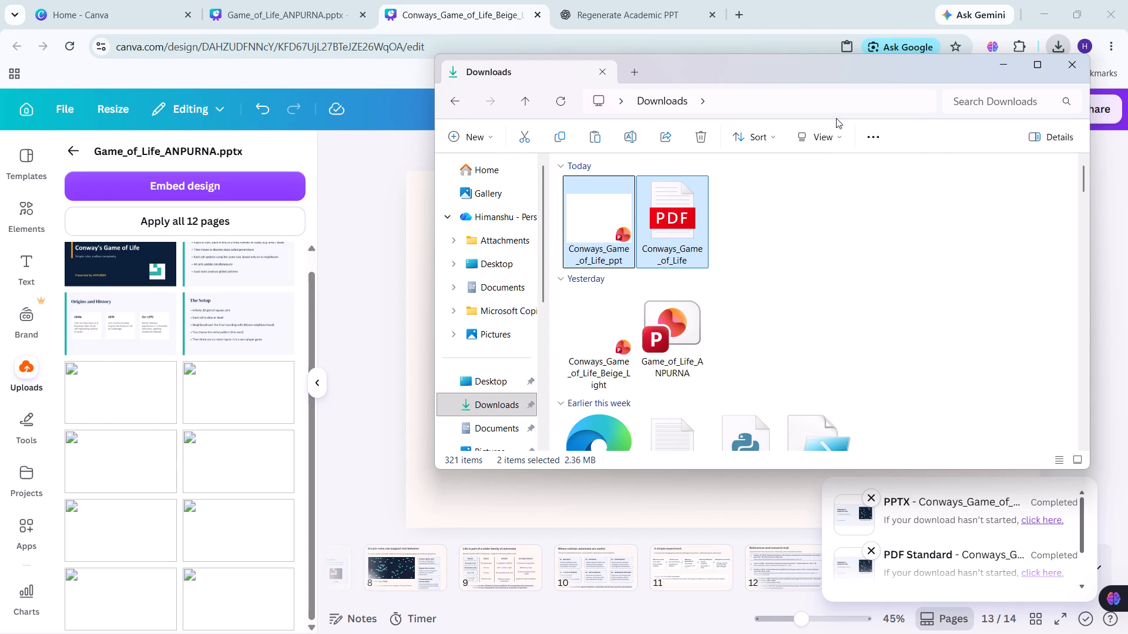
{"action": "left_click", "coordinate": [1078, 69]}
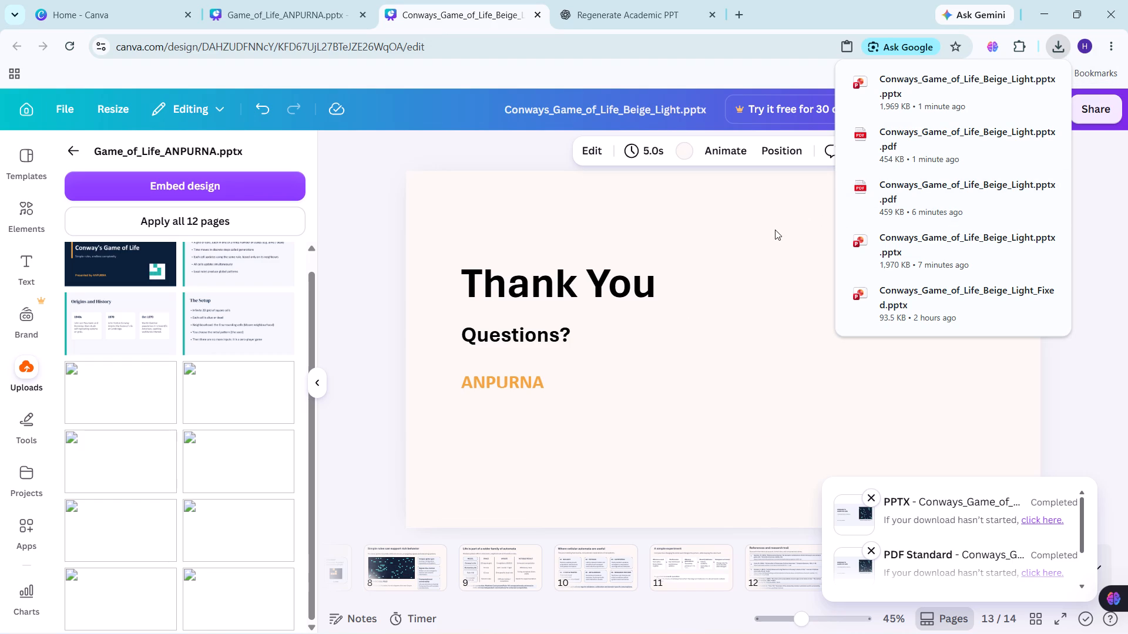
On page 3, Origins and History, of the beige deck, delete the faint horizontal line below the historical source text.
{"action": "scroll", "coordinate": [475, 569], "scroll_direction": "right", "scroll_amount": 4}
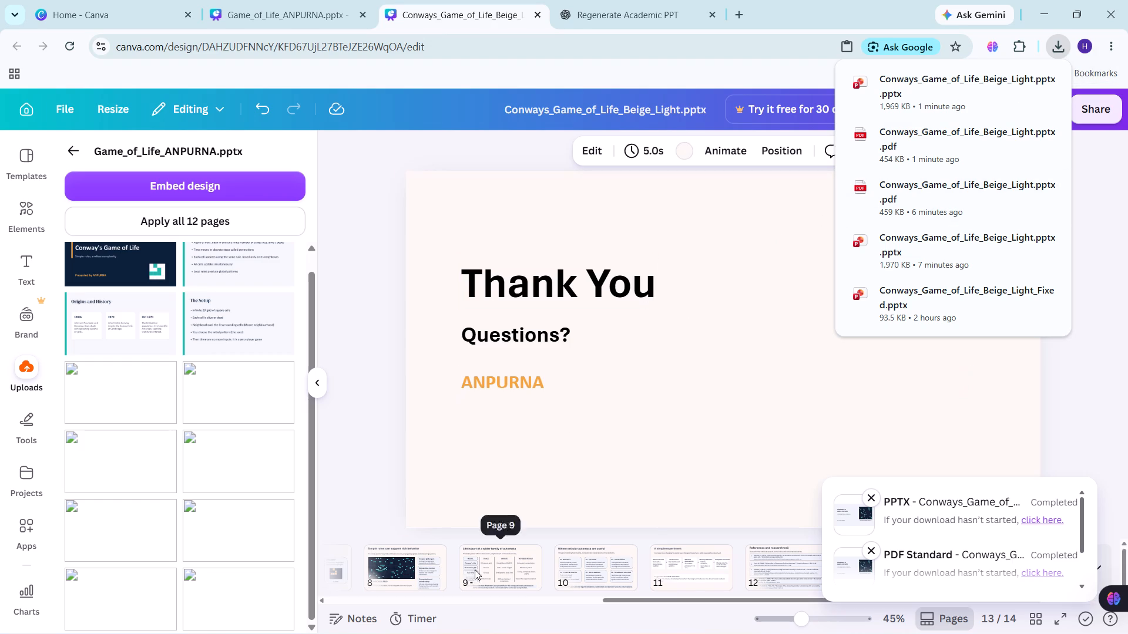
{"action": "scroll", "coordinate": [475, 569], "scroll_direction": "right", "scroll_amount": 5}
{"action": "left_click", "coordinate": [470, 571]}
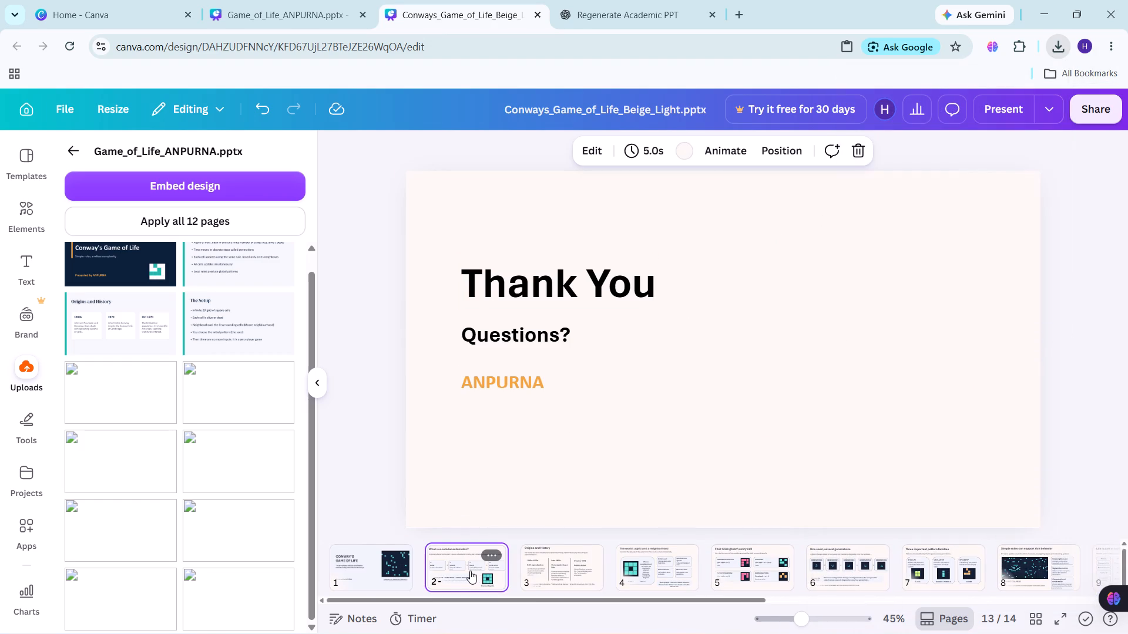
{"action": "left_click", "coordinate": [561, 583]}
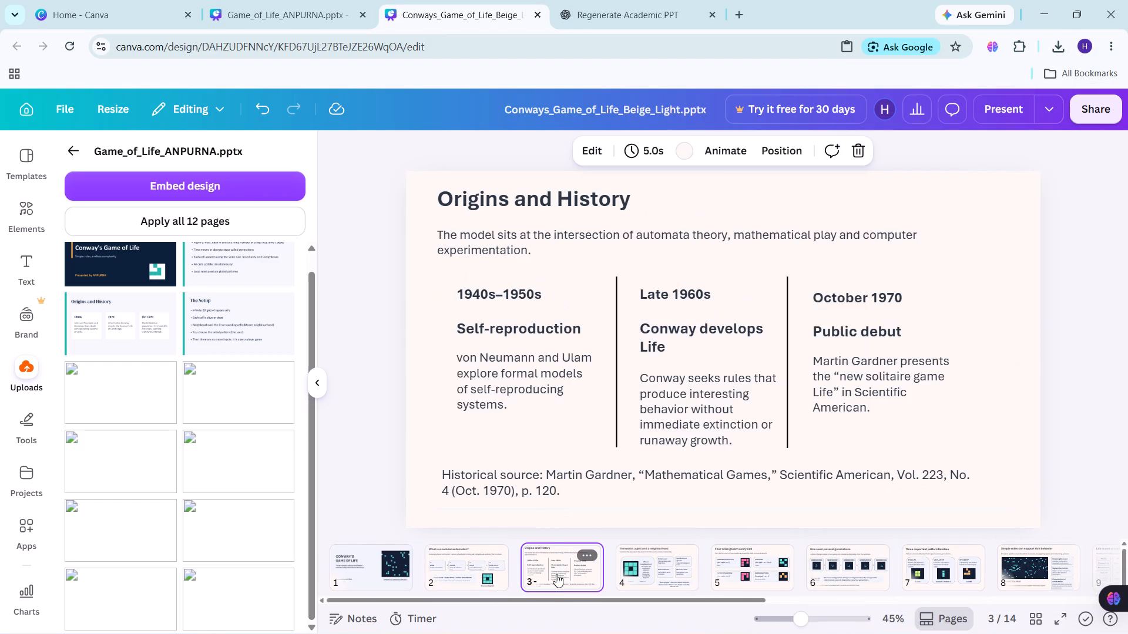
{"action": "left_click", "coordinate": [558, 508]}
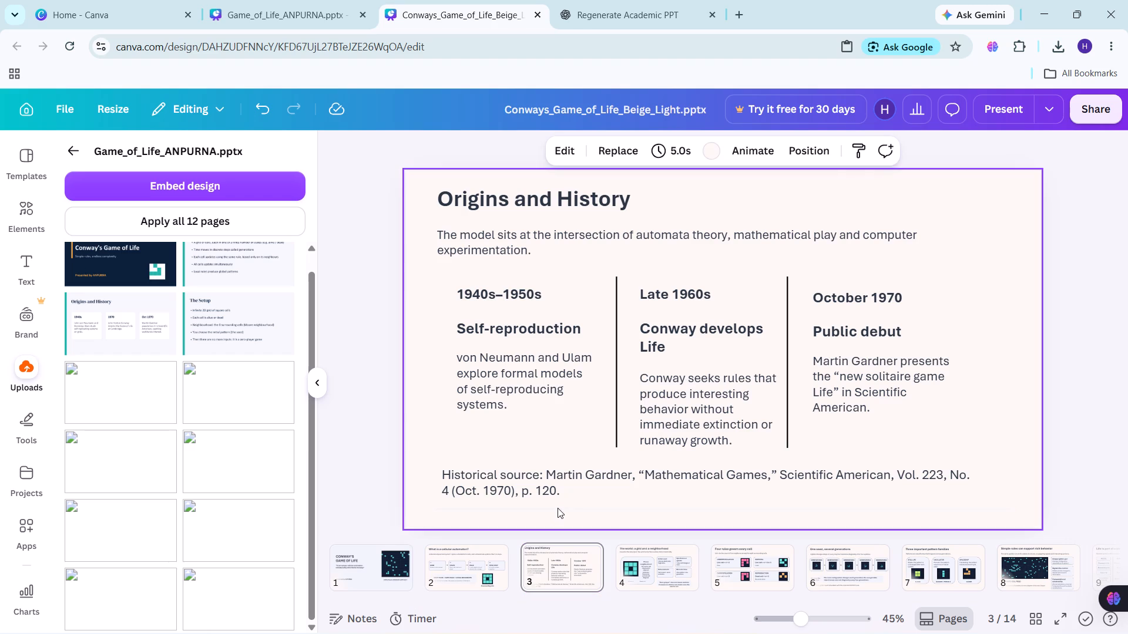
{"action": "left_click", "coordinate": [558, 509]}
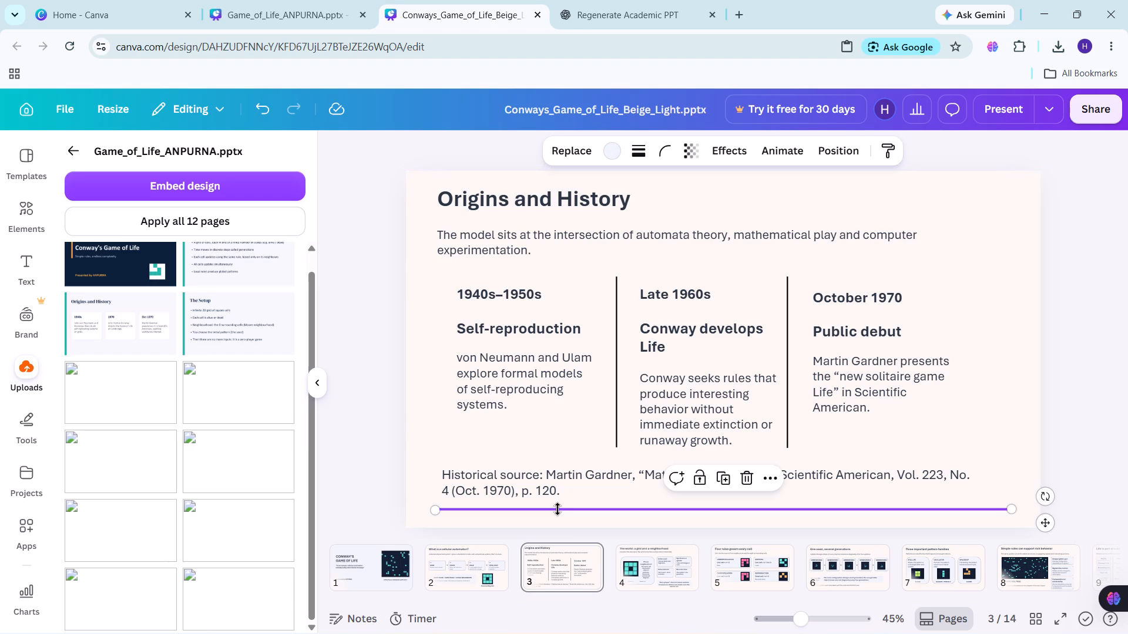
{"action": "key", "text": "Delete"}
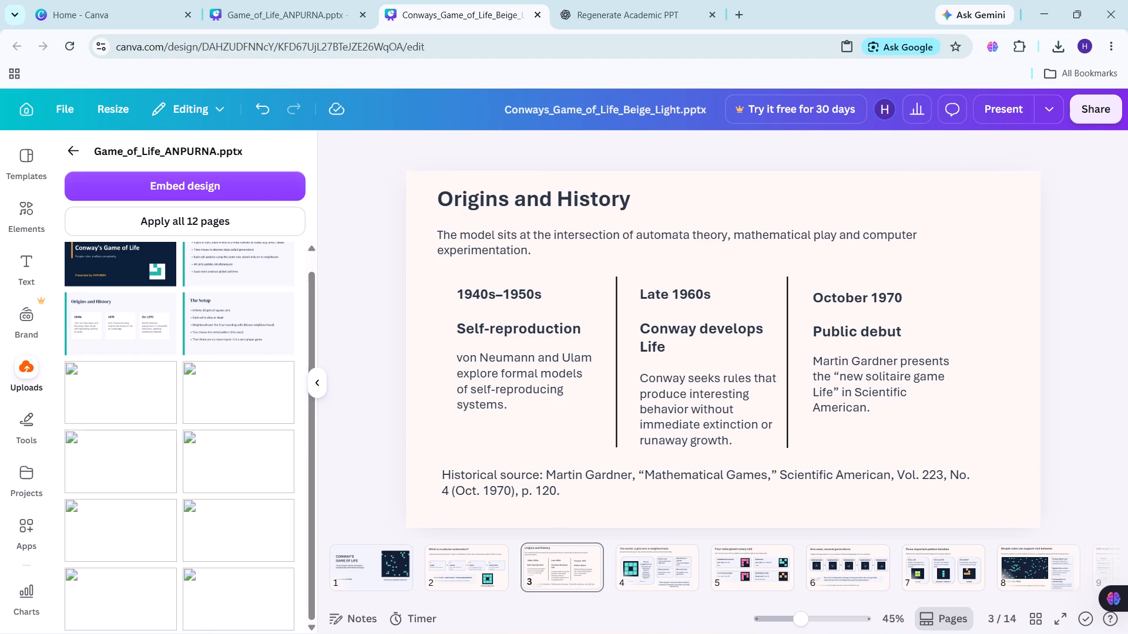
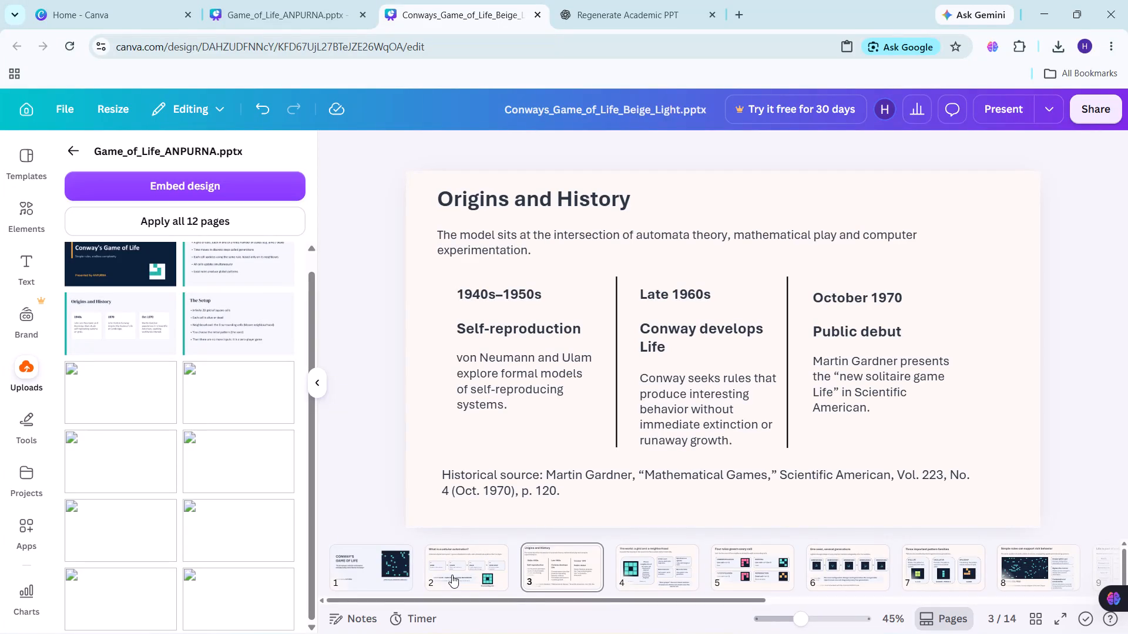
Check pages 2 and 3 of the beige deck for leftover stray lines.
{"action": "left_click", "coordinate": [452, 575]}
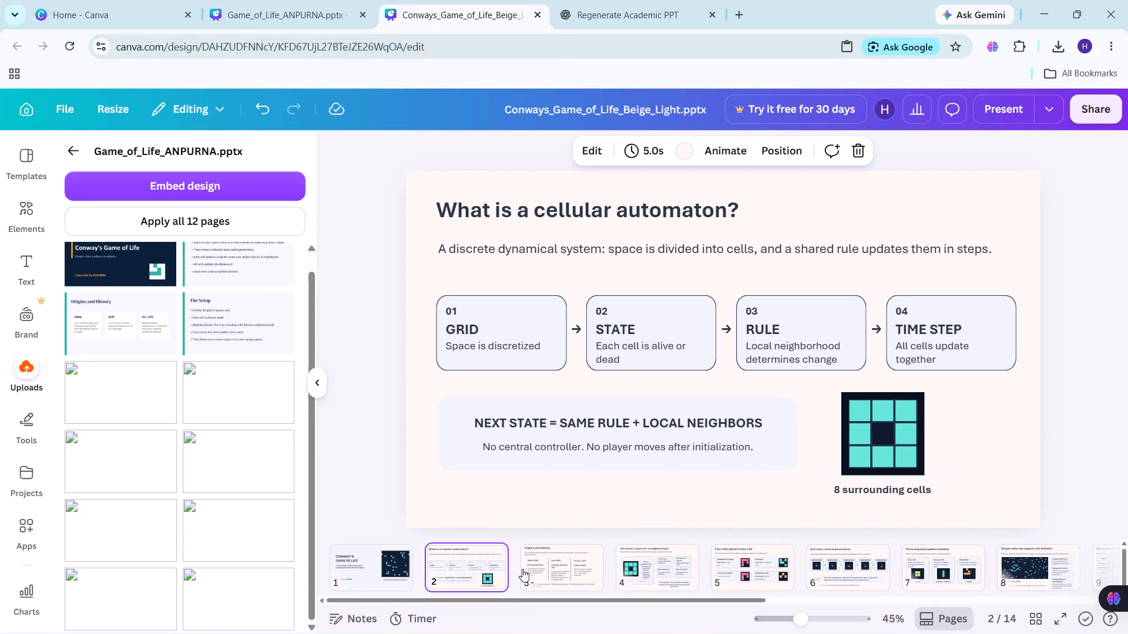
{"action": "left_click", "coordinate": [558, 581]}
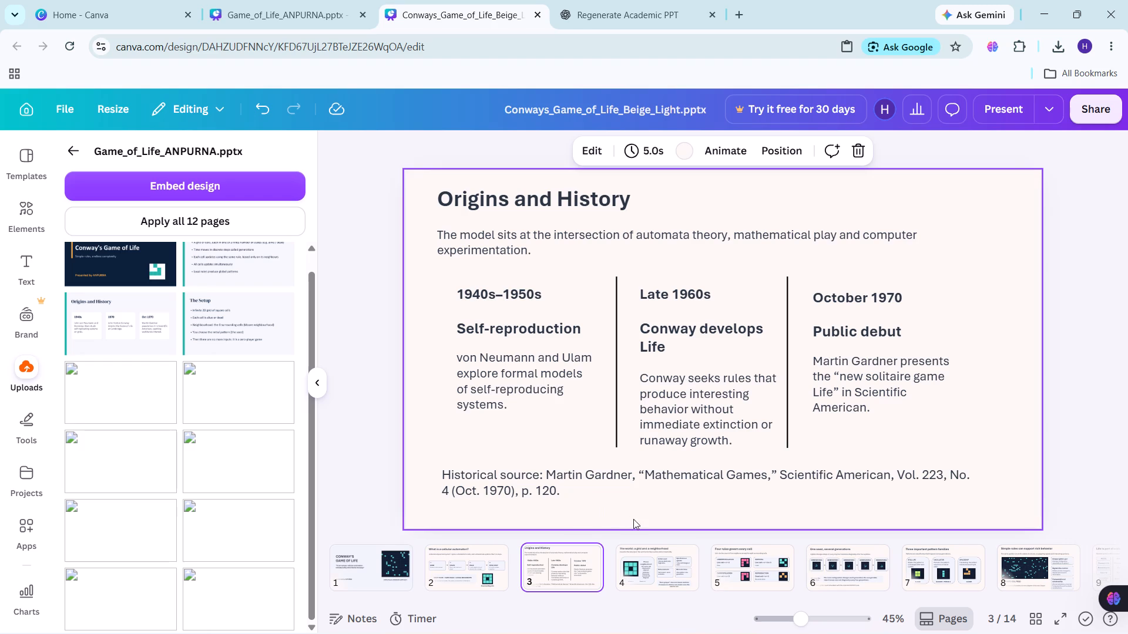
{"action": "left_click", "coordinate": [699, 524]}
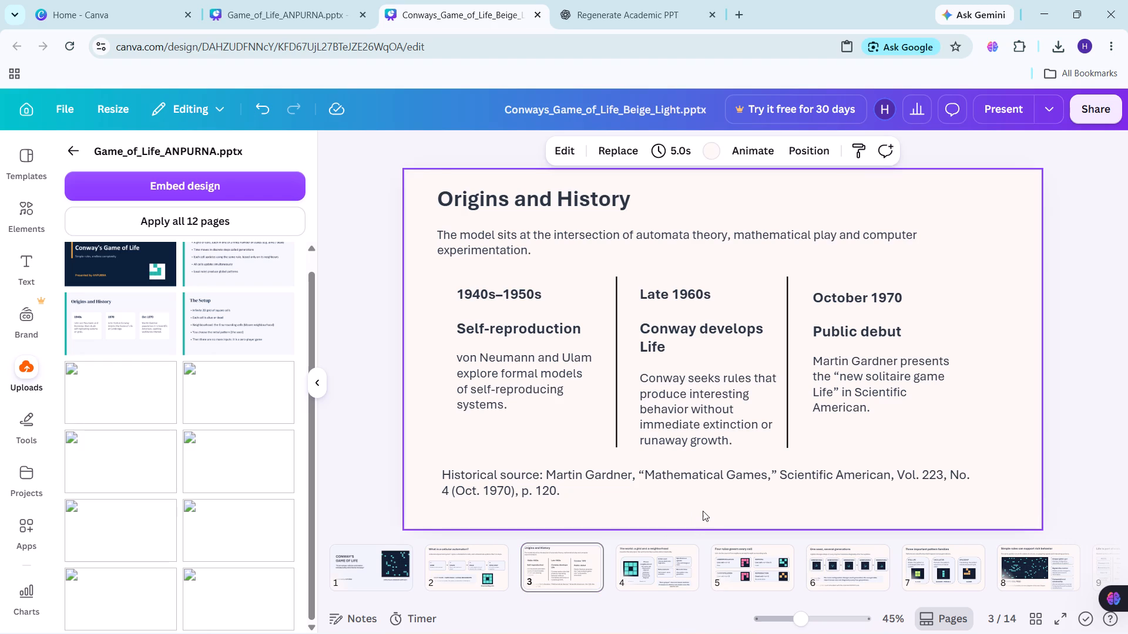
{"action": "left_click", "coordinate": [703, 511]}
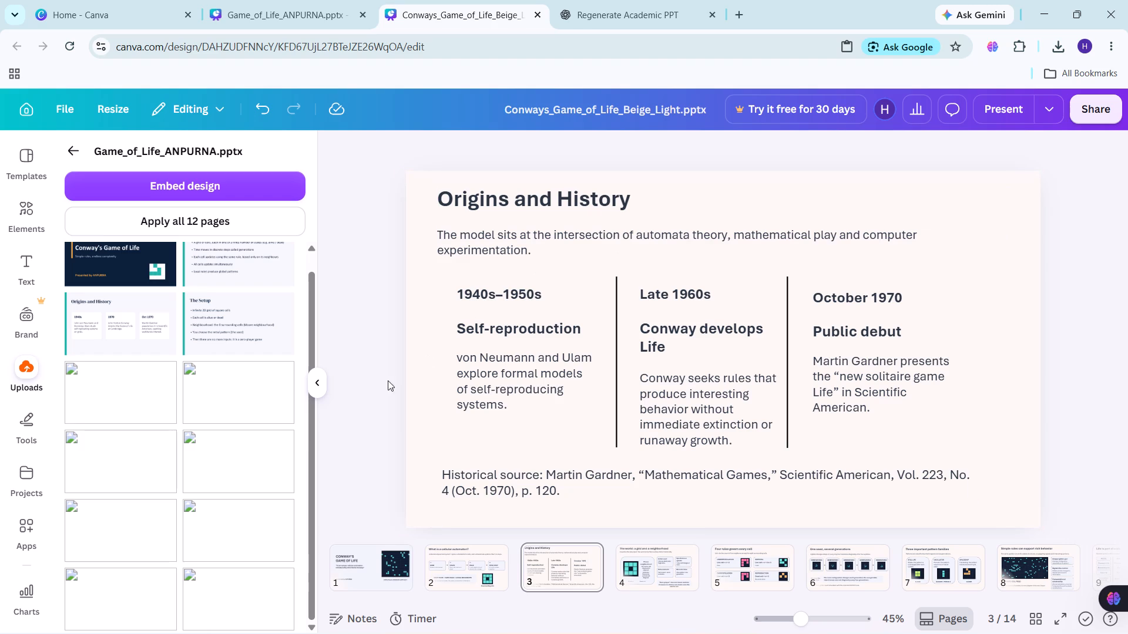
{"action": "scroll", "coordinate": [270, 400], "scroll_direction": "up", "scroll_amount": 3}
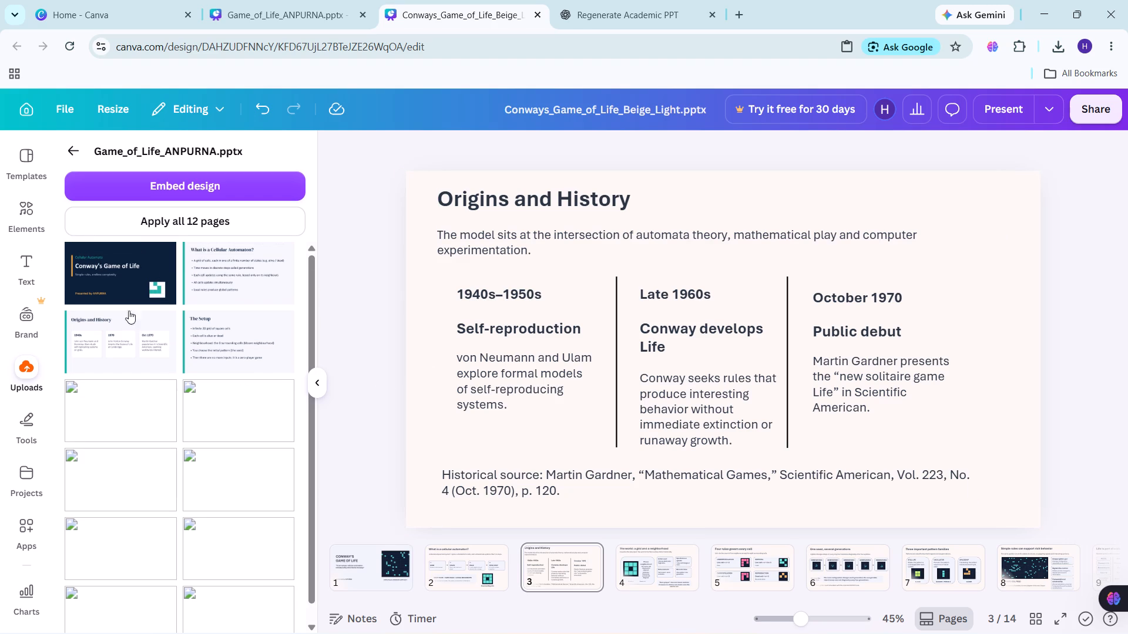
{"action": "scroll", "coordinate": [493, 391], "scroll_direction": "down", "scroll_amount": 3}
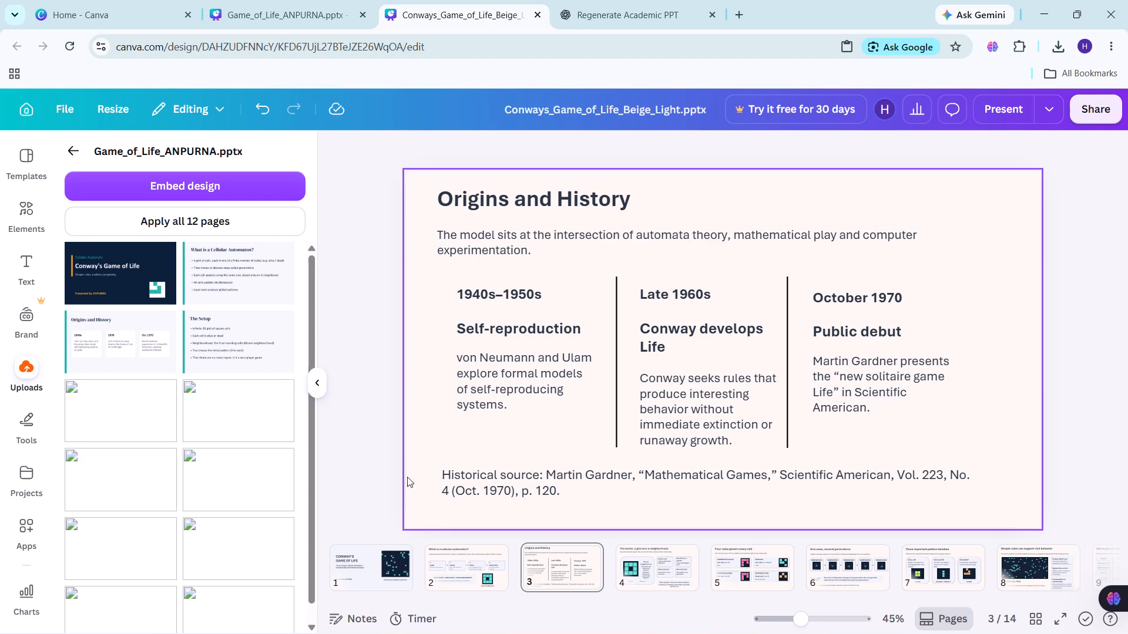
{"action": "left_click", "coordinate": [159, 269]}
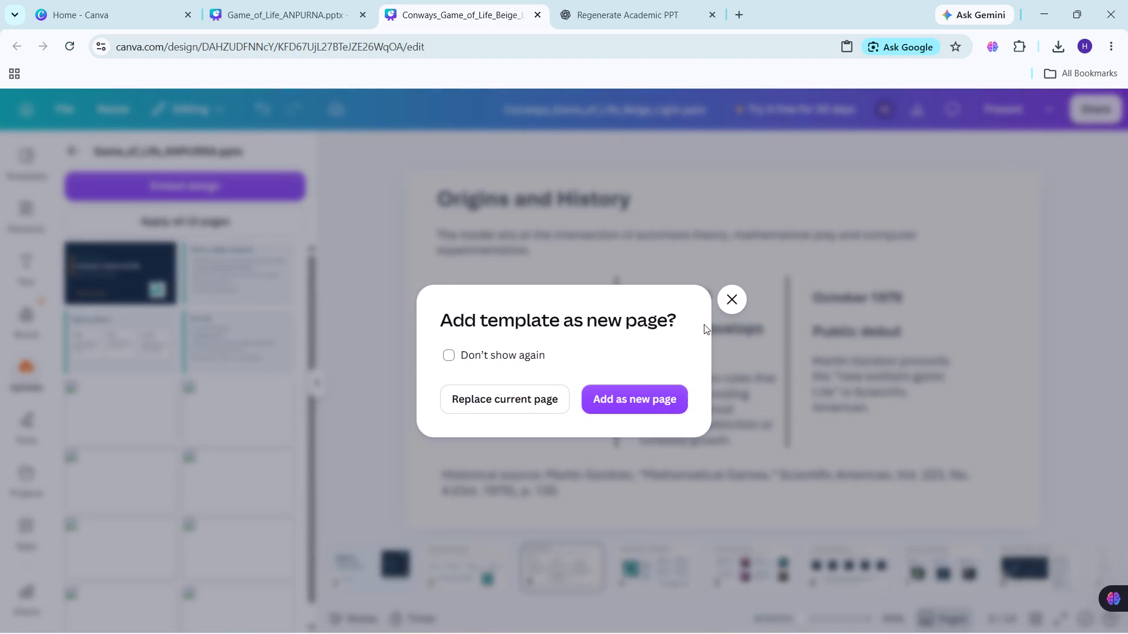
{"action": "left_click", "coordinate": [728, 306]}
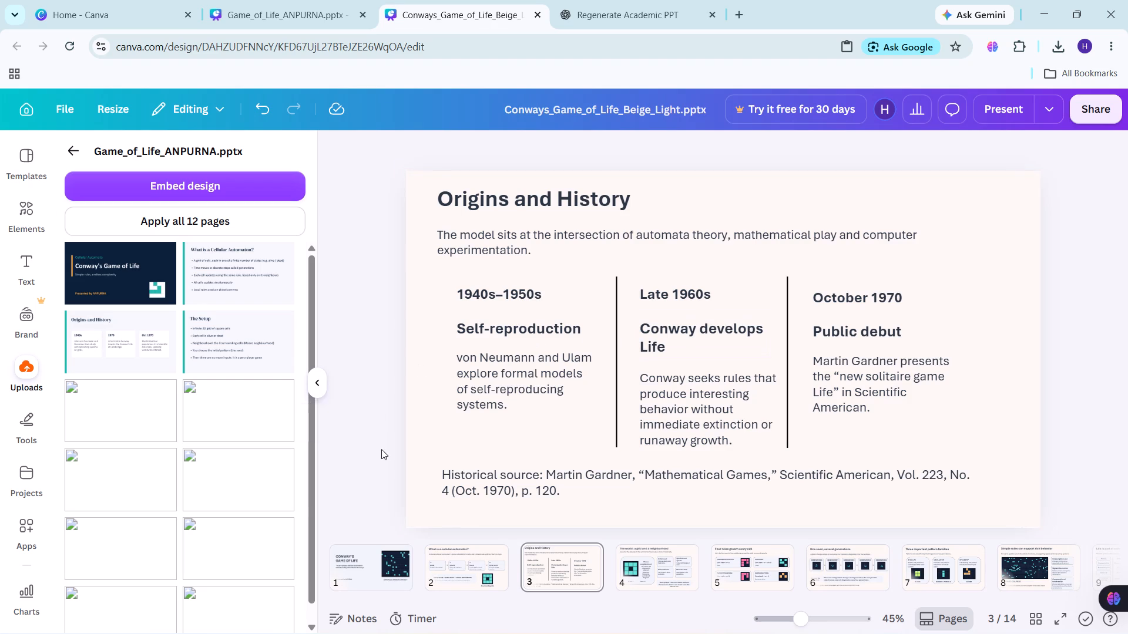
Collapse the uploads side panel and review pages 1 to 3 of the deck, including the area below the historical source text.
{"action": "left_click", "coordinate": [368, 558]}
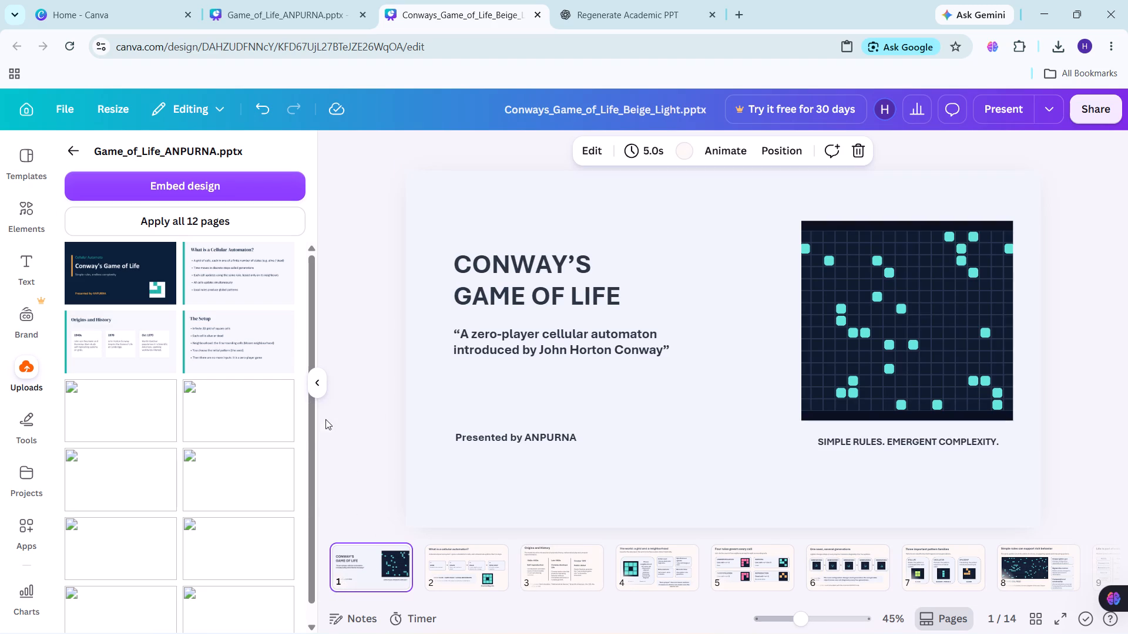
{"action": "left_click", "coordinate": [312, 376]}
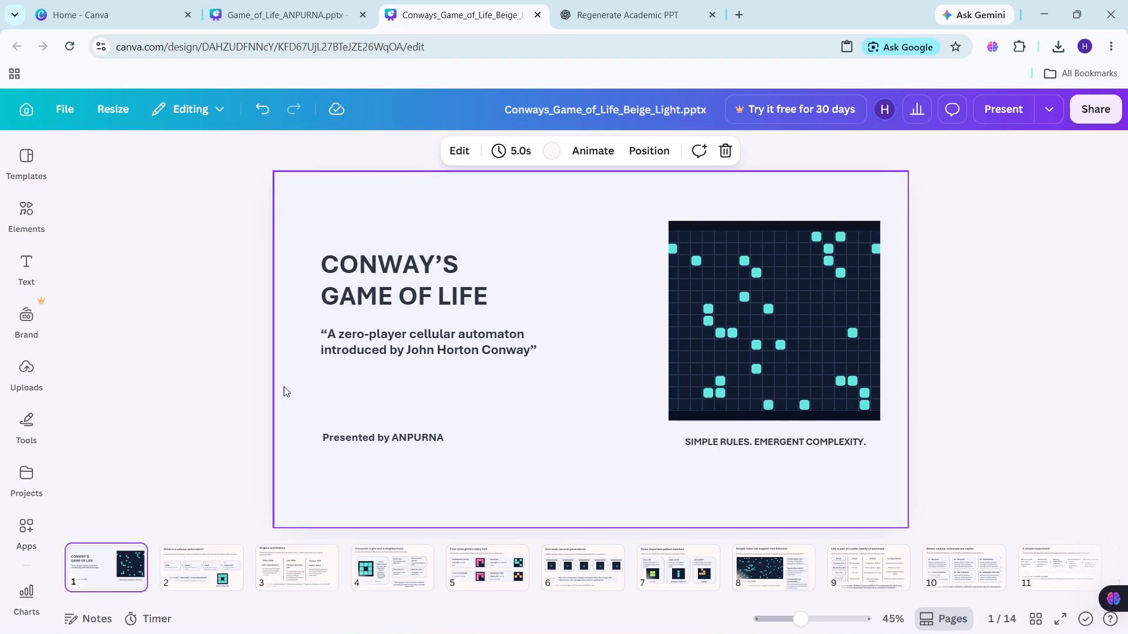
{"action": "left_click", "coordinate": [263, 387]}
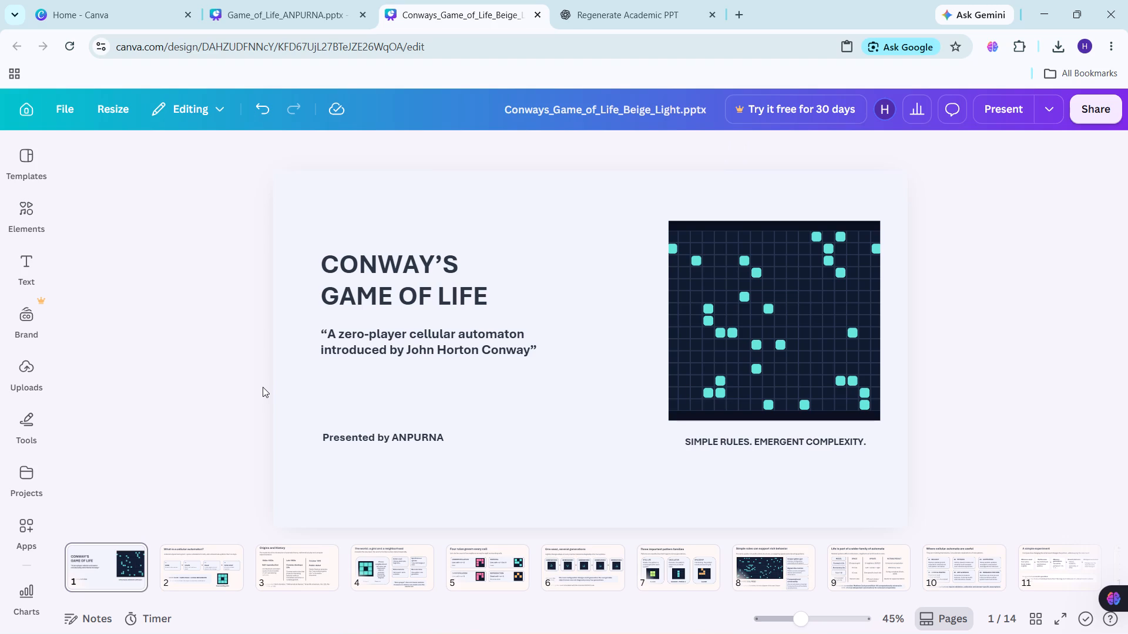
{"action": "left_click", "coordinate": [209, 559]}
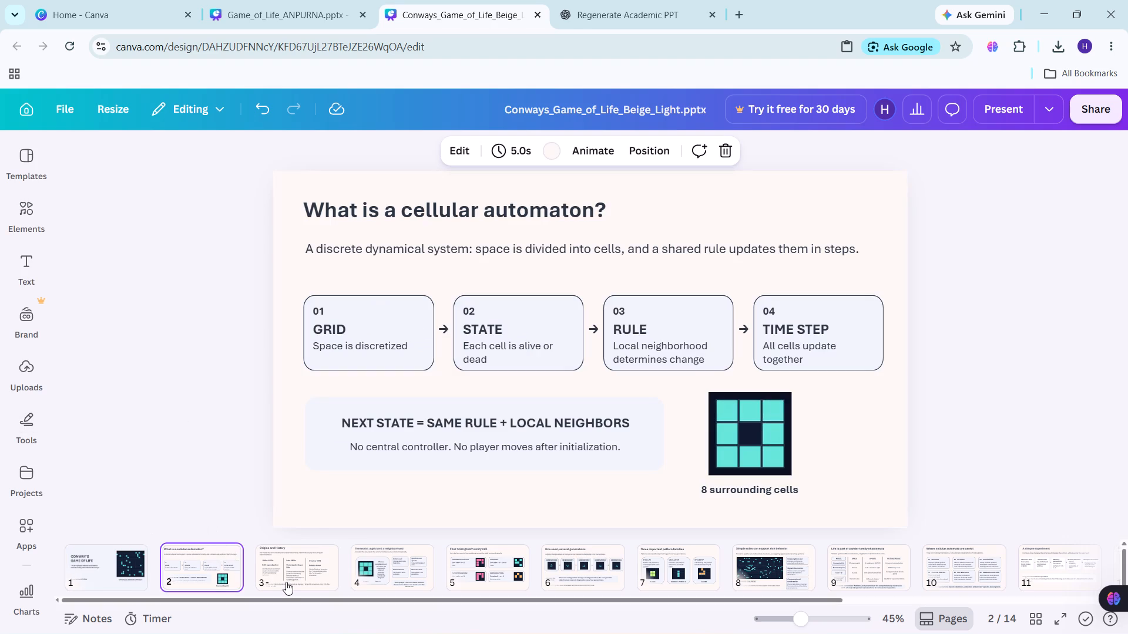
{"action": "left_click", "coordinate": [286, 582]}
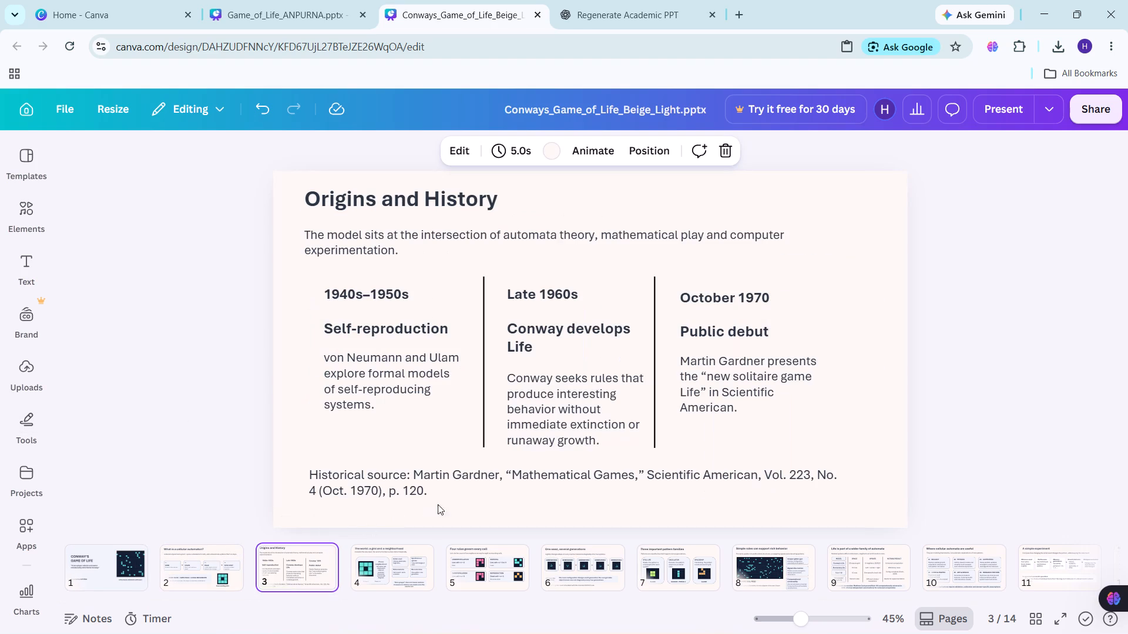
{"action": "left_click", "coordinate": [586, 510]}
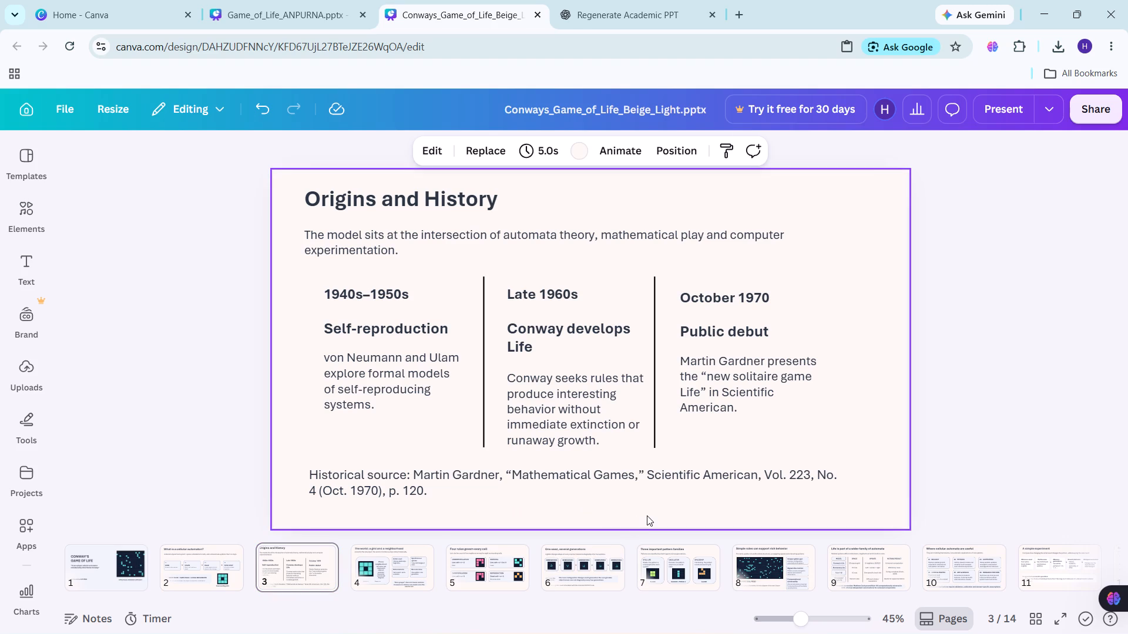
{"action": "left_click", "coordinate": [647, 515]}
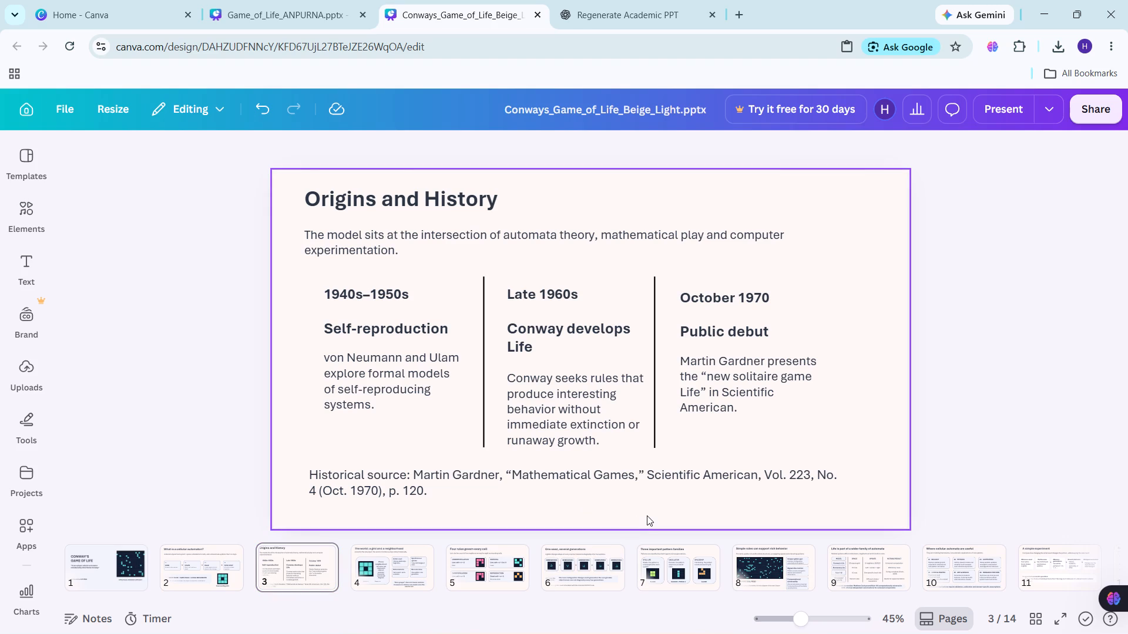
On page 4, extend the pale box behind the "Zero-player" statement downward so it encloses all three lines of text.
{"action": "left_click", "coordinate": [390, 554]}
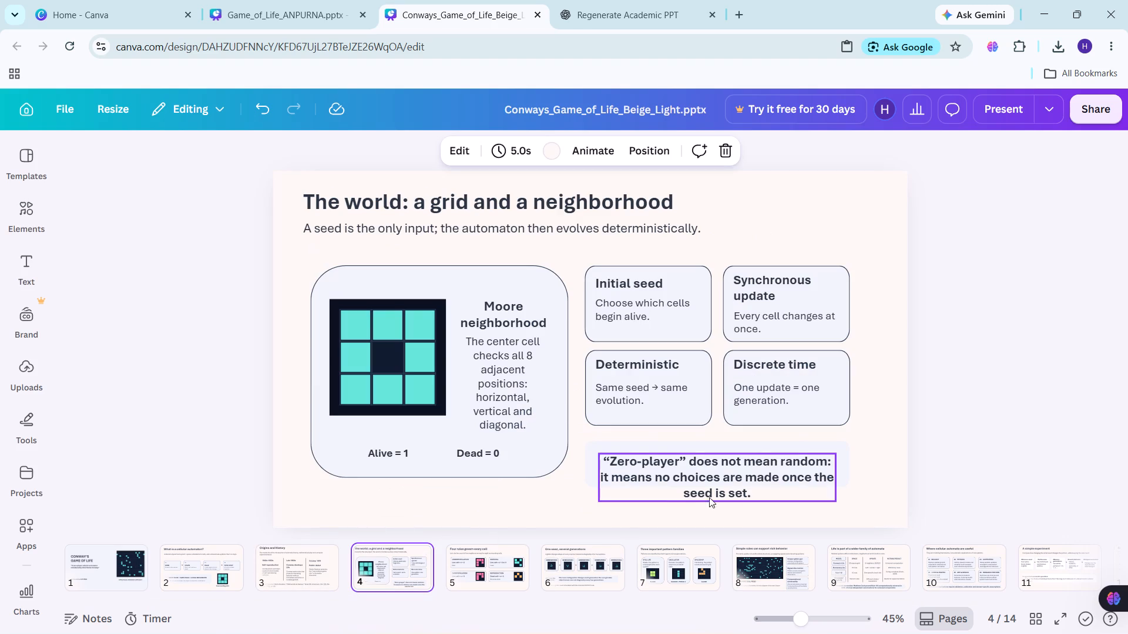
{"action": "left_click", "coordinate": [840, 470]}
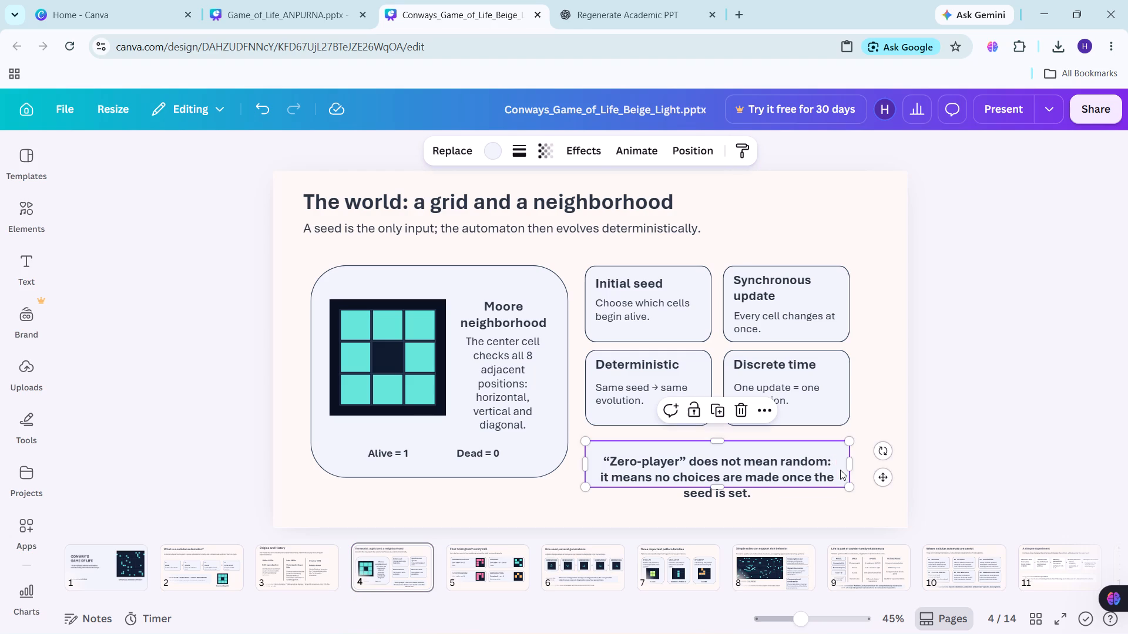
{"action": "left_click_drag", "start_coordinate": [716, 484], "coordinate": [716, 498]}
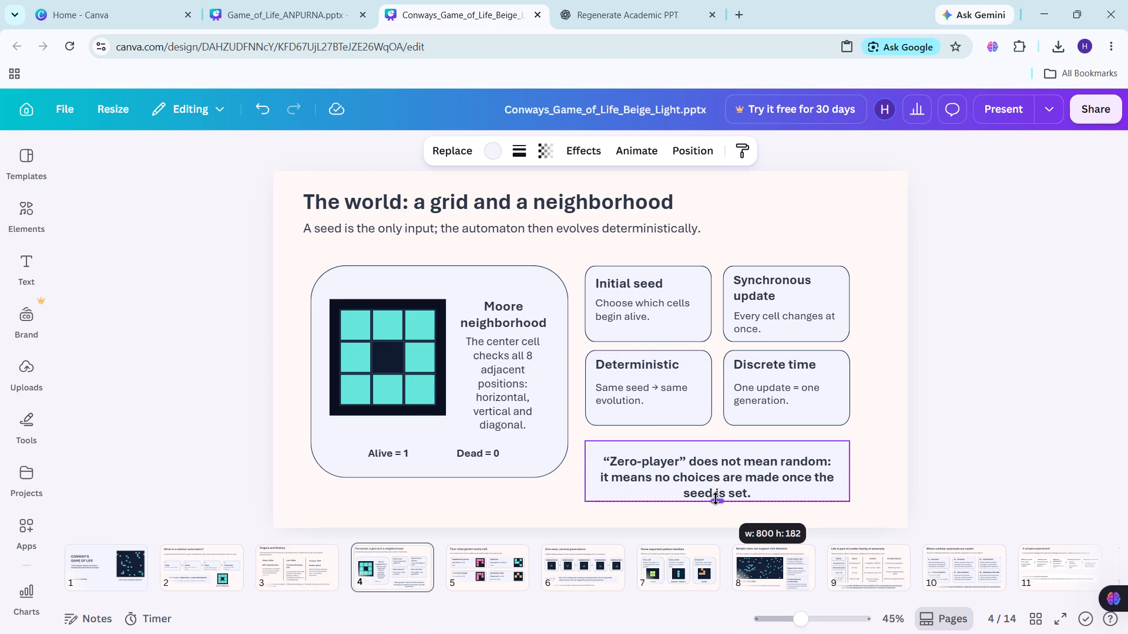
{"action": "left_click_drag", "start_coordinate": [716, 498], "coordinate": [716, 506]}
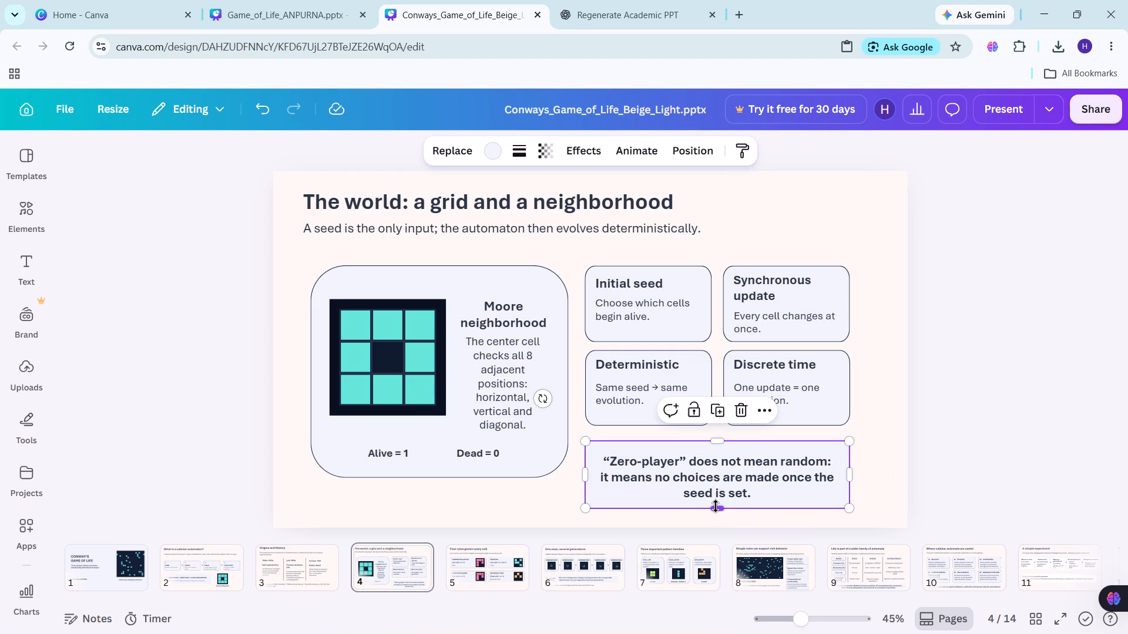
{"action": "left_click", "coordinate": [923, 429]}
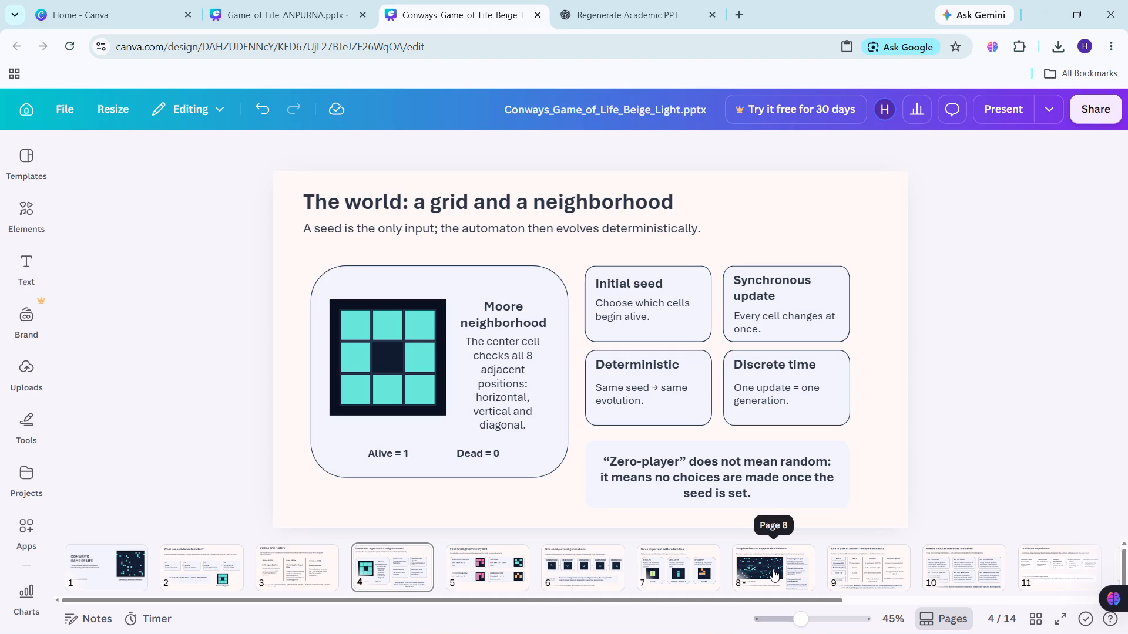
Review the layout of pages 6, 7 and 8.
{"action": "left_click", "coordinate": [773, 569]}
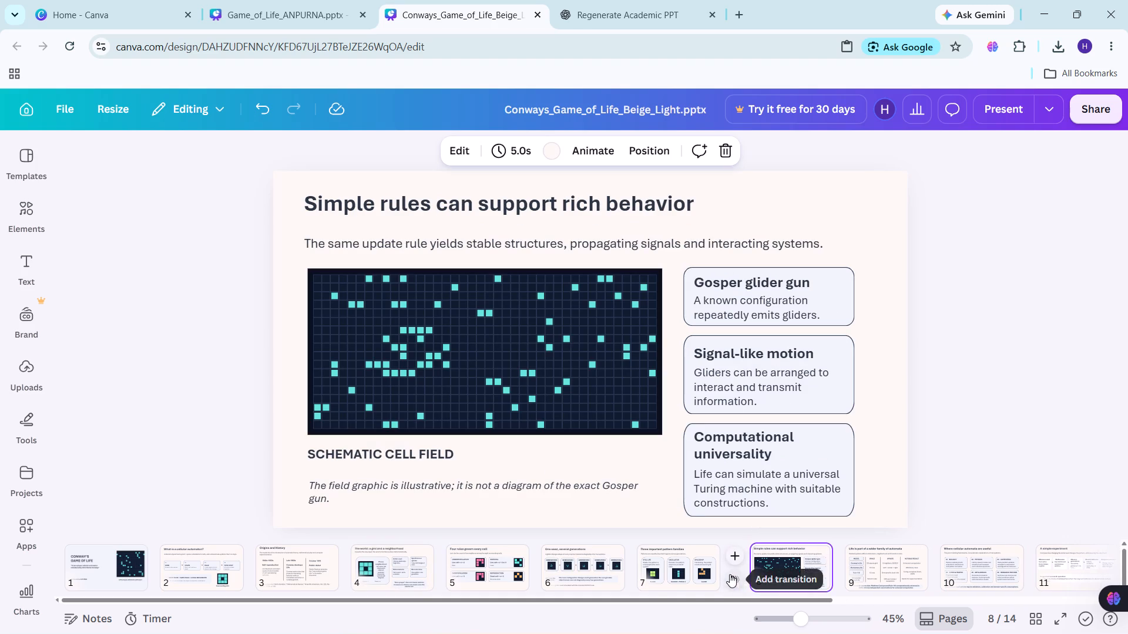
{"action": "left_click", "coordinate": [650, 577]}
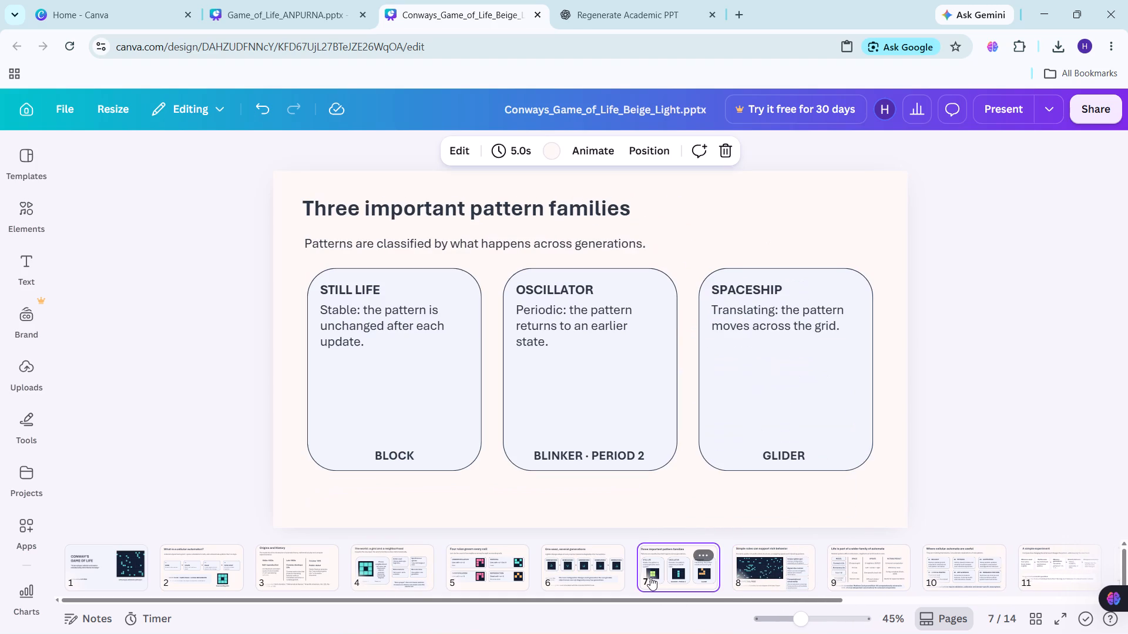
{"action": "left_click", "coordinate": [567, 557]}
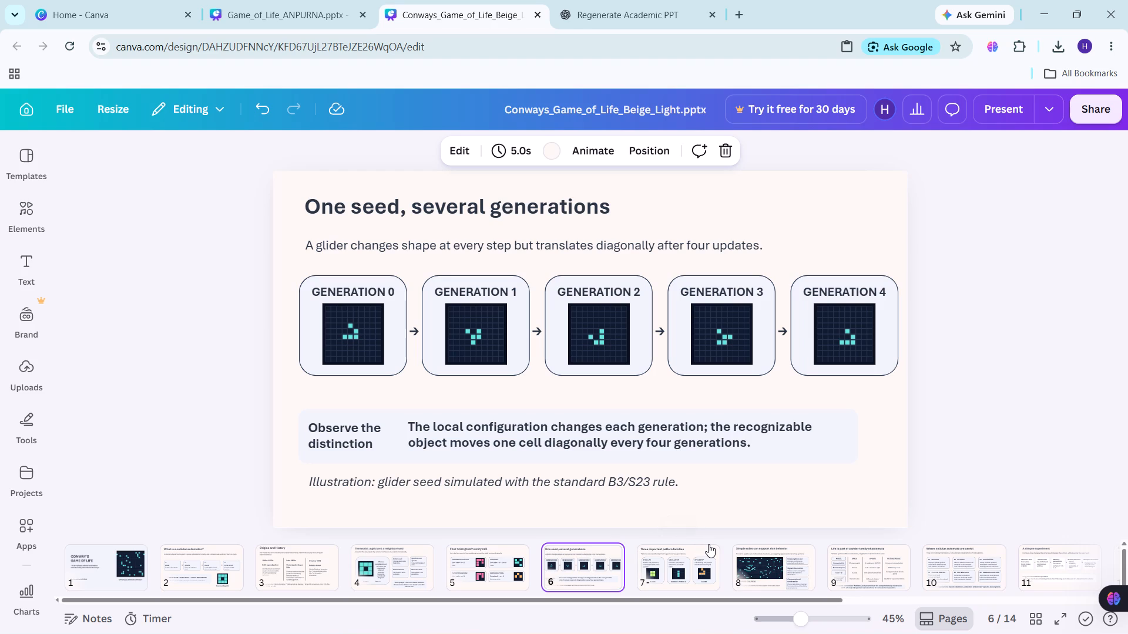
{"action": "left_click", "coordinate": [788, 547]}
On page 9, extend the pale box behind the "Research connection" note downward and centre the note's text vertically inside it.
{"action": "left_click", "coordinate": [859, 566]}
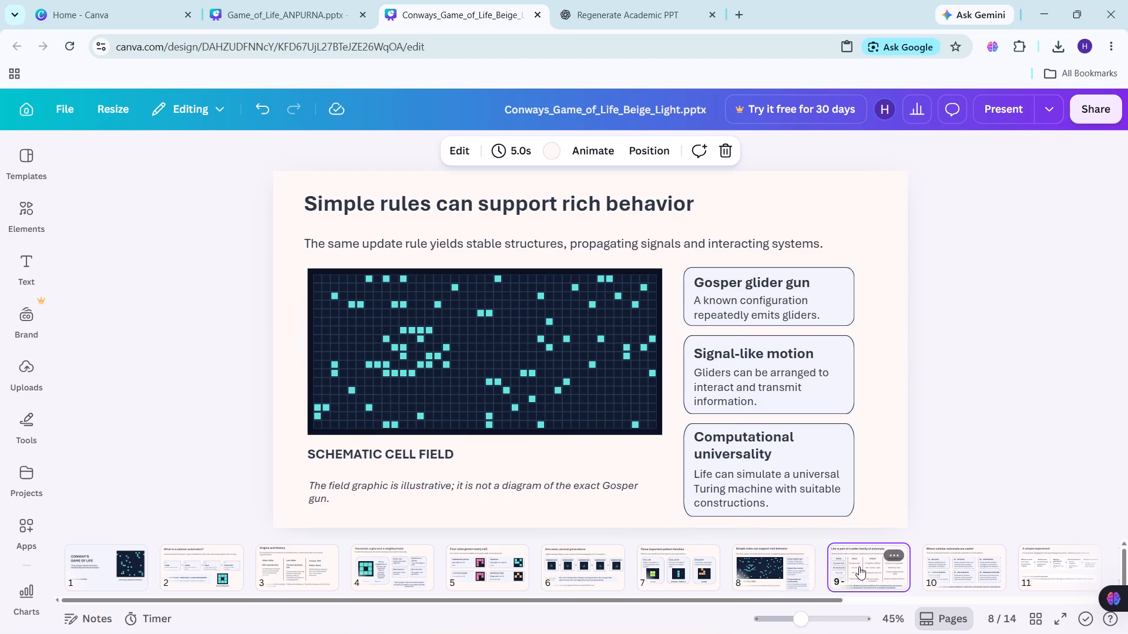
{"action": "left_click", "coordinate": [851, 500]}
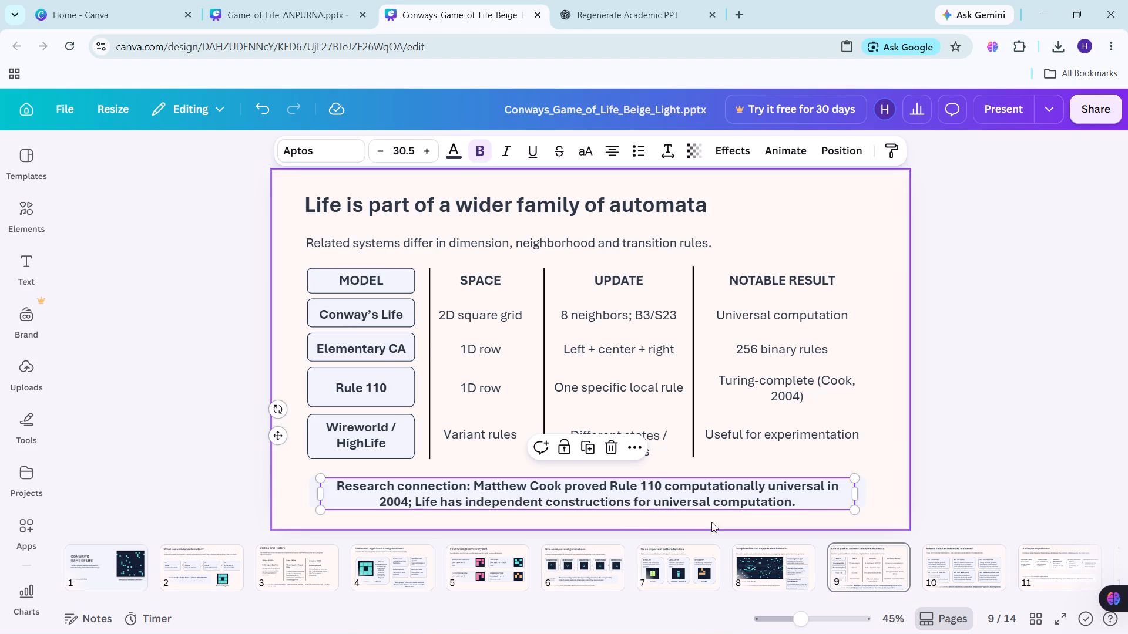
{"action": "left_click", "coordinate": [863, 497]}
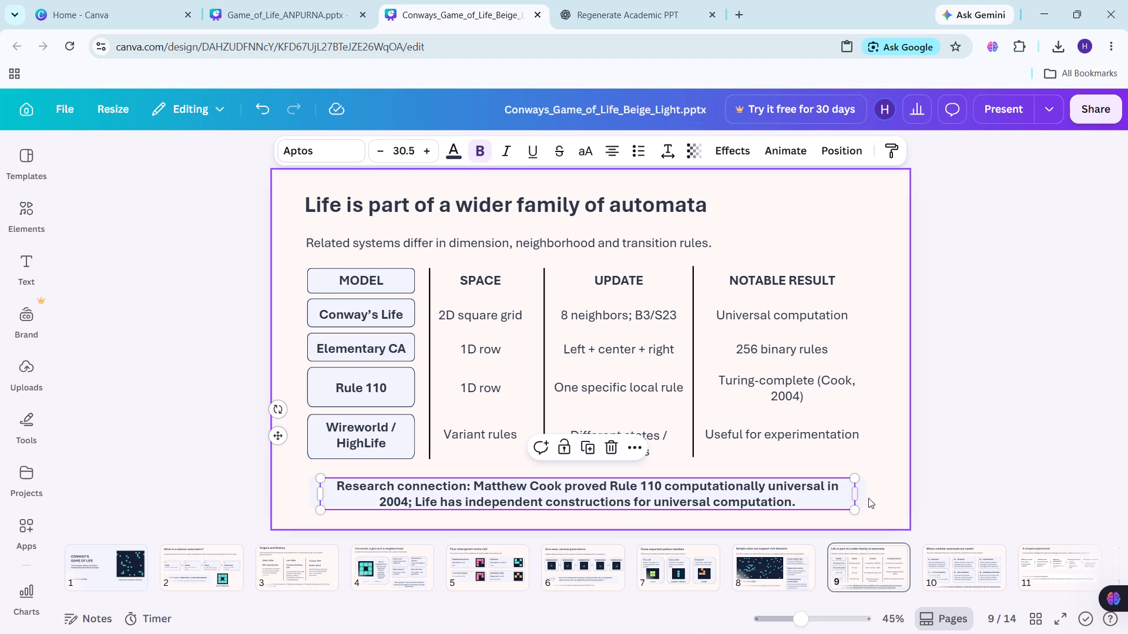
{"action": "left_click", "coordinate": [868, 498]}
{"action": "left_click", "coordinate": [860, 498]}
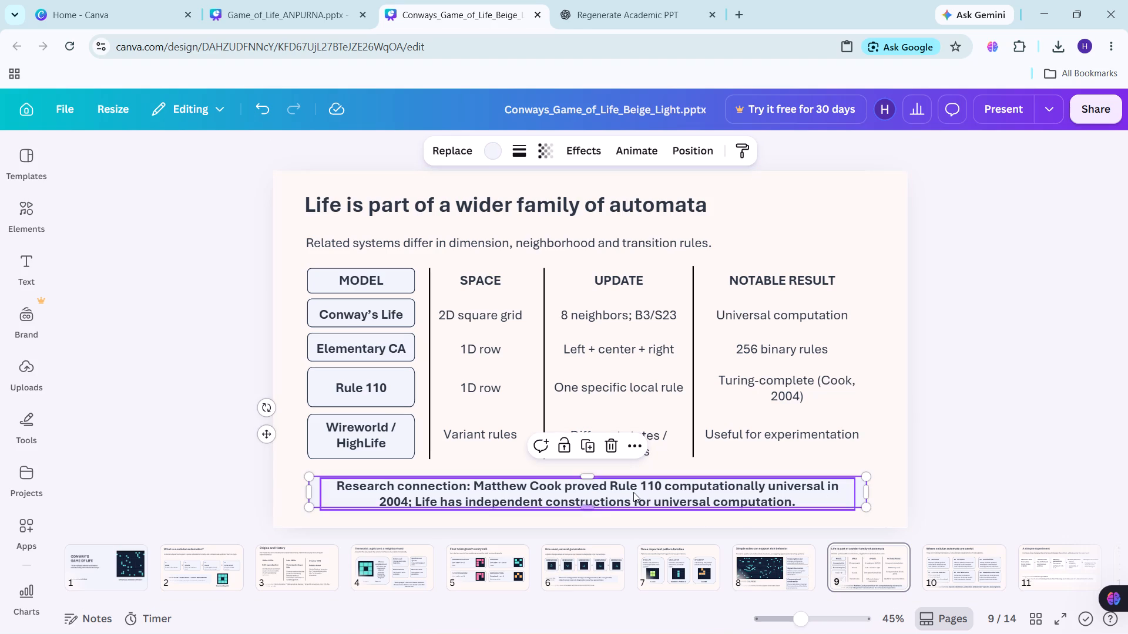
{"action": "left_click_drag", "start_coordinate": [588, 508], "coordinate": [589, 517]}
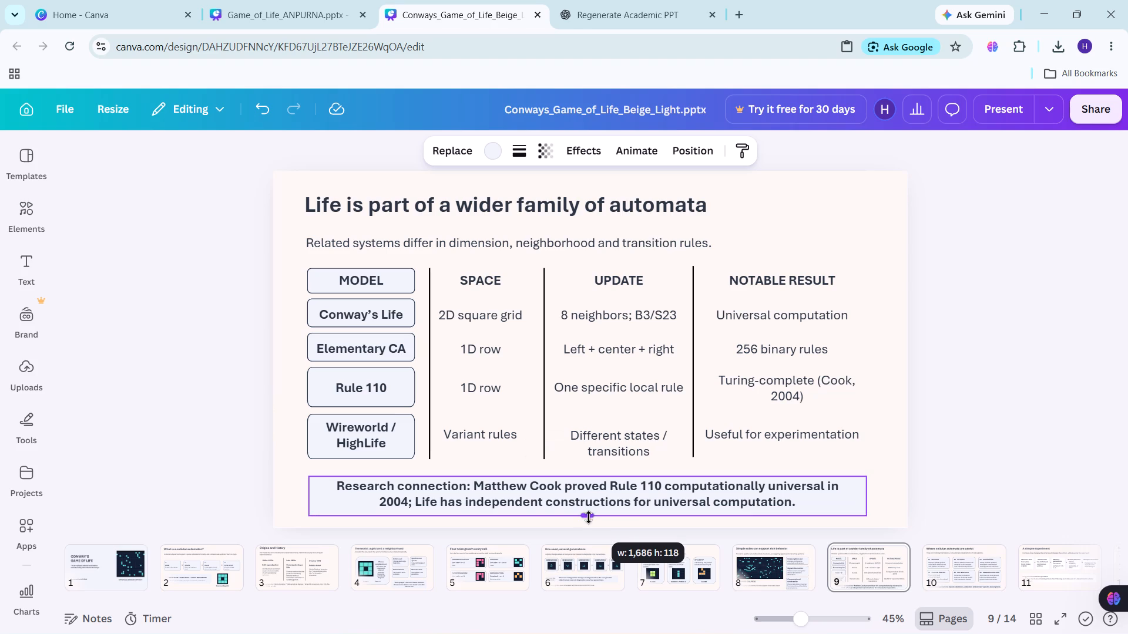
{"action": "left_click_drag", "start_coordinate": [589, 517], "coordinate": [589, 518]}
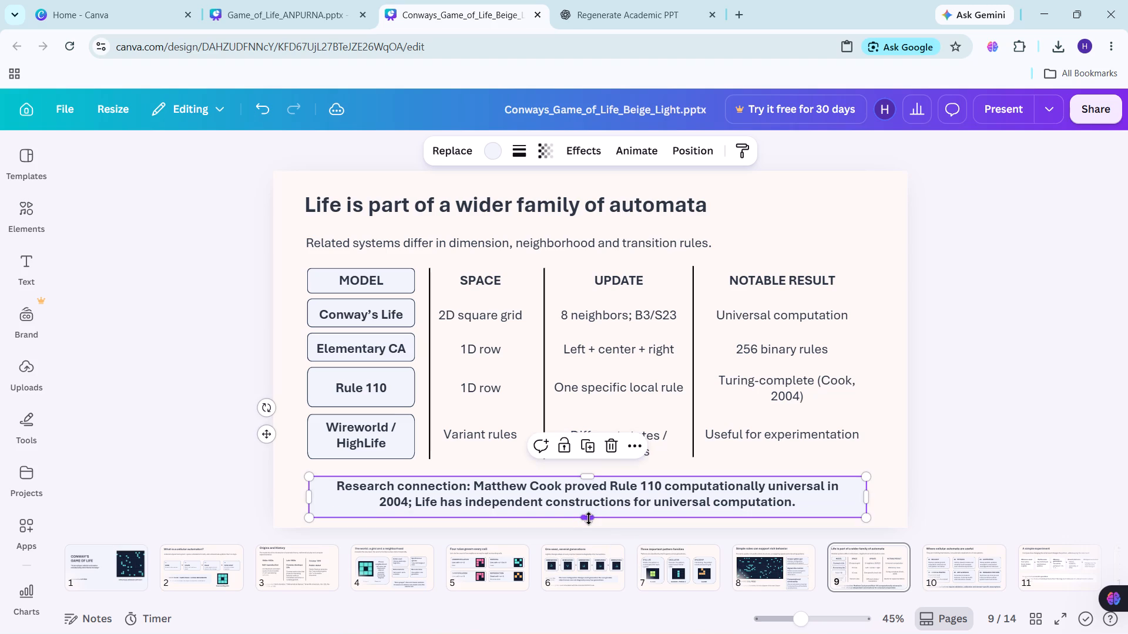
{"action": "left_click", "coordinate": [657, 495]}
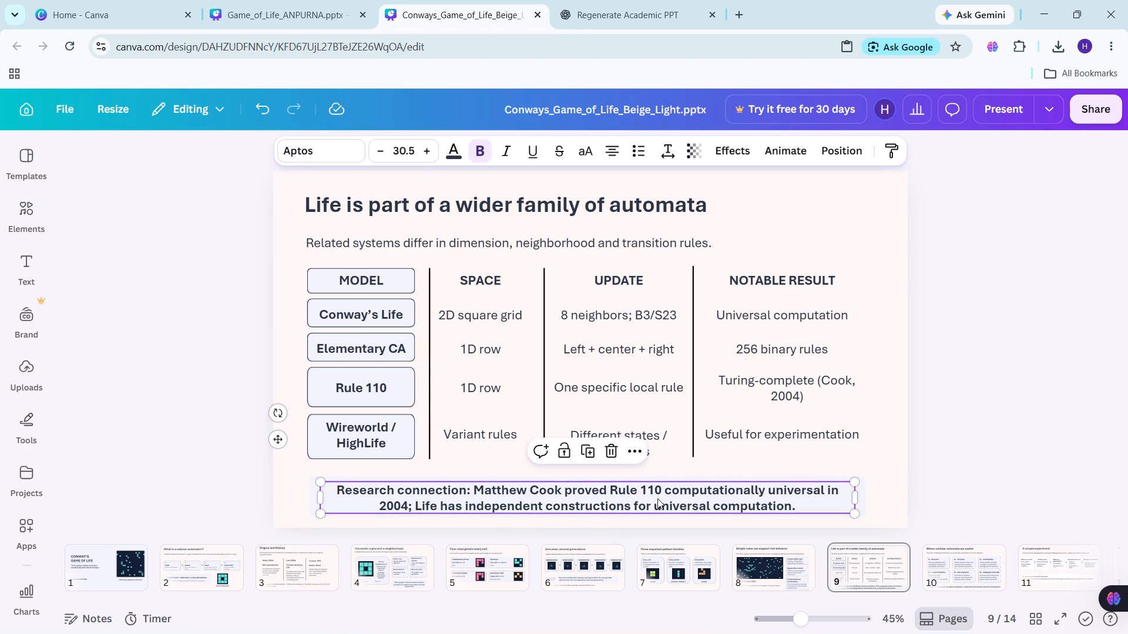
Select the "Research connection" box and its text together on page 9 and shift both slightly upward, away from the slide's bottom edge.
{"action": "left_click", "coordinate": [845, 458]}
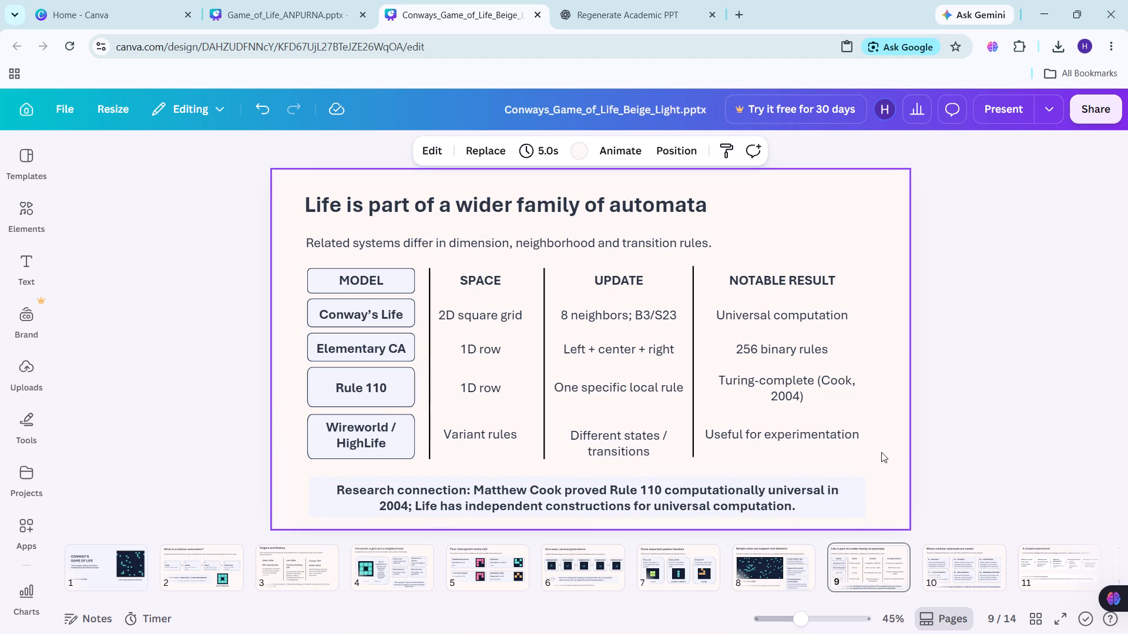
{"action": "left_click_drag", "start_coordinate": [875, 470], "coordinate": [664, 507]}
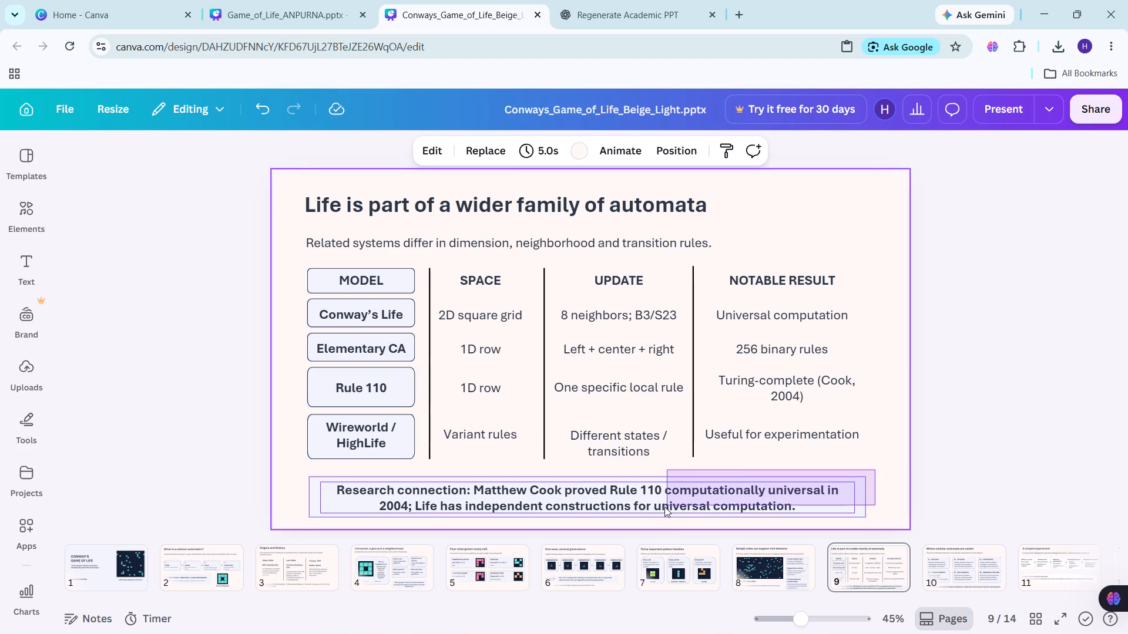
{"action": "left_click_drag", "start_coordinate": [664, 507], "coordinate": [659, 515]}
{"action": "left_click", "coordinate": [673, 505]}
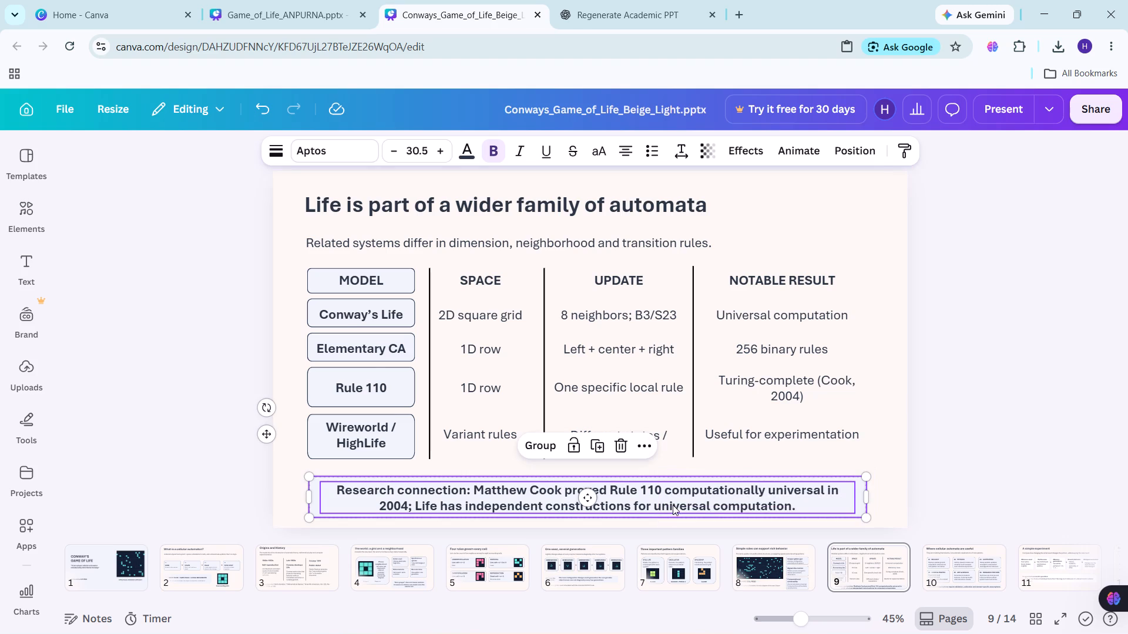
{"action": "left_click", "coordinate": [888, 467]}
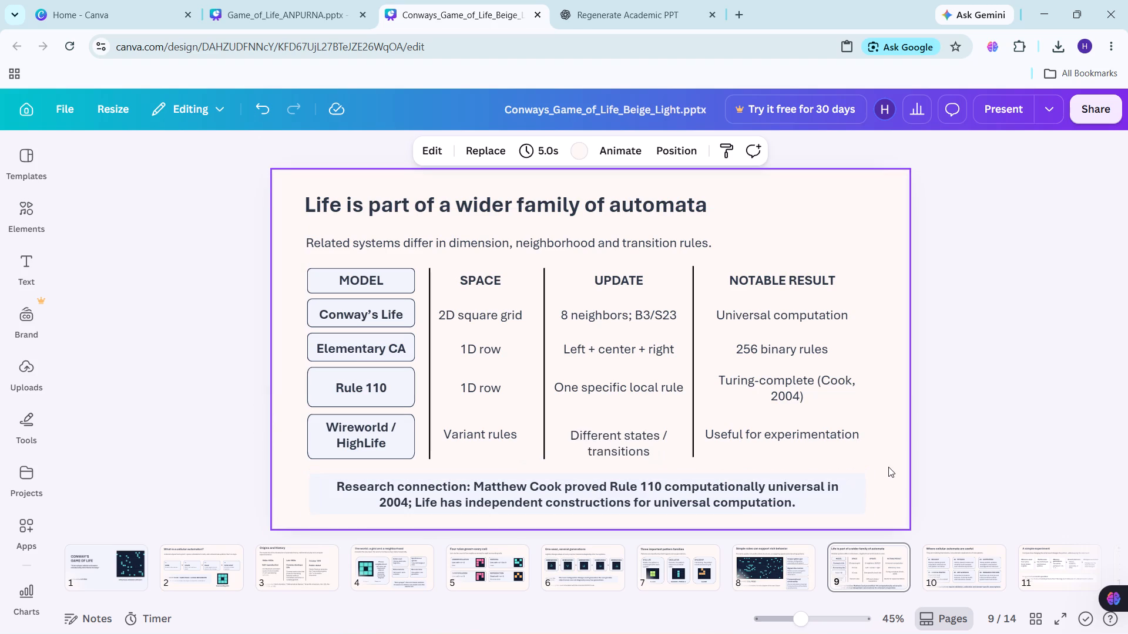
On page 10, extend the pale box behind the "Caution" note downward to a height of about 90 and widen it slightly on both sides.
{"action": "left_click", "coordinate": [948, 558]}
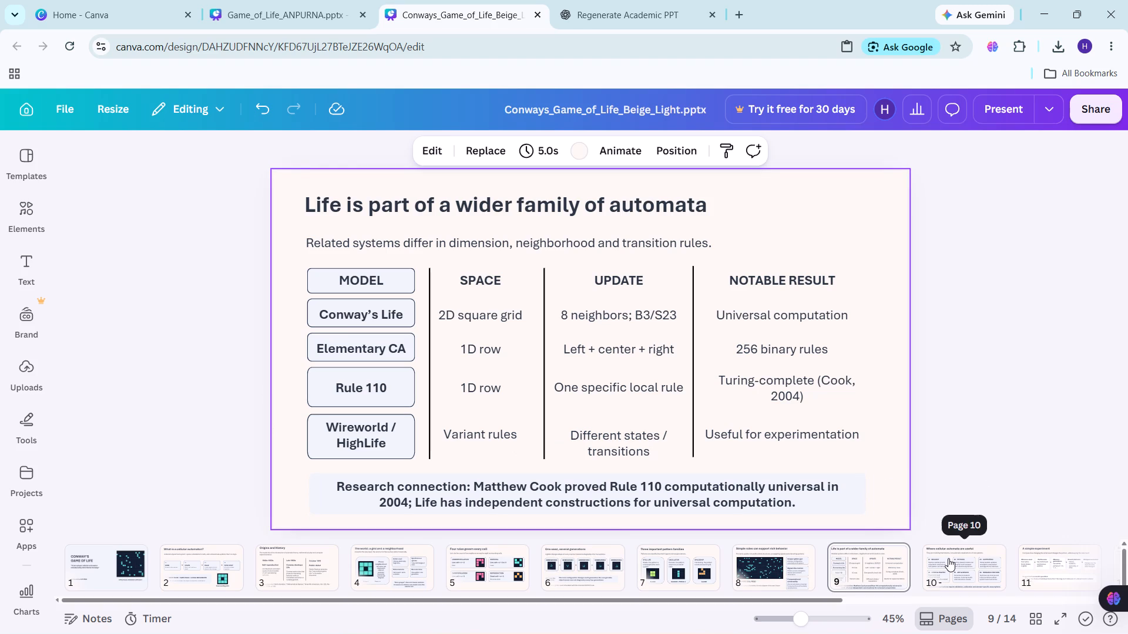
{"action": "scroll", "coordinate": [948, 558], "scroll_direction": "left", "scroll_amount": 1}
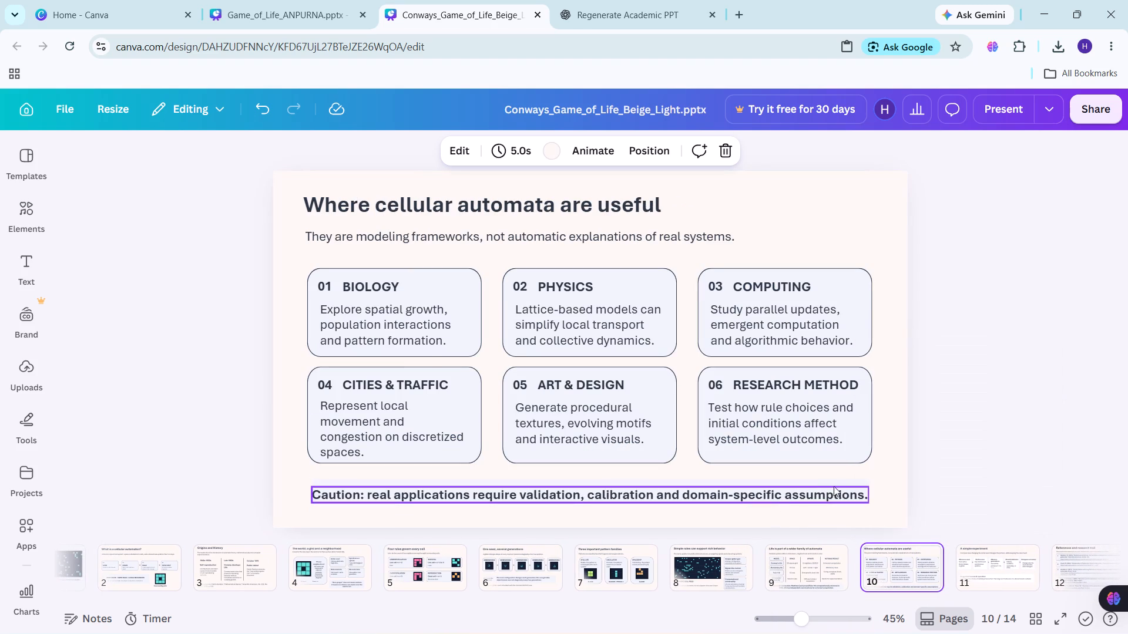
{"action": "left_click", "coordinate": [865, 484]}
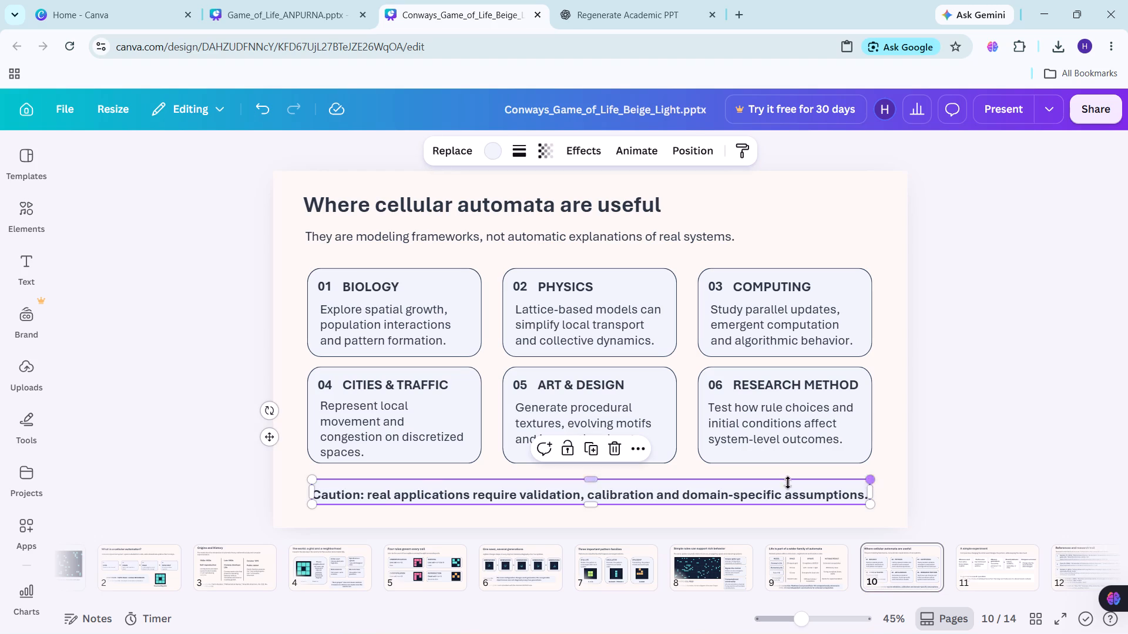
{"action": "left_click", "coordinate": [595, 506]}
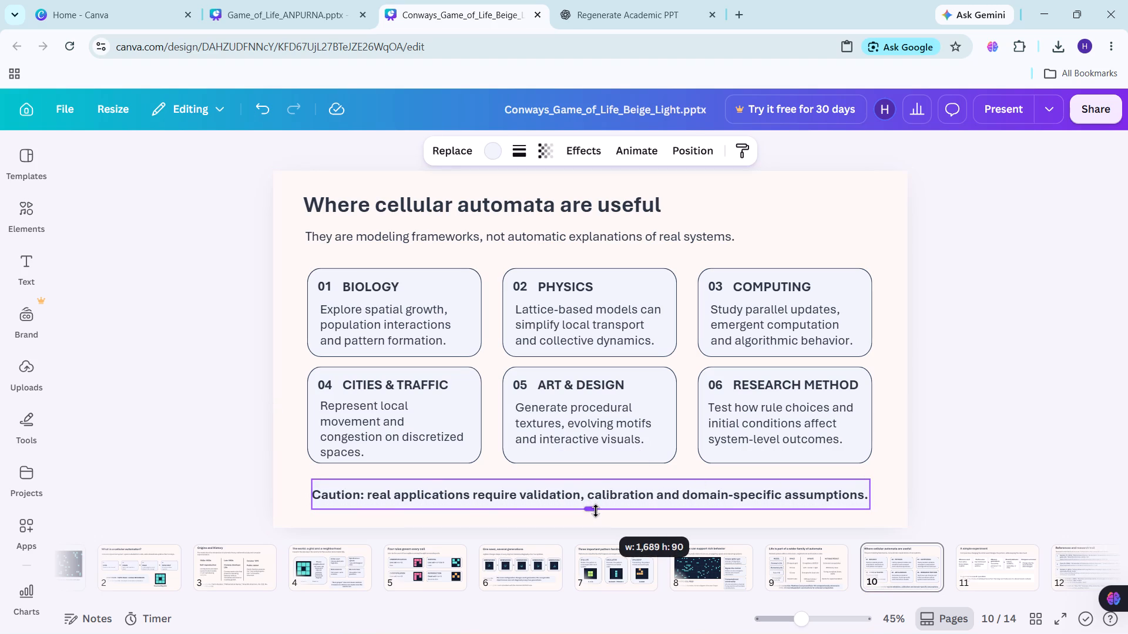
{"action": "left_click", "coordinate": [925, 489]}
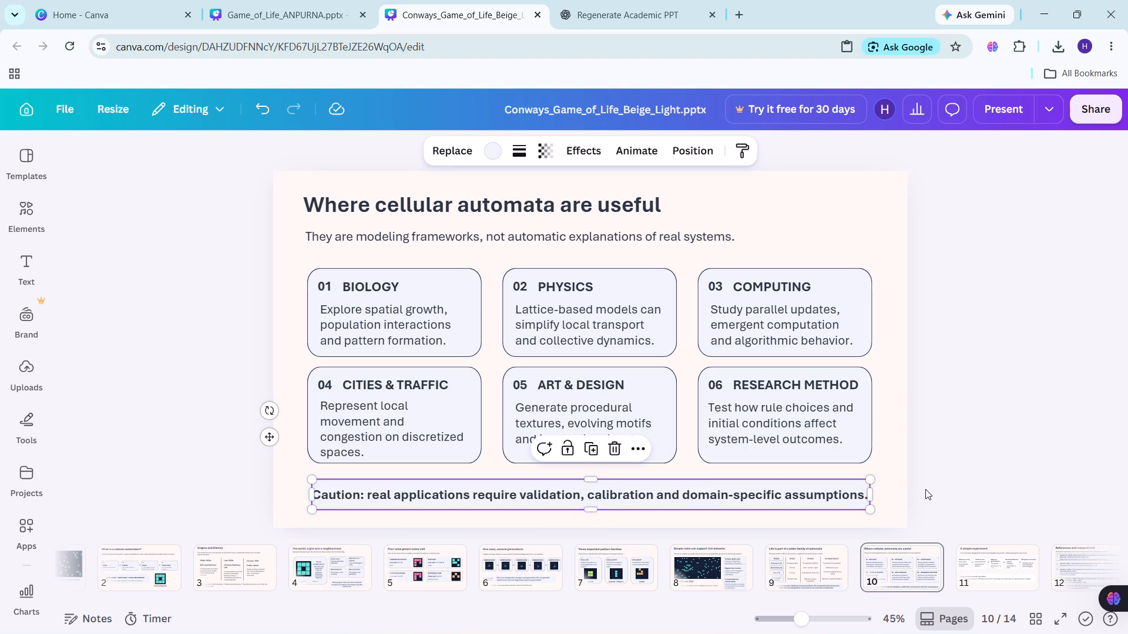
{"action": "left_click", "coordinate": [867, 483]}
{"action": "left_click", "coordinate": [875, 497]}
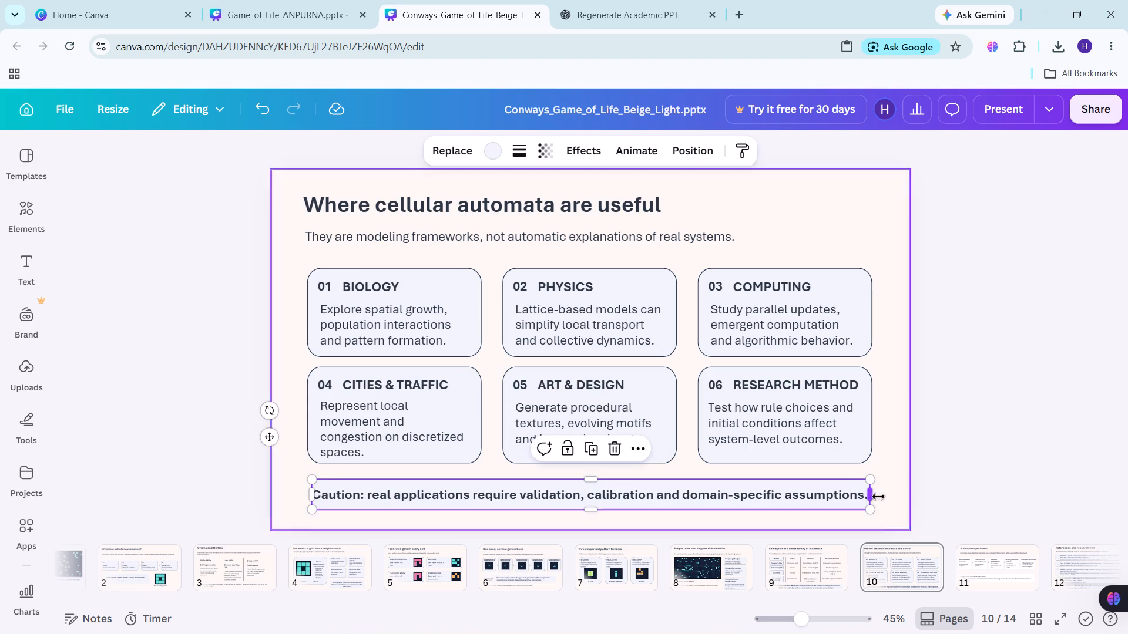
{"action": "left_click", "coordinate": [311, 494]}
{"action": "left_click", "coordinate": [292, 499]}
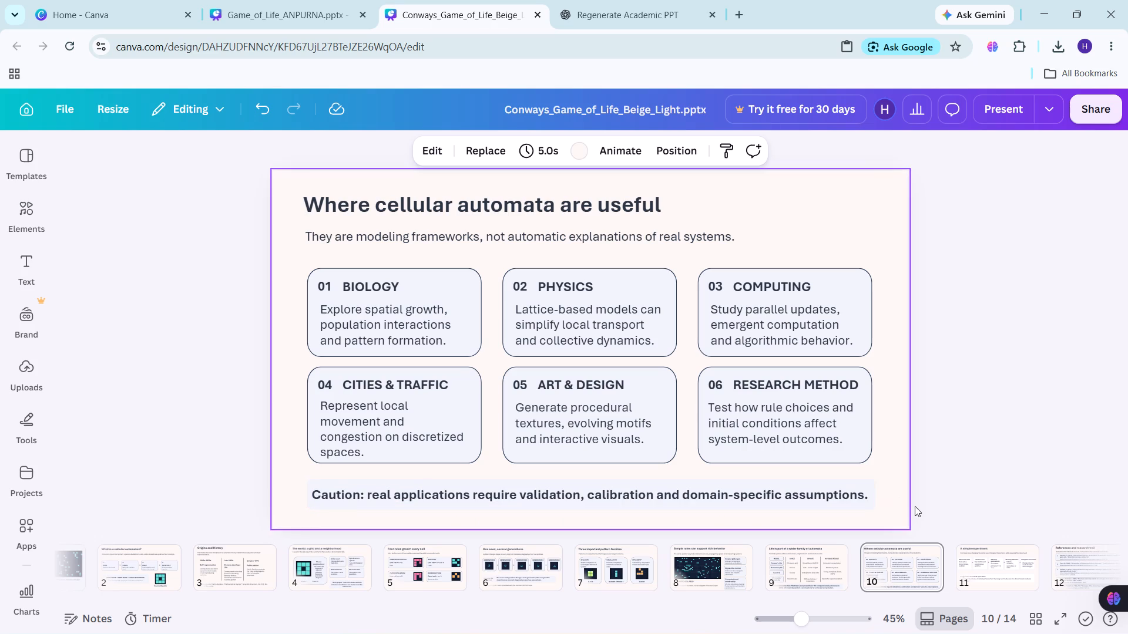
Delete the dark navy duplicate "Thank You" slide, page 14, keeping the beige version on page 13.
{"action": "scroll", "coordinate": [1005, 579], "scroll_direction": "left", "scroll_amount": 5}
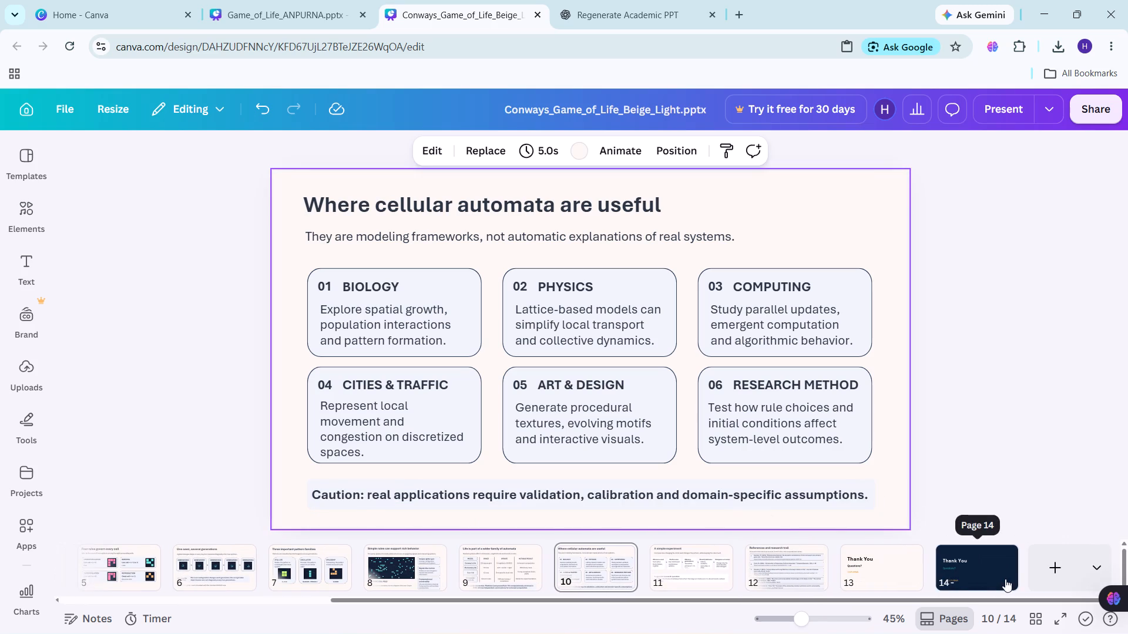
{"action": "left_click", "coordinate": [905, 564]}
{"action": "scroll", "coordinate": [905, 564], "scroll_direction": "left", "scroll_amount": 1}
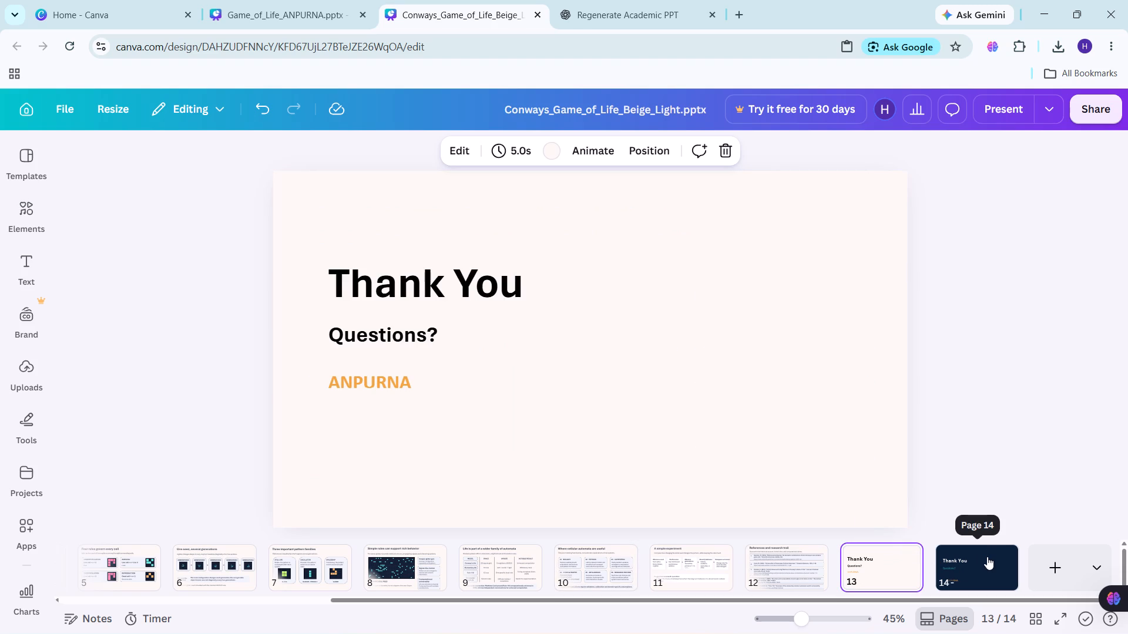
{"action": "left_click", "coordinate": [987, 557]}
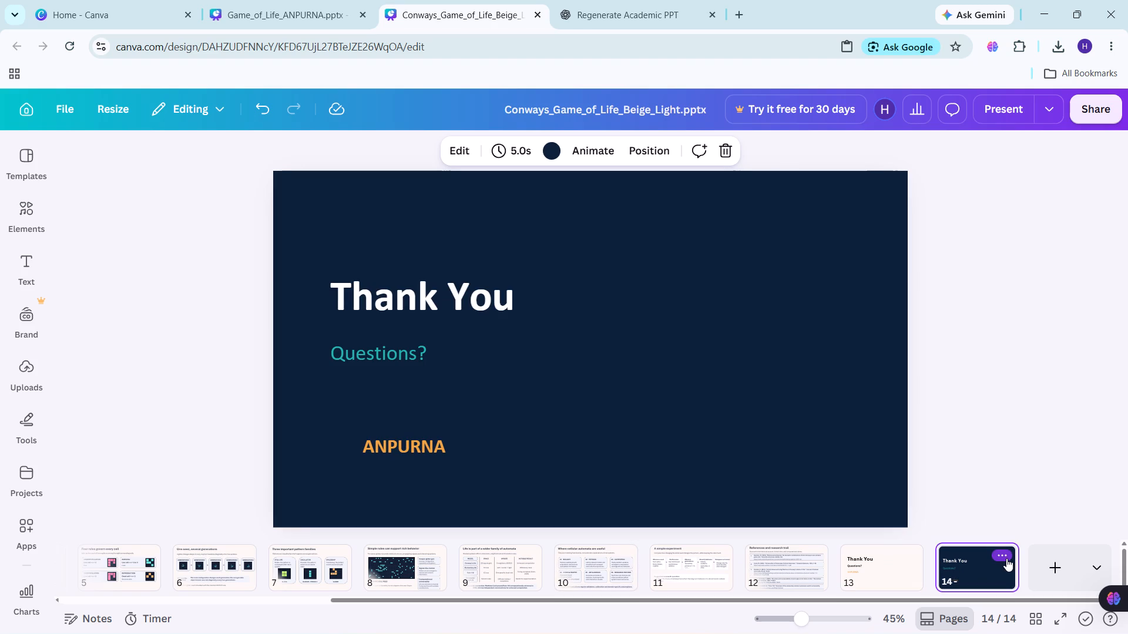
{"action": "key", "text": "Delete"}
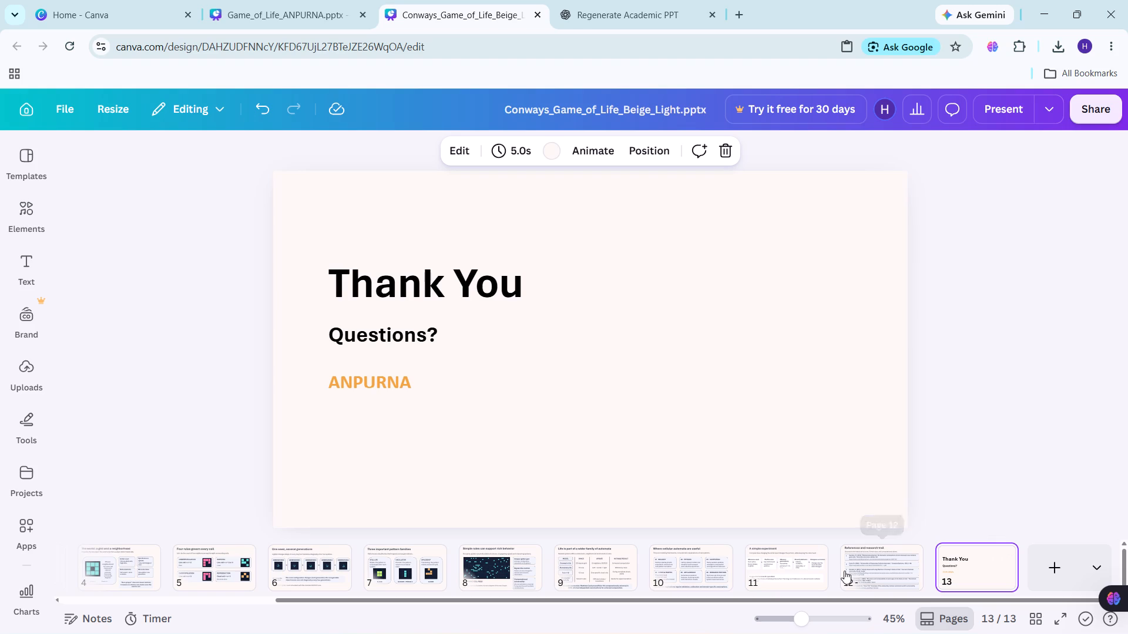
{"action": "scroll", "coordinate": [844, 571], "scroll_direction": "right", "scroll_amount": 6}
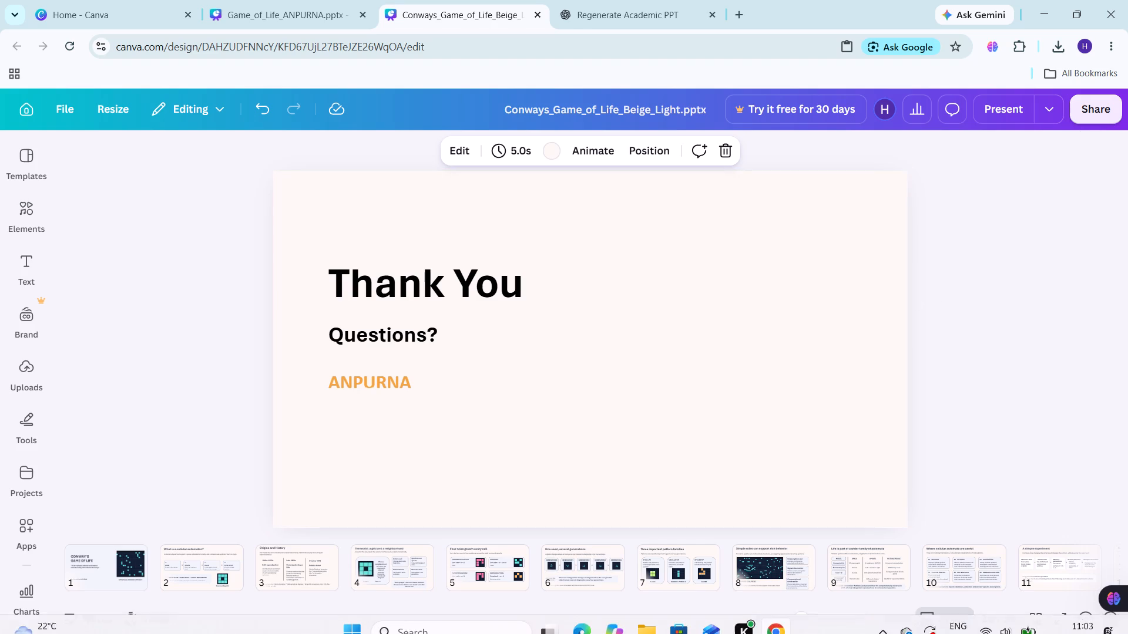
In File Explorer's Downloads folder, delete the old exports Conways_Game_of_Life_ppt and the Conways_Game_of_Life PDF.
{"action": "left_click", "coordinate": [647, 624]}
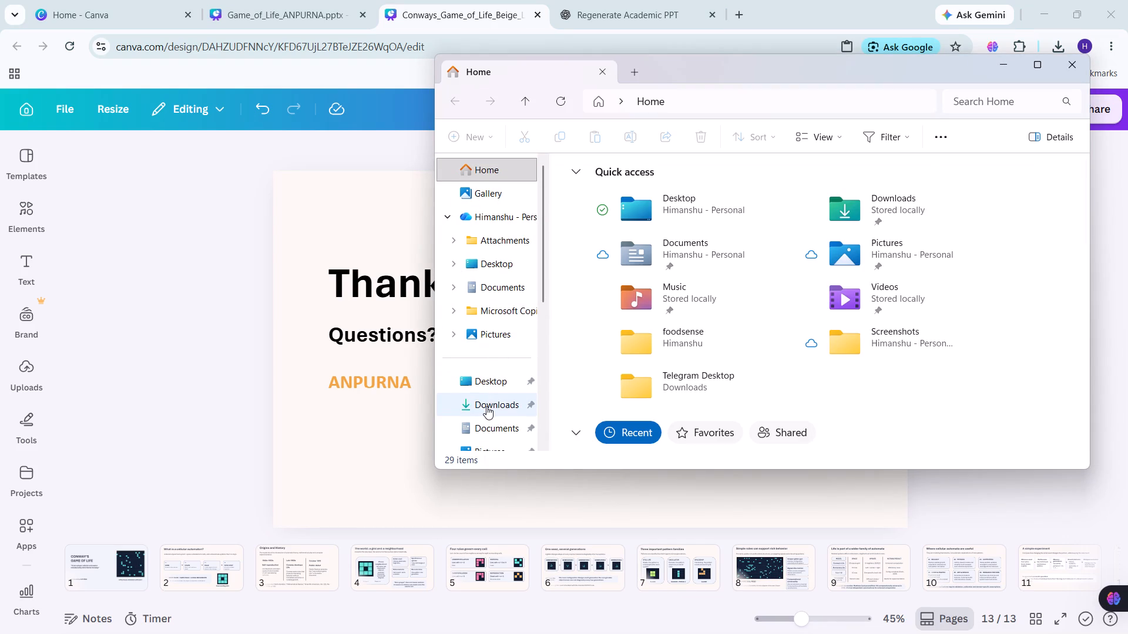
{"action": "left_click", "coordinate": [486, 406]}
{"action": "left_click_drag", "start_coordinate": [737, 249], "coordinate": [638, 238]}
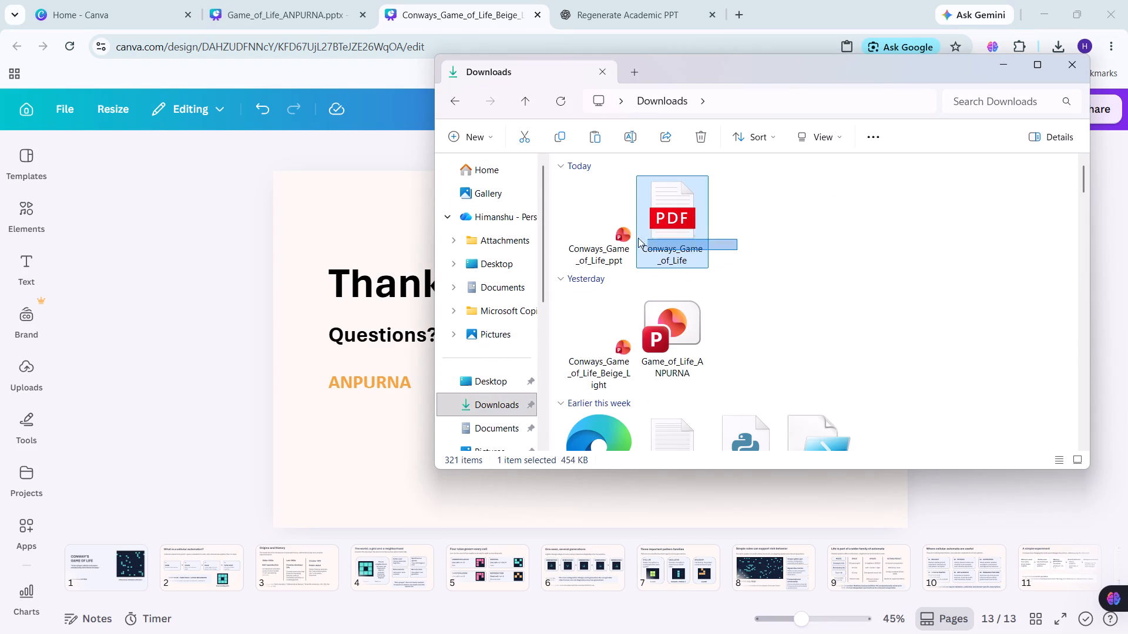
{"action": "left_click_drag", "start_coordinate": [638, 238], "coordinate": [601, 228]}
{"action": "key", "text": "Delete"}
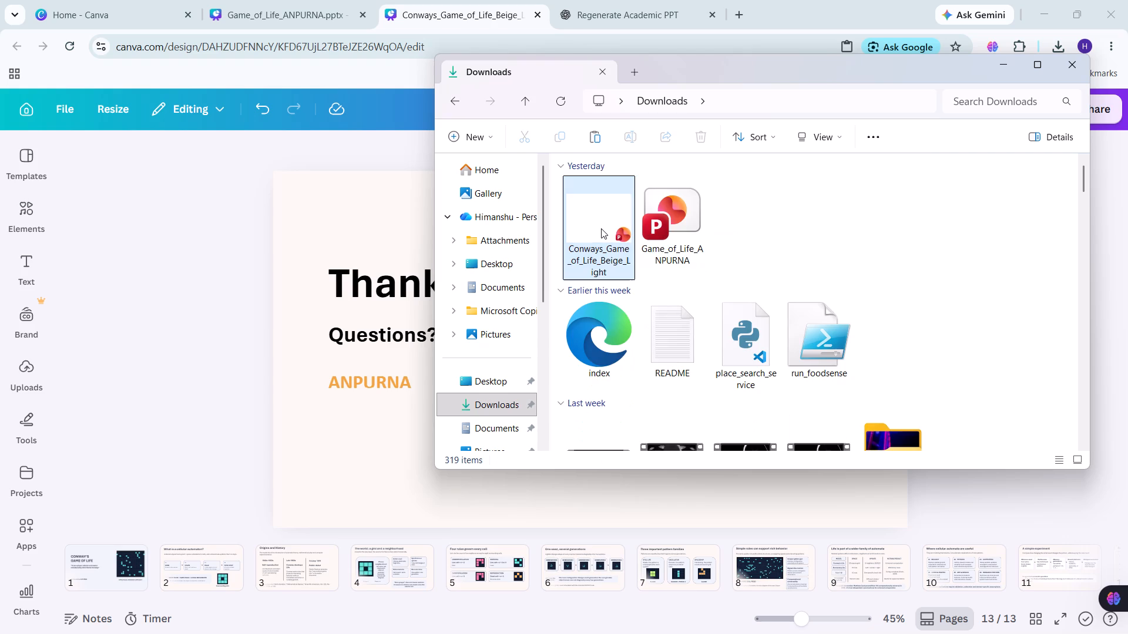
{"action": "left_click", "coordinate": [1076, 72]}
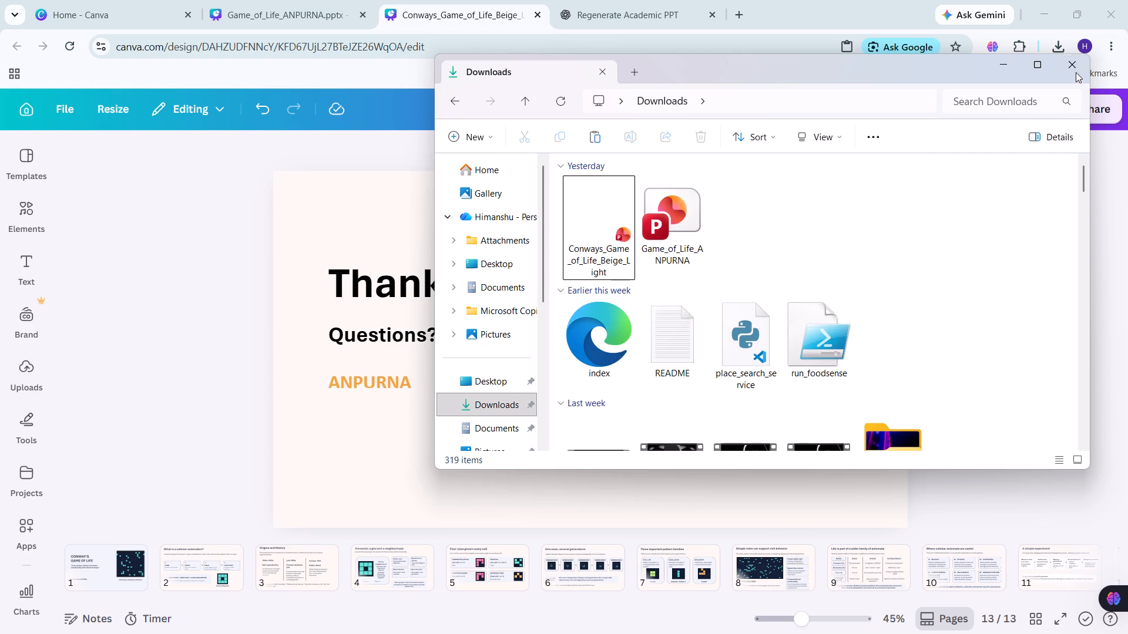
Back in Canva, download all pages of the deck as a PPTX file.
{"action": "left_click", "coordinate": [1099, 114]}
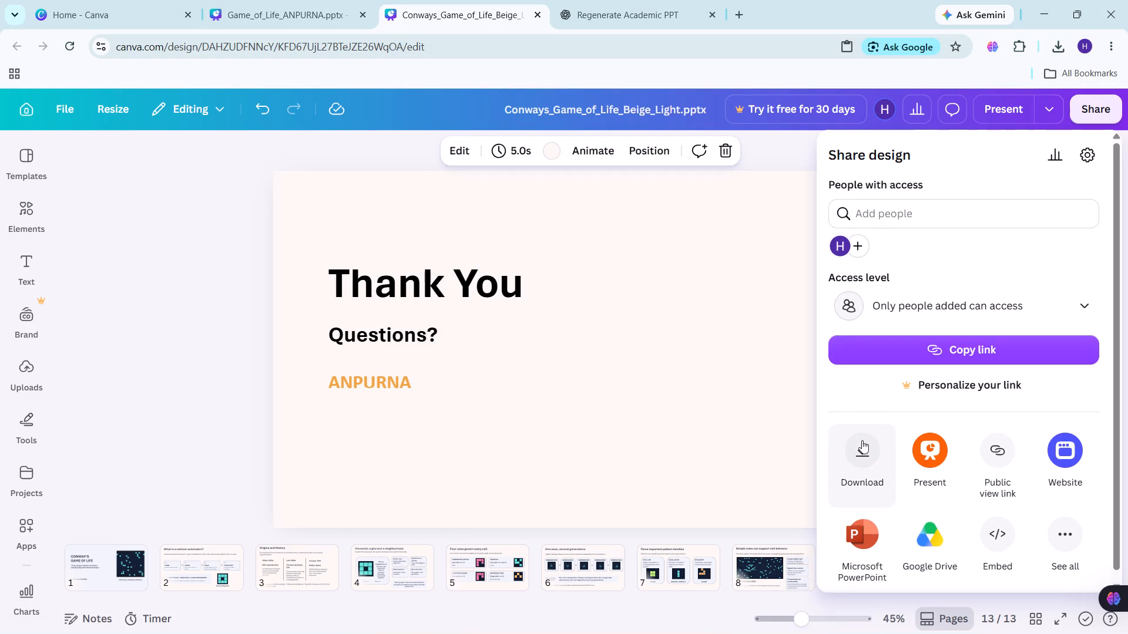
{"action": "left_click", "coordinate": [862, 450]}
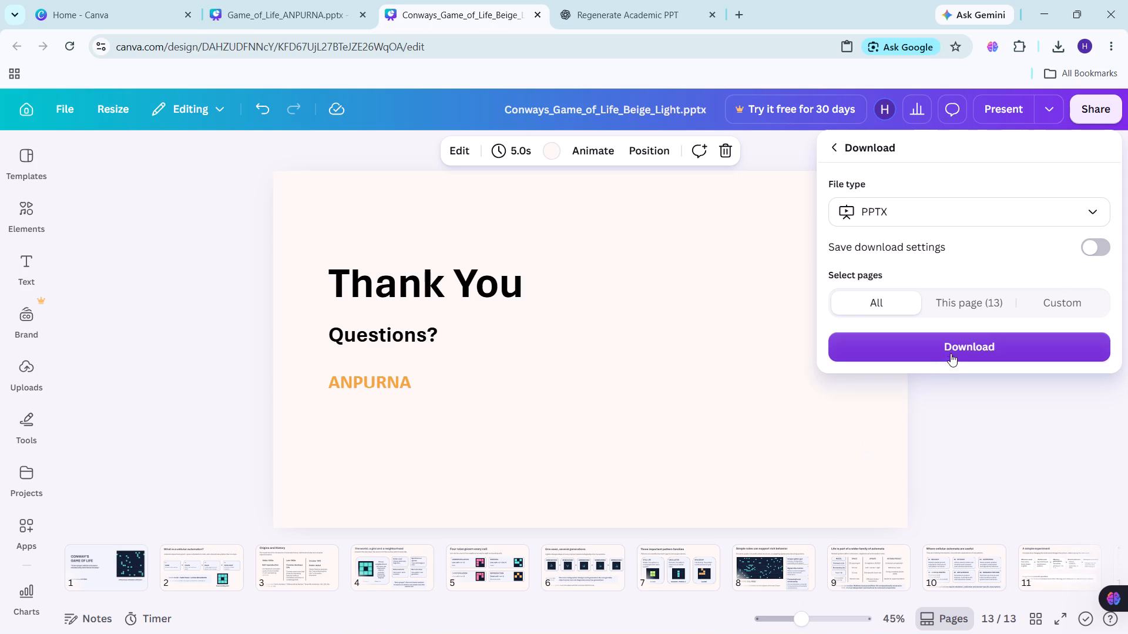
{"action": "left_click", "coordinate": [961, 346]}
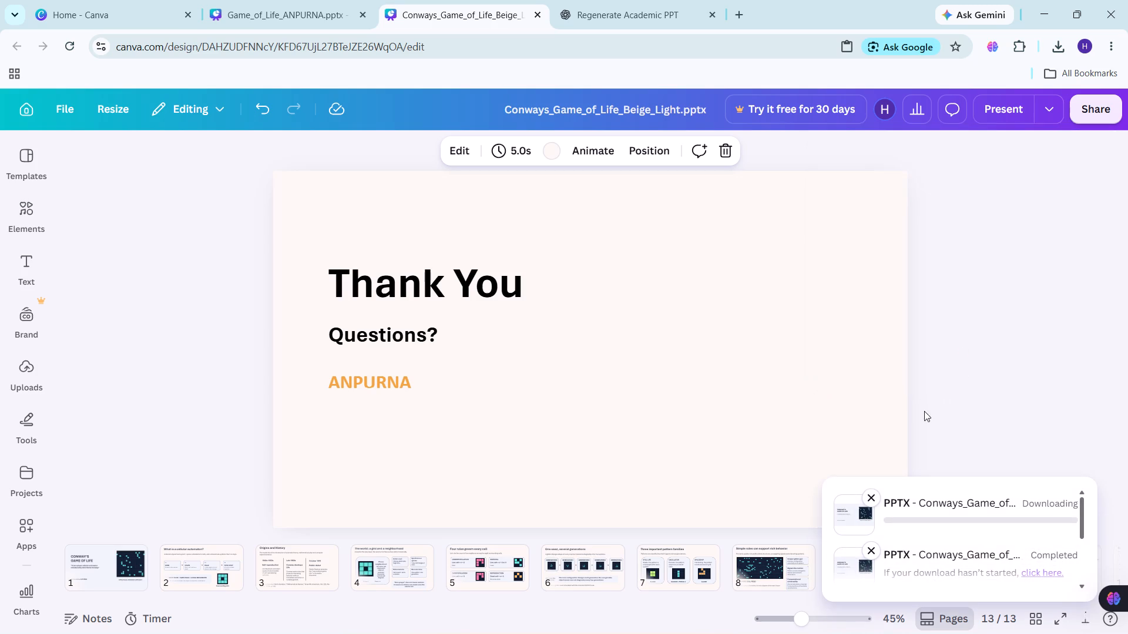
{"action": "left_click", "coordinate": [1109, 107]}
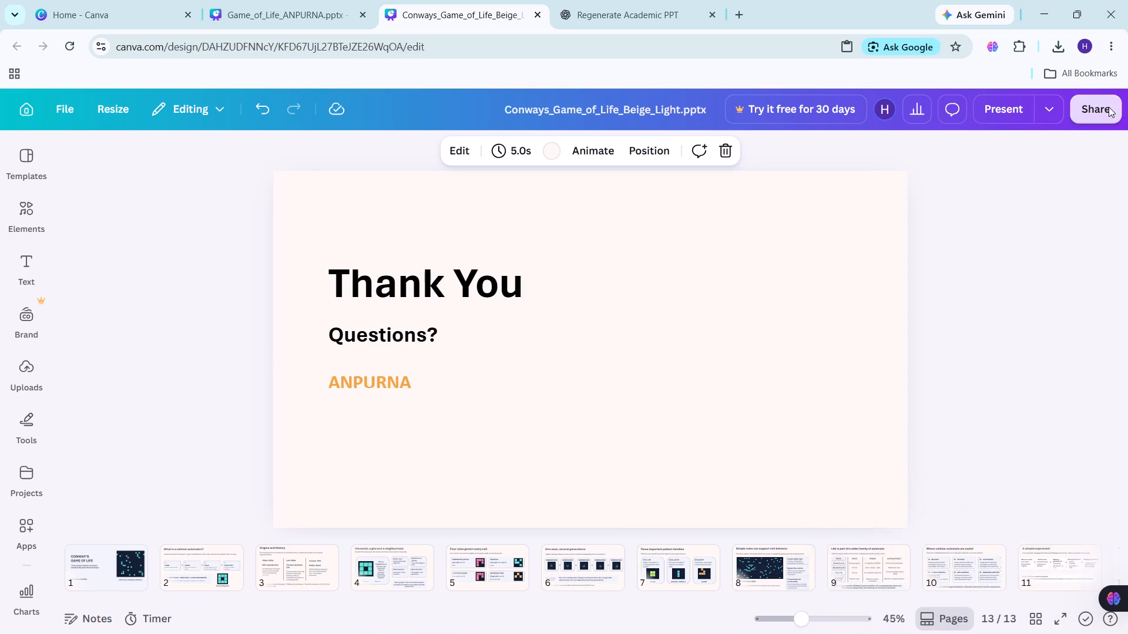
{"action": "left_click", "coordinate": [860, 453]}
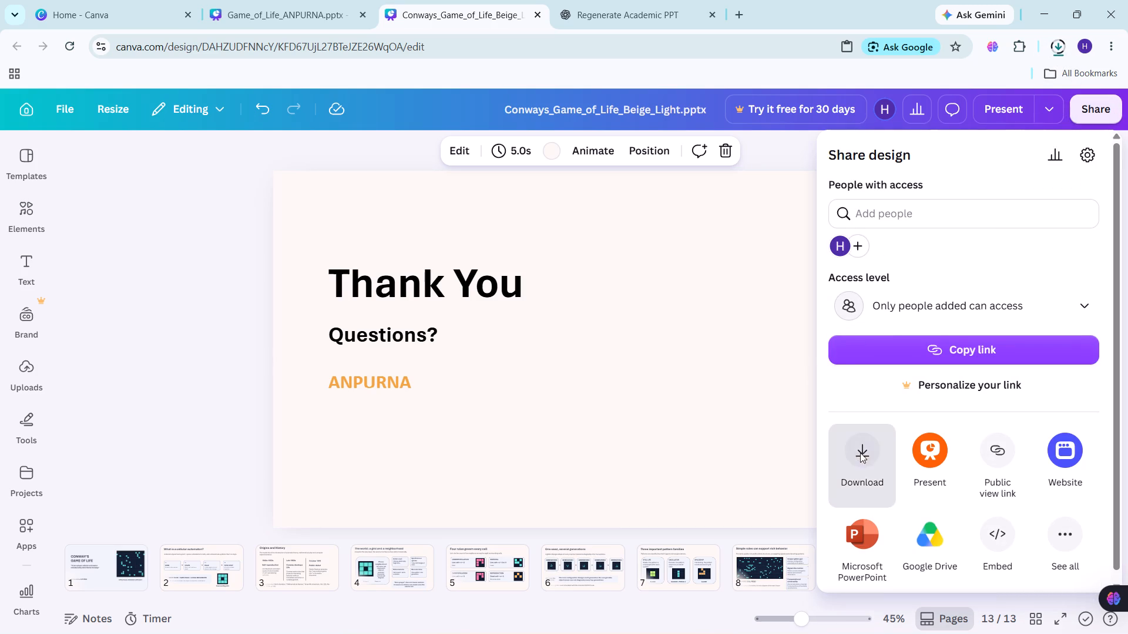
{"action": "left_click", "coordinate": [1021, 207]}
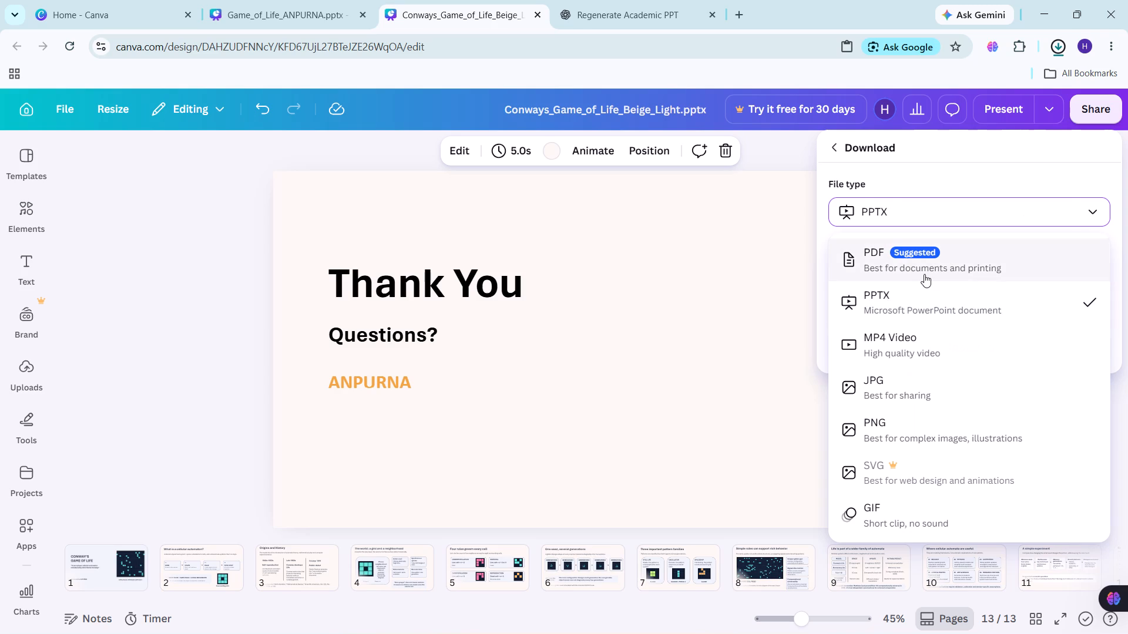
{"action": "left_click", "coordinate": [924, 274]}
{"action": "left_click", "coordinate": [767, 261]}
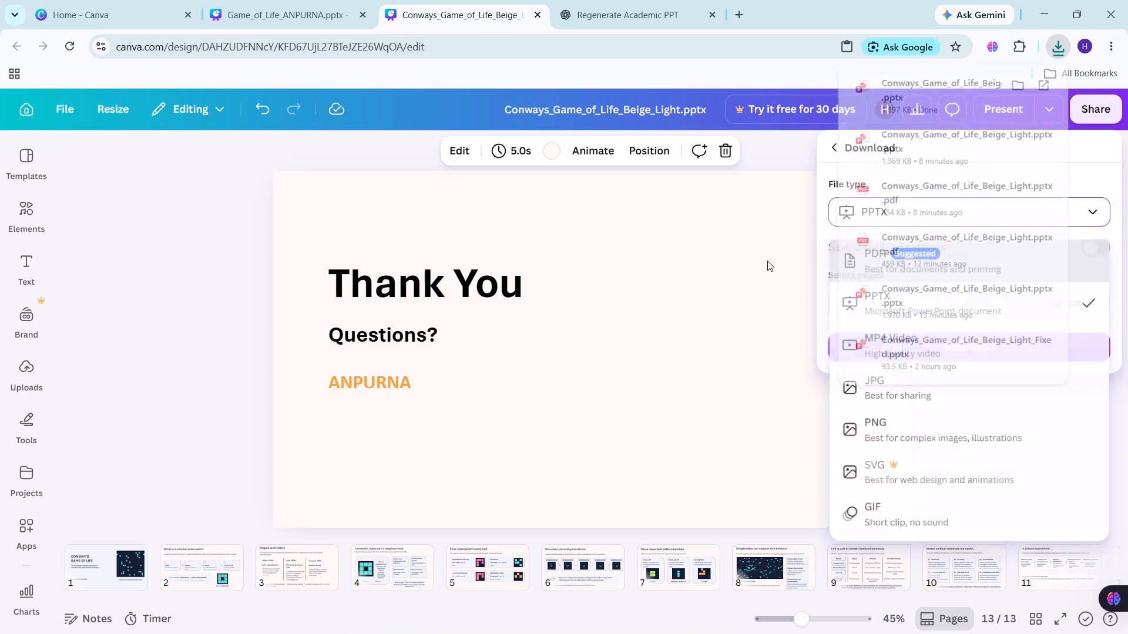
Download all pages of the deck as a PDF with the Digital preset.
{"action": "left_click", "coordinate": [1094, 112]}
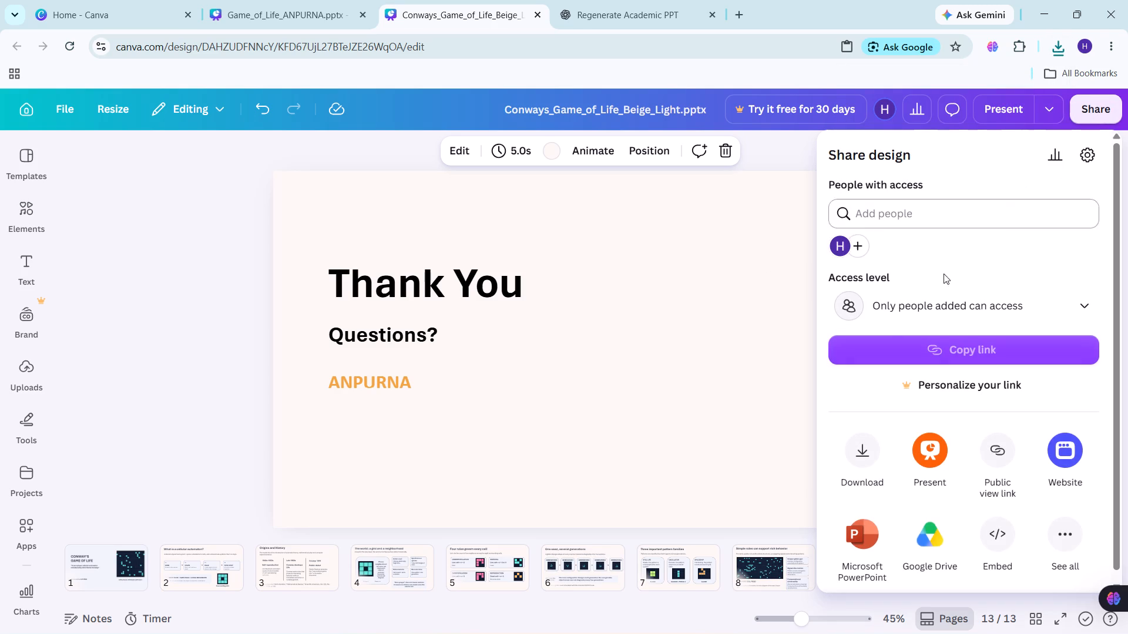
{"action": "left_click", "coordinate": [861, 450]}
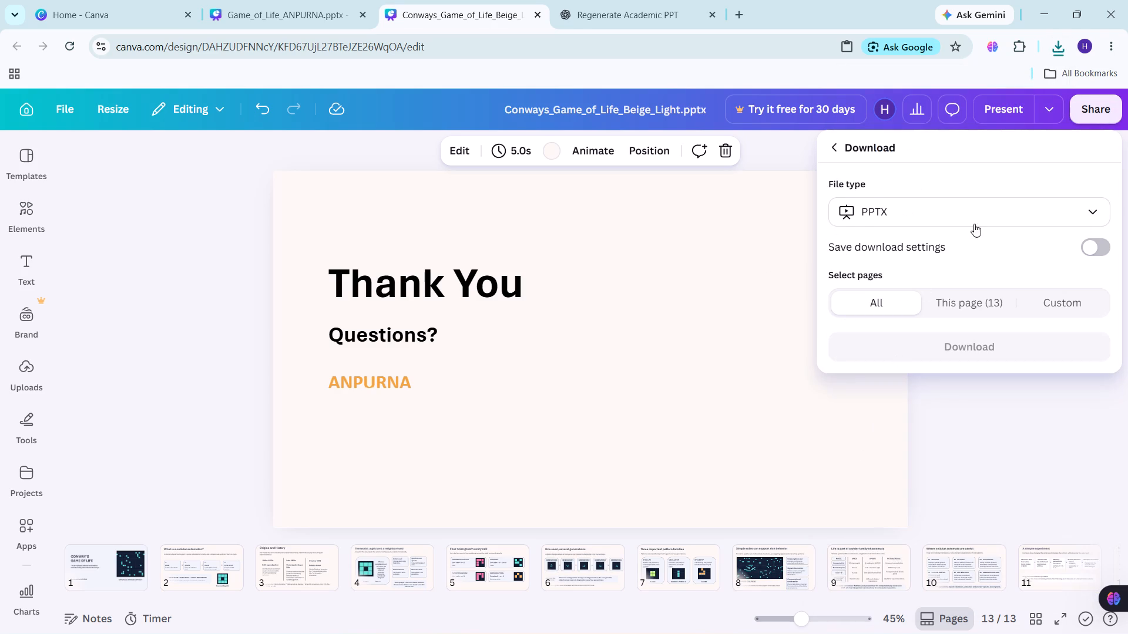
{"action": "left_click", "coordinate": [990, 219]}
{"action": "left_click", "coordinate": [926, 272]}
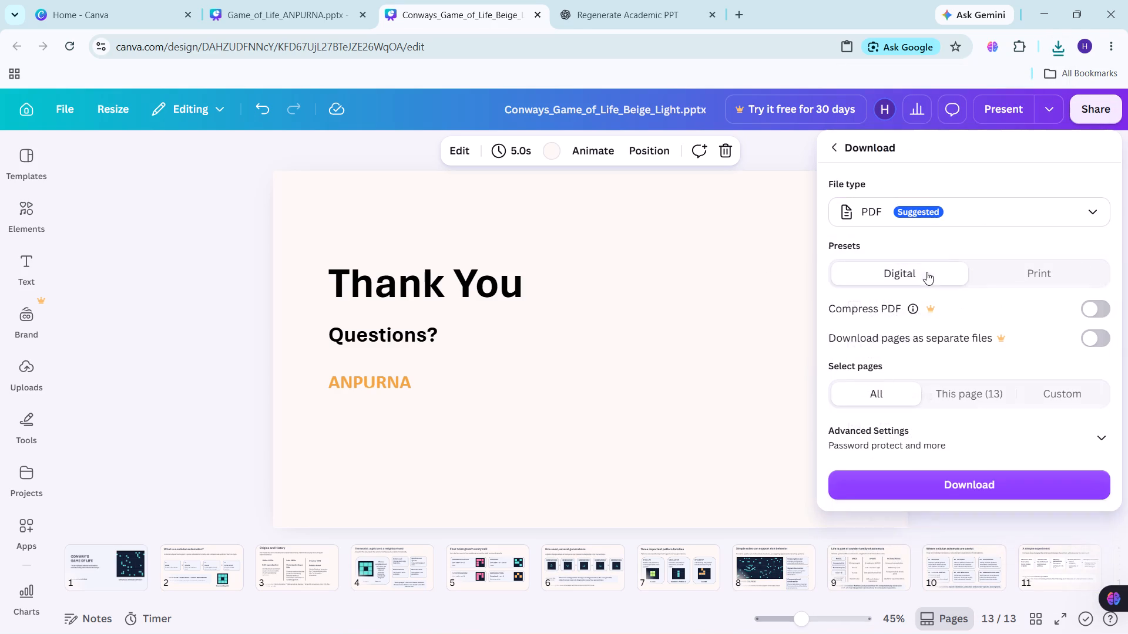
{"action": "left_click", "coordinate": [936, 481]}
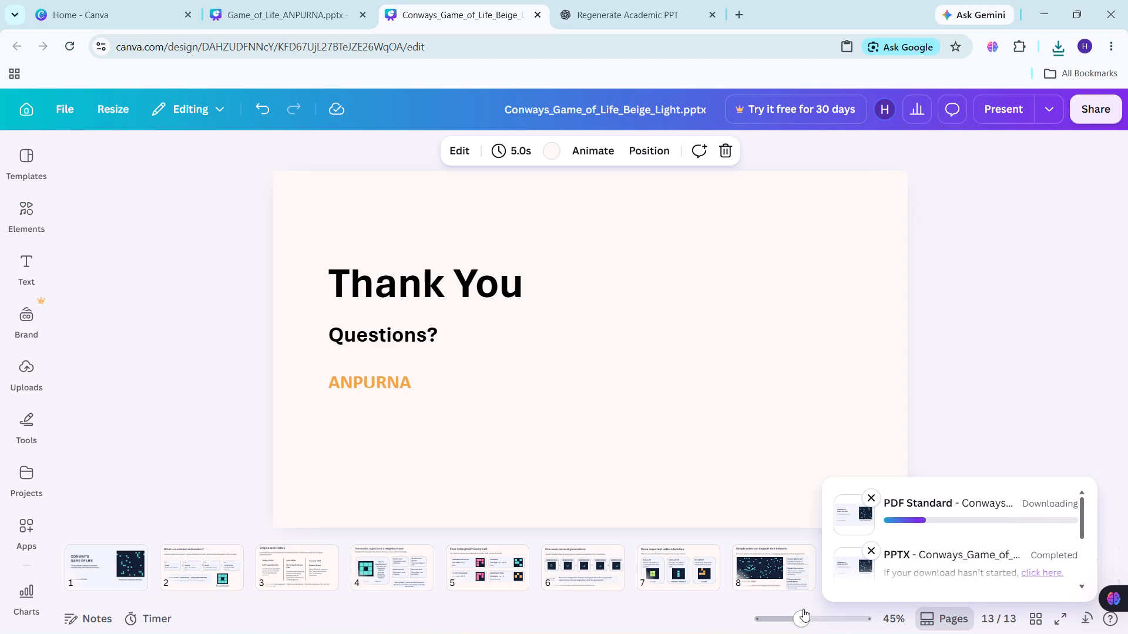
In File Explorer's Downloads folder, rename today's PPTX export as Conways_Game_of_Life_Beige_ppt.
{"action": "key", "text": "super+e"}
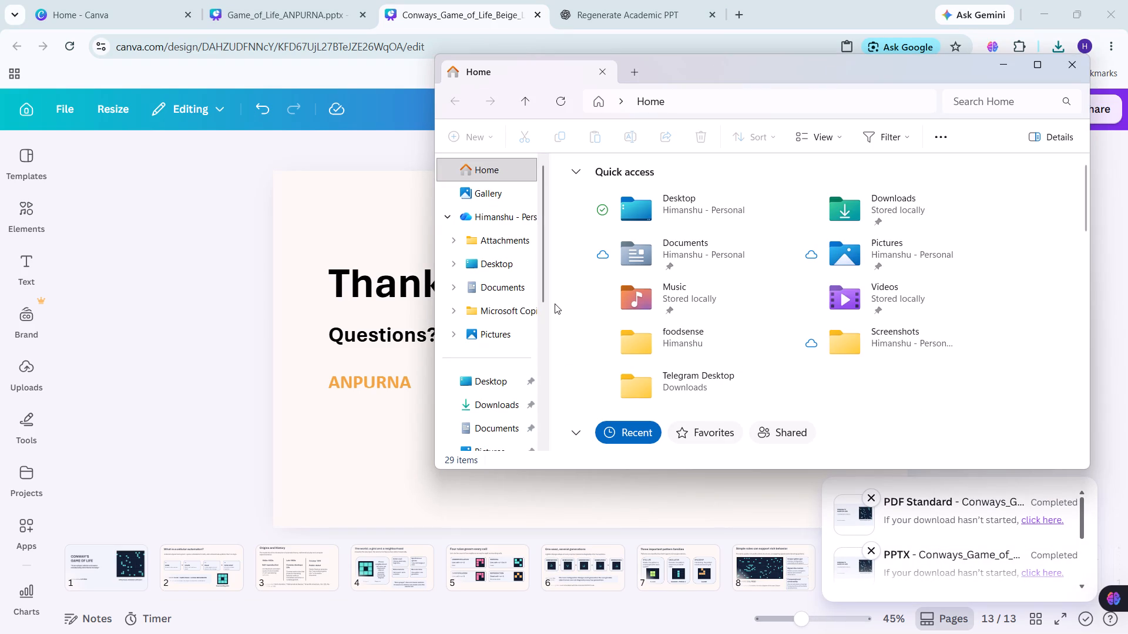
{"action": "left_click", "coordinate": [488, 412]}
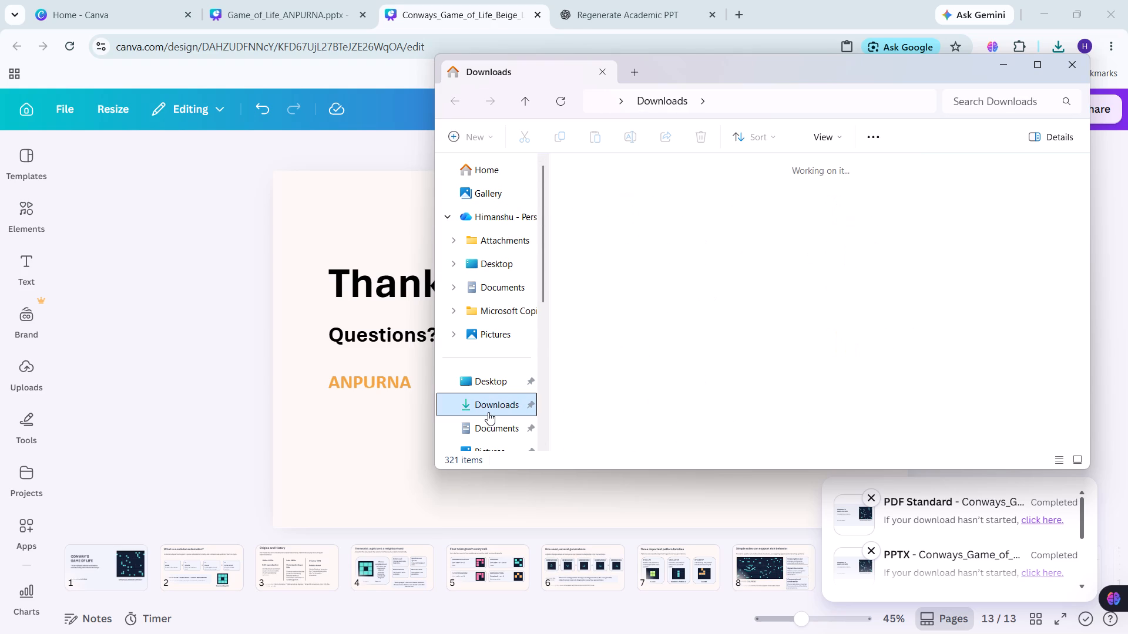
{"action": "left_click", "coordinate": [797, 243]}
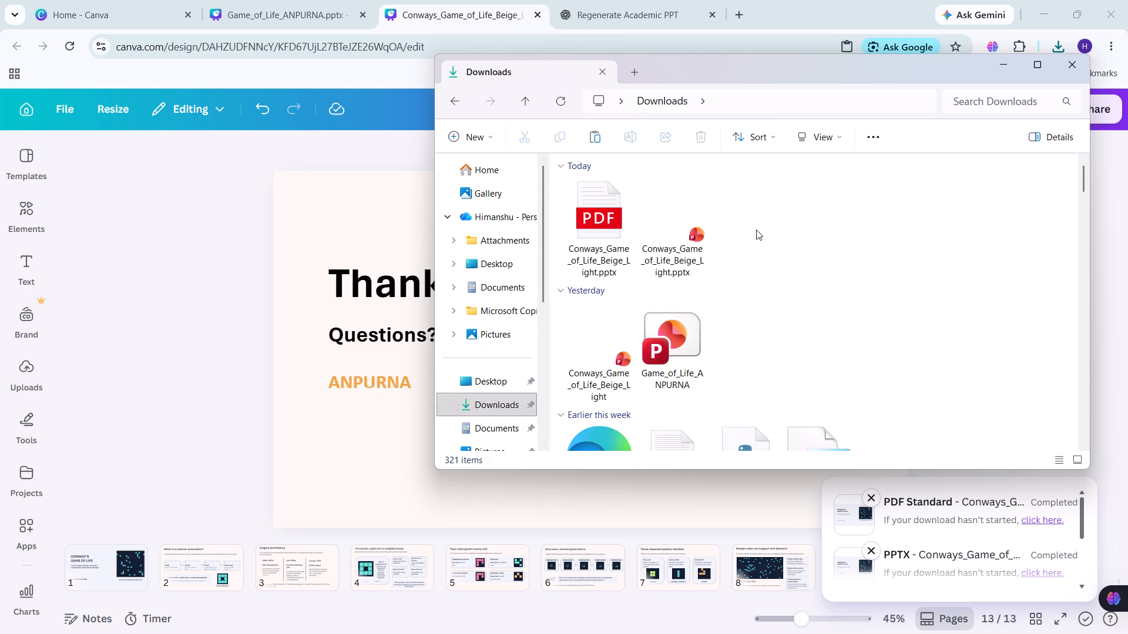
{"action": "left_click", "coordinate": [662, 269]}
{"action": "left_click", "coordinate": [662, 269]}
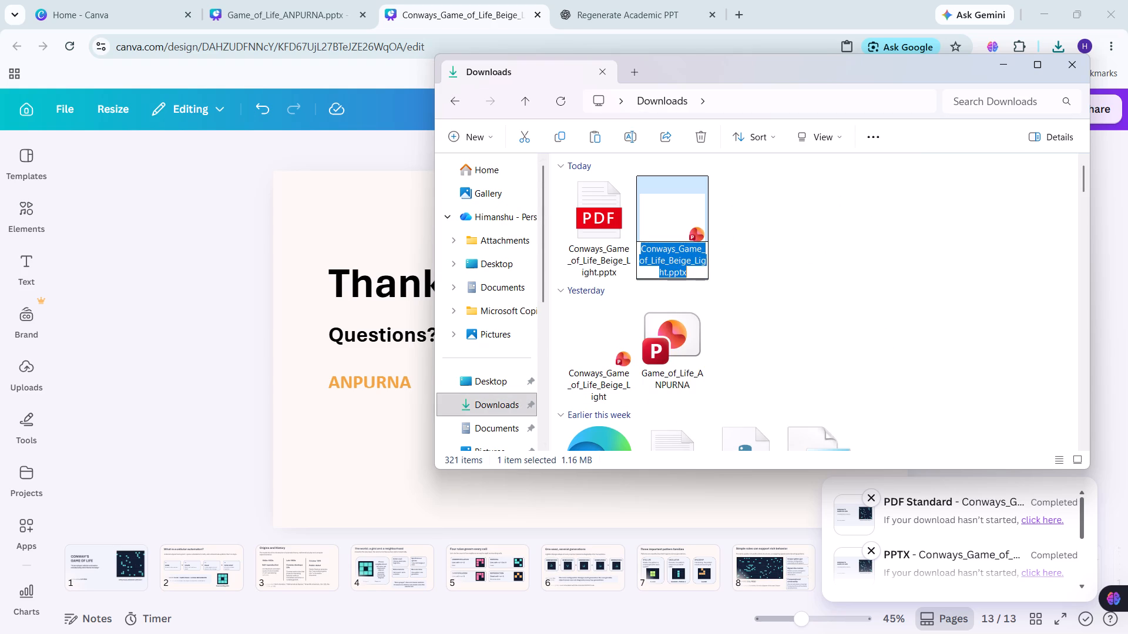
{"action": "key", "text": "F2"}
{"action": "key", "text": "Right"}
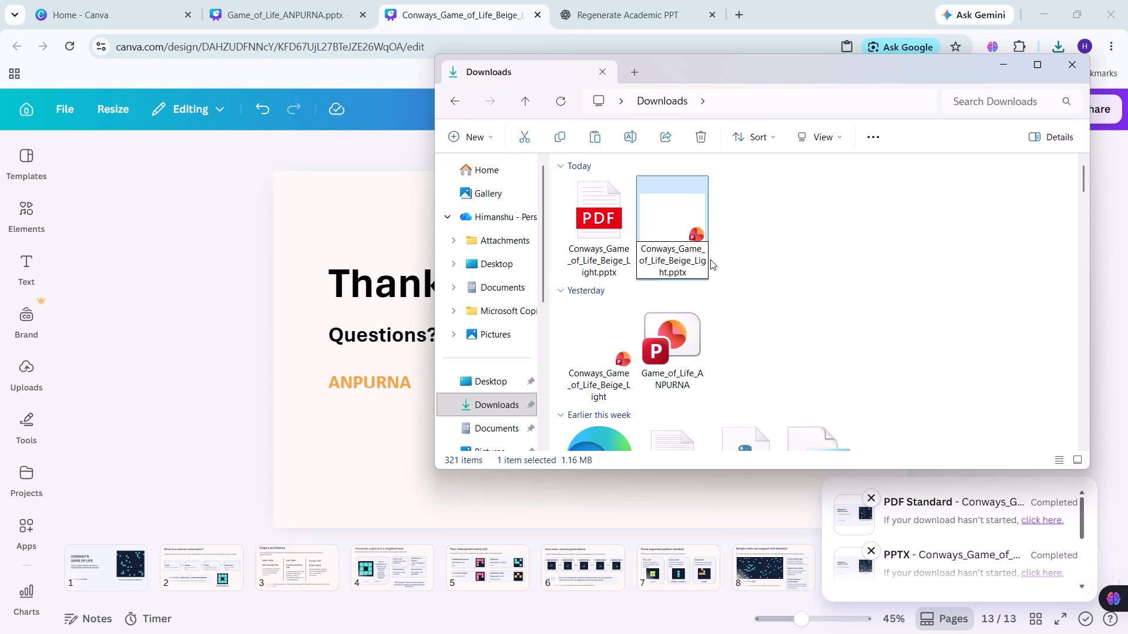
{"action": "key", "text": "BackSpace"}
{"action": "key", "text": "BackSpace"}
{"action": "key", "text": "BackSpace"}
{"action": "key", "text": "BackSpace"}
{"action": "key", "text": "BackSpace"}
{"action": "key", "text": "BackSpace"}
{"action": "key", "text": "BackSpace"}
{"action": "key", "text": "BackSpace"}
{"action": "key", "text": "BackSpace"}
{"action": "key", "text": "BackSpace"}
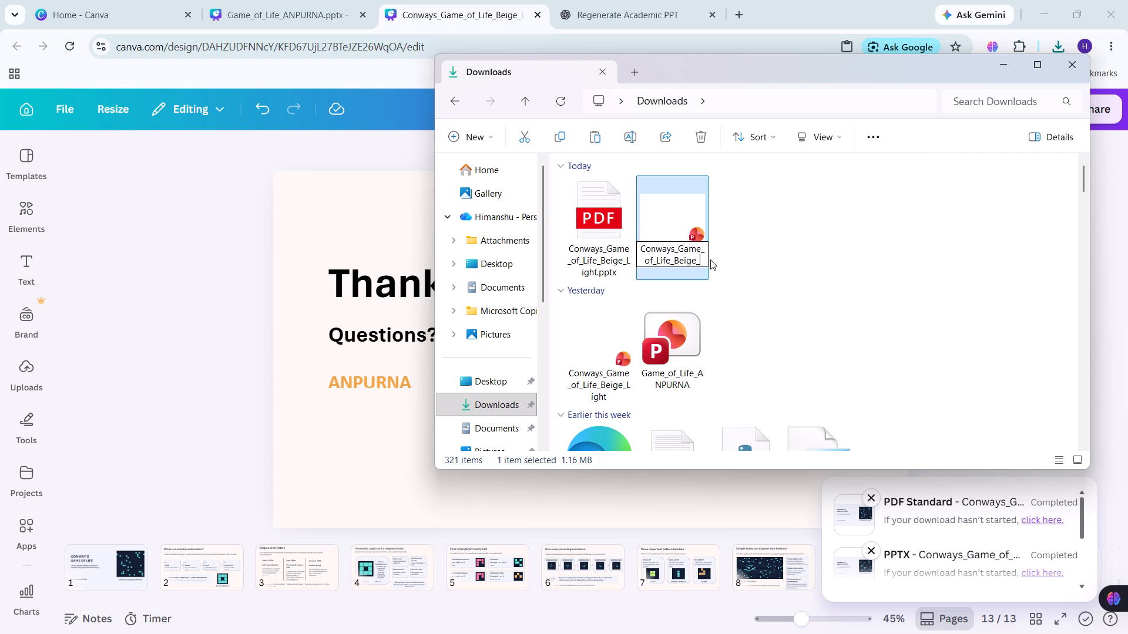
{"action": "key", "text": "BackSpace"}
{"action": "type", "text": "_ppt"}
{"action": "key", "text": "Return"}
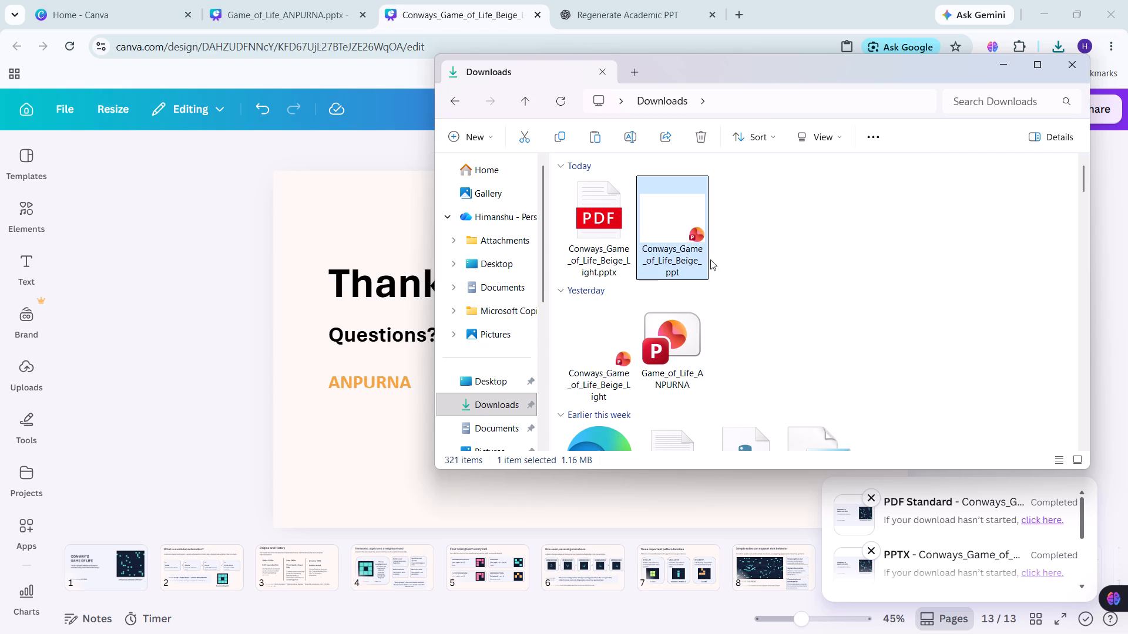
Rename today's PDF export in Downloads as Conways_Game_of_Life.
{"action": "left_click", "coordinate": [606, 258]}
{"action": "left_click", "coordinate": [606, 258]}
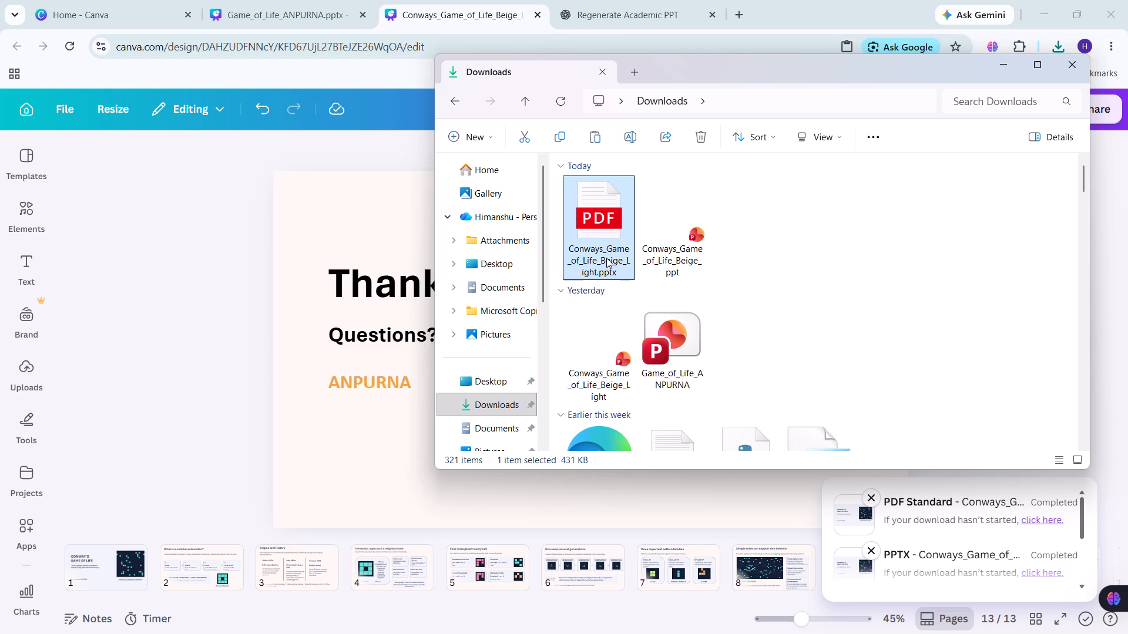
{"action": "key", "text": "Right"}
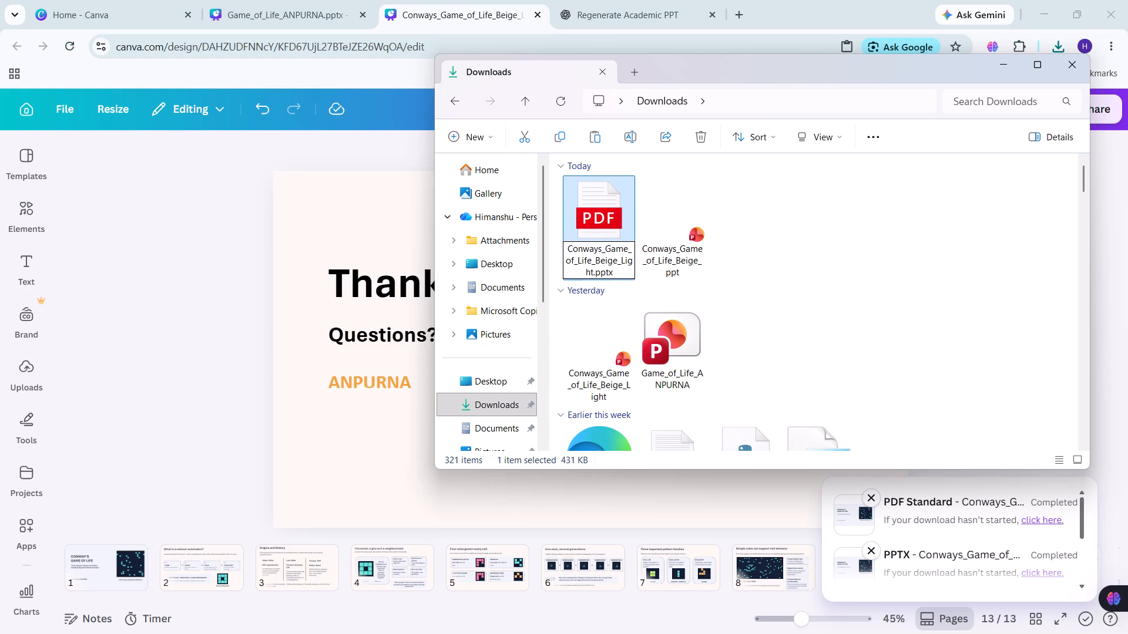
{"action": "key", "text": "BackSpace"}
{"action": "key", "text": "BackSpace"}
{"action": "key", "text": "BackSpace"}
{"action": "key", "text": "BackSpace"}
{"action": "key", "text": "BackSpace"}
{"action": "key", "text": "BackSpace"}
{"action": "key", "text": "BackSpace"}
{"action": "key", "text": "BackSpace"}
{"action": "key", "text": "BackSpace"}
{"action": "key", "text": "BackSpace"}
{"action": "key", "text": "BackSpace"}
{"action": "key", "text": "BackSpace"}
{"action": "key", "text": "BackSpace"}
{"action": "key", "text": "BackSpace"}
{"action": "key", "text": "BackSpace"}
{"action": "key", "text": "BackSpace"}
{"action": "key", "text": "BackSpace"}
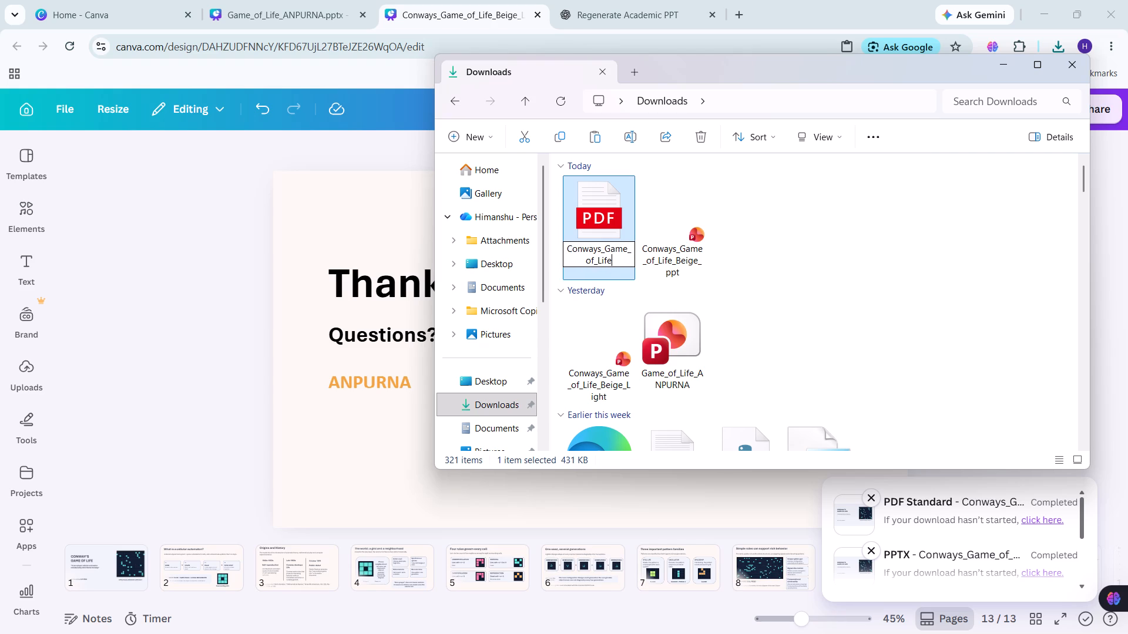